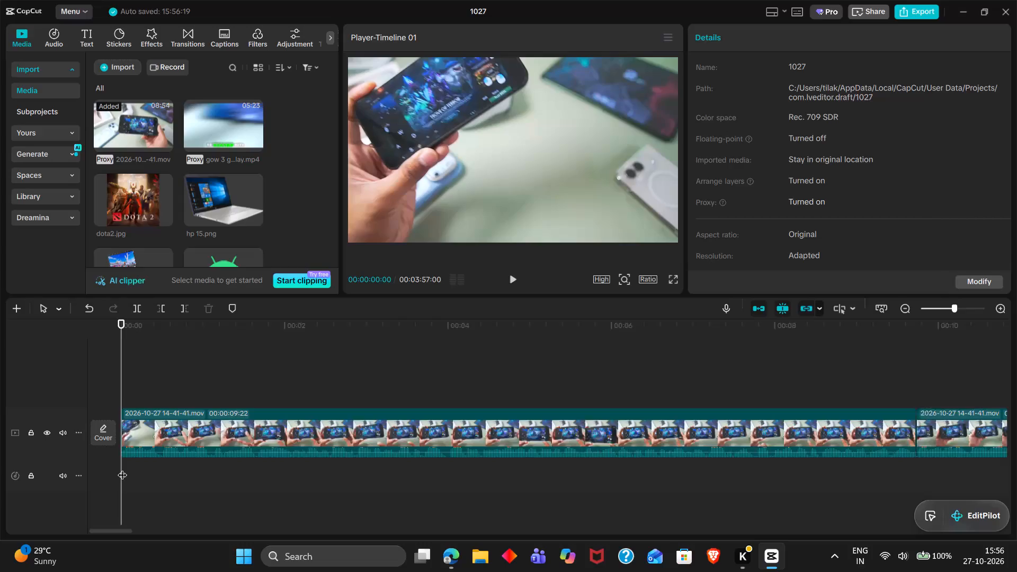
# Preview the opening moments of the clip and return the playhead to the start of the timeline.
pyautogui.click(174, 469)
pyautogui.moveTo(174, 469); pyautogui.dragTo(105, 459)
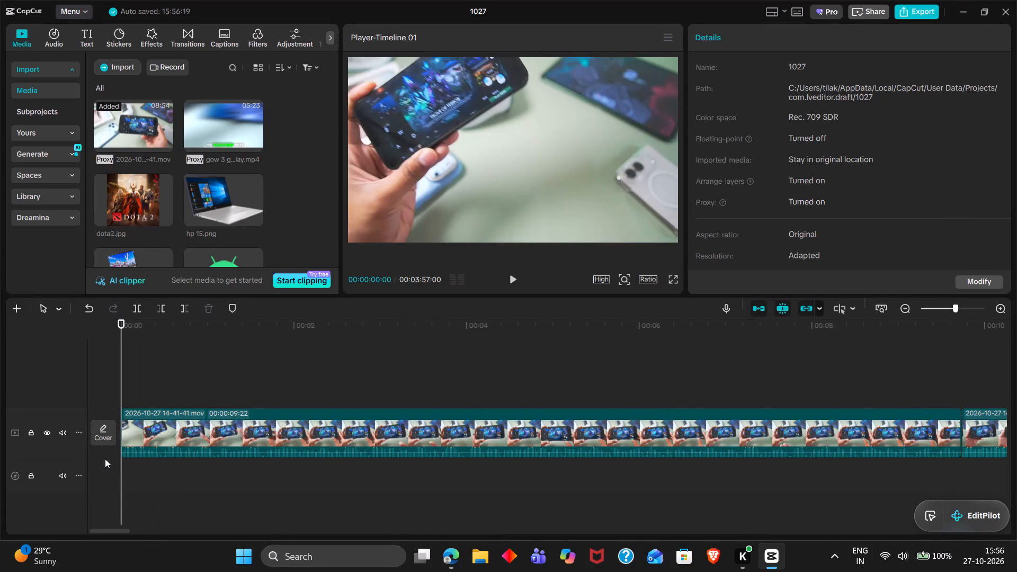
pyautogui.press('space')
pyautogui.press('space')
pyautogui.keyDown('ctrl'); pyautogui.scroll(11, 105, 459); pyautogui.keyUp('ctrl')
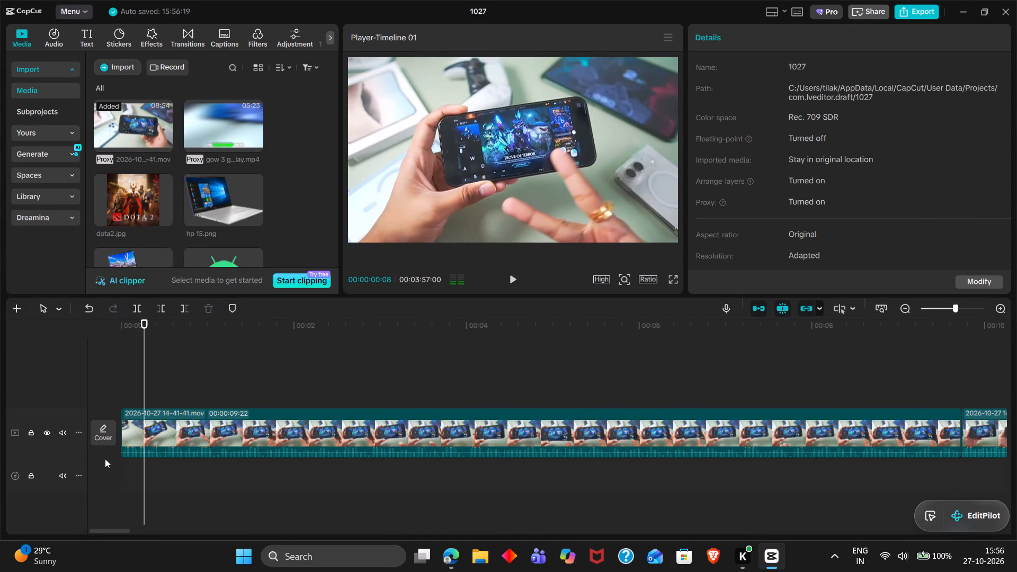
pyautogui.keyDown('ctrl'); pyautogui.scroll(4, 177, 479); pyautogui.keyUp('ctrl')
pyautogui.hscroll(2, 177, 479)
pyautogui.click(155, 378)
pyautogui.moveTo(155, 378); pyautogui.dragTo(52, 362)
# Add a default text clip above the video at the timeline start and change its wording to "Yo".
pyautogui.click(91, 30)
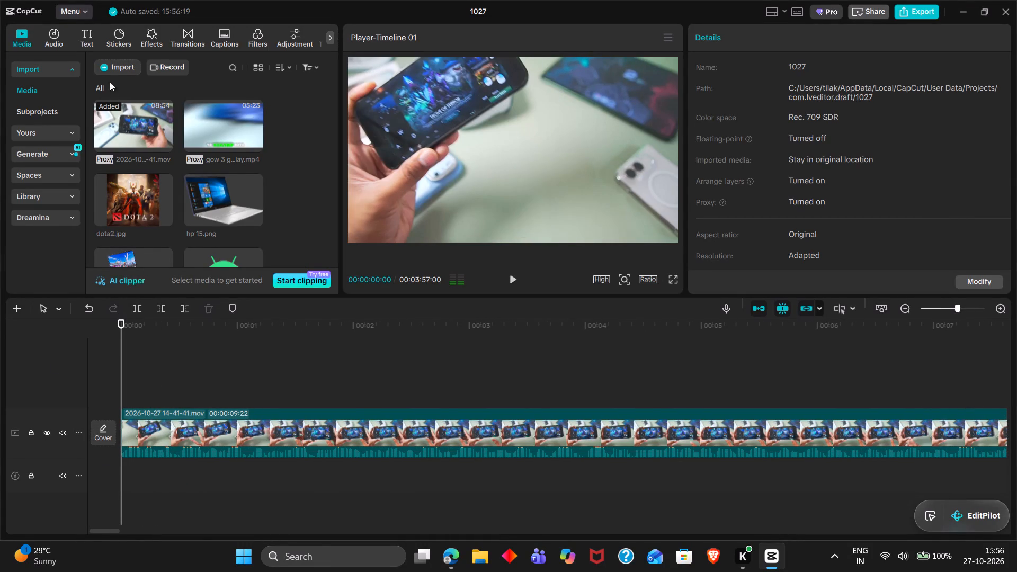
pyautogui.doubleClick(87, 35)
pyautogui.moveTo(129, 99); pyautogui.dragTo(113, 404)
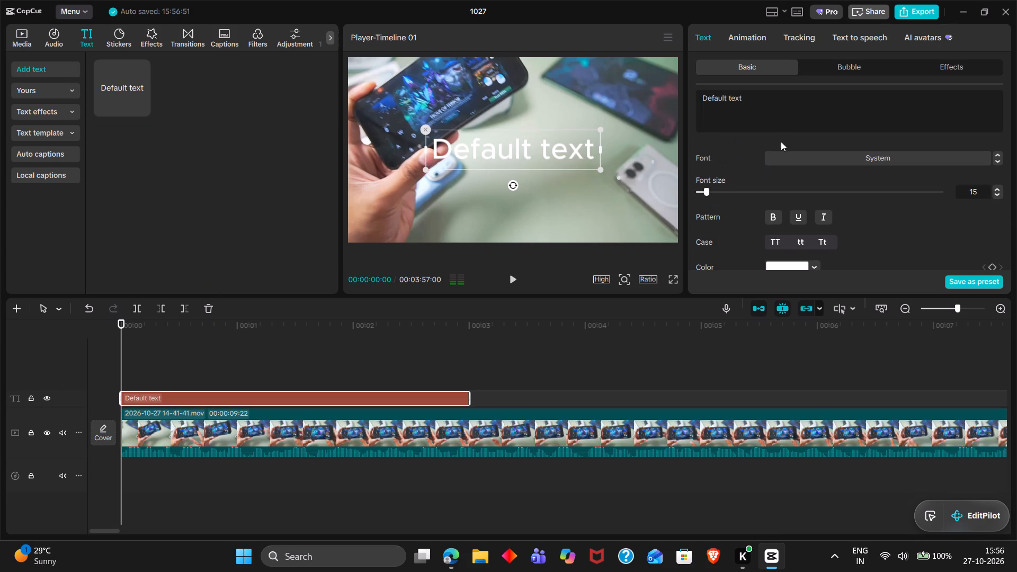
pyautogui.tripleClick(790, 119)
pyautogui.write('Yp')
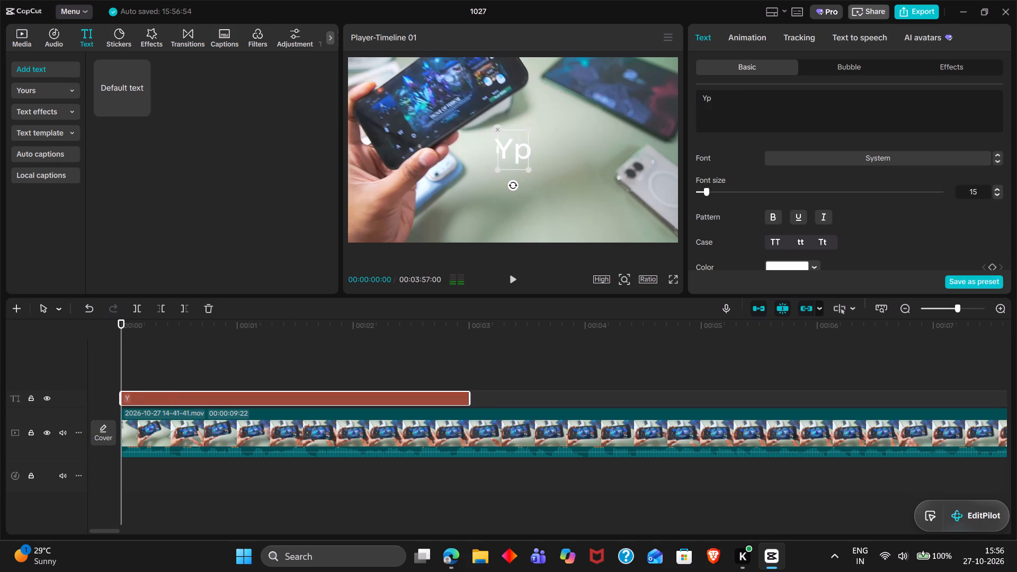
pyautogui.press('BackSpace')
pyautogui.press('o')
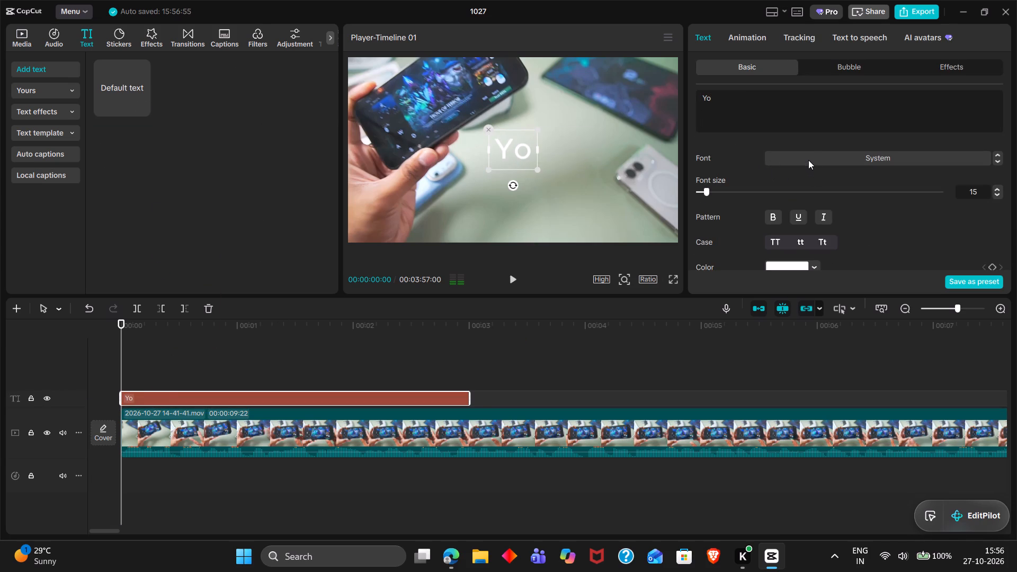
# Search the fonts for "bleach" and apply the Bleach font to the "Yo" text.
pyautogui.click(808, 159)
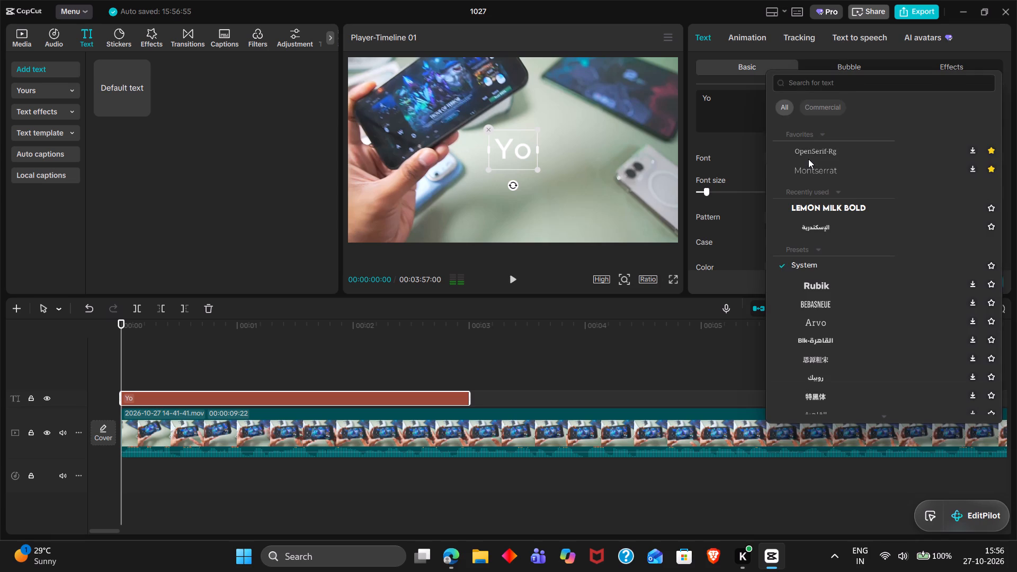
pyautogui.scroll(4, 827, 162)
pyautogui.click(837, 76)
pyautogui.write('bleach')
pyautogui.press('Return')
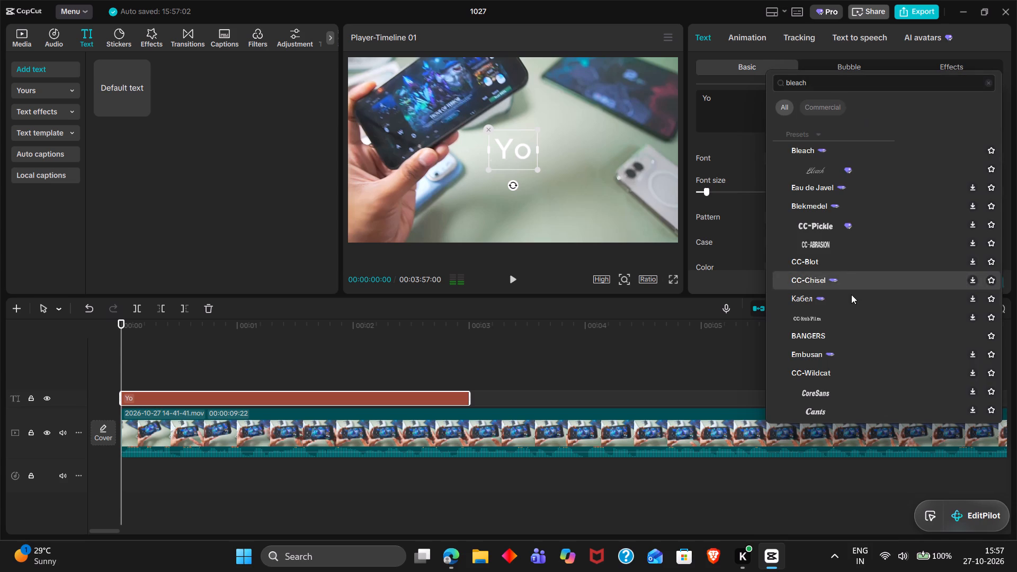
pyautogui.click(824, 149)
# Enable a black shadow on the "Yo" text with 100% opacity, 3% blurriness and a distance of 3.
pyautogui.scroll(-8, 807, 226)
pyautogui.click(698, 215)
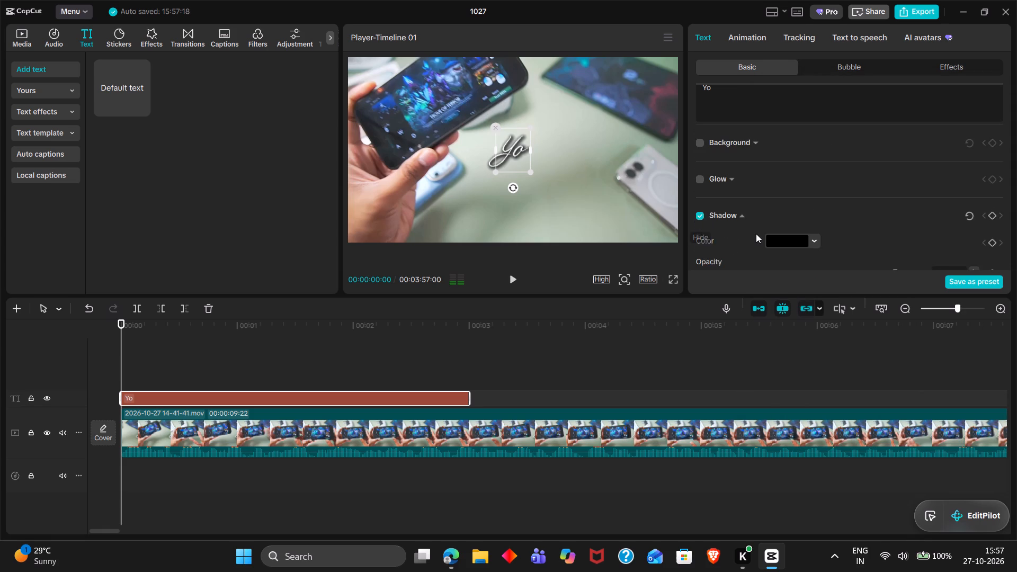
pyautogui.scroll(-1, 756, 234)
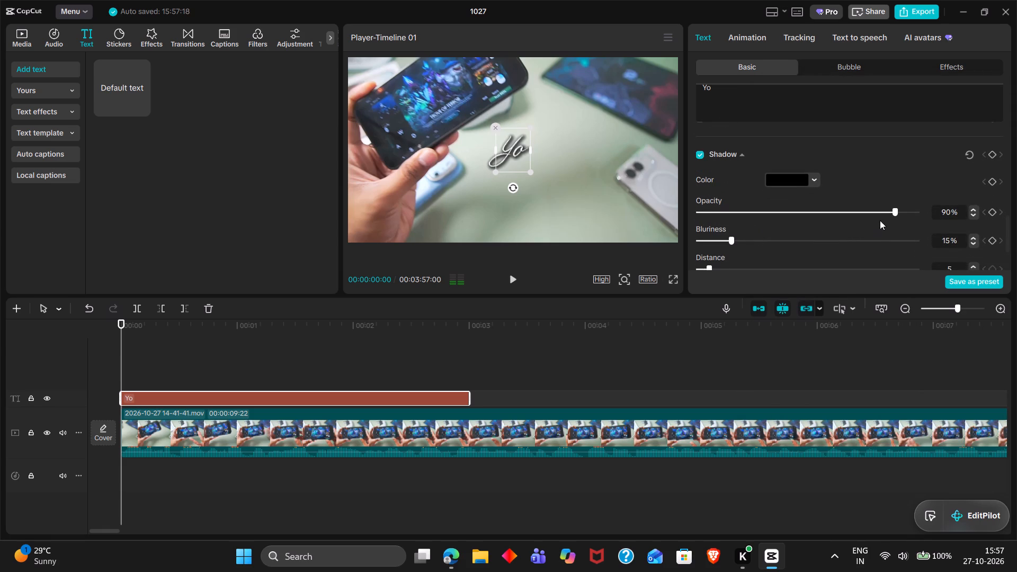
pyautogui.moveTo(898, 211); pyautogui.dragTo(939, 212)
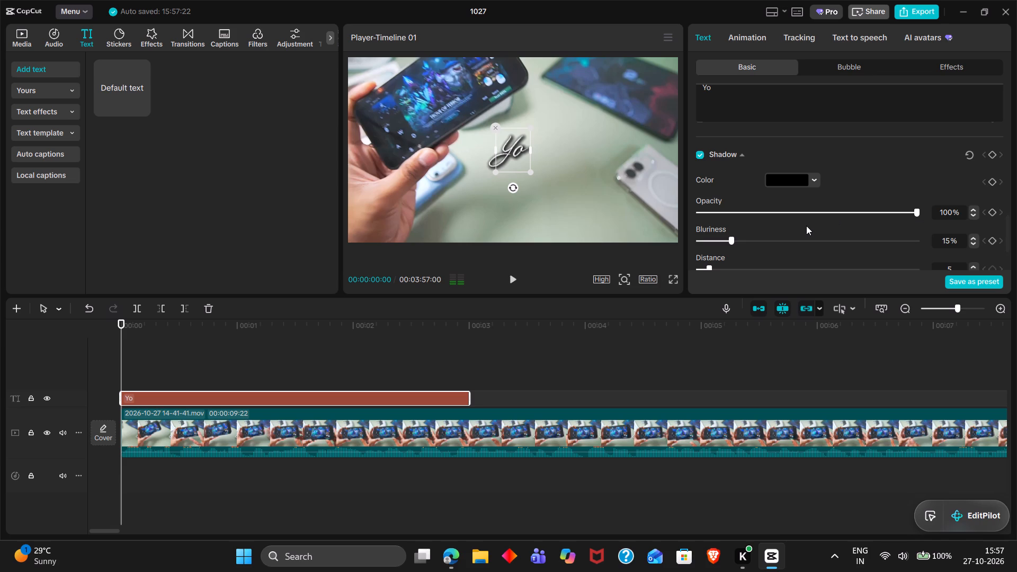
pyautogui.click(709, 240)
pyautogui.scroll(-1, 709, 240)
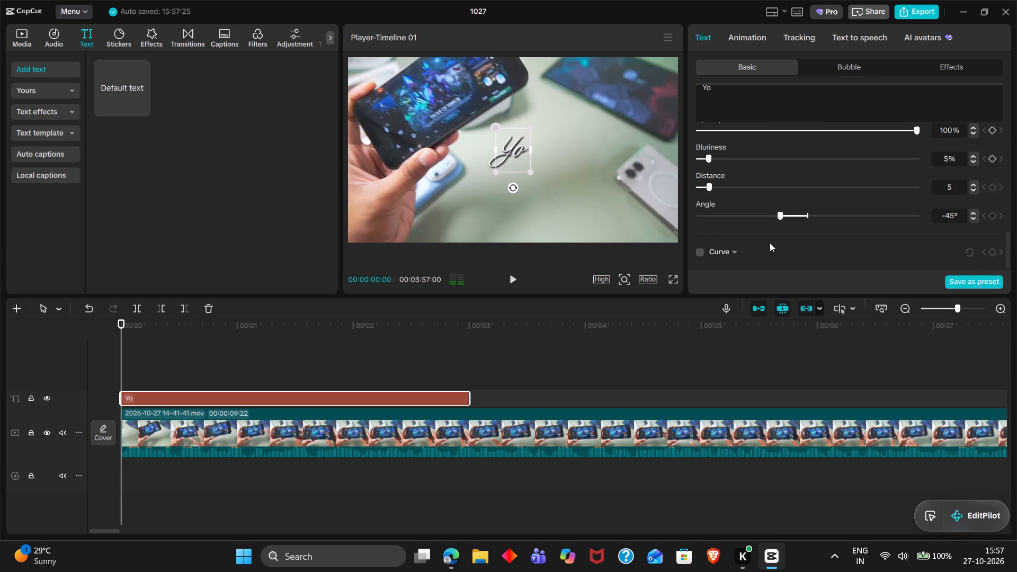
pyautogui.doubleClick(976, 160)
pyautogui.doubleClick(973, 191)
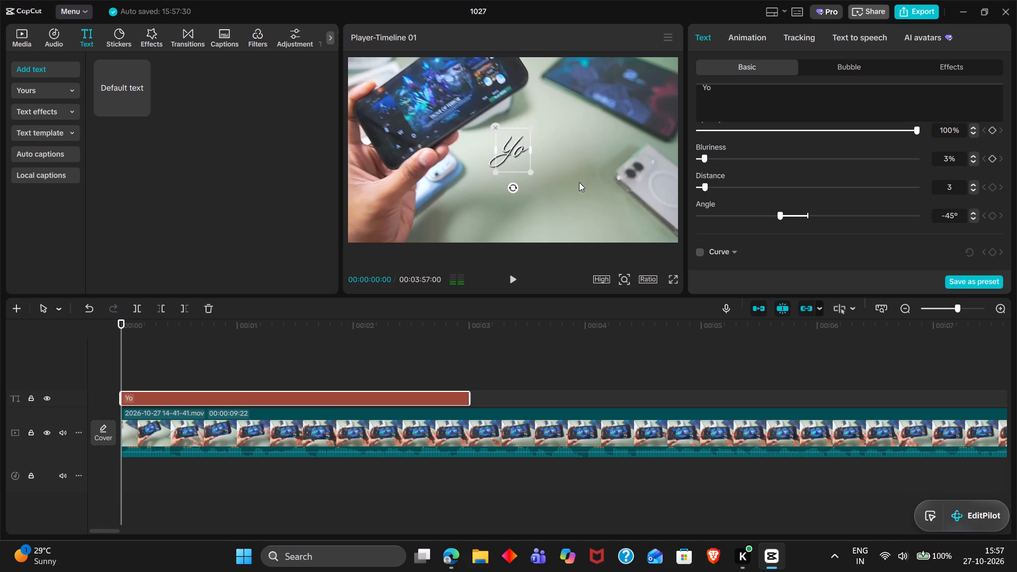
# Shrink the "Yo" text slightly and place it over the handheld phone's screen in the preview.
pyautogui.moveTo(527, 175); pyautogui.dragTo(521, 165)
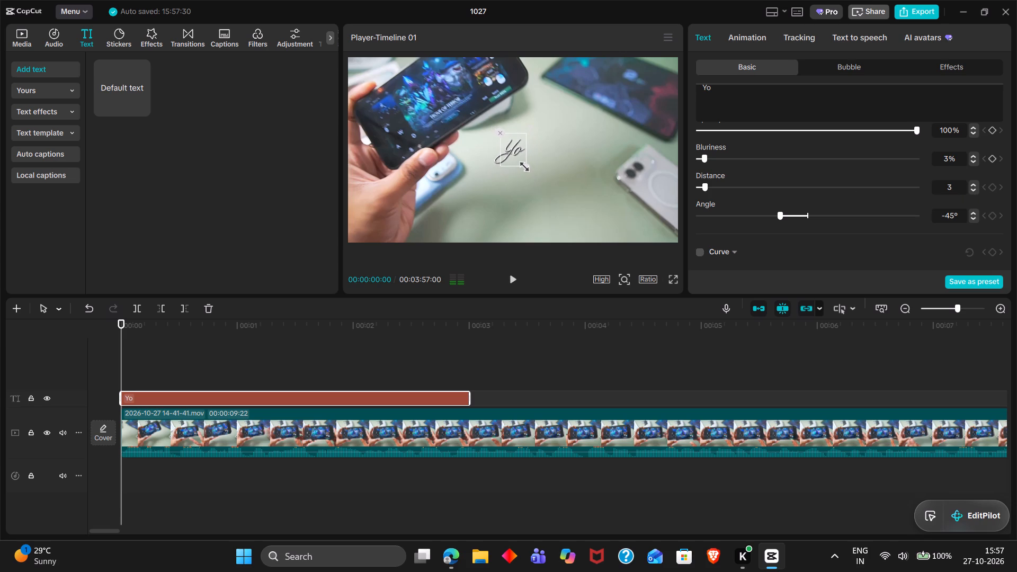
pyautogui.moveTo(521, 165); pyautogui.dragTo(520, 163)
pyautogui.moveTo(506, 148); pyautogui.dragTo(430, 113)
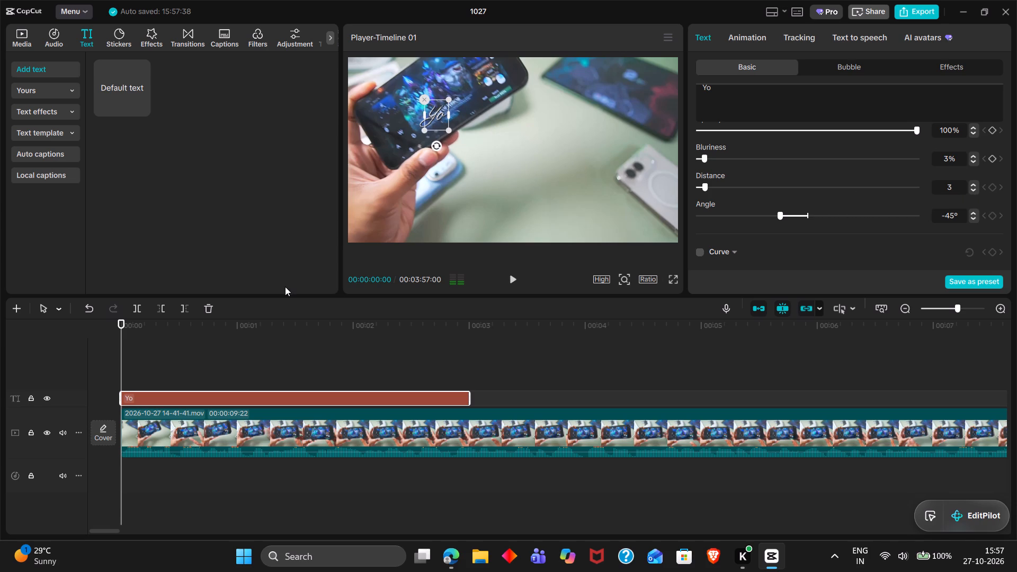
# Duplicate the "Yo" text twice, stacking both copies on separate tracks at the timeline start.
pyautogui.hotkey('ctrl', 'c')
pyautogui.hotkey('ctrl', 'v')
pyautogui.hotkey('ctrl', 'c')
pyautogui.hotkey('ctrl', 'v')
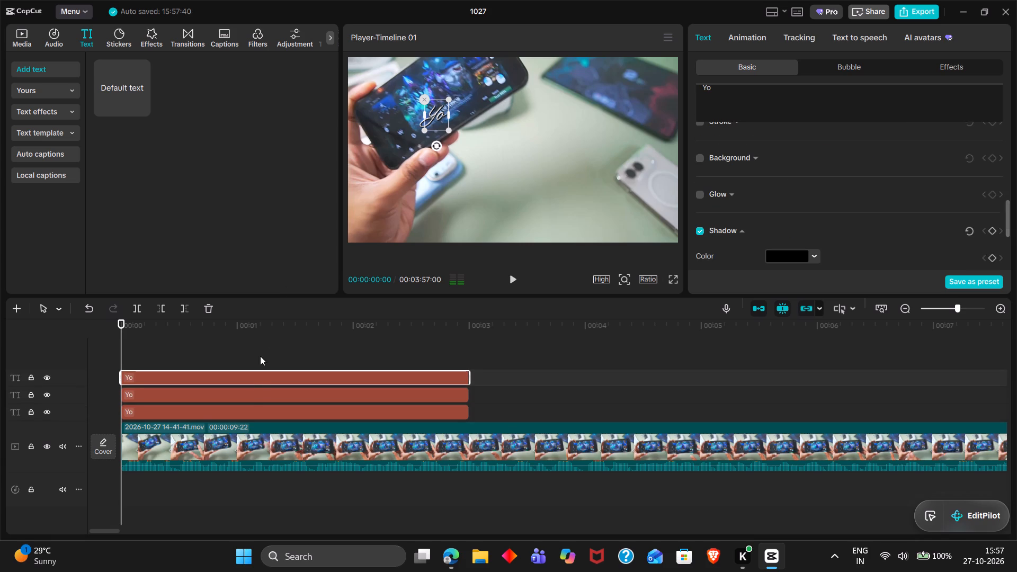
# Change the topmost copy's wording to "Guys" and place it beside the white phone lying on the desk.
pyautogui.tripleClick(771, 109)
pyautogui.write('Guys')
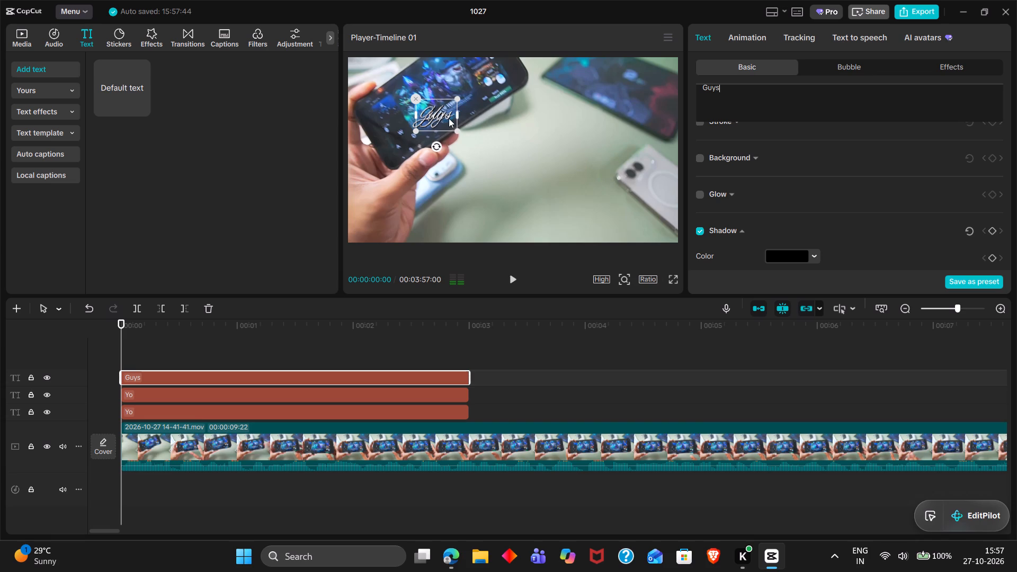
pyautogui.moveTo(444, 117); pyautogui.dragTo(628, 181)
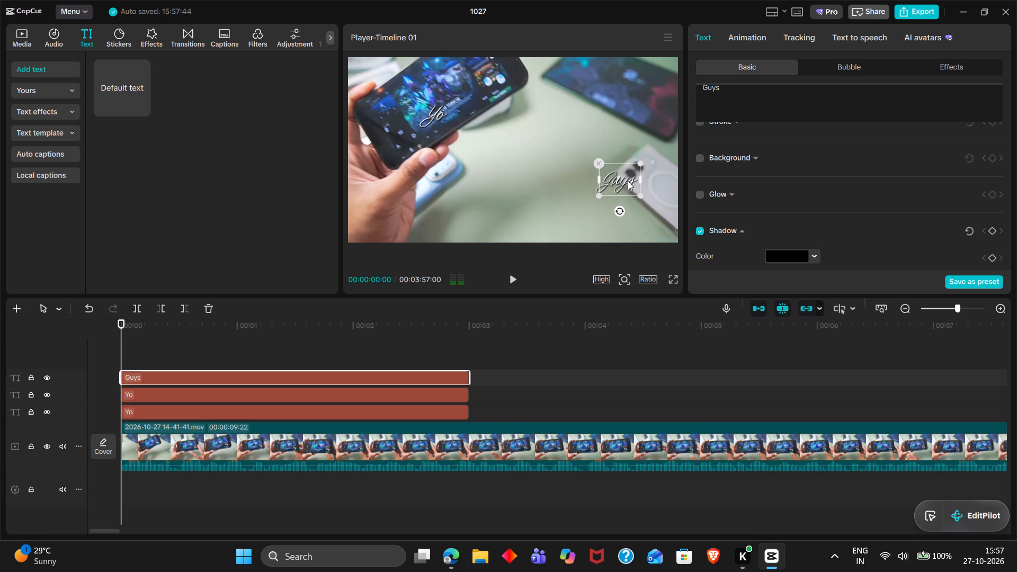
pyautogui.moveTo(628, 181); pyautogui.dragTo(619, 188)
# Change the middle text copy's wording to "Wassup".
pyautogui.click(257, 391)
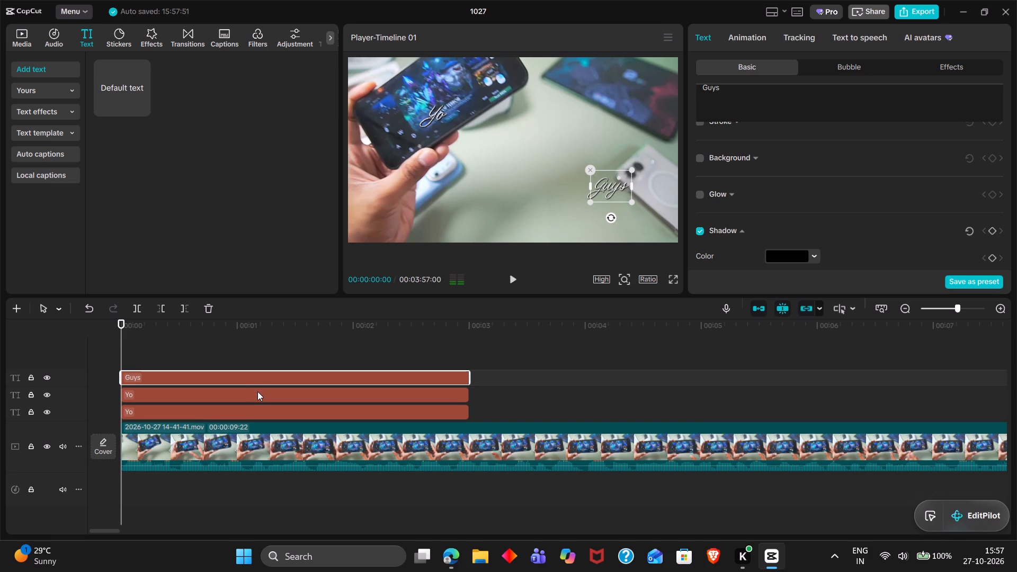
pyautogui.tripleClick(769, 102)
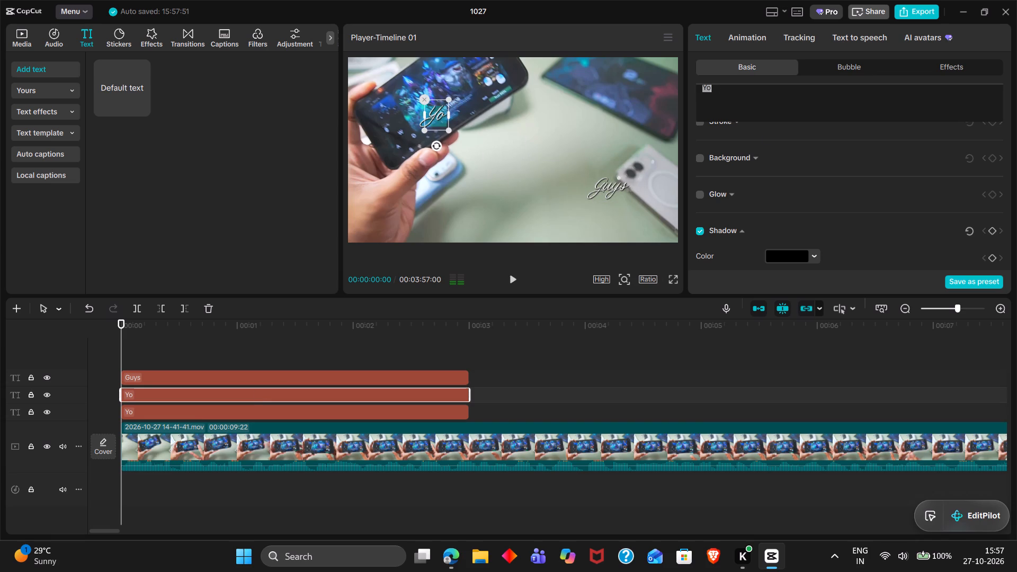
pyautogui.write('Wass')
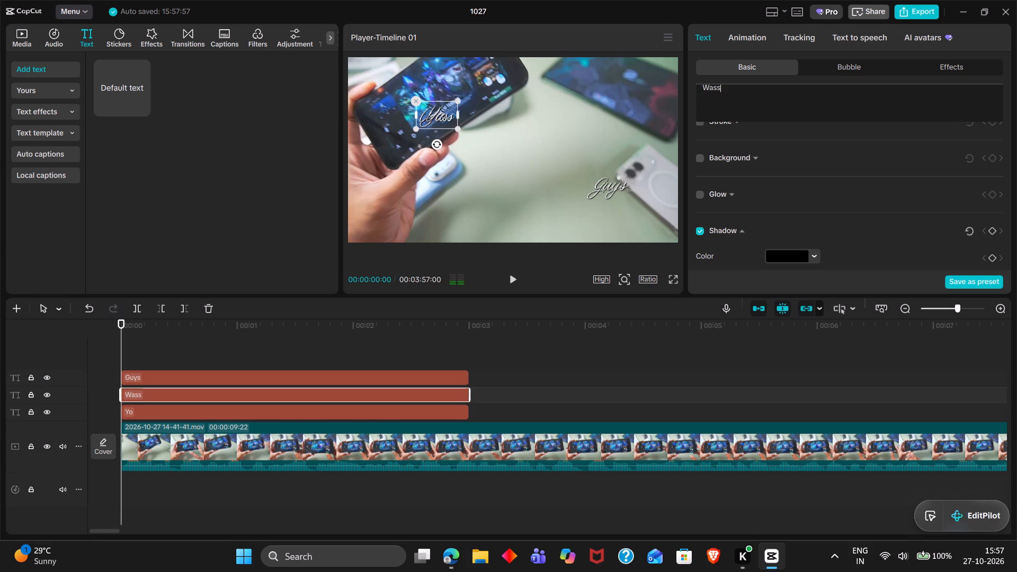
pyautogui.write('up')
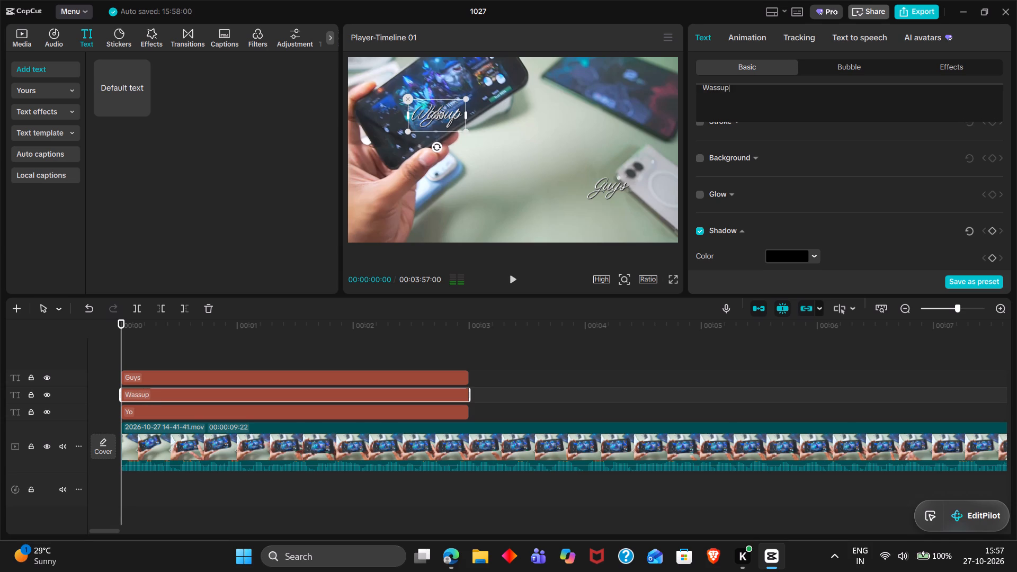
# Change the "Wassup" text's font to the recently used LEMON MILK BOLD.
pyautogui.scroll(4, 765, 189)
pyautogui.click(797, 165)
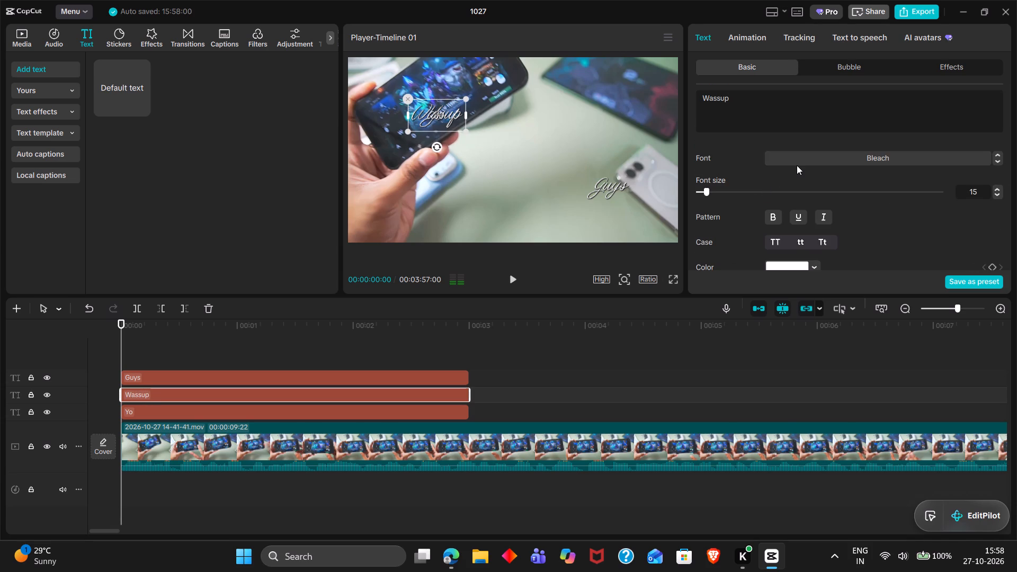
pyautogui.scroll(3, 815, 244)
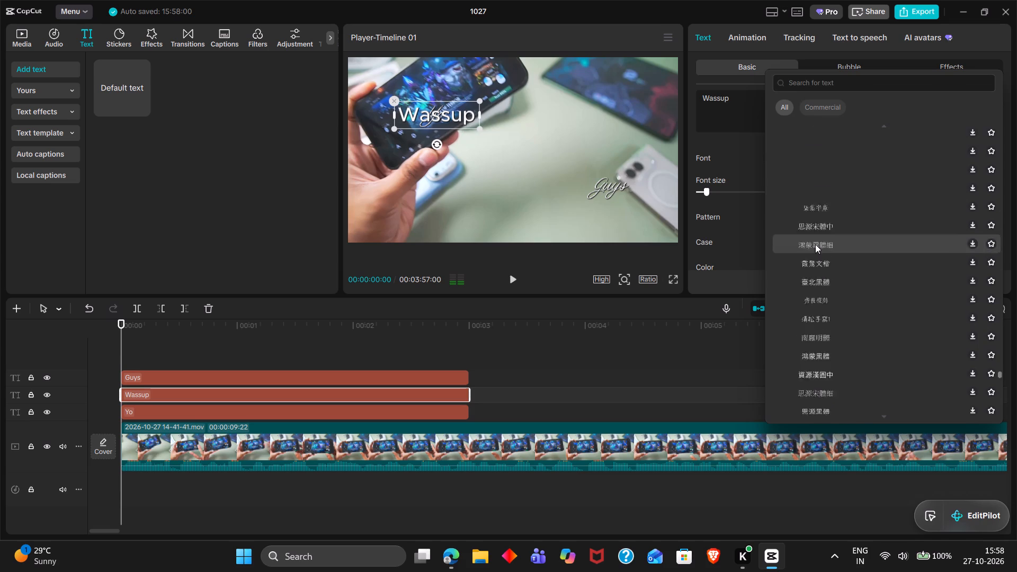
pyautogui.scroll(13, 815, 244)
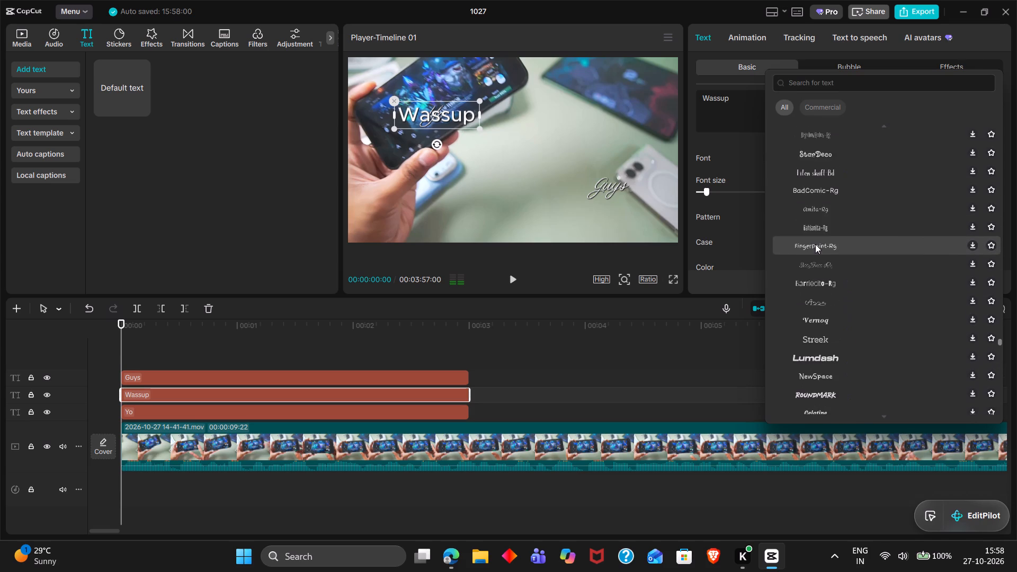
pyautogui.scroll(20, 843, 217)
pyautogui.scroll(20, 843, 217)
pyautogui.scroll(20, 843, 217)
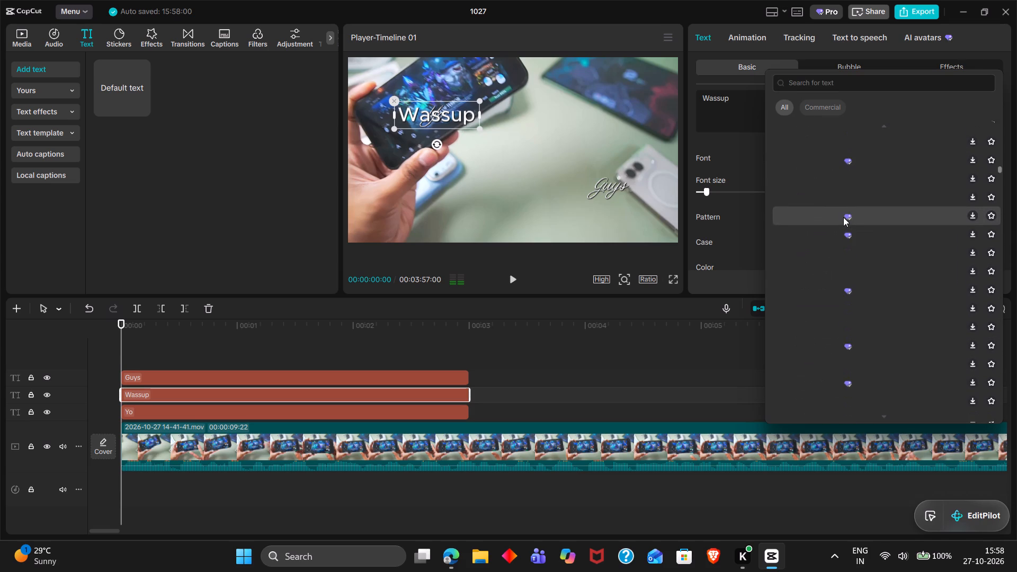
pyautogui.scroll(20, 843, 217)
pyautogui.scroll(20, 843, 217)
pyautogui.scroll(6, 843, 217)
pyautogui.click(845, 230)
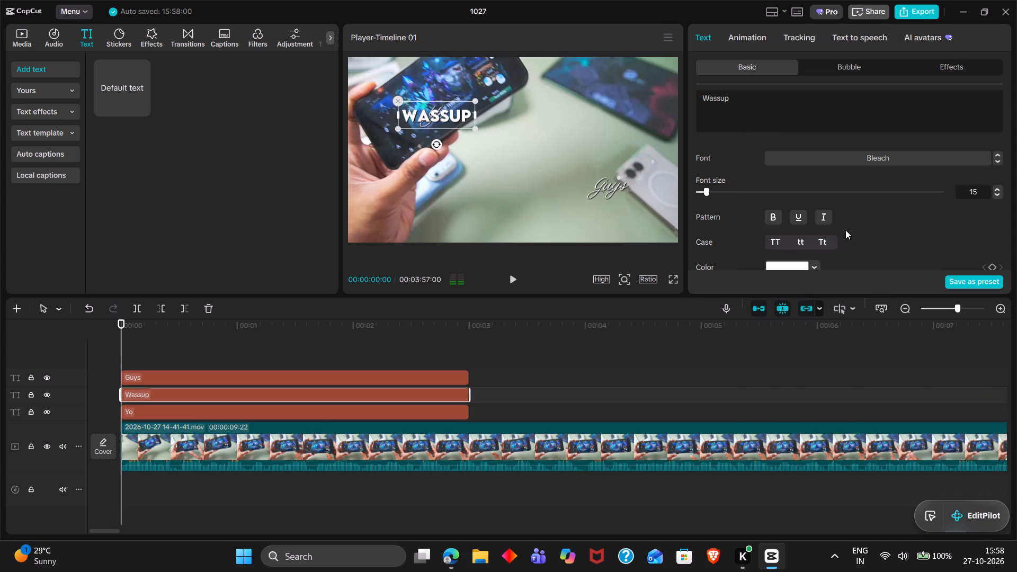
# Italicize the "Wassup" text and set its character spacing to -1.
pyautogui.click(819, 220)
pyautogui.scroll(-1, 819, 220)
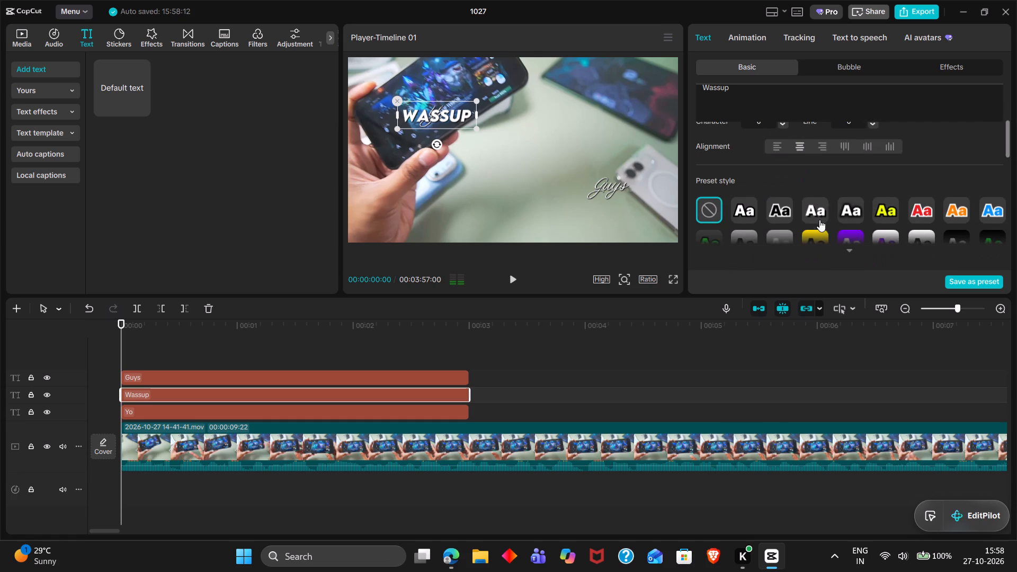
pyautogui.scroll(-1, 819, 220)
pyautogui.click(783, 197)
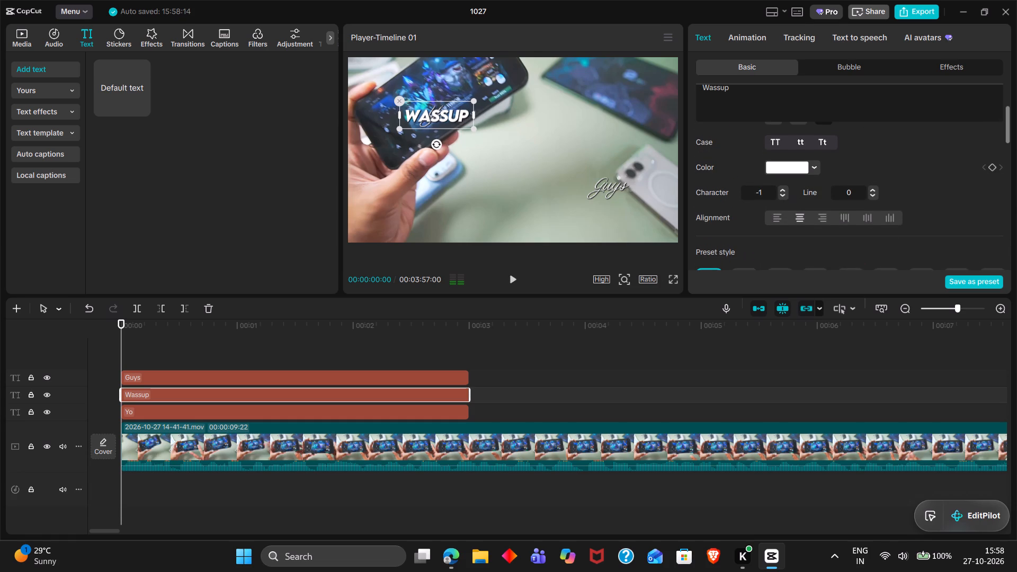
# Move the "Wassup" text to the center of the frame and enlarge it to span between "Yo" and "Guys".
pyautogui.moveTo(458, 115); pyautogui.dragTo(541, 156)
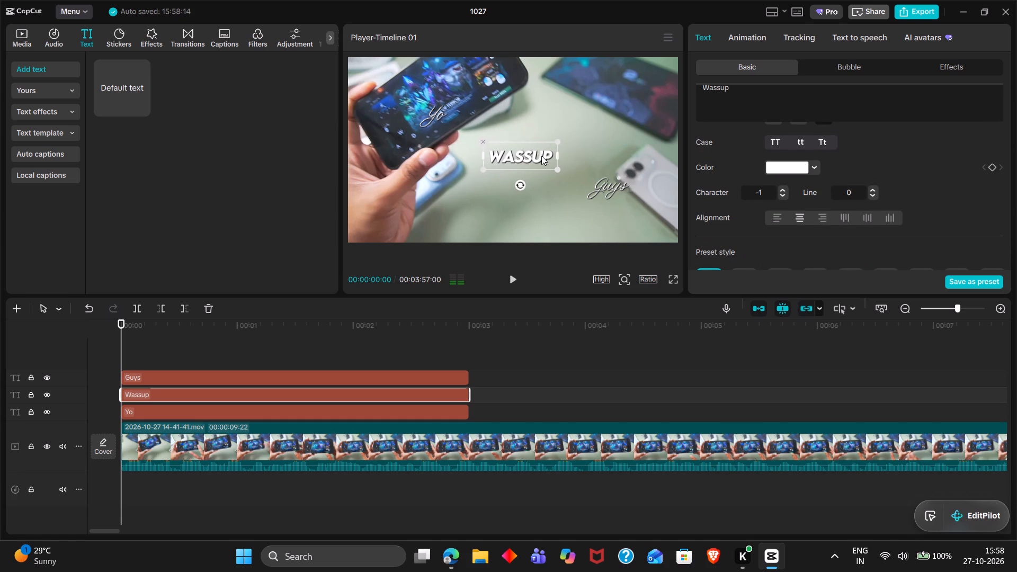
pyautogui.moveTo(541, 156); pyautogui.dragTo(534, 150)
pyautogui.moveTo(548, 164); pyautogui.dragTo(637, 185)
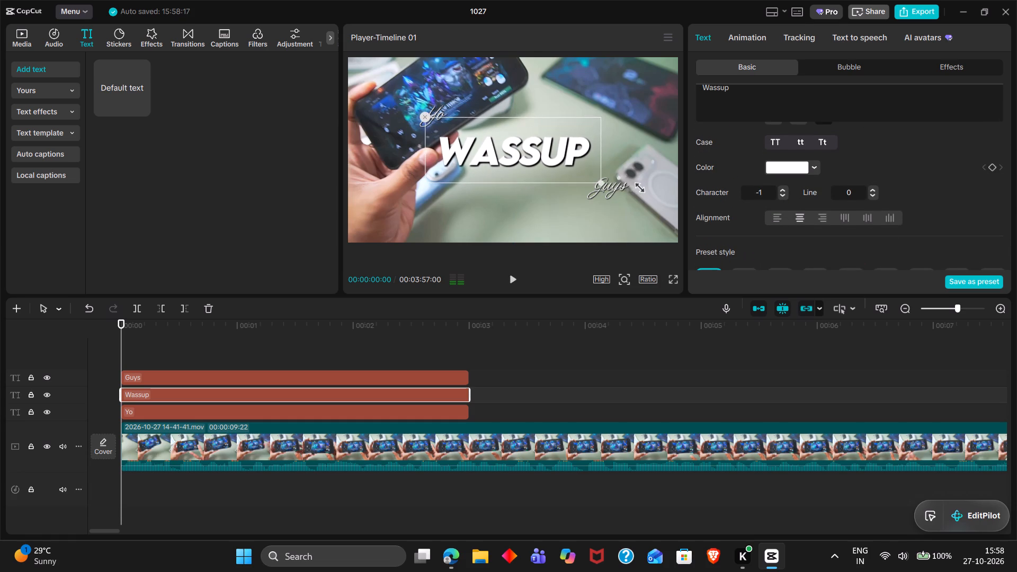
# Enlarge the "Wassup" text further about the center of the frame.
pyautogui.moveTo(637, 185); pyautogui.dragTo(680, 185)
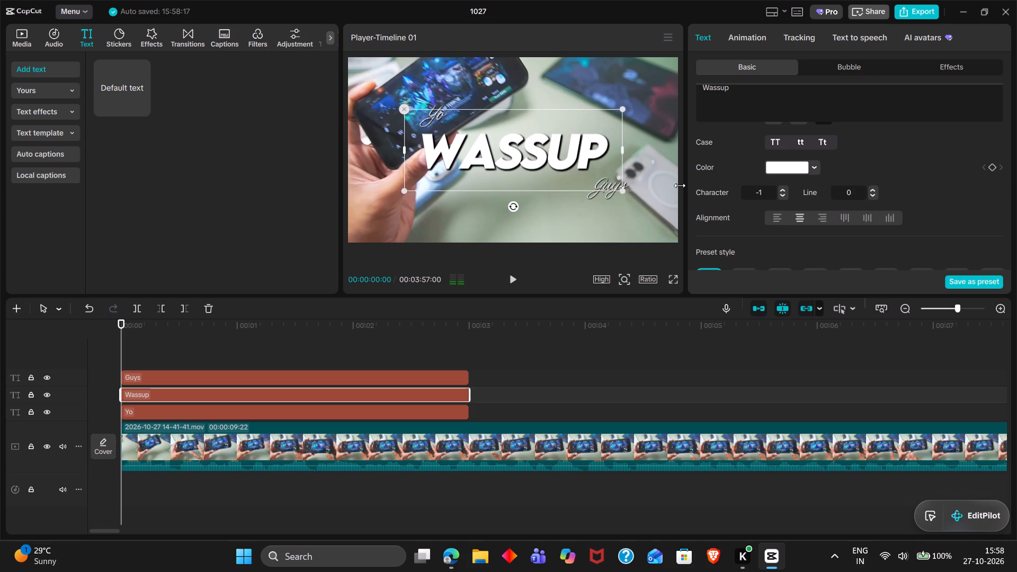
# Change the "Wassup" text color from the color picker to bright yellow, hex EAFF00.
pyautogui.click(791, 166)
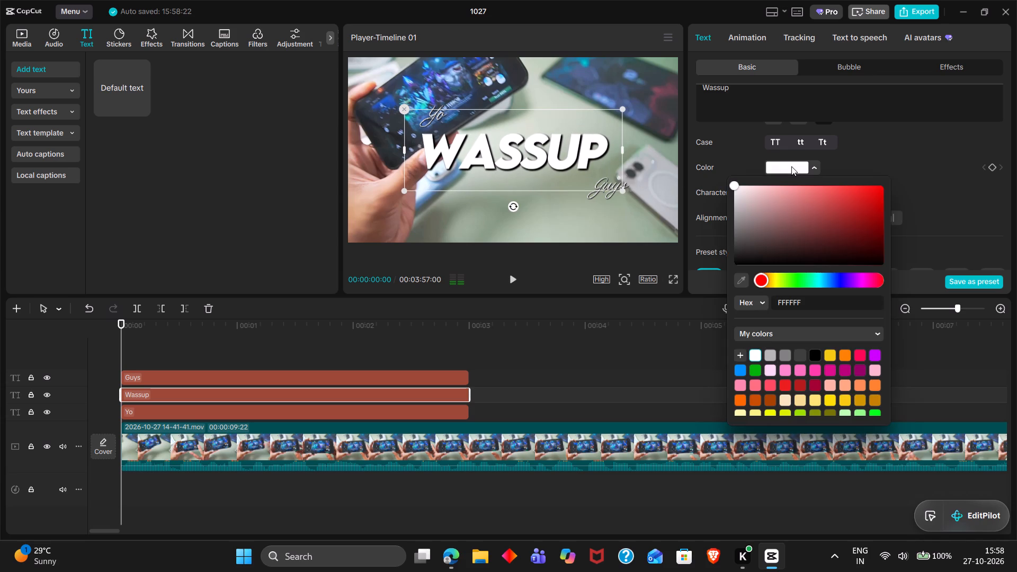
pyautogui.moveTo(762, 281); pyautogui.dragTo(765, 281)
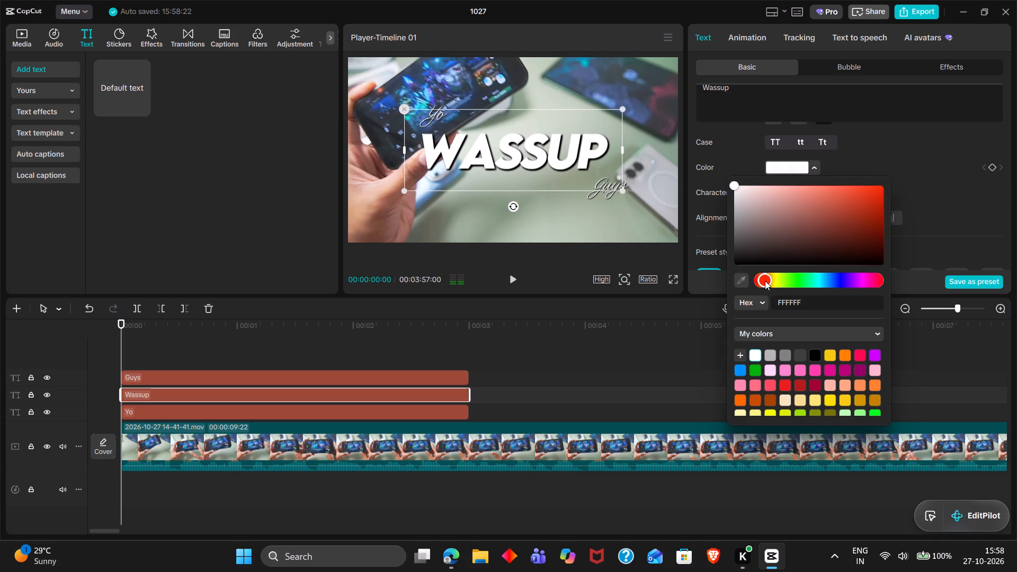
pyautogui.moveTo(765, 281); pyautogui.dragTo(779, 279)
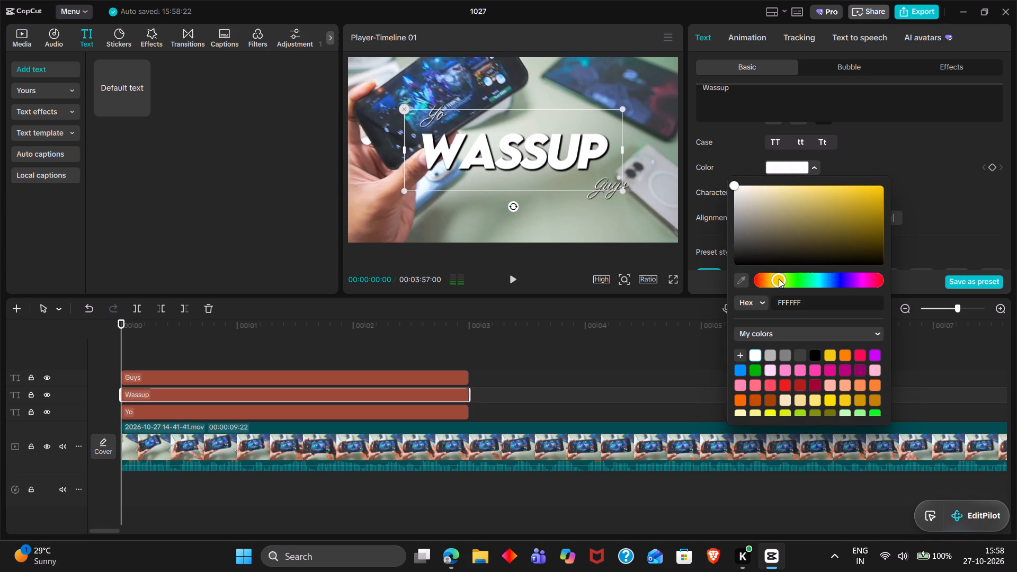
pyautogui.moveTo(779, 279); pyautogui.dragTo(779, 278)
pyautogui.moveTo(779, 278); pyautogui.dragTo(784, 274)
pyautogui.moveTo(837, 224); pyautogui.dragTo(917, 129)
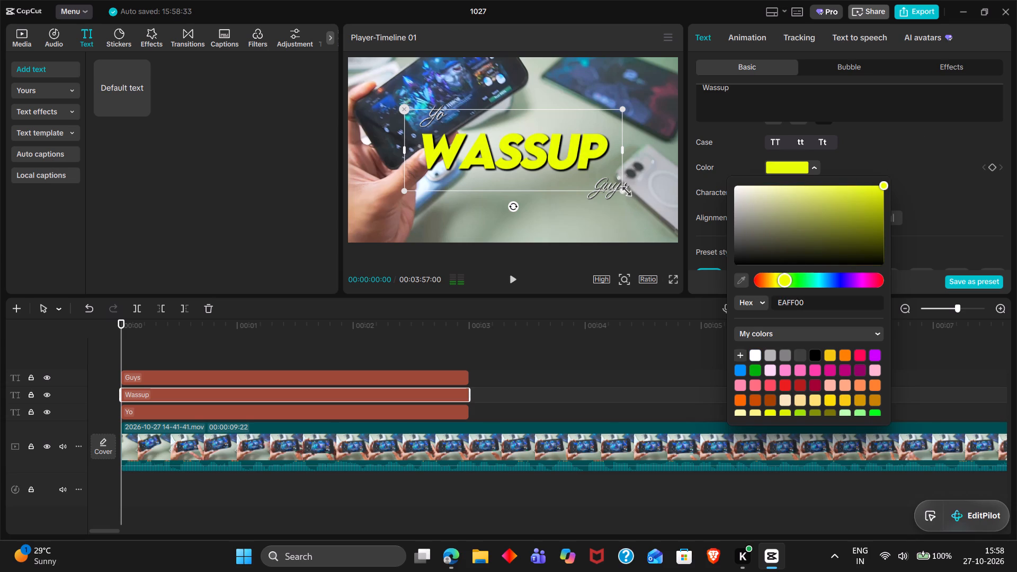
# Scale the "Wassup" text down slightly.
pyautogui.moveTo(623, 189); pyautogui.dragTo(614, 185)
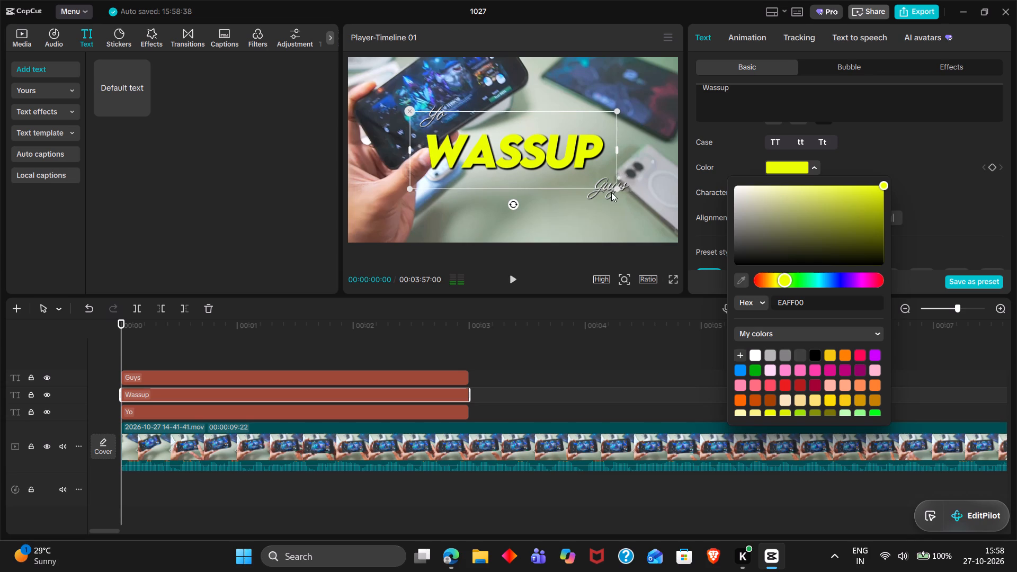
# Move the "Guys" text up so it sits tight under the final P of "WASSUP".
pyautogui.click(604, 193)
pyautogui.moveTo(604, 193); pyautogui.dragTo(604, 185)
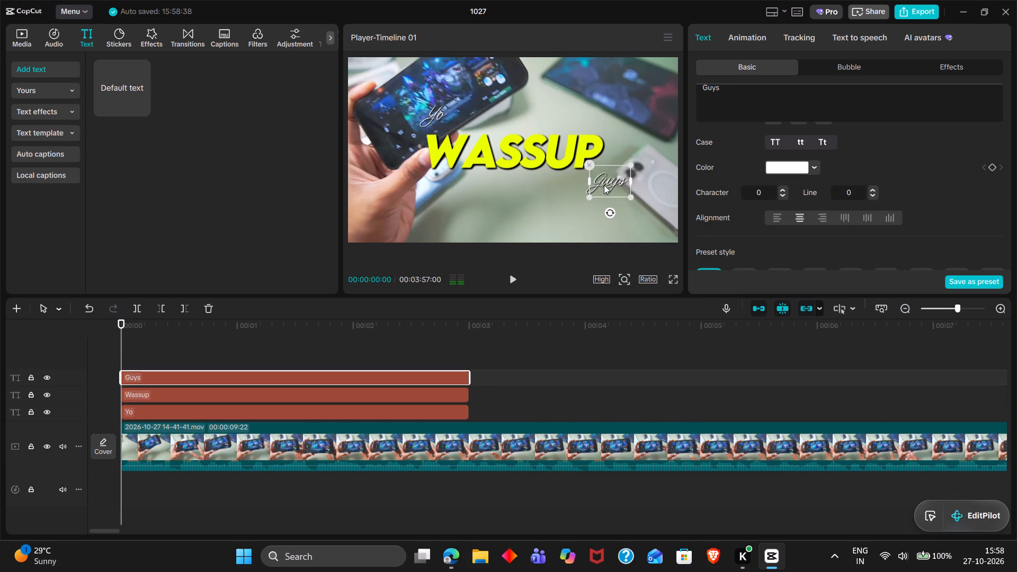
pyautogui.moveTo(604, 185); pyautogui.dragTo(605, 175)
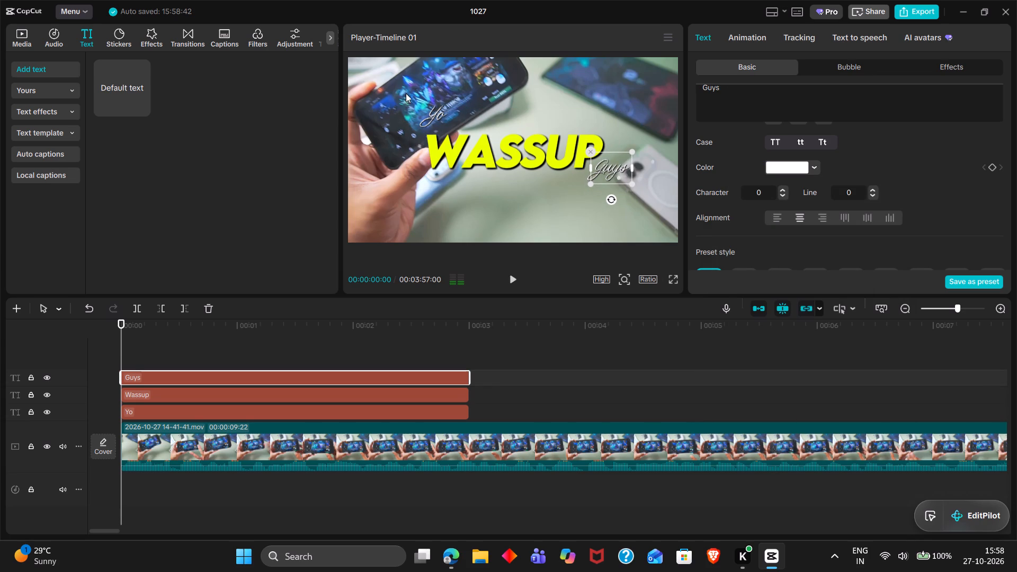
# Move the "Yo" text so it sits against the upper-left corner of the W in "WASSUP".
pyautogui.click(423, 110)
pyautogui.click(435, 119)
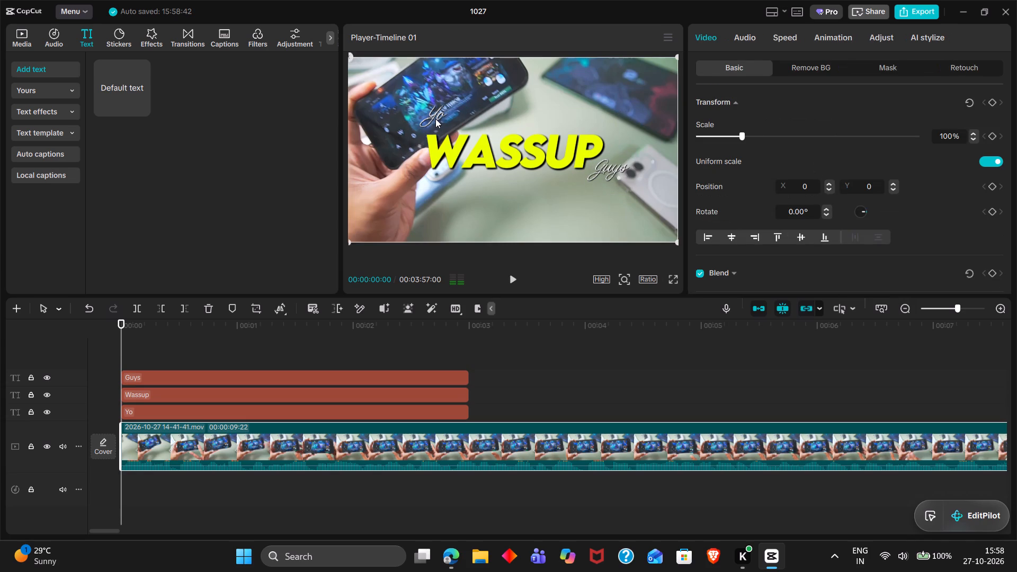
pyautogui.click(435, 109)
pyautogui.moveTo(435, 109); pyautogui.dragTo(433, 111)
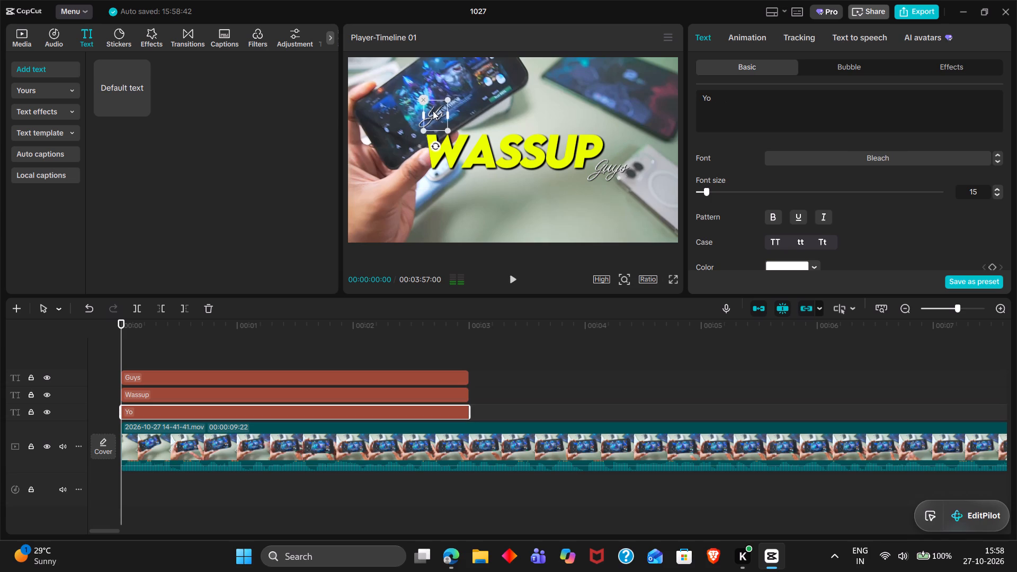
pyautogui.moveTo(433, 111); pyautogui.dragTo(424, 119)
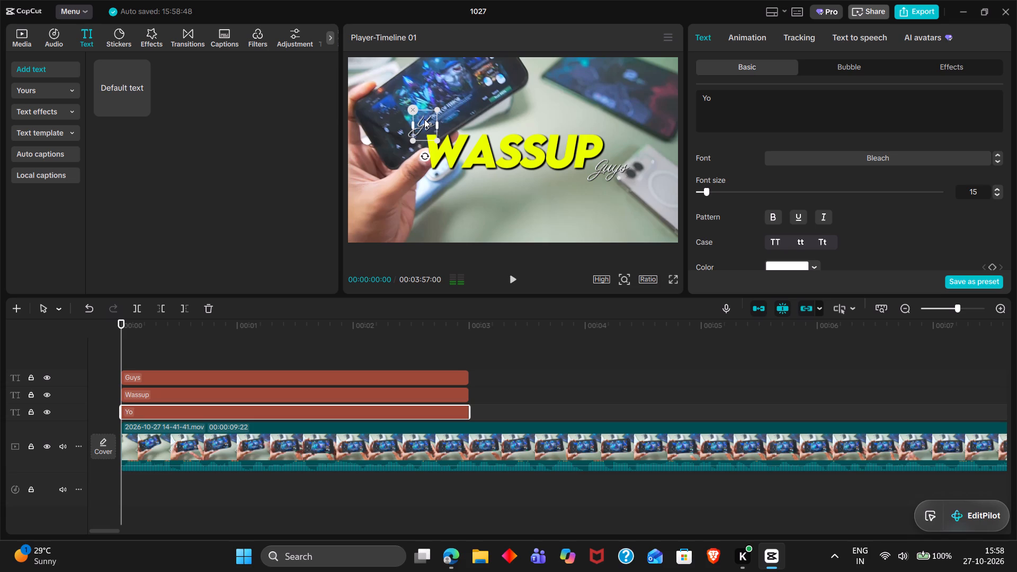
# Trim the start of the "Yo" text clip to 00:00:00:01.
pyautogui.keyDown('ctrl'); pyautogui.scroll(5, 333, 298); pyautogui.keyUp('ctrl')
pyautogui.keyDown('ctrl'); pyautogui.scroll(6, 368, 380); pyautogui.keyUp('ctrl')
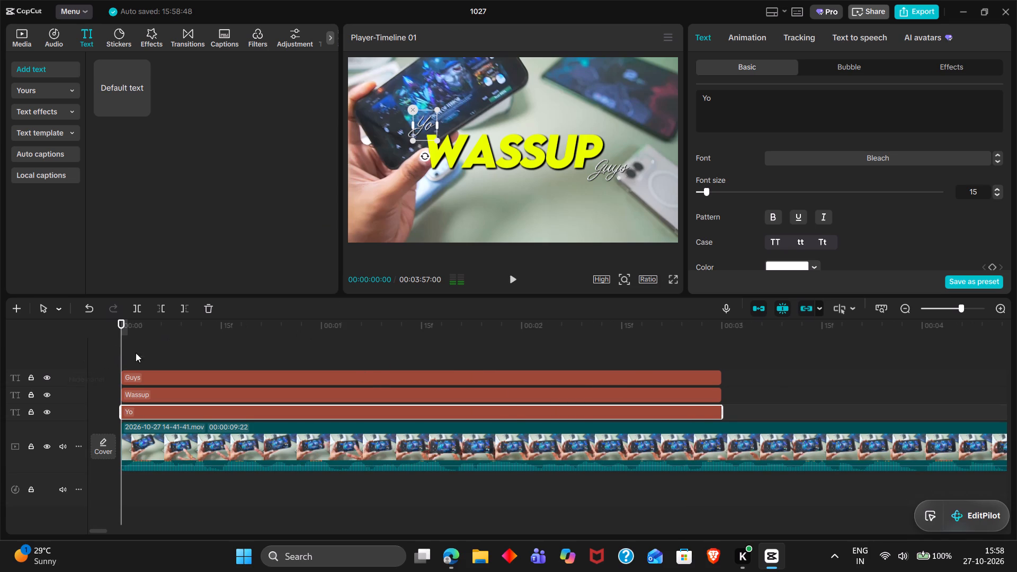
pyautogui.doubleClick(143, 350)
pyautogui.moveTo(143, 350); pyautogui.dragTo(179, 355)
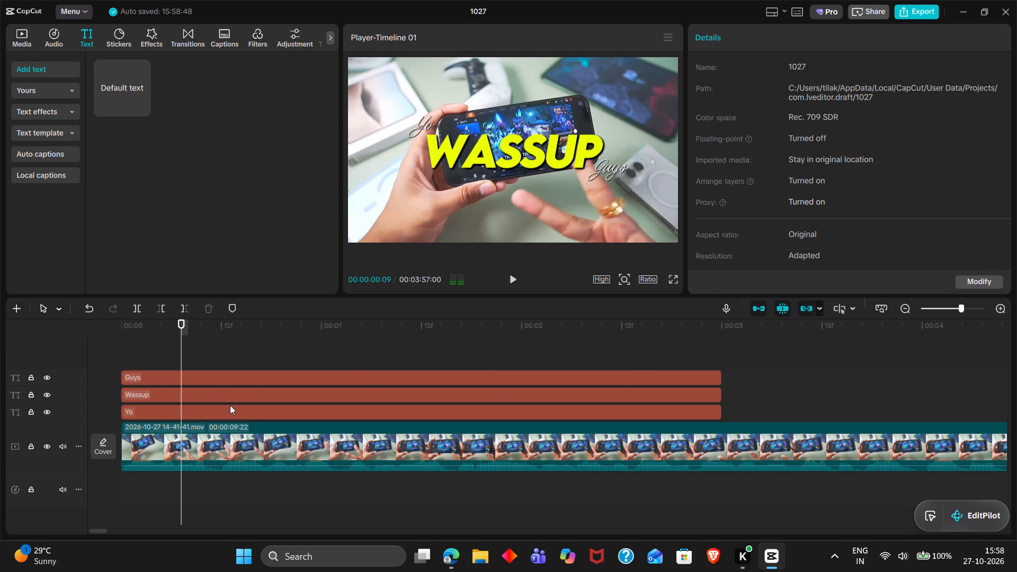
pyautogui.click(252, 384)
pyautogui.click(623, 172)
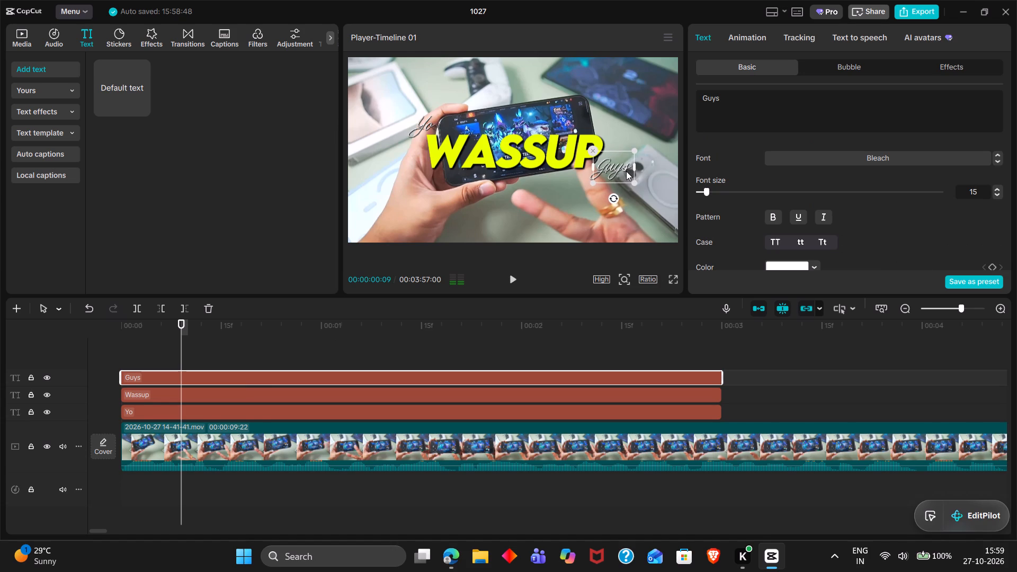
pyautogui.tripleClick(124, 362)
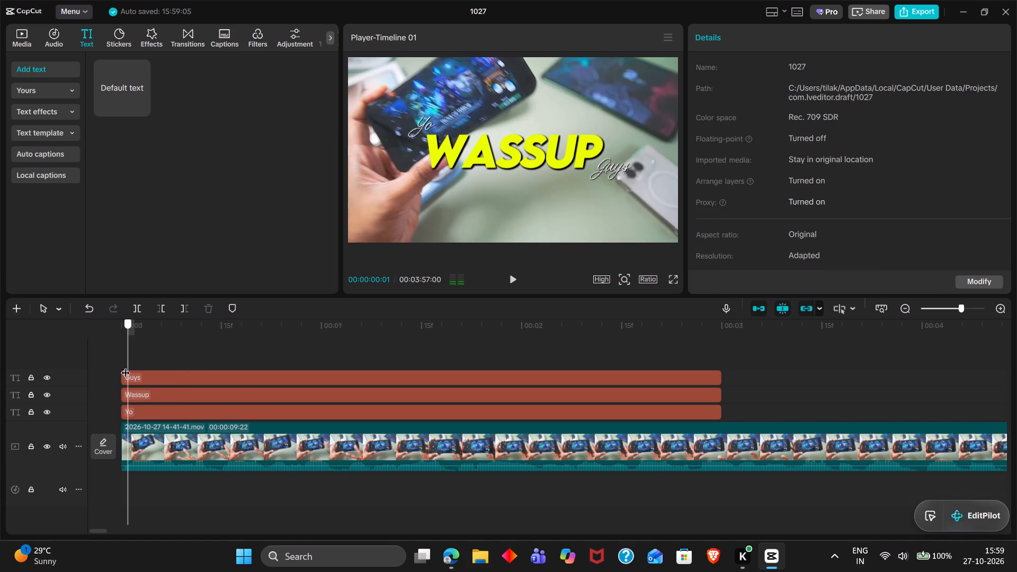
pyautogui.click(137, 415)
pyautogui.write('q')
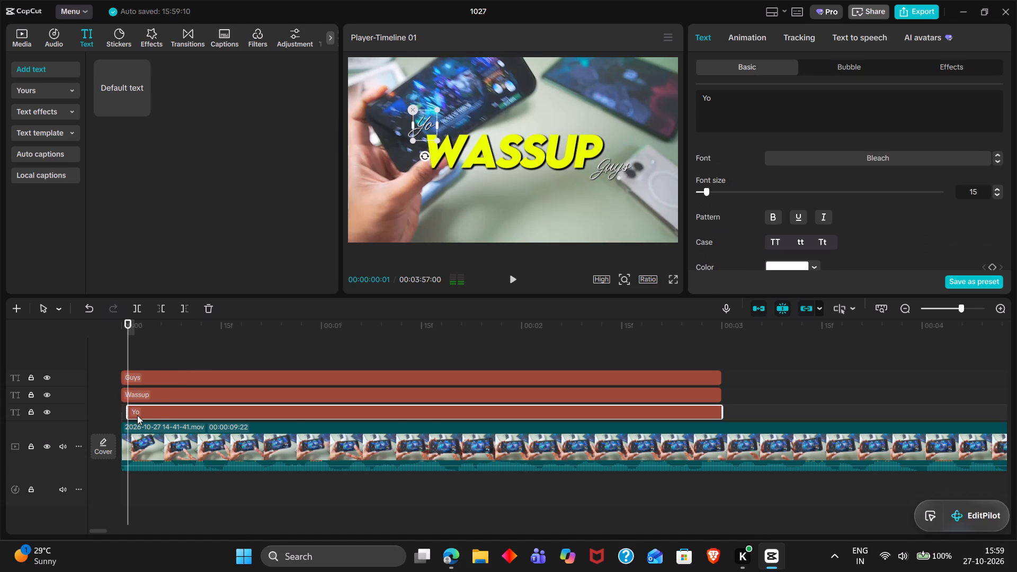
# Trim the start of the "Wassup" text clip to 00:00:00:05, checking the timing against playback.
pyautogui.press('space')
pyautogui.press('space')
pyautogui.click(159, 325)
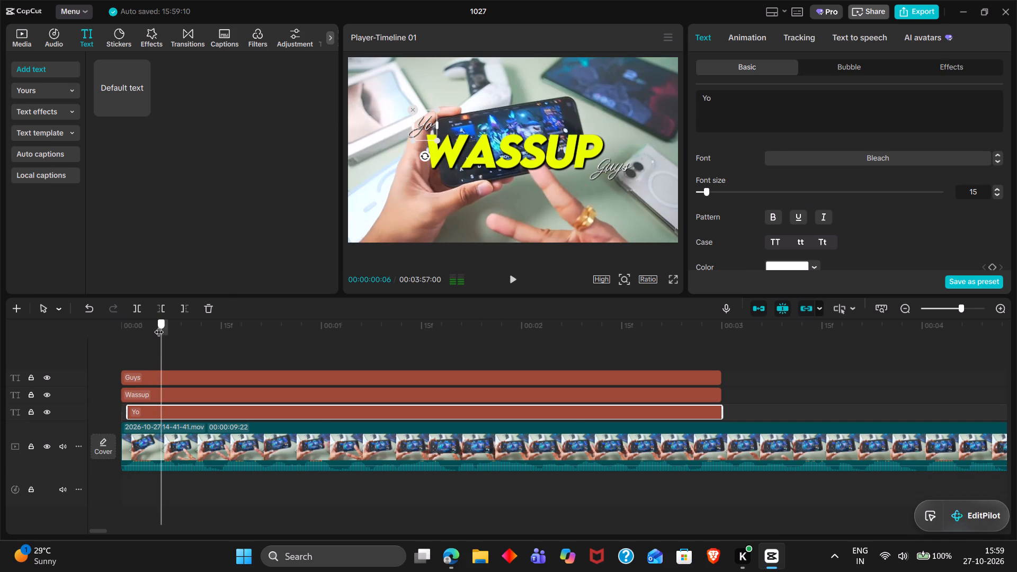
pyautogui.click(157, 390)
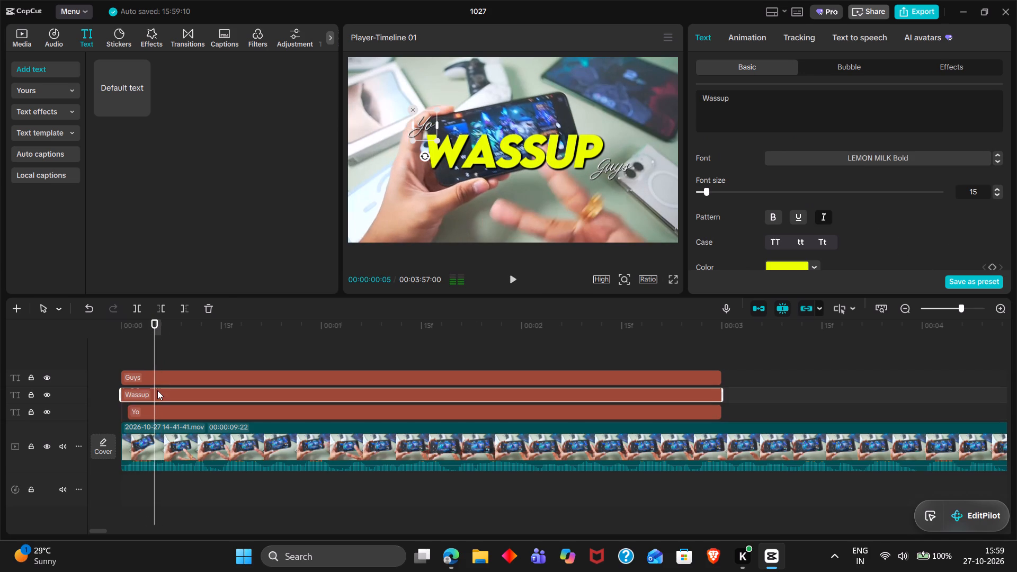
pyautogui.write('q')
# Play back the opening to check the timing and trim the start of the "Guys" text clip to 00:00:00:14.
pyautogui.press('space')
pyautogui.press('space')
pyautogui.press('space')
pyautogui.press('space')
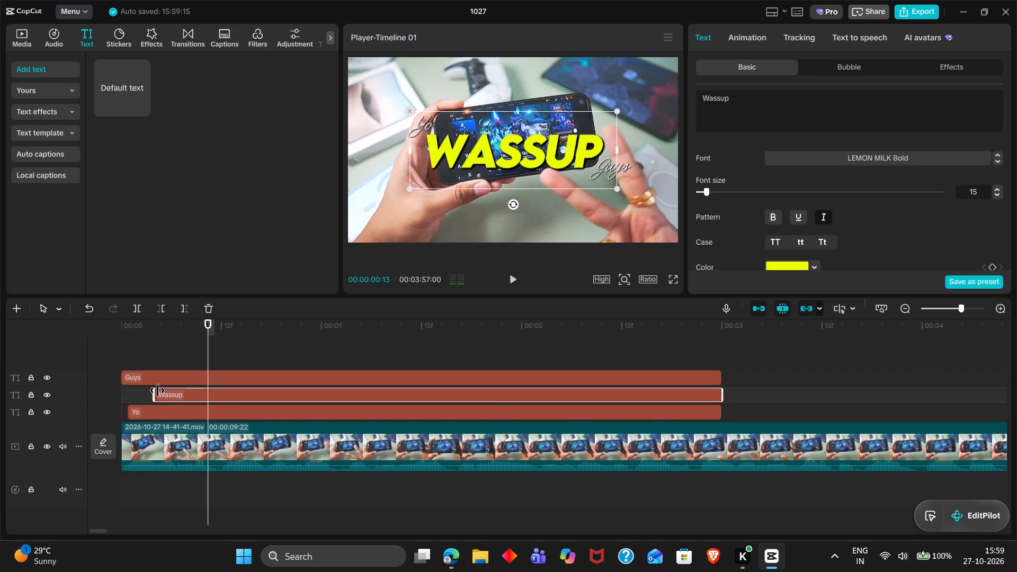
pyautogui.press('Right')
pyautogui.press('Right')
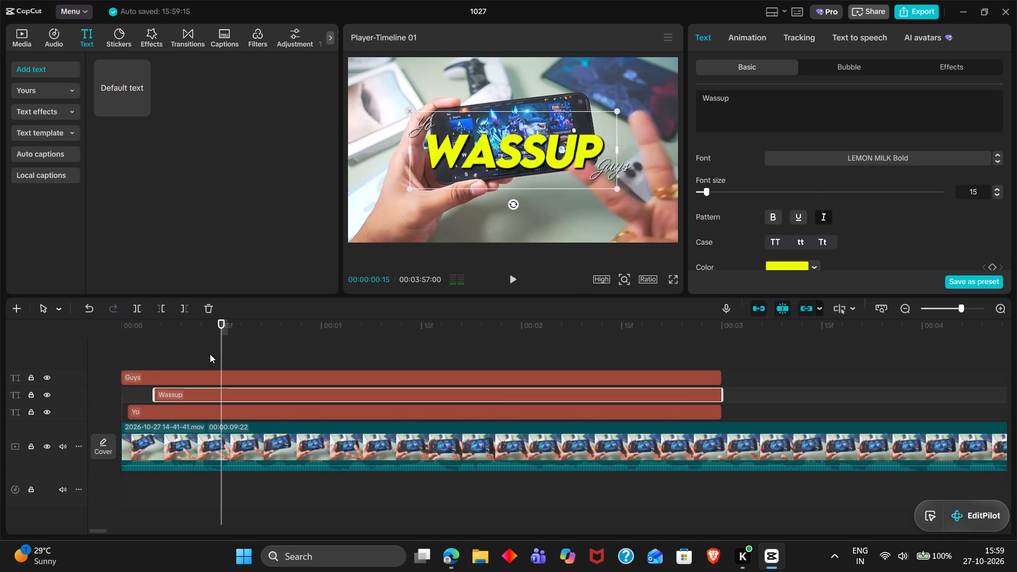
pyautogui.click(210, 354)
pyautogui.moveTo(210, 354); pyautogui.dragTo(216, 354)
pyautogui.click(219, 373)
pyautogui.press('q')
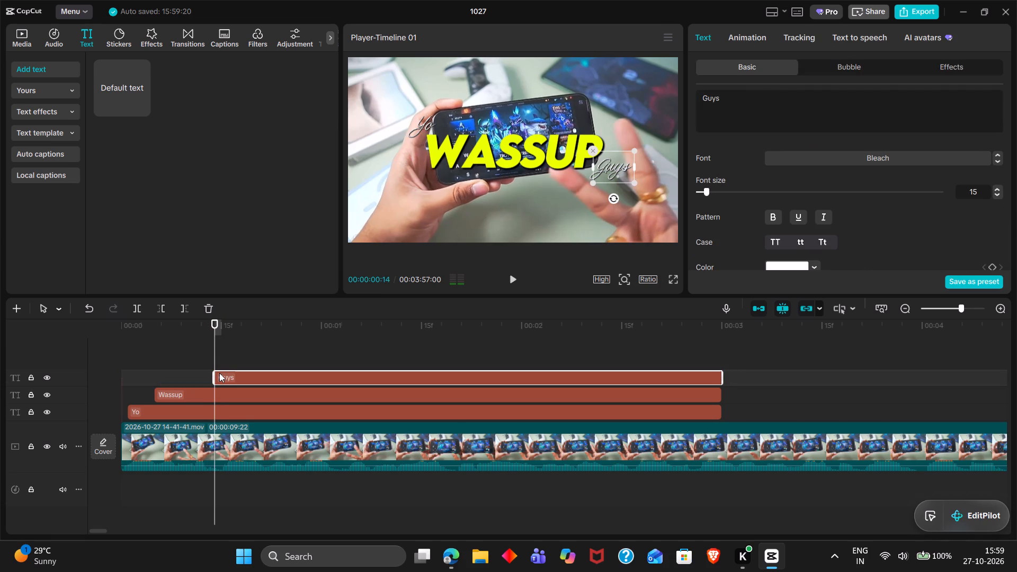
# Apply the favorited Bounce In entrance animation to the "Yo", "Wassup" and "Guys" text clips together.
pyautogui.moveTo(194, 363); pyautogui.dragTo(240, 391)
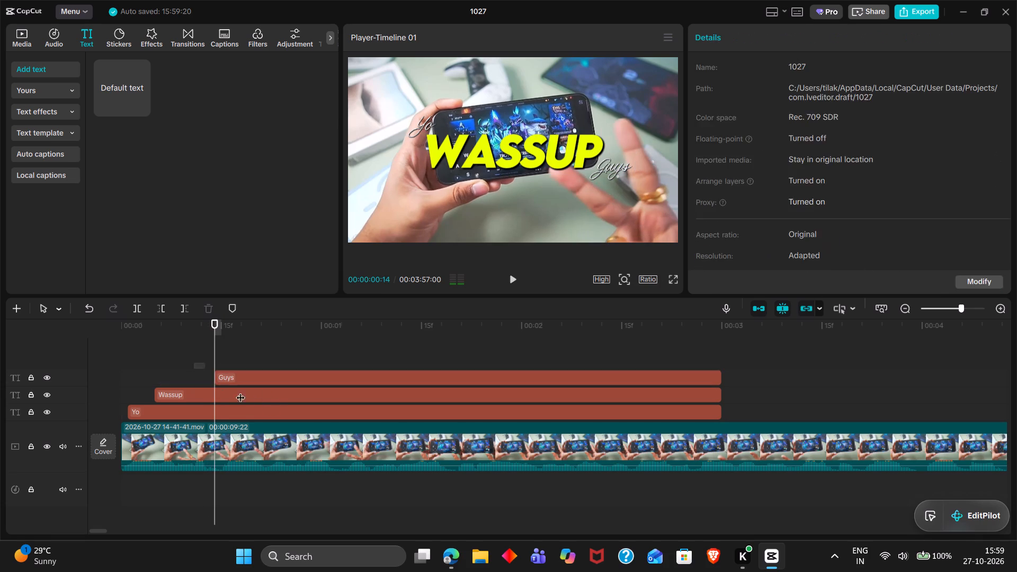
pyautogui.moveTo(240, 391); pyautogui.dragTo(272, 413)
pyautogui.doubleClick(760, 41)
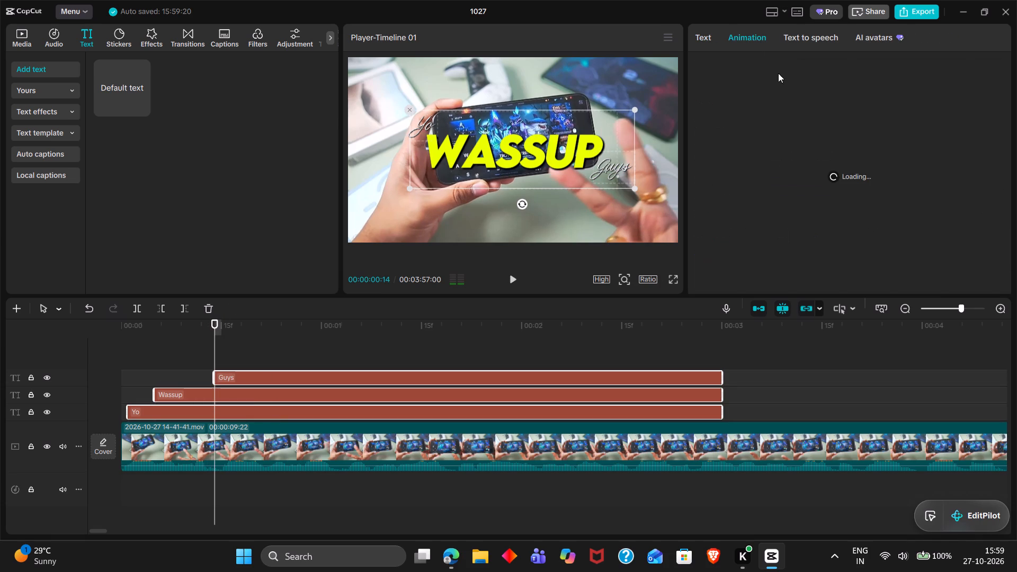
pyautogui.click(714, 129)
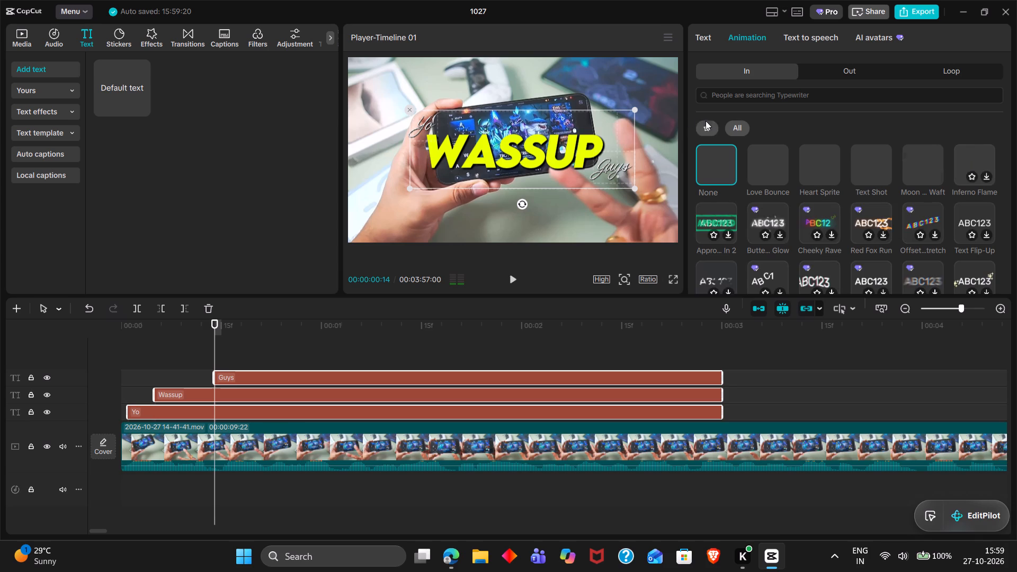
pyautogui.doubleClick(706, 121)
pyautogui.doubleClick(971, 156)
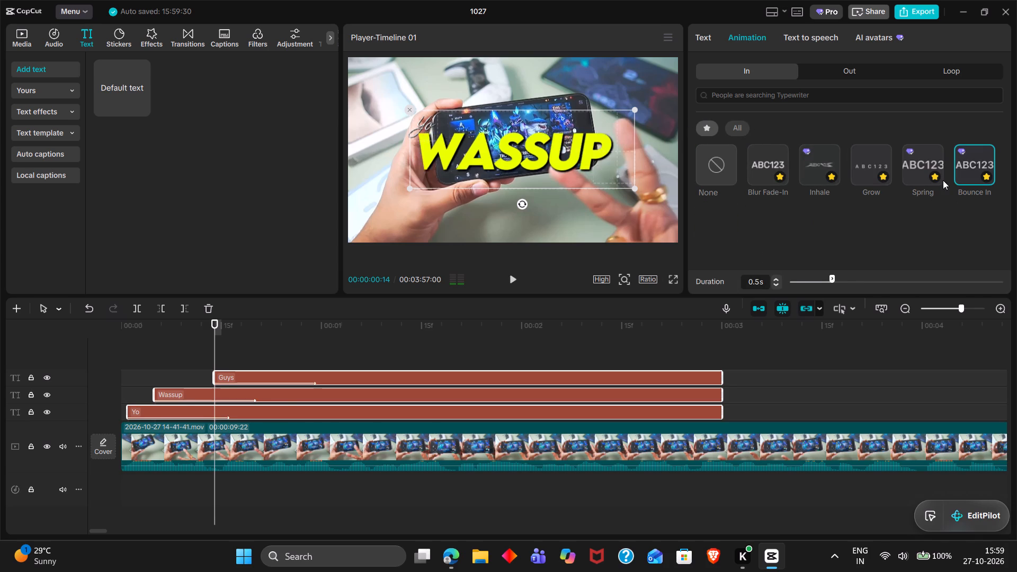
# Set the Bounce In animation duration of all three text clips to 0.1 s.
pyautogui.click(805, 283)
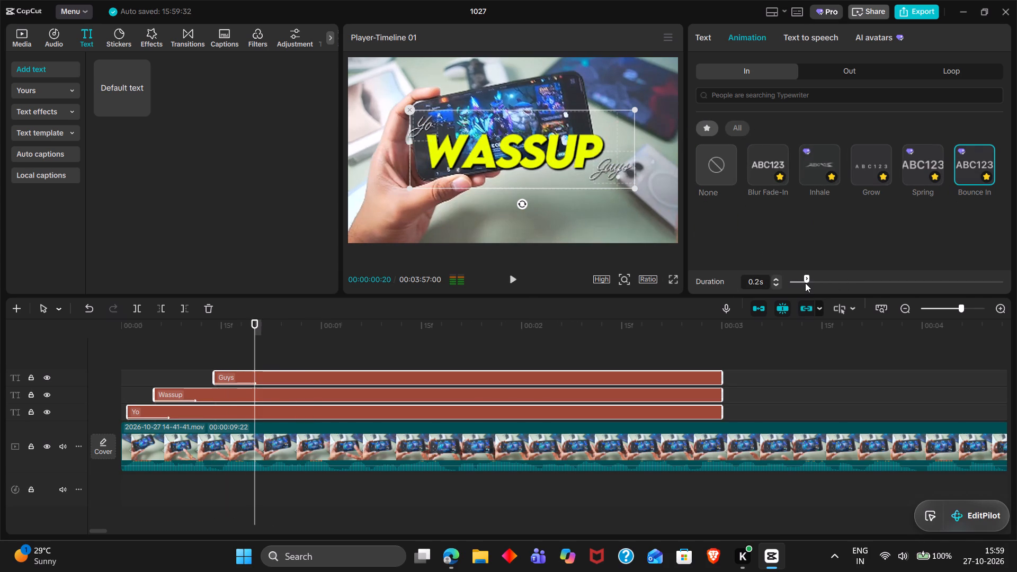
pyautogui.click(775, 285)
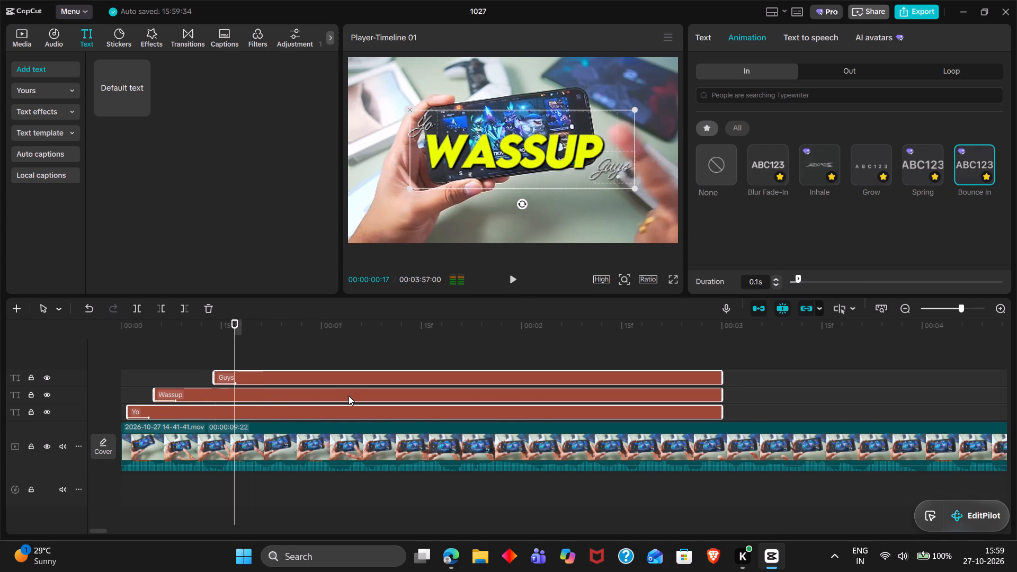
# Search the sound effects for "pop" and add "pop! (tapping the mouth with a hand)" at 00:00:00:01, where the "Yo" clip starts.
pyautogui.click(171, 361)
pyautogui.moveTo(171, 361); pyautogui.dragTo(132, 359)
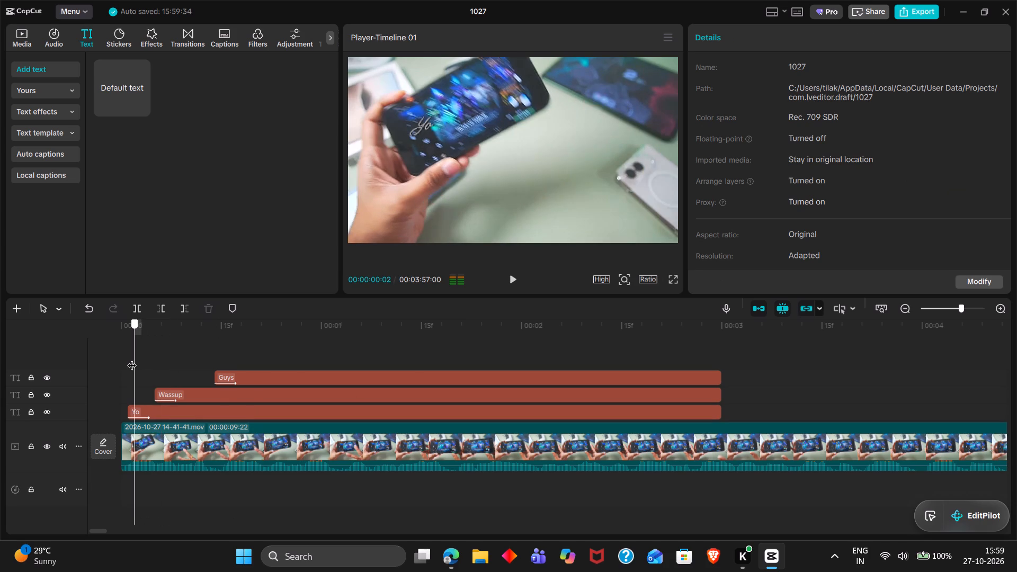
pyautogui.moveTo(132, 359); pyautogui.dragTo(131, 359)
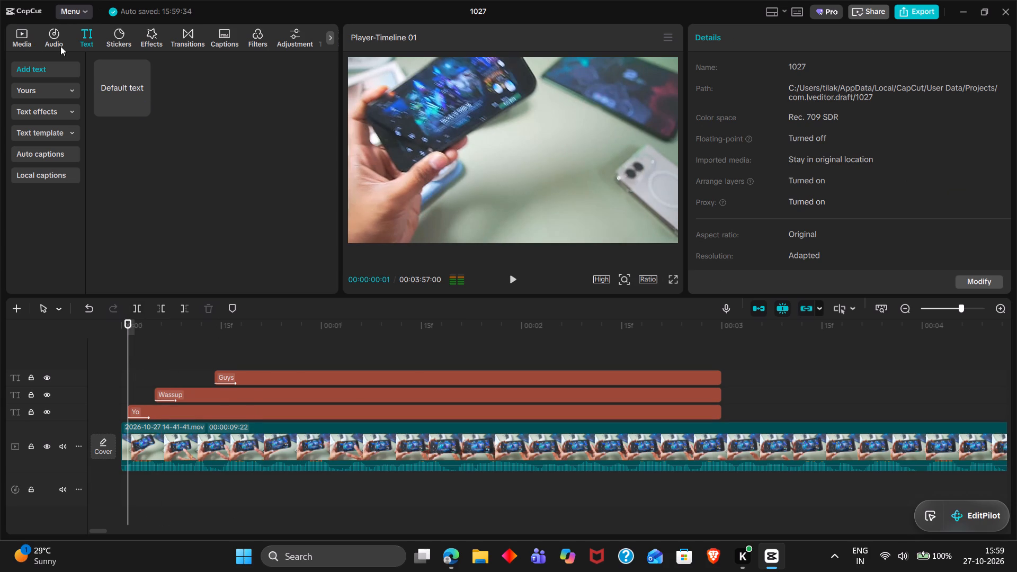
pyautogui.doubleClick(60, 46)
pyautogui.click(51, 136)
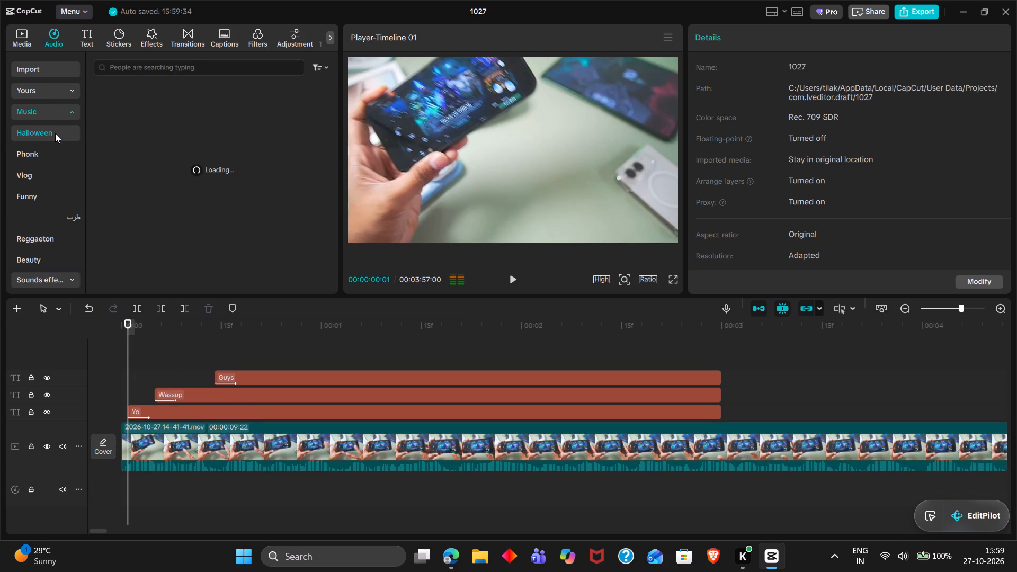
pyautogui.click(67, 119)
pyautogui.click(50, 127)
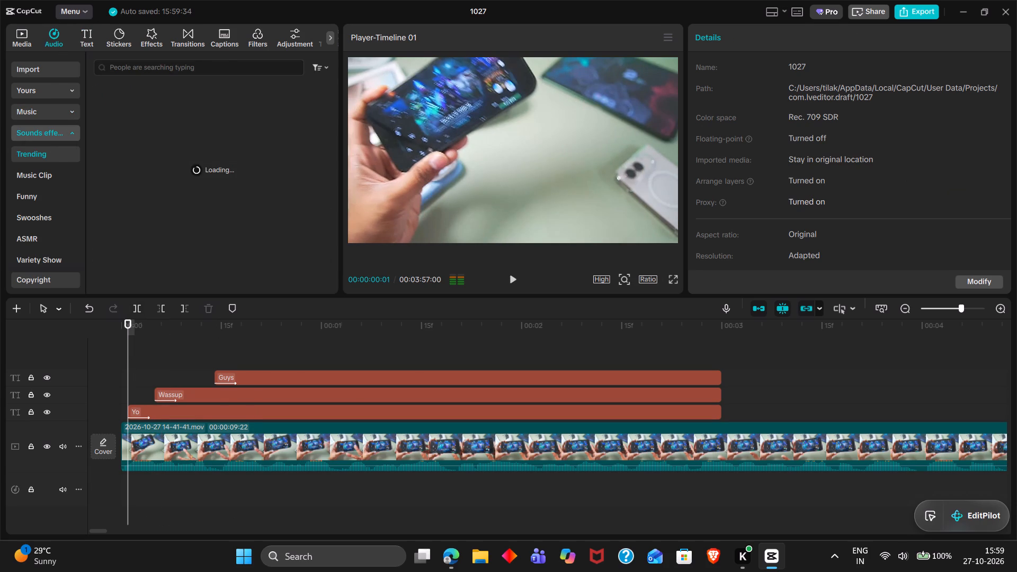
pyautogui.click(153, 74)
pyautogui.write('pop')
pyautogui.press('Return')
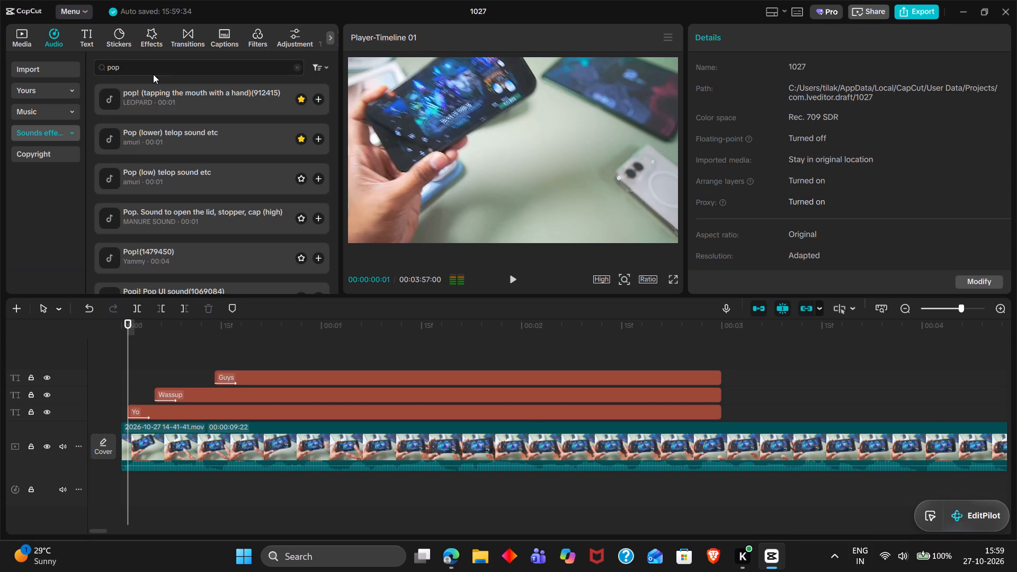
pyautogui.doubleClick(174, 86)
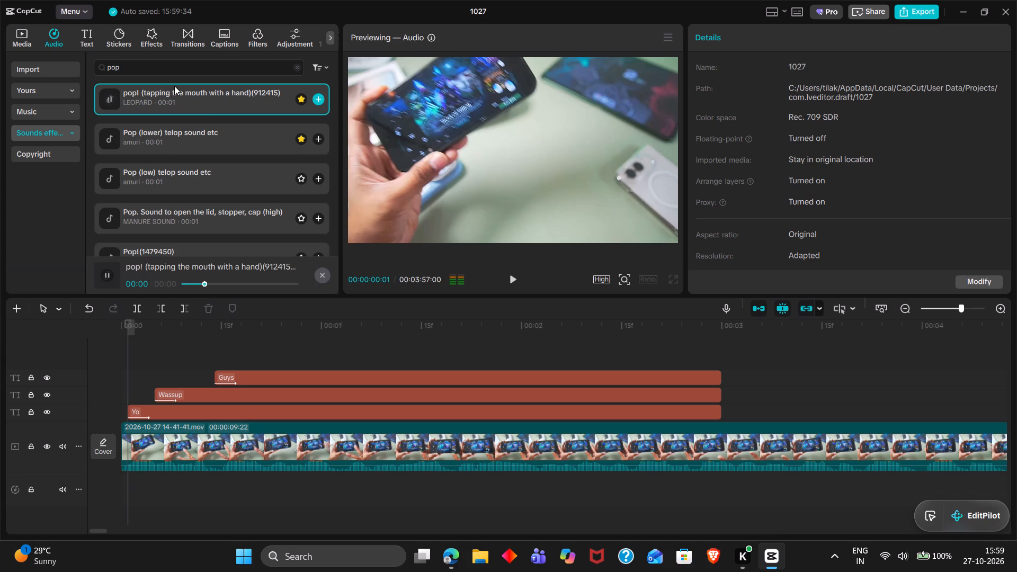
pyautogui.moveTo(174, 86); pyautogui.dragTo(128, 489)
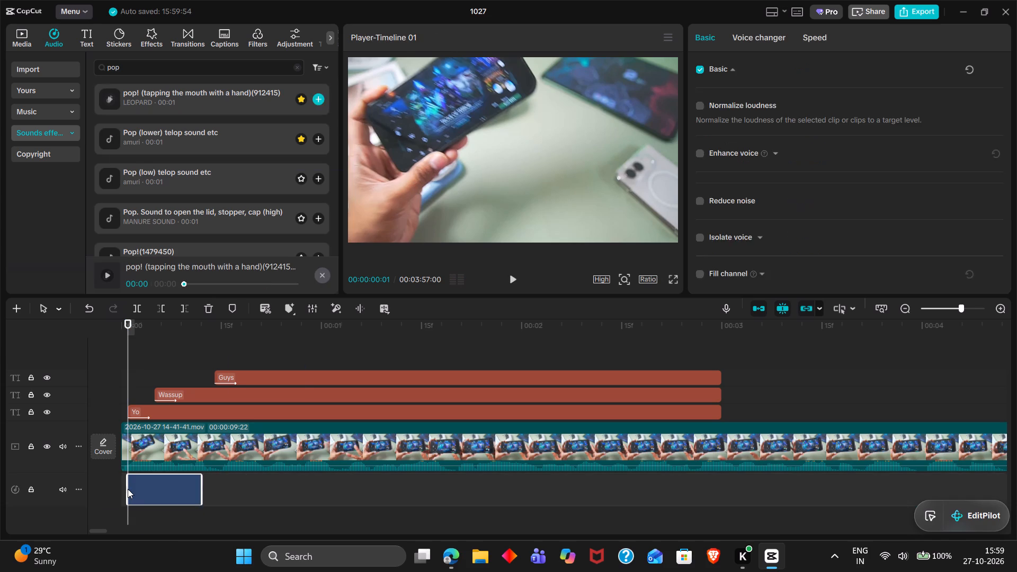
# Play back the pop sound under "Yo" and trim its end to 00:00:00:04.
pyautogui.keyDown('ctrl'); pyautogui.scroll(4, 128, 489); pyautogui.keyUp('ctrl')
pyautogui.scroll(2, 128, 489)
pyautogui.press('space')
pyautogui.press('space')
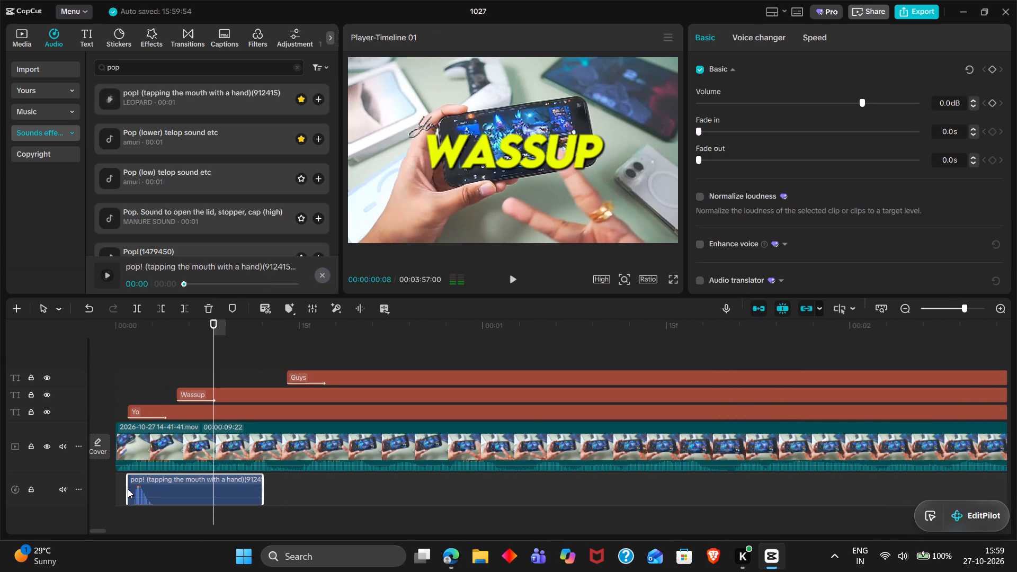
pyautogui.click(163, 336)
pyautogui.press('w')
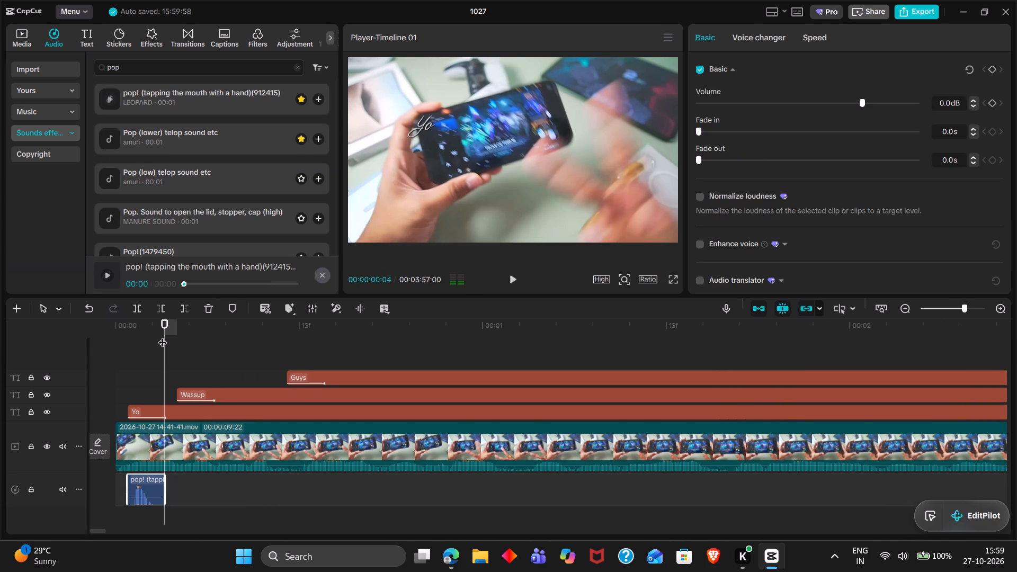
# Copy the trimmed pop sound to the starts of the "Wassup" and "Guys" clips, at 00:00:00:05 and 00:00:00:14.
pyautogui.hotkey('ctrl', 'x')
pyautogui.hotkey('ctrl', 'x')
pyautogui.hotkey('ctrl', 'z')
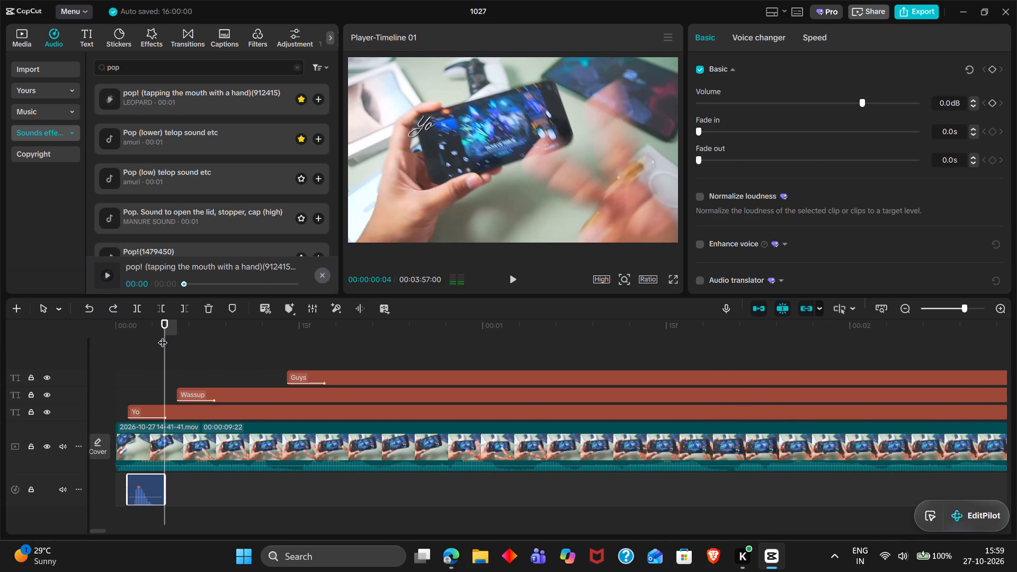
pyautogui.hotkey('ctrl', 'c')
pyautogui.doubleClick(172, 343)
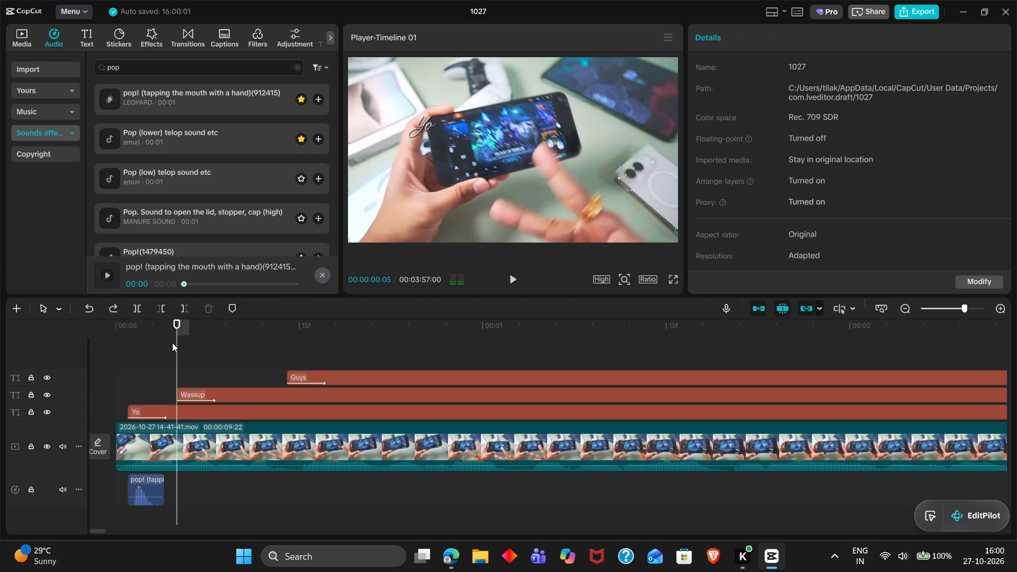
pyautogui.hotkey('ctrl', 'c')
pyautogui.hotkey('ctrl', 'v')
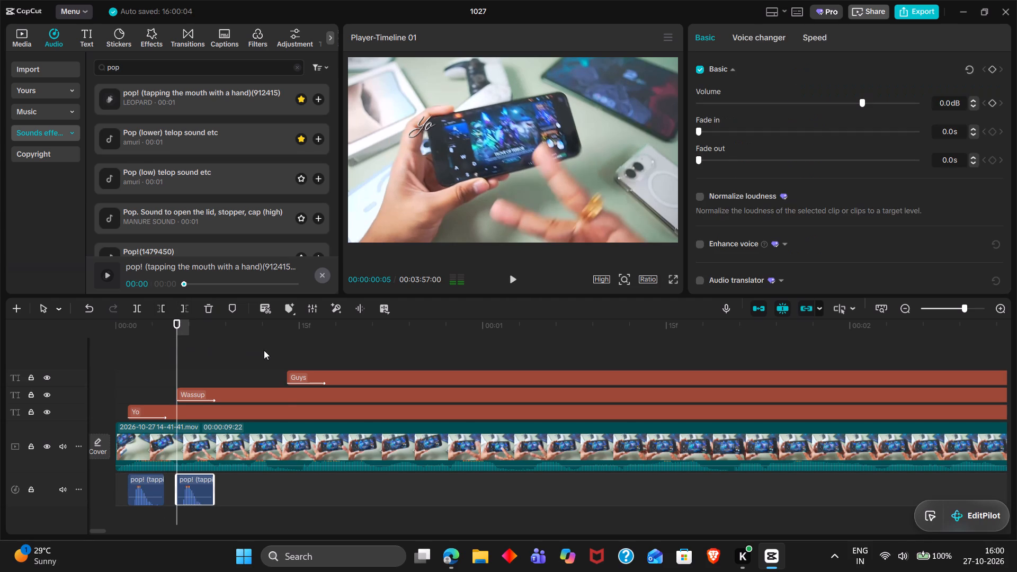
pyautogui.doubleClick(289, 346)
pyautogui.hotkey('ctrl', 'v')
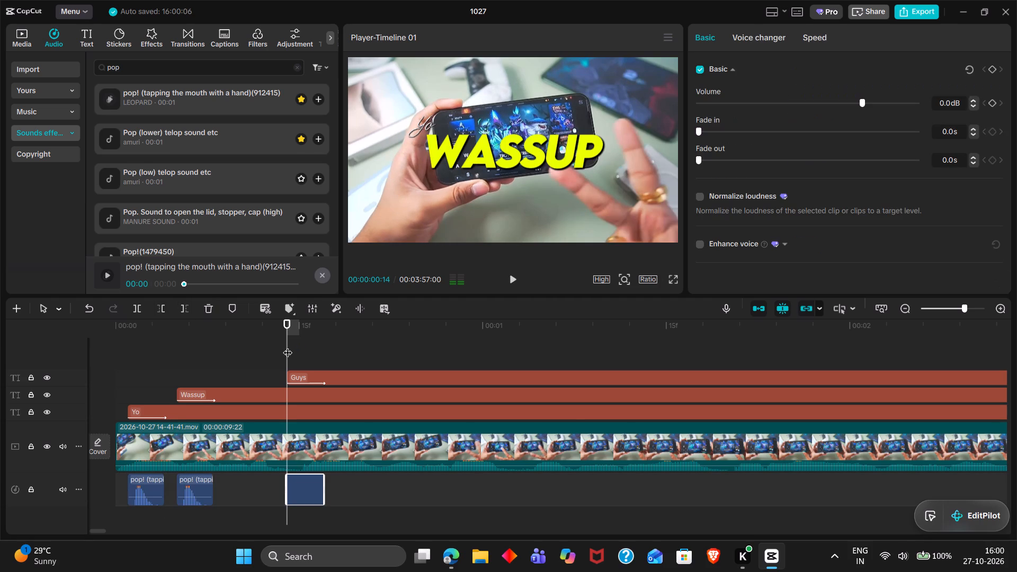
# Play back the opening repeatedly to check the pop sounds against the three text entrances.
pyautogui.click(204, 348)
pyautogui.moveTo(204, 348); pyautogui.dragTo(33, 355)
pyautogui.press('space')
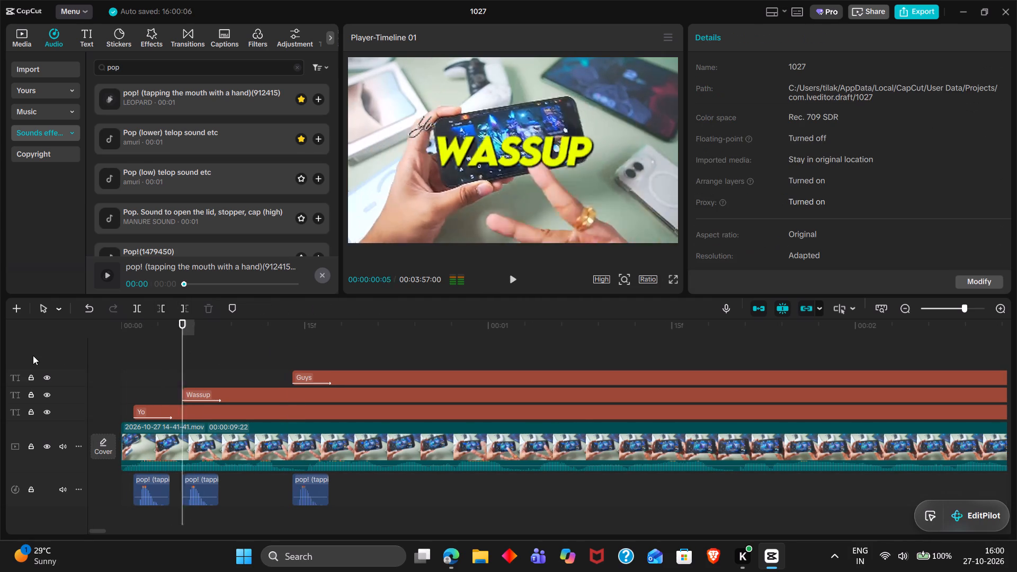
pyautogui.press('space')
pyautogui.doubleClick(134, 358)
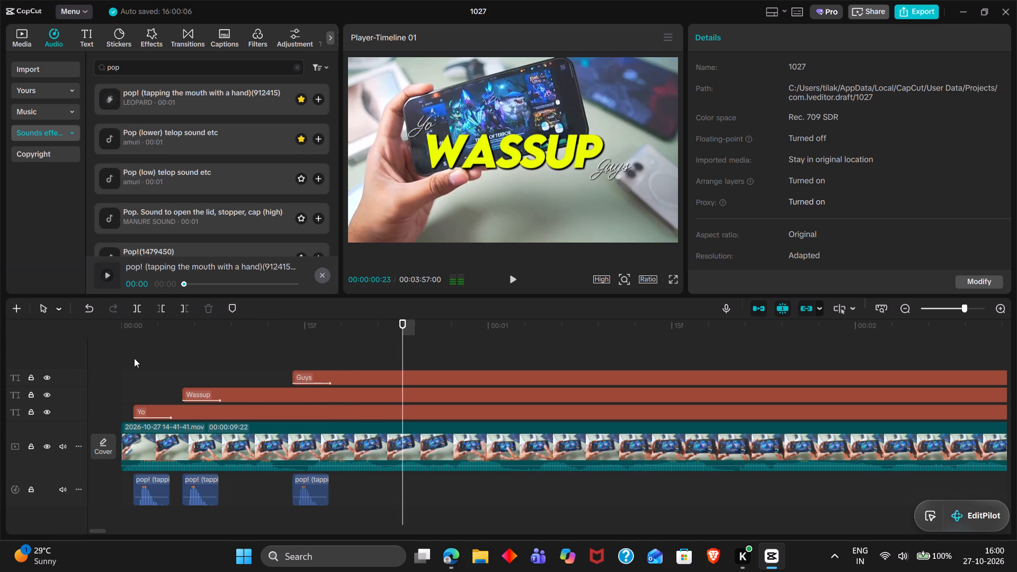
pyautogui.press('space')
pyautogui.press('space')
pyautogui.press('space')
pyautogui.press('space')
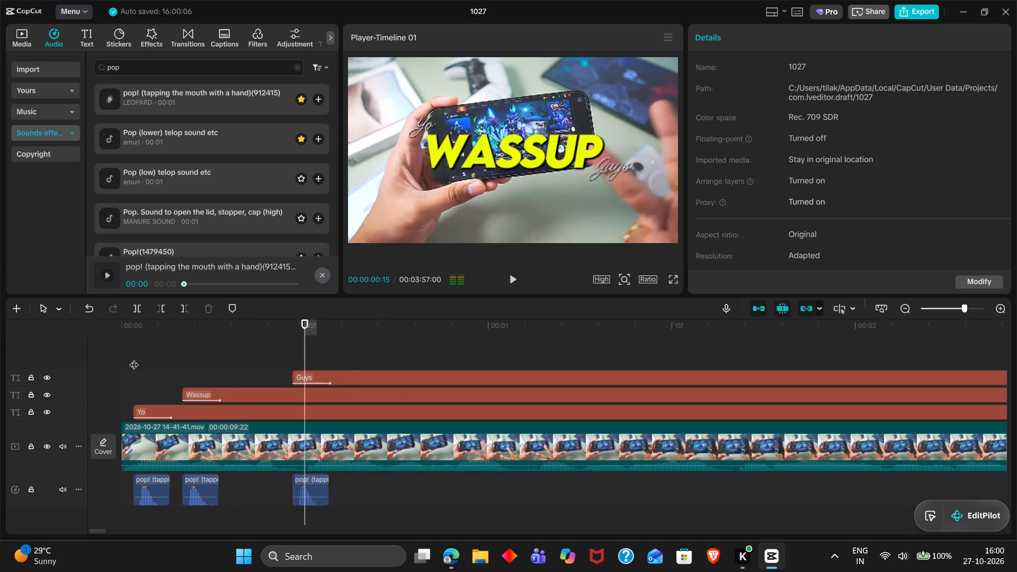
pyautogui.press('space')
pyautogui.press('space')
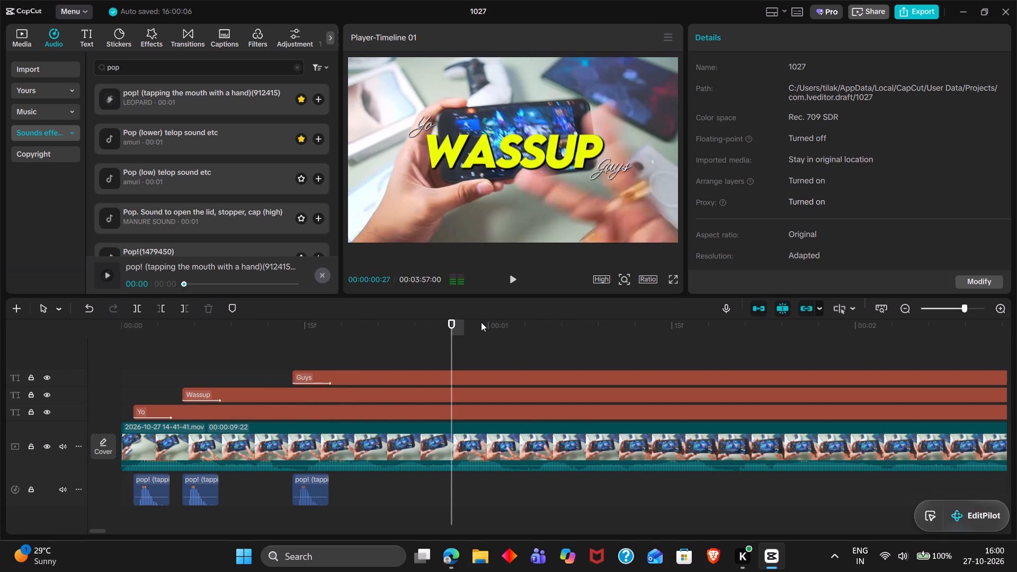
pyautogui.press('space')
pyautogui.press('space')
# Trim the ends of the "Yo", "Wassup" and "Guys" text clips together to 00:00:01:00.
pyautogui.click(457, 339)
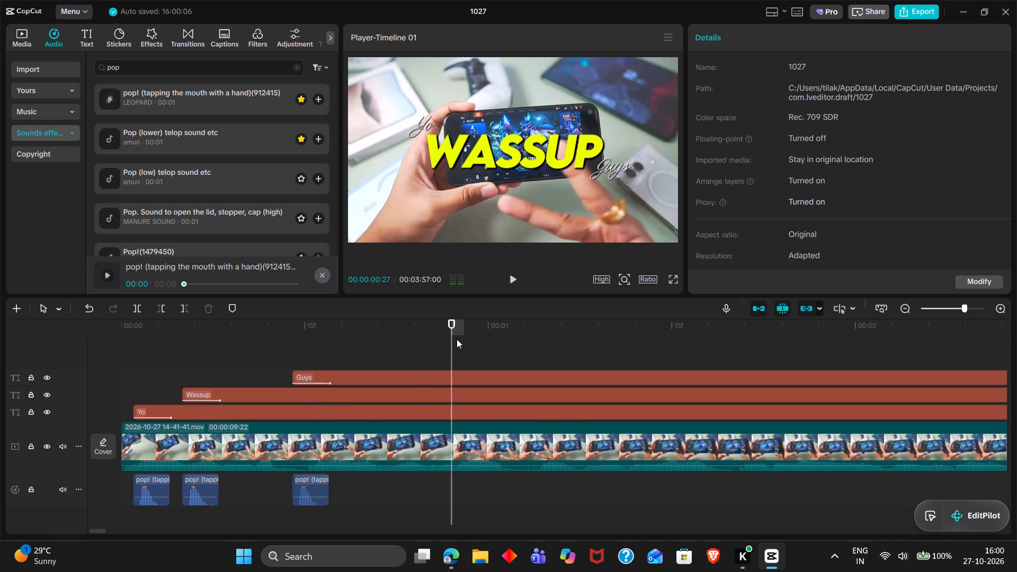
pyautogui.moveTo(457, 339); pyautogui.dragTo(483, 342)
pyautogui.doubleClick(483, 342)
pyautogui.moveTo(530, 355); pyautogui.dragTo(555, 411)
pyautogui.press('w')
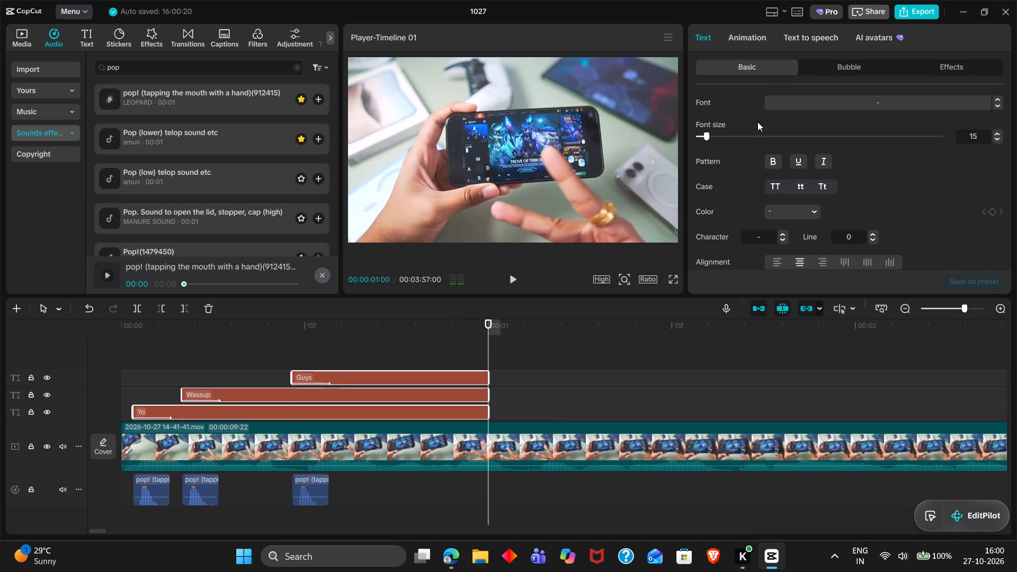
# Apply the favorited Fade Out exit animation to all three text clips with a 0.2 s duration and play back the result.
pyautogui.doubleClick(755, 42)
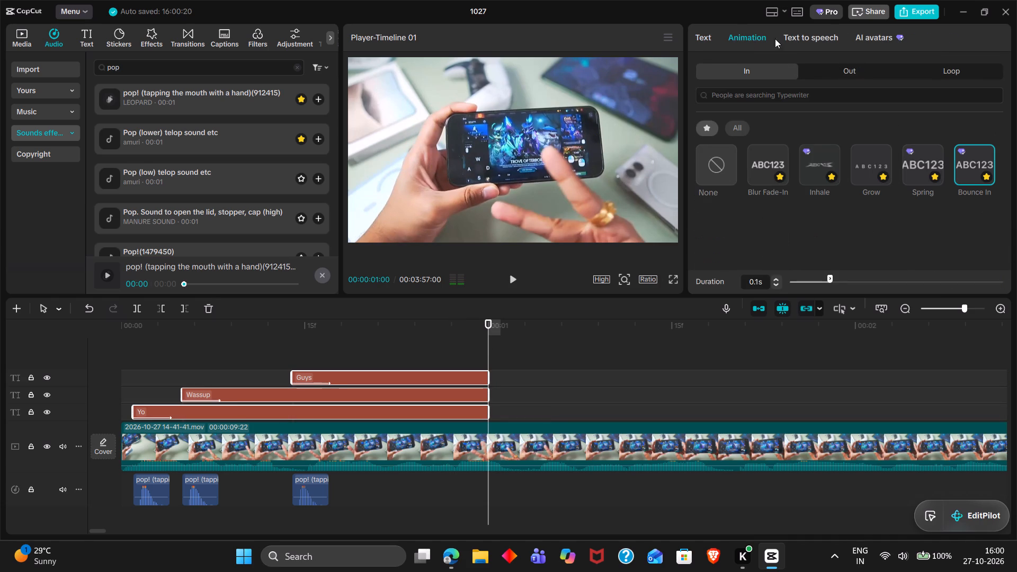
pyautogui.moveTo(854, 63); pyautogui.dragTo(855, 68)
pyautogui.doubleClick(855, 68)
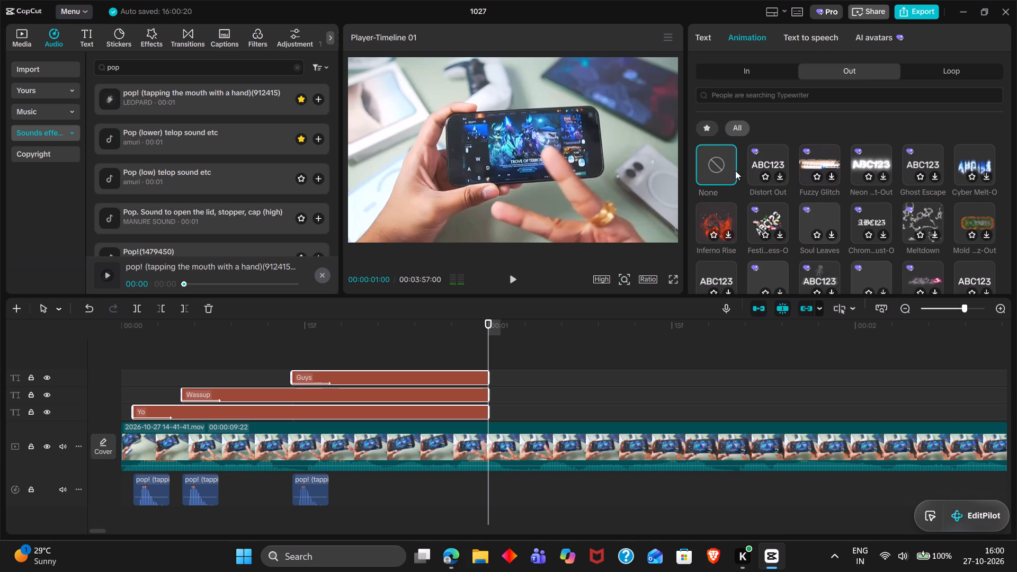
pyautogui.click(699, 131)
pyautogui.doubleClick(766, 150)
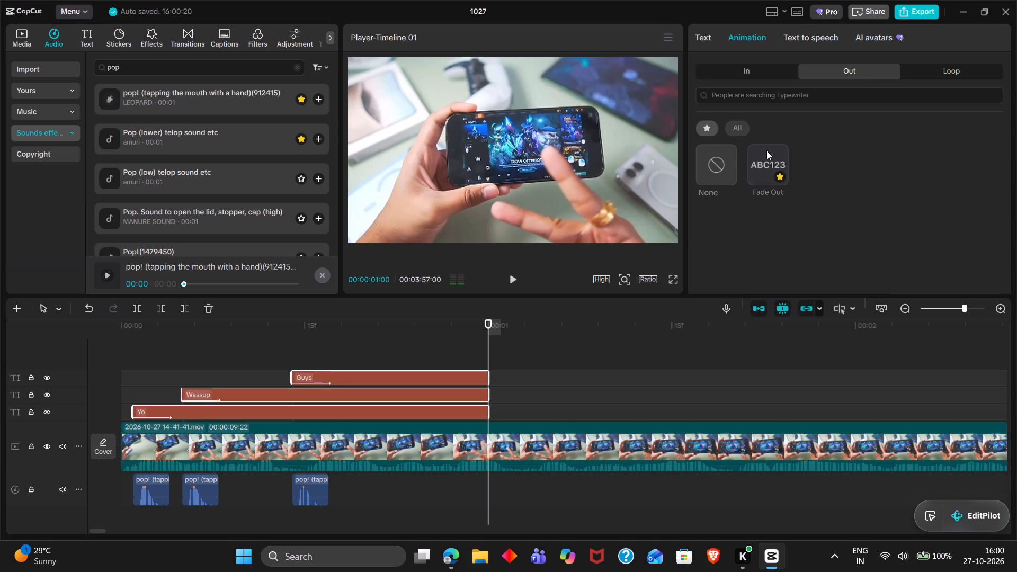
pyautogui.click(884, 284)
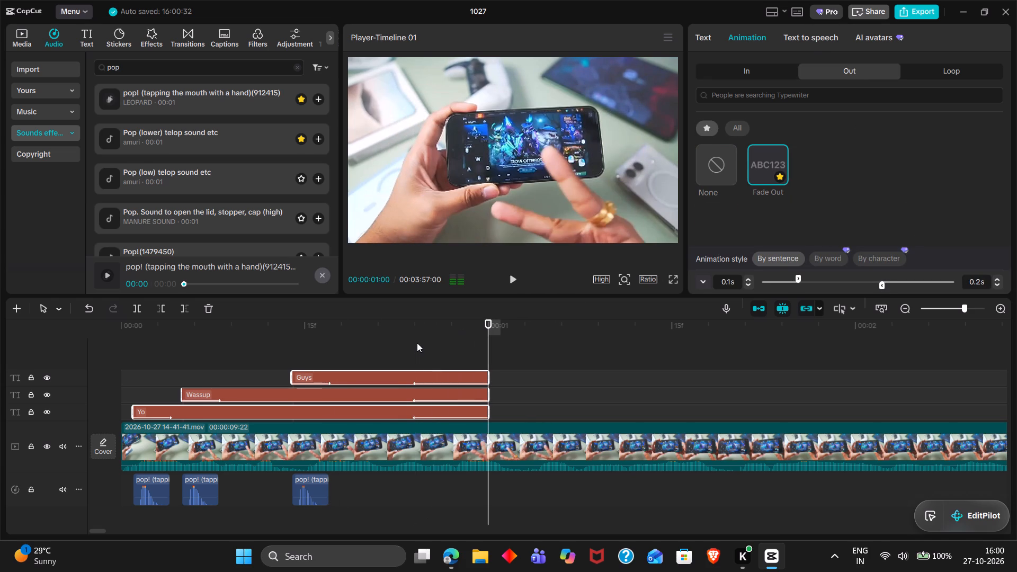
pyautogui.click(365, 347)
pyautogui.moveTo(365, 347); pyautogui.dragTo(0, 311)
pyautogui.press('space')
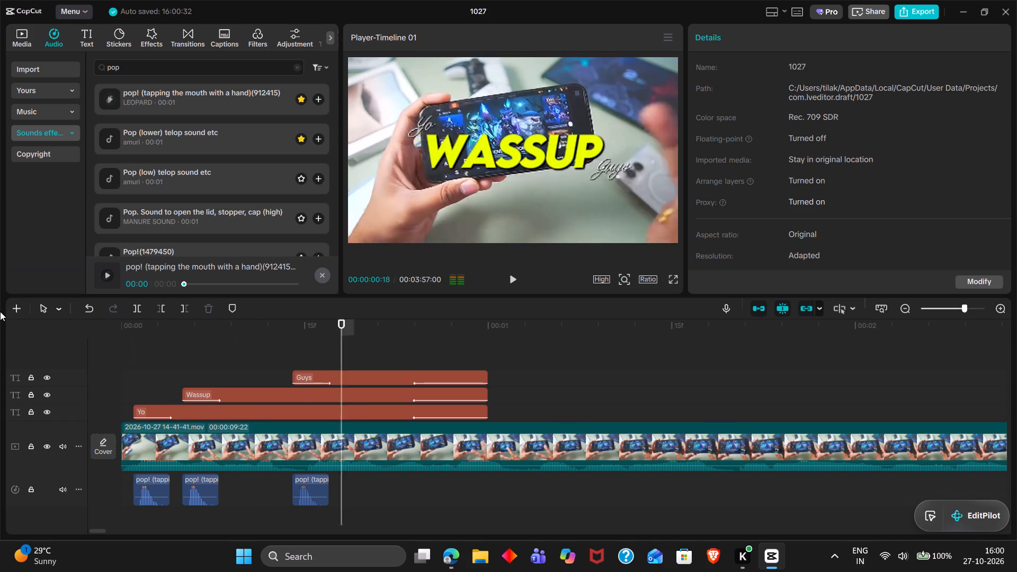
pyautogui.press('space')
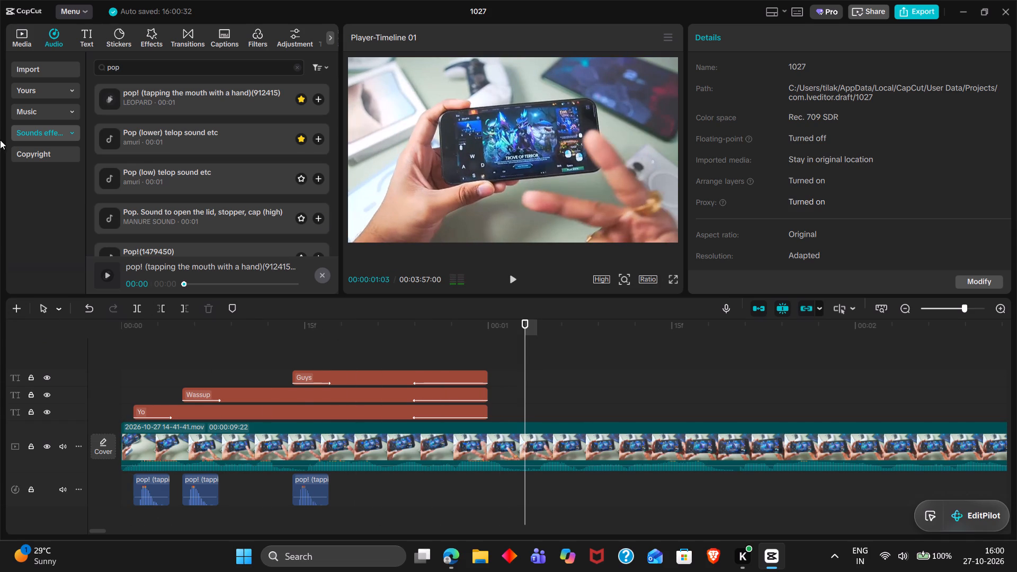
# Import Aptrex Logo-1.mp4 from the Downloads folder into the project media.
pyautogui.doubleClick(20, 38)
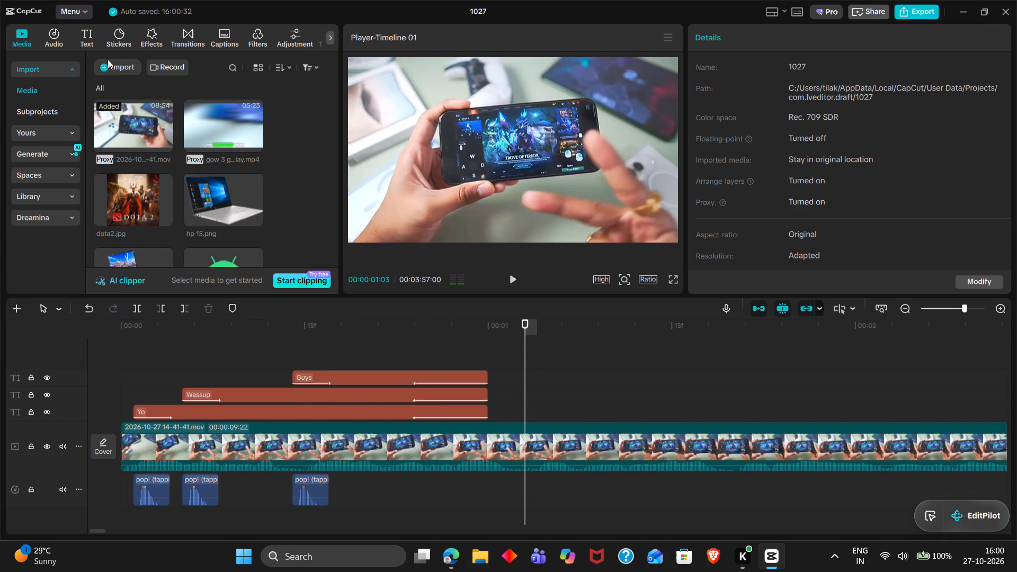
pyautogui.click(108, 59)
pyautogui.click(118, 66)
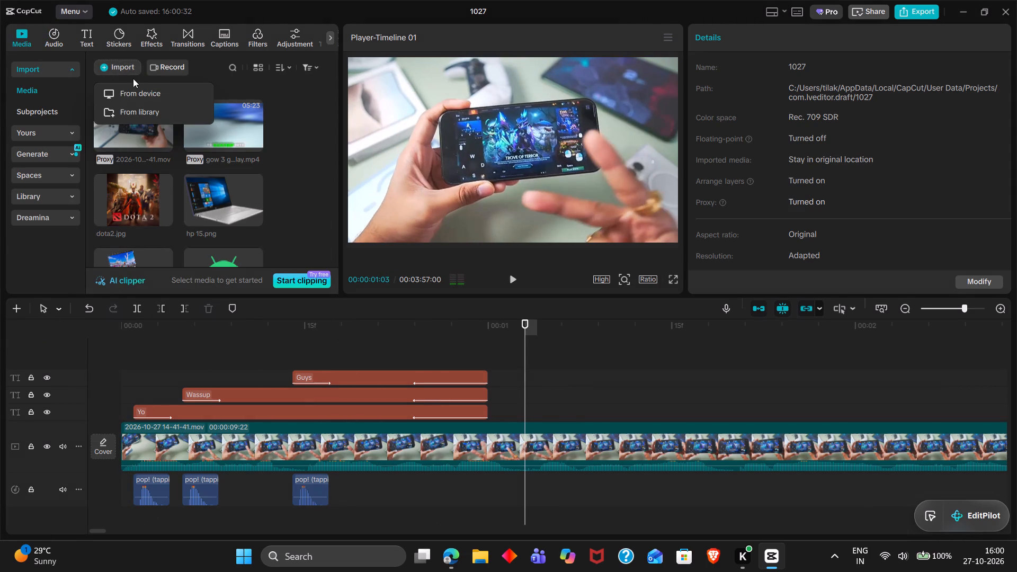
pyautogui.click(138, 93)
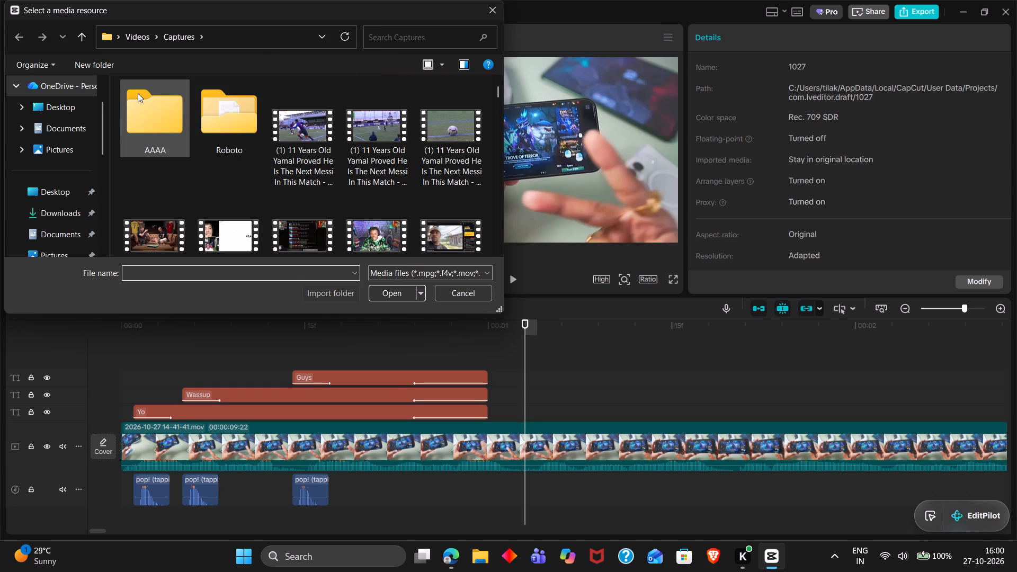
pyautogui.click(60, 214)
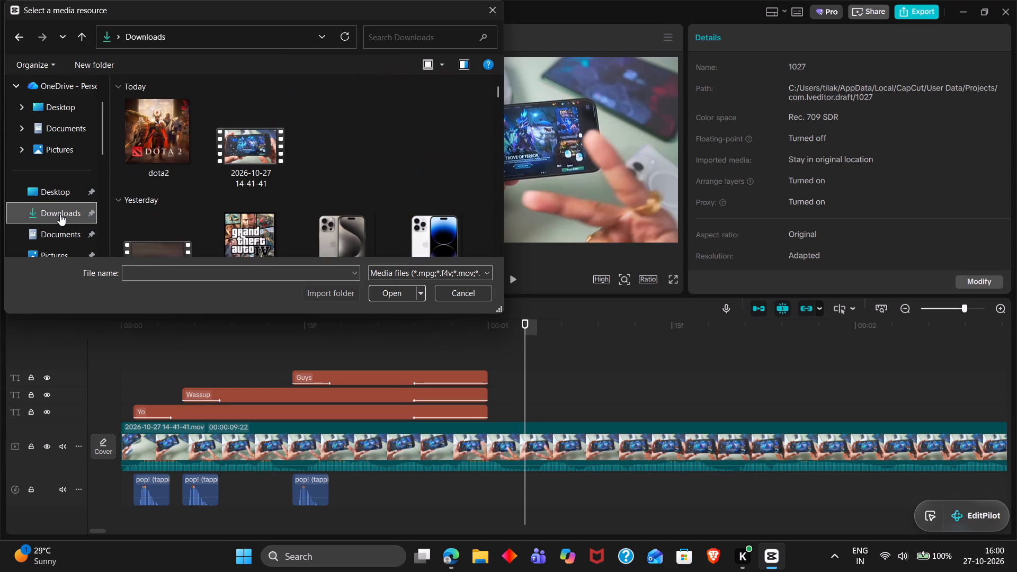
pyautogui.write('ap')
pyautogui.click(153, 276)
pyautogui.write('ap')
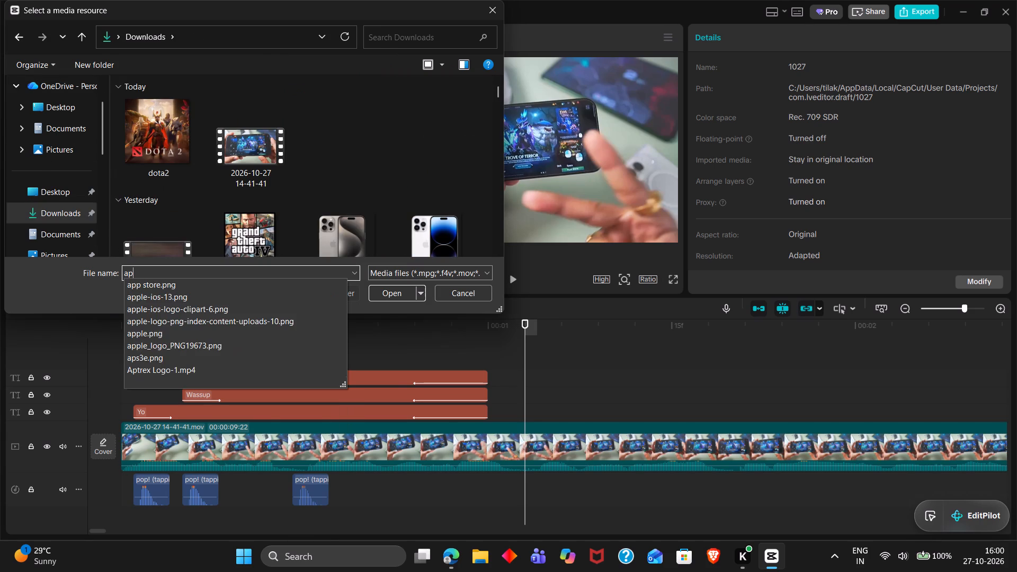
pyautogui.press('Down')
pyautogui.press('Down')
pyautogui.press('Down')
pyautogui.press('Down')
pyautogui.press('Down')
pyautogui.press('Down')
pyautogui.press('Down')
pyautogui.press('Down')
pyautogui.press('Return')
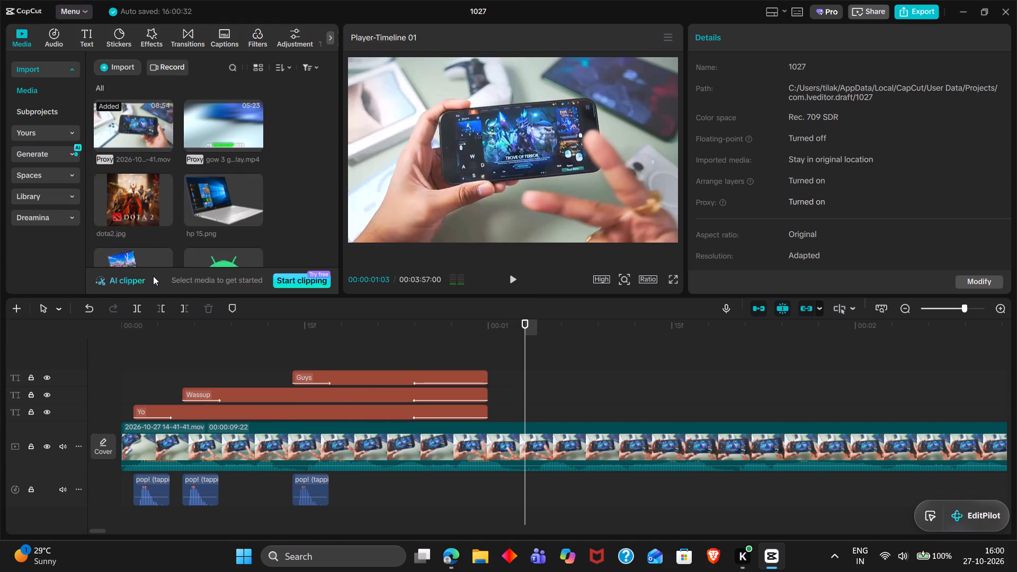
# Place the Aptrex Logo-1.mp4 clip on a new track above the texts, starting at 00:00:00:29, and preview it.
pyautogui.moveTo(228, 225); pyautogui.dragTo(493, 354)
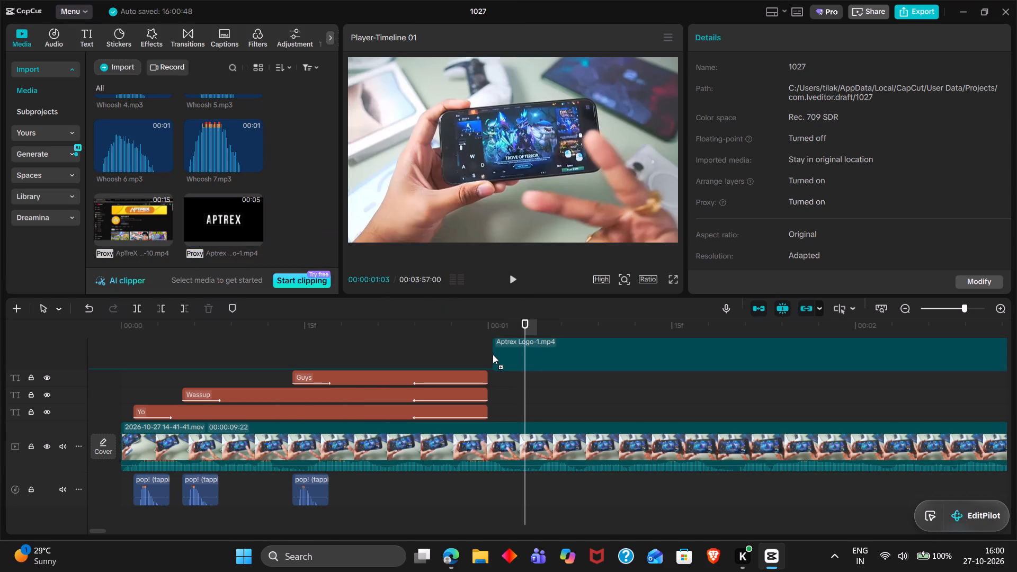
pyautogui.moveTo(493, 354); pyautogui.dragTo(470, 355)
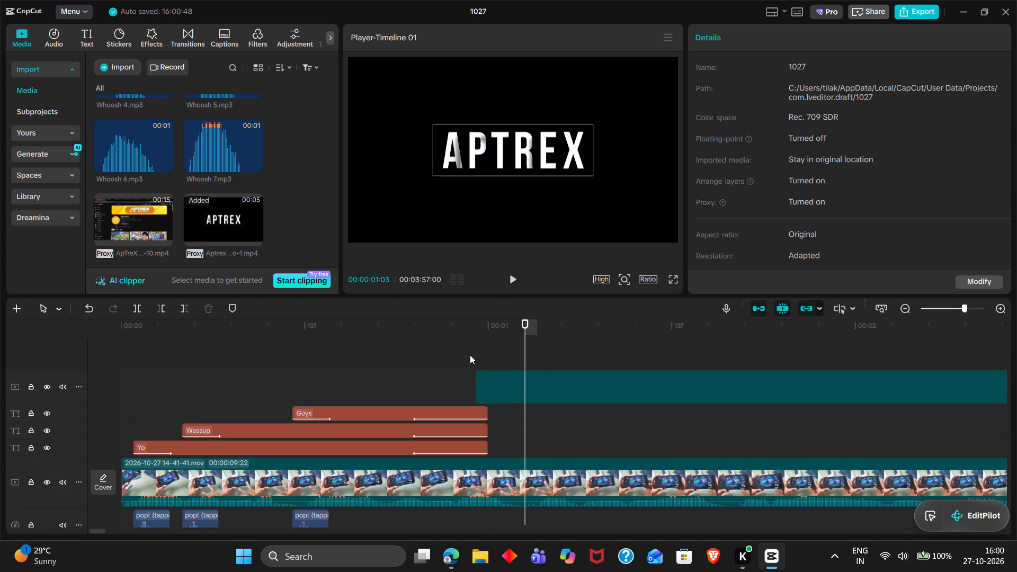
pyautogui.doubleClick(450, 369)
pyautogui.press('space')
pyautogui.press('space')
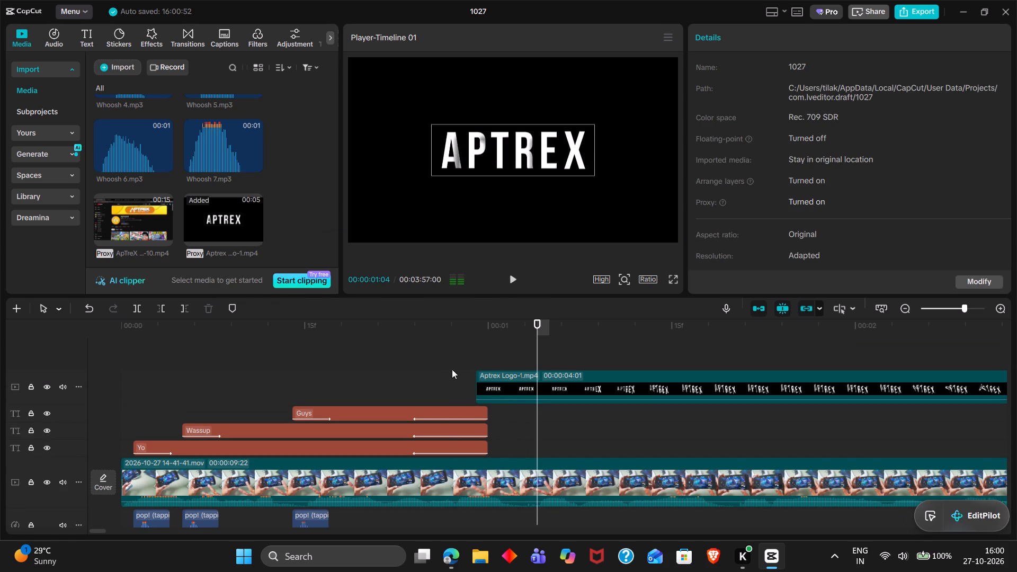
# Scale the Aptrex Logo-1.mp4 clip down to about 80% of the frame, keeping it centred.
pyautogui.doubleClick(484, 365)
pyautogui.moveTo(484, 365); pyautogui.dragTo(478, 365)
pyautogui.click(503, 389)
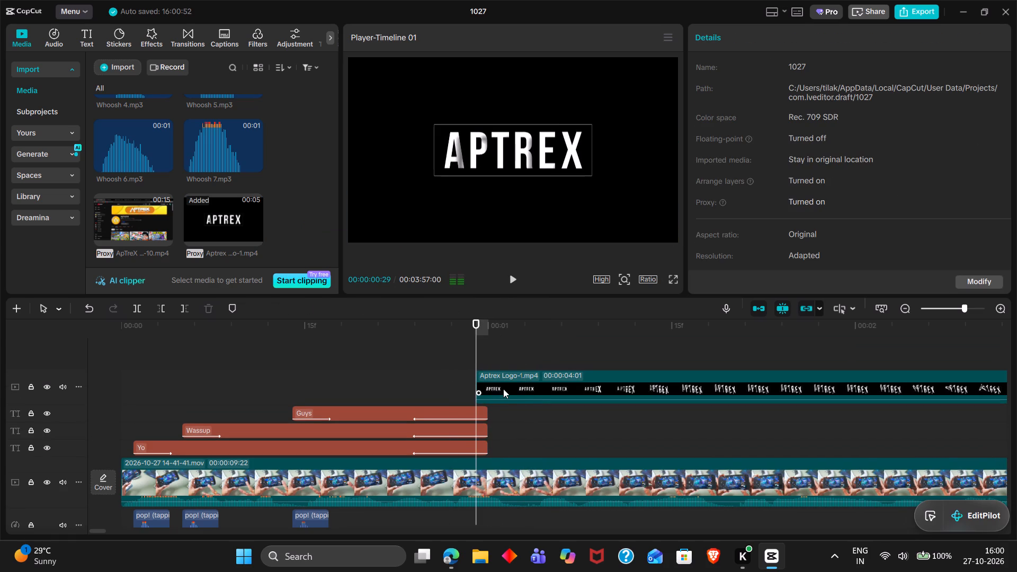
pyautogui.moveTo(503, 389); pyautogui.dragTo(498, 387)
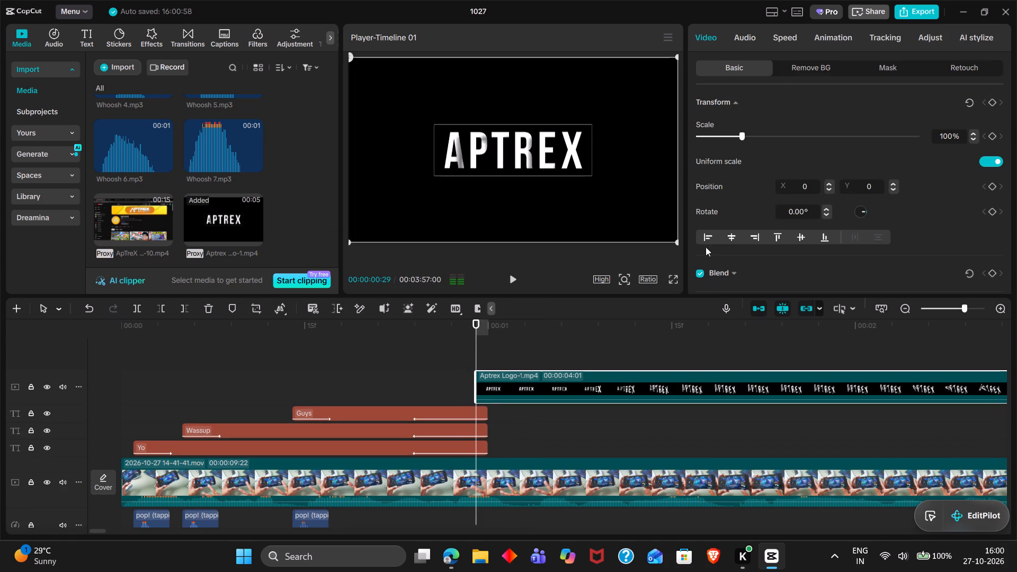
pyautogui.click(672, 242)
pyautogui.moveTo(676, 242); pyautogui.dragTo(674, 241)
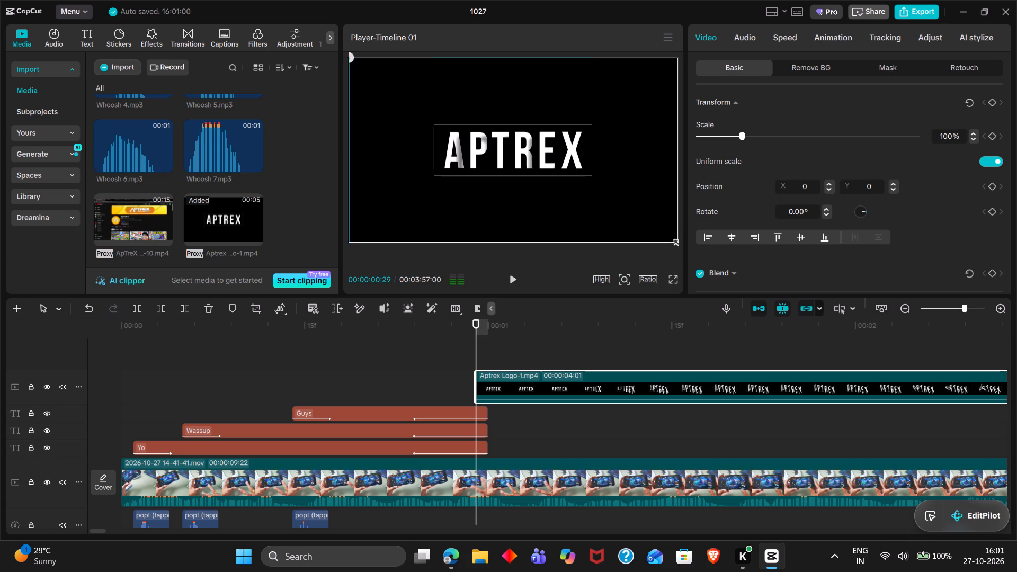
pyautogui.moveTo(674, 241); pyautogui.dragTo(629, 220)
pyautogui.click(629, 220)
# Remove the logo clip's black background with Chroma key, picking black and setting Intensity to 31 and Clean up edge to 31.
pyautogui.click(826, 61)
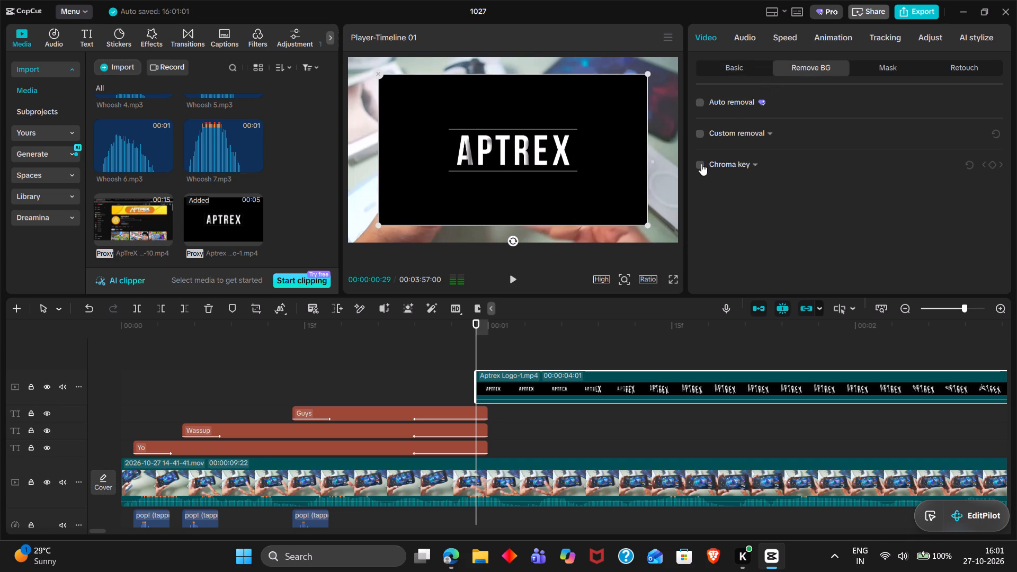
pyautogui.click(700, 164)
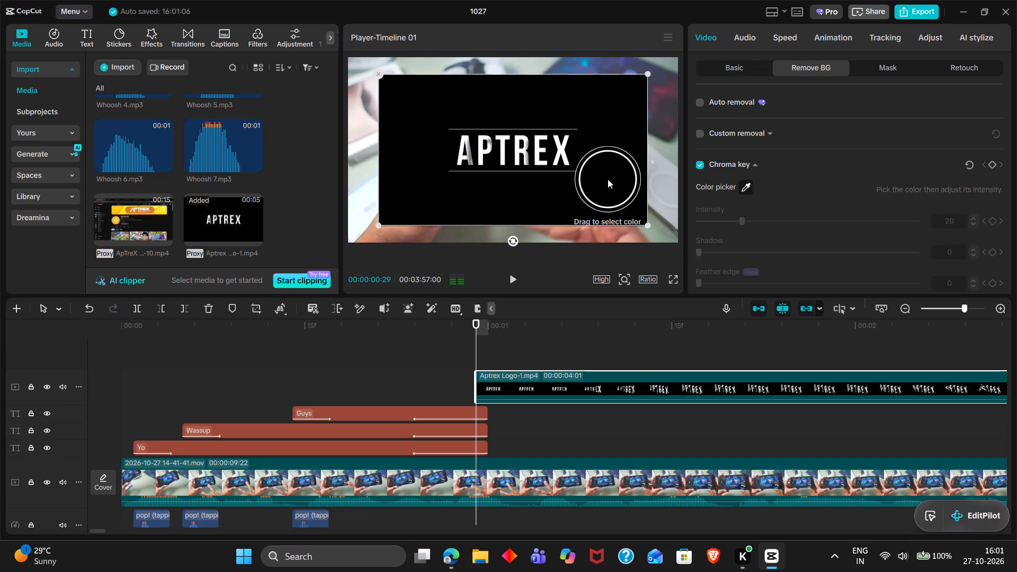
pyautogui.click(608, 179)
pyautogui.scroll(-1, 699, 177)
pyautogui.click(766, 187)
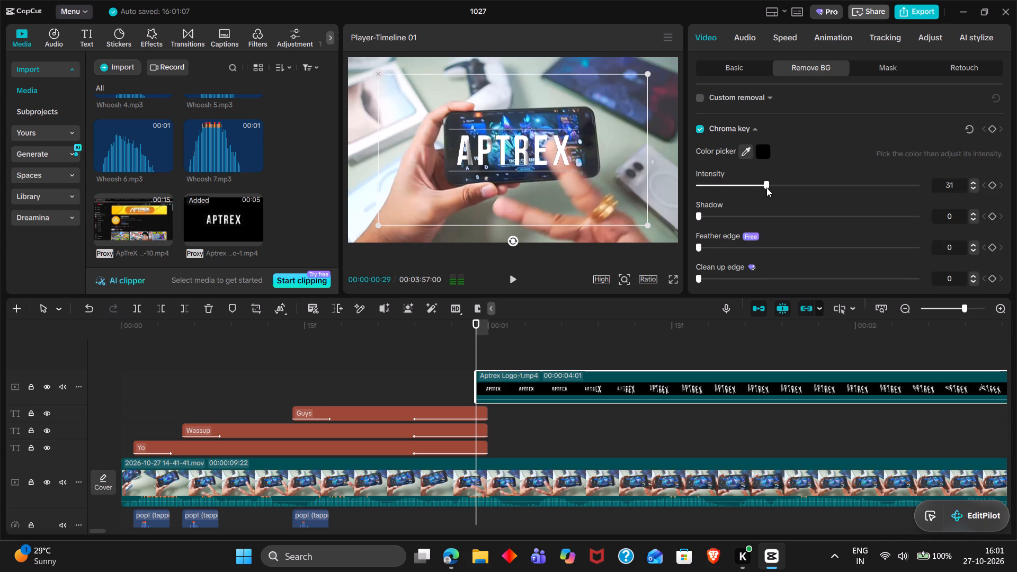
pyautogui.click(767, 280)
# Set the logo clip's speed to 5.00x.
pyautogui.click(780, 36)
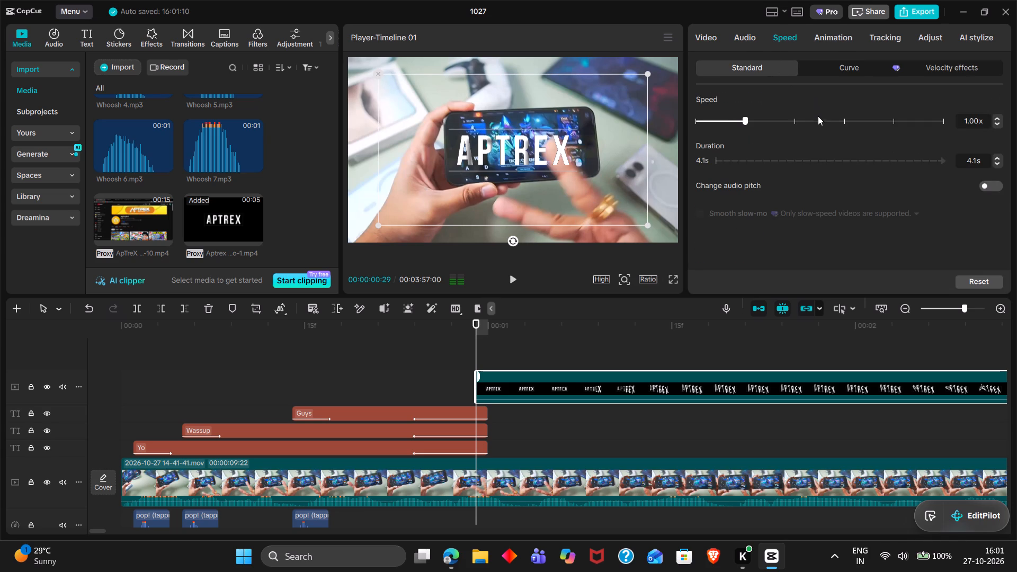
pyautogui.doubleClick(819, 118)
pyautogui.moveTo(819, 118); pyautogui.dragTo(870, 119)
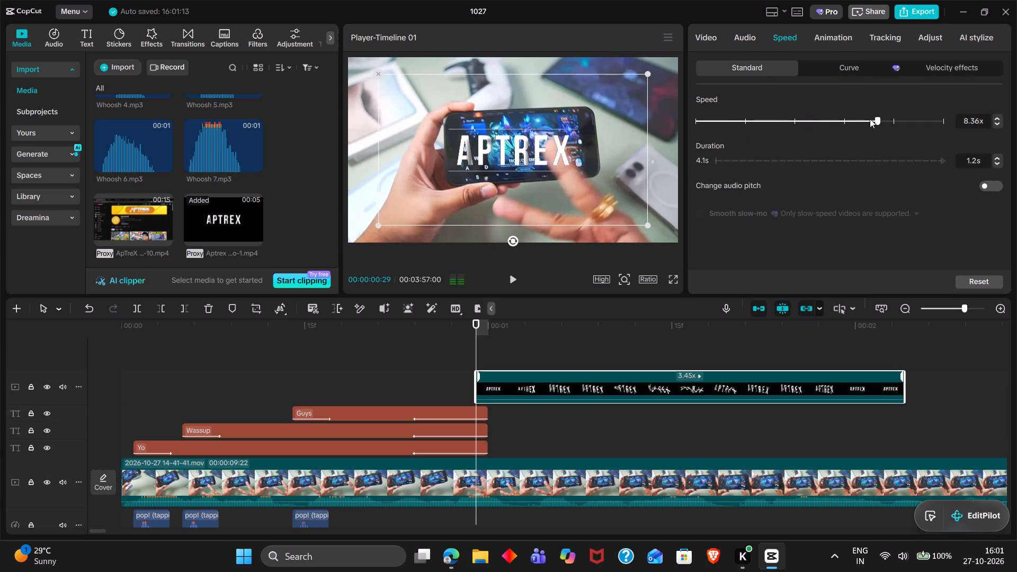
pyautogui.moveTo(870, 119); pyautogui.dragTo(845, 119)
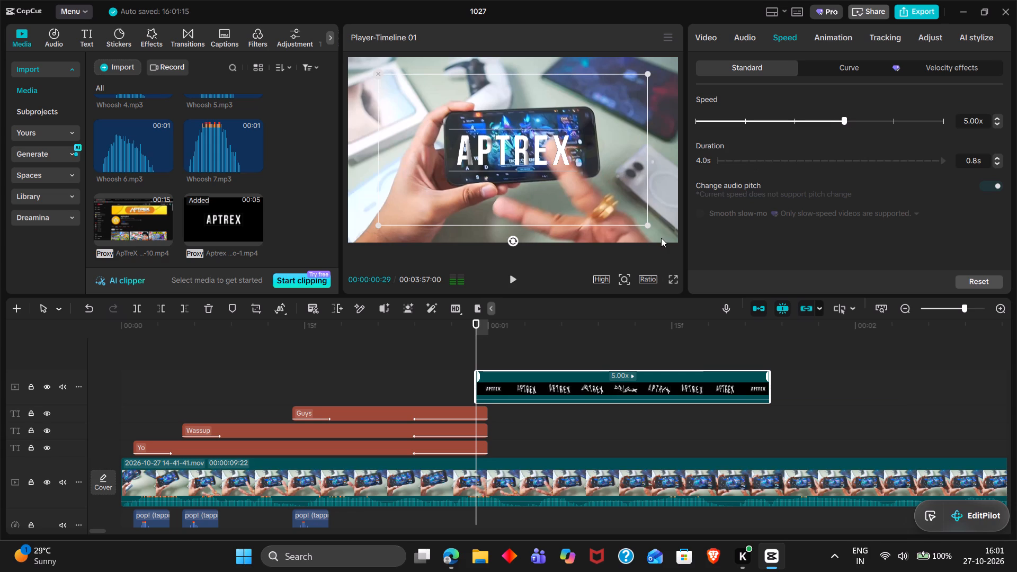
# Add the favorited swish_whoosh (large)(794558) sound to the audio track, aligned with the logo clip's start at 00:00:00:29.
pyautogui.click(494, 321)
pyautogui.moveTo(494, 321); pyautogui.dragTo(473, 319)
pyautogui.doubleClick(56, 40)
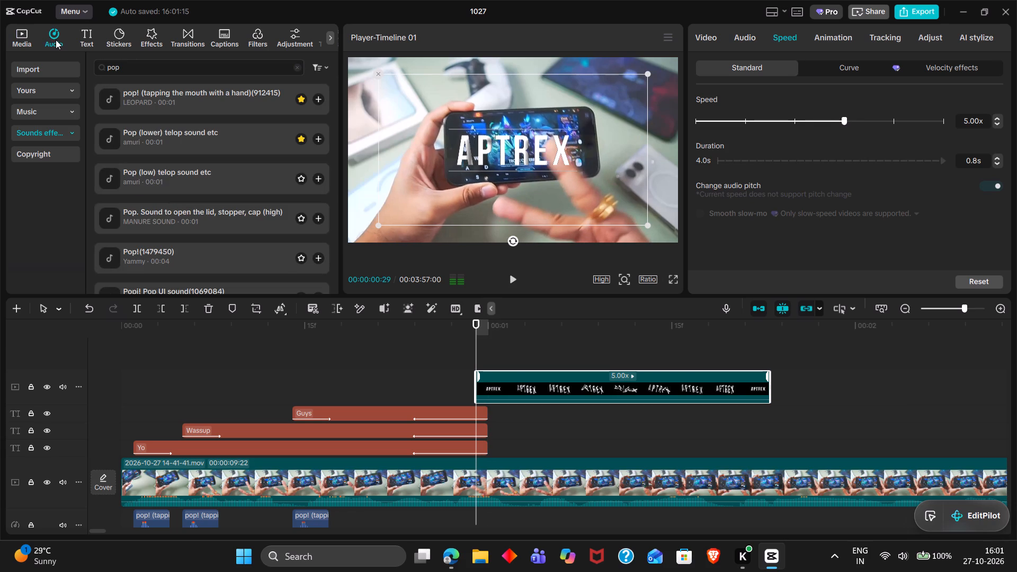
pyautogui.doubleClick(46, 93)
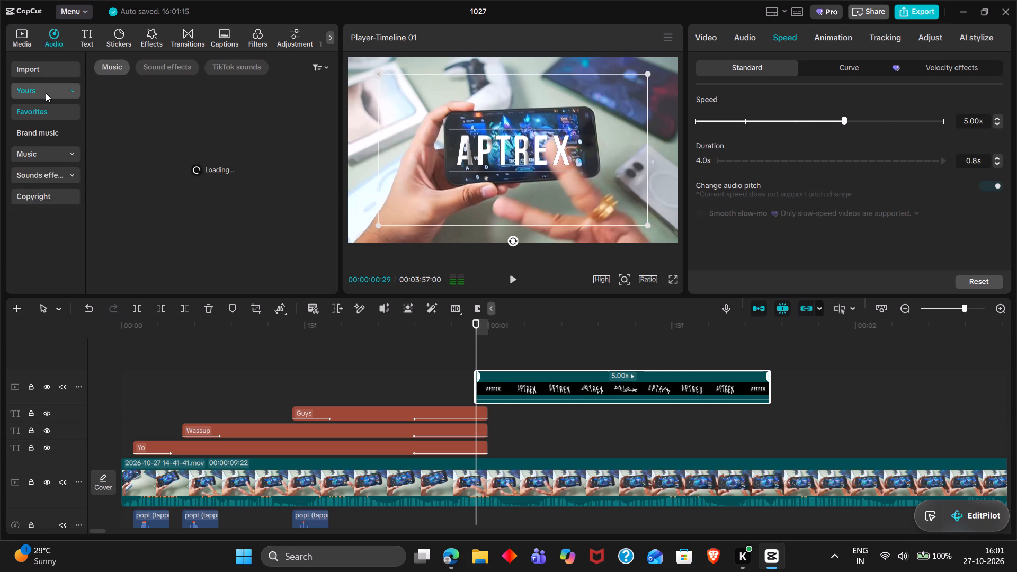
pyautogui.scroll(-1, 177, 187)
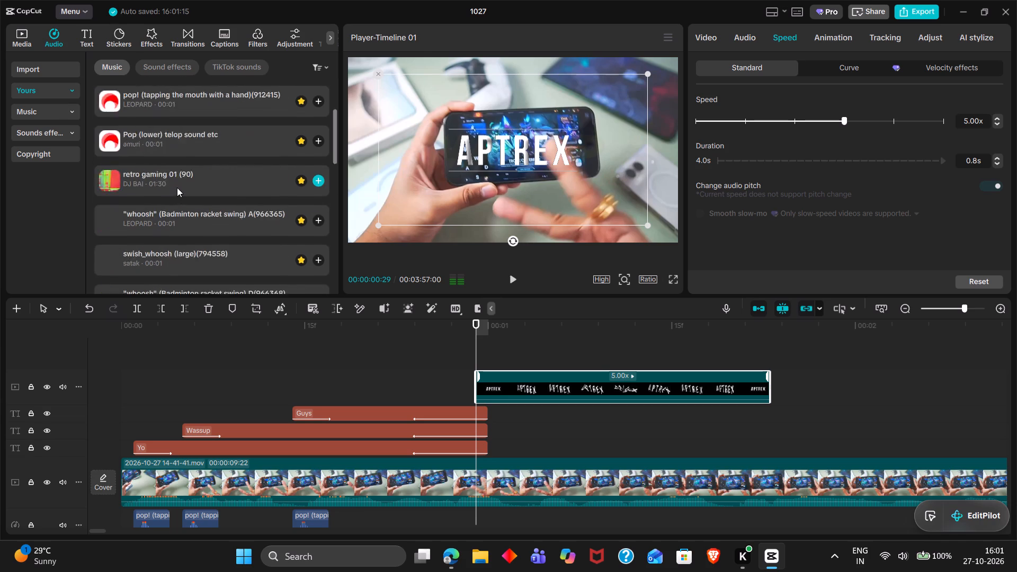
pyautogui.scroll(-1, 177, 187)
pyautogui.moveTo(213, 127); pyautogui.dragTo(606, 415)
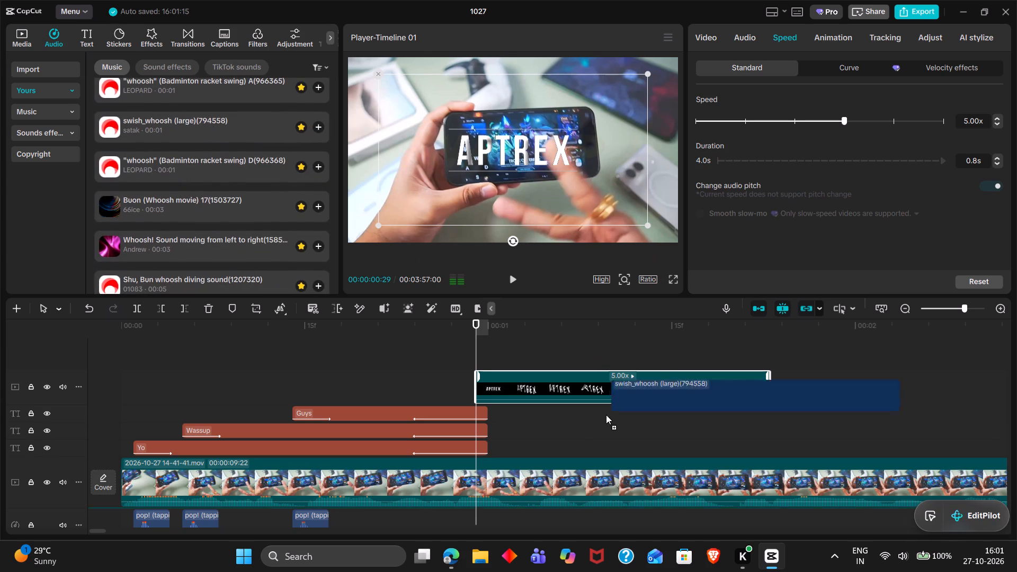
pyautogui.moveTo(606, 415); pyautogui.dragTo(476, 522)
# Play back the opening from the start to check the titles, pop sounds, sped-up logo and whoosh together.
pyautogui.scroll(-1, 476, 522)
pyautogui.click(426, 480)
pyautogui.moveTo(426, 480); pyautogui.dragTo(179, 472)
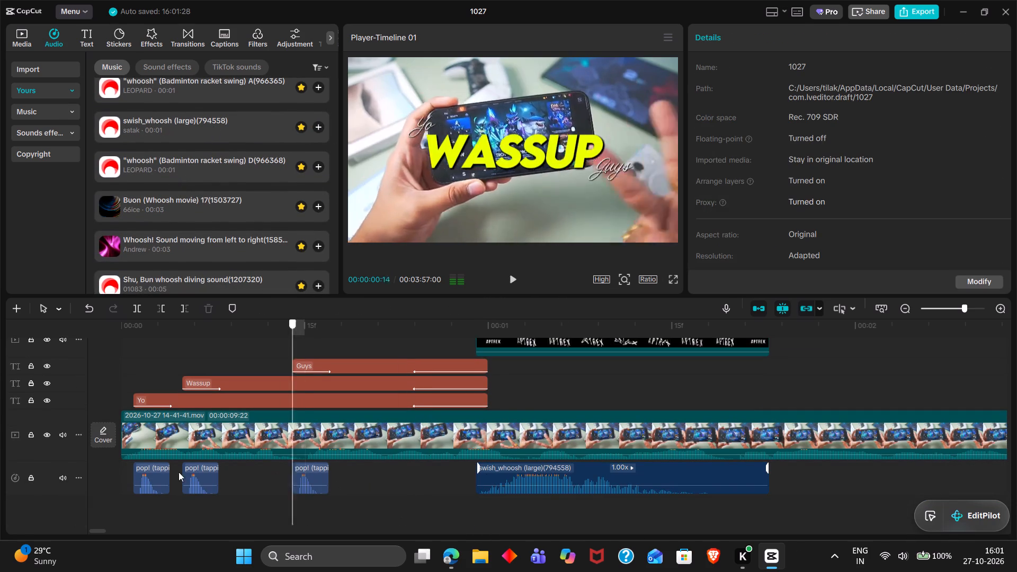
pyautogui.moveTo(179, 472); pyautogui.dragTo(17, 446)
pyautogui.press('space')
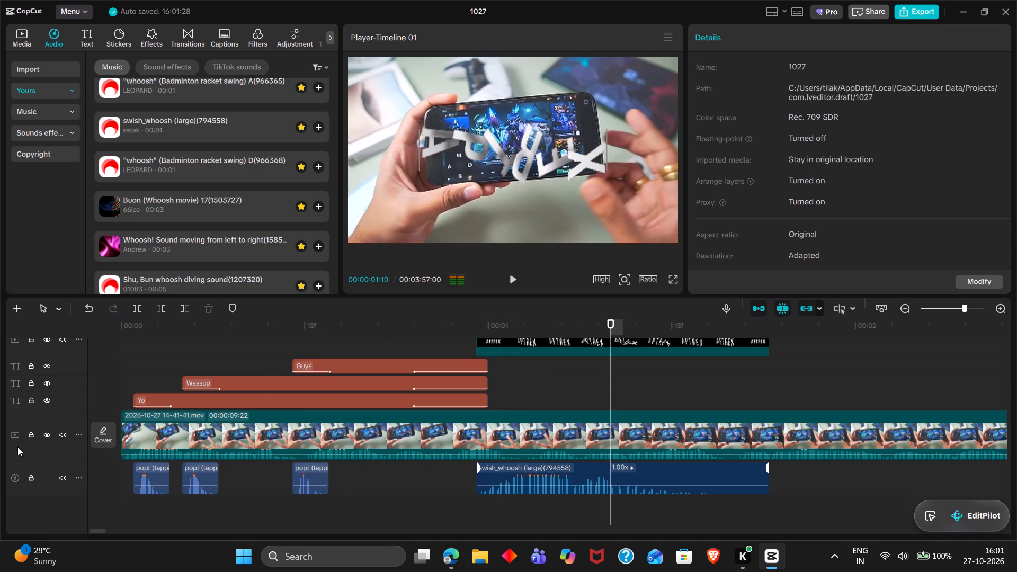
pyautogui.press('space')
pyautogui.press('space')
pyautogui.press('space')
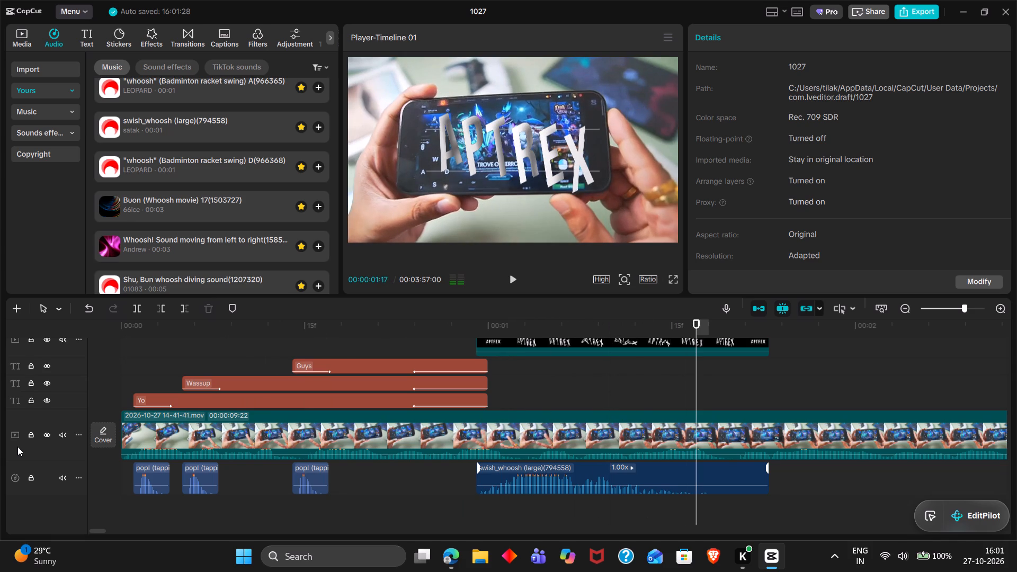
pyautogui.hscroll(-1, 17, 446)
pyautogui.hscroll(-1, 175, 493)
pyautogui.keyDown('ctrl'); pyautogui.scroll(-2, 175, 493); pyautogui.keyUp('ctrl')
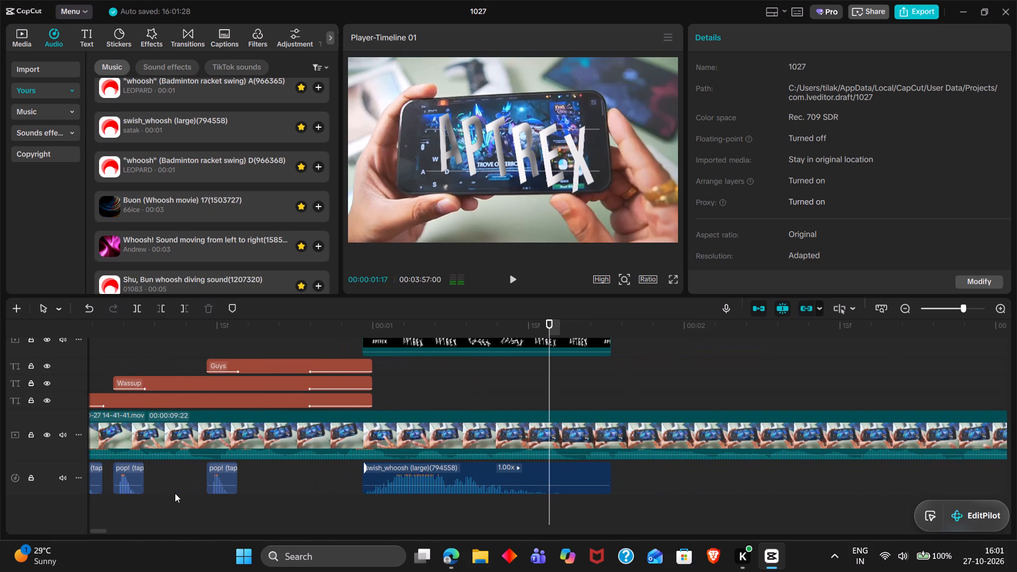
pyautogui.hscroll(1, 175, 493)
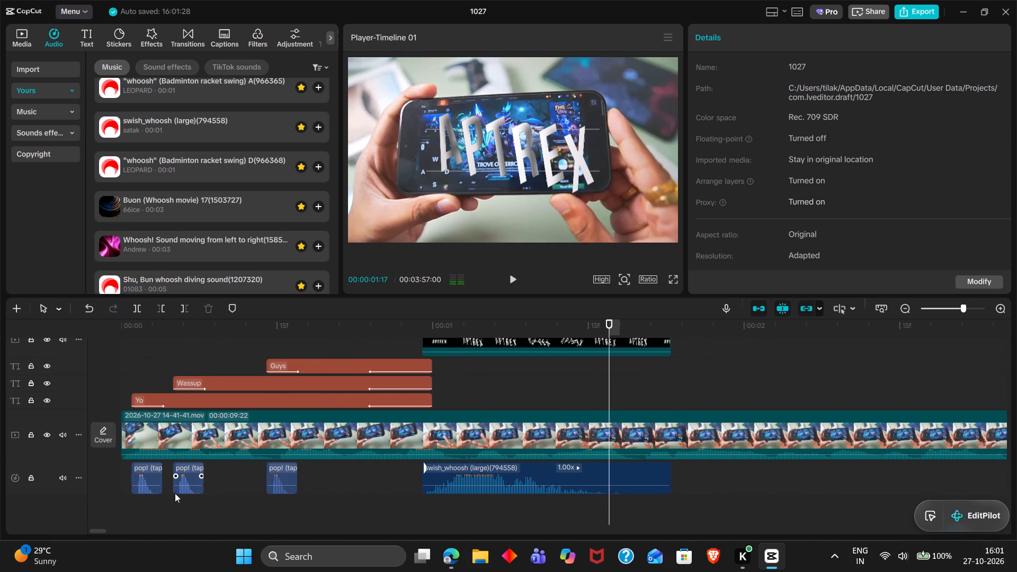
pyautogui.click(333, 498)
pyautogui.moveTo(333, 498); pyautogui.dragTo(0, 476)
pyautogui.press('space')
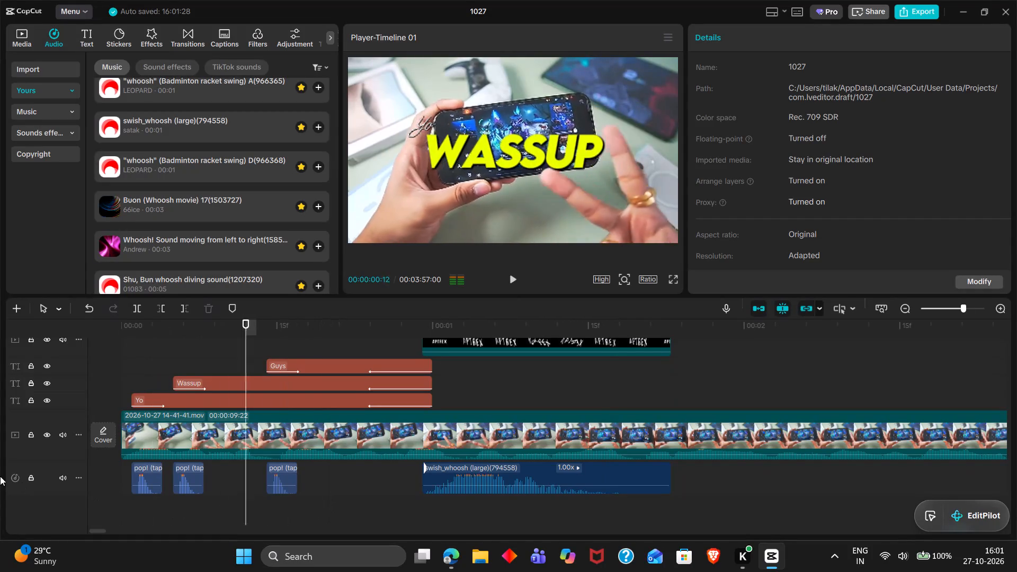
pyautogui.press('space')
pyautogui.press('space')
pyautogui.press('space')
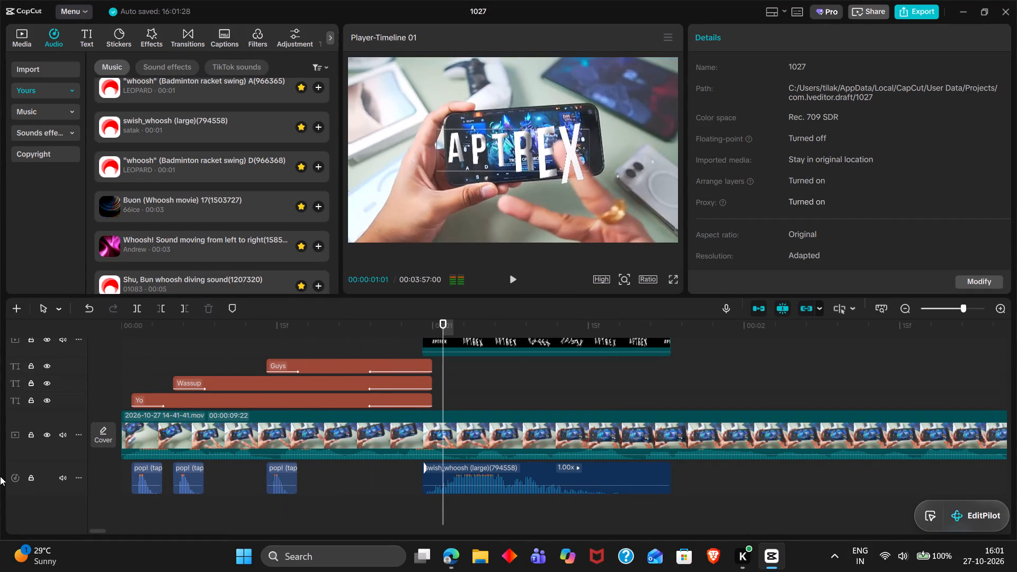
pyautogui.press('space')
pyautogui.press('space')
pyautogui.press('space')
pyautogui.press('space')
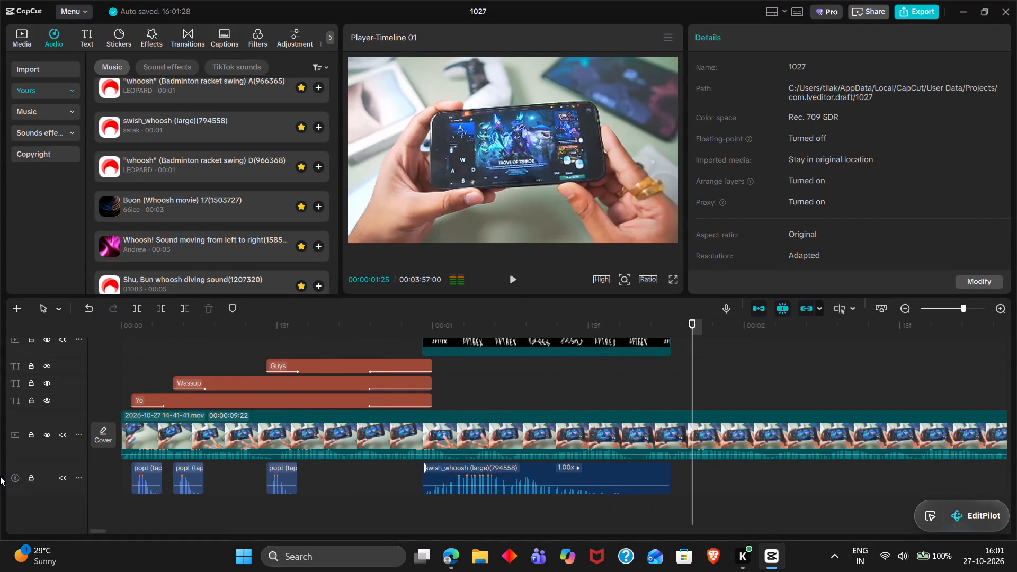
# Add a timeline marker at 00:00:01:24, just after the logo clip ends.
pyautogui.hscroll(-1, 0, 476)
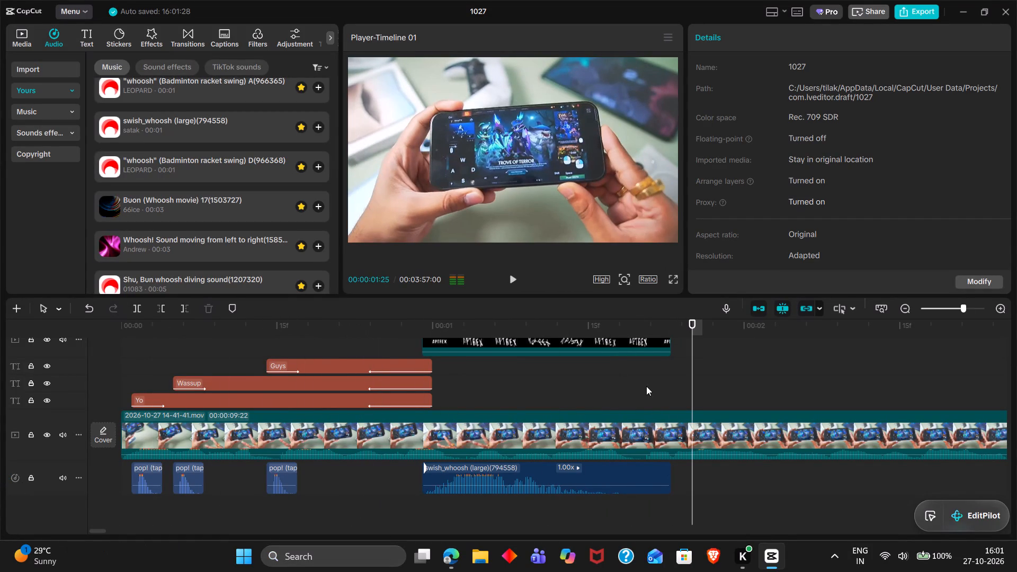
pyautogui.doubleClick(666, 387)
pyautogui.press('space')
pyautogui.press('space')
pyautogui.tripleClick(666, 387)
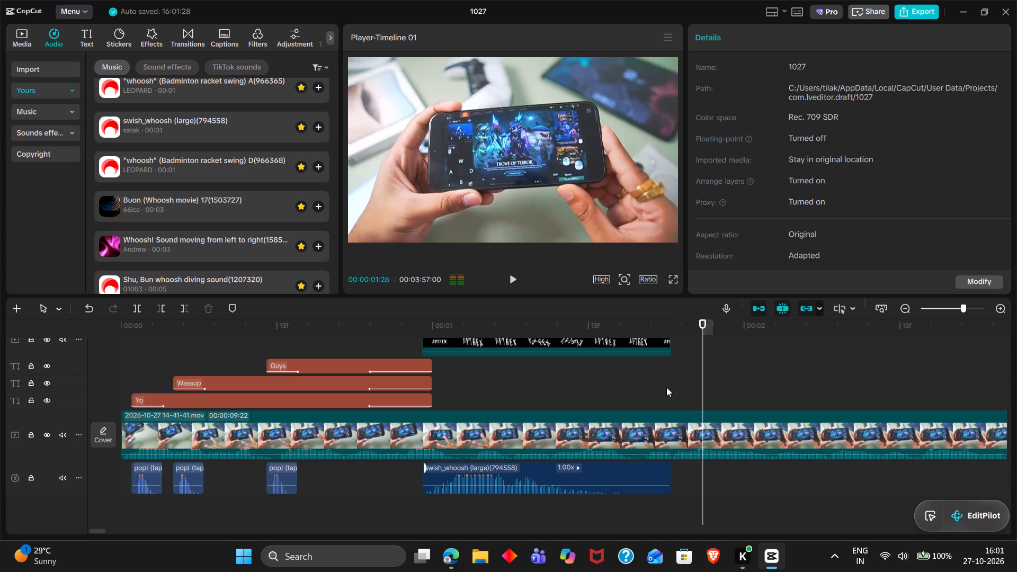
pyautogui.moveTo(666, 387); pyautogui.dragTo(684, 391)
pyautogui.doubleClick(684, 391)
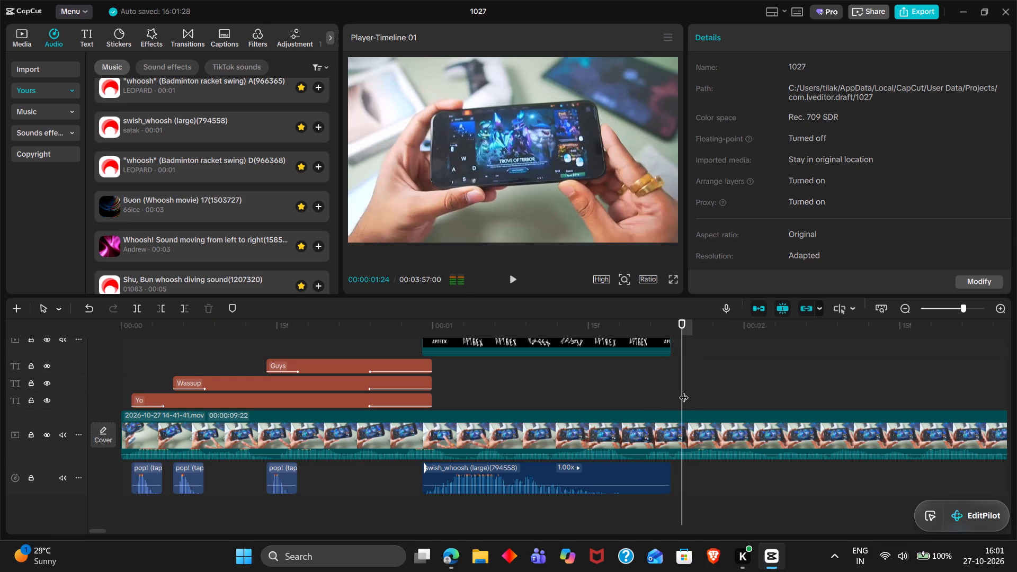
pyautogui.click(230, 309)
# Review the footage after the marker, and skim the phone gameplay clips from about 00:01:02 to 00:01:13.
pyautogui.scroll(1, 584, 457)
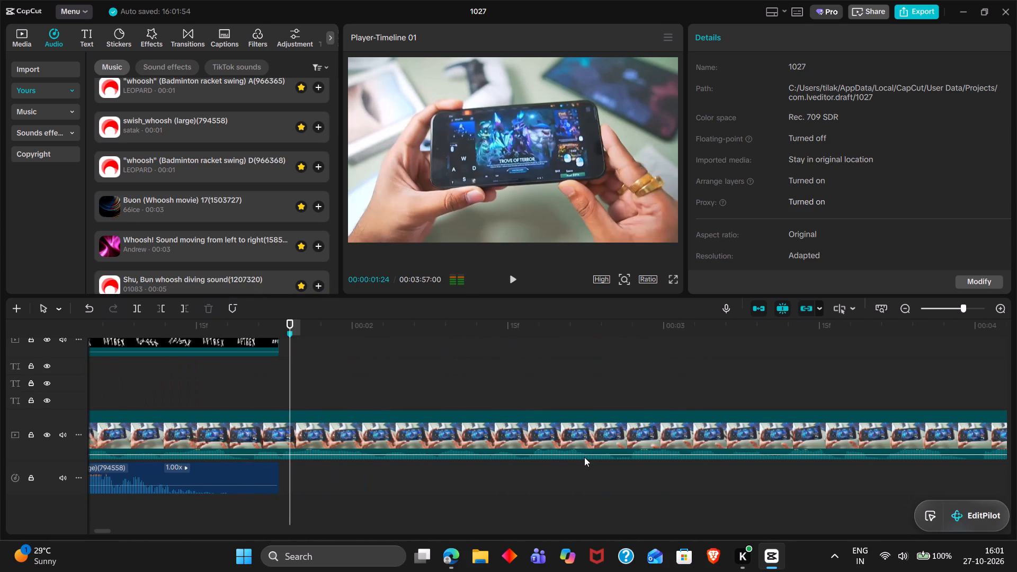
pyautogui.scroll(2, 584, 457)
pyautogui.press('space')
pyautogui.press('space')
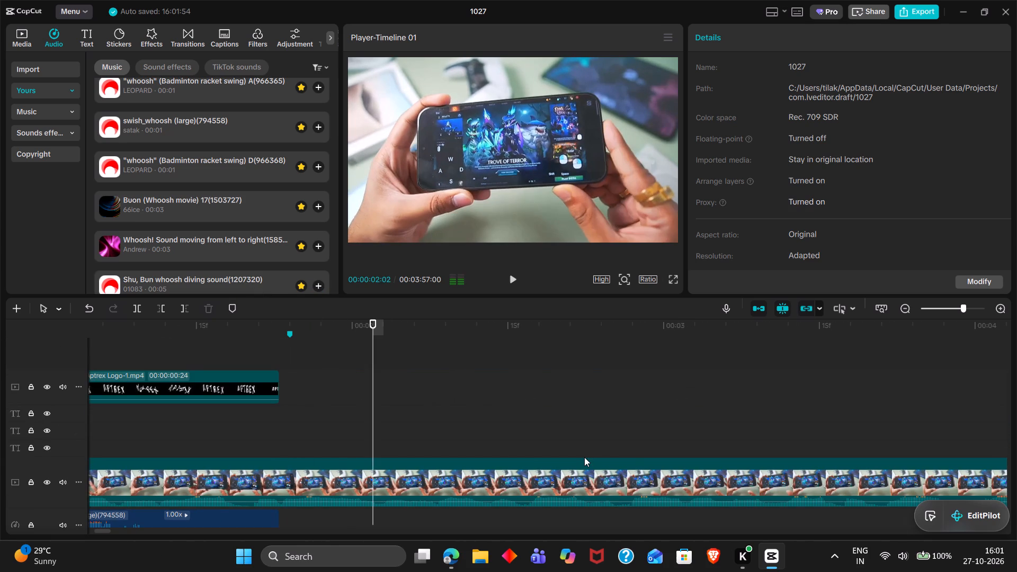
pyautogui.keyDown('ctrl'); pyautogui.scroll(-4, 584, 457); pyautogui.keyUp('ctrl')
pyautogui.hscroll(-8, 584, 457)
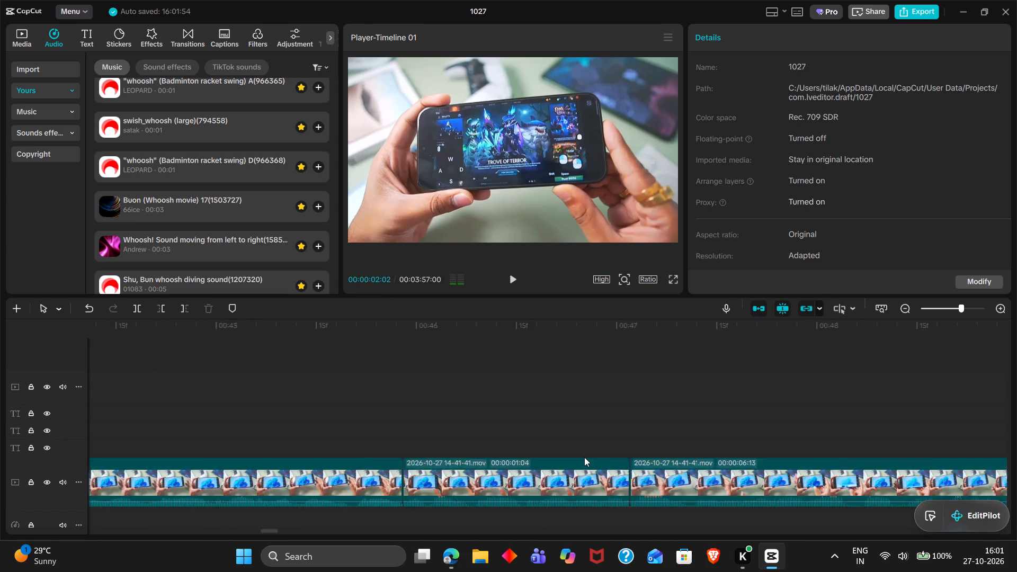
pyautogui.hscroll(-2, 584, 457)
pyautogui.doubleClick(635, 423)
pyautogui.moveTo(635, 423); pyautogui.dragTo(276, 417)
pyautogui.doubleClick(276, 417)
pyautogui.hscroll(1, 276, 417)
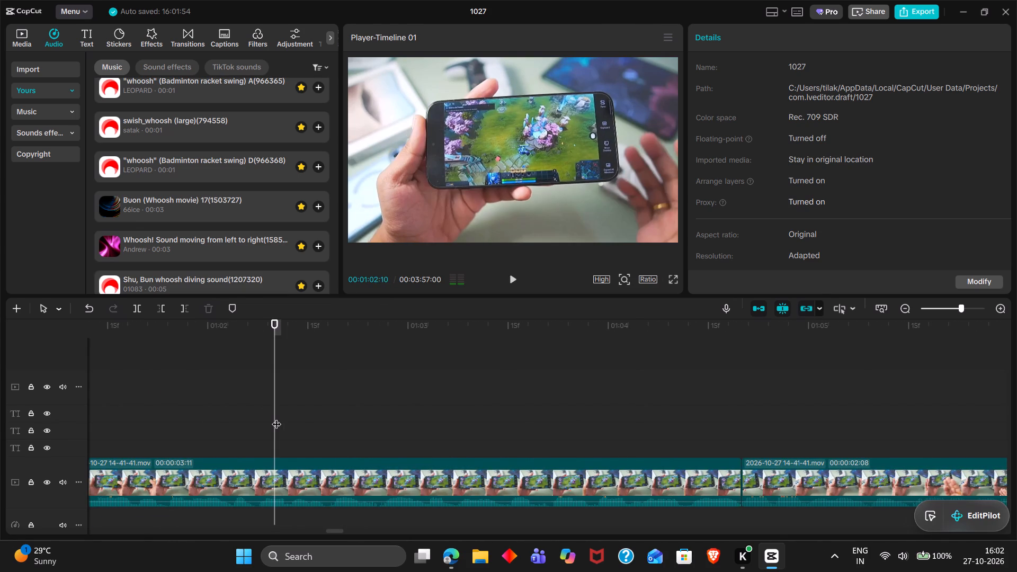
pyautogui.hscroll(1, 276, 417)
pyautogui.click(276, 417)
pyautogui.moveTo(276, 417); pyautogui.dragTo(337, 421)
pyautogui.click(337, 421)
pyautogui.press('space')
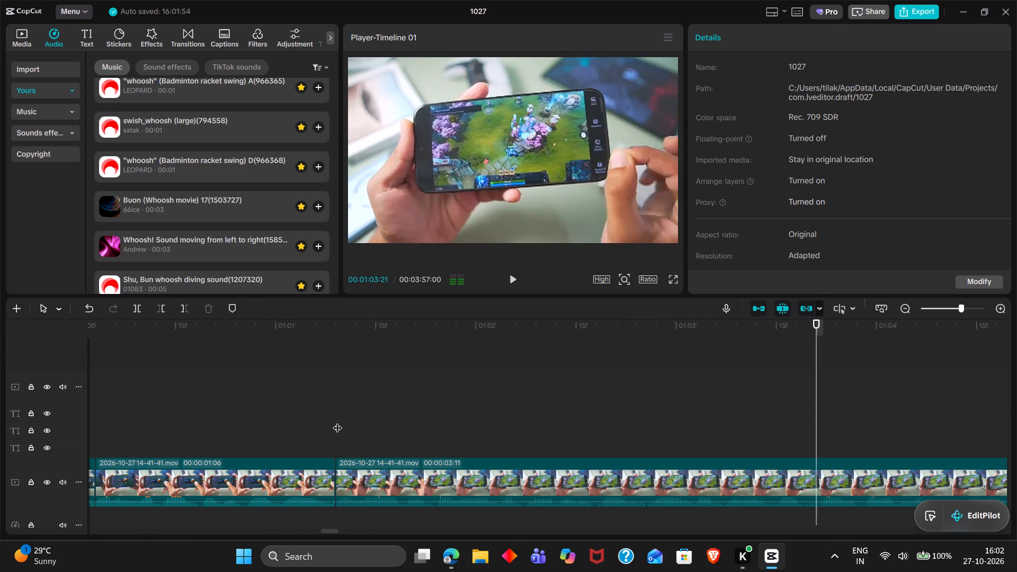
pyautogui.hscroll(-1, 337, 421)
pyautogui.click(703, 407)
pyautogui.moveTo(703, 407); pyautogui.dragTo(764, 426)
pyautogui.hscroll(-1, 764, 426)
pyautogui.doubleClick(764, 426)
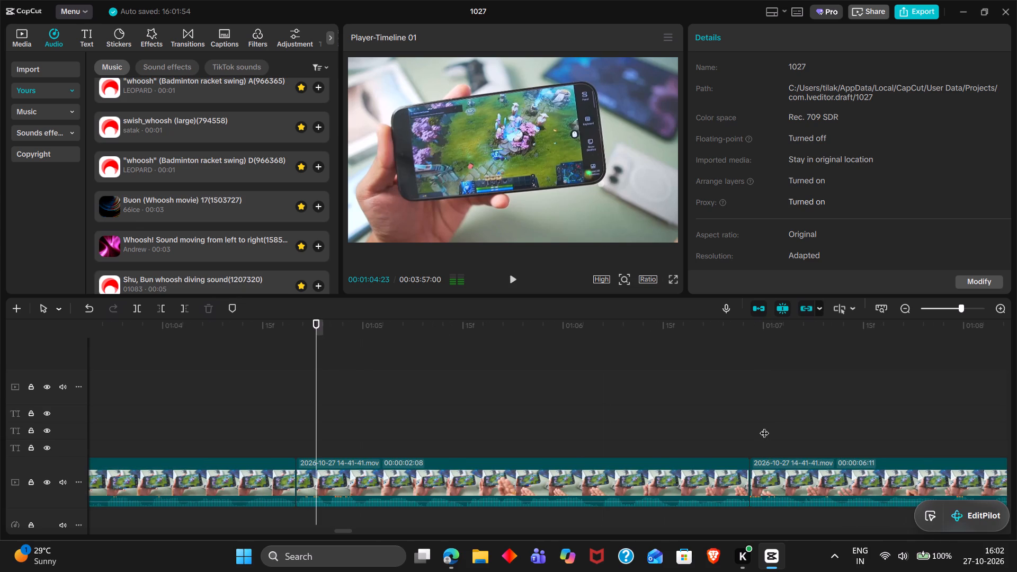
pyautogui.press('space')
pyautogui.hscroll(-1, 784, 431)
pyautogui.click(784, 431)
pyautogui.moveTo(784, 431); pyautogui.dragTo(891, 448)
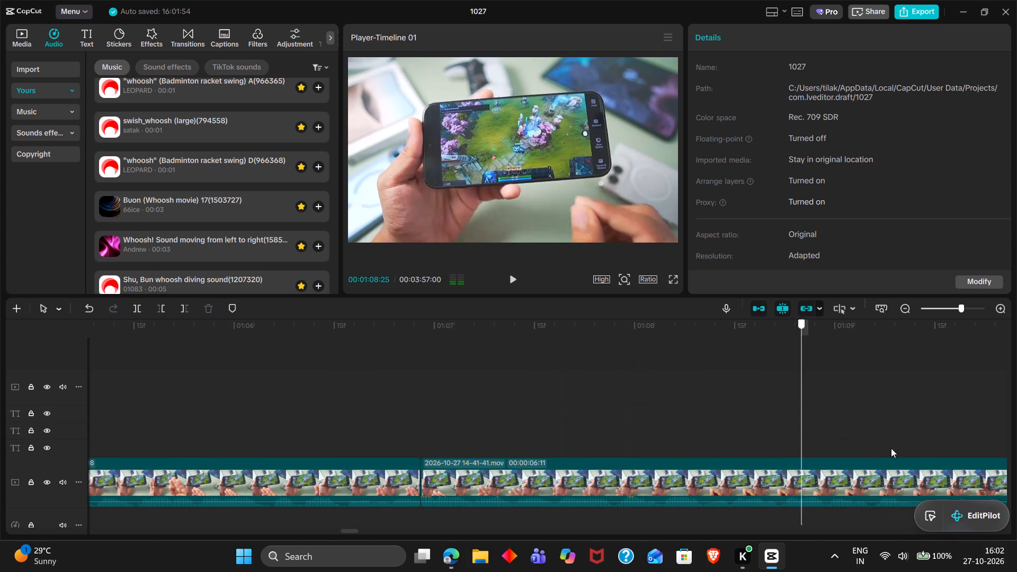
pyautogui.moveTo(891, 448); pyautogui.dragTo(894, 449)
pyautogui.hscroll(-2, 894, 449)
pyautogui.doubleClick(727, 404)
pyautogui.moveTo(727, 404); pyautogui.dragTo(844, 410)
pyautogui.press('space')
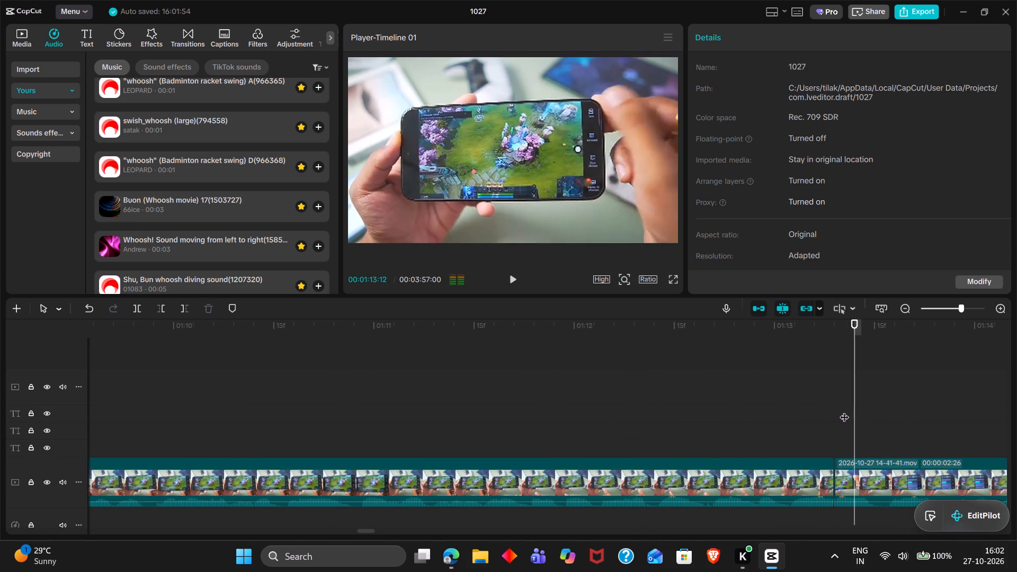
# Skim the control scheme footage on the main video track from about 00:01:13 to 00:01:40.
pyautogui.hscroll(-1, 844, 410)
pyautogui.doubleClick(844, 410)
pyautogui.hscroll(-7, 844, 410)
pyautogui.doubleClick(844, 410)
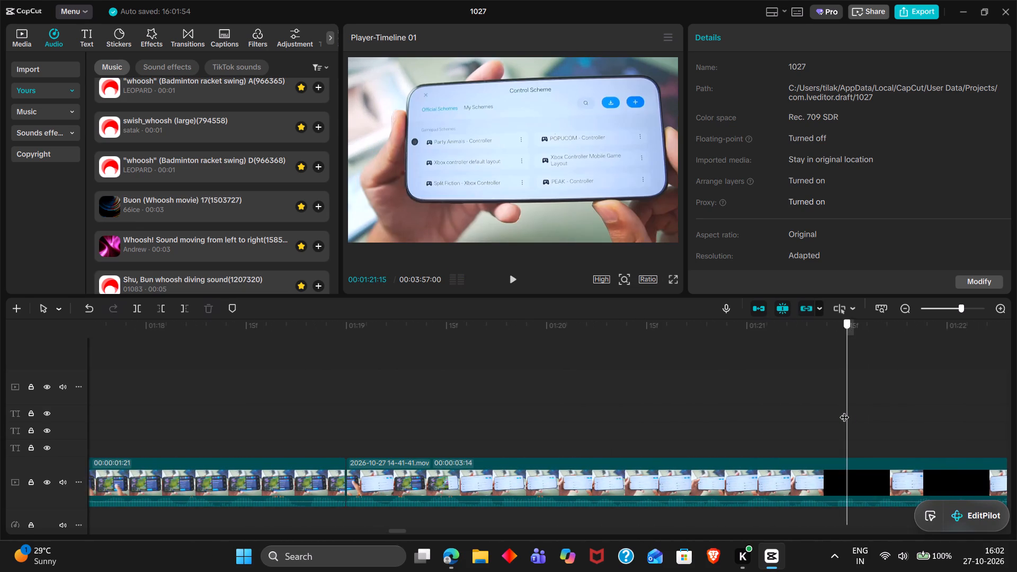
pyautogui.hscroll(-2, 844, 410)
pyautogui.doubleClick(844, 410)
pyautogui.hscroll(-3, 844, 410)
pyautogui.doubleClick(844, 410)
pyautogui.hscroll(-2, 844, 410)
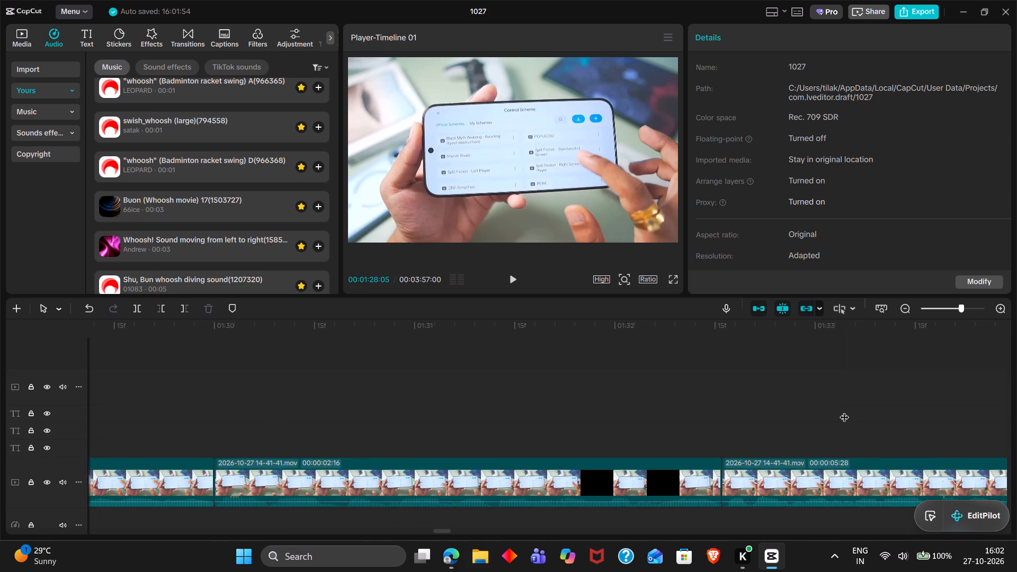
pyautogui.doubleClick(844, 410)
pyautogui.hscroll(-3, 844, 410)
pyautogui.doubleClick(844, 410)
pyautogui.moveTo(844, 410); pyautogui.dragTo(812, 407)
# Play back the phone gameplay clips from about 00:01:40 to 00:02:00.
pyautogui.press('space')
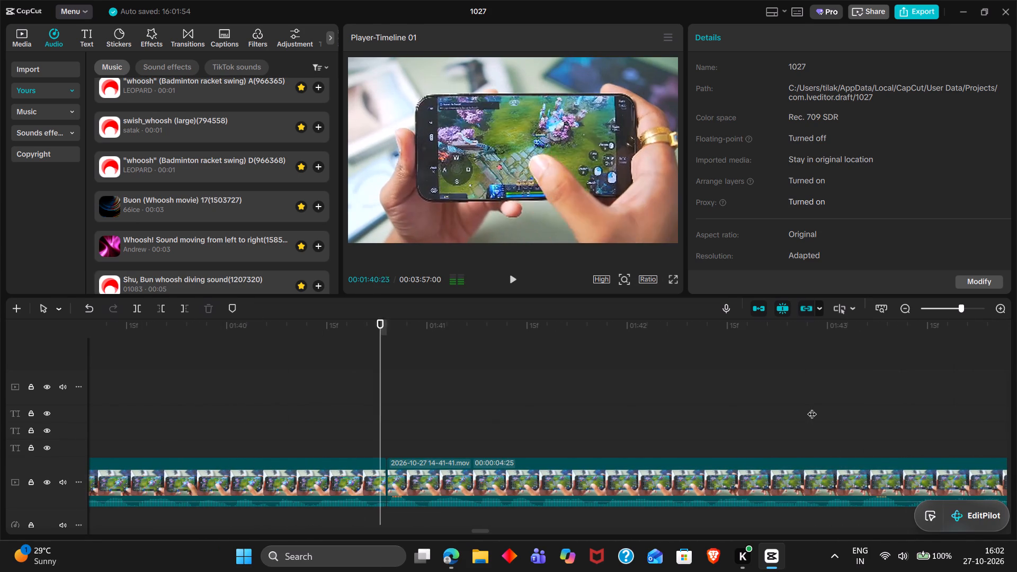
pyautogui.hscroll(-1, 812, 407)
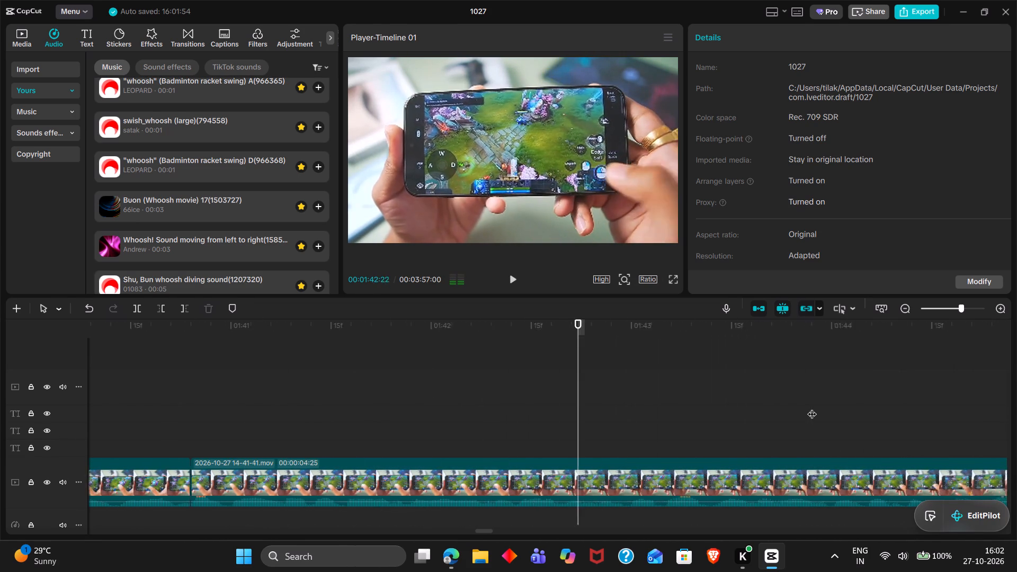
pyautogui.hscroll(-2, 812, 407)
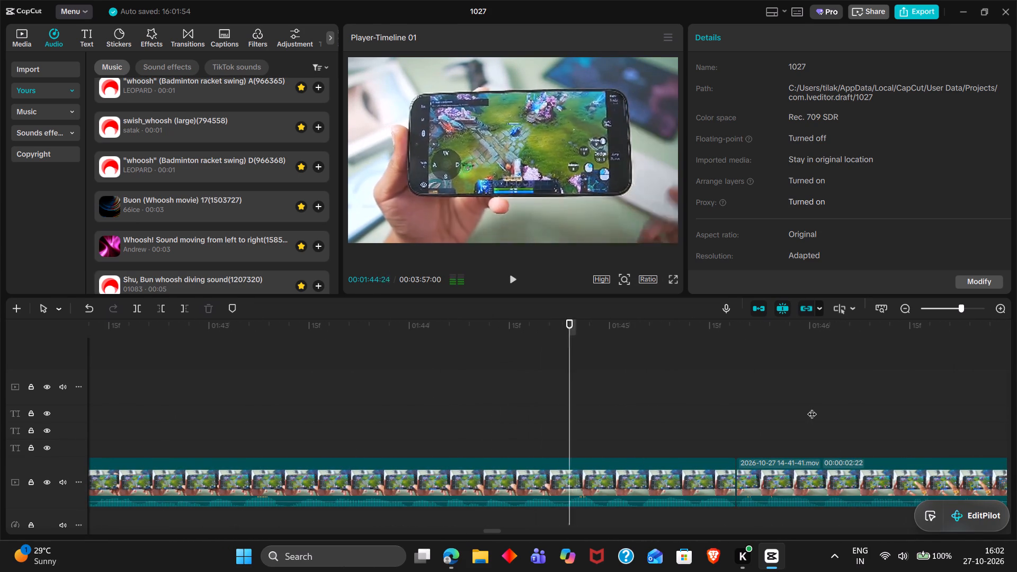
pyautogui.hscroll(-1, 812, 407)
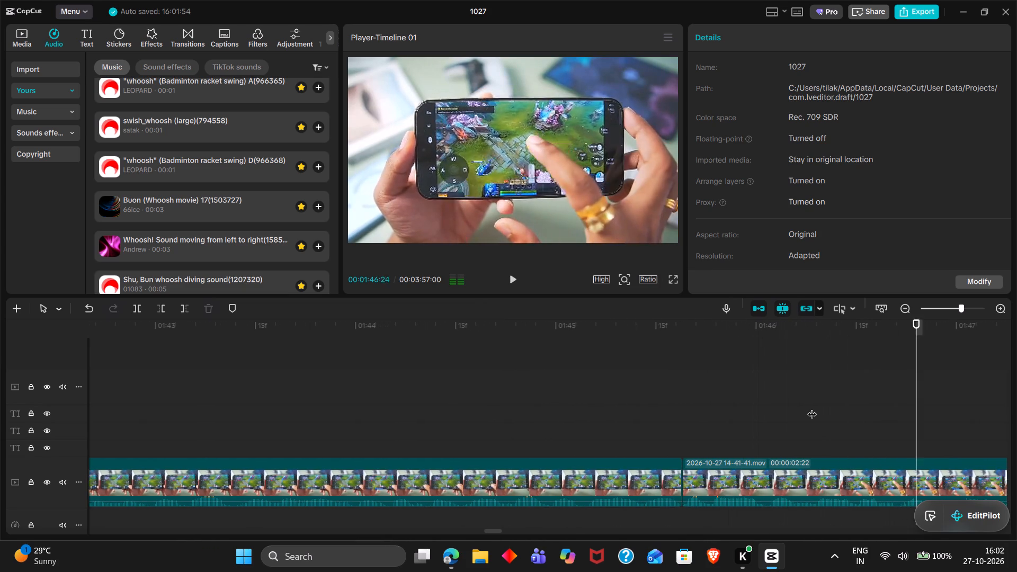
pyautogui.hscroll(-2, 812, 407)
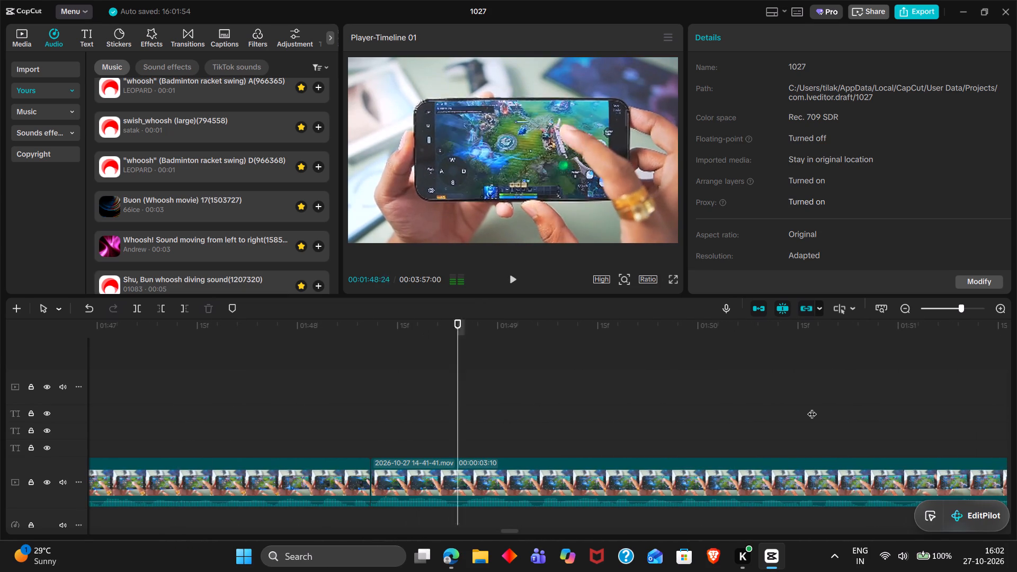
pyautogui.hscroll(-1, 812, 407)
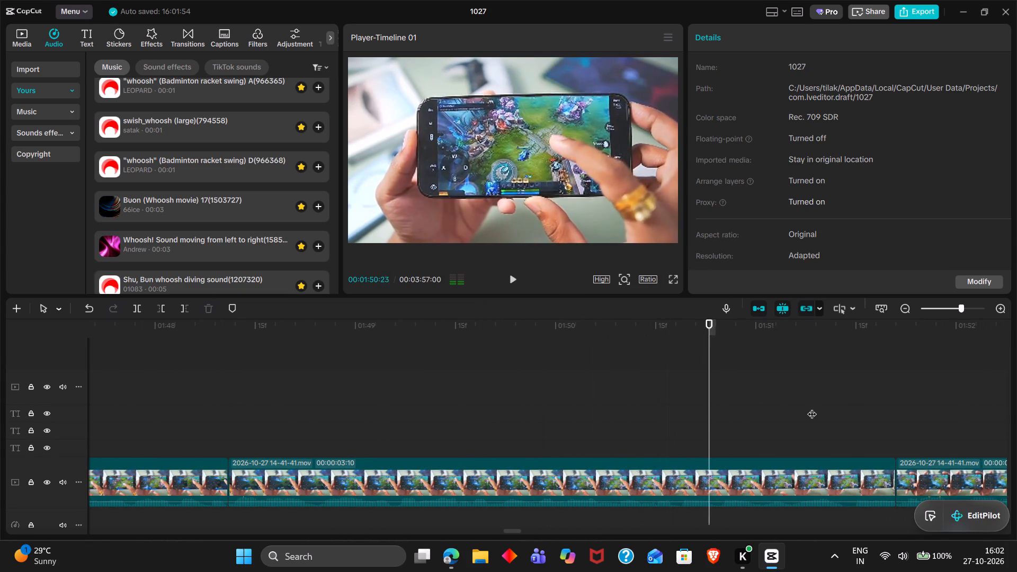
pyautogui.hscroll(-2, 812, 407)
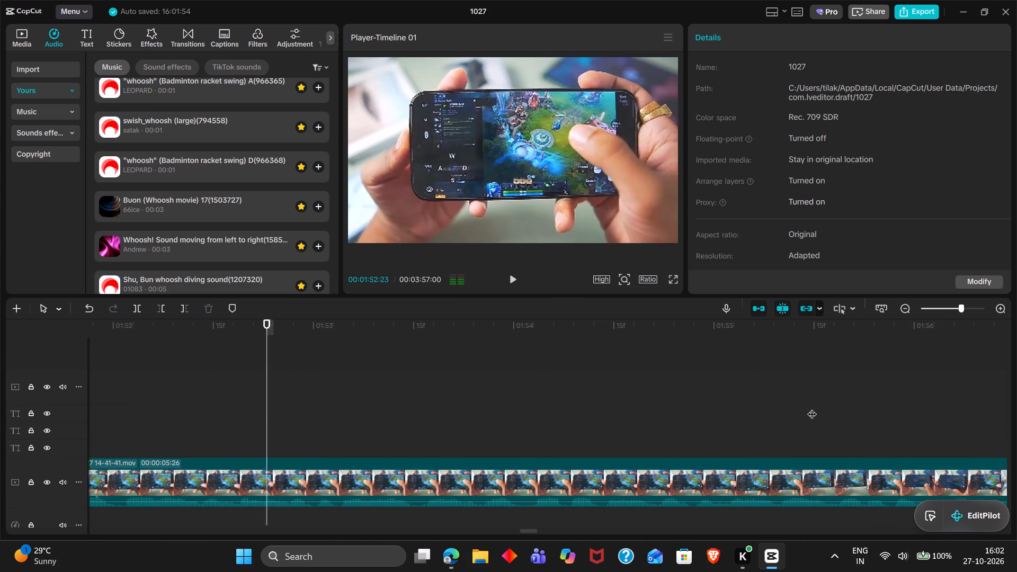
pyautogui.hscroll(-2, 812, 407)
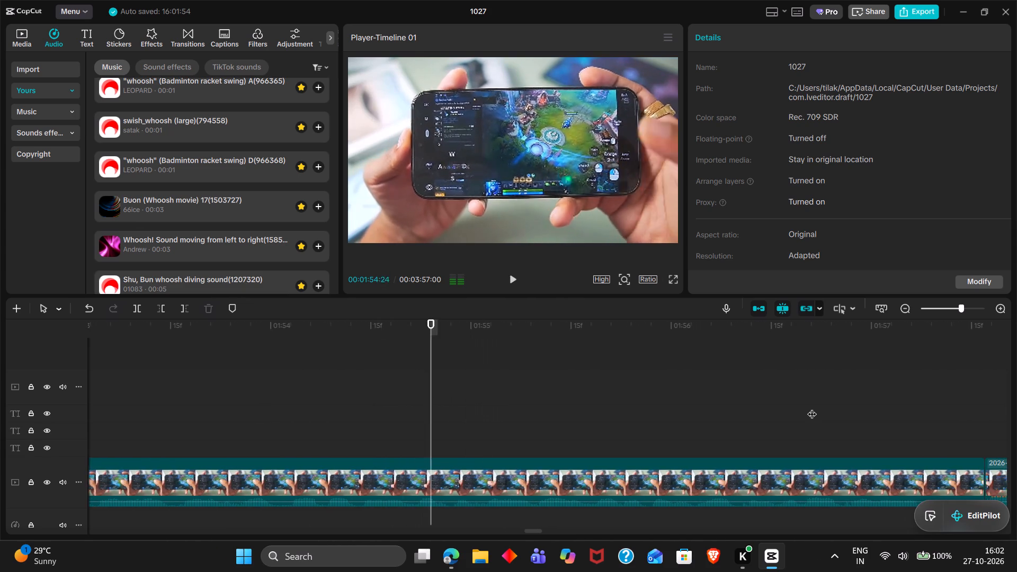
pyautogui.hscroll(-1, 812, 407)
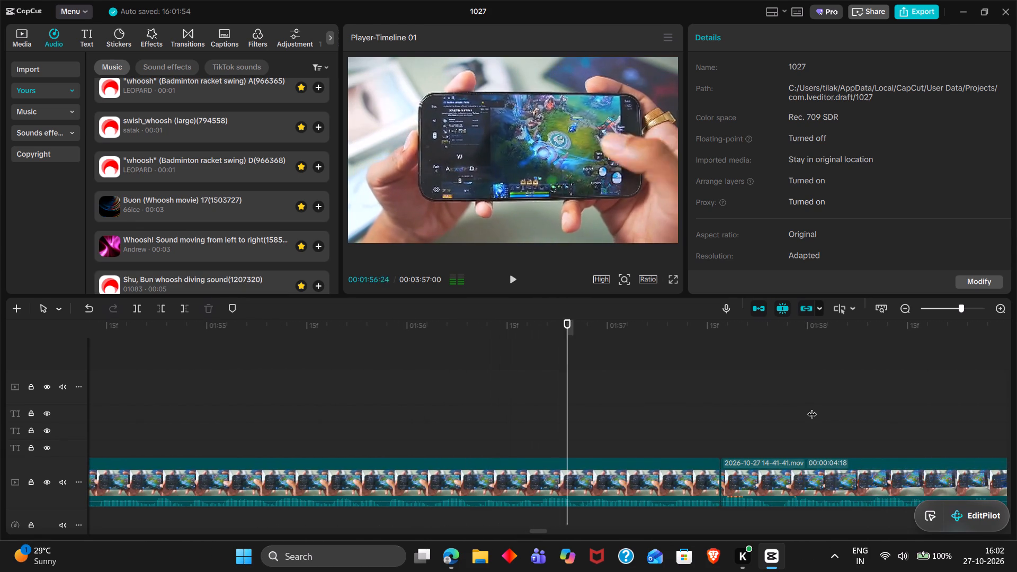
pyautogui.hscroll(-1, 812, 407)
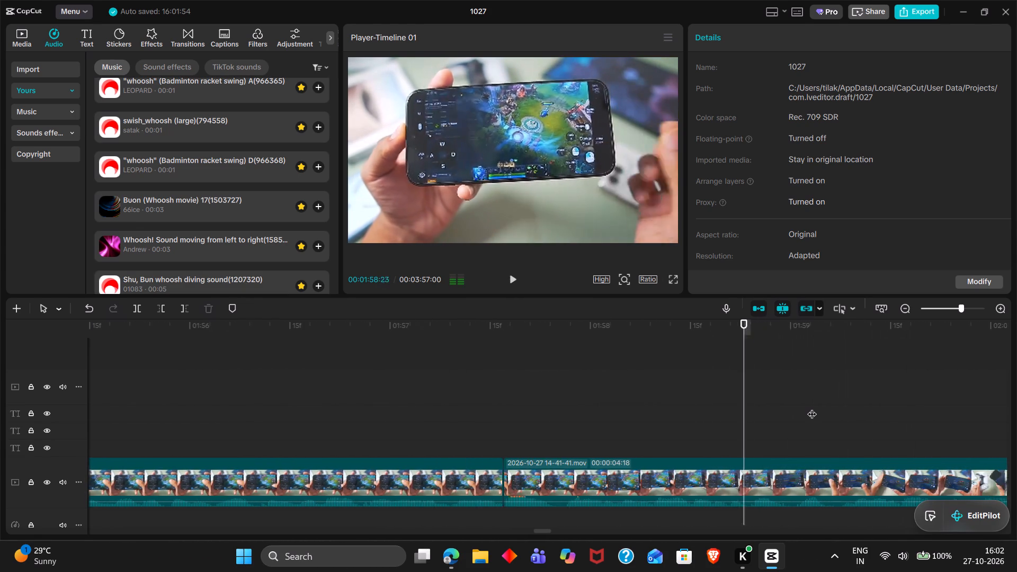
pyautogui.hscroll(-1, 812, 407)
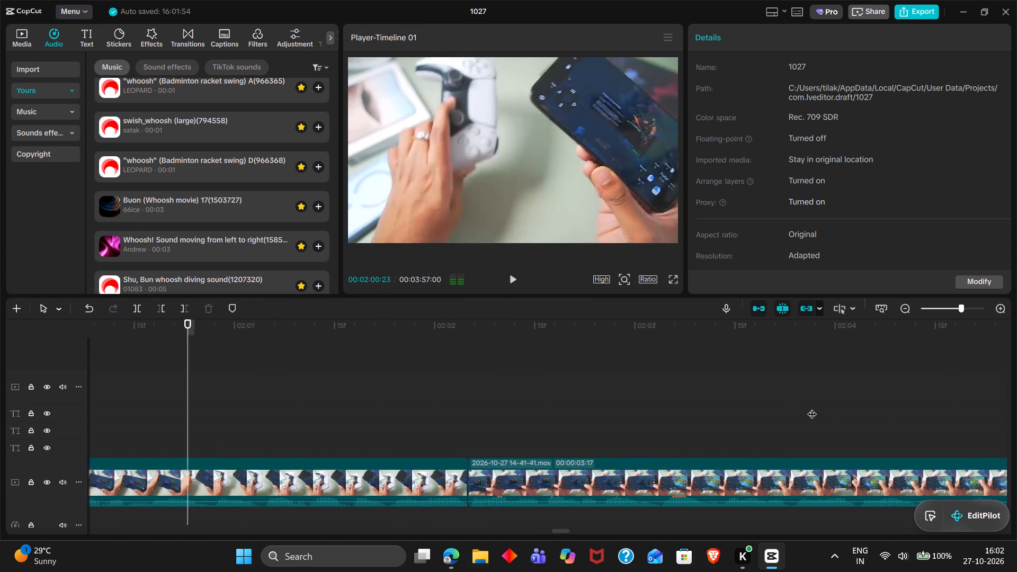
# Review the gameplay and mouse clips from about 00:02:01 to 00:02:17, sampling short stretches of playback.
pyautogui.hscroll(-1, 812, 407)
pyautogui.tripleClick(812, 407)
pyautogui.hscroll(-1, 812, 407)
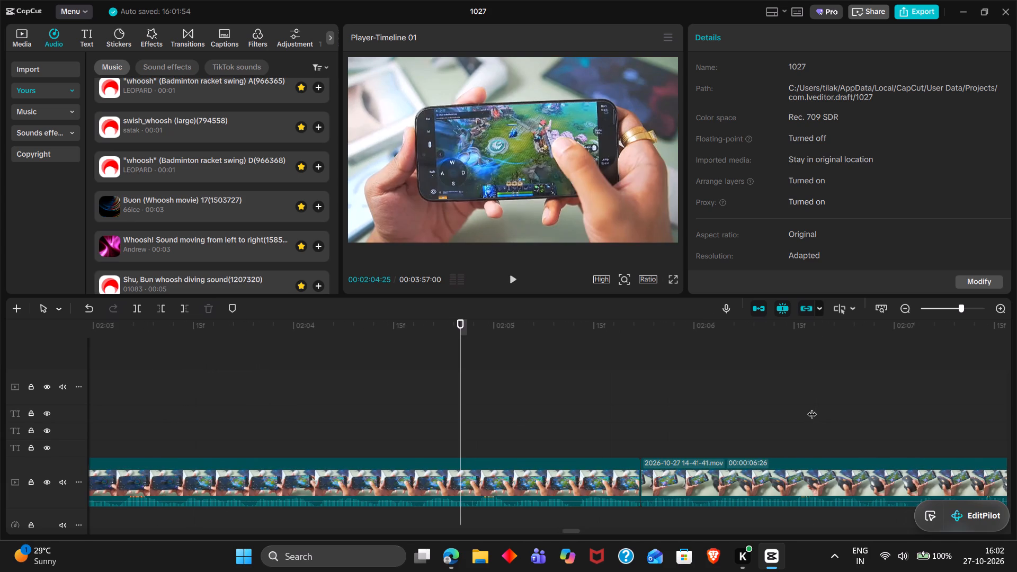
pyautogui.press('space')
pyautogui.hscroll(-1, 812, 407)
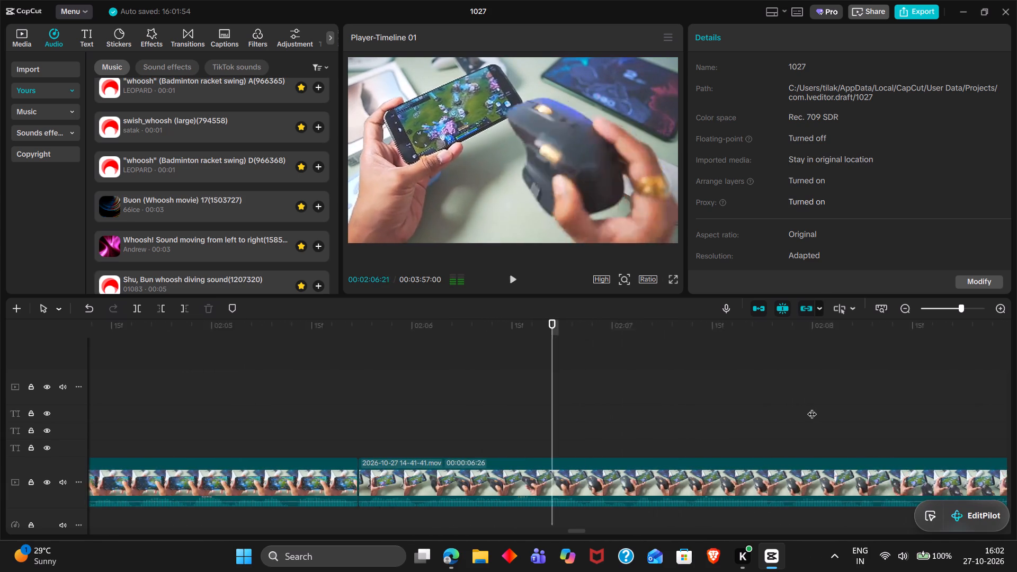
pyautogui.doubleClick(812, 407)
pyautogui.hscroll(-1, 812, 407)
pyautogui.click(812, 407)
pyautogui.moveTo(812, 407); pyautogui.dragTo(794, 407)
pyautogui.press('space')
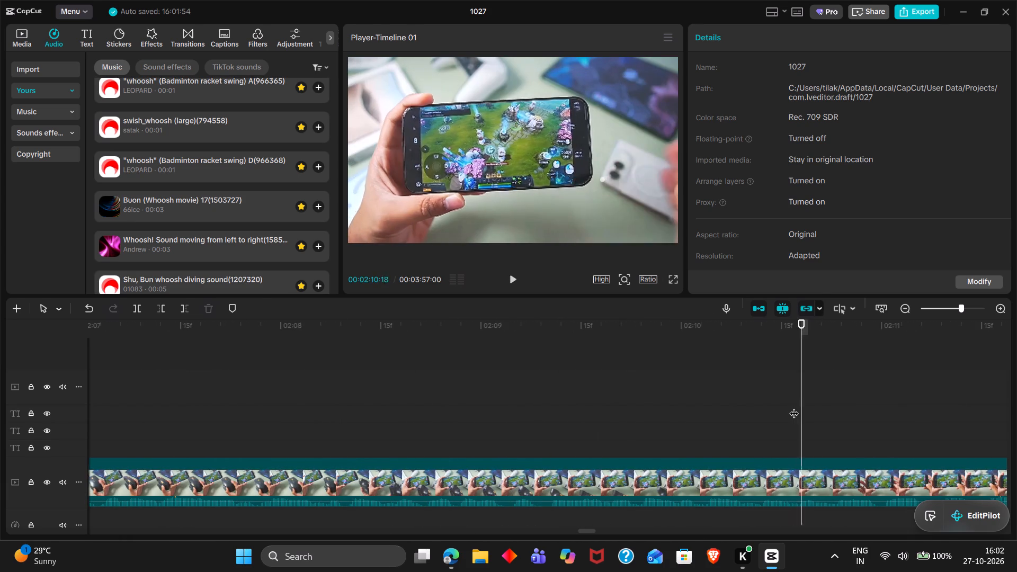
pyautogui.hscroll(-2, 794, 407)
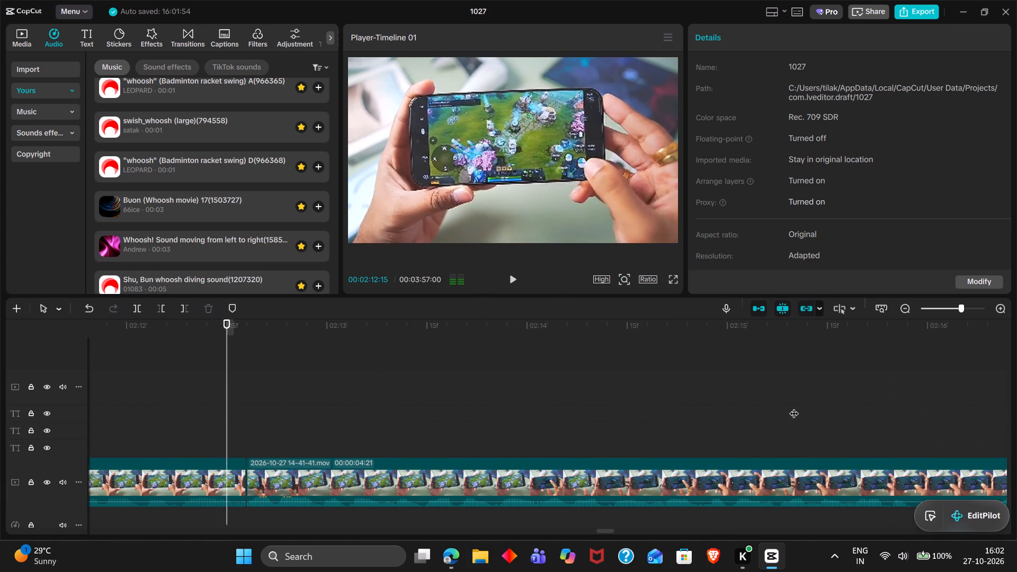
pyautogui.hscroll(-1, 794, 407)
pyautogui.doubleClick(794, 407)
pyautogui.moveTo(794, 407); pyautogui.dragTo(769, 405)
pyautogui.press('space')
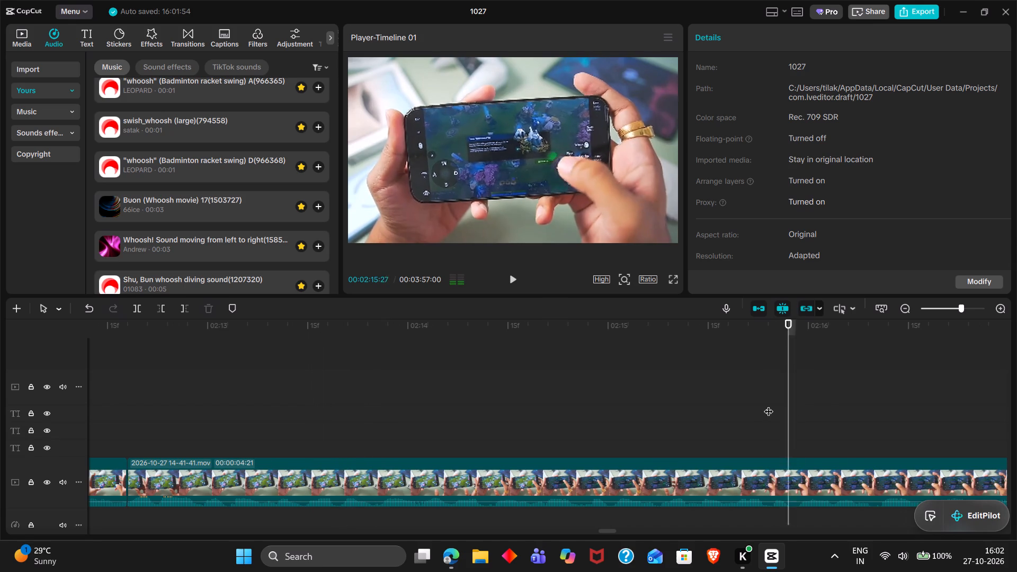
pyautogui.hscroll(-1, 769, 405)
pyautogui.doubleClick(769, 405)
pyautogui.moveTo(769, 405); pyautogui.dragTo(808, 415)
pyautogui.press('space')
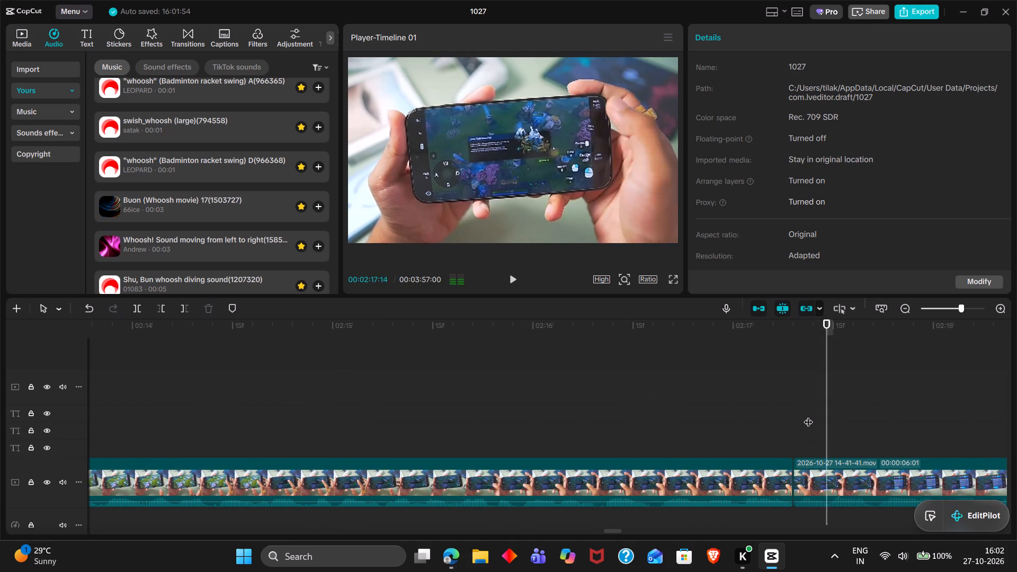
# Skim the clips showing the phone's key mapping and display resolution settings, from about 00:02:17 to 00:02:45.
pyautogui.hscroll(-1, 808, 415)
pyautogui.doubleClick(808, 415)
pyautogui.hscroll(-1, 808, 415)
pyautogui.tripleClick(808, 415)
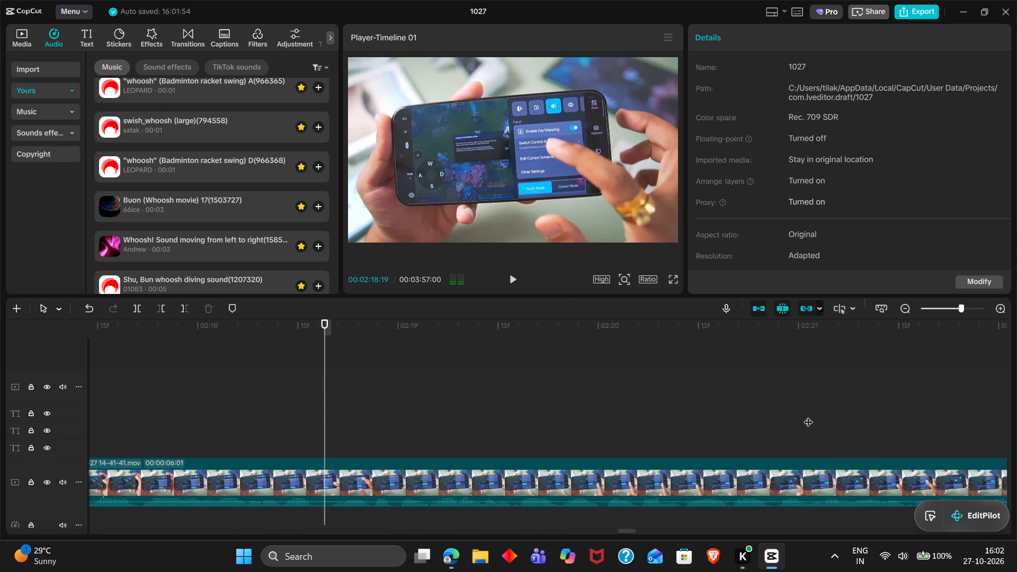
pyautogui.click(808, 415)
pyautogui.hscroll(-1, 827, 416)
pyautogui.doubleClick(827, 416)
pyautogui.hscroll(-1, 827, 416)
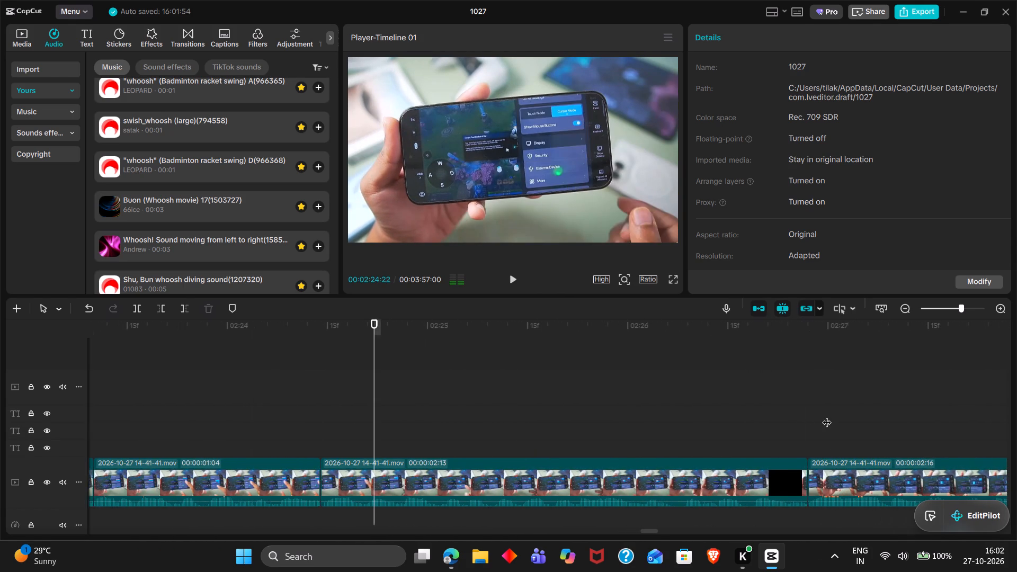
pyautogui.doubleClick(827, 416)
pyautogui.hscroll(-1, 827, 416)
pyautogui.tripleClick(827, 416)
pyautogui.click(827, 416)
pyautogui.hscroll(-3, 827, 416)
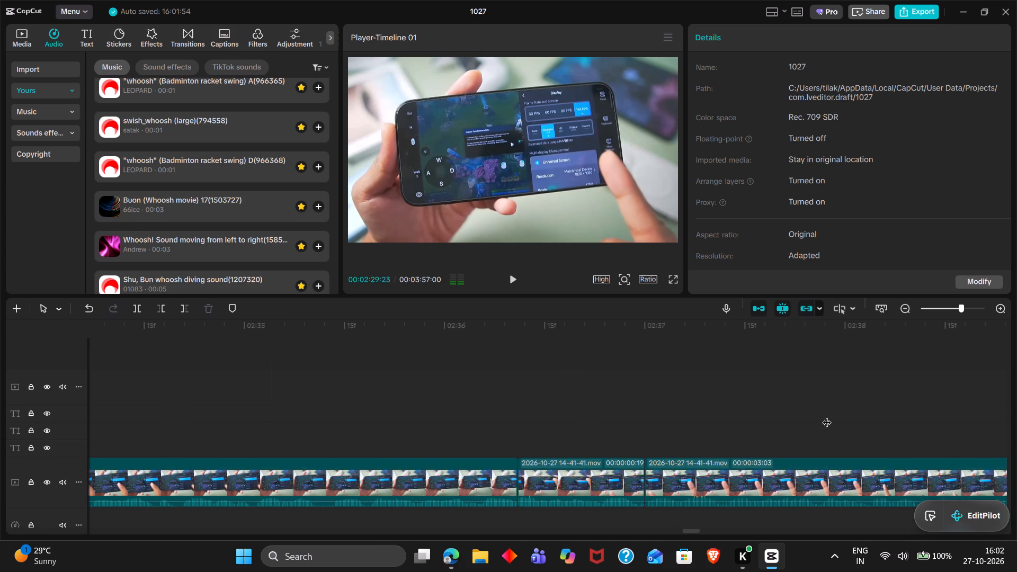
pyautogui.tripleClick(827, 416)
pyautogui.hscroll(-1, 827, 416)
pyautogui.doubleClick(827, 416)
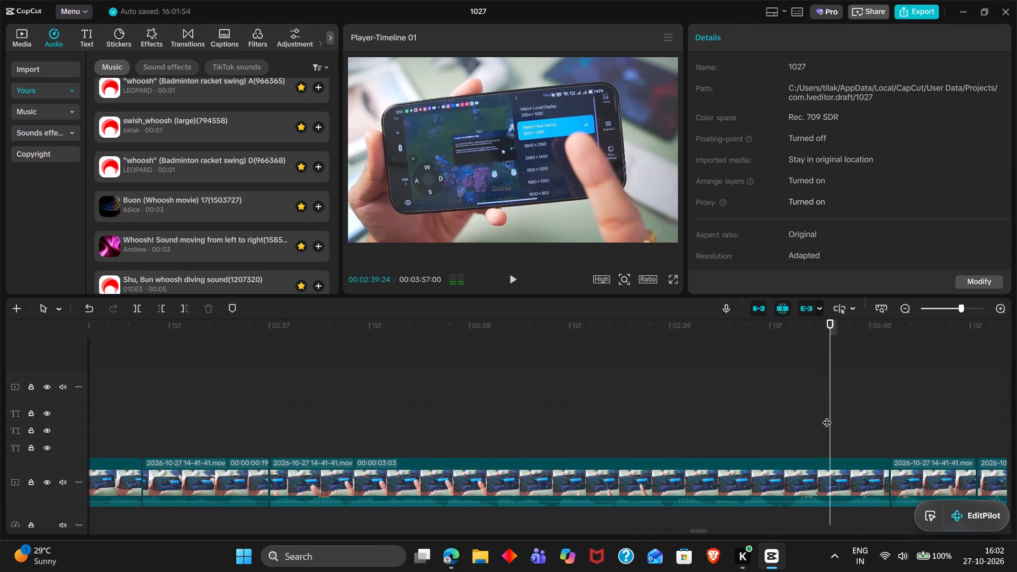
pyautogui.hscroll(-2, 827, 416)
pyautogui.doubleClick(827, 416)
pyautogui.hscroll(-1, 827, 416)
pyautogui.tripleClick(827, 416)
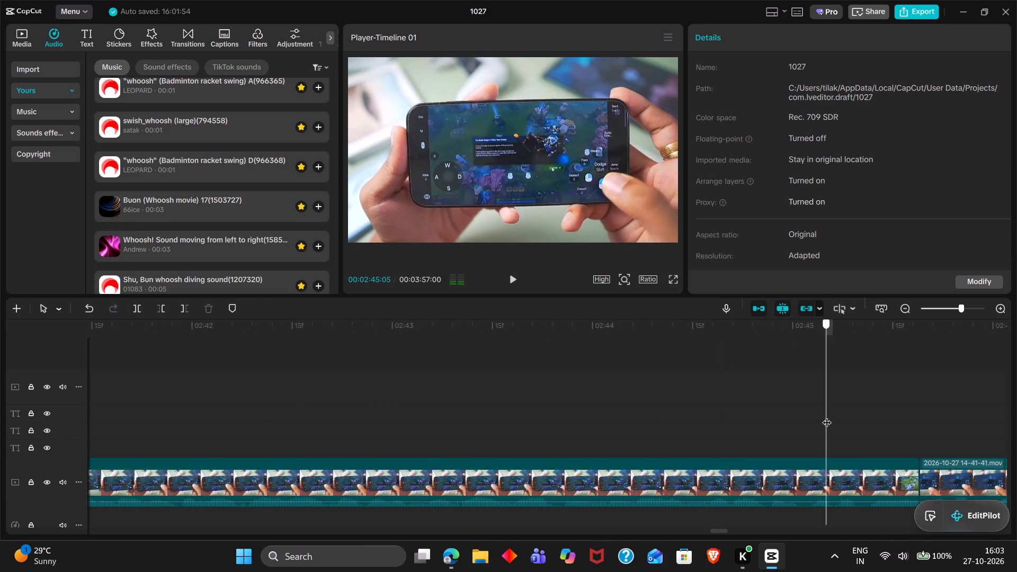
# Play through the gameplay and control scheme clips from about 00:02:45 to 00:03:00, skipping ahead between stretches.
pyautogui.press('space')
pyautogui.hscroll(-2, 827, 416)
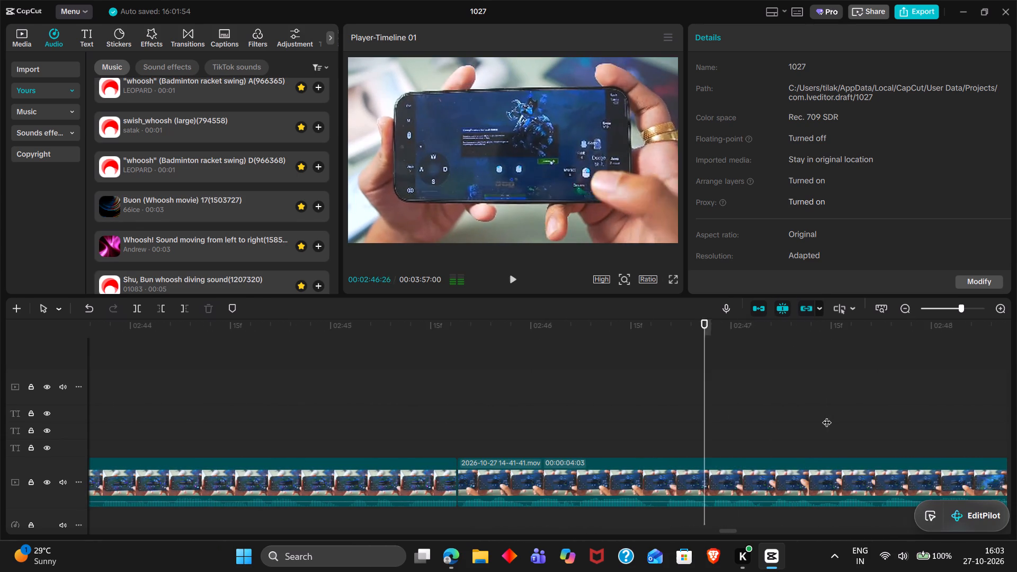
pyautogui.hscroll(-2, 827, 416)
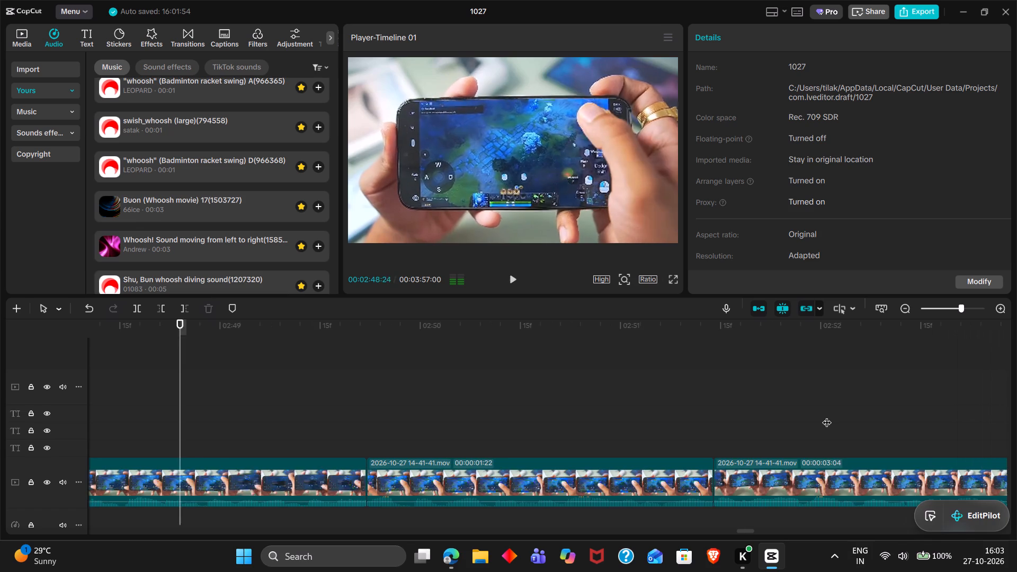
pyautogui.hscroll(-2, 827, 416)
pyautogui.doubleClick(827, 416)
pyautogui.moveTo(827, 416); pyautogui.dragTo(890, 427)
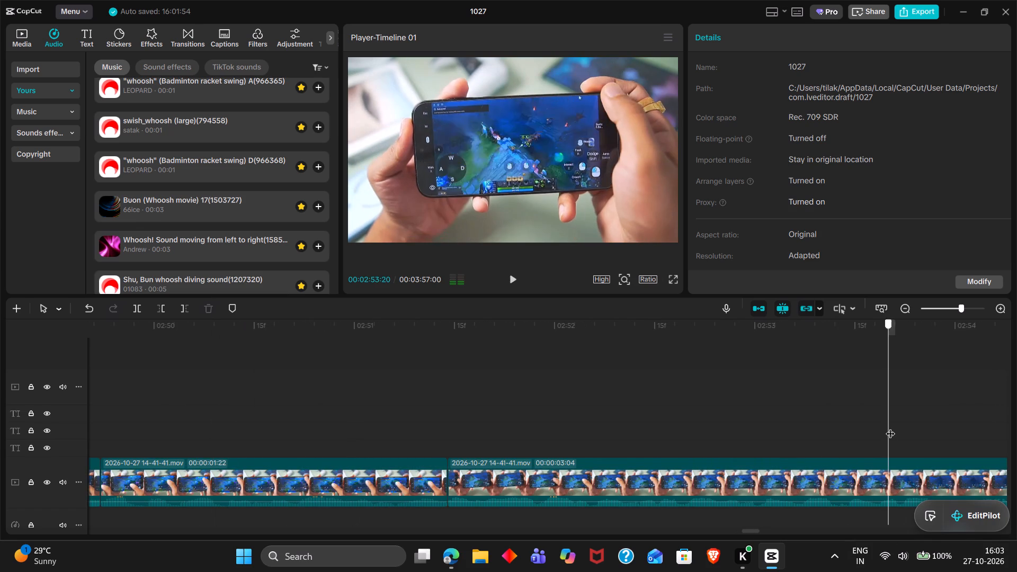
pyautogui.press('space')
pyautogui.hscroll(-1, 890, 427)
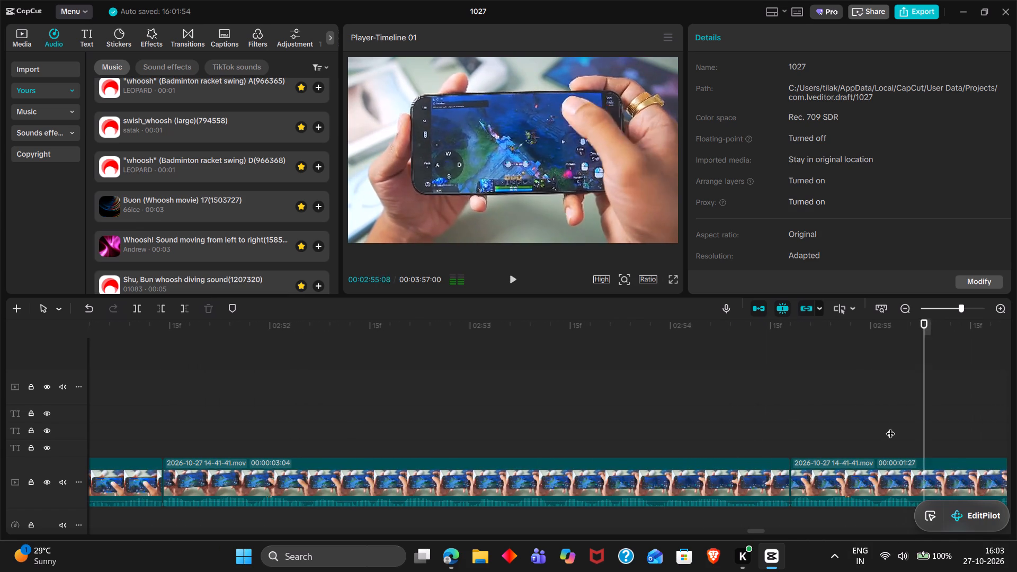
pyautogui.press('space')
pyautogui.press('space')
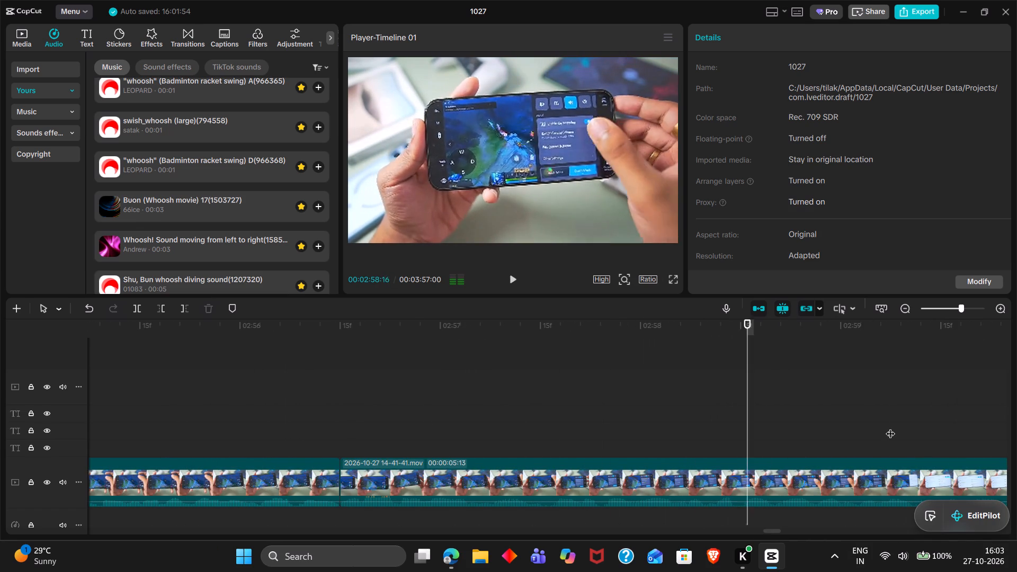
pyautogui.press('space')
pyautogui.hscroll(-2, 890, 427)
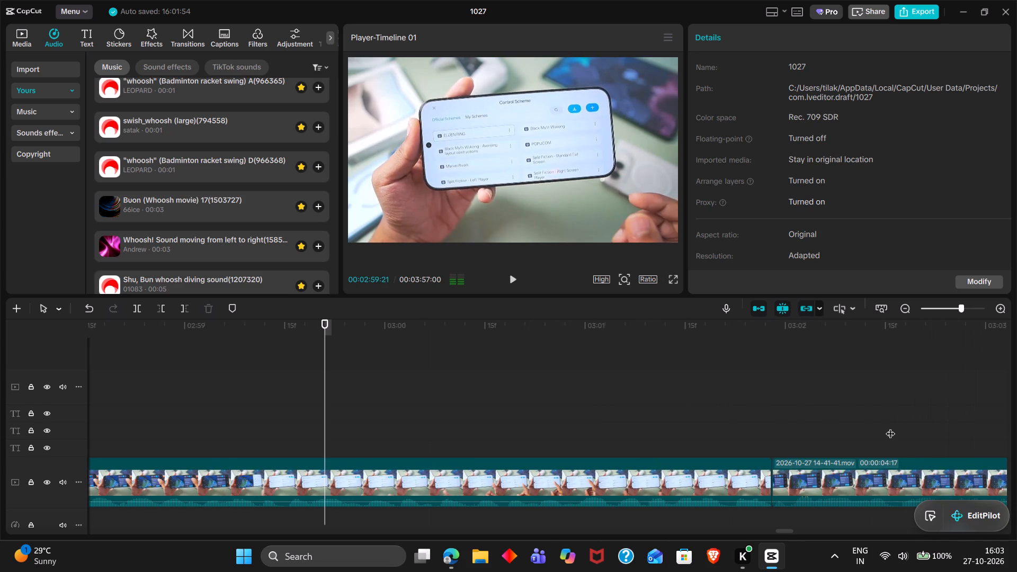
# Review the key mapping editing clips from about 00:03:00 to 00:03:12, and play onward to about 00:03:26.
pyautogui.doubleClick(890, 427)
pyautogui.press('space')
pyautogui.hscroll(-2, 890, 427)
pyautogui.tripleClick(890, 427)
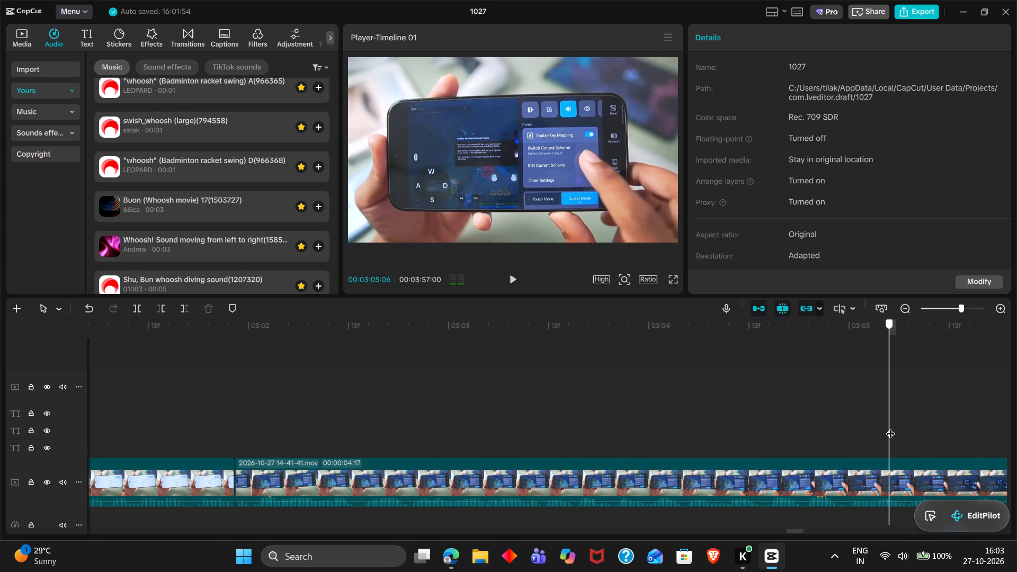
pyautogui.press('space')
pyautogui.hscroll(-1, 890, 427)
pyautogui.doubleClick(890, 427)
pyautogui.hscroll(-2, 890, 427)
pyautogui.doubleClick(890, 427)
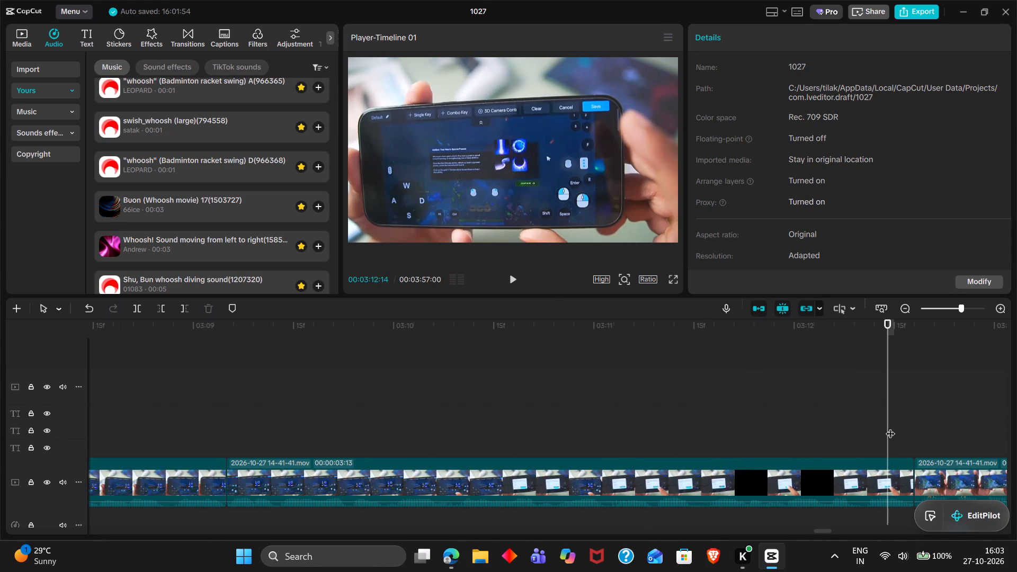
pyautogui.press('space')
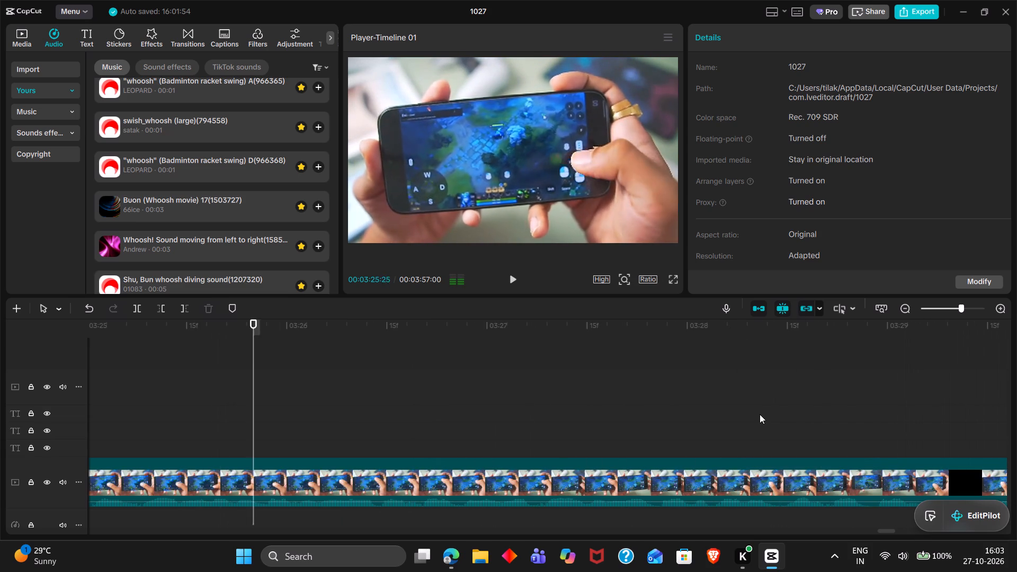
pyautogui.press('space')
# Look back through the gameplay clips from about 00:03:26 to 00:03:21, sampling short stretches of playback.
pyautogui.hscroll(1, 760, 414)
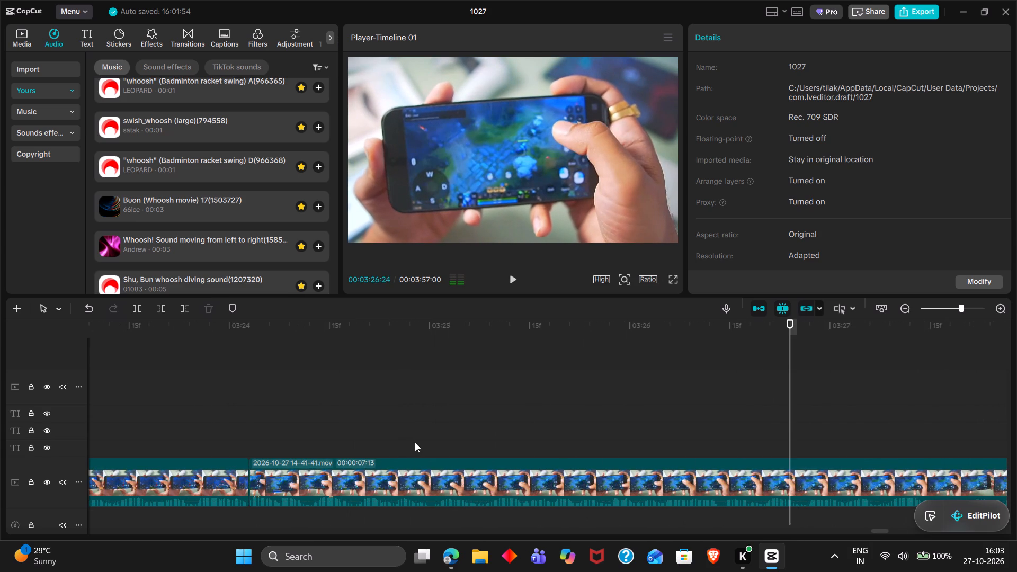
pyautogui.click(415, 442)
pyautogui.moveTo(415, 442); pyautogui.dragTo(293, 415)
pyautogui.press('space')
pyautogui.hscroll(1, 293, 415)
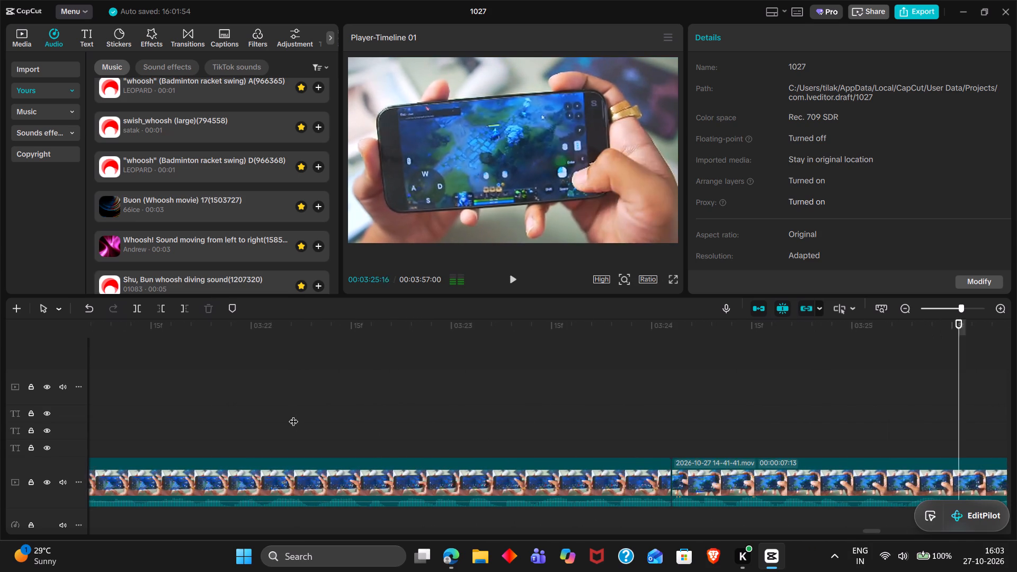
pyautogui.doubleClick(293, 415)
pyautogui.moveTo(293, 415); pyautogui.dragTo(130, 406)
pyautogui.hscroll(2, 130, 406)
pyautogui.click(325, 429)
pyautogui.moveTo(325, 429); pyautogui.dragTo(287, 424)
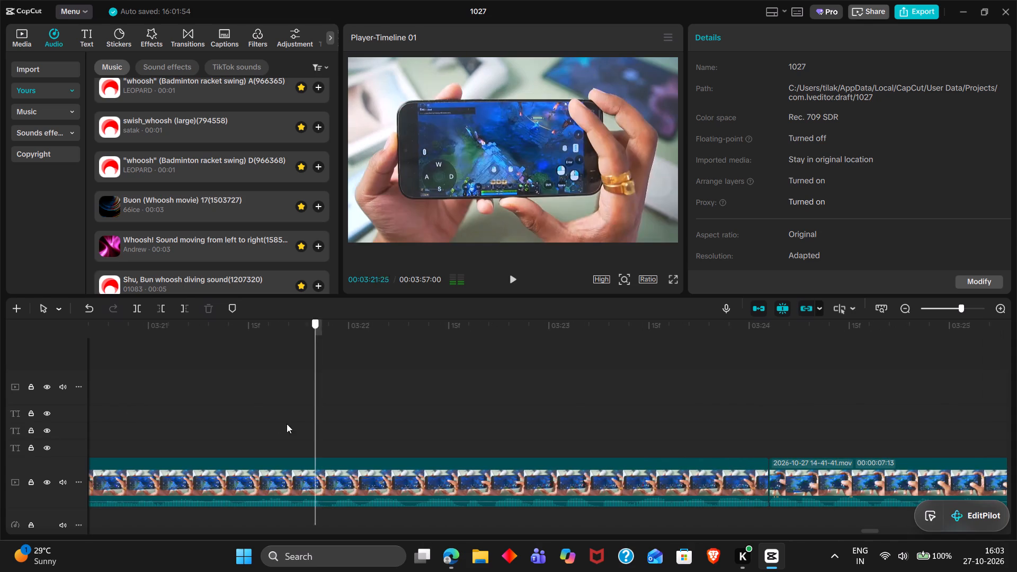
pyautogui.moveTo(287, 424); pyautogui.dragTo(222, 421)
pyautogui.click(222, 421)
pyautogui.press('space')
pyautogui.press('space')
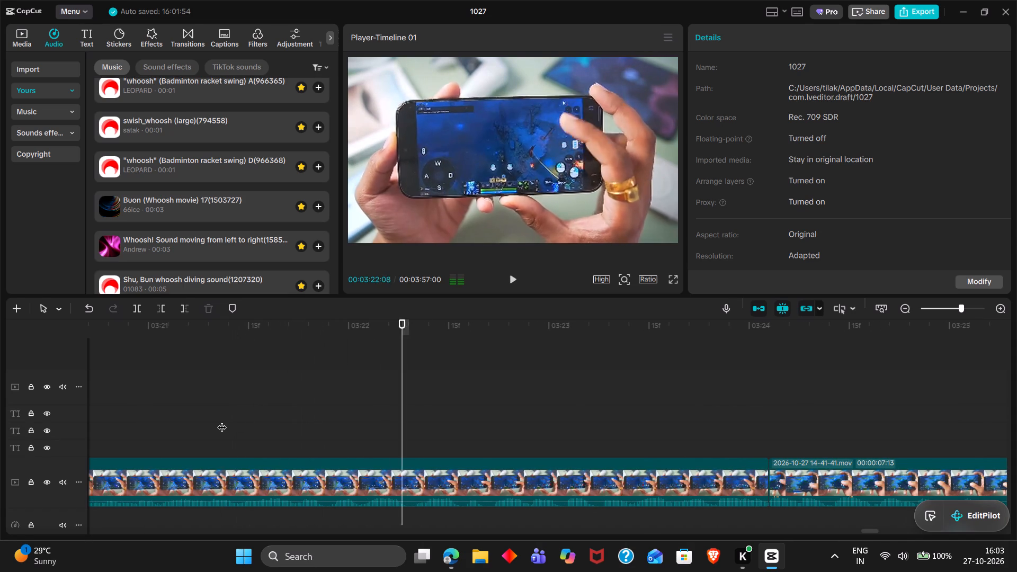
# Play the gameplay clip from about 00:03:18 to 00:03:20.
pyautogui.click(222, 421)
pyautogui.hscroll(2, 222, 421)
pyautogui.click(222, 421)
pyautogui.moveTo(222, 421); pyautogui.dragTo(167, 416)
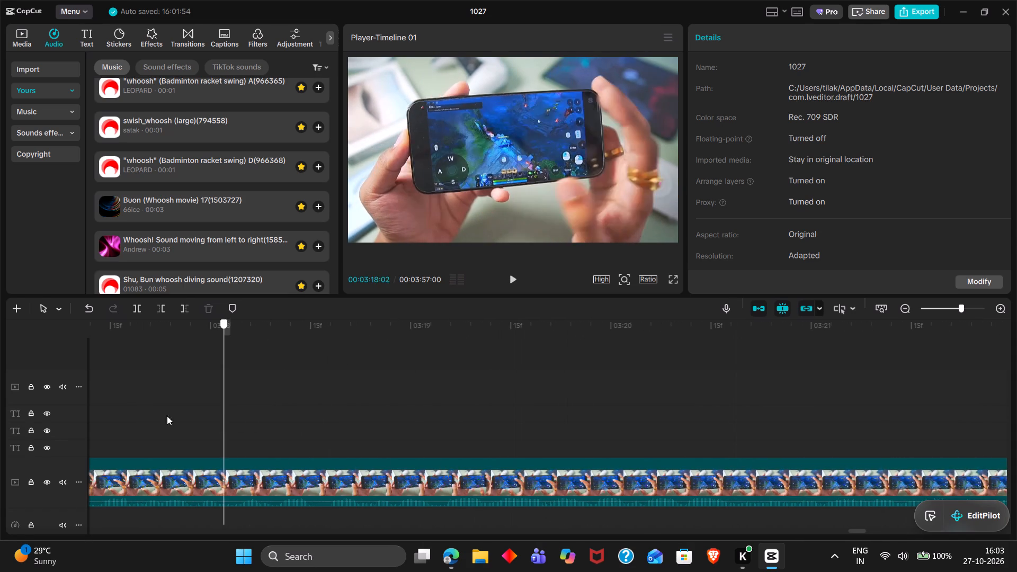
pyautogui.moveTo(167, 416); pyautogui.dragTo(111, 401)
pyautogui.press('space')
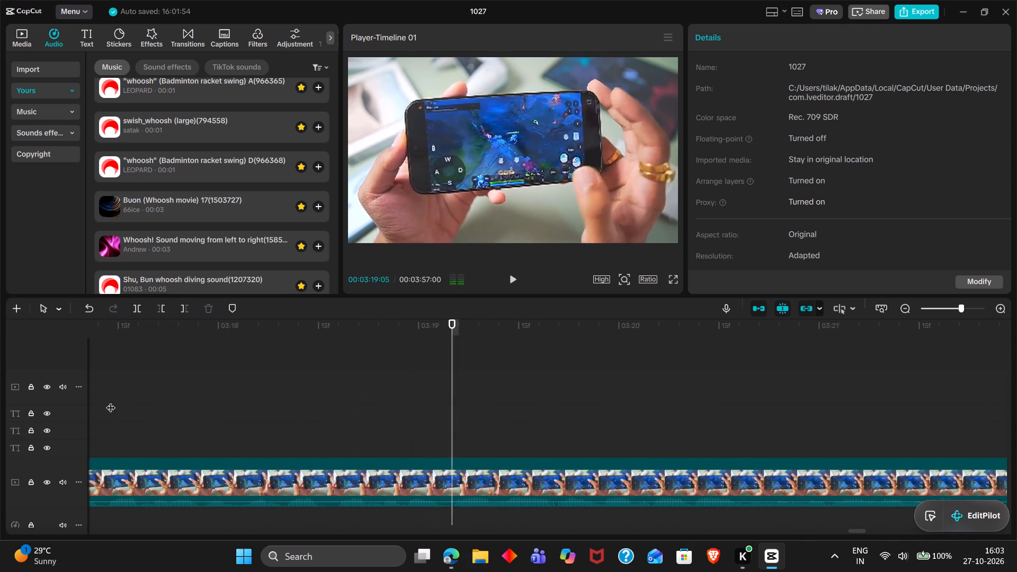
pyautogui.press('space')
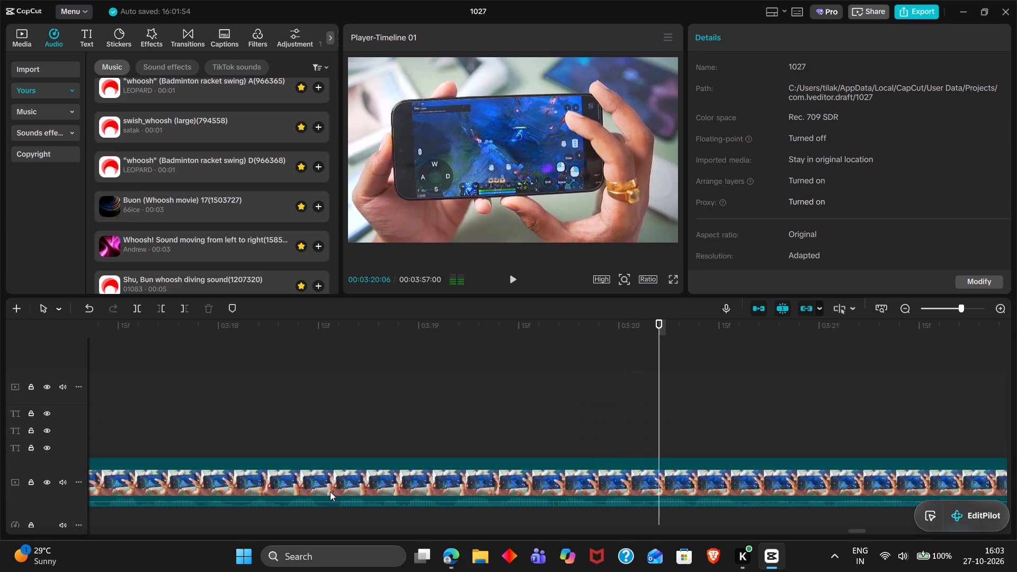
# Copy the gameplay clip at about 00:03:20 and paste it as an overlay at the 00:00:01:24 marker, just after the logo.
pyautogui.click(330, 491)
pyautogui.hotkey('ctrl', 'c')
pyautogui.hscroll(13, 330, 491)
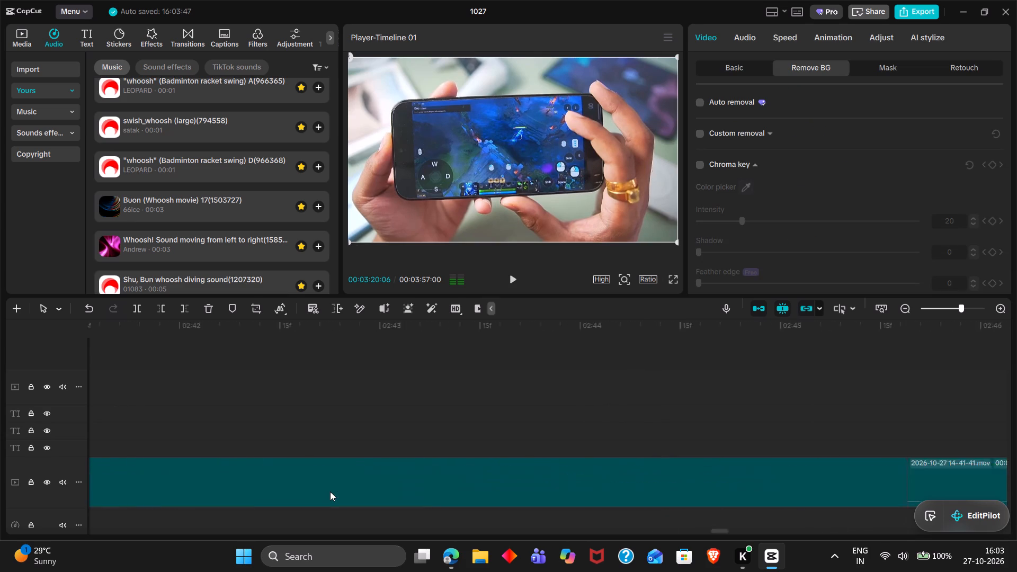
pyautogui.hscroll(6, 330, 491)
pyautogui.hscroll(19, 268, 453)
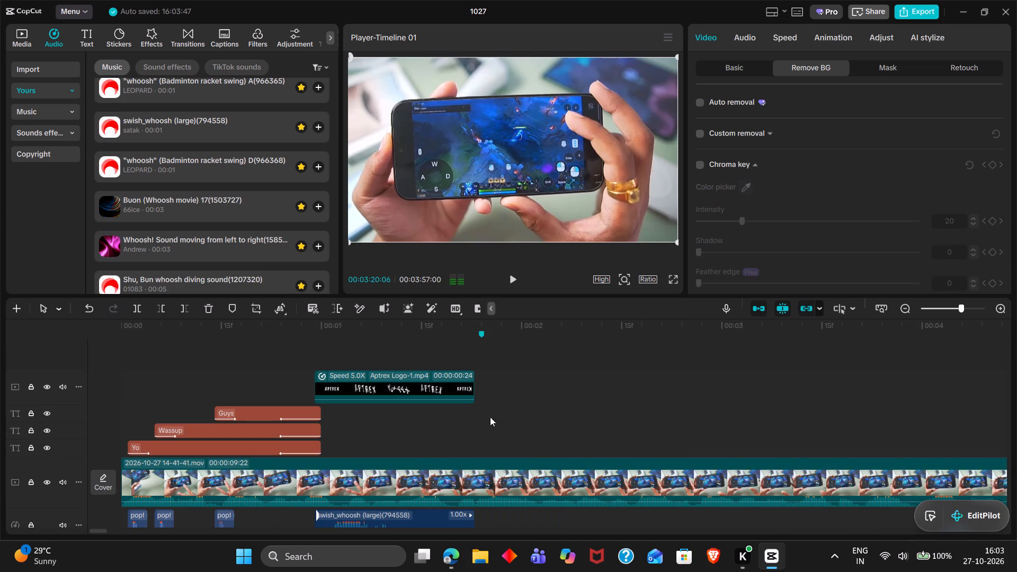
pyautogui.doubleClick(480, 419)
pyautogui.hotkey('ctrl', 'v')
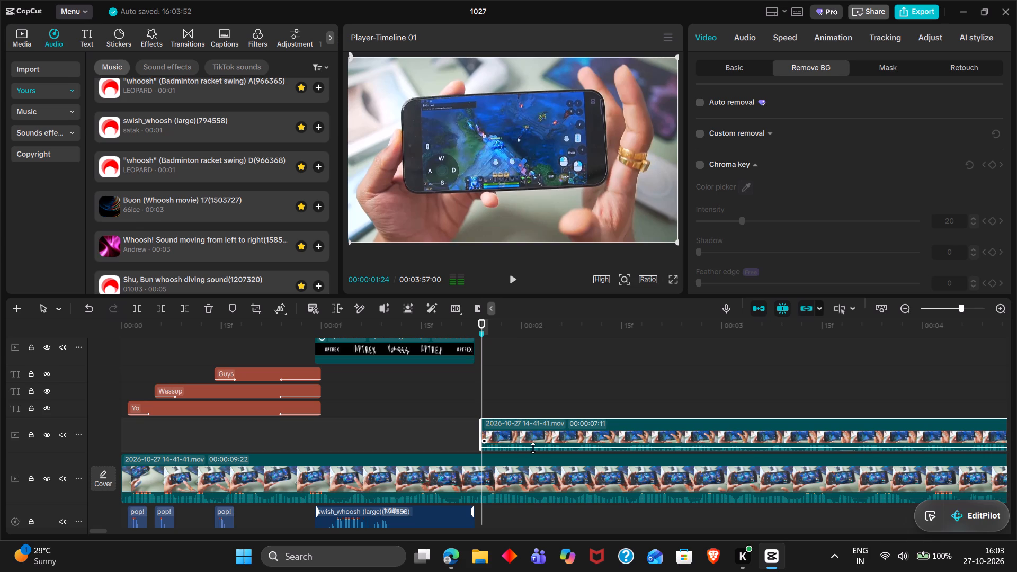
# Turn down the pasted overlay clip's audio volume and play the opening through to about 00:00:03:00.
pyautogui.moveTo(533, 448); pyautogui.dragTo(534, 469)
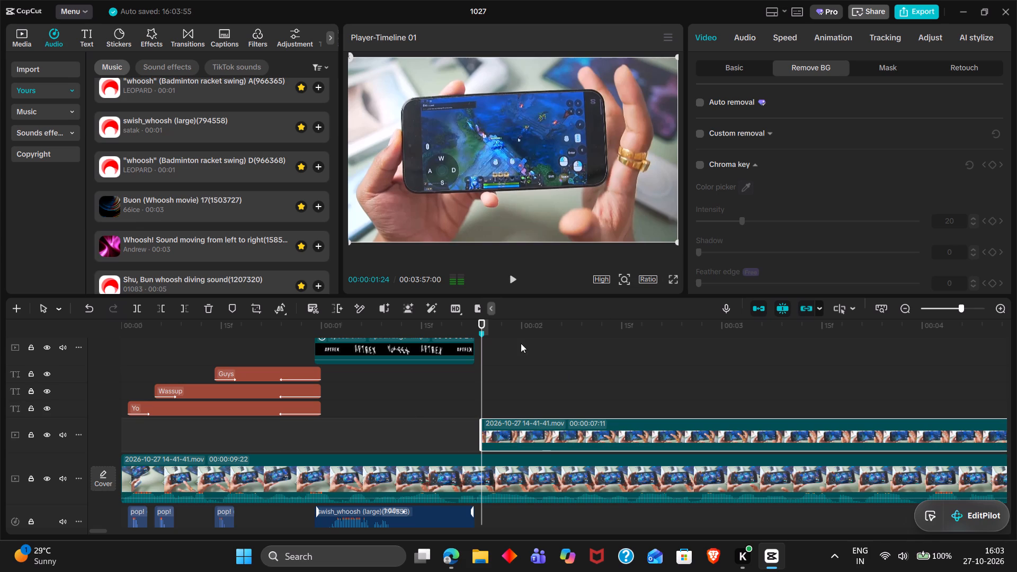
pyautogui.click(393, 422)
pyautogui.moveTo(393, 422); pyautogui.dragTo(94, 434)
pyautogui.press('space')
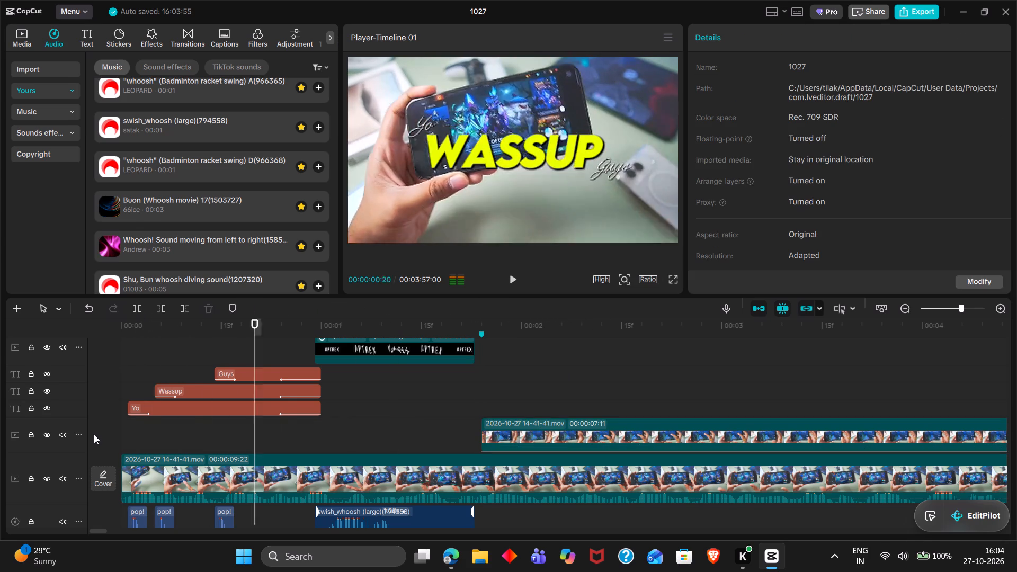
pyautogui.press('space')
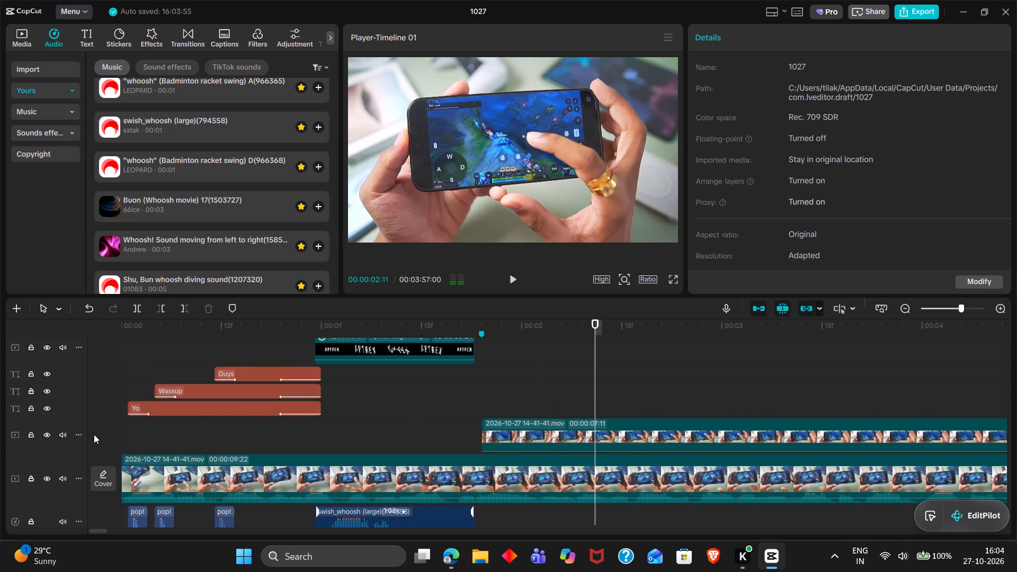
pyautogui.press('space')
pyautogui.press('space')
# Apply the favourited Click Open intro animation to the overlay clip with a 0.5 s duration.
pyautogui.click(509, 432)
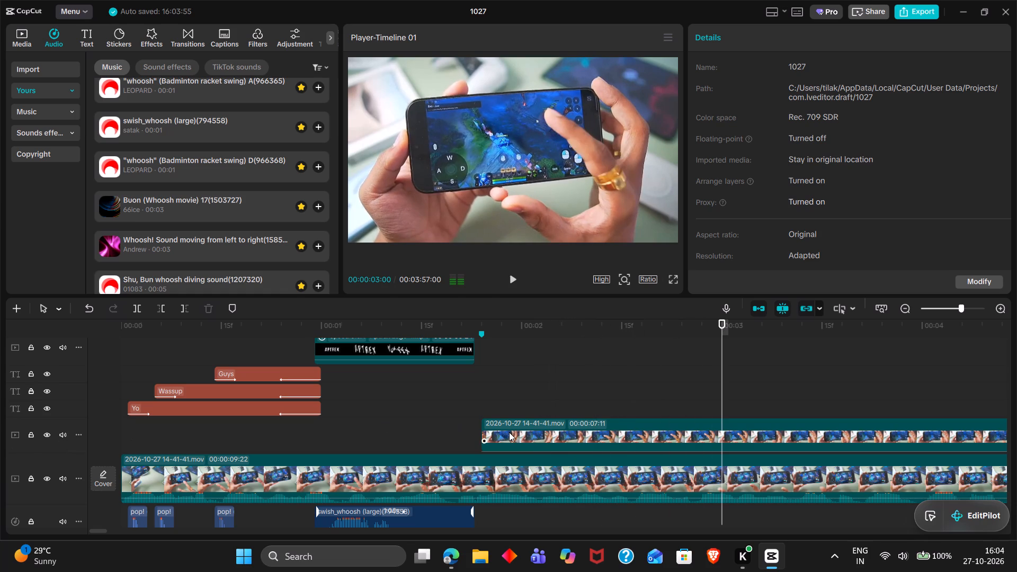
pyautogui.click(829, 38)
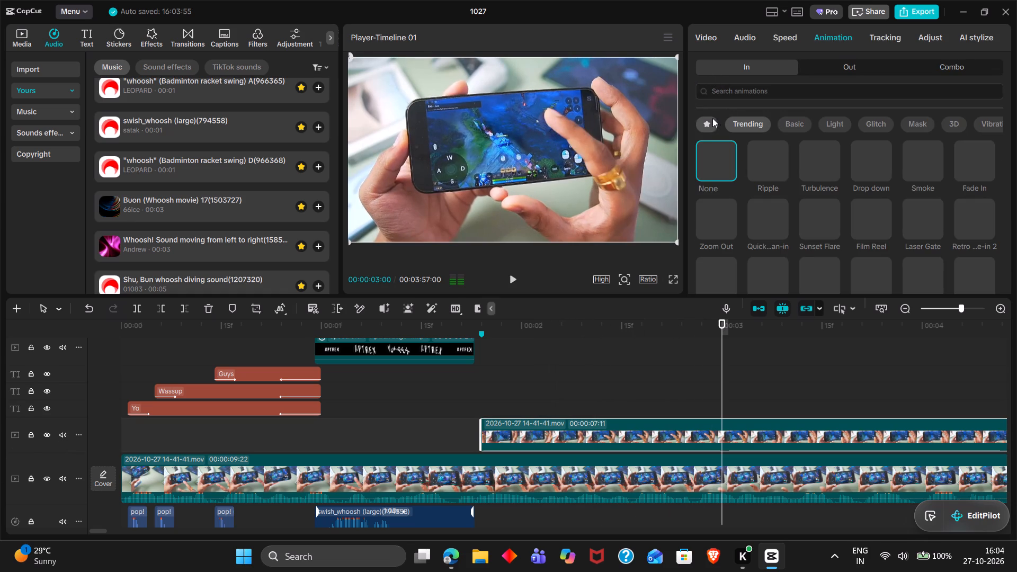
pyautogui.click(712, 119)
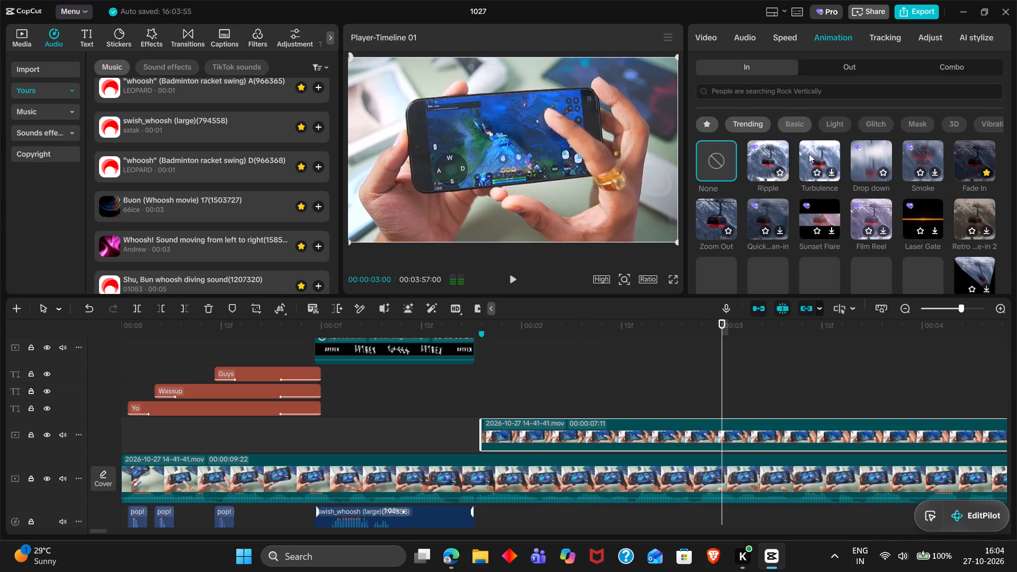
pyautogui.doubleClick(711, 118)
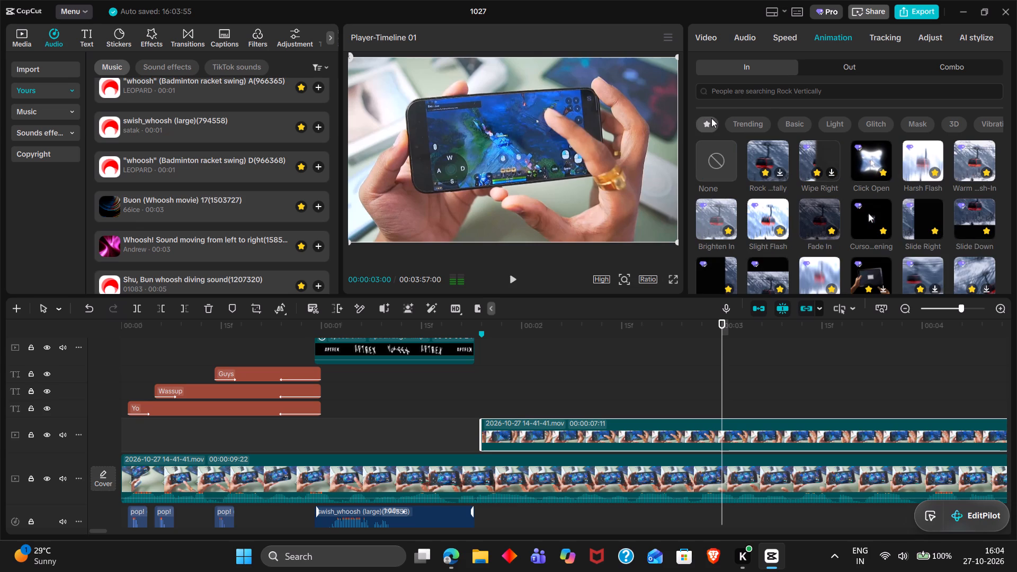
pyautogui.doubleClick(874, 161)
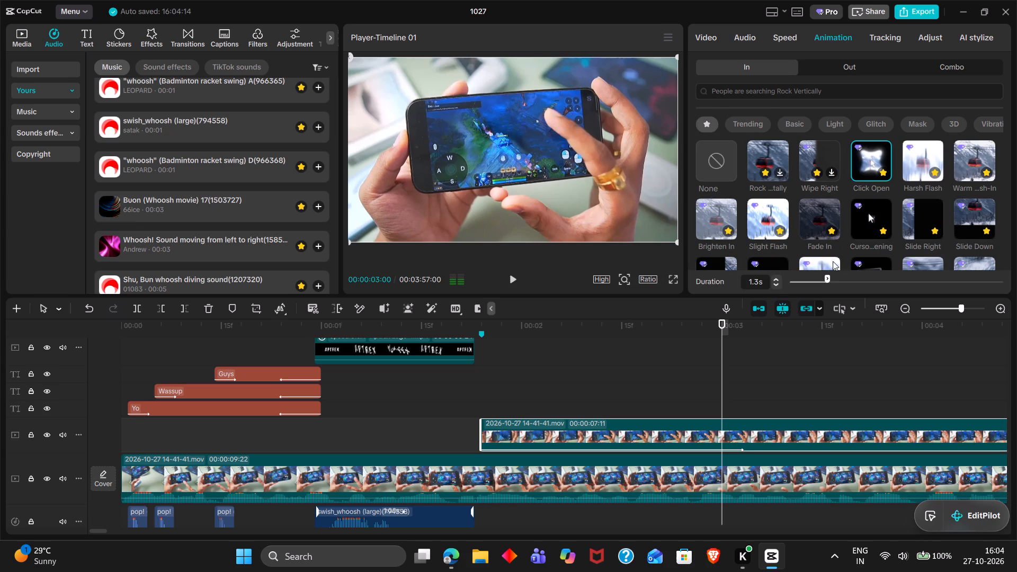
pyautogui.click(806, 280)
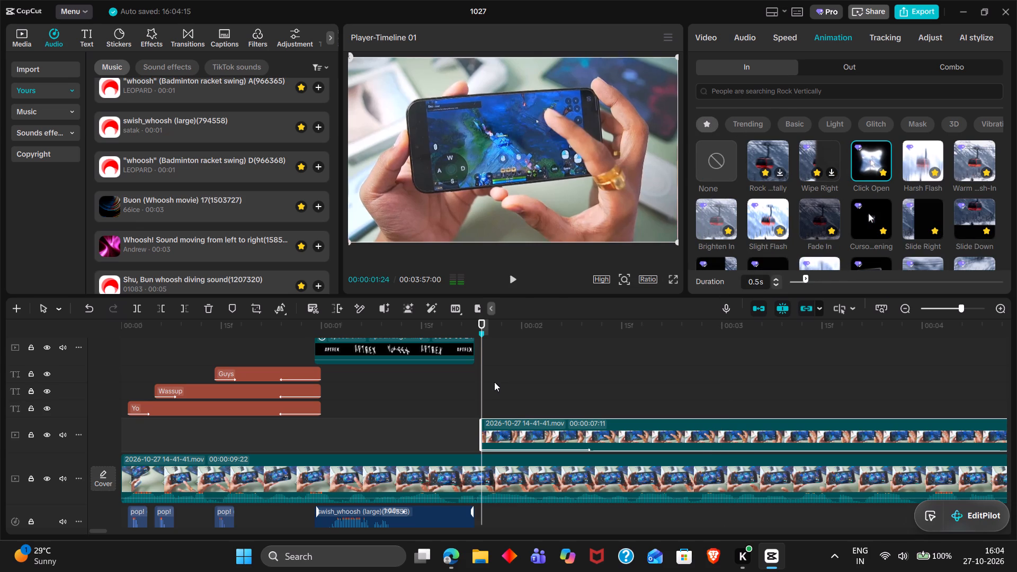
# Search the sound effects for "click" and add Mouse click 1 to the audio track at 00:00:02:02, within the Click Open animation.
pyautogui.click(494, 382)
pyautogui.moveTo(494, 382); pyautogui.dragTo(530, 389)
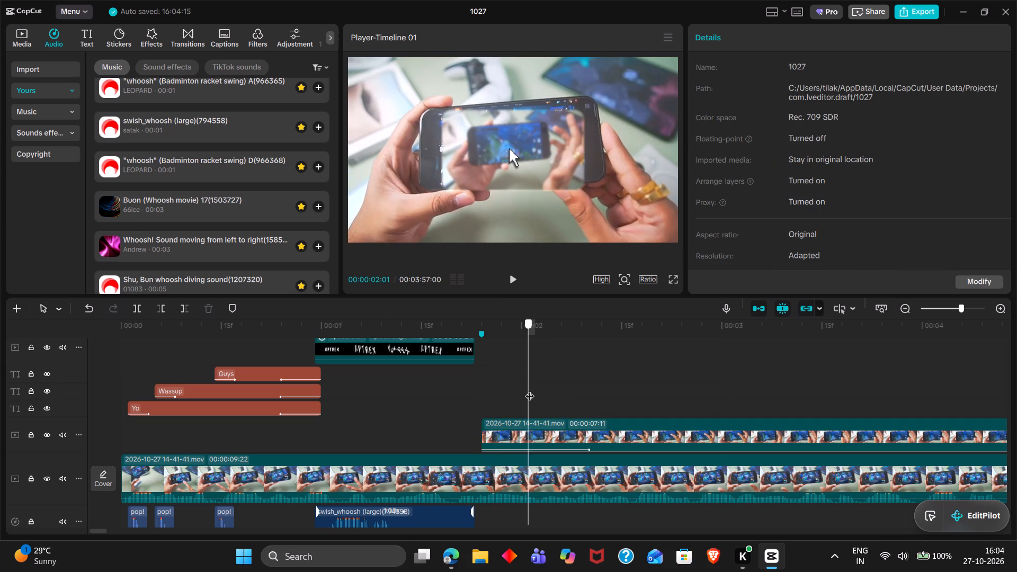
pyautogui.moveTo(530, 389); pyautogui.dragTo(536, 390)
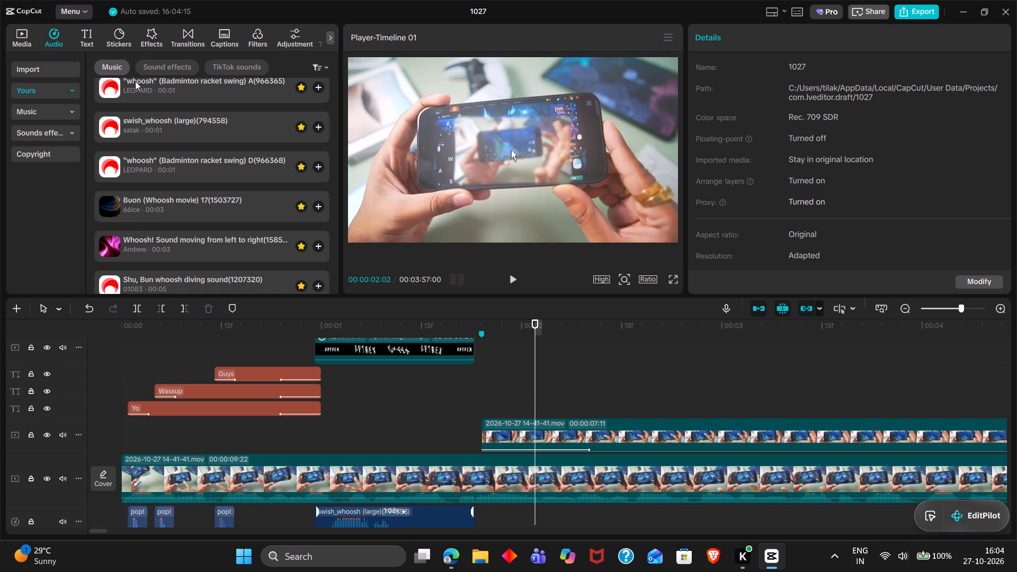
pyautogui.click(60, 127)
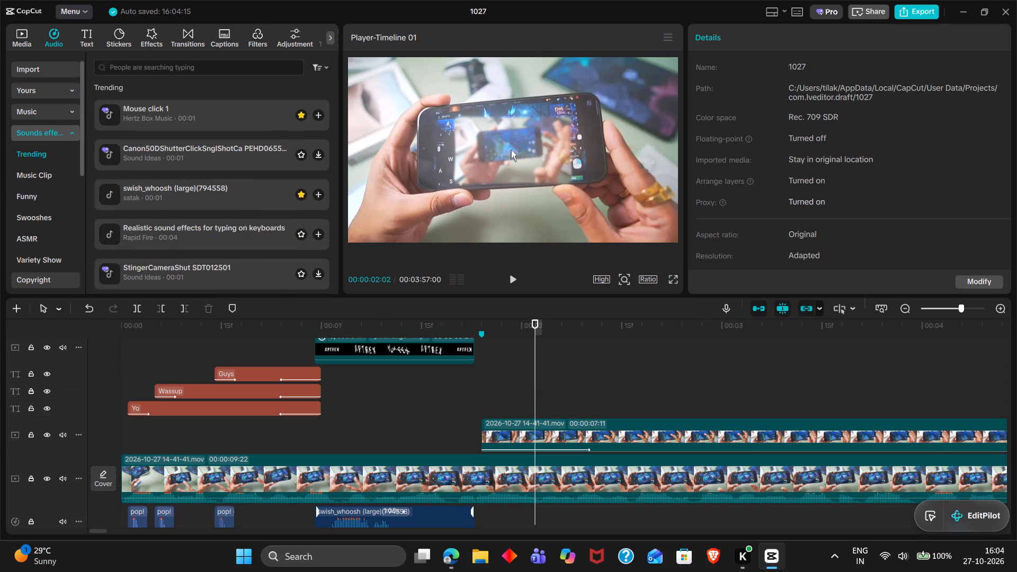
pyautogui.click(184, 74)
pyautogui.write('click')
pyautogui.press('Return')
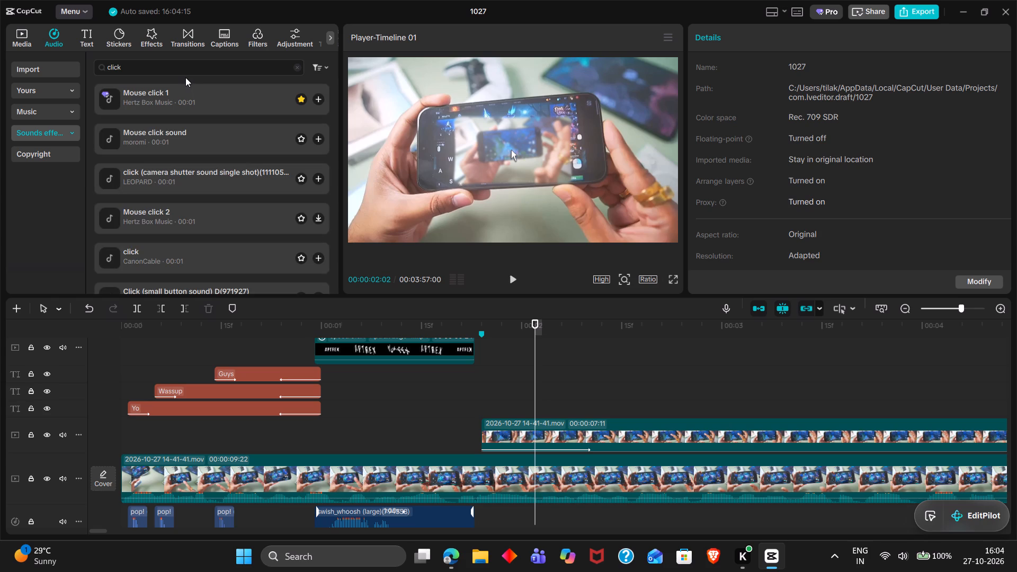
pyautogui.doubleClick(204, 98)
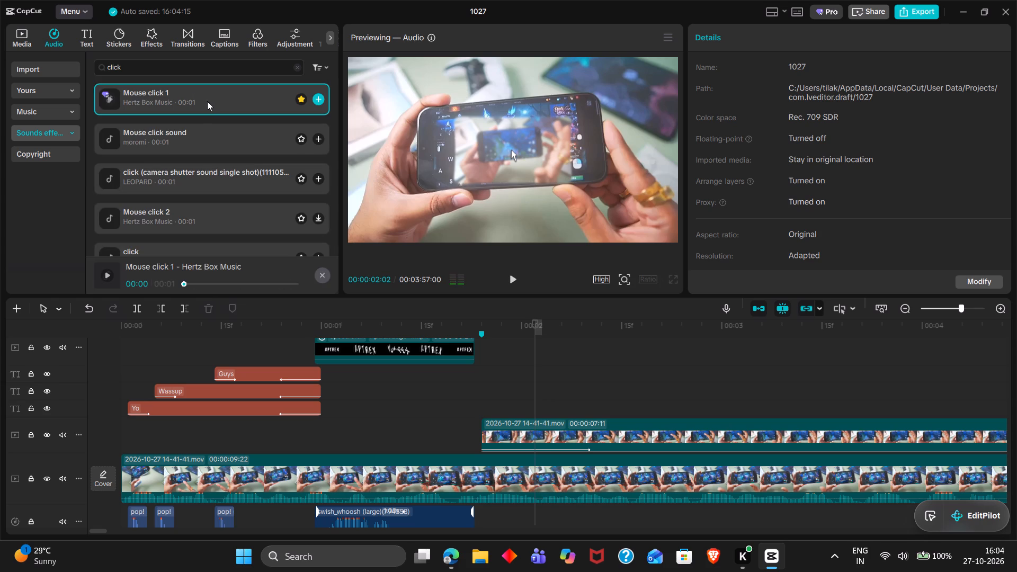
pyautogui.scroll(-2, 341, 397)
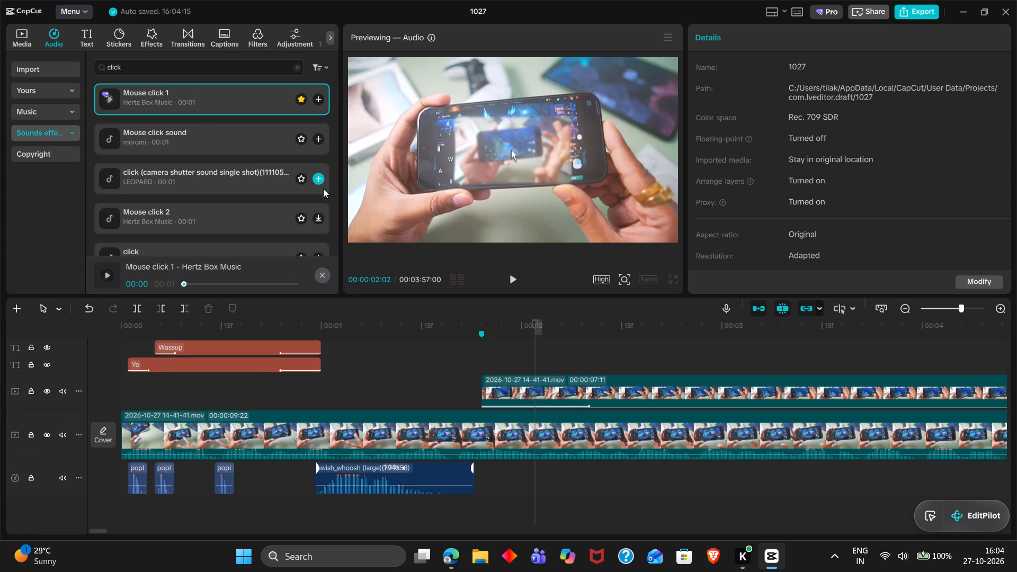
pyautogui.moveTo(277, 110); pyautogui.dragTo(557, 336)
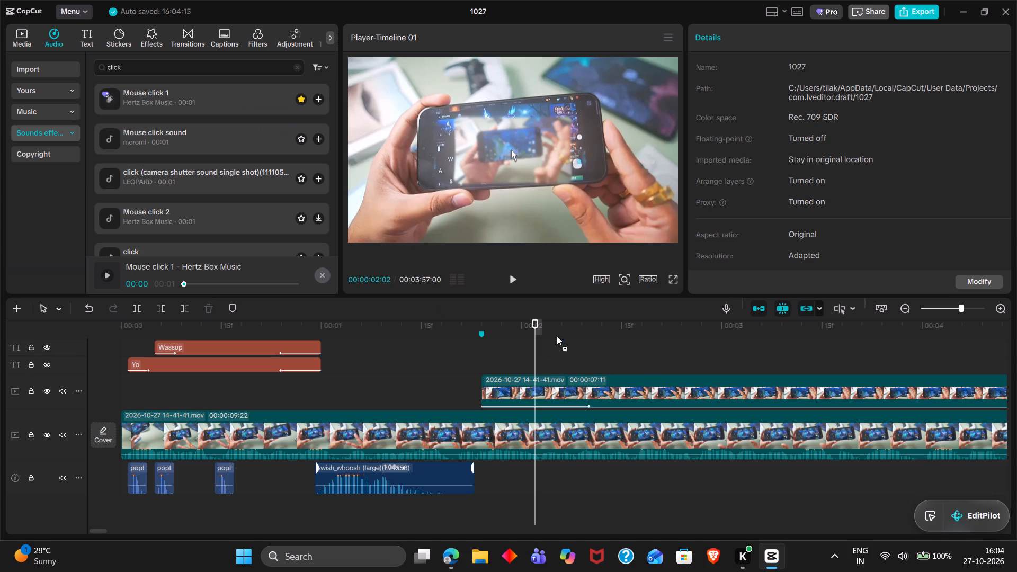
pyautogui.moveTo(557, 336); pyautogui.dragTo(536, 469)
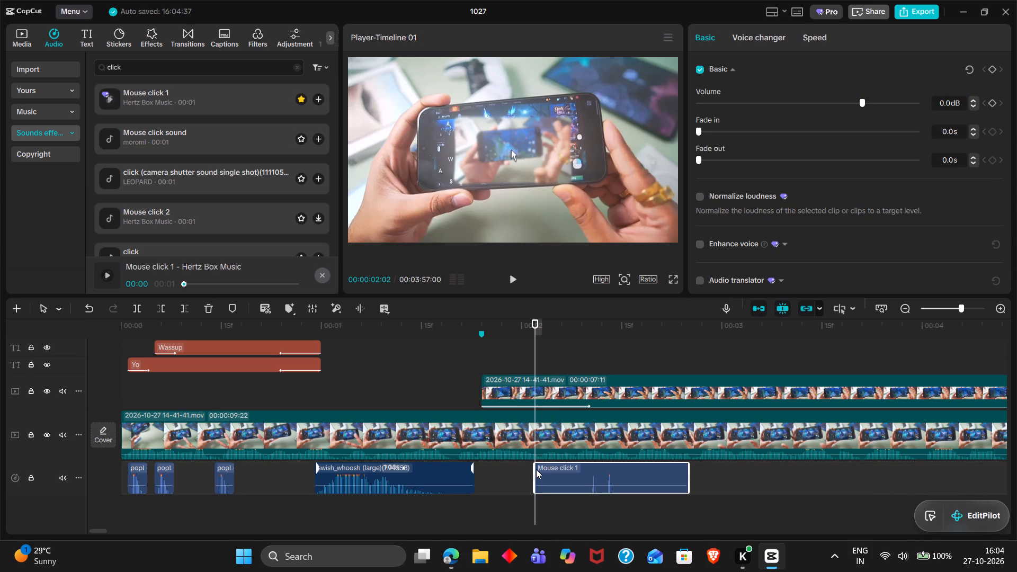
# Shift the Mouse click 1 sound earlier so its click peaks sit nearer 00:00:02:02, and trim off everything before that point.
pyautogui.moveTo(569, 472); pyautogui.dragTo(563, 472)
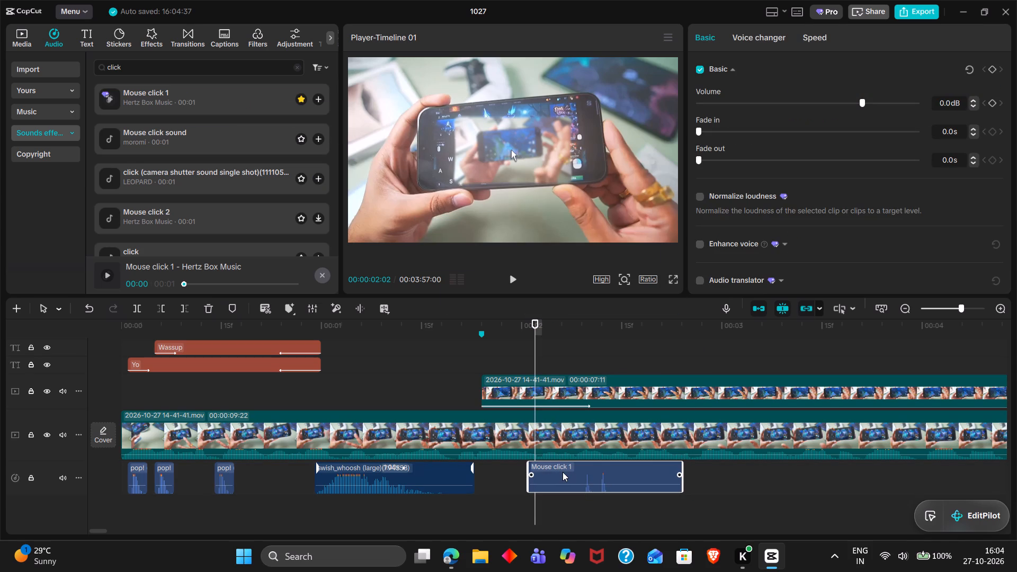
pyautogui.moveTo(563, 472); pyautogui.dragTo(529, 470)
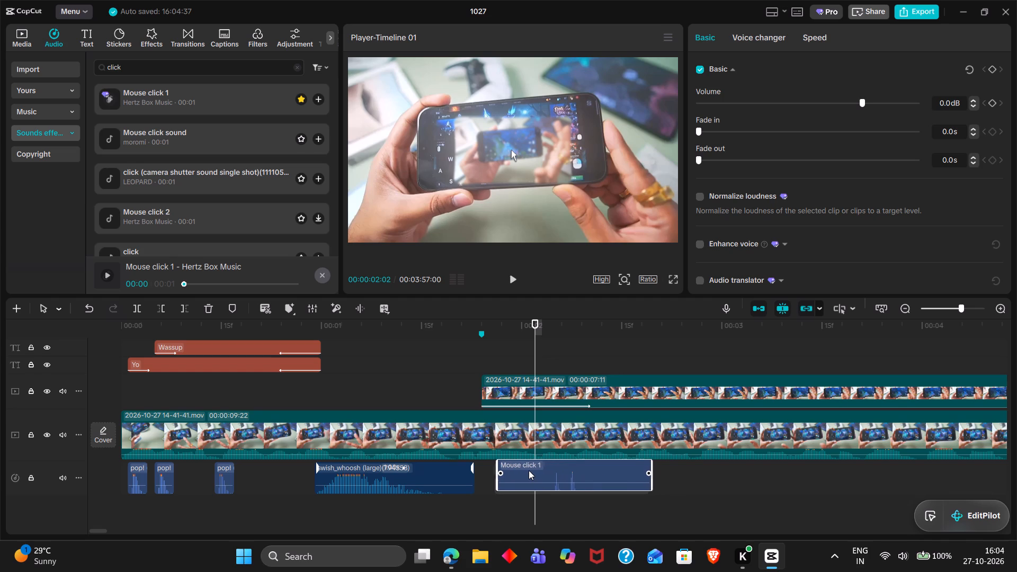
pyautogui.moveTo(529, 470); pyautogui.dragTo(517, 470)
pyautogui.press('q')
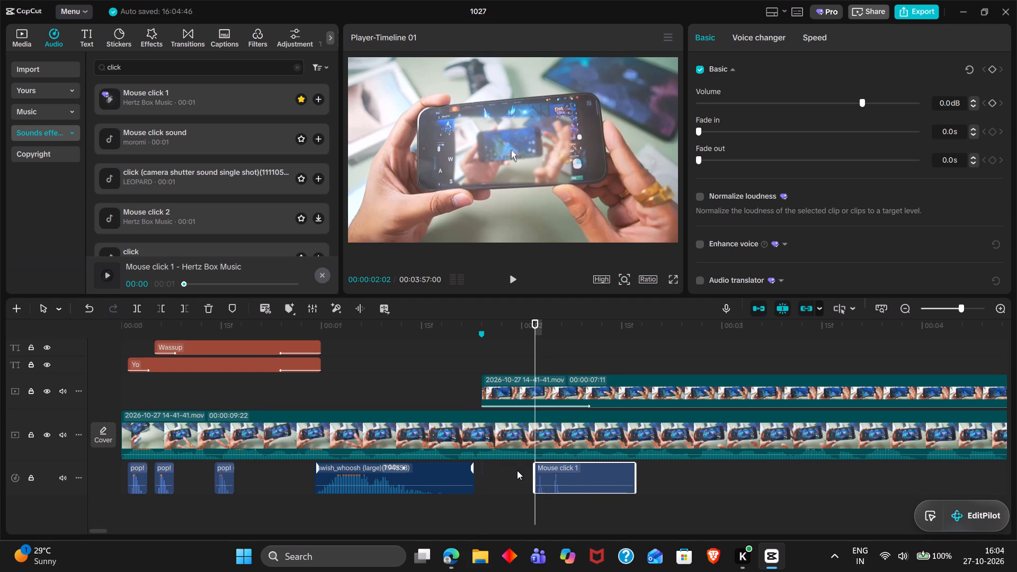
# Play the opening through to about 00:00:04:00 to check the Mouse click 1 timing against the overlay's animation.
pyautogui.keyDown('ctrl'); pyautogui.scroll(-1, 517, 470); pyautogui.keyUp('ctrl')
pyautogui.click(471, 510)
pyautogui.moveTo(471, 510); pyautogui.dragTo(188, 490)
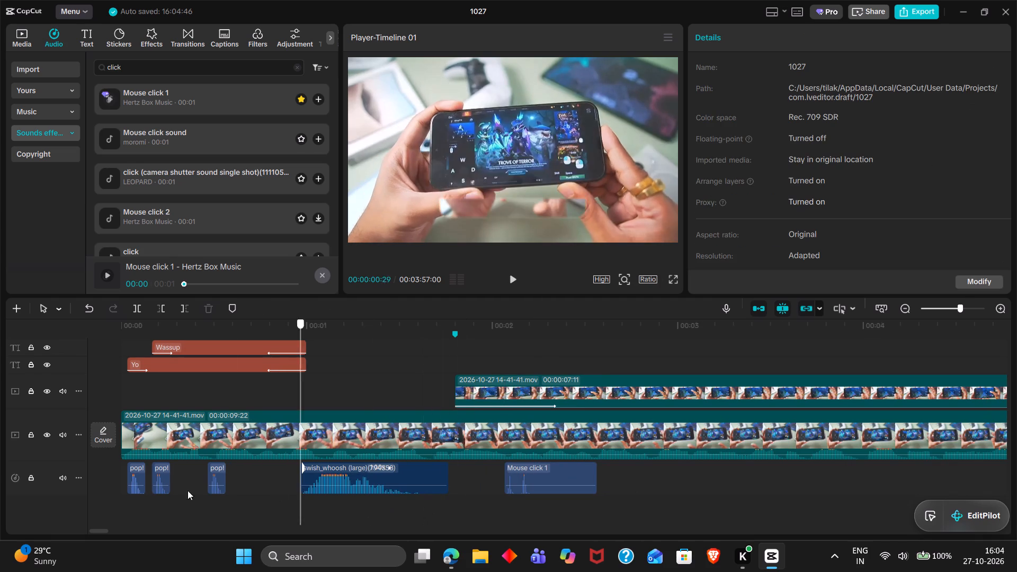
pyautogui.moveTo(188, 490); pyautogui.dragTo(0, 454)
pyautogui.press('space')
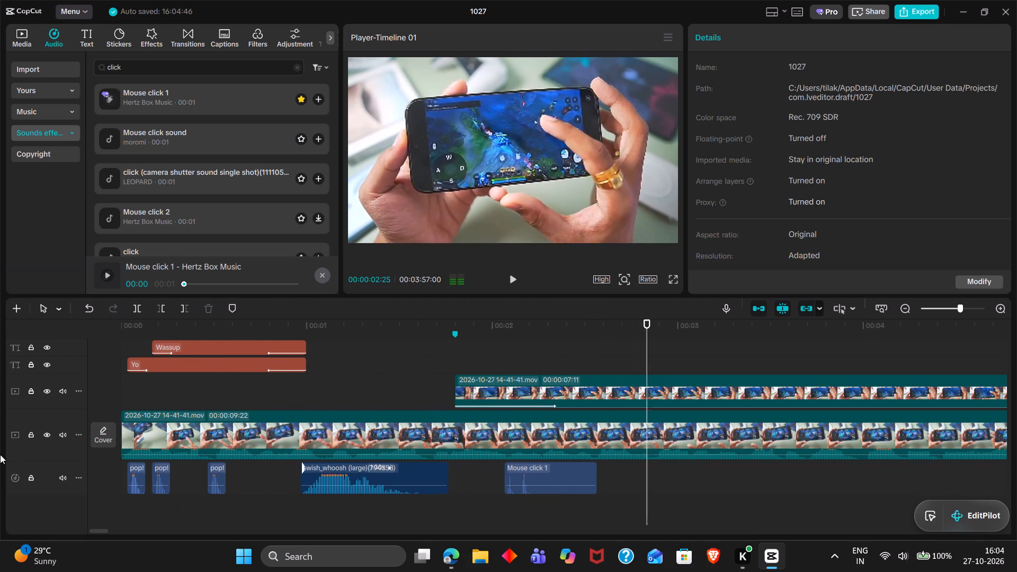
pyautogui.hscroll(-1, 0, 454)
pyautogui.press('space')
pyautogui.hscroll(-1, 247, 481)
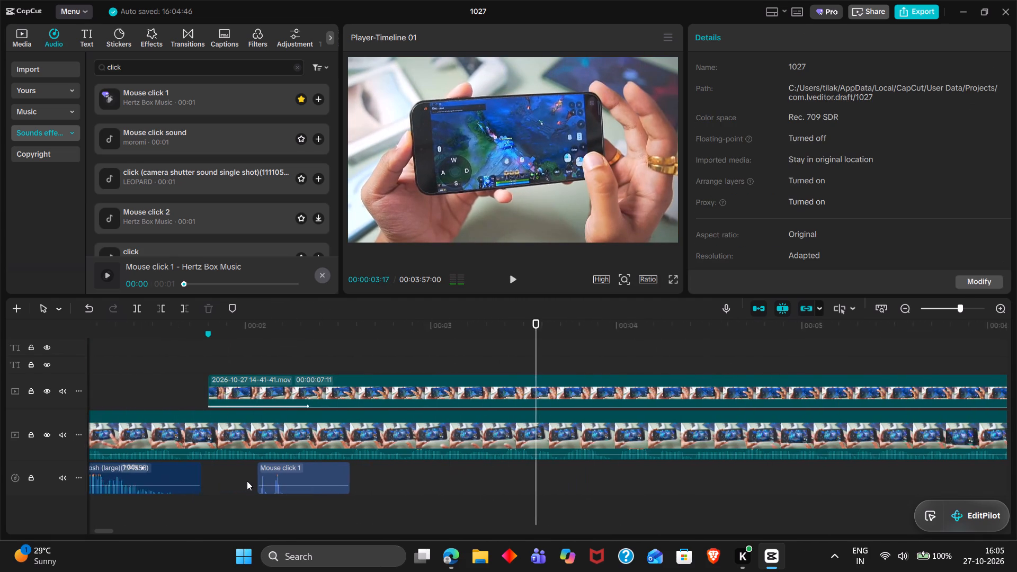
pyautogui.hscroll(-1, 247, 481)
pyautogui.press('space')
pyautogui.press('space')
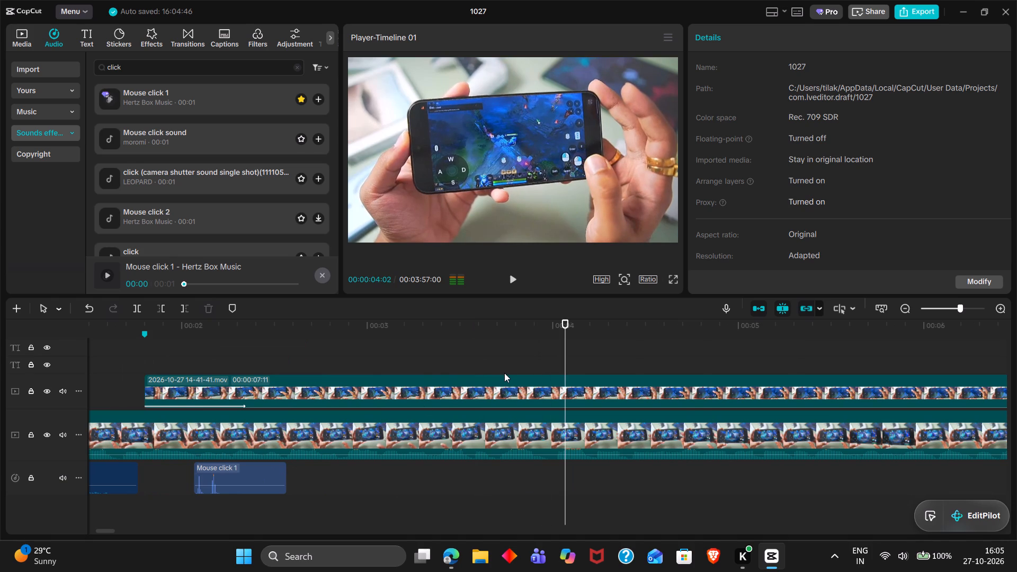
pyautogui.click(425, 359)
pyautogui.moveTo(425, 359); pyautogui.dragTo(47, 362)
pyautogui.press('space')
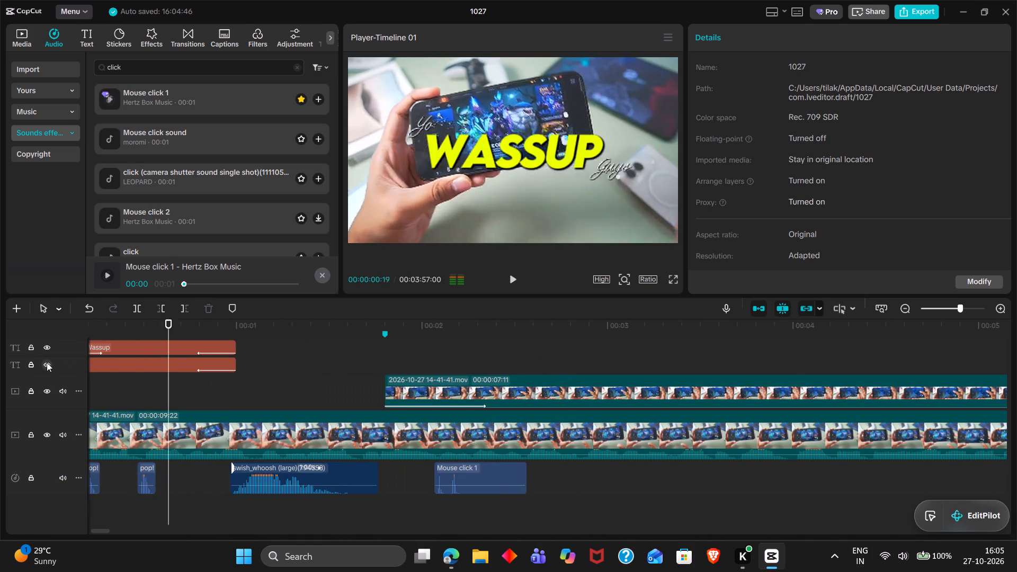
pyautogui.press('space')
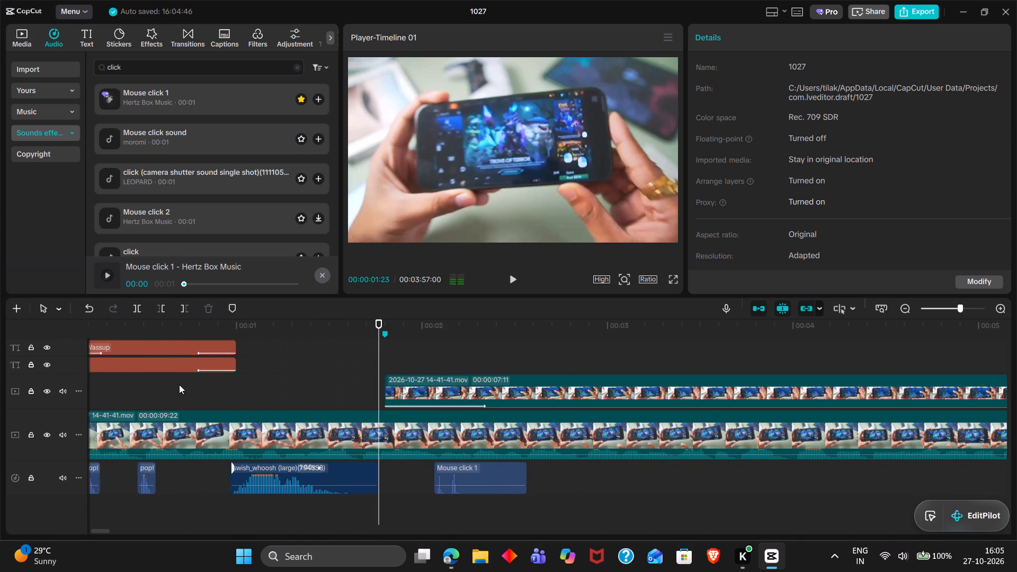
# Keyframe the main clip's transform at 00:00:00:00 with 100% scale and at 00:00:01:24 with 110% scale, and play it back.
pyautogui.hscroll(2, 179, 385)
pyautogui.click(177, 385)
pyautogui.moveTo(177, 385); pyautogui.dragTo(94, 380)
pyautogui.click(161, 436)
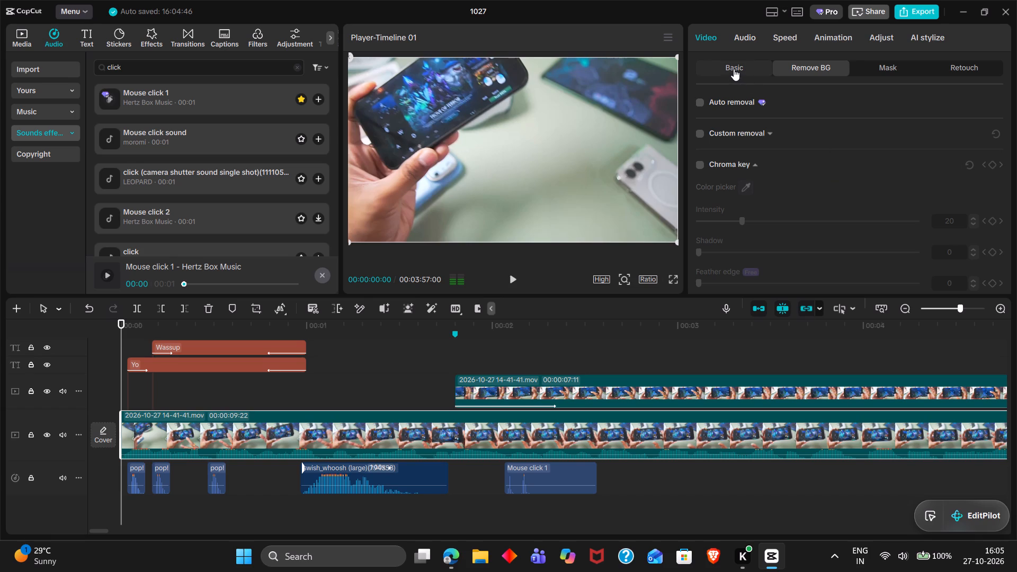
pyautogui.click(734, 69)
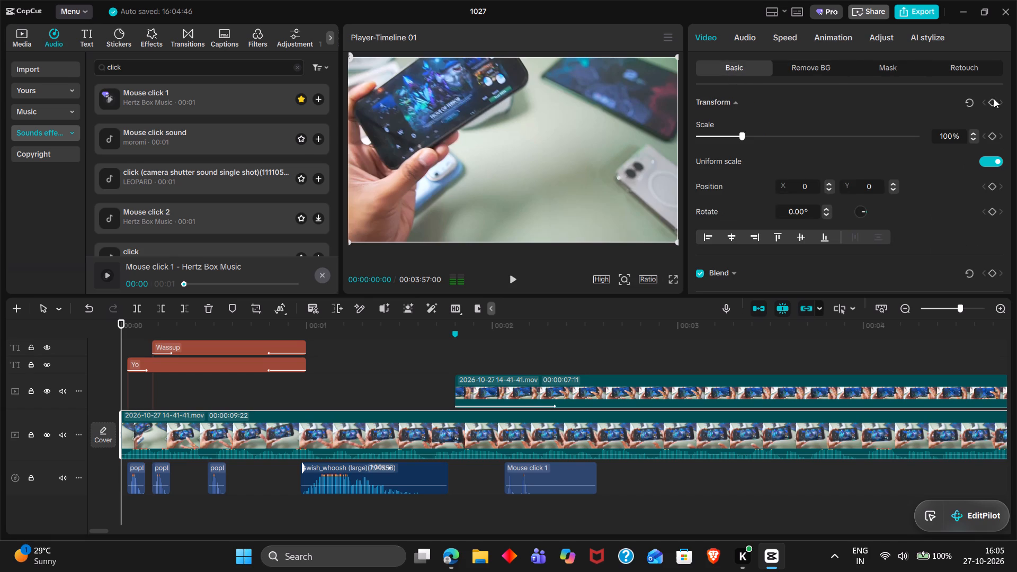
pyautogui.click(991, 103)
pyautogui.click(456, 323)
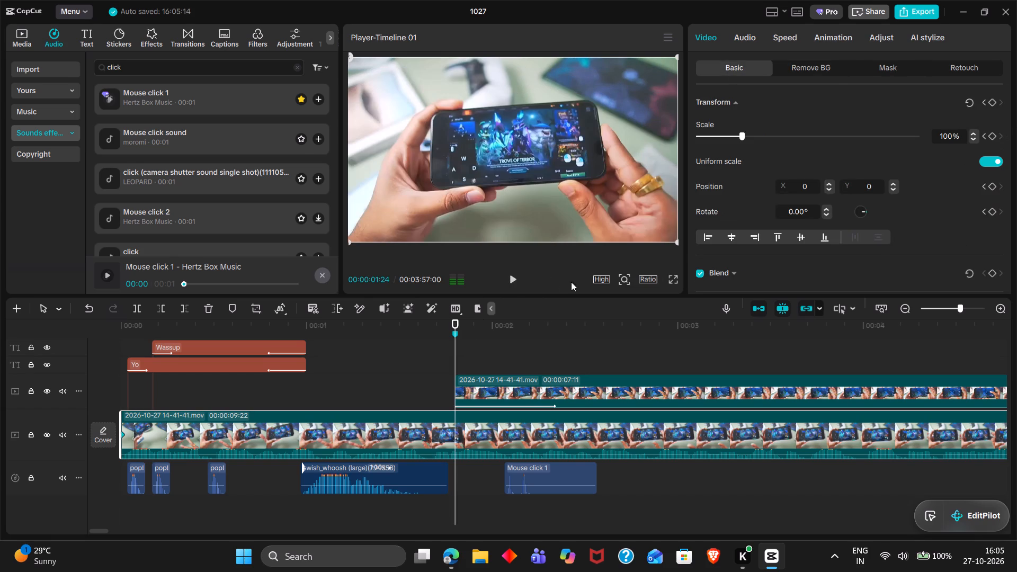
pyautogui.click(994, 104)
pyautogui.tripleClick(950, 140)
pyautogui.write('11')
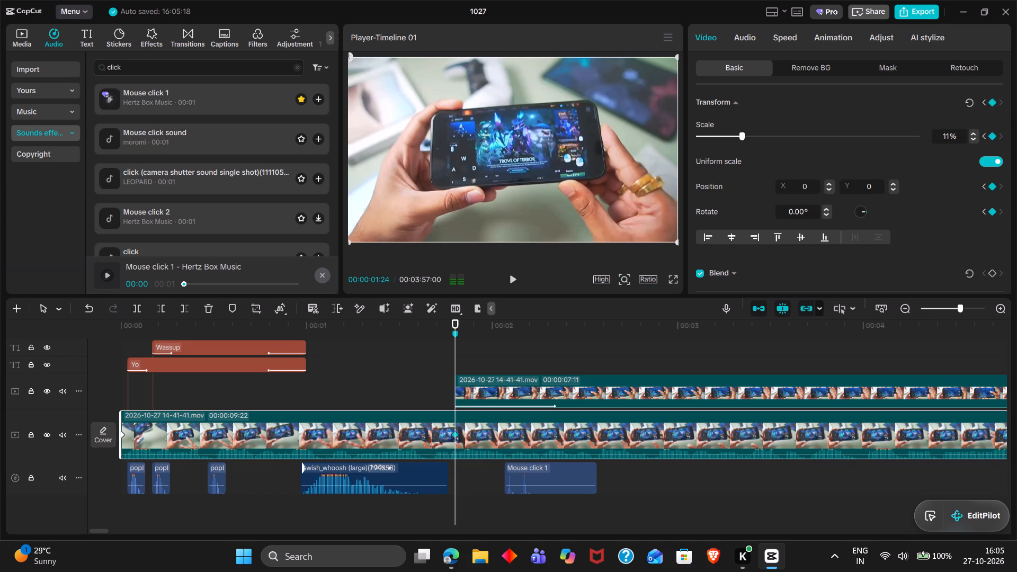
pyautogui.press('0')
pyautogui.press('Return')
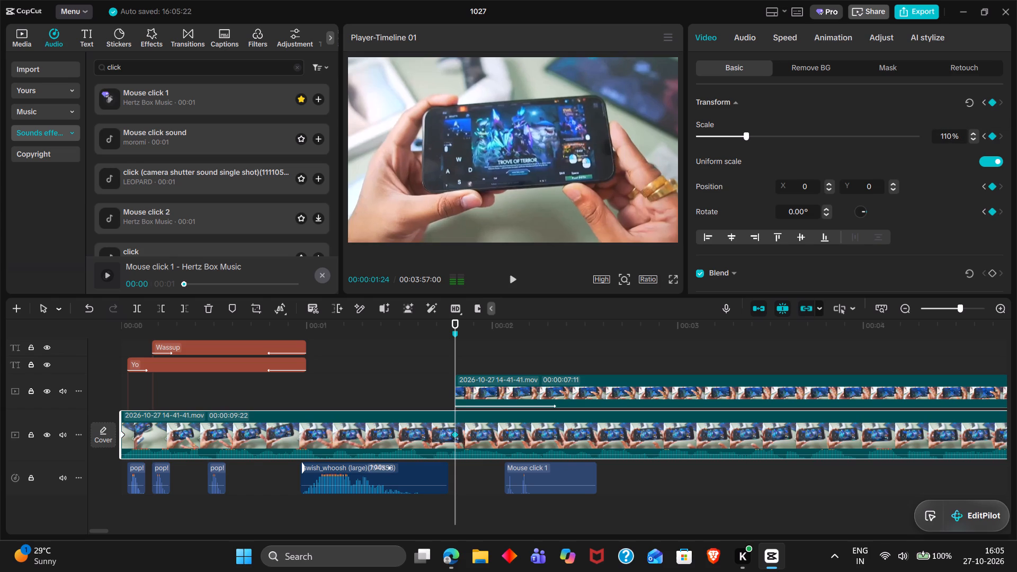
pyautogui.click(383, 393)
pyautogui.moveTo(383, 393); pyautogui.dragTo(25, 362)
pyautogui.press('space')
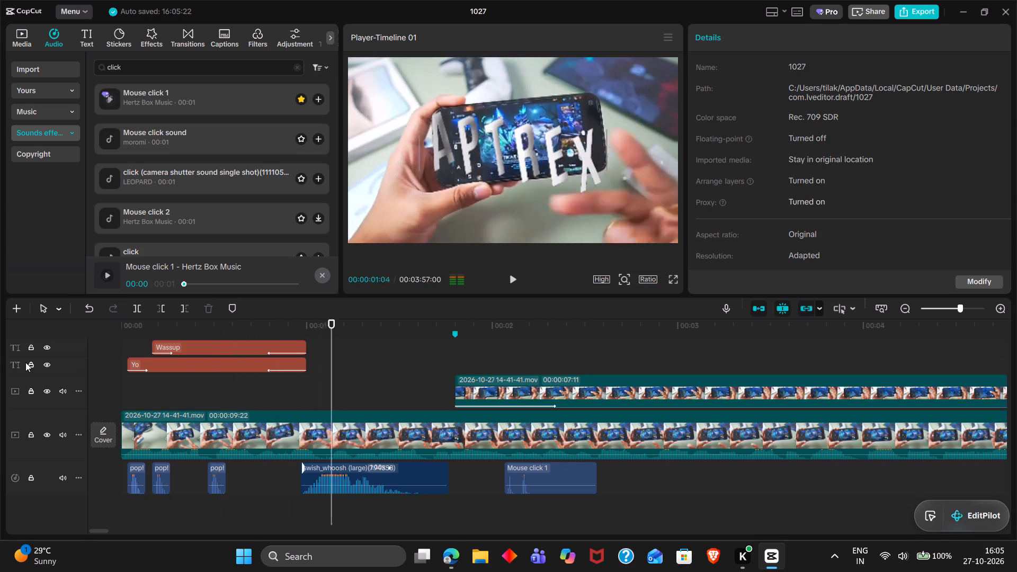
pyautogui.press('space')
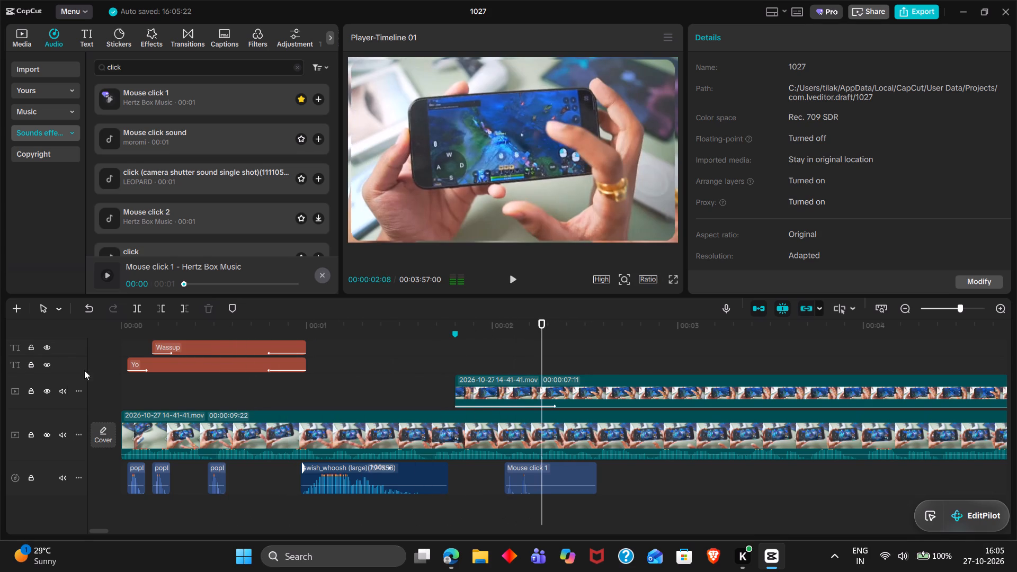
# Keyframe the overlay clip's scale from 110% at 00:00:01:24 to 100% at 00:00:03:29, and play the zoom back.
pyautogui.click(452, 363)
pyautogui.moveTo(452, 363); pyautogui.dragTo(458, 364)
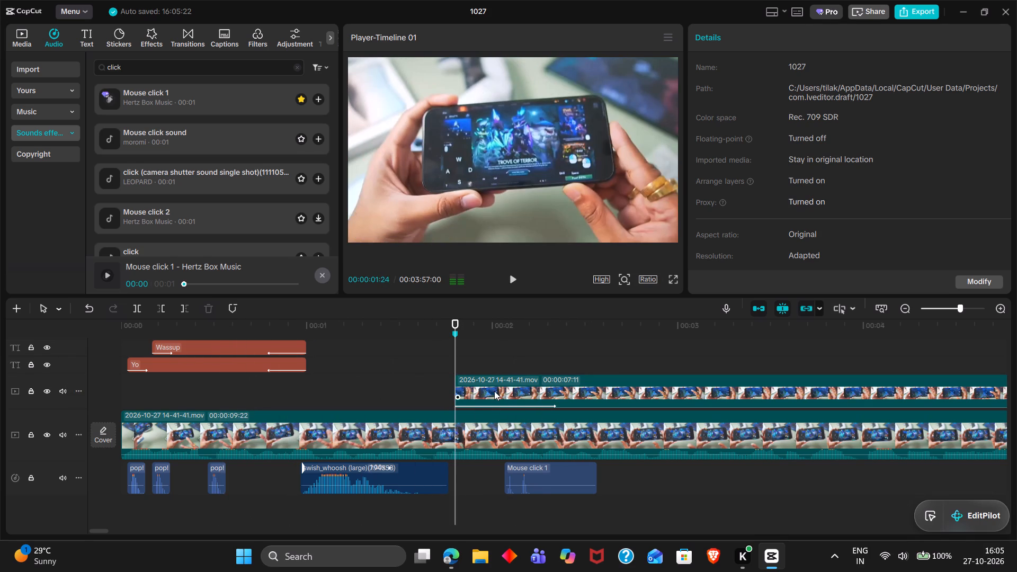
pyautogui.click(494, 391)
pyautogui.click(992, 103)
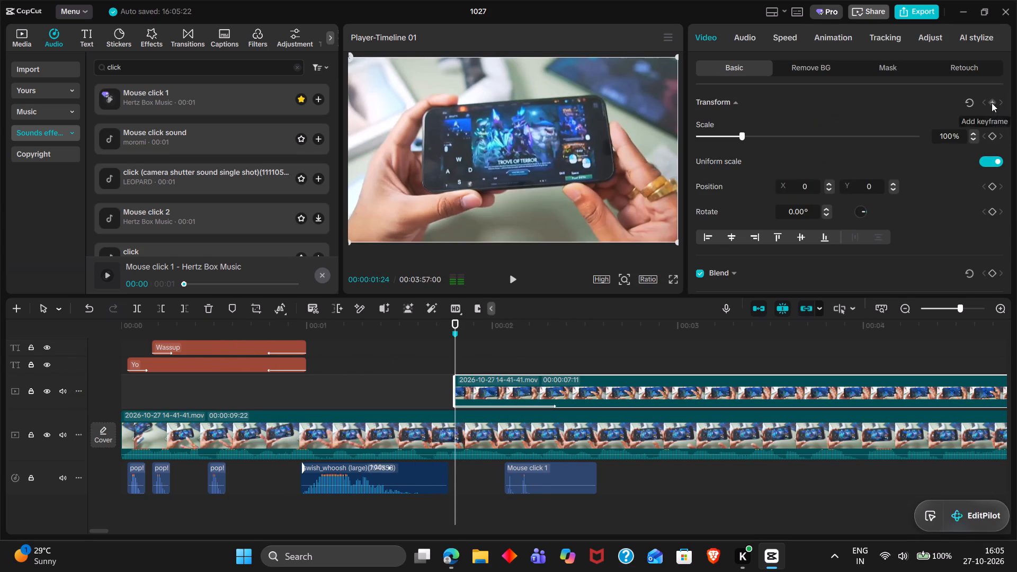
pyautogui.press('space')
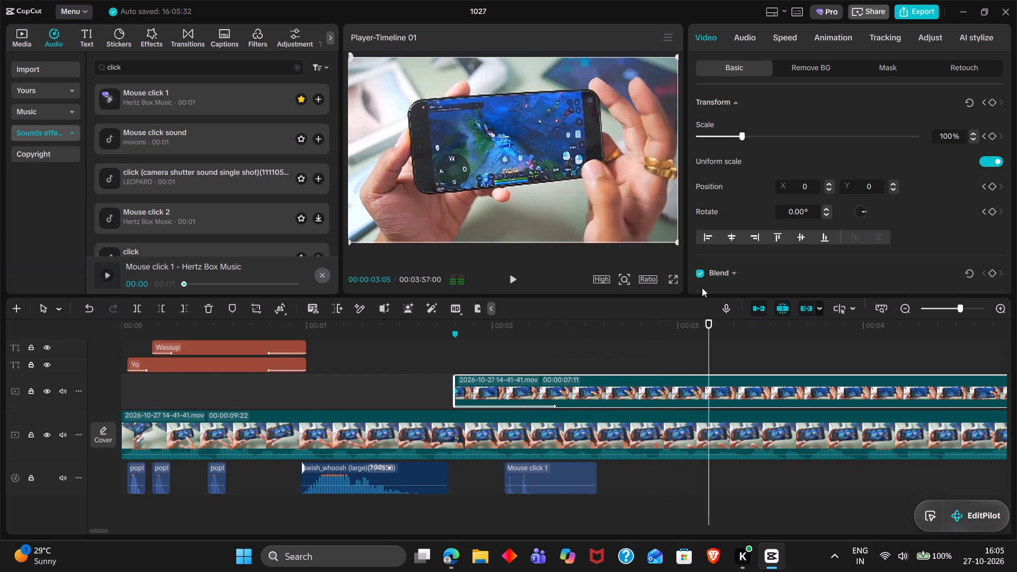
pyautogui.press('space')
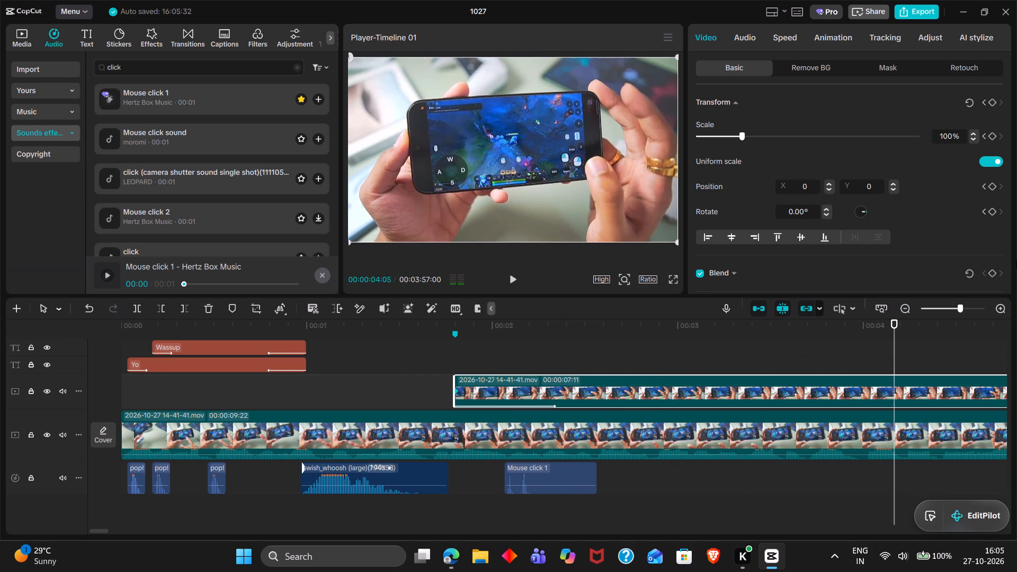
pyautogui.click(843, 325)
pyautogui.moveTo(843, 325); pyautogui.dragTo(859, 325)
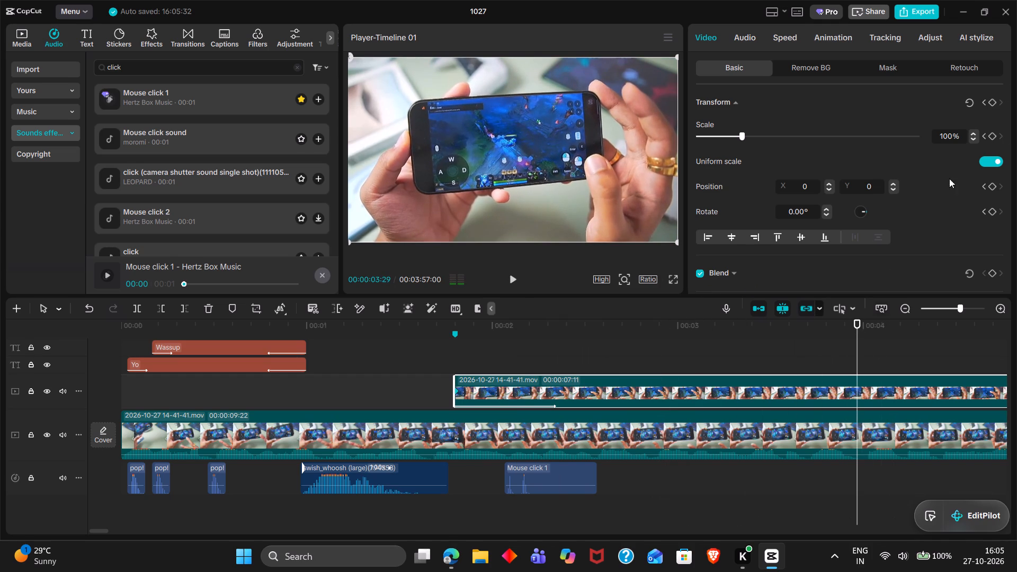
pyautogui.click(994, 102)
pyautogui.click(984, 102)
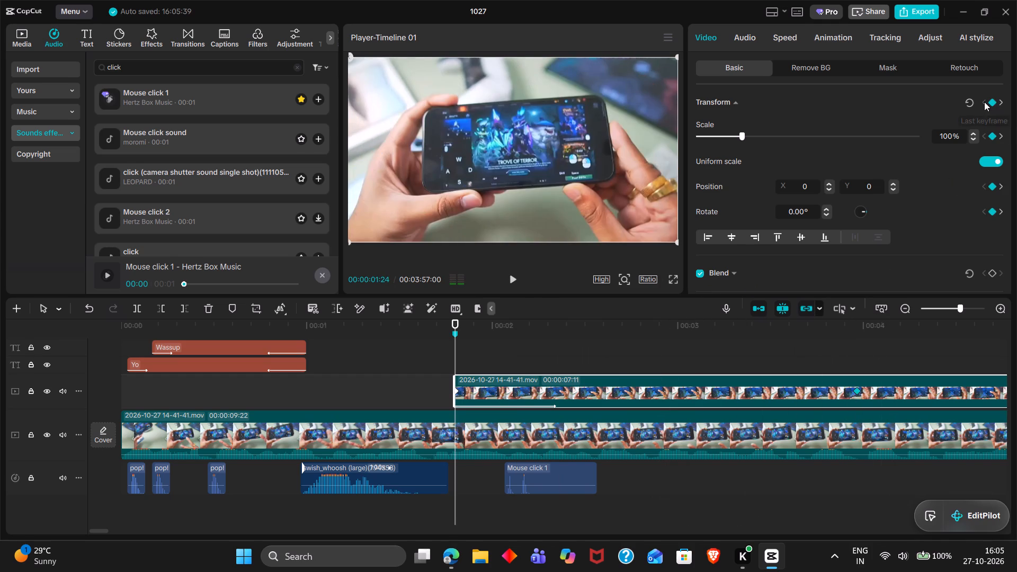
pyautogui.tripleClick(941, 138)
pyautogui.write('110')
pyautogui.press('Return')
pyautogui.doubleClick(425, 383)
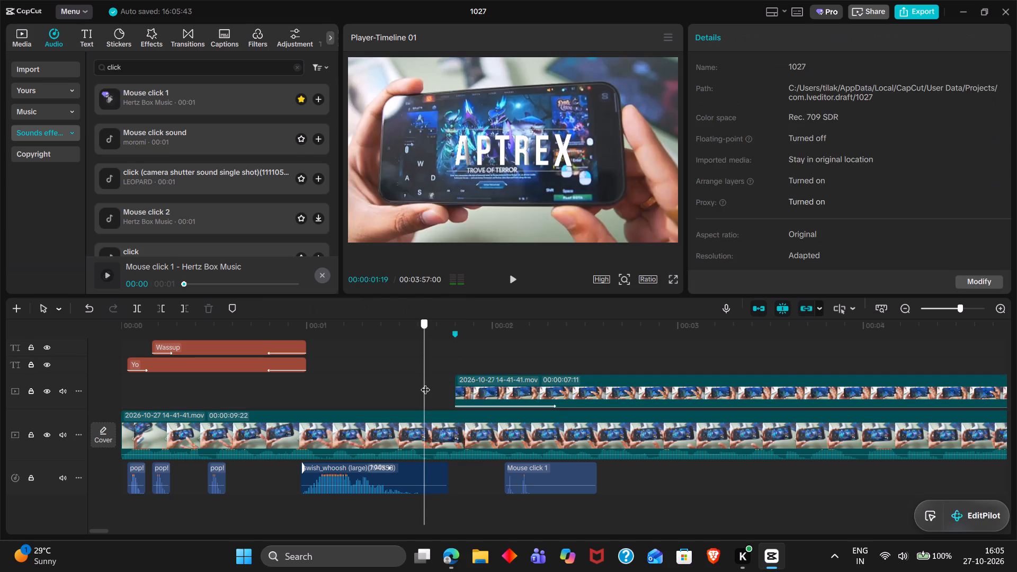
pyautogui.press('space')
pyautogui.hscroll(-1, 425, 383)
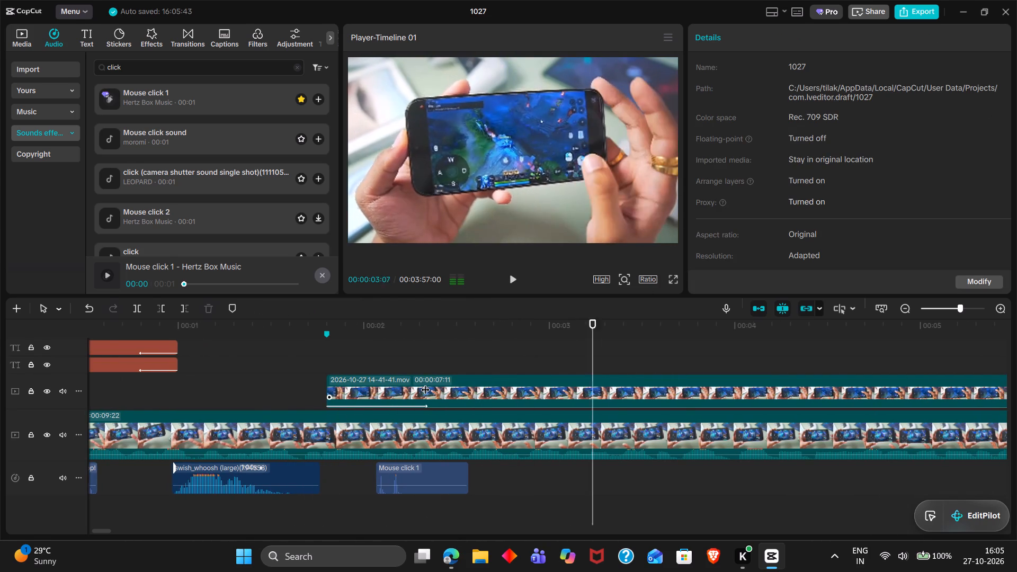
pyautogui.press('space')
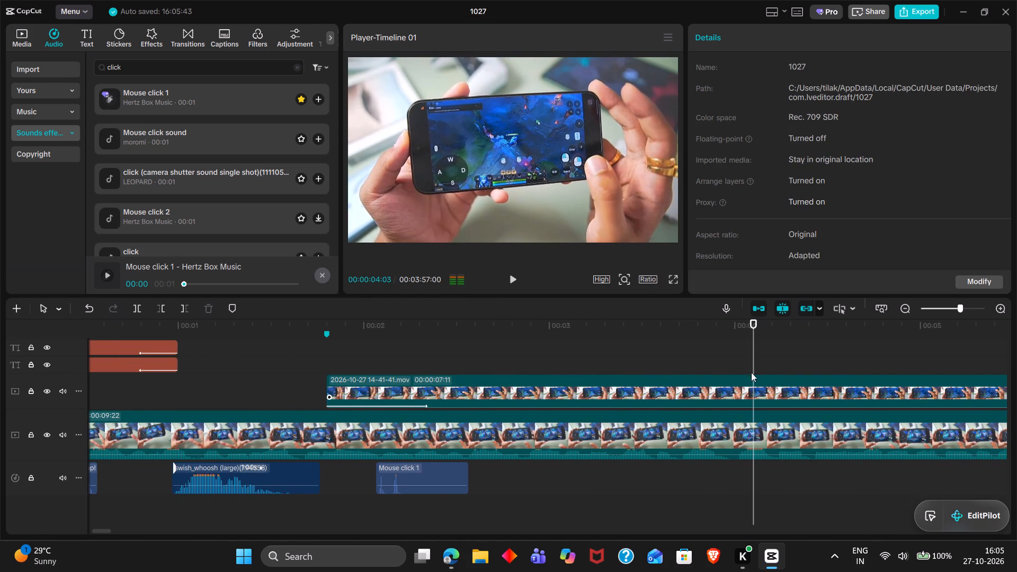
# Add a Blend keyframe to the overlay clip at 00:00:04:00 and lower its opacity to 52% at 00:00:04:02.
pyautogui.doubleClick(743, 362)
pyautogui.press('space')
pyautogui.press('space')
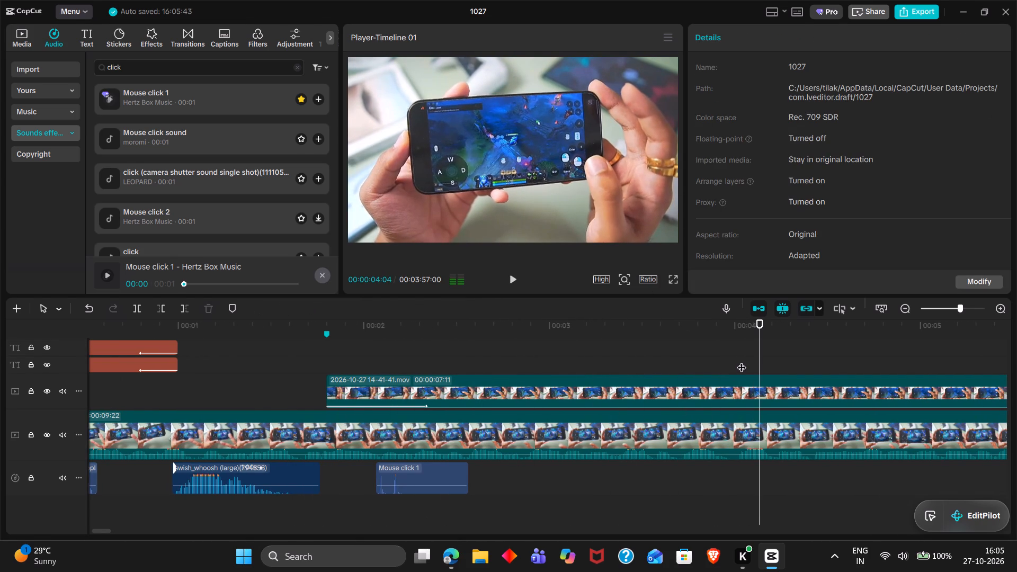
pyautogui.doubleClick(742, 361)
pyautogui.doubleClick(737, 361)
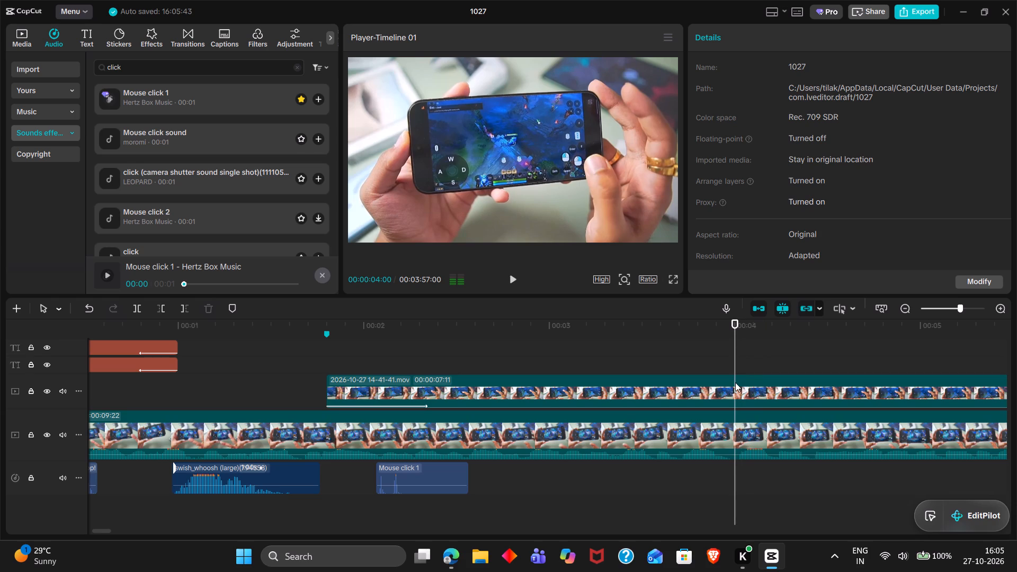
pyautogui.click(735, 382)
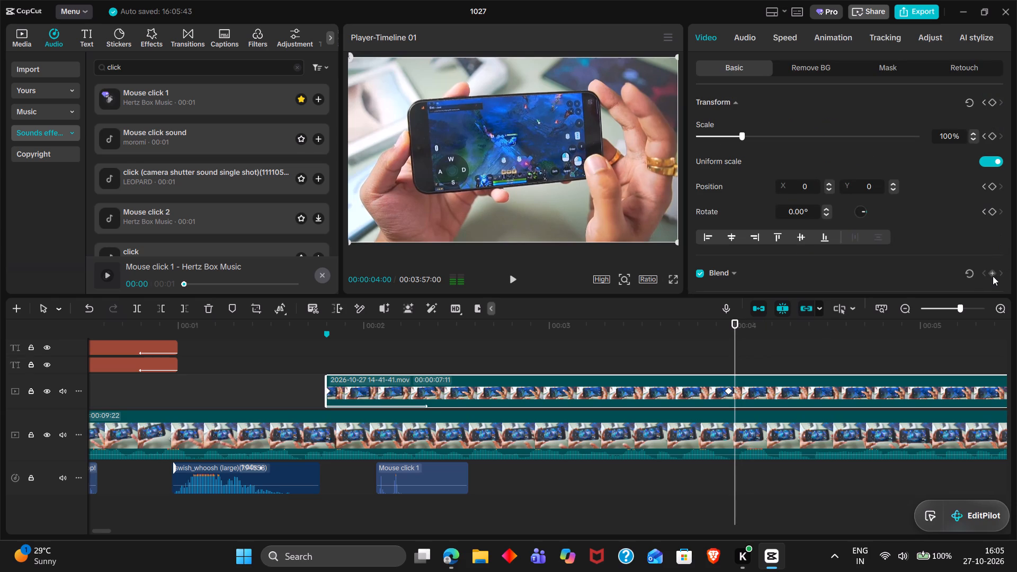
pyautogui.click(992, 273)
pyautogui.doubleClick(748, 326)
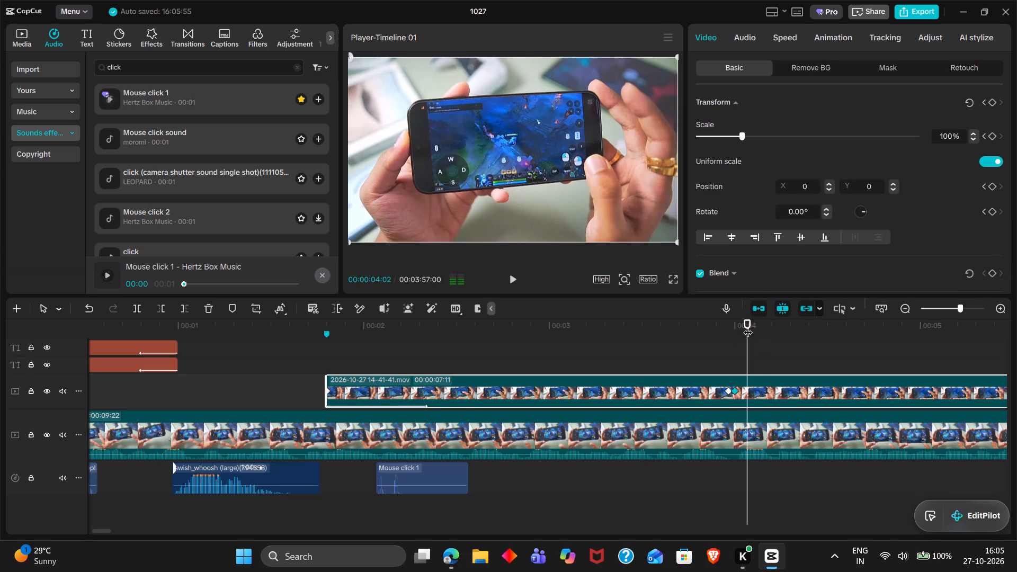
pyautogui.scroll(-1, 793, 234)
pyautogui.click(763, 129)
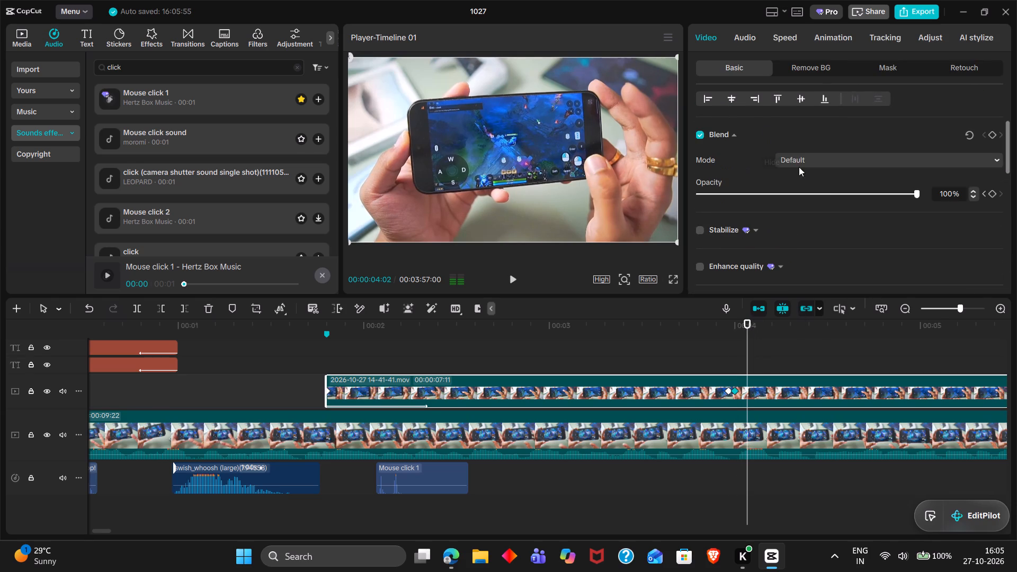
pyautogui.click(822, 190)
pyautogui.moveTo(822, 190); pyautogui.dragTo(814, 191)
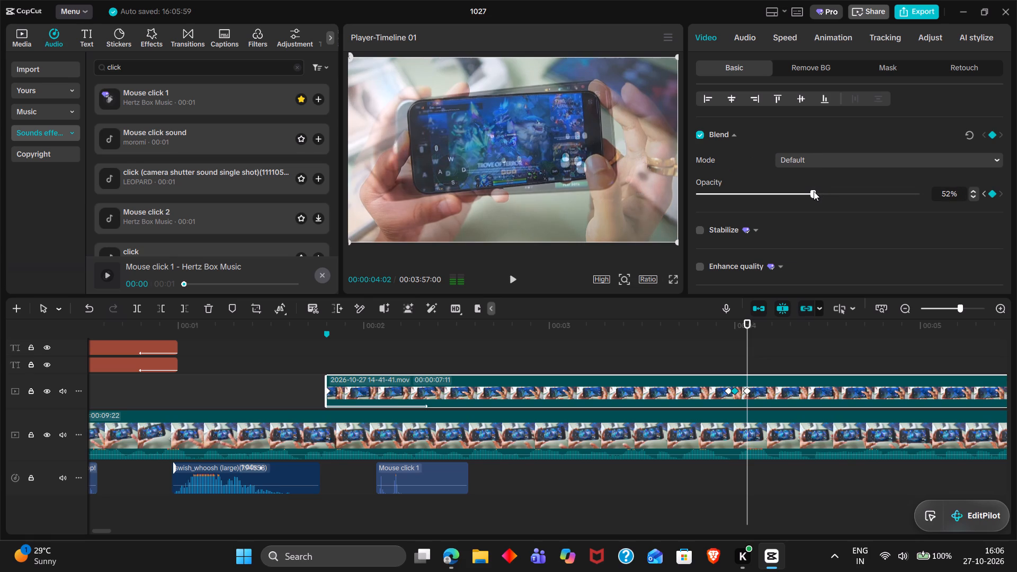
pyautogui.moveTo(814, 191); pyautogui.dragTo(813, 191)
# Split the main-track clip at 00:00:02:29.
pyautogui.click(546, 326)
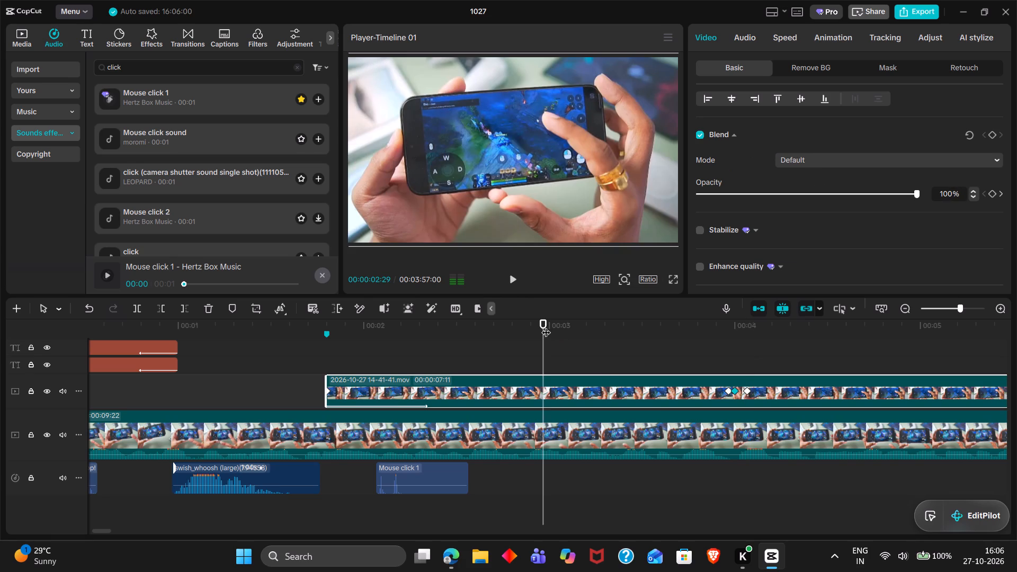
pyautogui.click(551, 442)
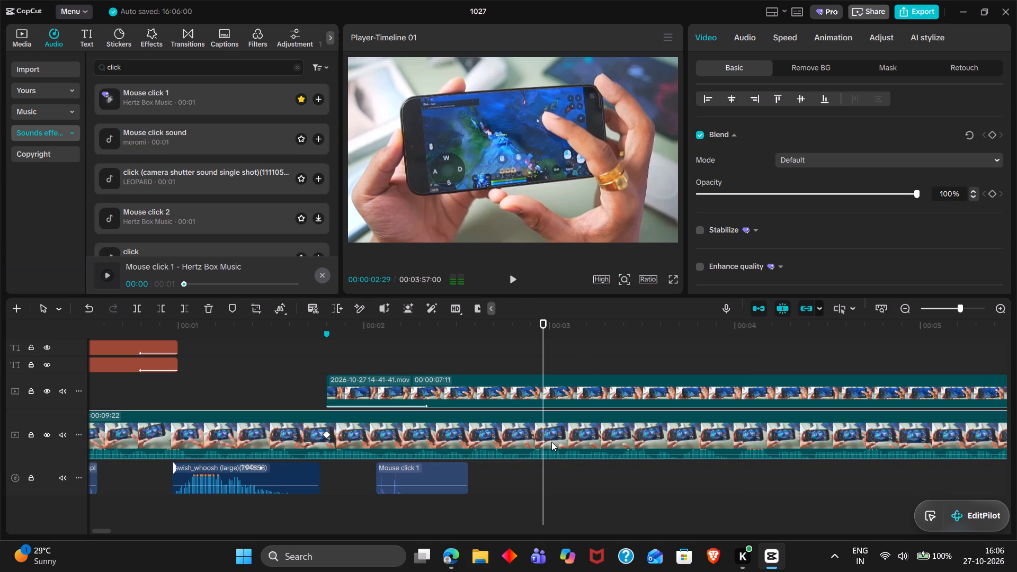
pyautogui.hotkey('ctrl', 'b')
# Lower the opacity of the main-track clip after the split at 00:00:02:29 to 0%.
pyautogui.click(721, 385)
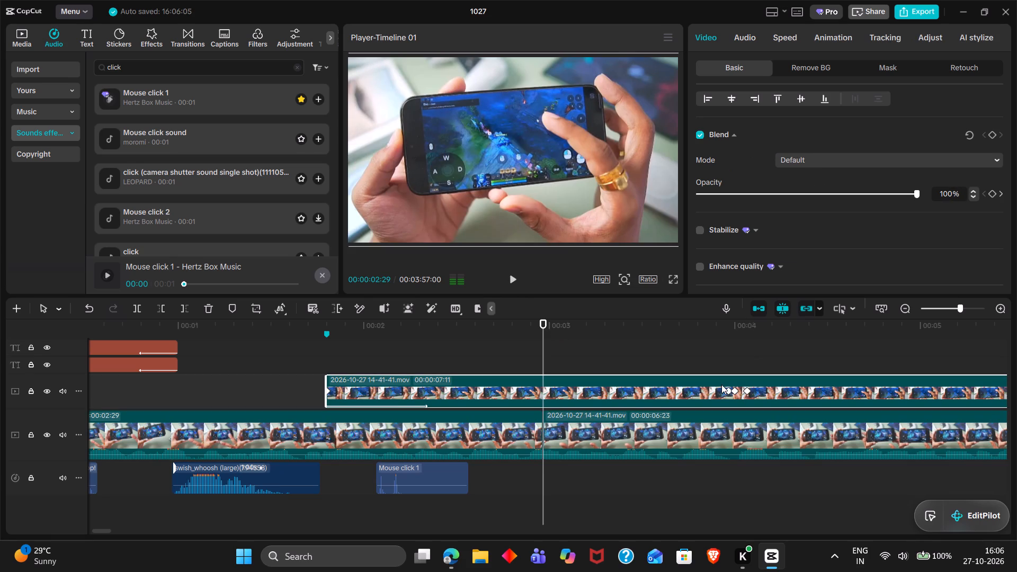
pyautogui.click(722, 434)
pyautogui.scroll(-1, 764, 298)
pyautogui.scroll(-1, 763, 247)
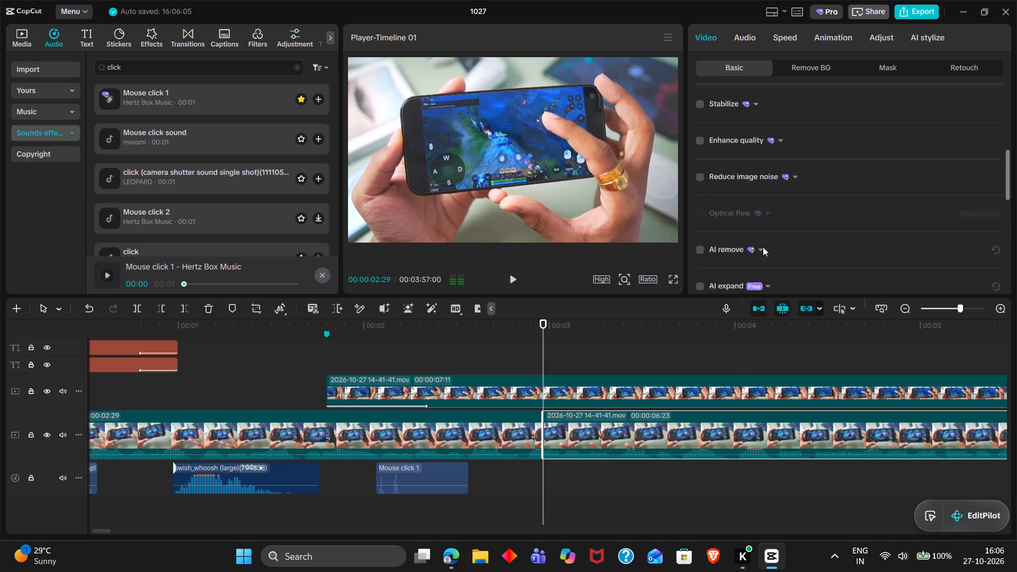
pyautogui.scroll(-1, 763, 247)
pyautogui.scroll(4, 728, 228)
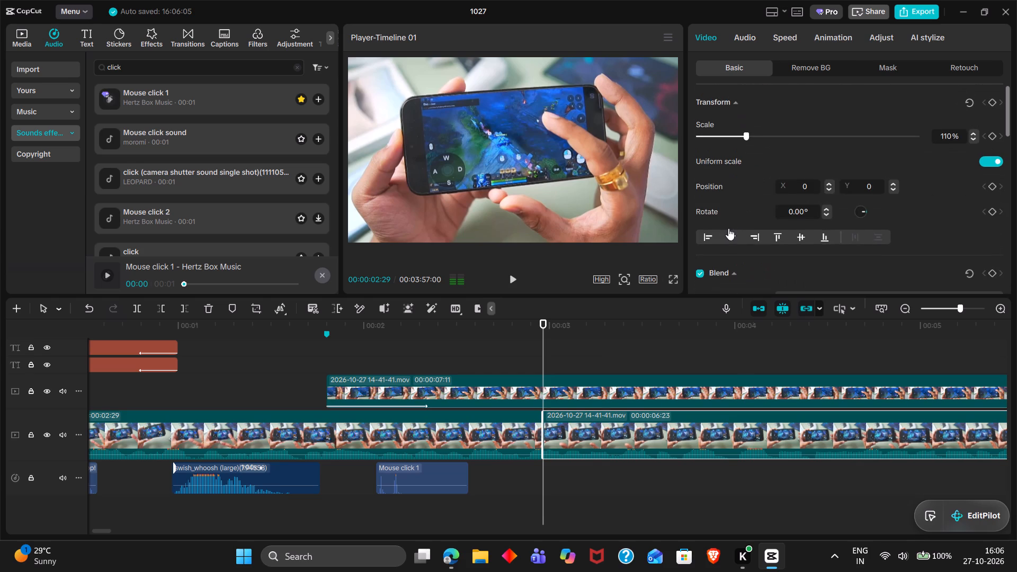
pyautogui.scroll(-1, 745, 201)
pyautogui.click(756, 216)
pyautogui.moveTo(756, 216); pyautogui.dragTo(720, 216)
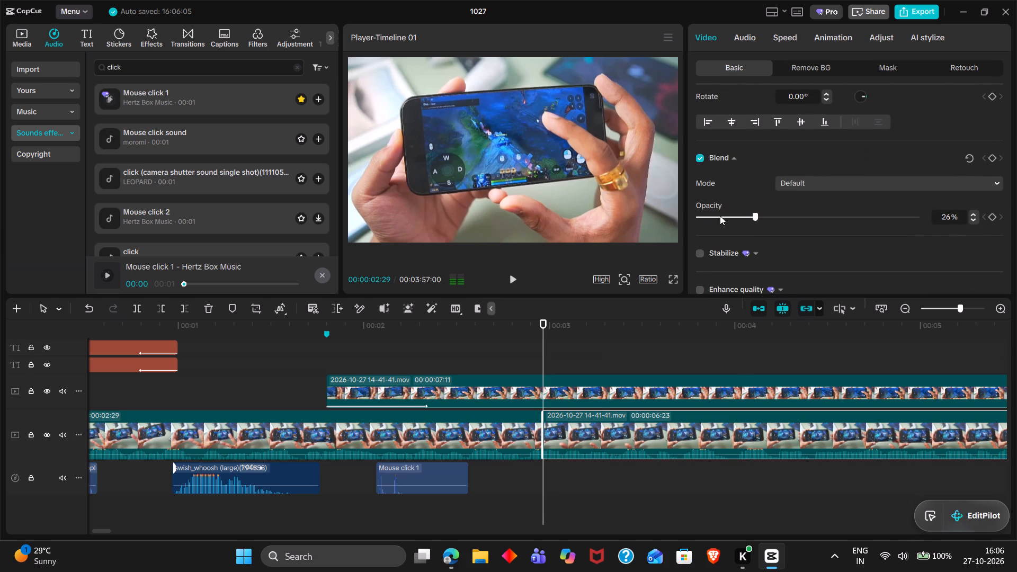
pyautogui.moveTo(720, 216); pyautogui.dragTo(668, 216)
pyautogui.click(713, 220)
pyautogui.moveTo(713, 220); pyautogui.dragTo(677, 215)
pyautogui.moveTo(677, 215); pyautogui.dragTo(672, 216)
# Set the overlay clip's opacity to 41% at its 00:00:04:02 keyframe.
pyautogui.click(629, 392)
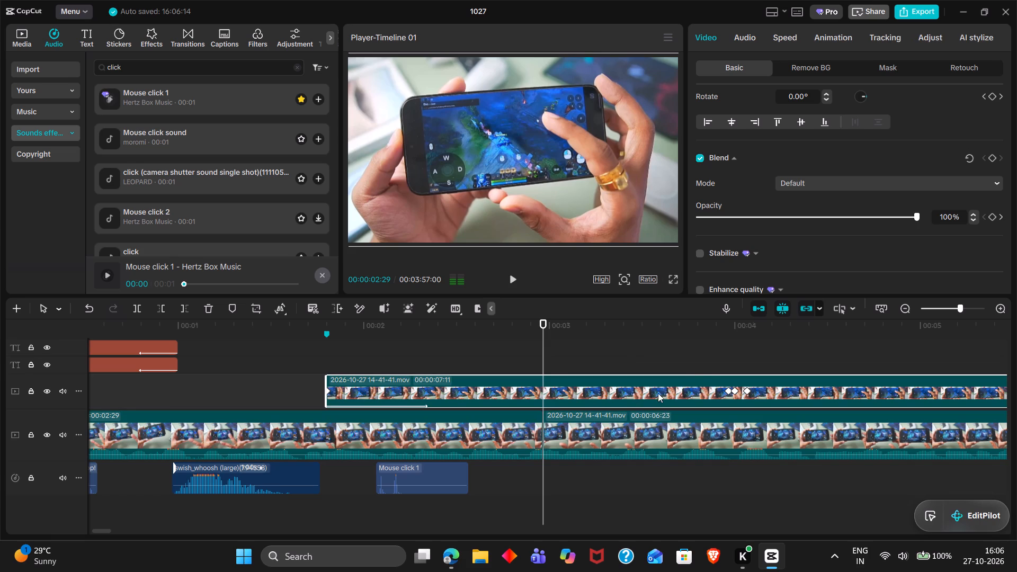
pyautogui.click(733, 389)
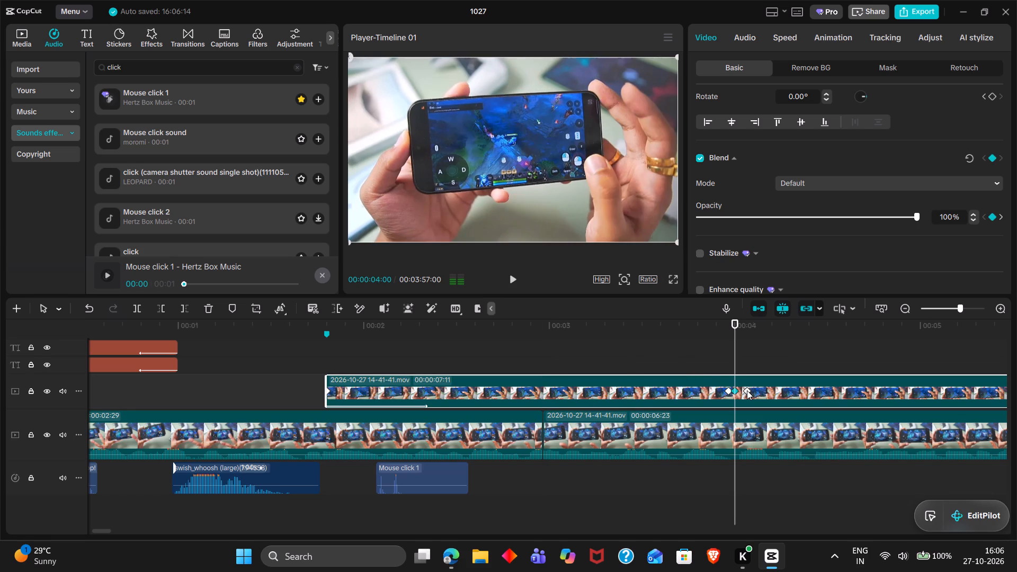
pyautogui.click(747, 390)
pyautogui.click(787, 219)
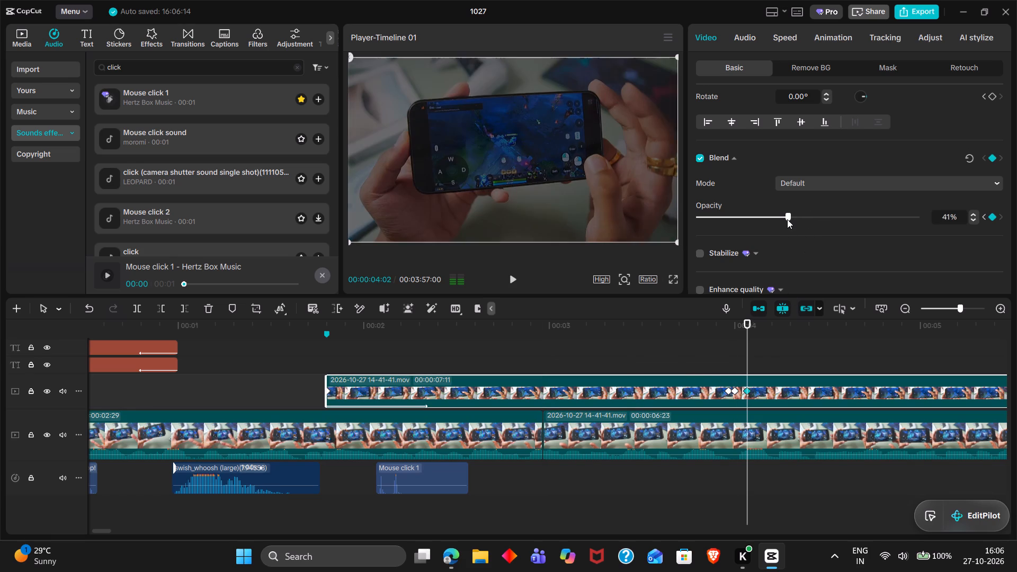
# Import white.webp from the Downloads folder into the project media.
pyautogui.click(8, 39)
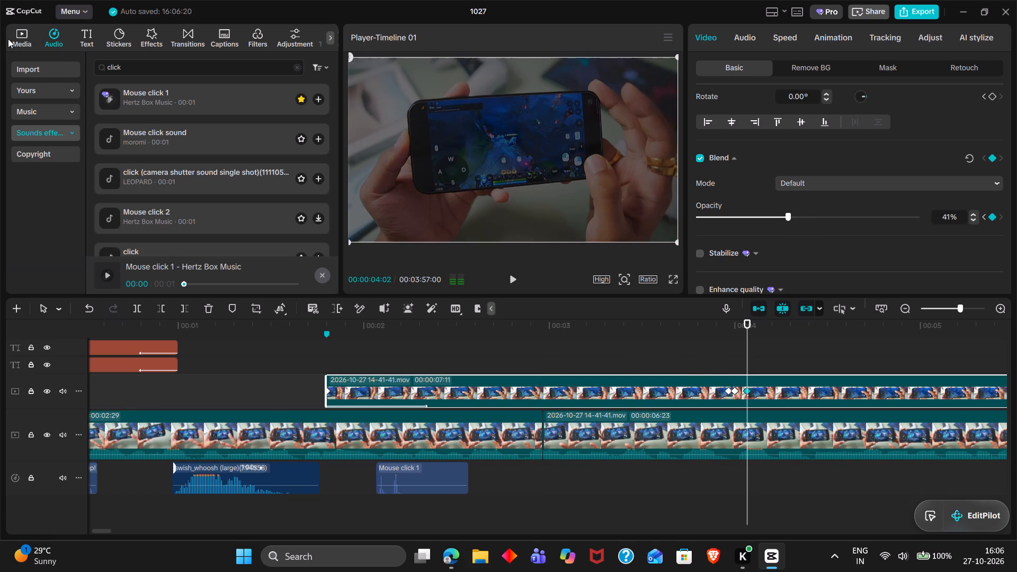
pyautogui.click(13, 39)
pyautogui.click(28, 40)
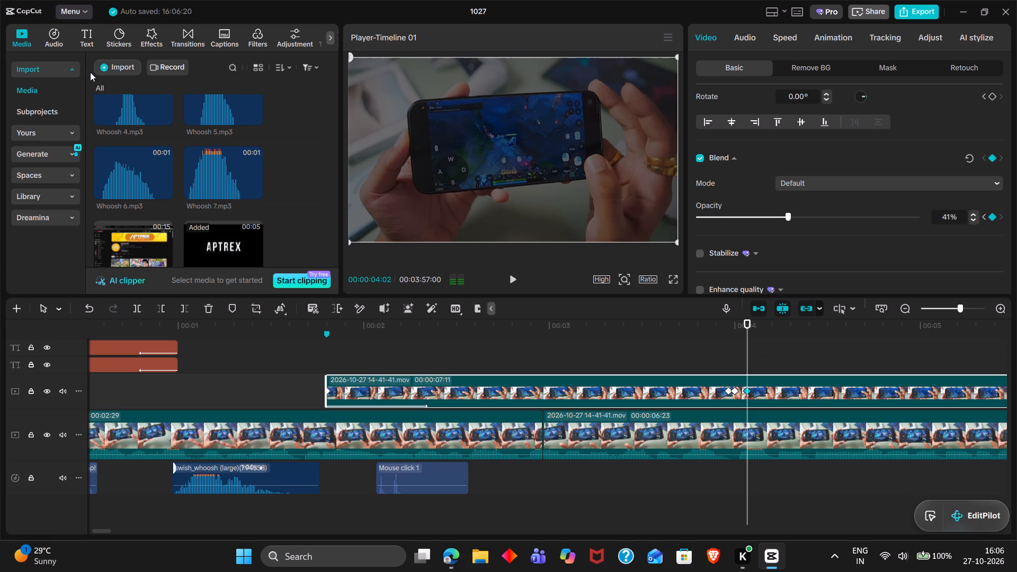
pyautogui.click(115, 66)
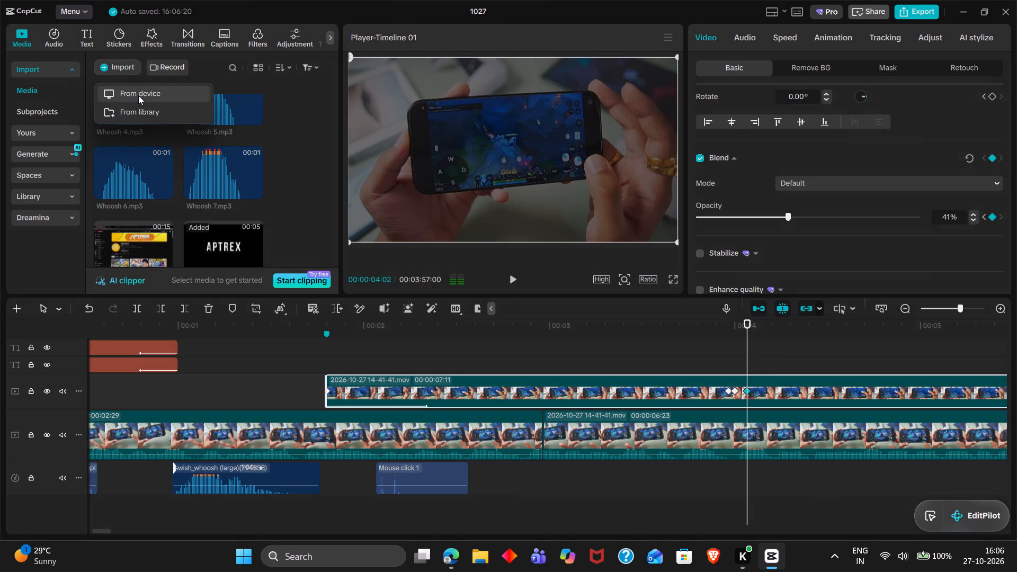
pyautogui.click(138, 95)
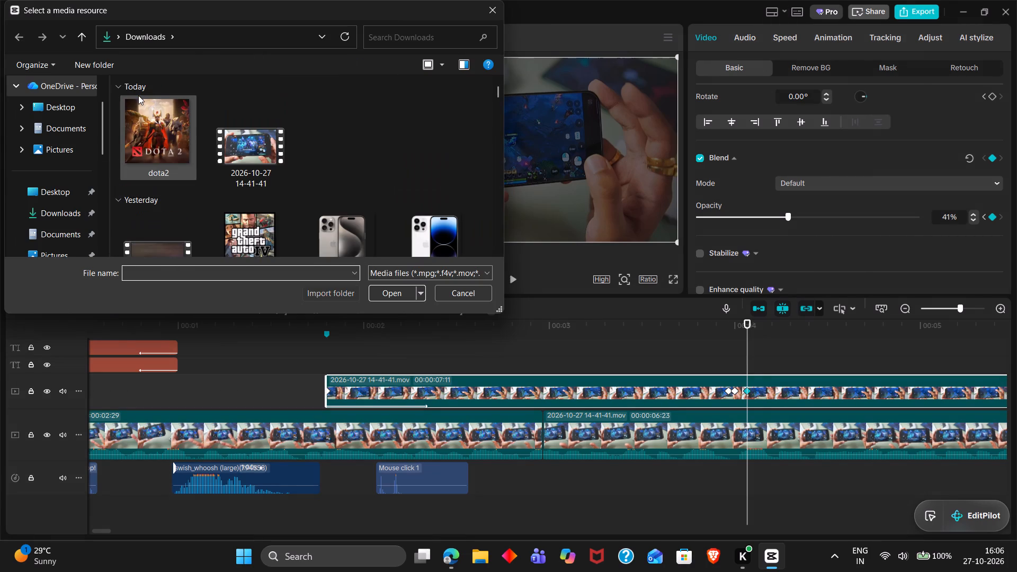
pyautogui.write('whi')
pyautogui.press('Down')
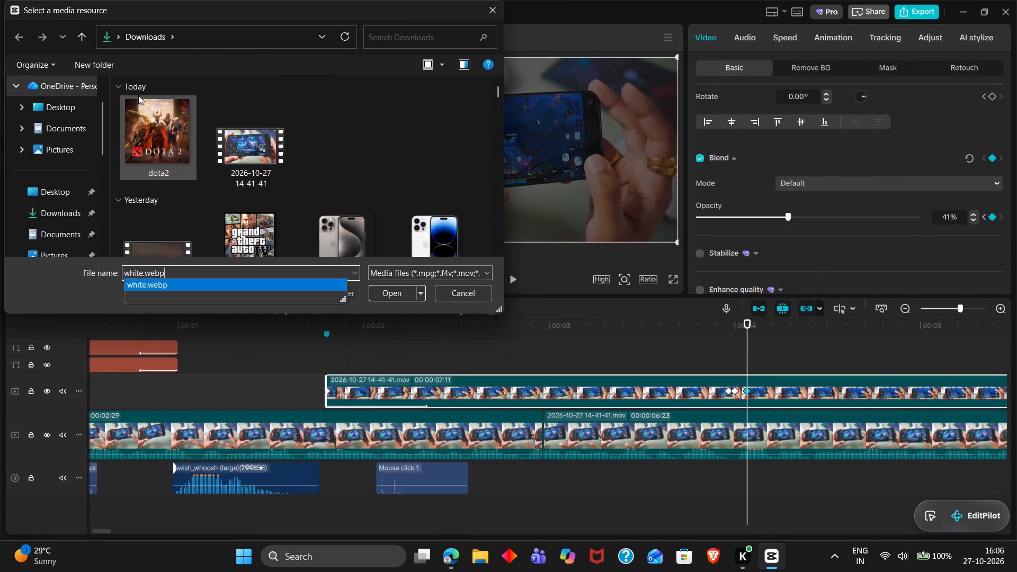
pyautogui.press('Return')
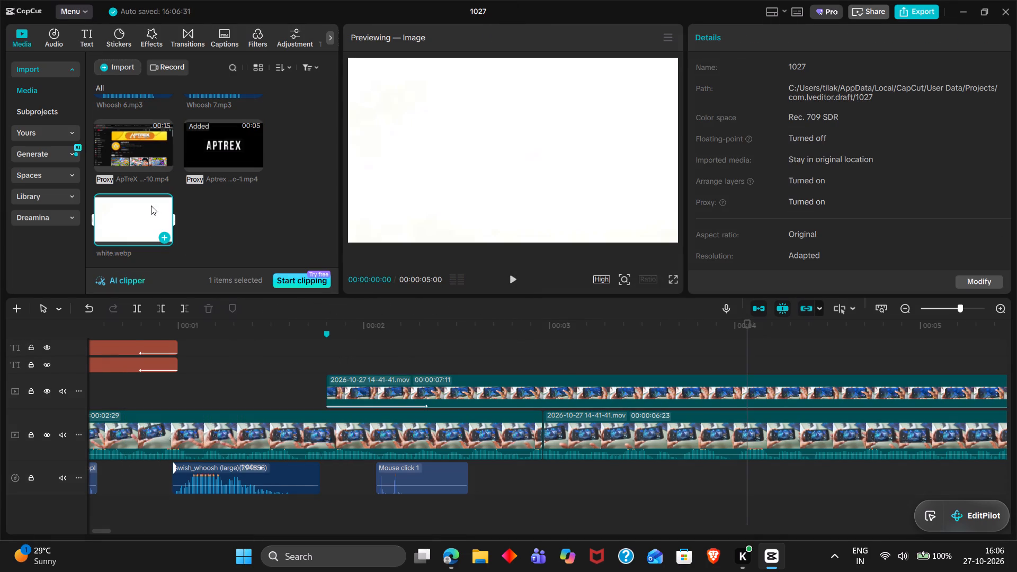
# Place dota2.jpg on a new track above the overlay at 00:00:04:02 and scale it down to 71%.
pyautogui.scroll(1, 565, 395)
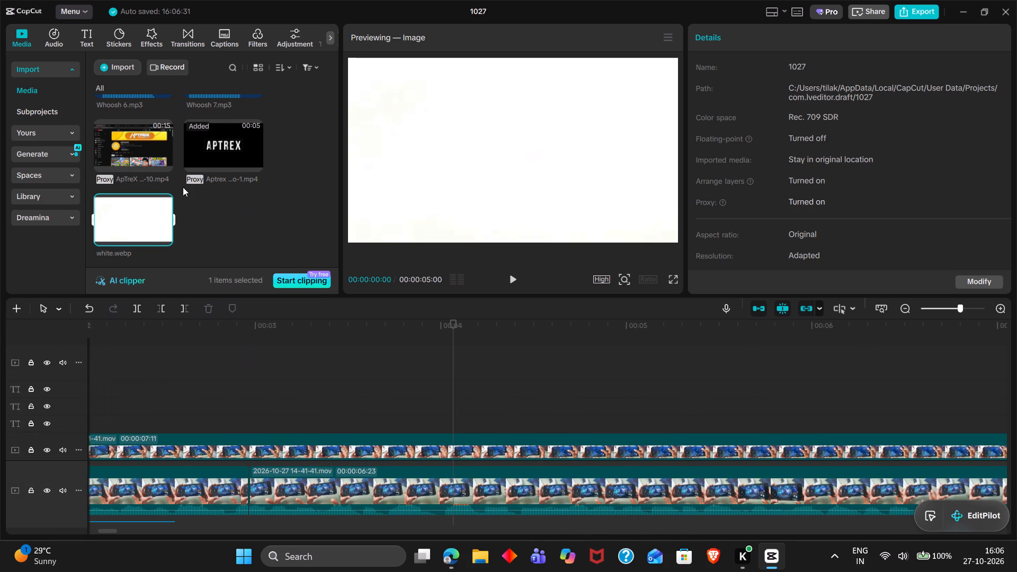
pyautogui.scroll(2, 183, 187)
pyautogui.moveTo(132, 181); pyautogui.dragTo(446, 324)
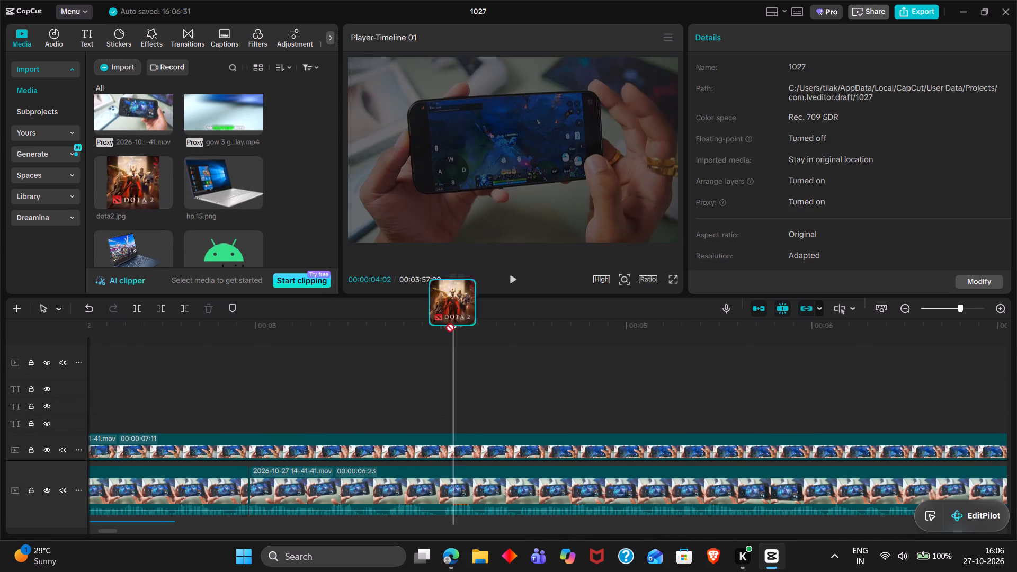
pyautogui.moveTo(446, 324); pyautogui.dragTo(454, 360)
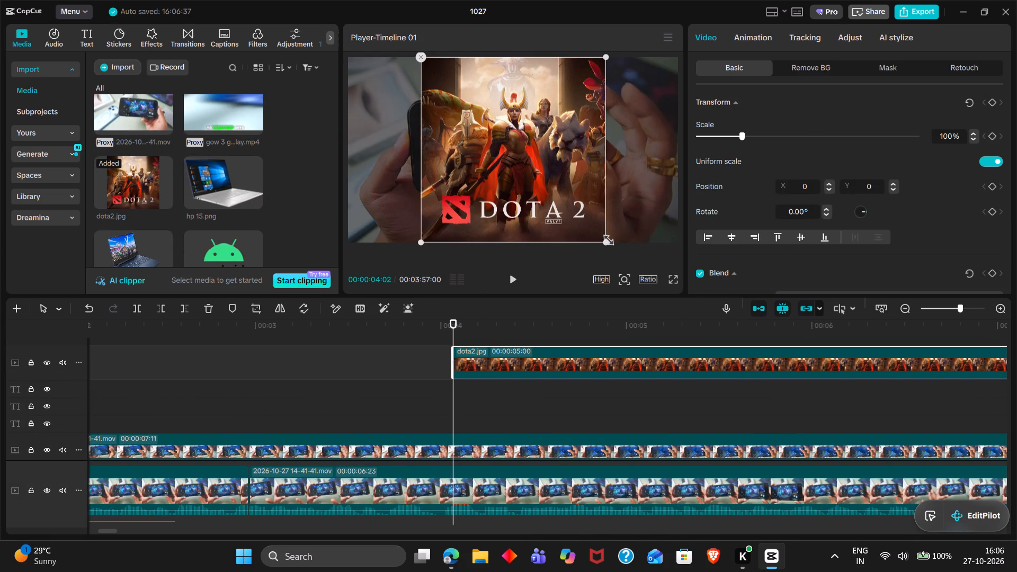
pyautogui.moveTo(605, 238); pyautogui.dragTo(565, 207)
pyautogui.click(546, 185)
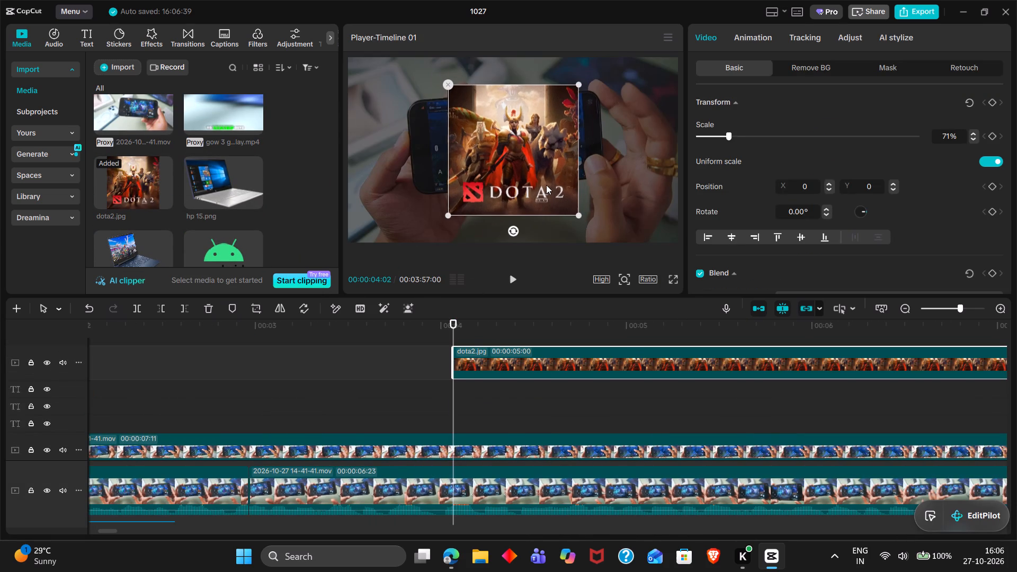
# Place white.webp on its own track directly beneath dota2.jpg, starting at 00:00:04:02.
pyautogui.scroll(-1, 187, 191)
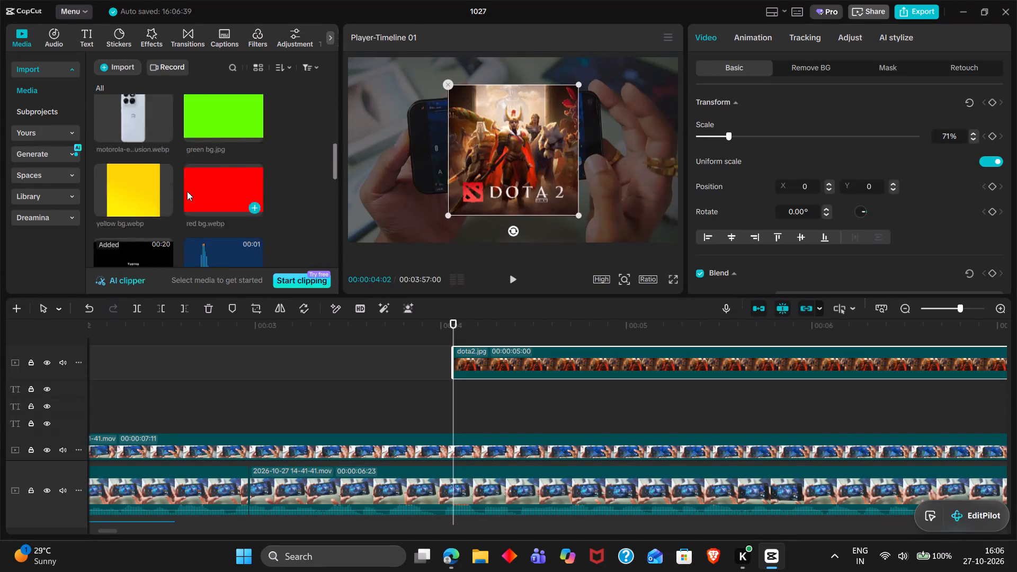
pyautogui.scroll(-3, 187, 191)
pyautogui.moveTo(144, 208); pyautogui.dragTo(502, 387)
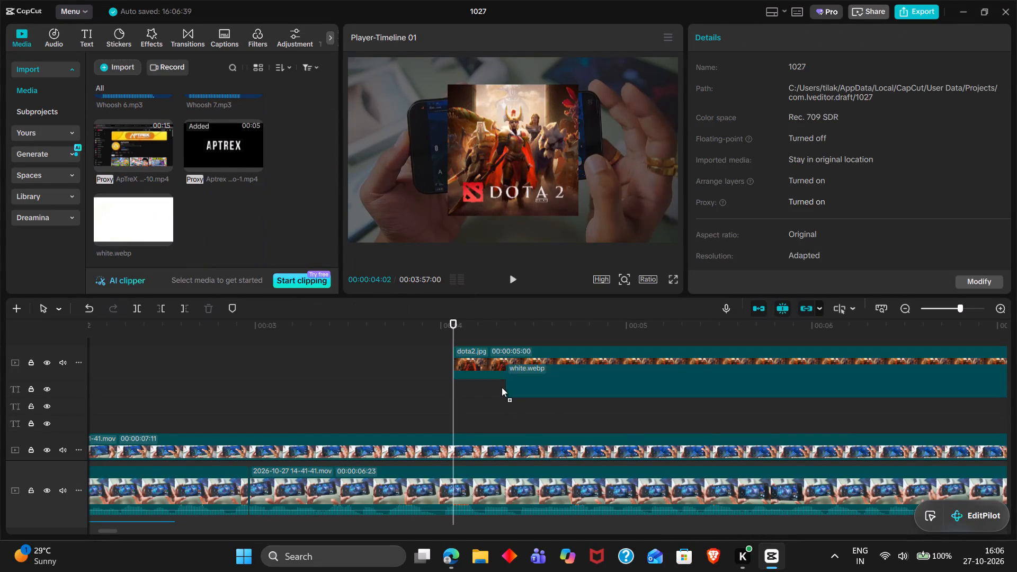
pyautogui.moveTo(502, 387); pyautogui.dragTo(450, 385)
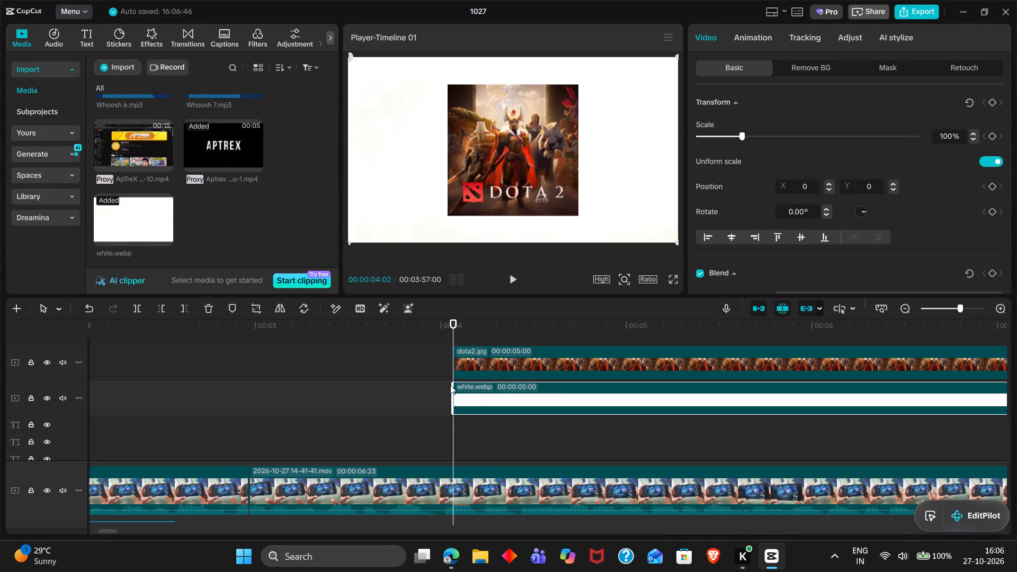
# Add a Rectangle mask to white.webp and size it slightly larger than the Dota 2 picture to form a thin white border.
pyautogui.scroll(-1, 467, 354)
pyautogui.scroll(1, 562, 426)
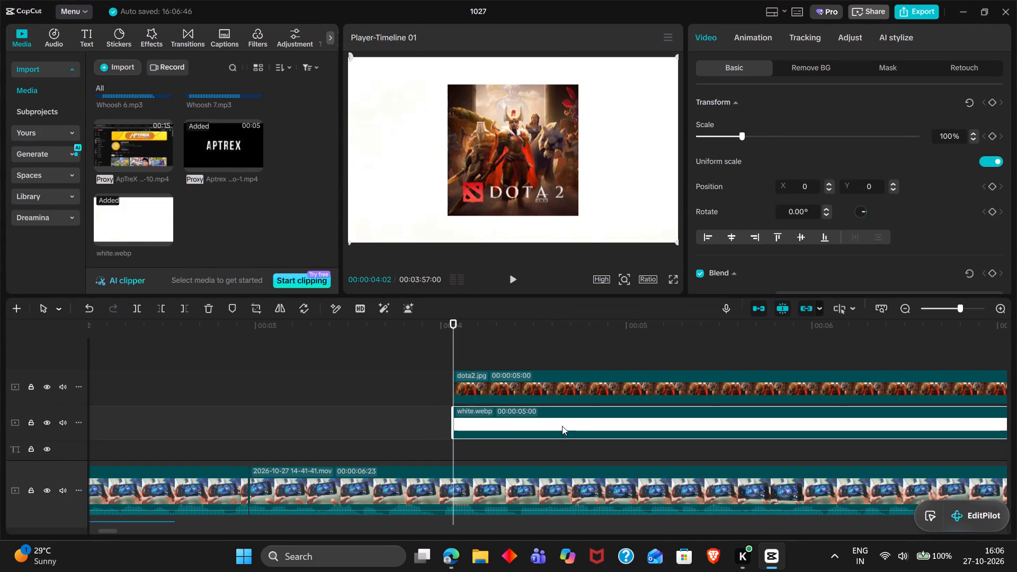
pyautogui.scroll(1, 562, 426)
pyautogui.click(866, 61)
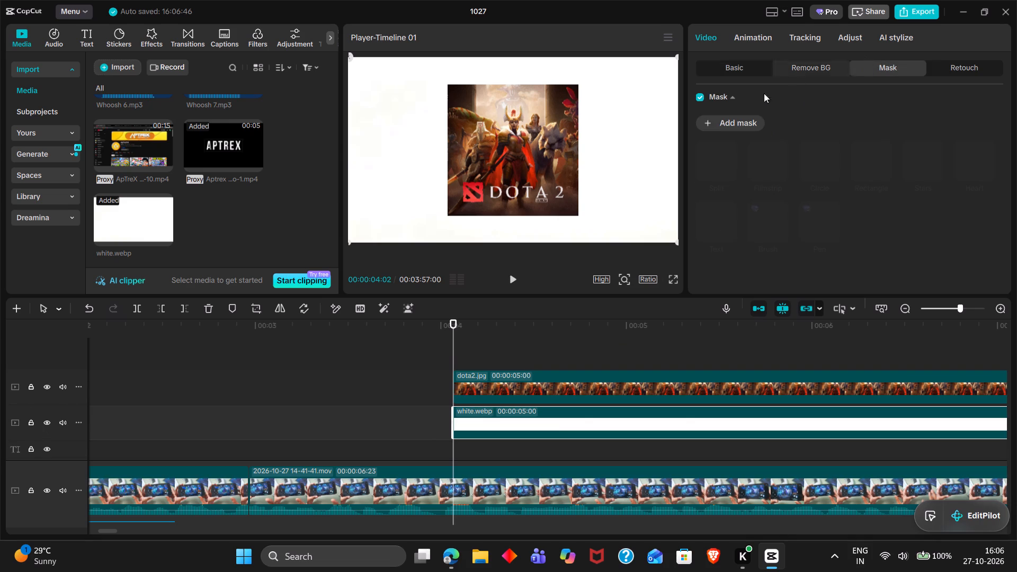
pyautogui.click(713, 118)
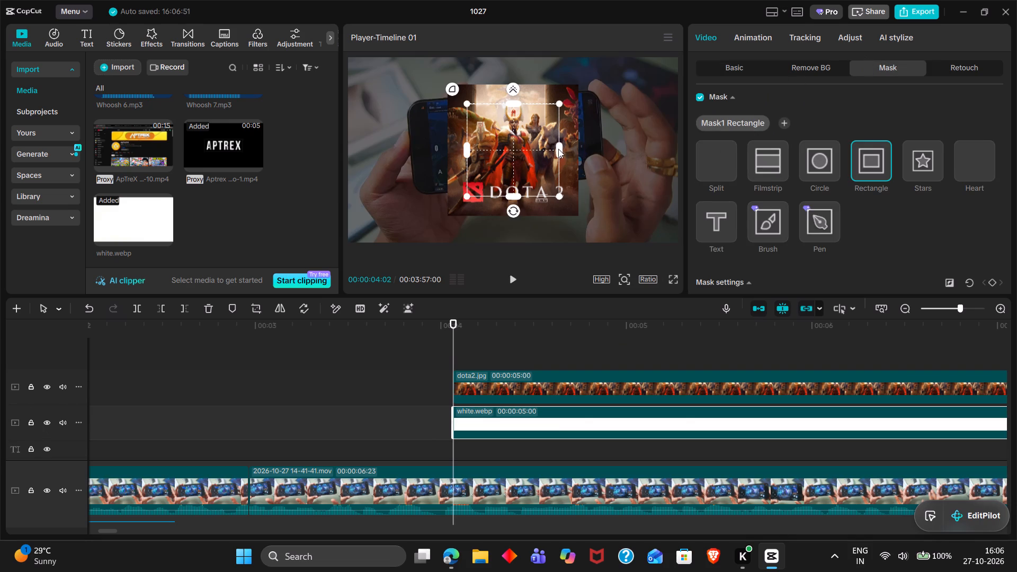
pyautogui.moveTo(558, 149); pyautogui.dragTo(588, 153)
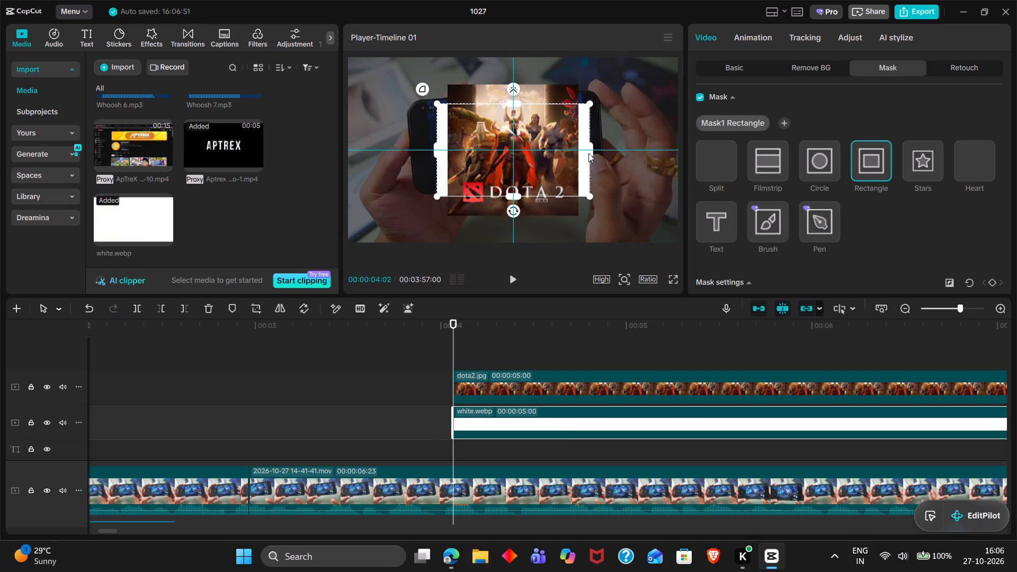
pyautogui.moveTo(588, 153); pyautogui.dragTo(581, 153)
pyautogui.moveTo(516, 195); pyautogui.dragTo(516, 215)
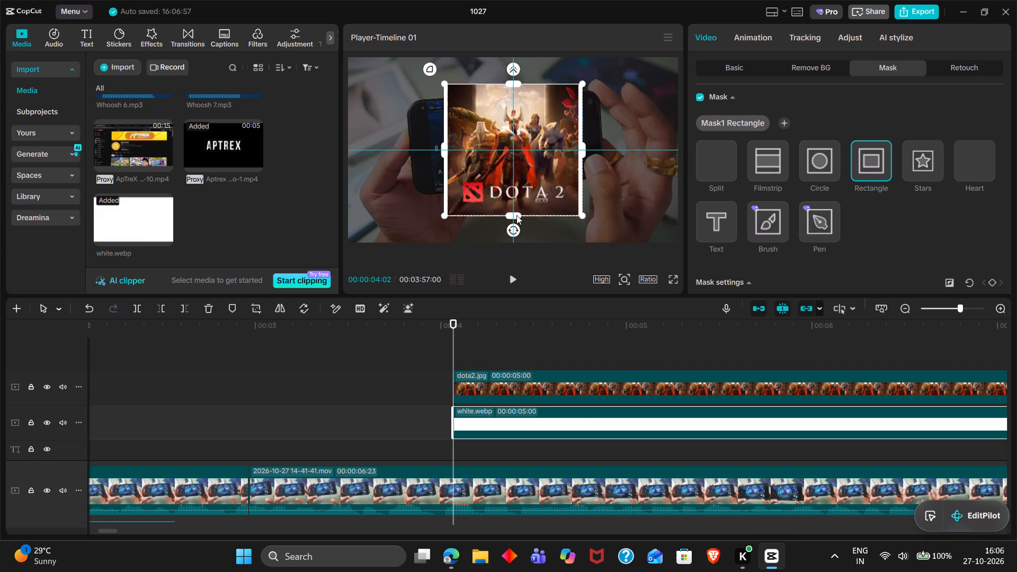
pyautogui.moveTo(516, 215); pyautogui.dragTo(516, 218)
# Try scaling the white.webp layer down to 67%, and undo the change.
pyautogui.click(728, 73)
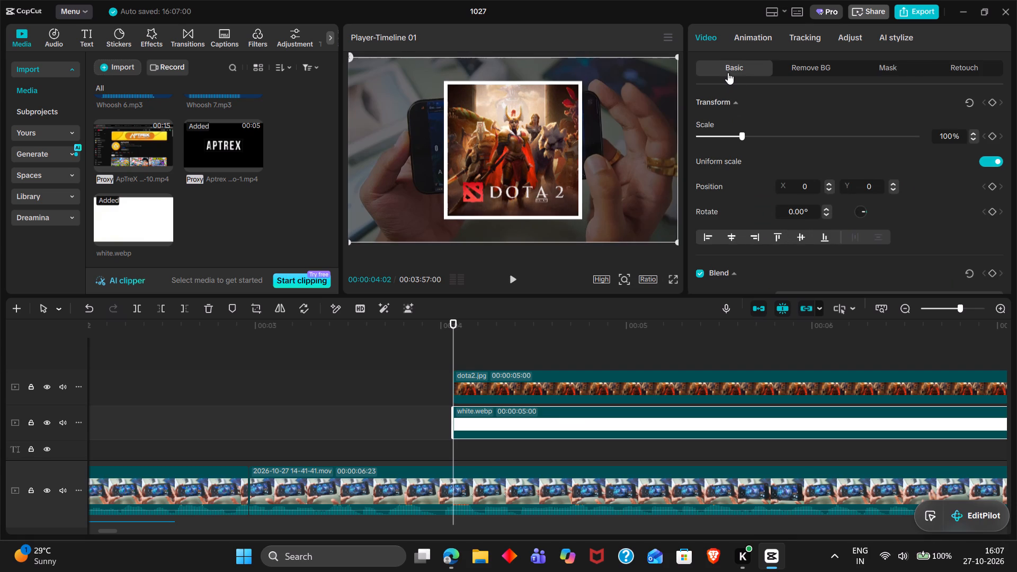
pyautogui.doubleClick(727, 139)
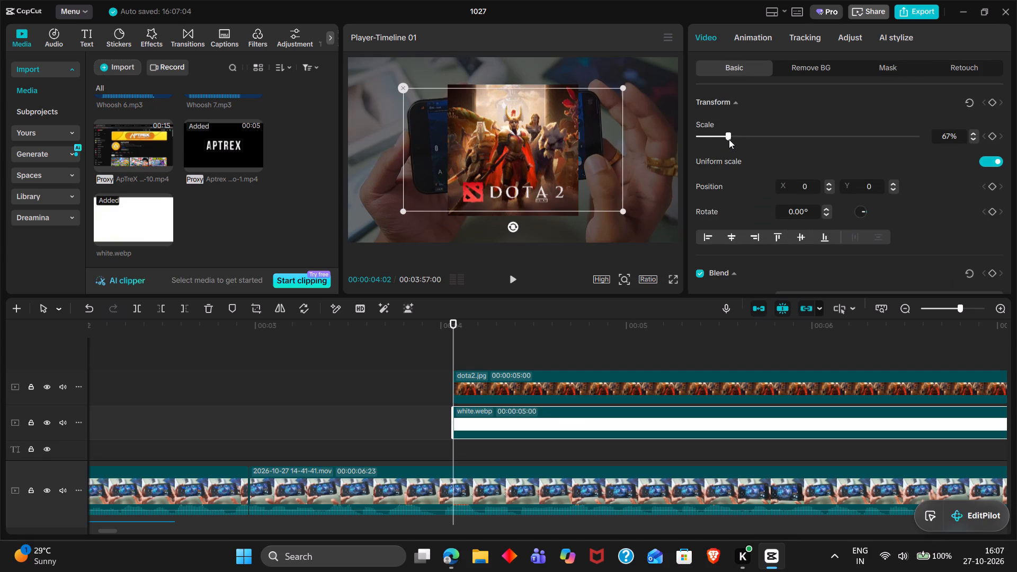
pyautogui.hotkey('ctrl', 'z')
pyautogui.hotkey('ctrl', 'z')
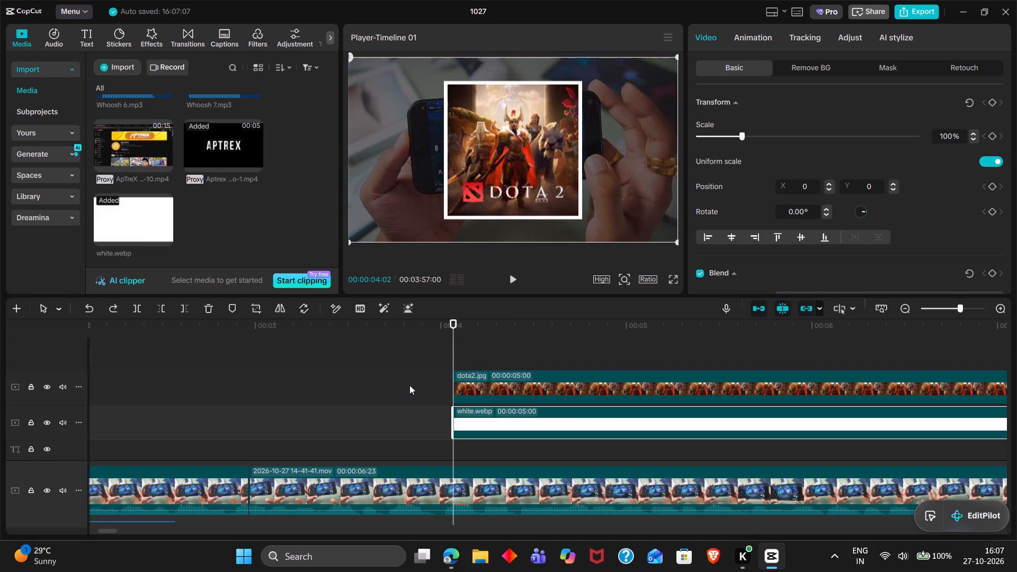
# Combine the dota2.jpg and white.webp clips into one compound clip.
pyautogui.moveTo(409, 385); pyautogui.dragTo(505, 421)
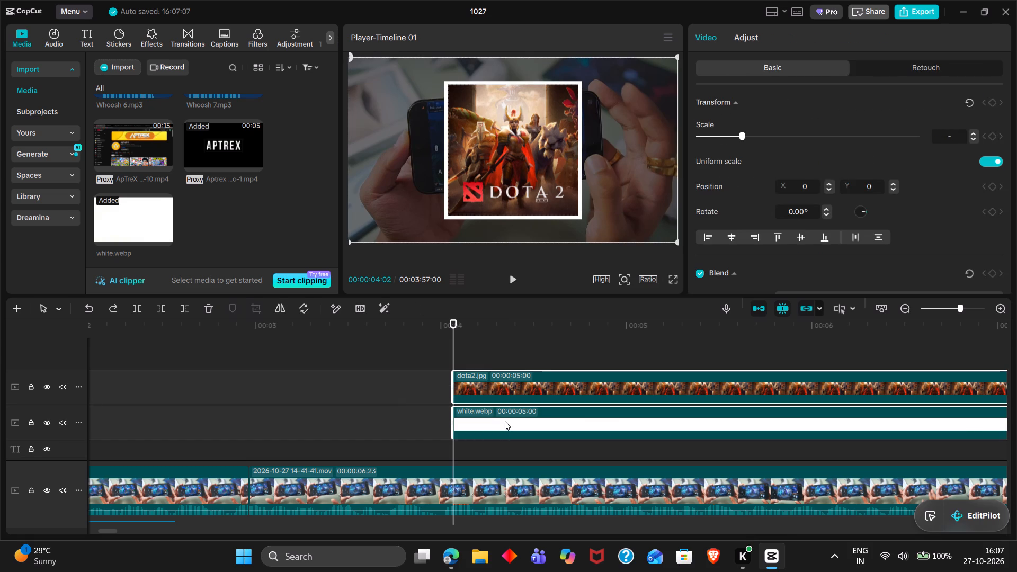
pyautogui.hotkey('alt', 'g')
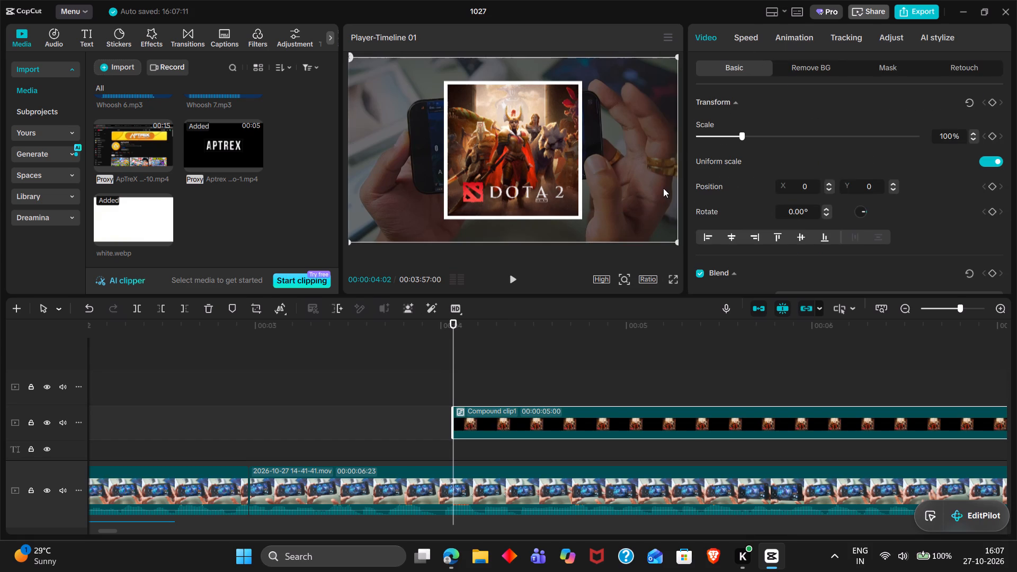
# Scale the Dota 2 compound clip down to 96%.
pyautogui.click(736, 138)
pyautogui.click(736, 138)
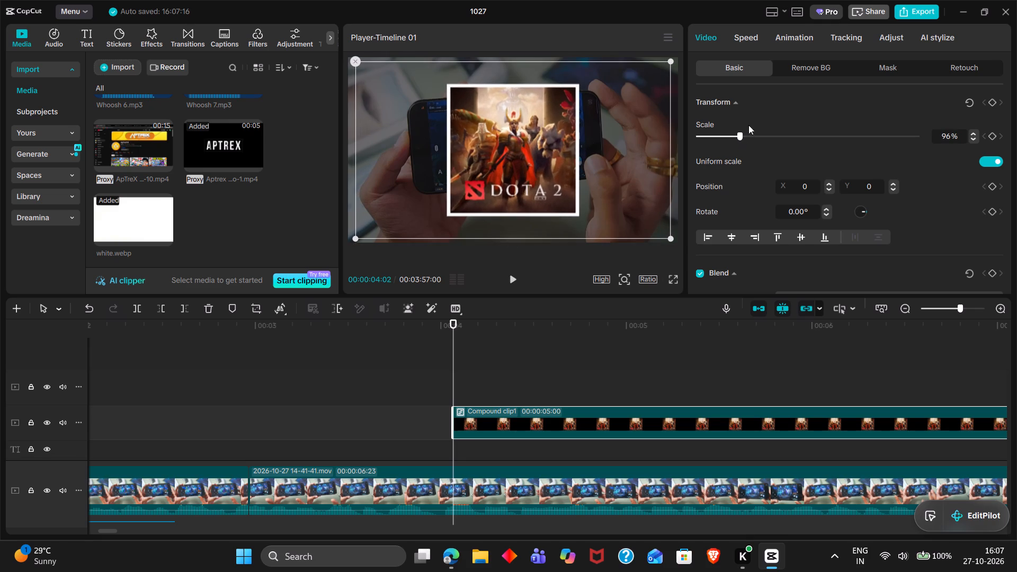
# Apply the Slide Down entrance animation to the Dota 2 compound clip.
pyautogui.doubleClick(793, 40)
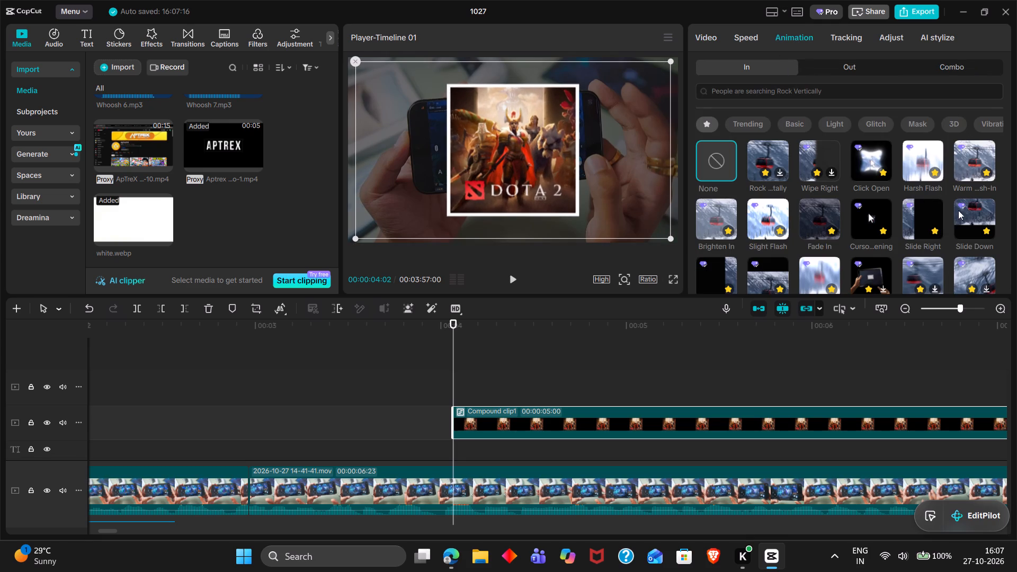
pyautogui.doubleClick(962, 210)
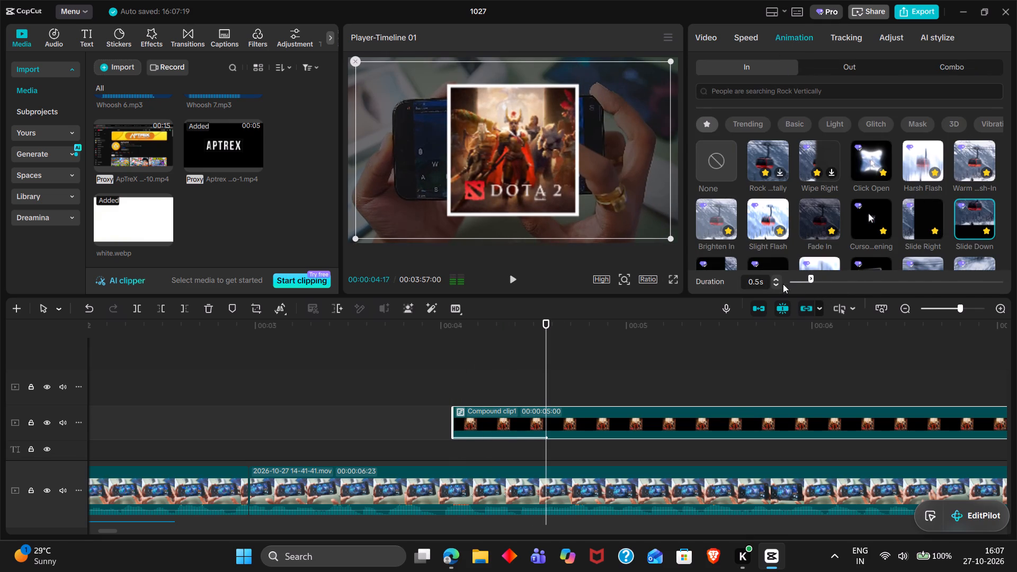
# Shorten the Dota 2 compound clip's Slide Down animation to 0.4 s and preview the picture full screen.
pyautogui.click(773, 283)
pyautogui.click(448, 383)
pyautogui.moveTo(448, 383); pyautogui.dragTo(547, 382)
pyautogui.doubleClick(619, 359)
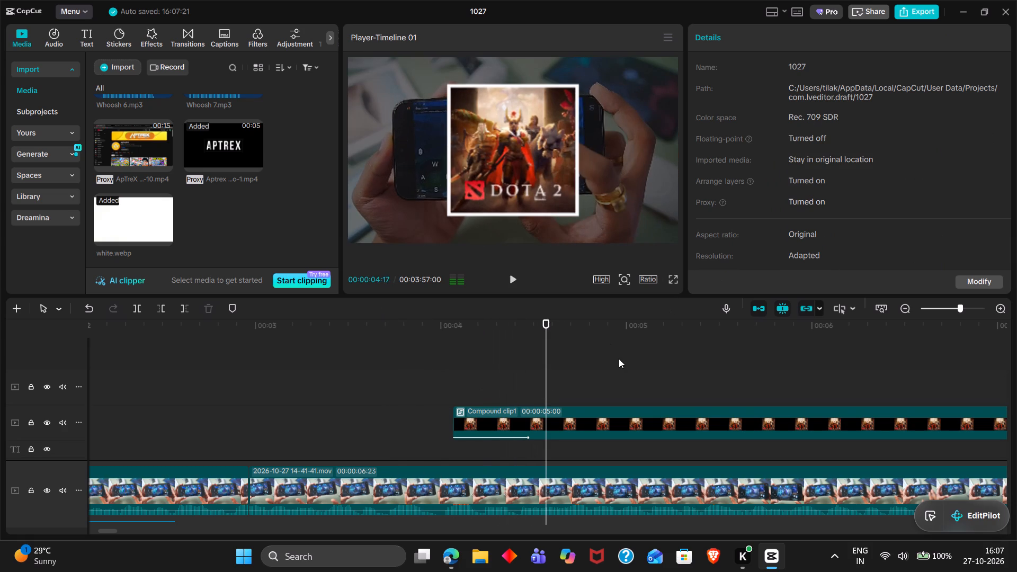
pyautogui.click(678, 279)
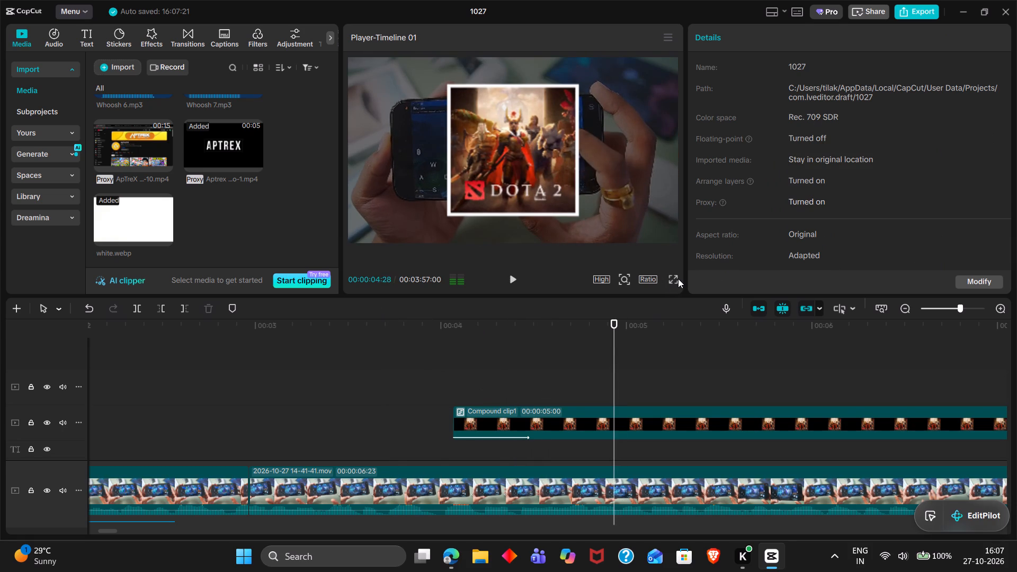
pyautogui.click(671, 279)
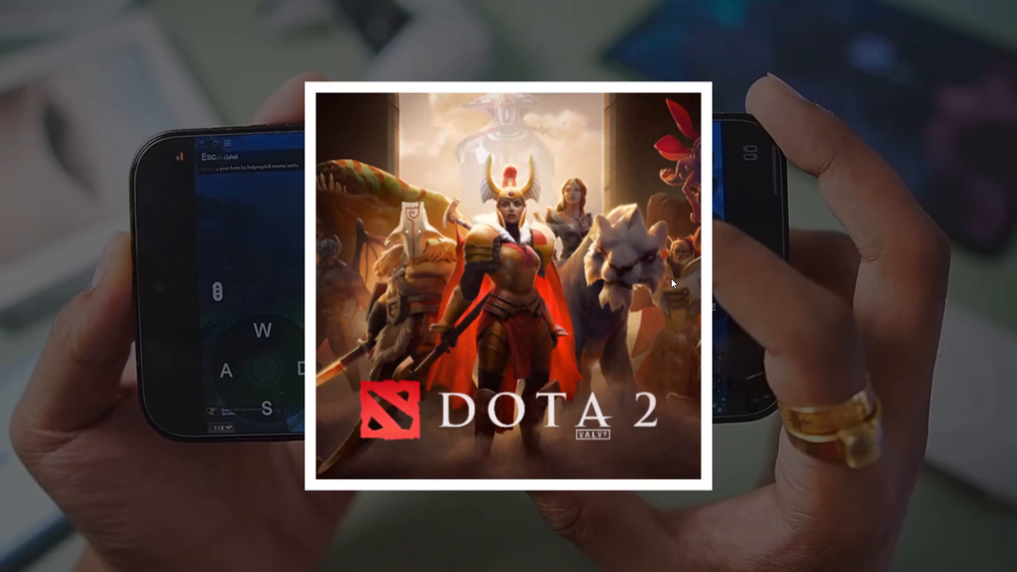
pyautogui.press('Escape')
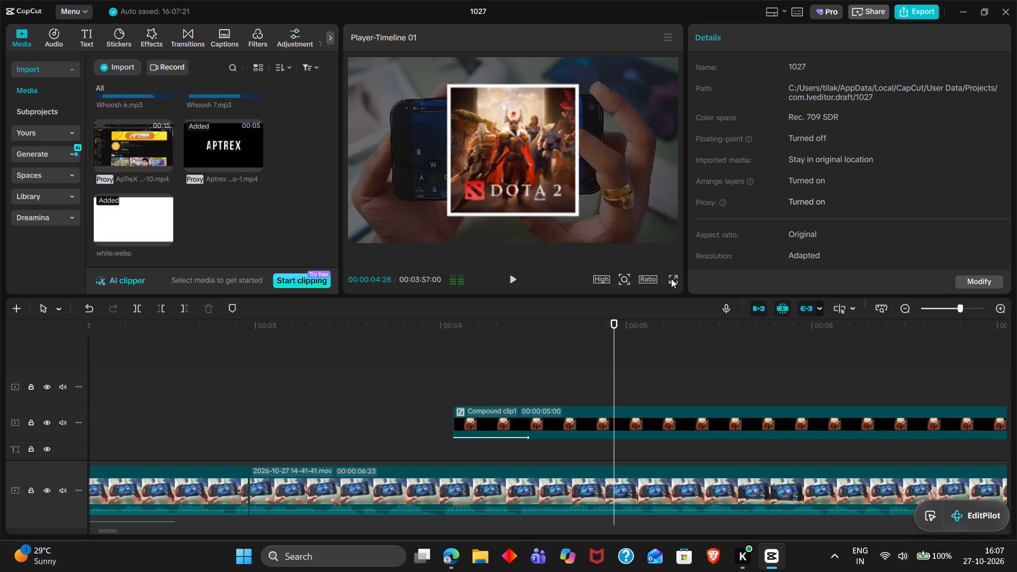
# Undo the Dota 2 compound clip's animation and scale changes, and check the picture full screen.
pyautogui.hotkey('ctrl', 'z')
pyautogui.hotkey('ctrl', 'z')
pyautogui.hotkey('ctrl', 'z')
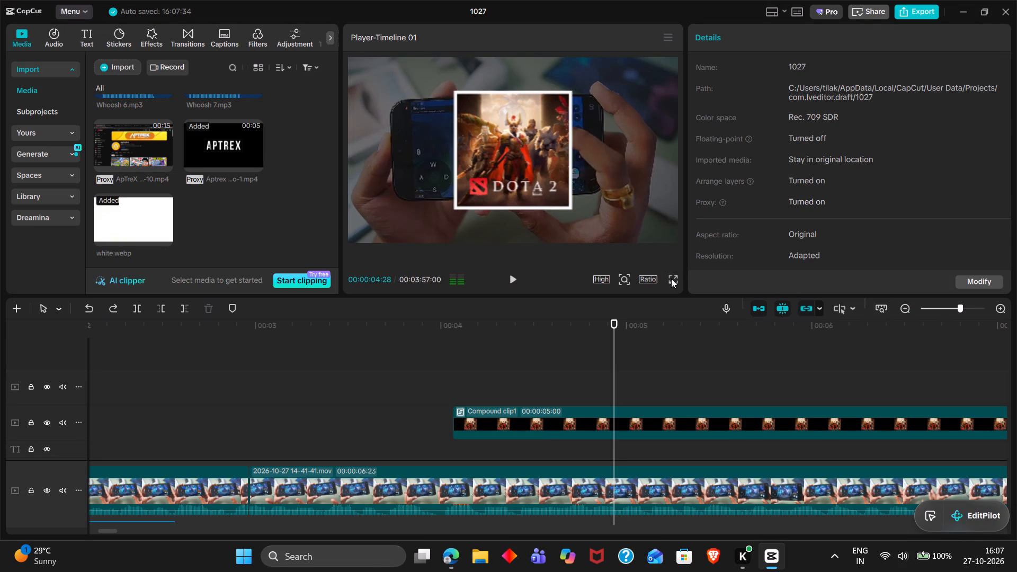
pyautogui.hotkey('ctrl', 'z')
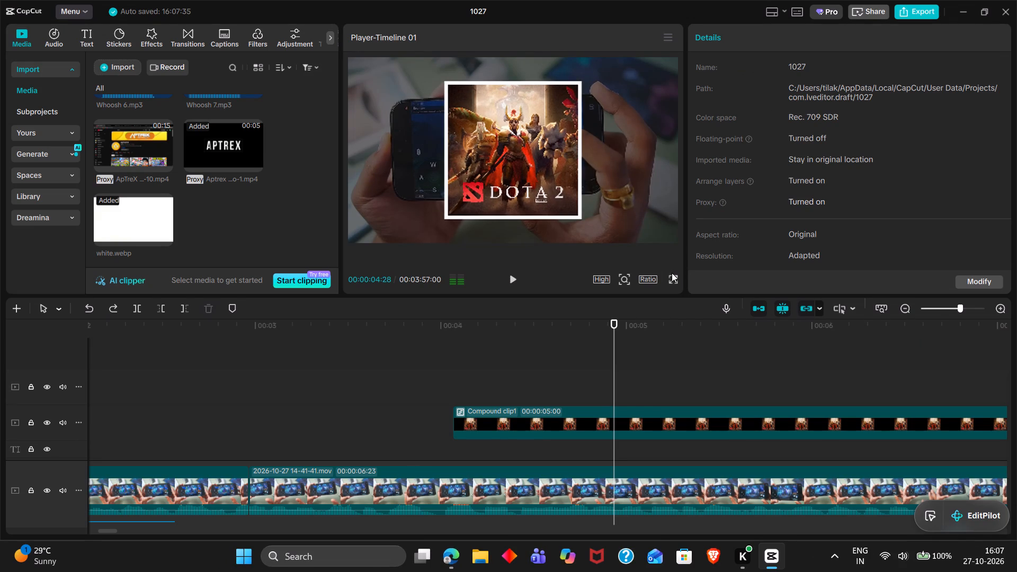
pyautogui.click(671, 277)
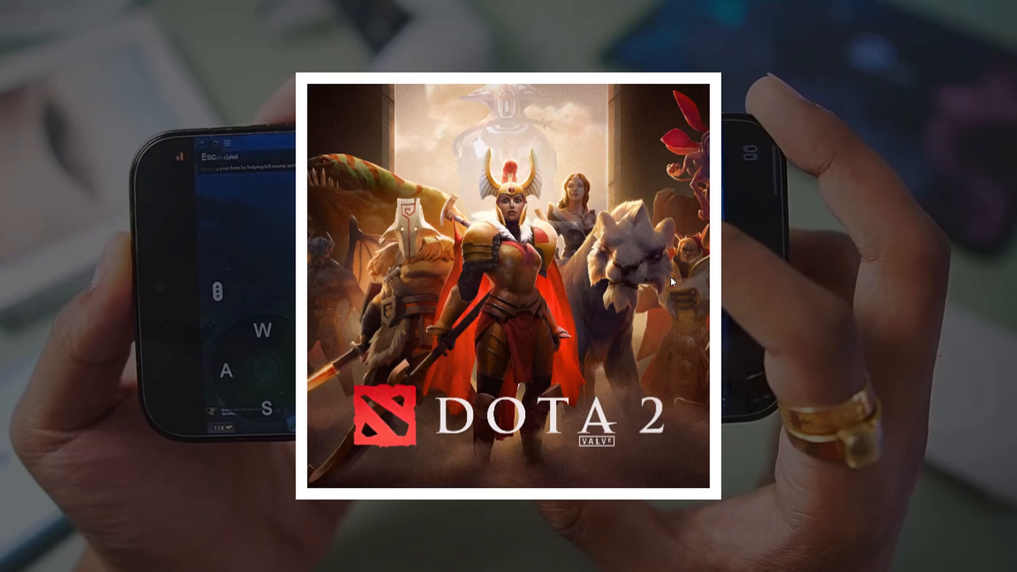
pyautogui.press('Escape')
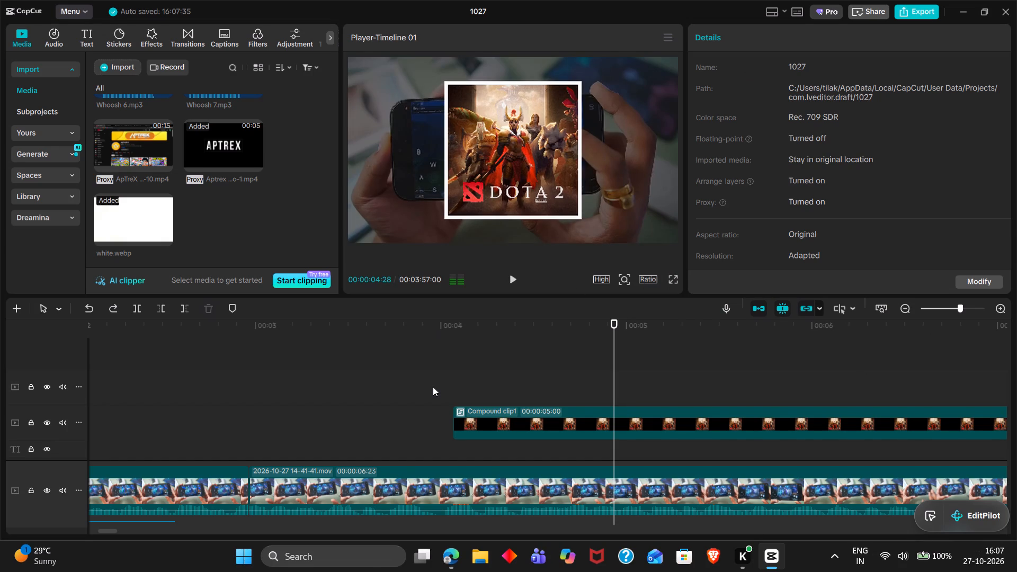
# Scale the Dota 2 compound clip down to 92%.
pyautogui.click(433, 387)
pyautogui.moveTo(433, 387); pyautogui.dragTo(485, 396)
pyautogui.click(515, 440)
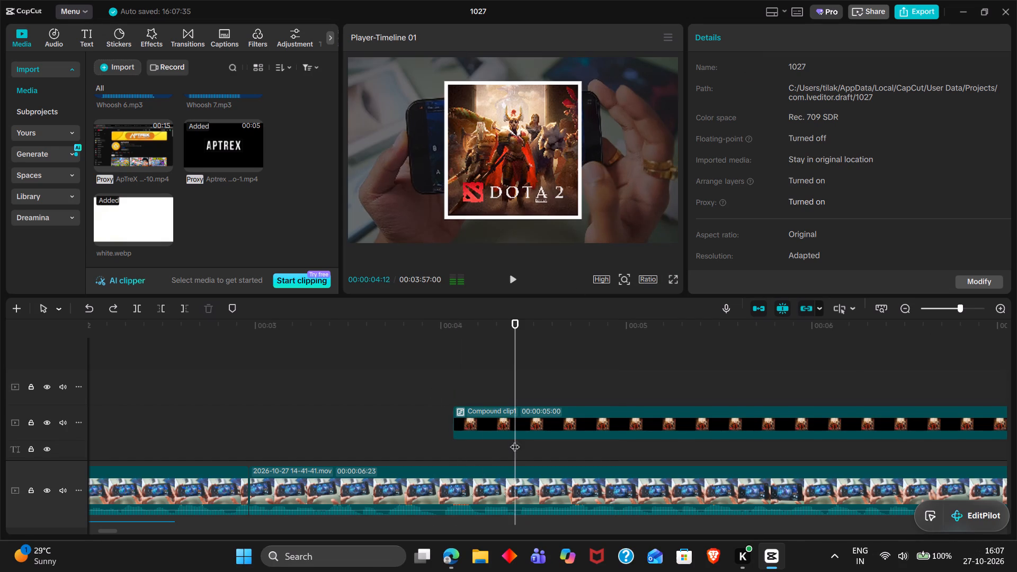
pyautogui.click(633, 421)
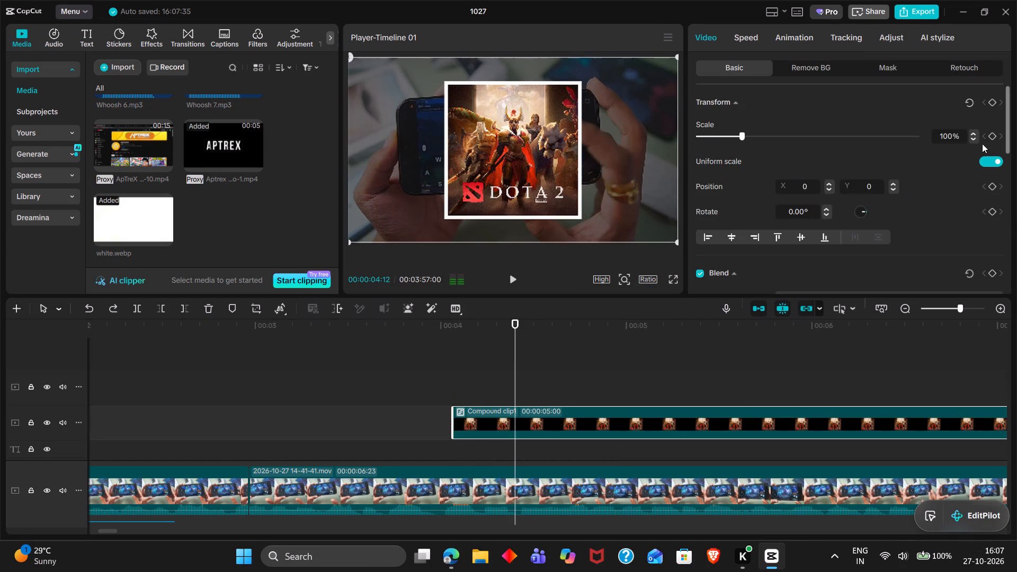
pyautogui.tripleClick(975, 138)
pyautogui.tripleClick(975, 138)
pyautogui.doubleClick(975, 138)
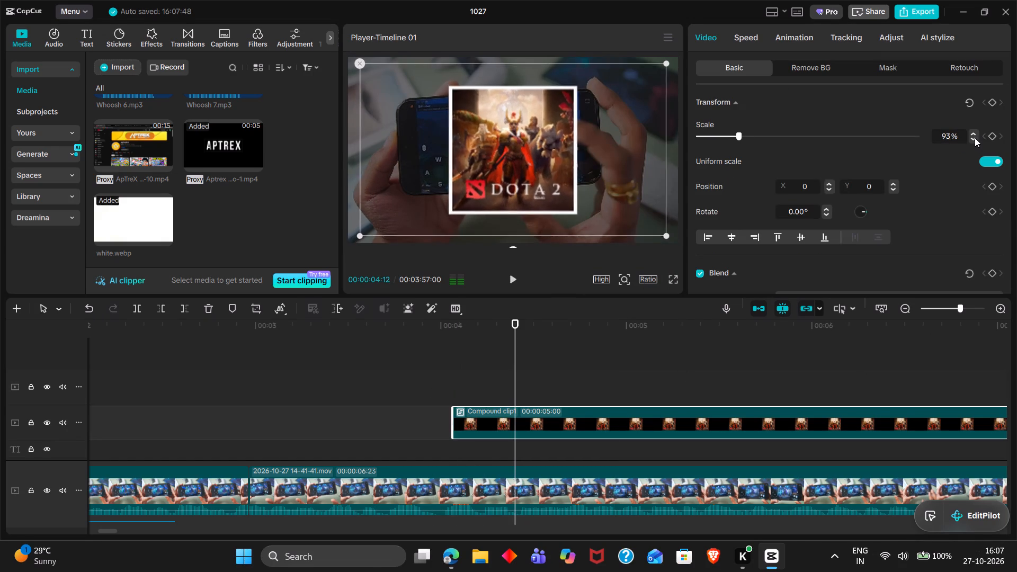
# Apply the Slide Down entrance animation to the Dota 2 compound clip with a 0.4 s duration.
pyautogui.doubleClick(791, 39)
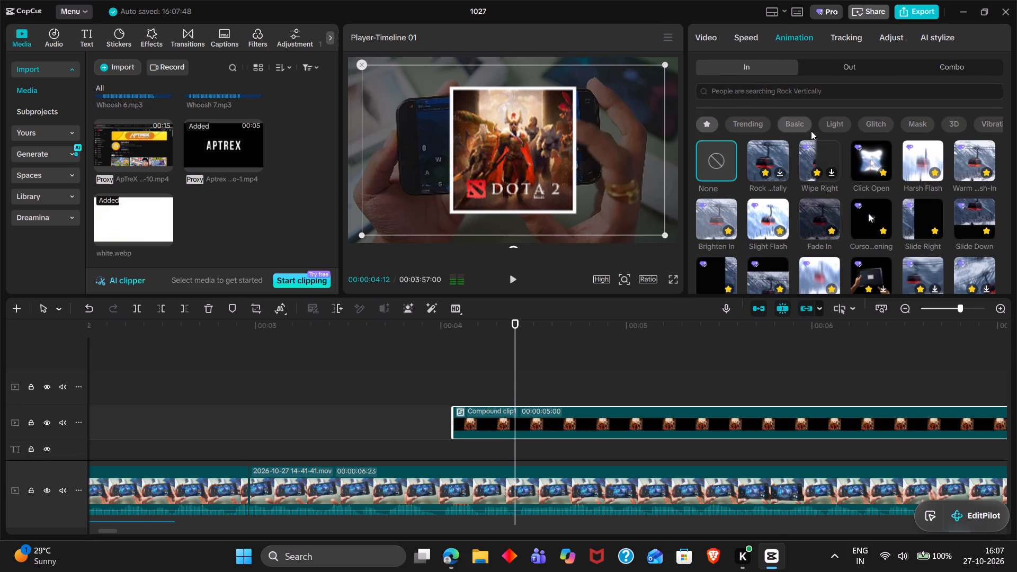
pyautogui.doubleClick(980, 203)
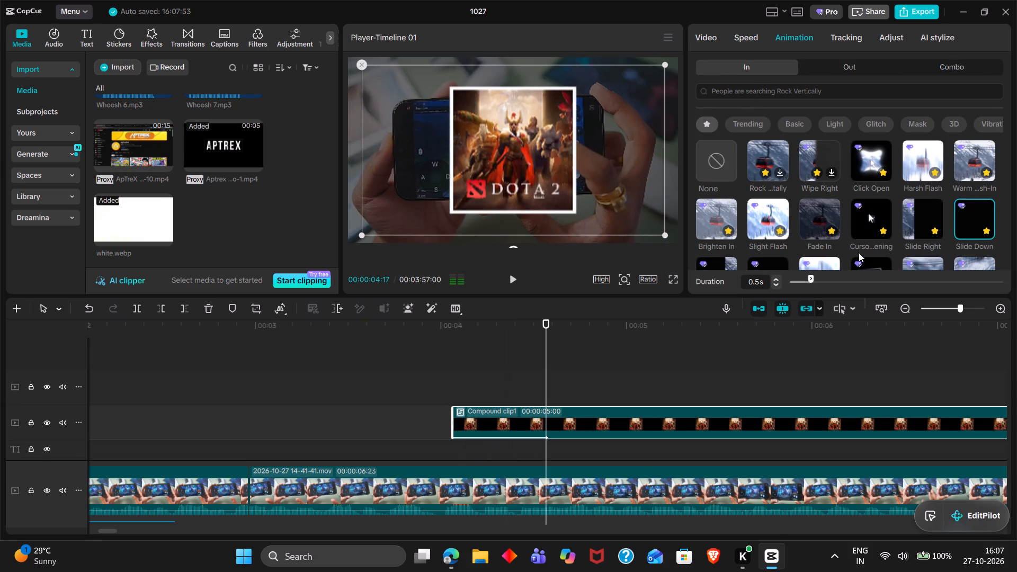
pyautogui.click(773, 287)
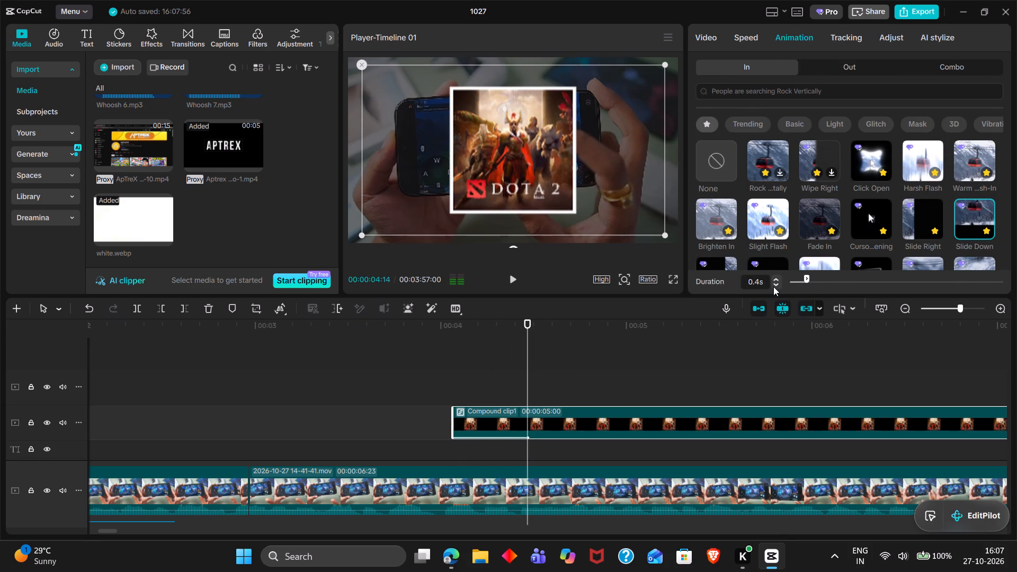
pyautogui.tripleClick(451, 389)
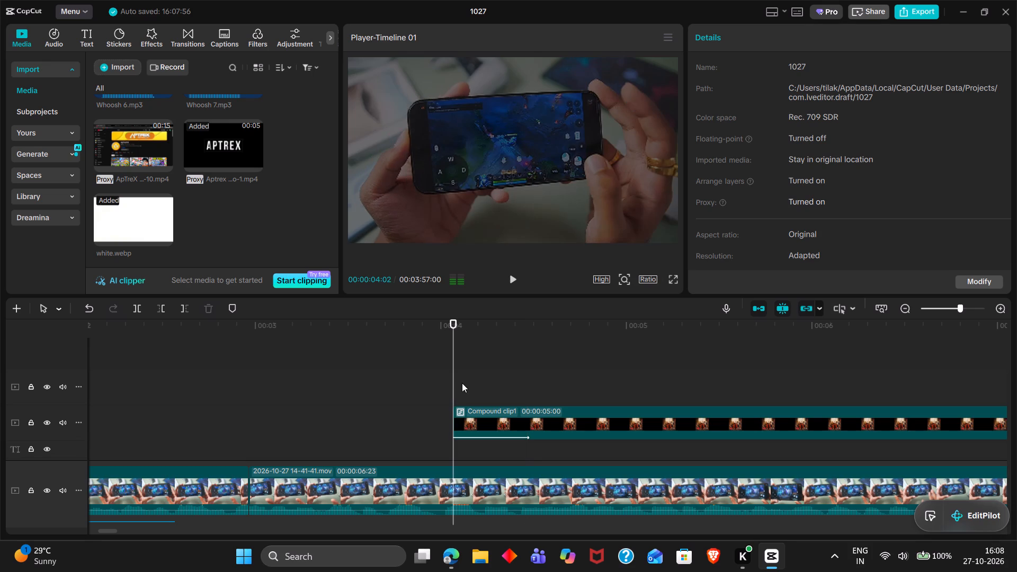
pyautogui.doubleClick(462, 383)
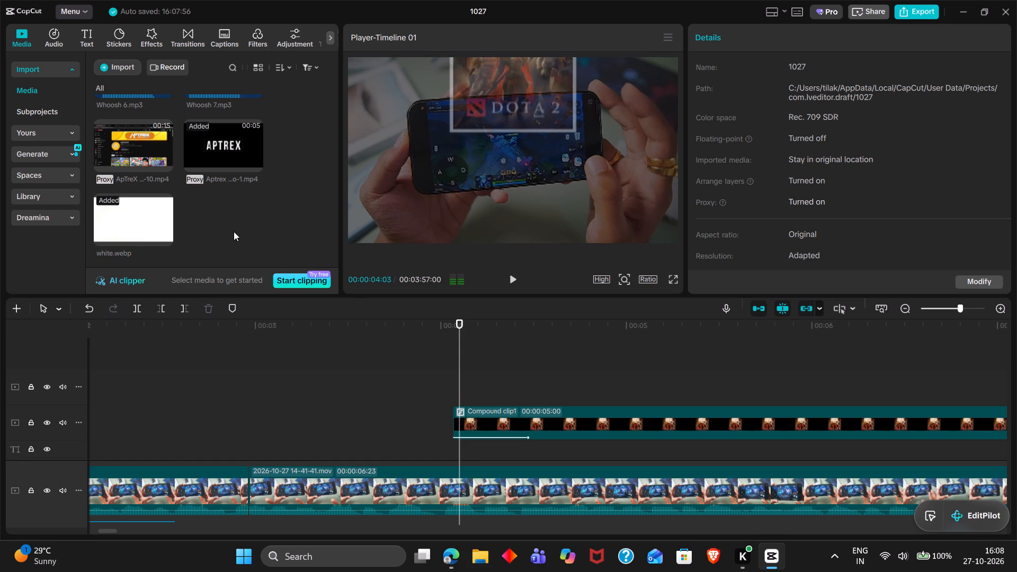
# Add Whoosh 4.mp3 to the audio track after Mouse click 1, aligning its peak with the Dota 2 picture's entrance.
pyautogui.scroll(1, 234, 231)
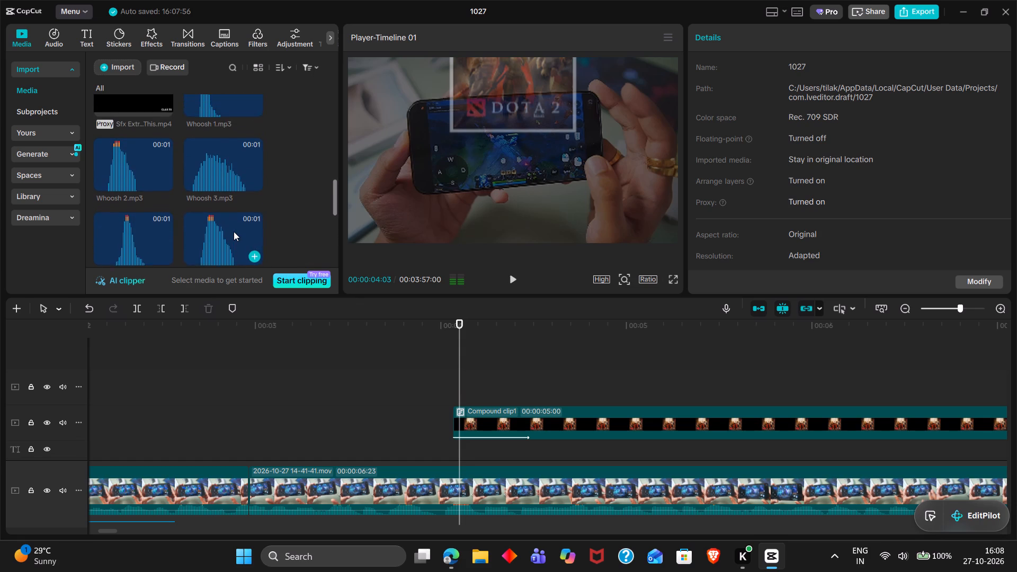
pyautogui.scroll(1, 234, 231)
pyautogui.doubleClick(121, 207)
pyautogui.moveTo(121, 207); pyautogui.dragTo(443, 456)
pyautogui.scroll(-1, 443, 456)
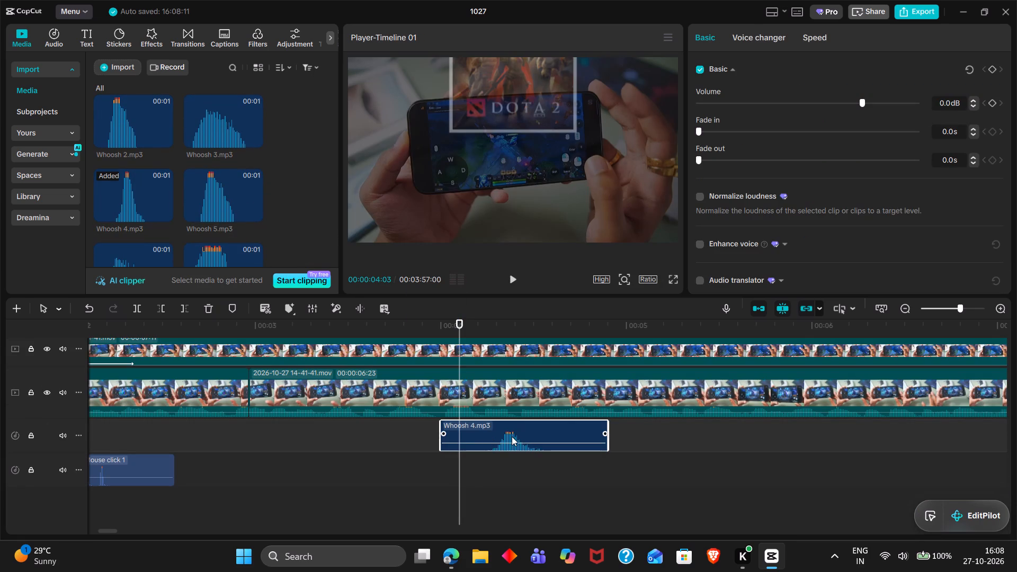
pyautogui.moveTo(512, 436); pyautogui.dragTo(480, 470)
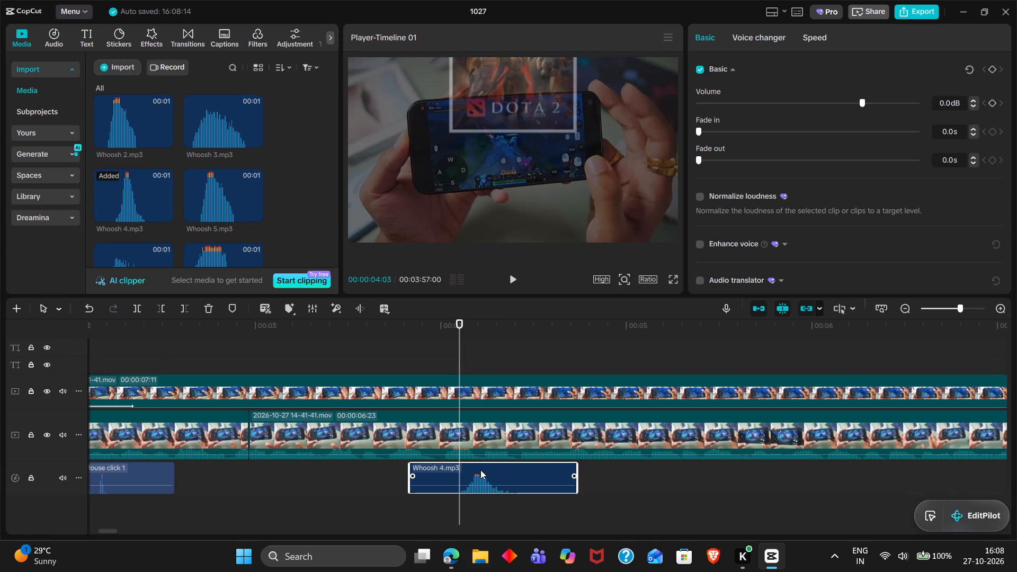
# Play back the Dota 2 picture's entrance to check its timing against the Whoosh 4 sound.
pyautogui.press('space')
pyautogui.press('space')
pyautogui.press('space')
pyautogui.press('space')
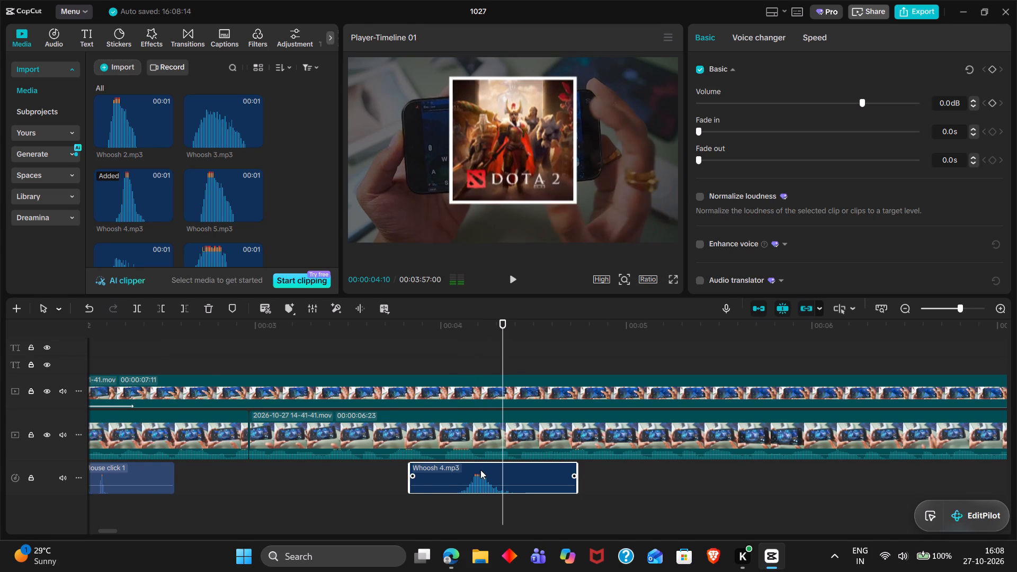
pyautogui.keyDown('ctrl'); pyautogui.scroll(-4, 480, 470); pyautogui.keyUp('ctrl')
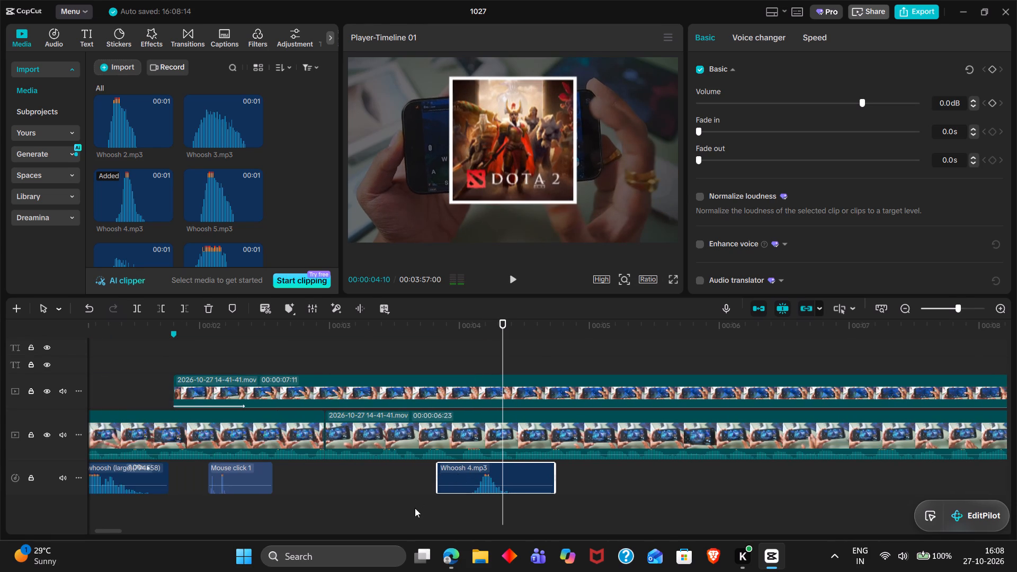
pyautogui.doubleClick(426, 521)
pyautogui.press('space')
pyautogui.press('space')
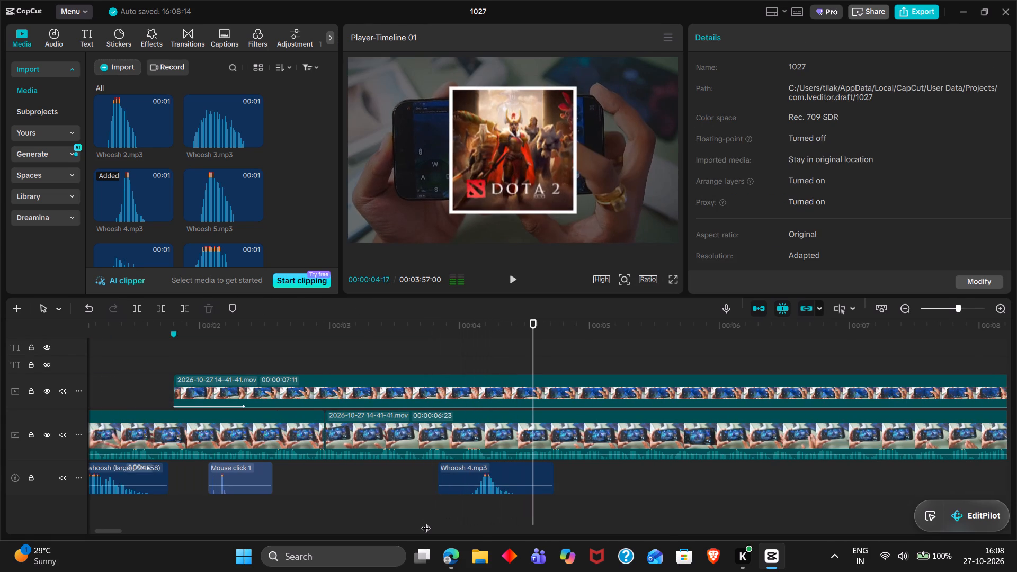
pyautogui.press('space')
pyautogui.press('space')
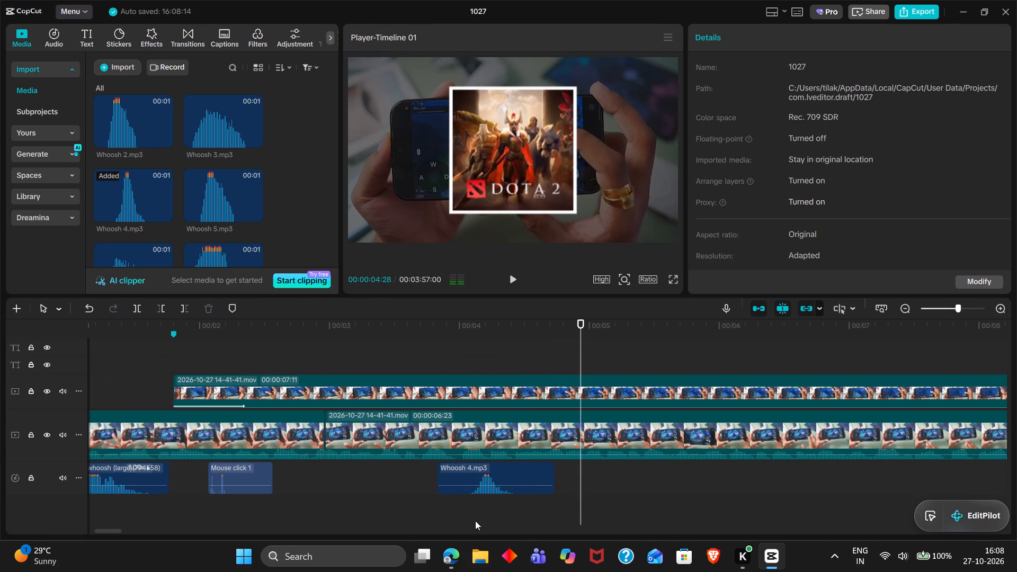
# Trim the end of the Dota 2 compound clip so that it lasts 1 second.
pyautogui.scroll(1, 588, 488)
pyautogui.press('space')
pyautogui.press('space')
pyautogui.press('space')
pyautogui.press('space')
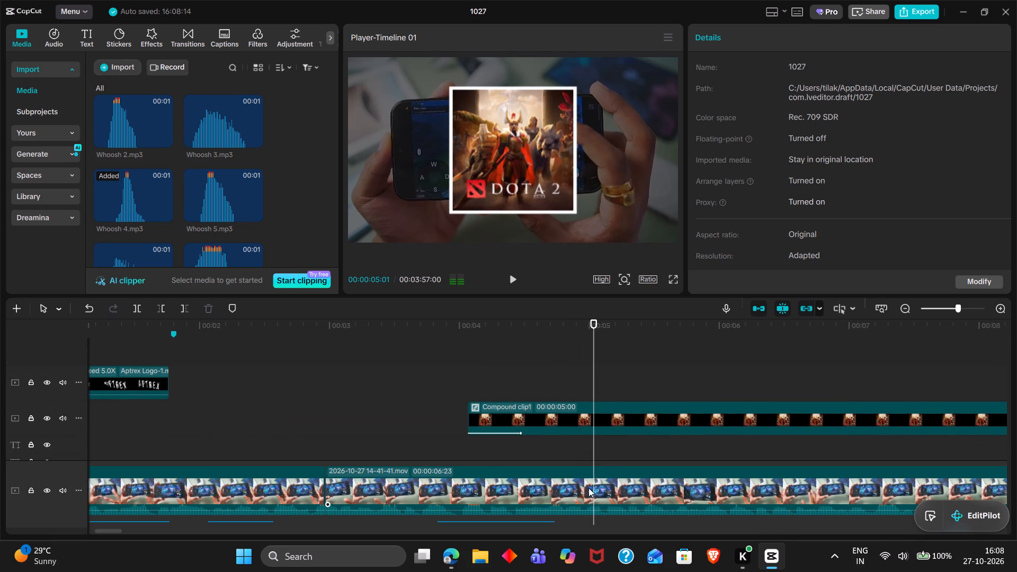
pyautogui.click(604, 416)
pyautogui.press('w')
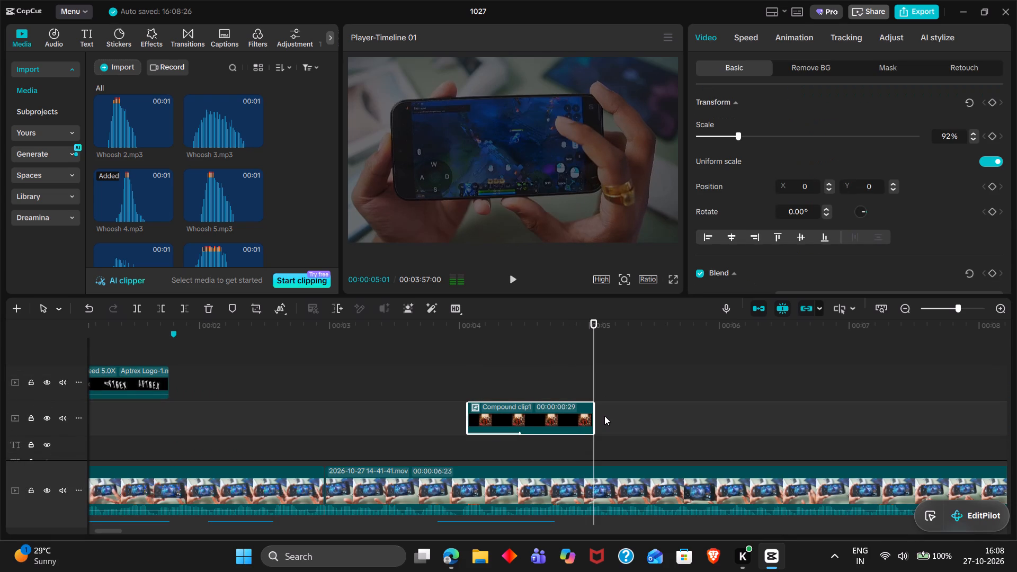
pyautogui.click(592, 415)
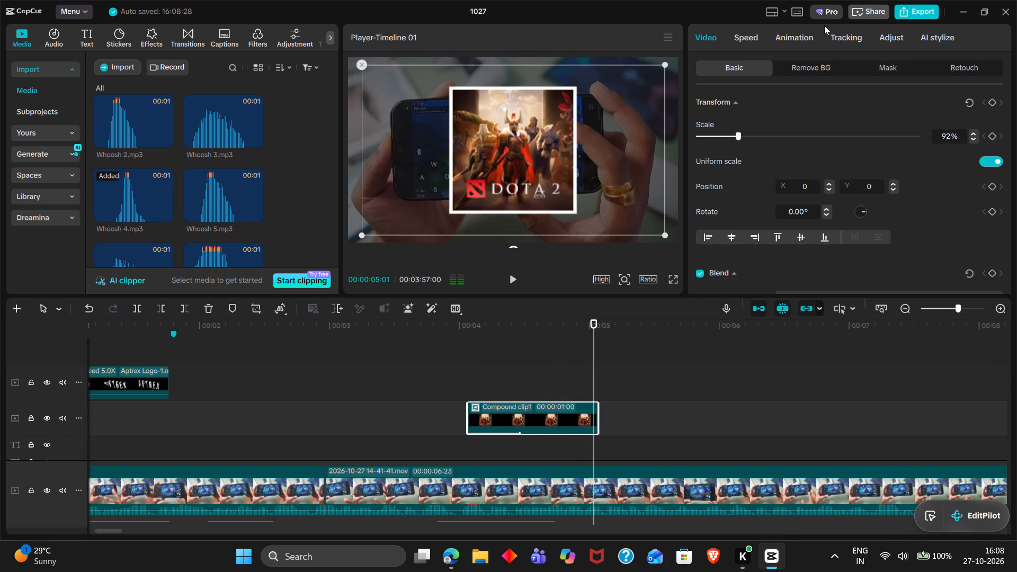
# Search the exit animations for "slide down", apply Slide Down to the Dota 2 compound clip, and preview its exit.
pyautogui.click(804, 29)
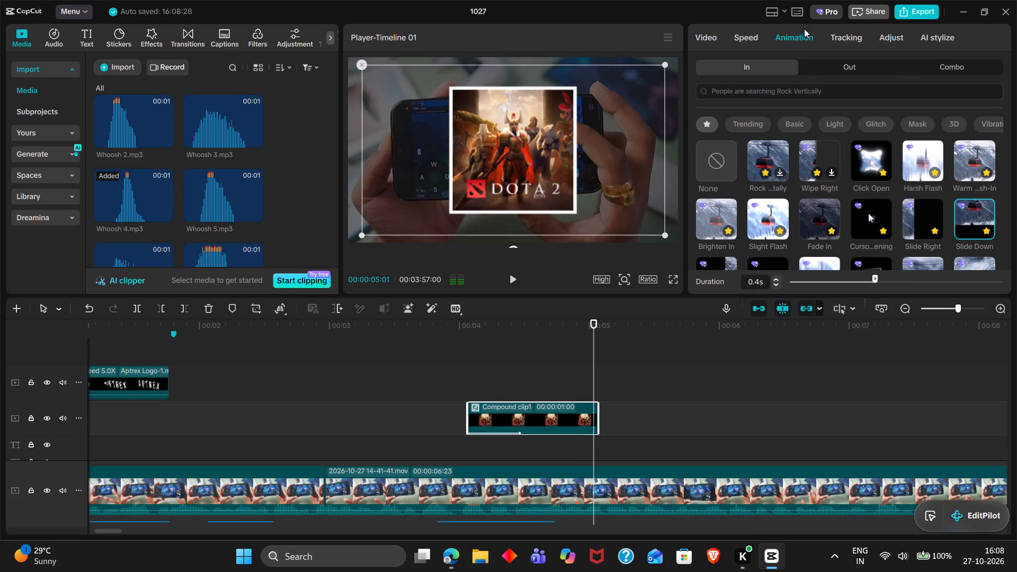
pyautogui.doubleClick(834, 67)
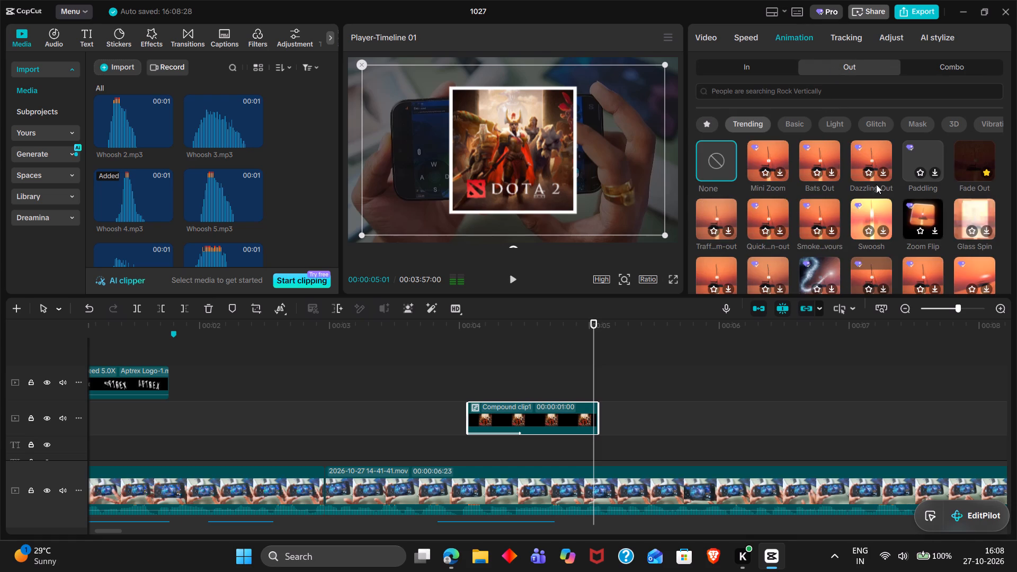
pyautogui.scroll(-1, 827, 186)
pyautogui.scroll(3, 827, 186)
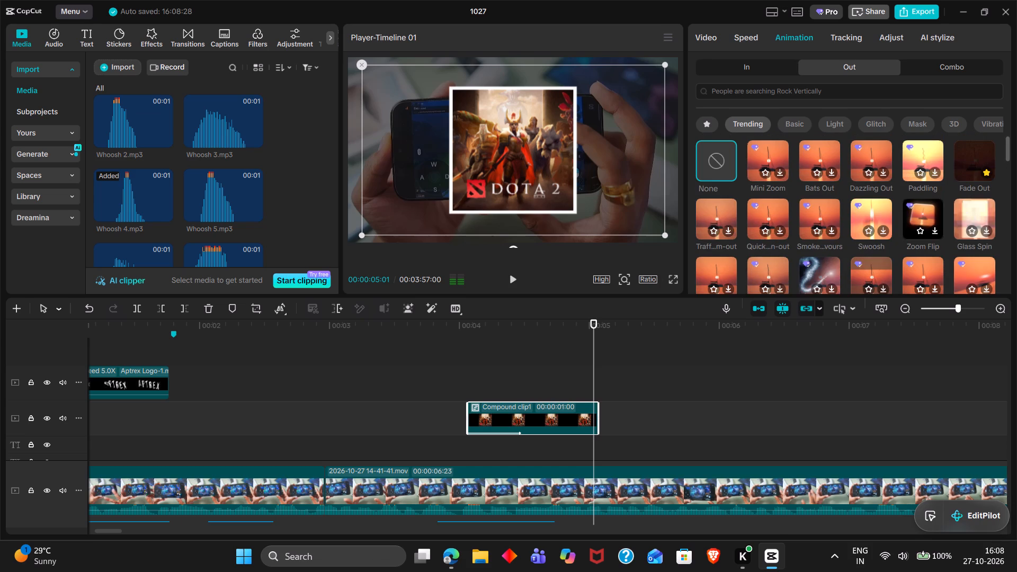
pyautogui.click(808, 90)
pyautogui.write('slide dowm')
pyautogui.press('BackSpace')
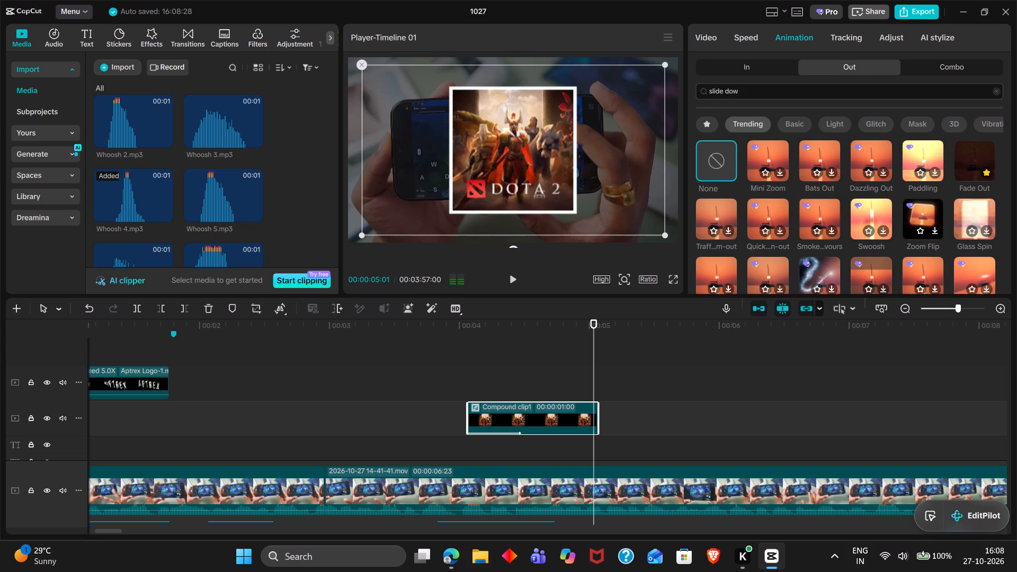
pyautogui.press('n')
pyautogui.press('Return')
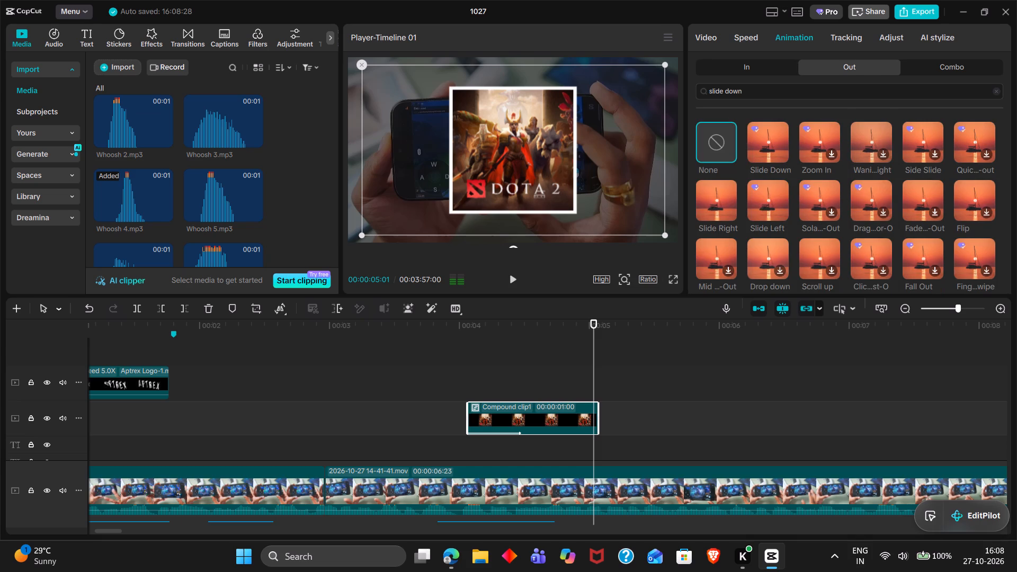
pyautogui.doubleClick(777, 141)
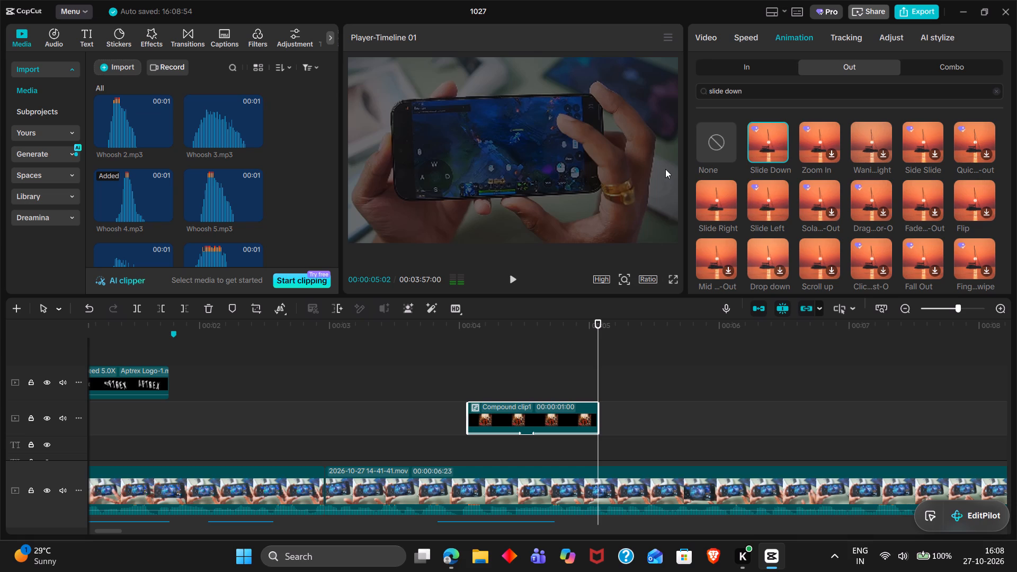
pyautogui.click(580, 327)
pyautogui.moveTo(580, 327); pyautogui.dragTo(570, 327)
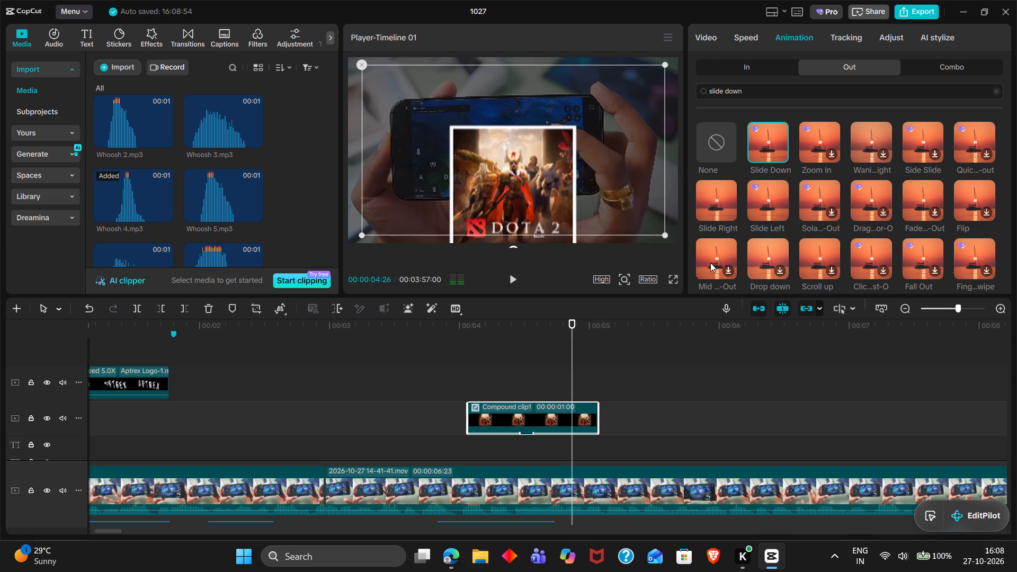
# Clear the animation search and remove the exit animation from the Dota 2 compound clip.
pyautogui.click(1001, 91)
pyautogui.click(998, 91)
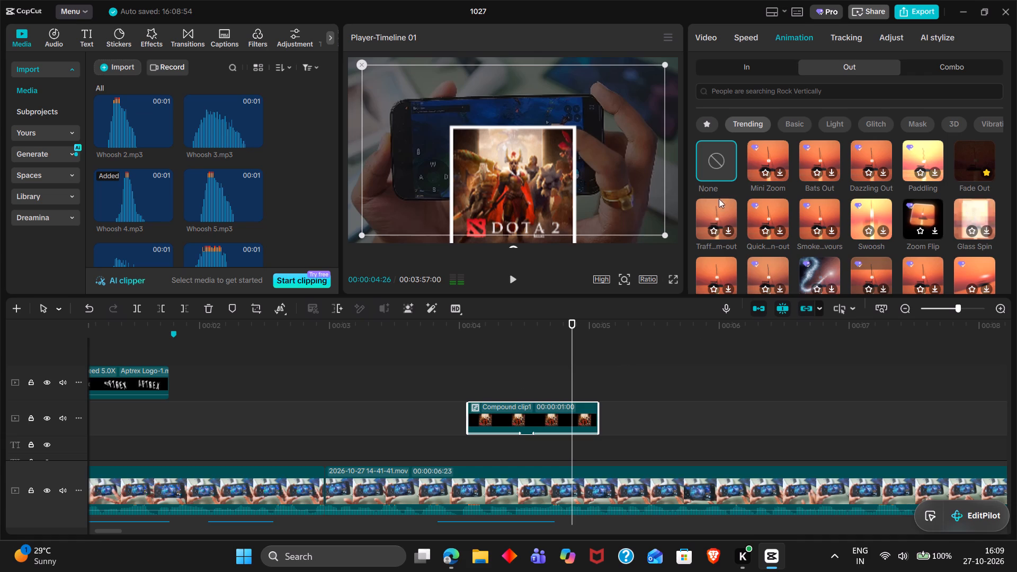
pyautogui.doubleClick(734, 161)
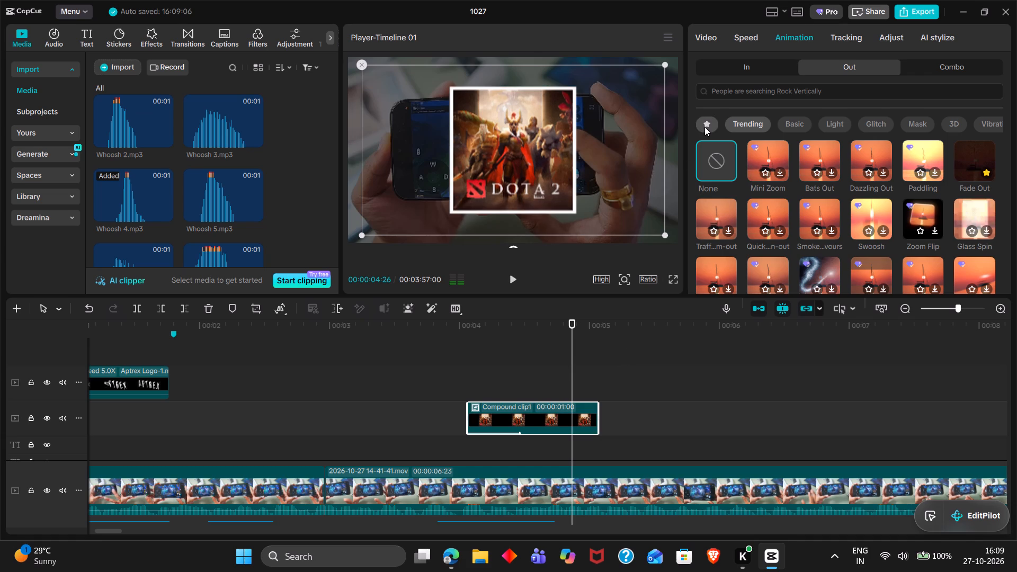
# Search the exit animations for "slide down", add Slide Down to the favourites, and clear the search.
pyautogui.doubleClick(704, 127)
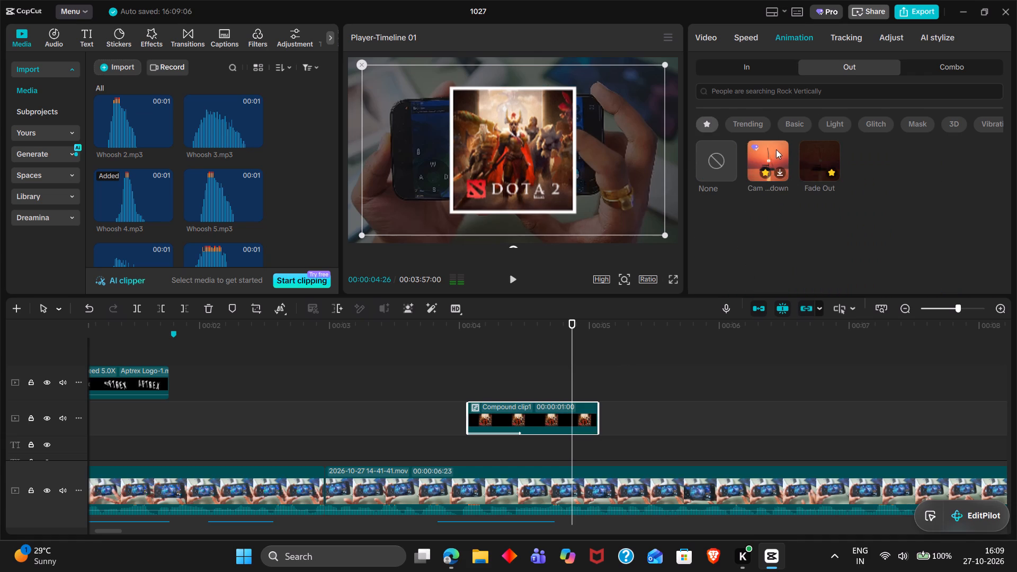
pyautogui.click(763, 95)
pyautogui.write('slide down')
pyautogui.press('Return')
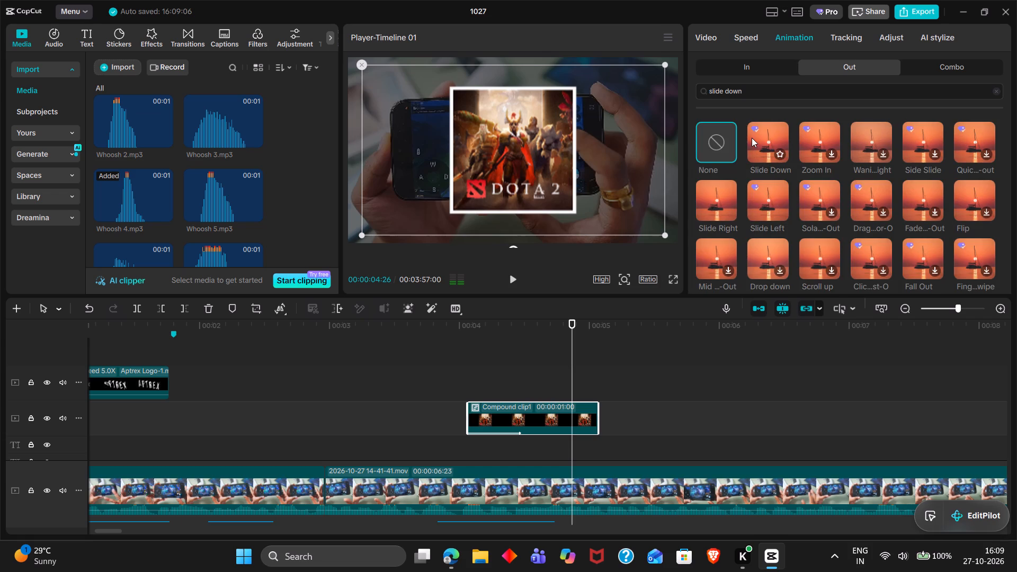
pyautogui.click(783, 155)
pyautogui.click(997, 91)
# Apply the favourited Slide Down exit animation to the Dota 2 compound clip with a 0.3 s duration, and play it back.
pyautogui.doubleClick(706, 121)
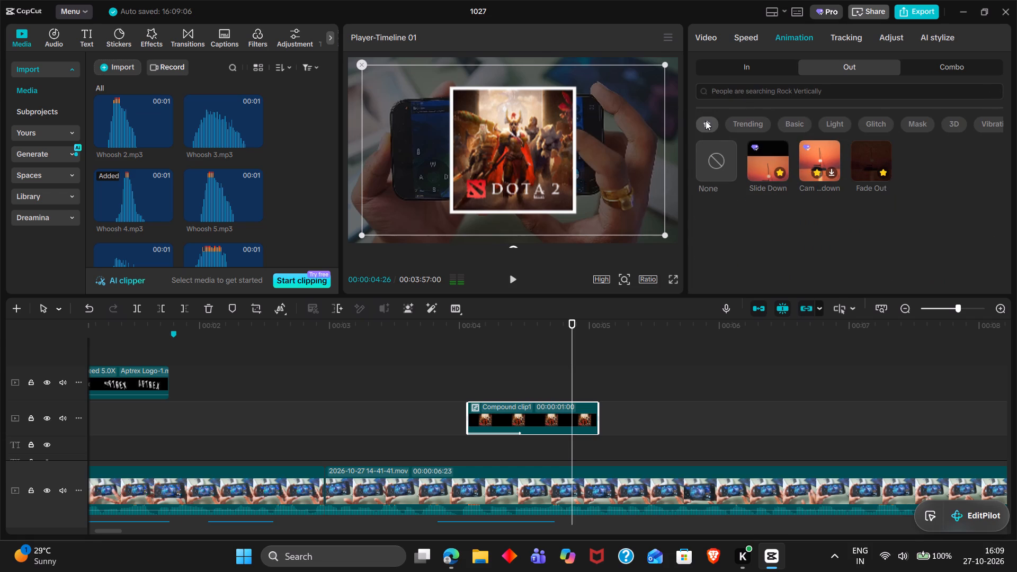
pyautogui.doubleClick(769, 154)
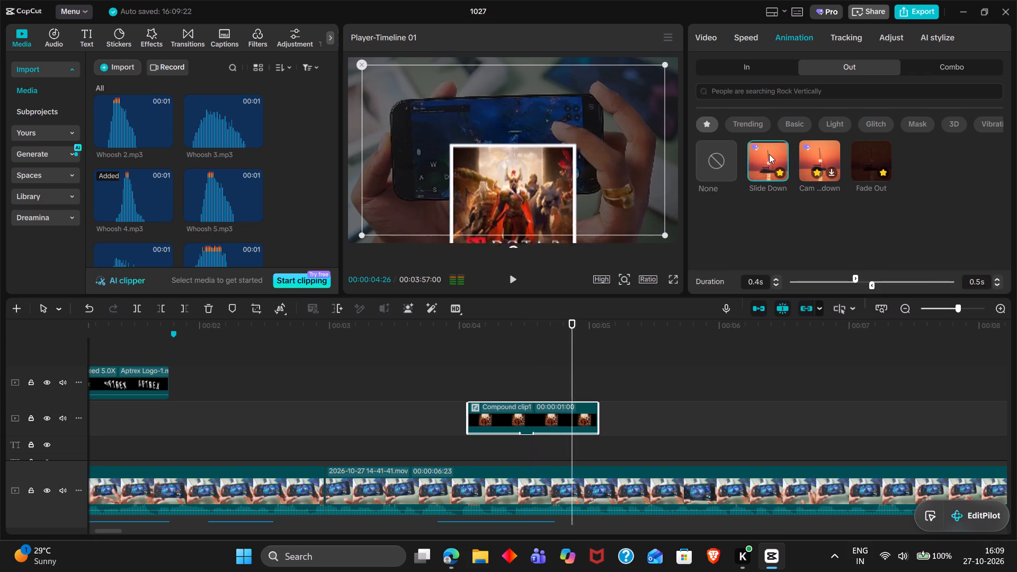
pyautogui.click(909, 276)
pyautogui.click(909, 276)
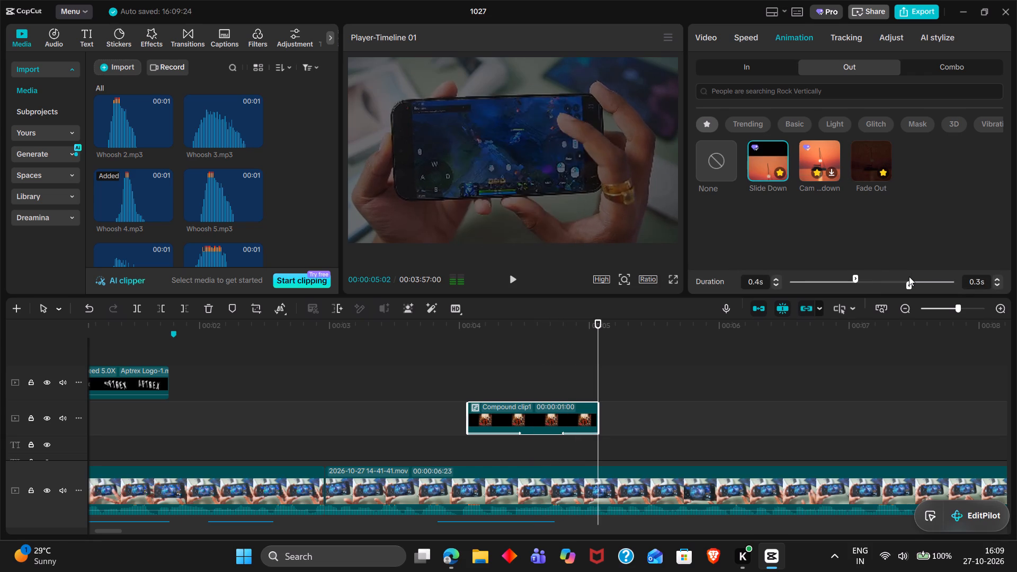
pyautogui.doubleClick(451, 379)
pyautogui.press('space')
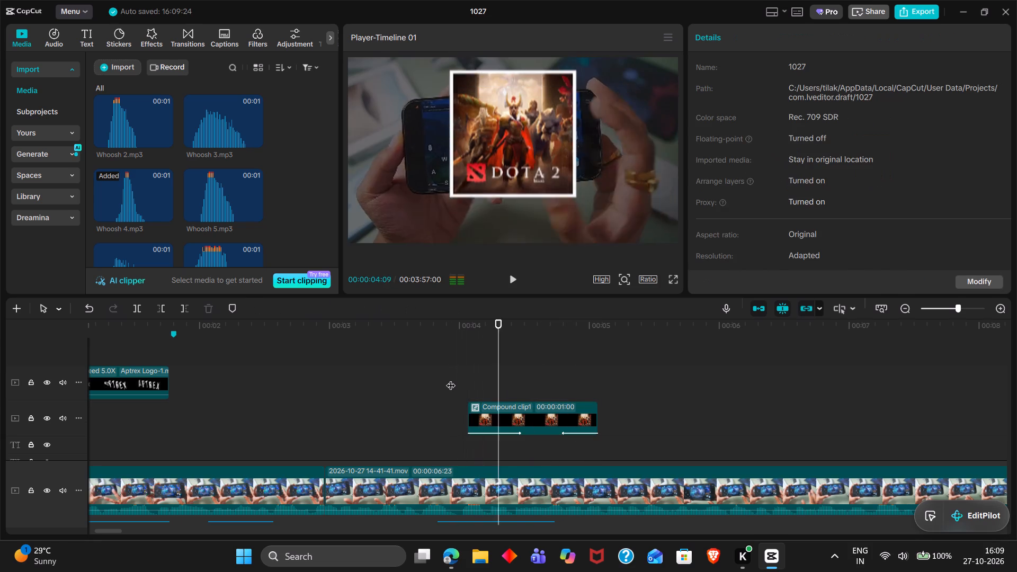
pyautogui.press('space')
# Extend the end of the Dota 2 compound clip to a length of 00:00:01:04 and play back its exit.
pyautogui.click(569, 406)
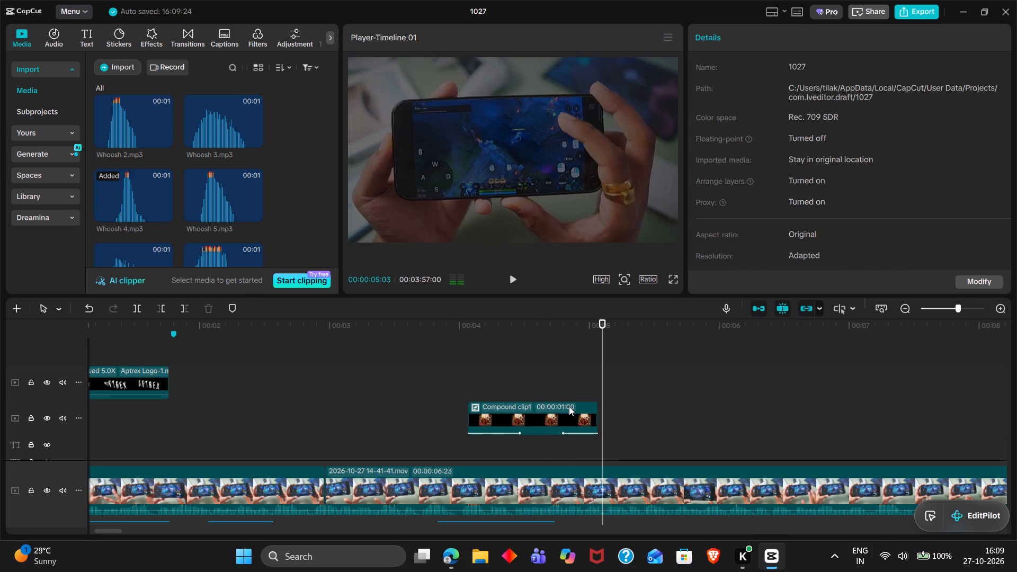
pyautogui.moveTo(600, 414); pyautogui.dragTo(612, 414)
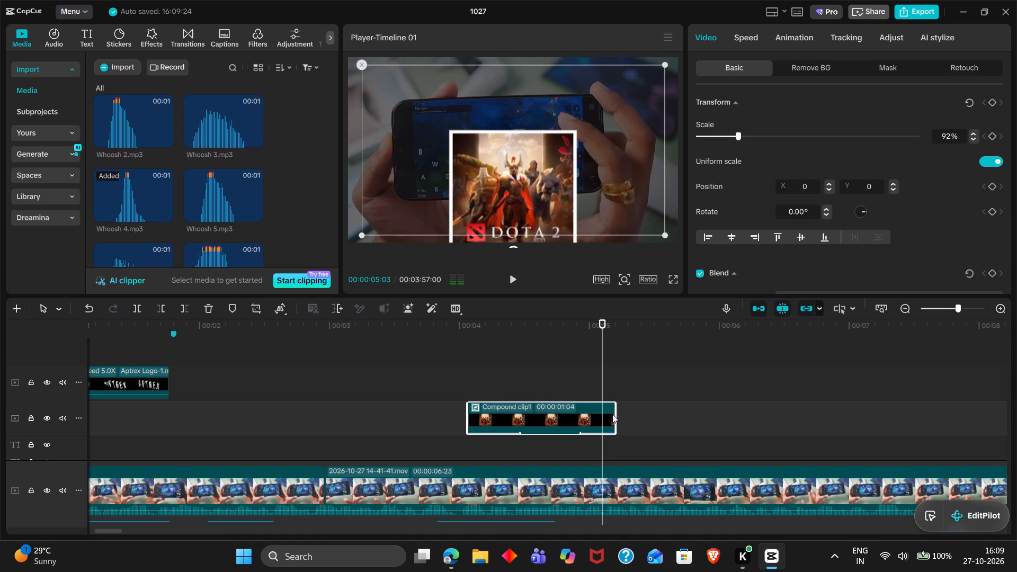
pyautogui.click(537, 369)
pyautogui.moveTo(537, 369); pyautogui.dragTo(435, 355)
pyautogui.press('space')
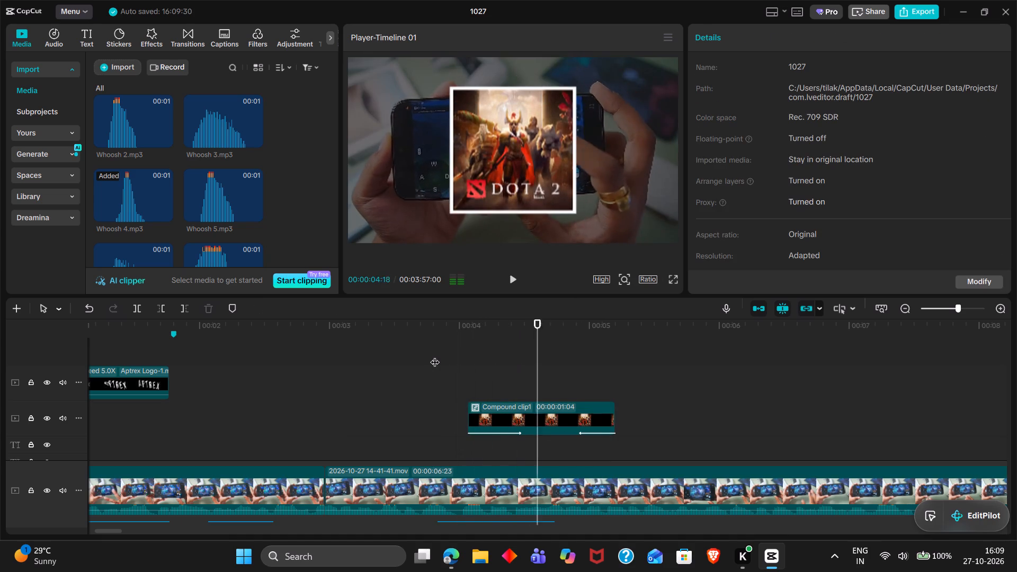
pyautogui.press('space')
pyautogui.press('space')
pyautogui.press('space')
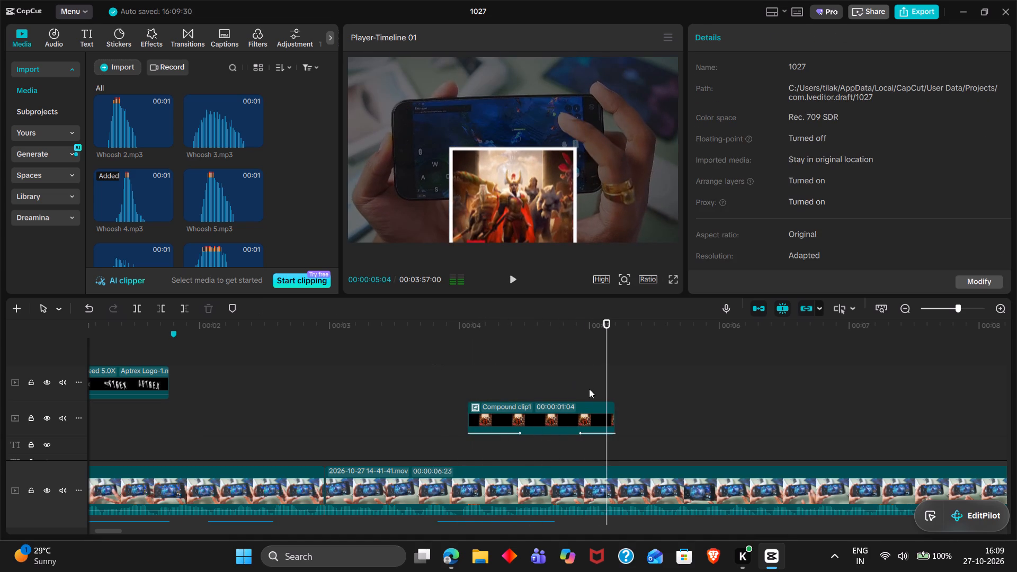
# Add the motorola-edge-70-fusion picture above the Dota 2 clip's end, scale it to 86%, and start it at about 00:00:05:03.
pyautogui.doubleClick(597, 391)
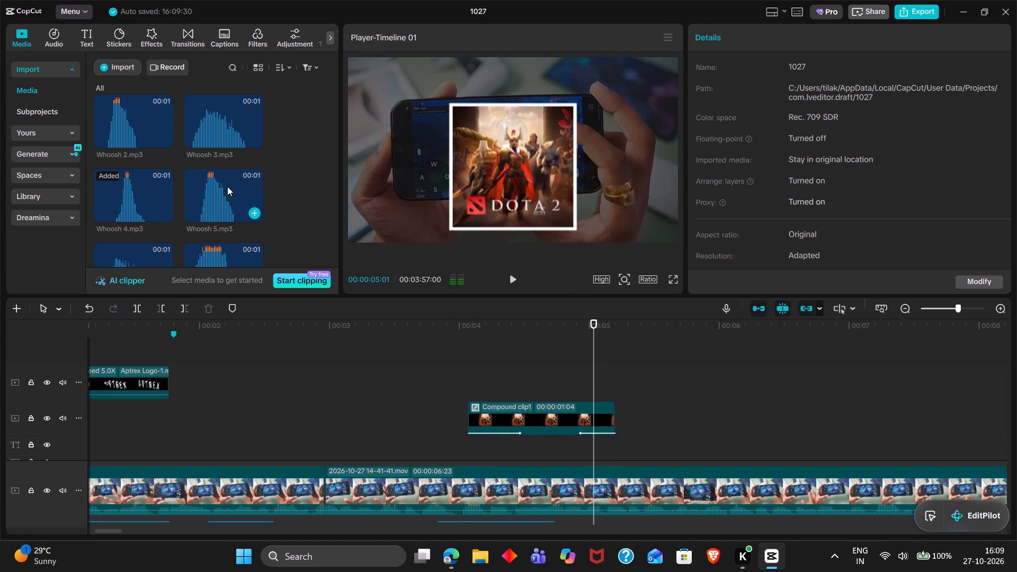
pyautogui.scroll(-4, 227, 186)
pyautogui.scroll(4, 227, 186)
pyautogui.scroll(-1, 227, 186)
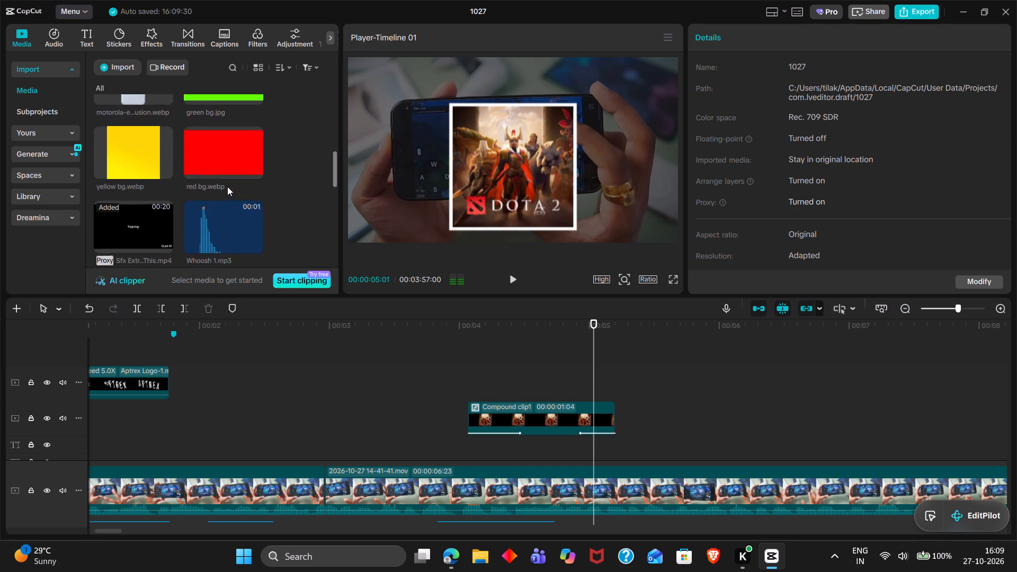
pyautogui.scroll(-1, 227, 186)
pyautogui.moveTo(136, 155); pyautogui.dragTo(592, 388)
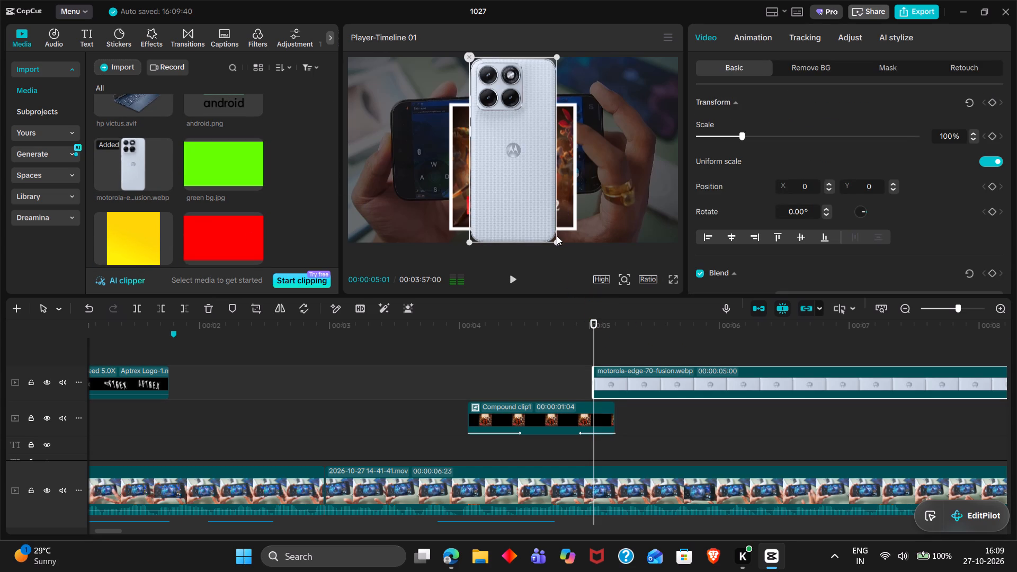
pyautogui.moveTo(559, 241); pyautogui.dragTo(546, 224)
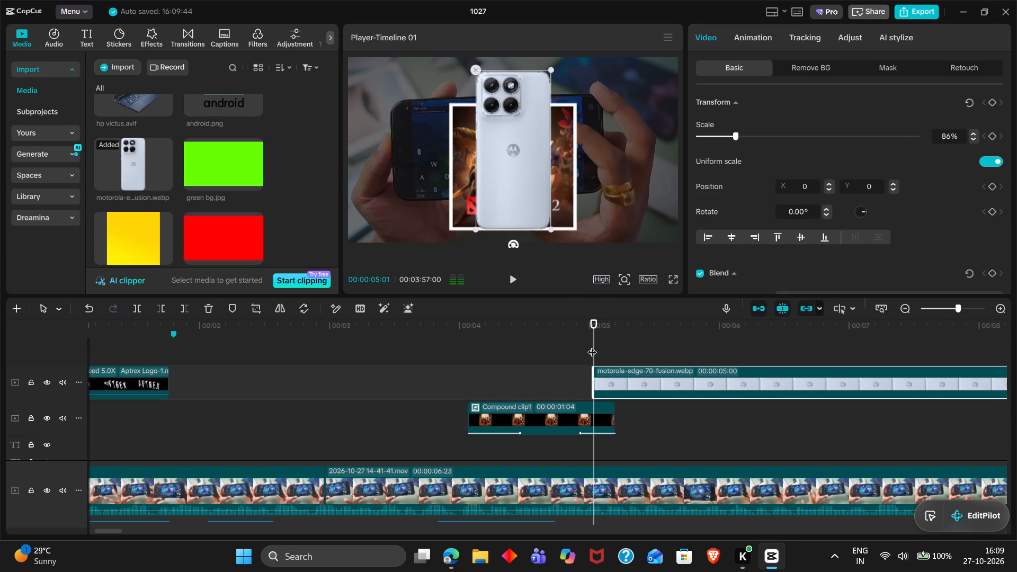
pyautogui.moveTo(620, 382); pyautogui.dragTo(627, 384)
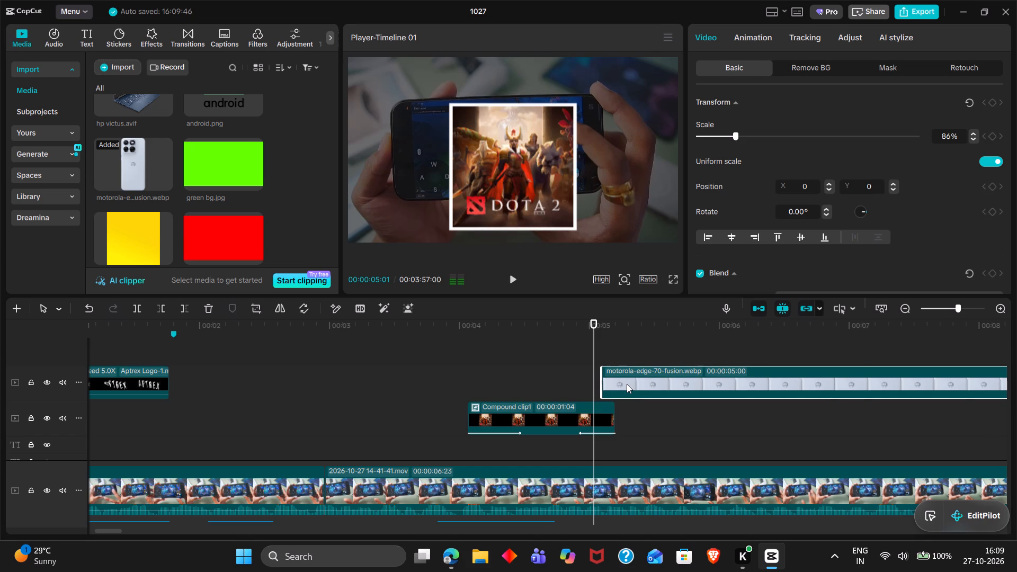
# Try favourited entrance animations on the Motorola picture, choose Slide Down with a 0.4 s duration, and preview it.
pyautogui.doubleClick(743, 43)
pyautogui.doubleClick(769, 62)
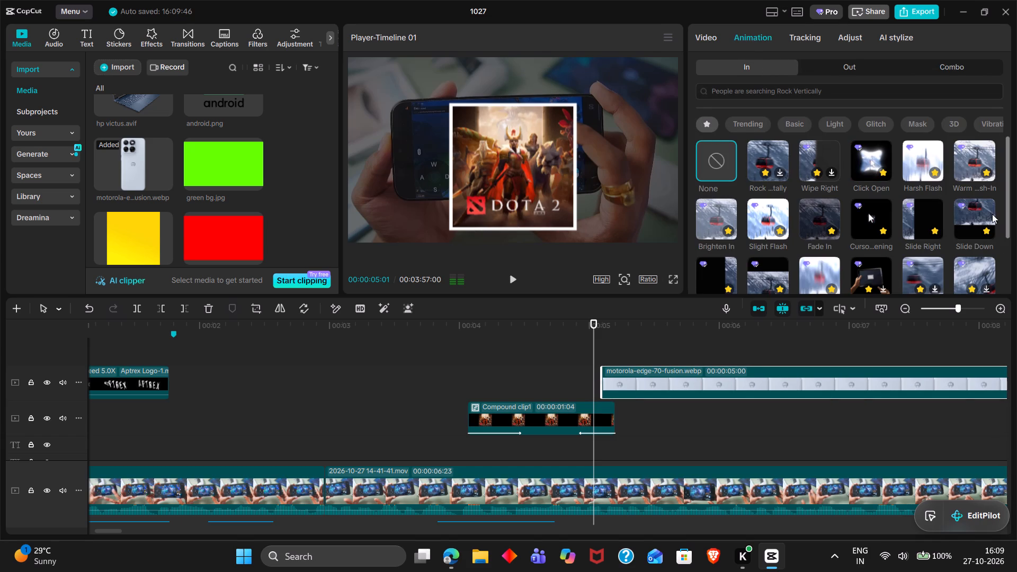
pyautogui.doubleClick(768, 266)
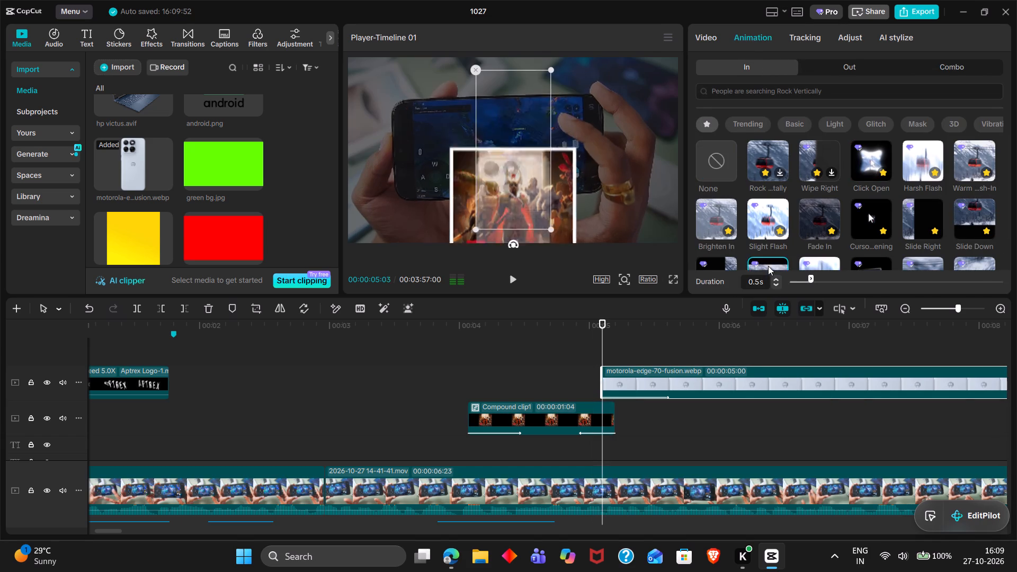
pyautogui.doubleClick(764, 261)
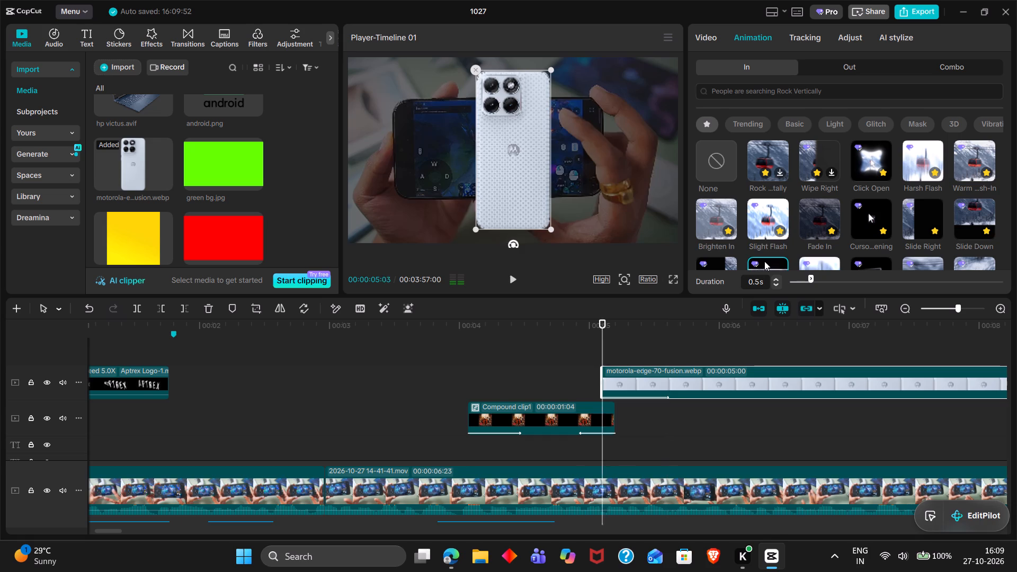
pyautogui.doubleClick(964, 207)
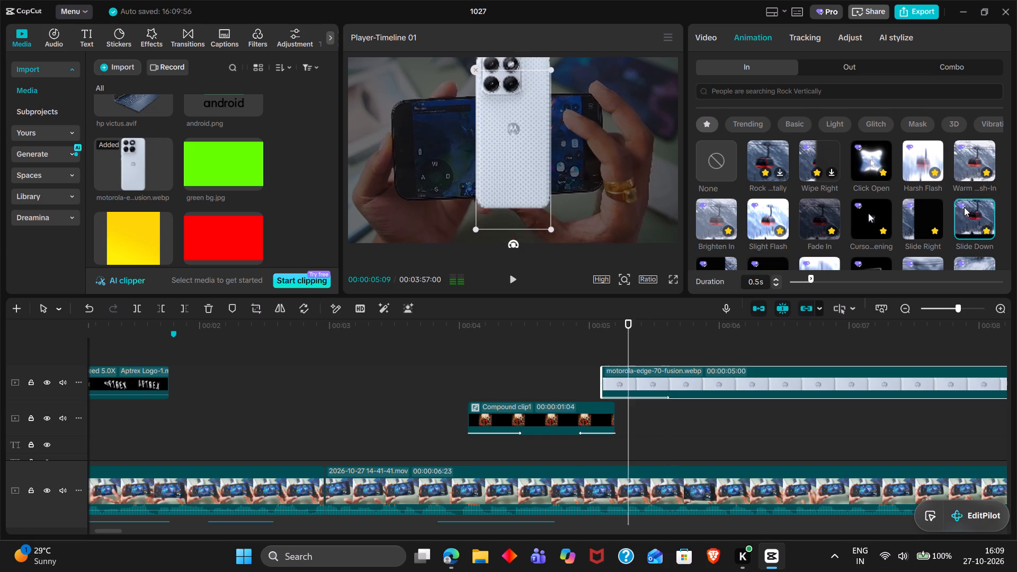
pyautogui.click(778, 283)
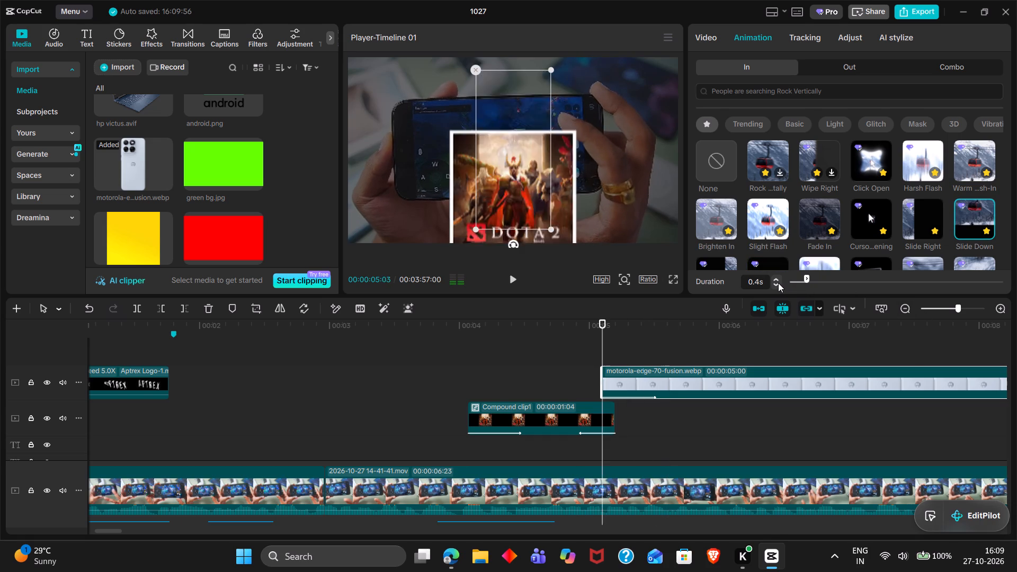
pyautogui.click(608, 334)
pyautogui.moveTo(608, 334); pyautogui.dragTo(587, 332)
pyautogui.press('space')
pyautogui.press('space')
# Shift the Motorola picture slightly later to start at about 00:00:05:04, and play back its overlap with the Dota 2 exit.
pyautogui.moveTo(619, 373); pyautogui.dragTo(625, 375)
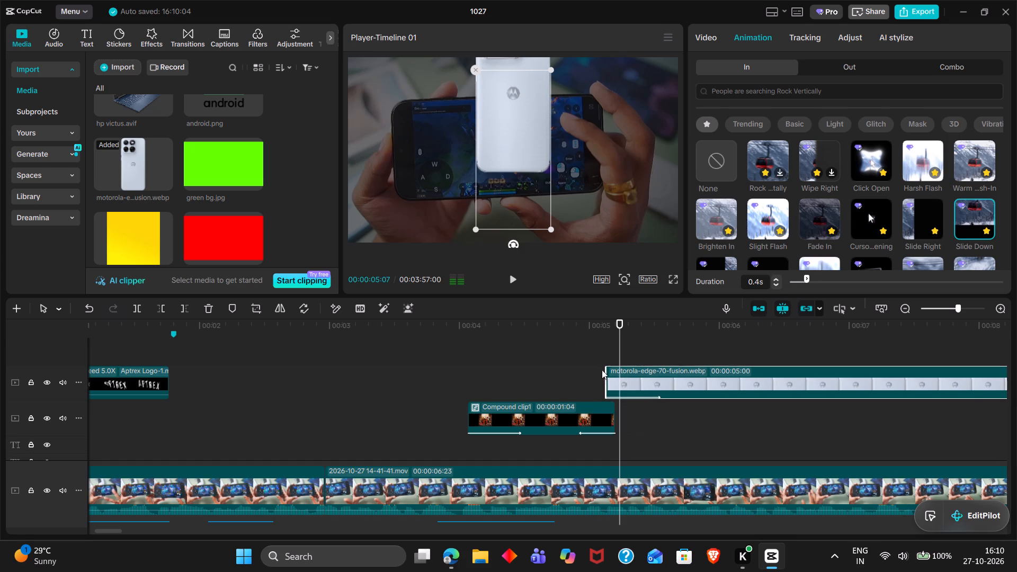
pyautogui.click(583, 367)
pyautogui.moveTo(583, 367); pyautogui.dragTo(555, 361)
pyautogui.press('space')
pyautogui.press('space')
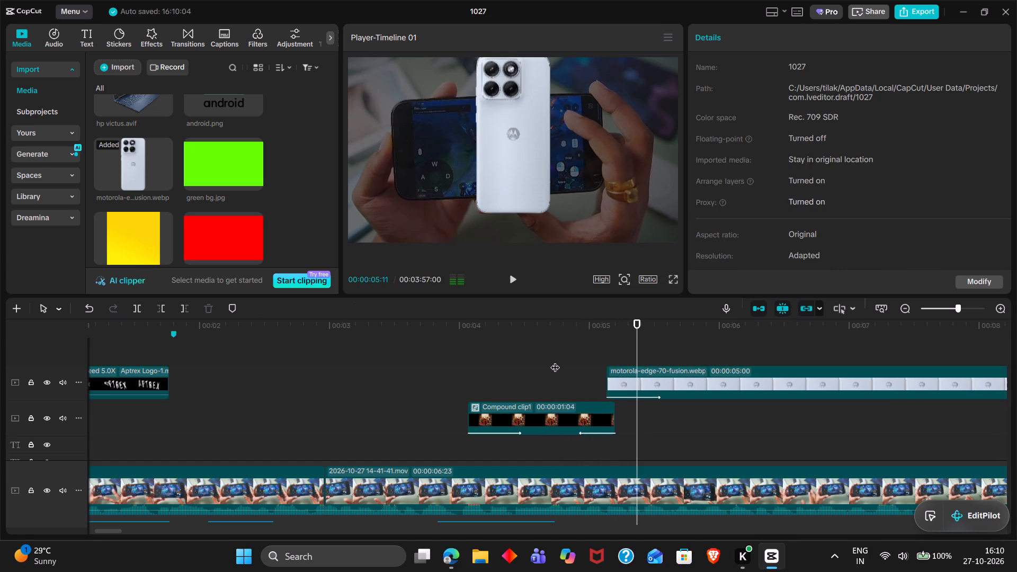
pyautogui.press('space')
pyautogui.press('space')
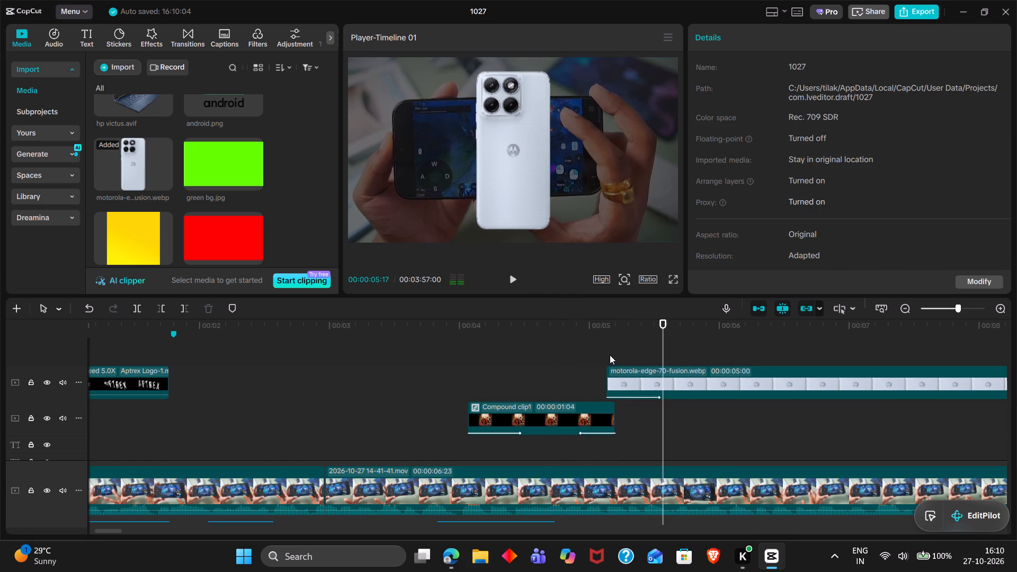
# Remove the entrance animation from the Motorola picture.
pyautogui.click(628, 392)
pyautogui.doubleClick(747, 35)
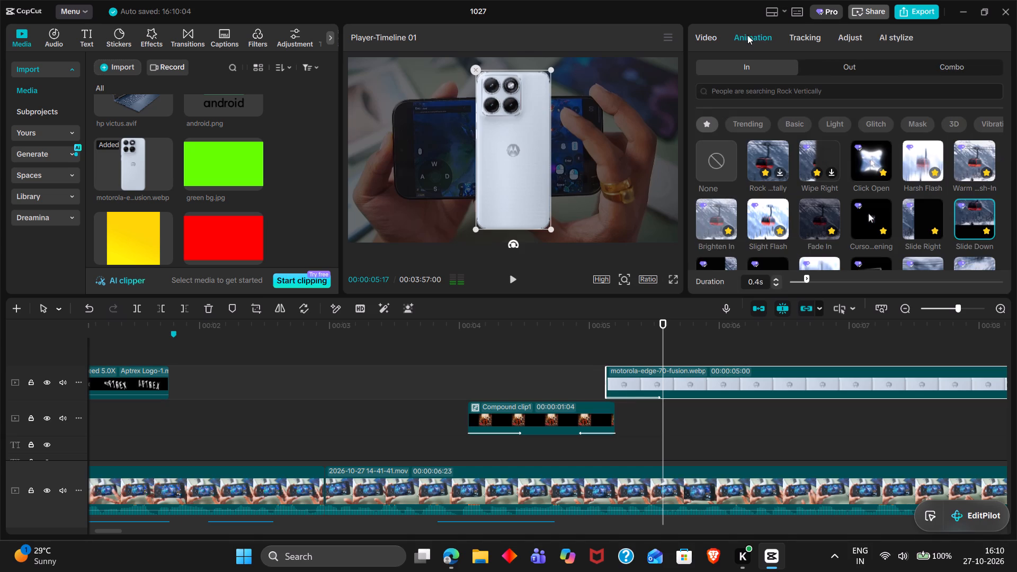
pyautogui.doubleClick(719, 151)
# Add android.png on a track above the Motorola picture, aligned to its start, scaled to 25% and placed at Y -50.
pyautogui.scroll(-1, 226, 186)
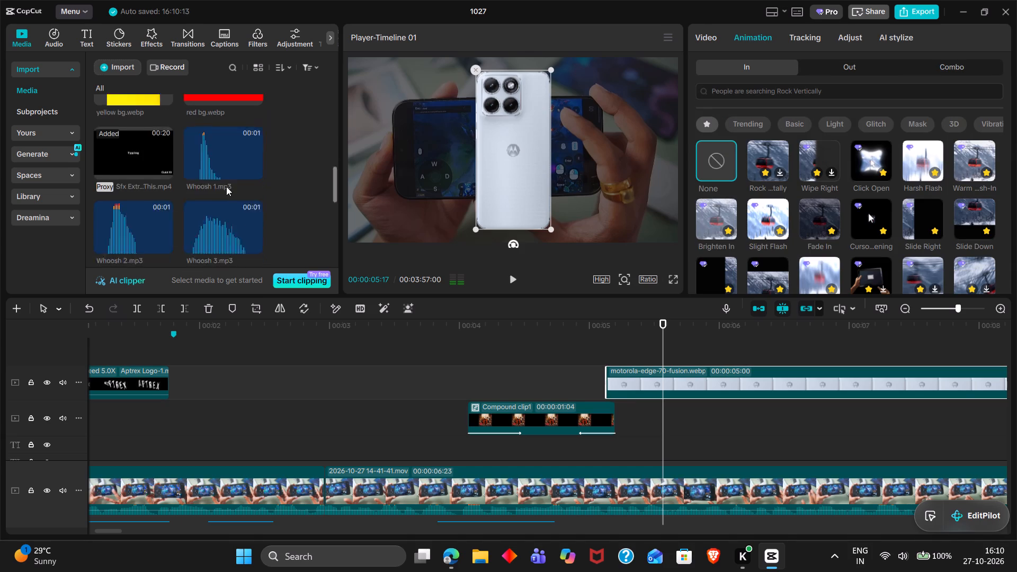
pyautogui.scroll(-2, 226, 186)
pyautogui.scroll(2, 226, 186)
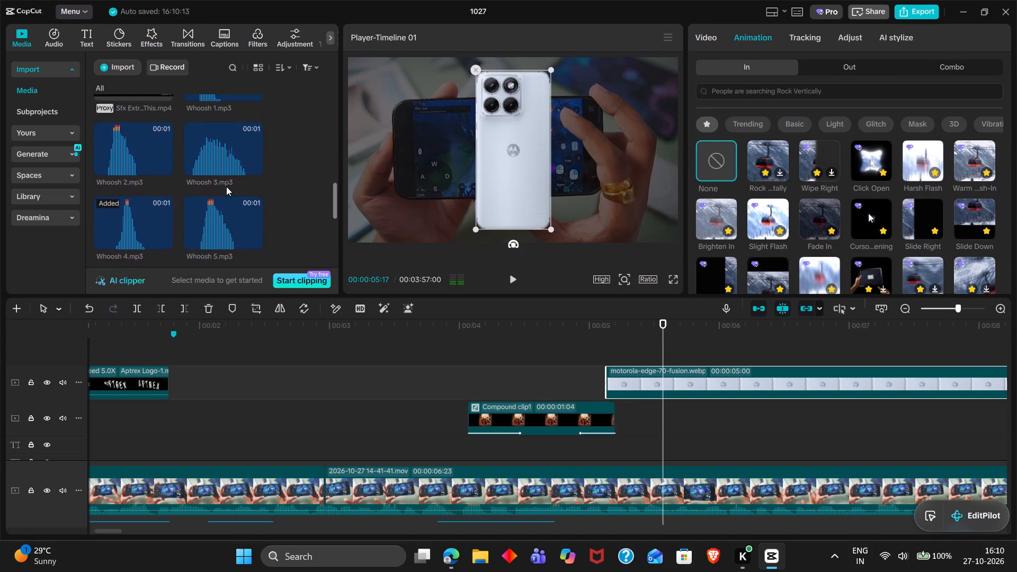
pyautogui.scroll(2, 226, 186)
pyautogui.scroll(-1, 226, 186)
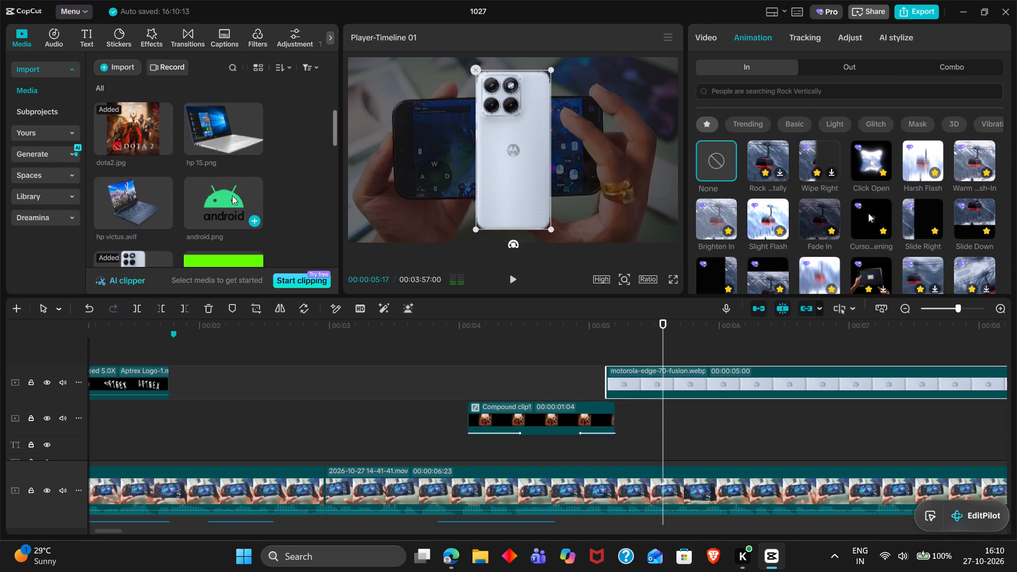
pyautogui.moveTo(232, 195); pyautogui.dragTo(609, 355)
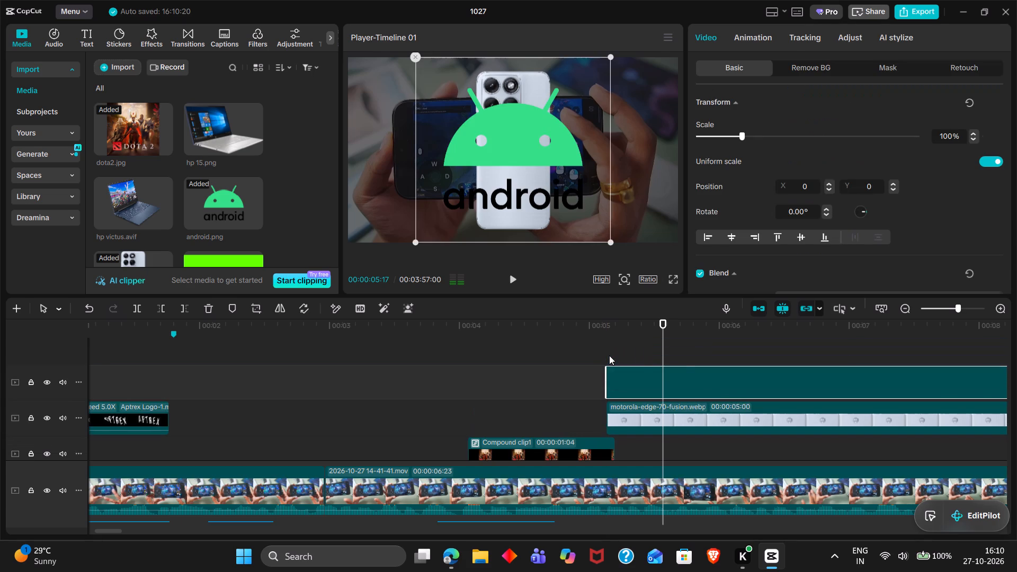
pyautogui.moveTo(610, 243); pyautogui.dragTo(502, 178)
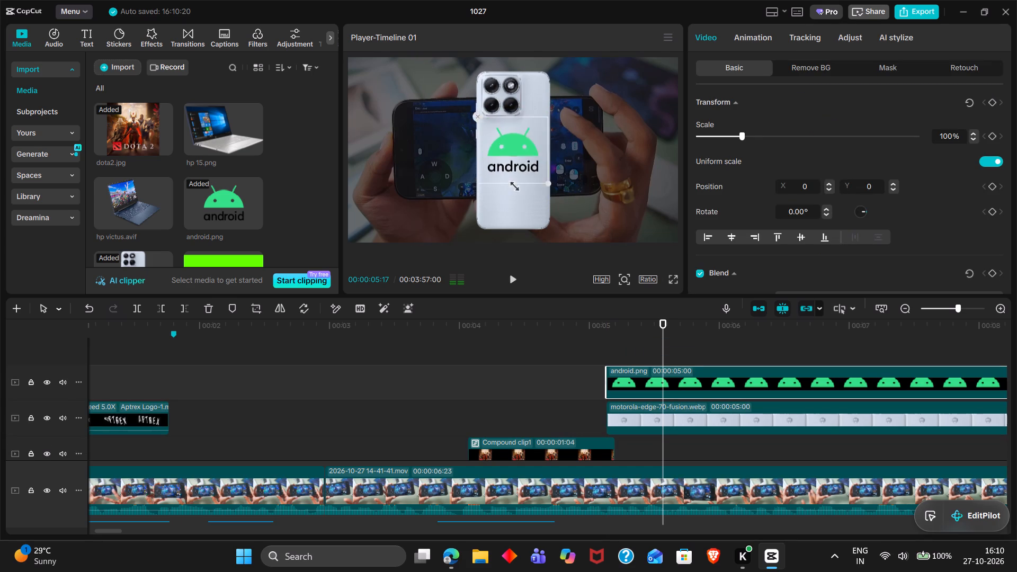
pyautogui.moveTo(502, 178); pyautogui.dragTo(497, 171)
pyautogui.click(521, 138)
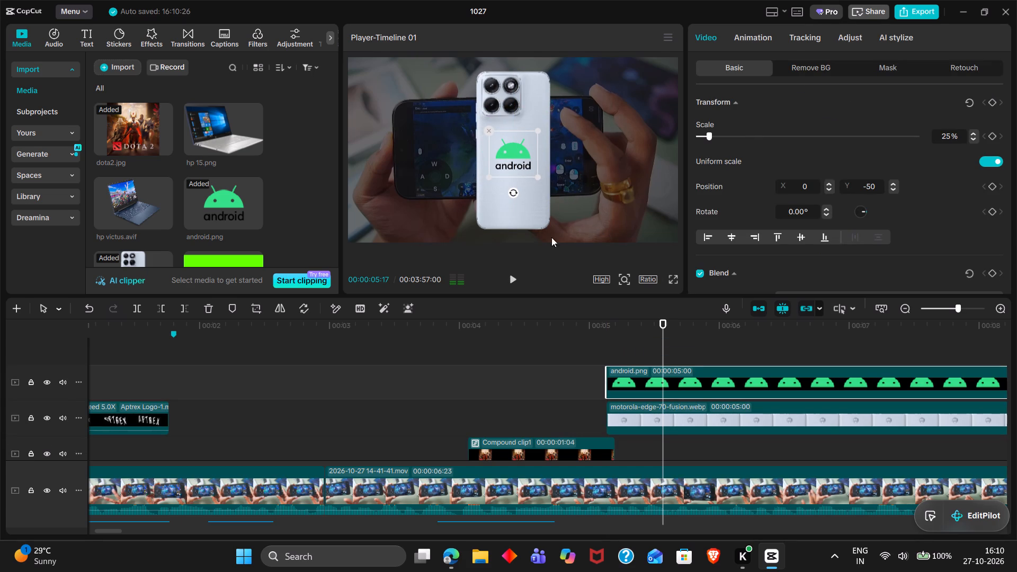
# Combine the android.png and Motorola picture clips into one compound clip.
pyautogui.moveTo(561, 378); pyautogui.dragTo(629, 413)
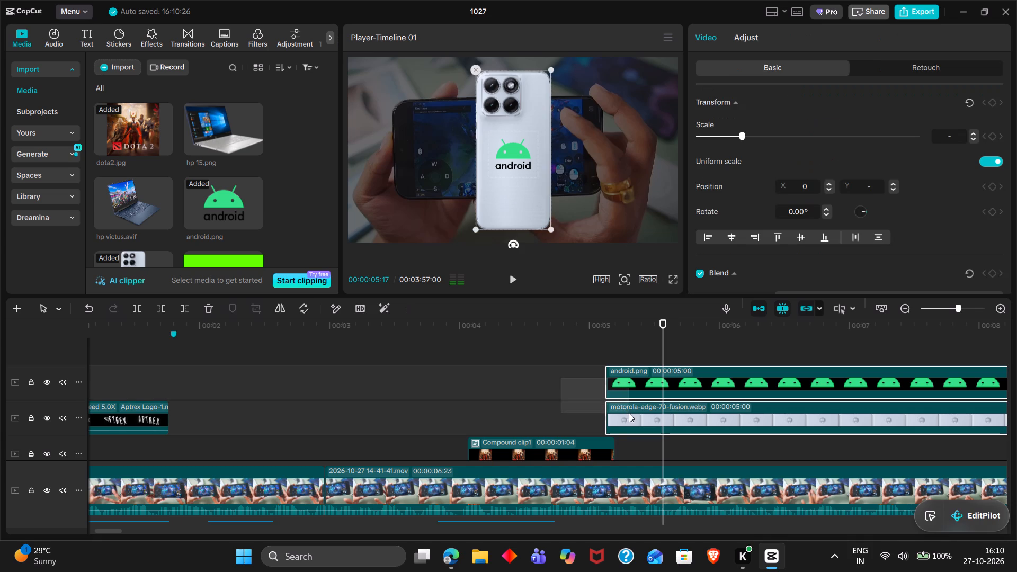
pyautogui.moveTo(629, 413); pyautogui.dragTo(638, 425)
pyautogui.hotkey('alt', 'g')
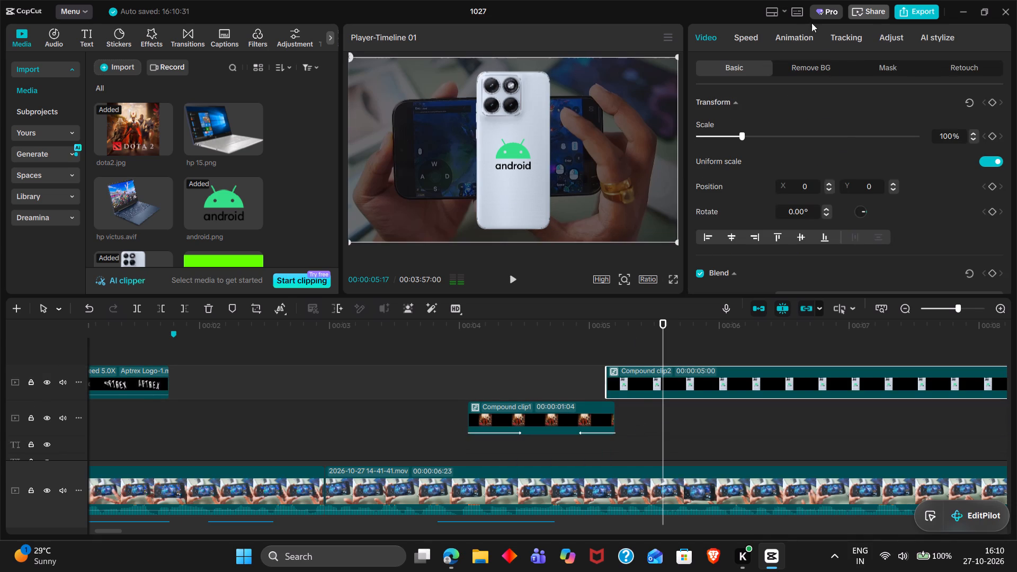
# Give the Motorola-with-Android compound clip the Slide Down entrance animation and shorten its duration by one increment from 0.5s.
pyautogui.doubleClick(795, 41)
pyautogui.doubleClick(975, 215)
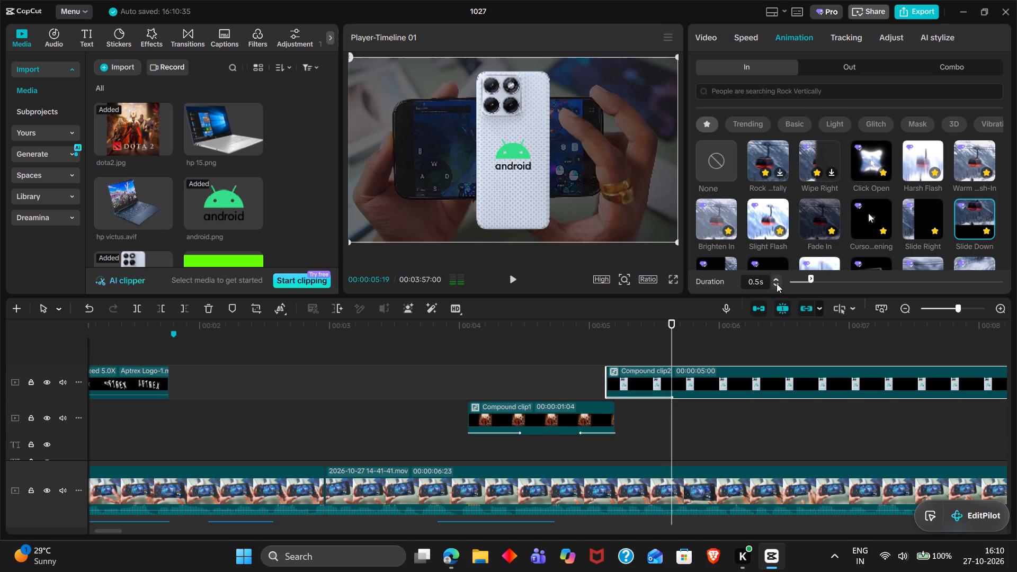
pyautogui.click(776, 283)
# Duplicate Whoosh 4.mp3 on the audio track and place the copy just before 00:00:05:00, its peak matching the compound clip's entrance.
pyautogui.doubleClick(613, 346)
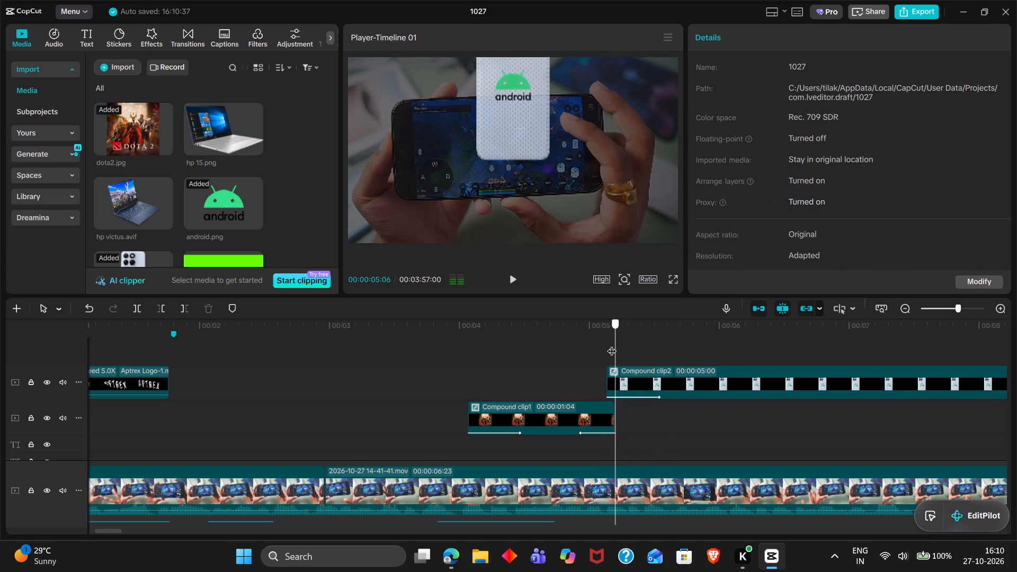
pyautogui.scroll(-3, 611, 412)
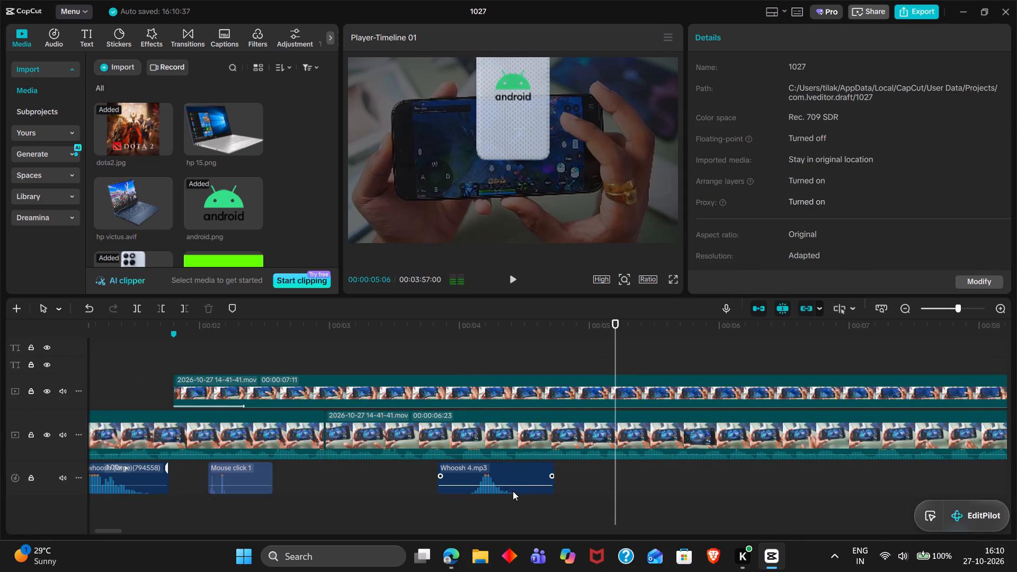
pyautogui.click(517, 485)
pyautogui.hotkey('ctrl', 'c')
pyautogui.hotkey('ctrl', 'v')
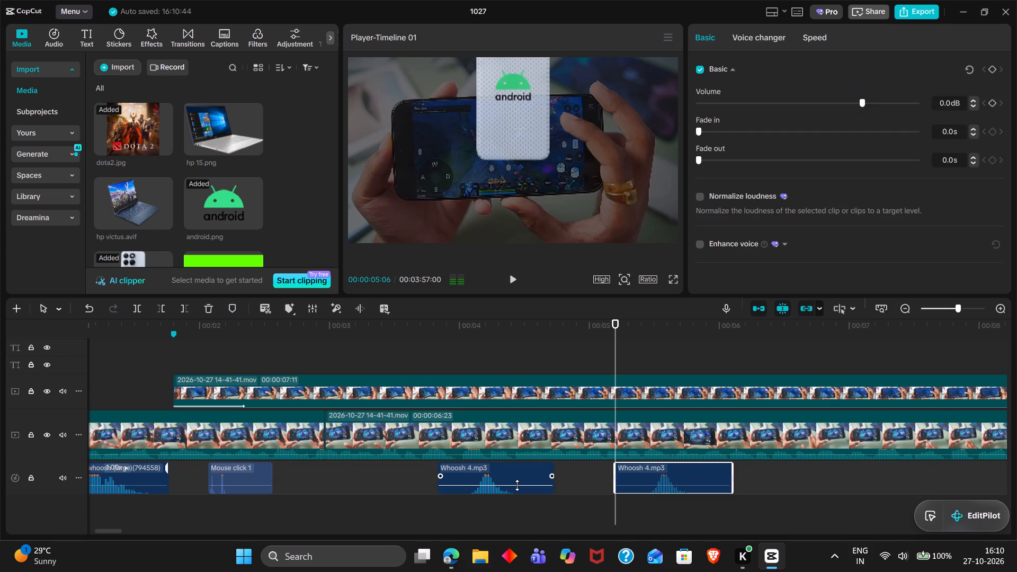
pyautogui.moveTo(666, 482); pyautogui.dragTo(636, 481)
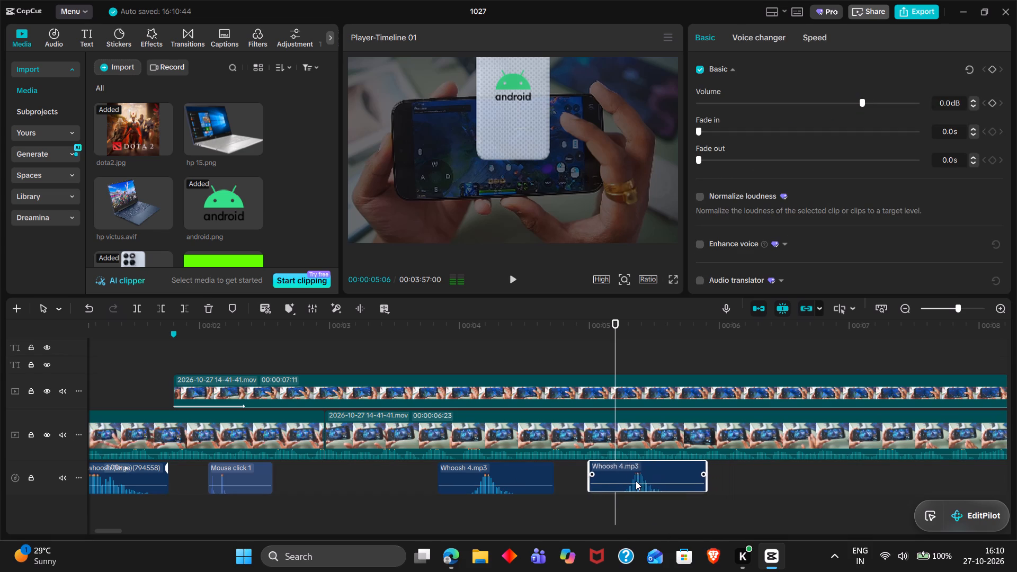
pyautogui.moveTo(636, 481); pyautogui.dragTo(629, 480)
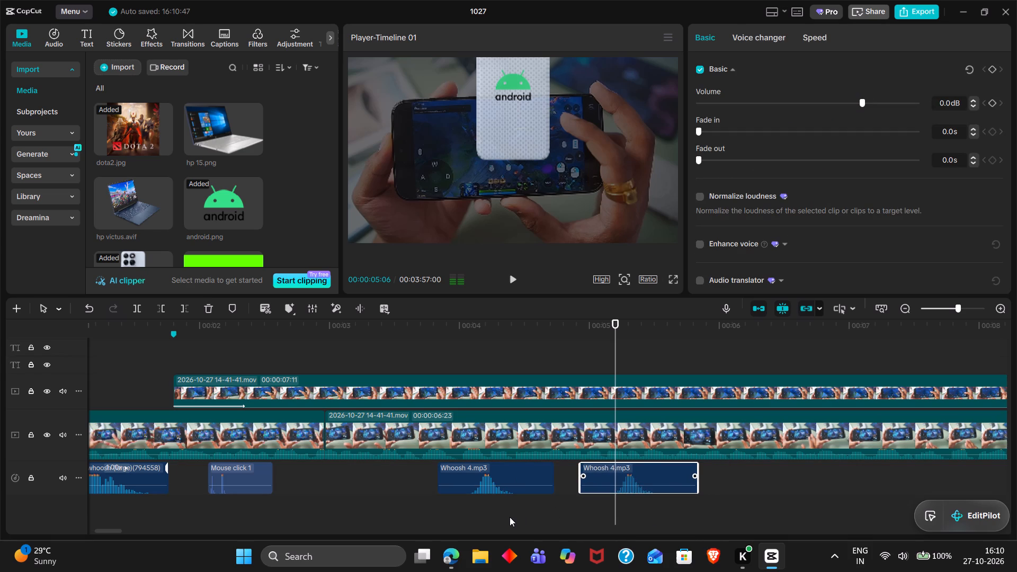
# Play back the section from the Dota 2 picture to the Motorola entrance to check the whoosh timing.
pyautogui.press('space')
pyautogui.press('space')
pyautogui.keyDown('ctrl'); pyautogui.scroll(-4, 654, 502); pyautogui.keyUp('ctrl')
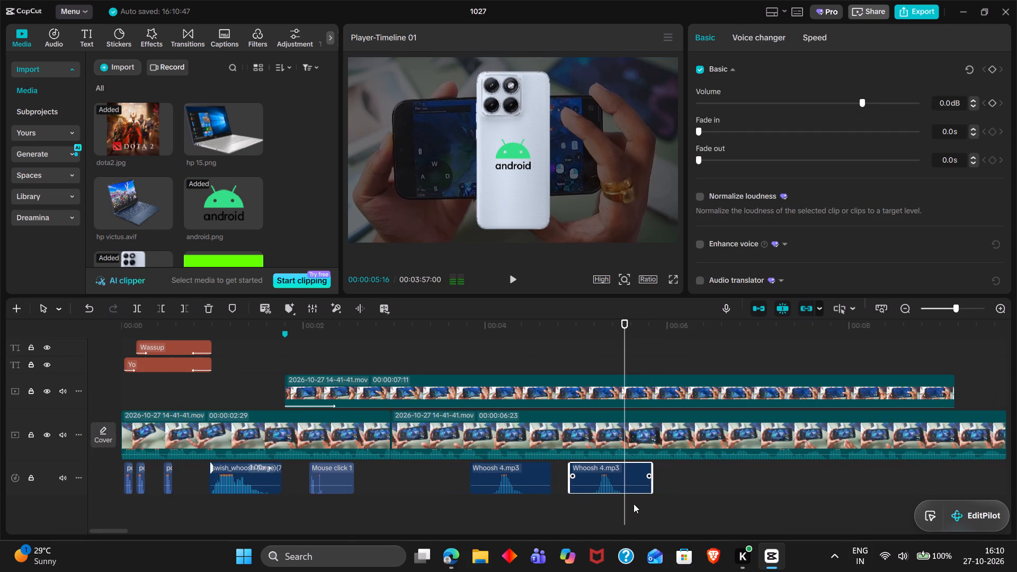
pyautogui.tripleClick(488, 504)
pyautogui.press('space')
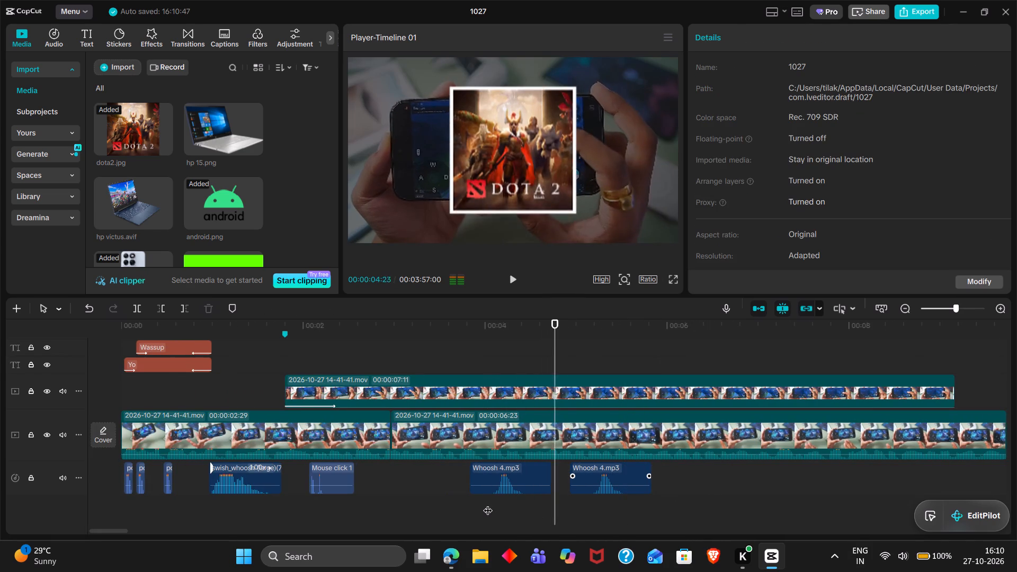
pyautogui.press('space')
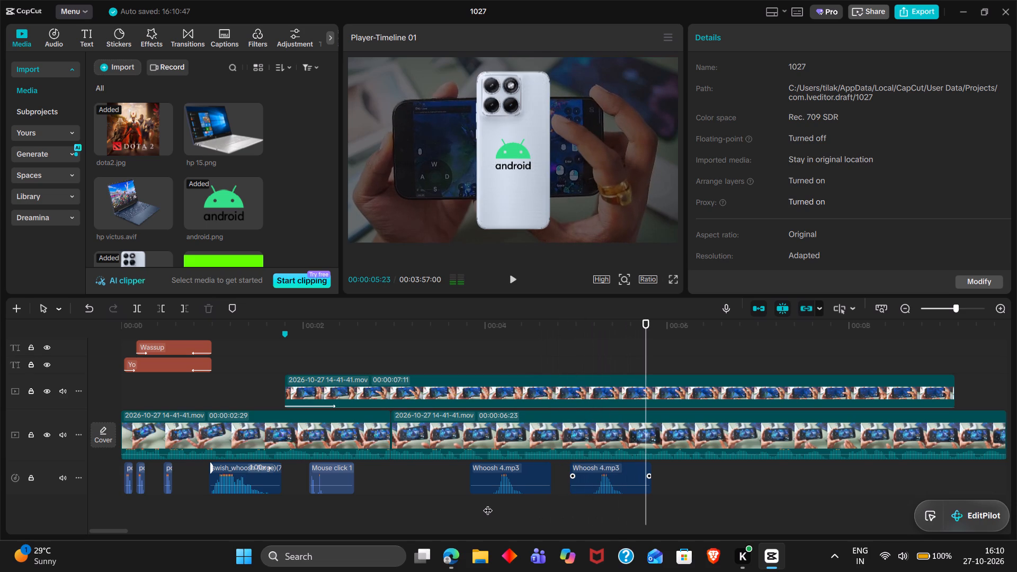
pyautogui.press('space')
pyautogui.press('space')
pyautogui.press('space')
pyautogui.press('space')
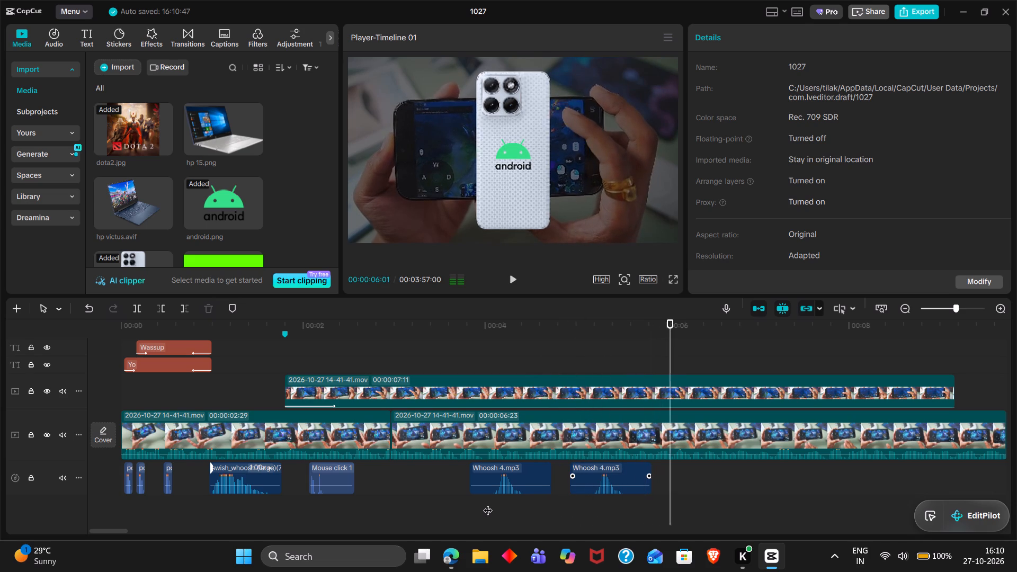
pyautogui.press('space')
pyautogui.press('space')
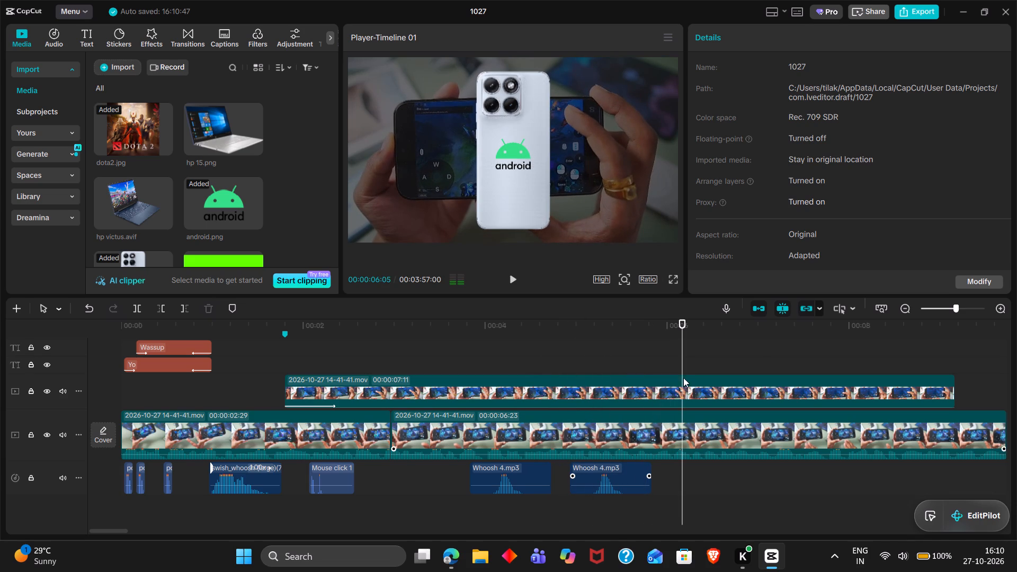
# Add a default text clip starting at 00:00:06:02 on the same track as the Yo title, reading 2026.
pyautogui.doubleClick(674, 354)
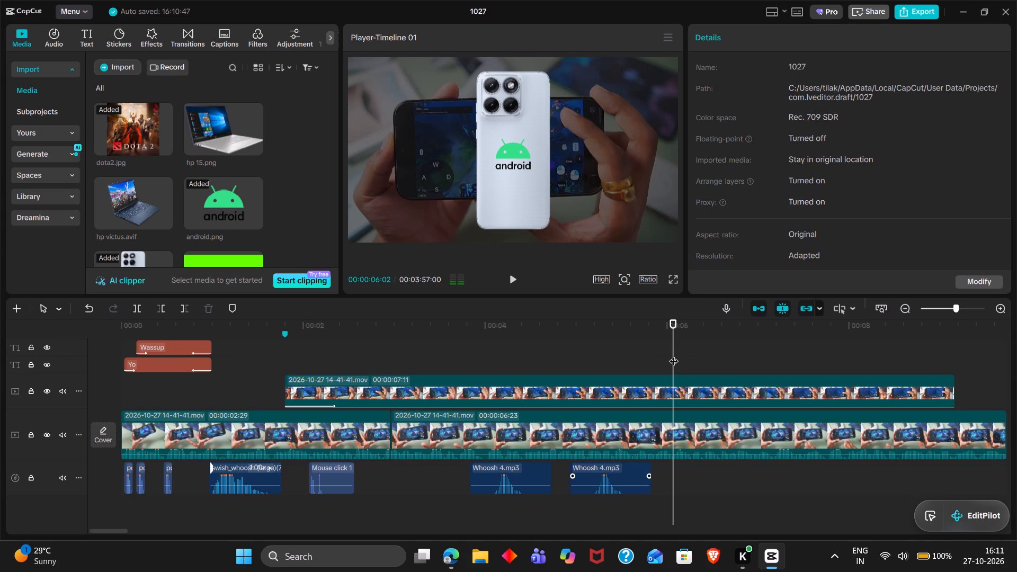
pyautogui.doubleClick(92, 41)
pyautogui.moveTo(141, 102); pyautogui.dragTo(365, 146)
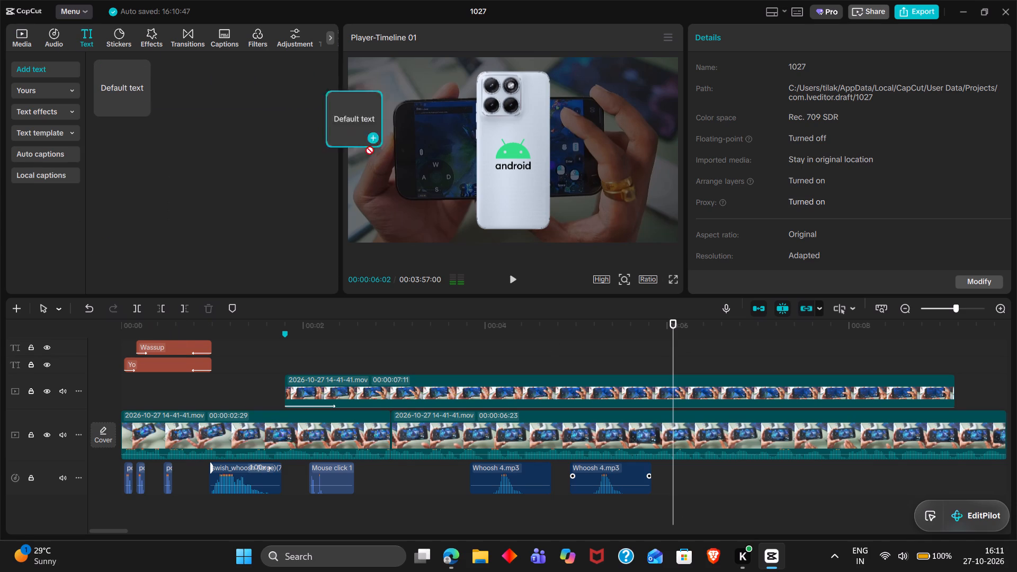
pyautogui.moveTo(365, 146); pyautogui.dragTo(693, 361)
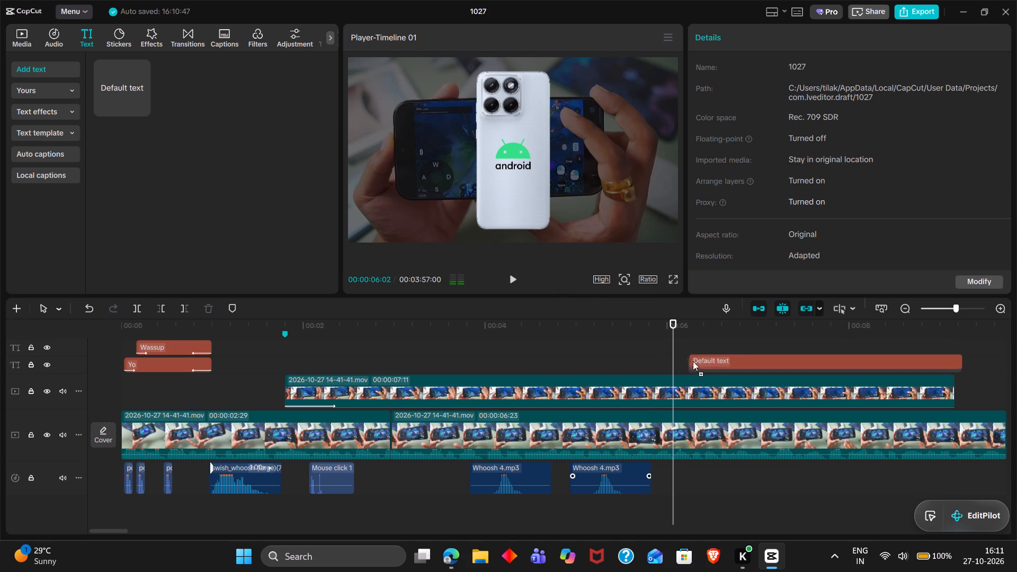
pyautogui.moveTo(693, 361); pyautogui.dragTo(675, 367)
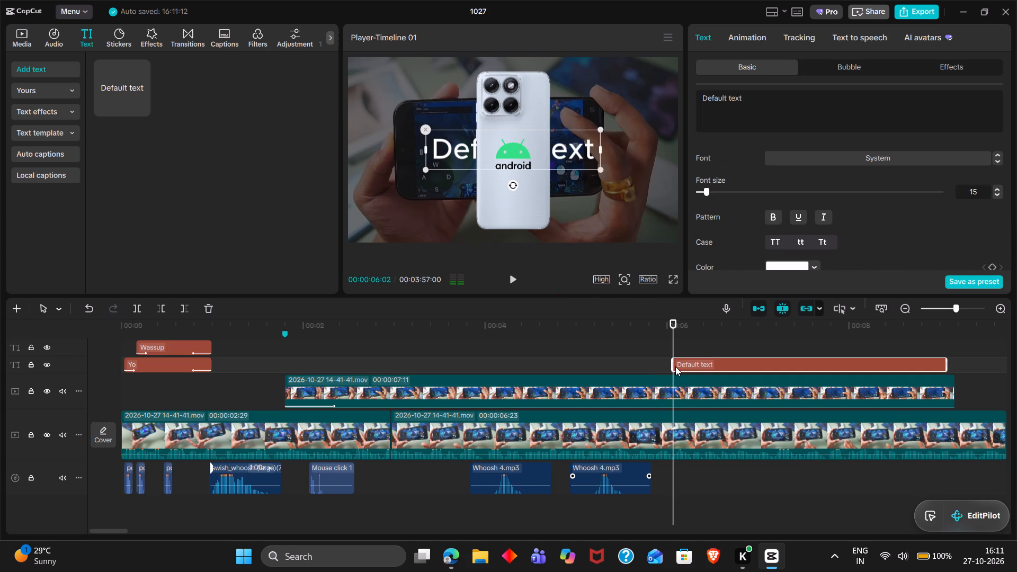
pyautogui.tripleClick(773, 113)
pyautogui.write('2026')
pyautogui.press('Return')
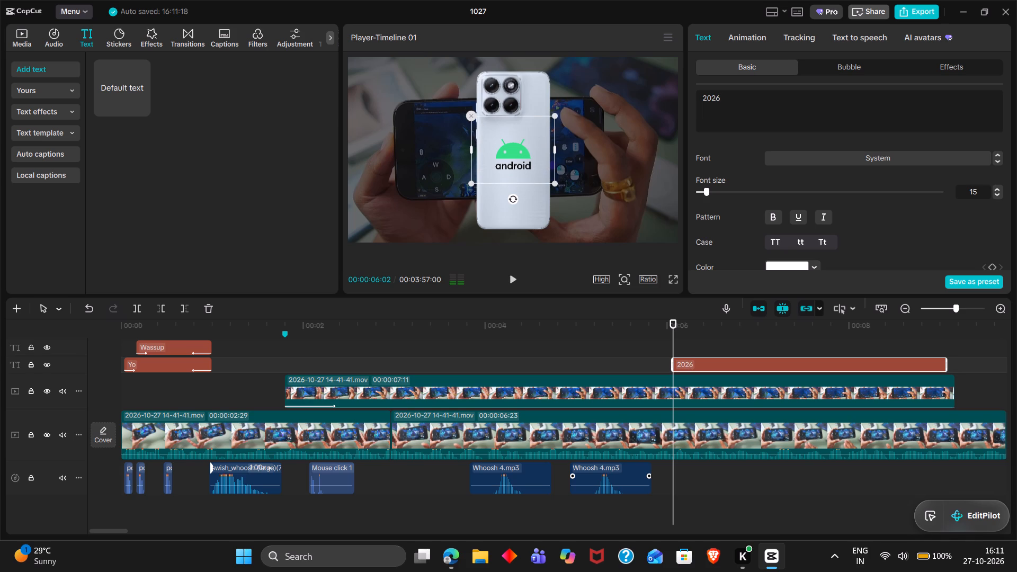
pyautogui.press('BackSpace')
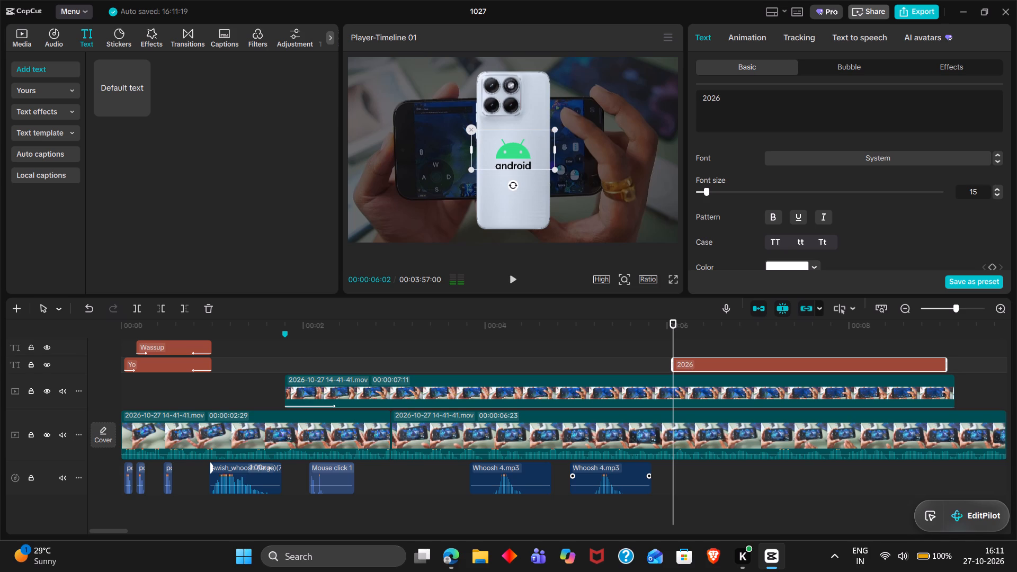
# Enlarge the 2026 text to about 378% and centre it in the frame behind the phone.
pyautogui.moveTo(554, 173); pyautogui.dragTo(555, 173)
pyautogui.moveTo(555, 173); pyautogui.dragTo(578, 184)
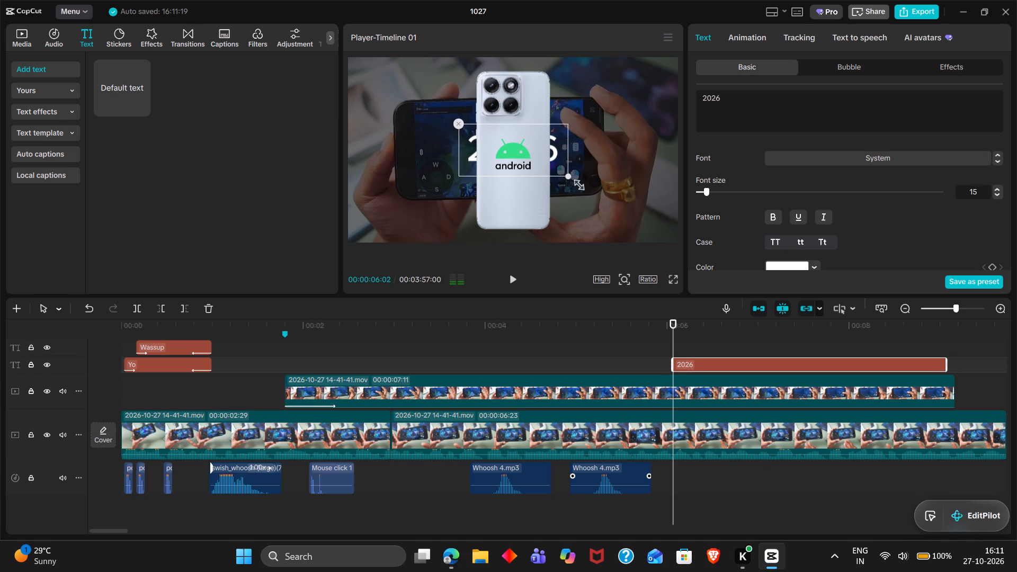
pyautogui.moveTo(578, 184); pyautogui.dragTo(742, 261)
pyautogui.moveTo(630, 169); pyautogui.dragTo(624, 180)
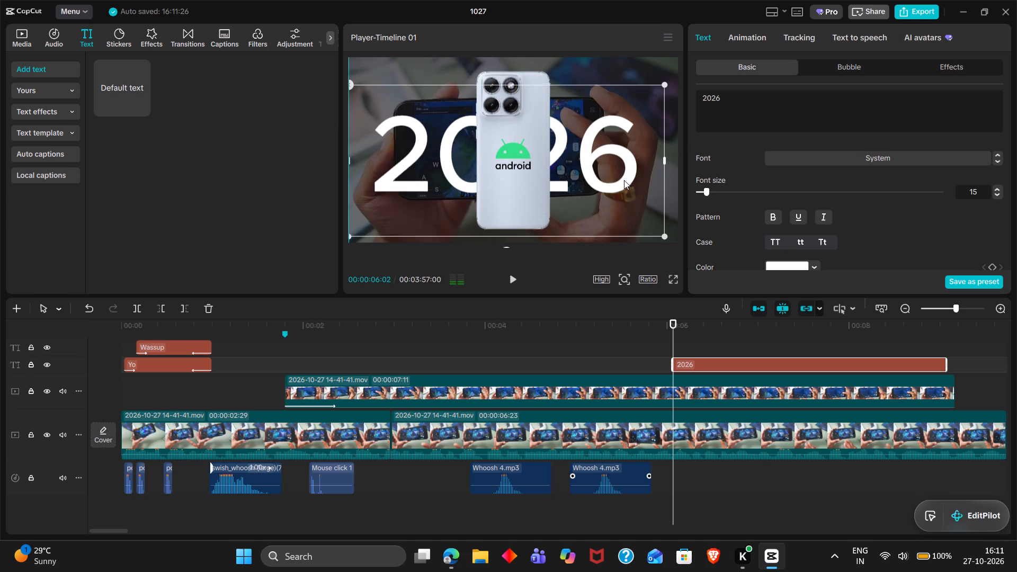
pyautogui.moveTo(624, 180); pyautogui.dragTo(632, 175)
# Set the 2026 text's font to LEMON MILK Bold and make it italic.
pyautogui.click(823, 156)
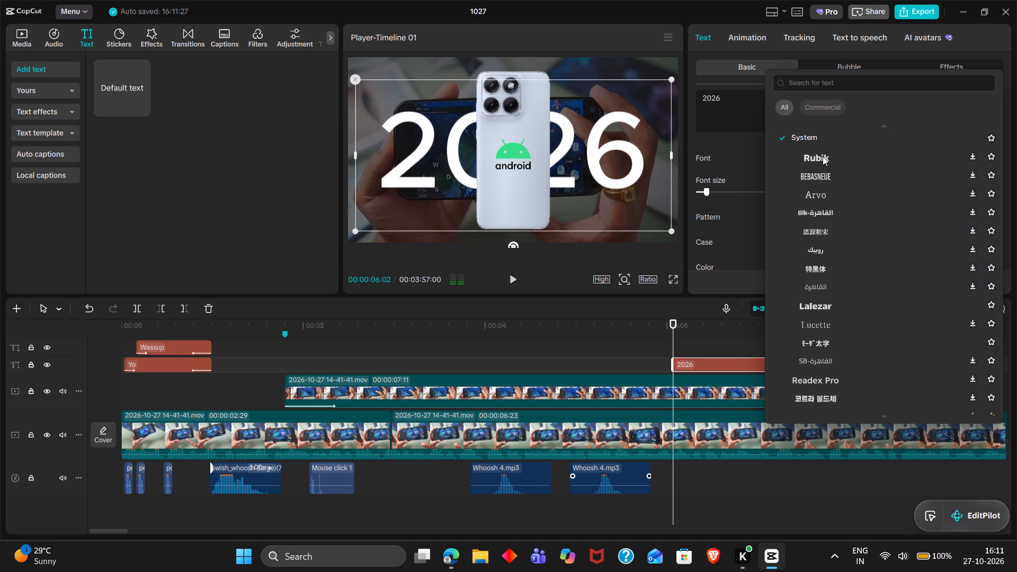
pyautogui.scroll(12, 881, 273)
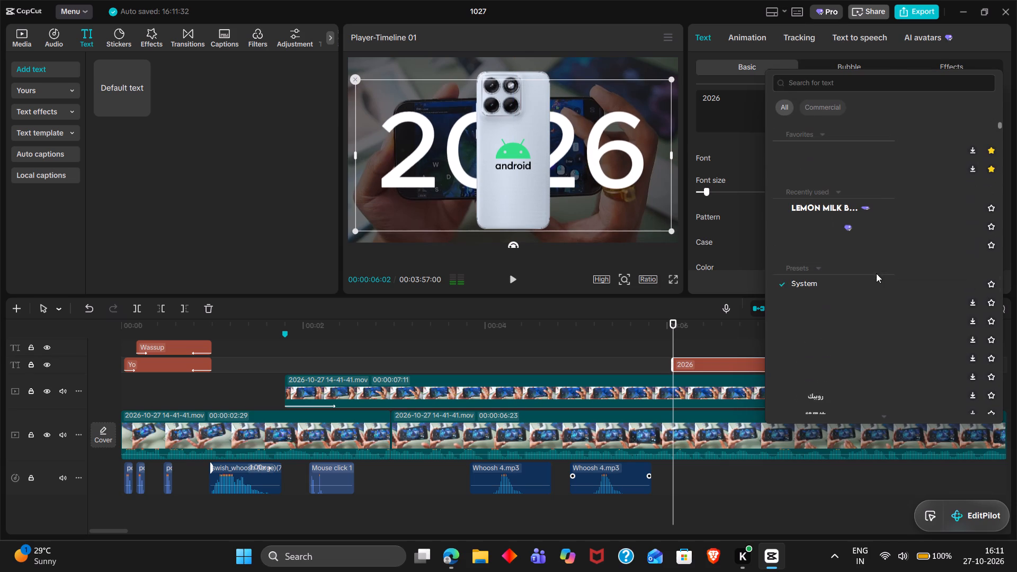
pyautogui.click(832, 205)
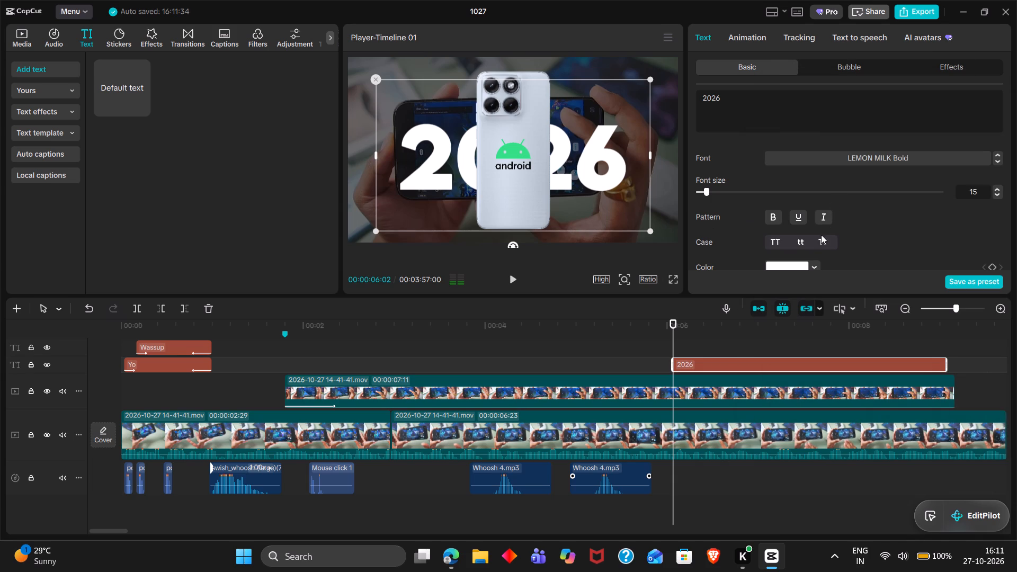
pyautogui.click(818, 242)
pyautogui.click(822, 217)
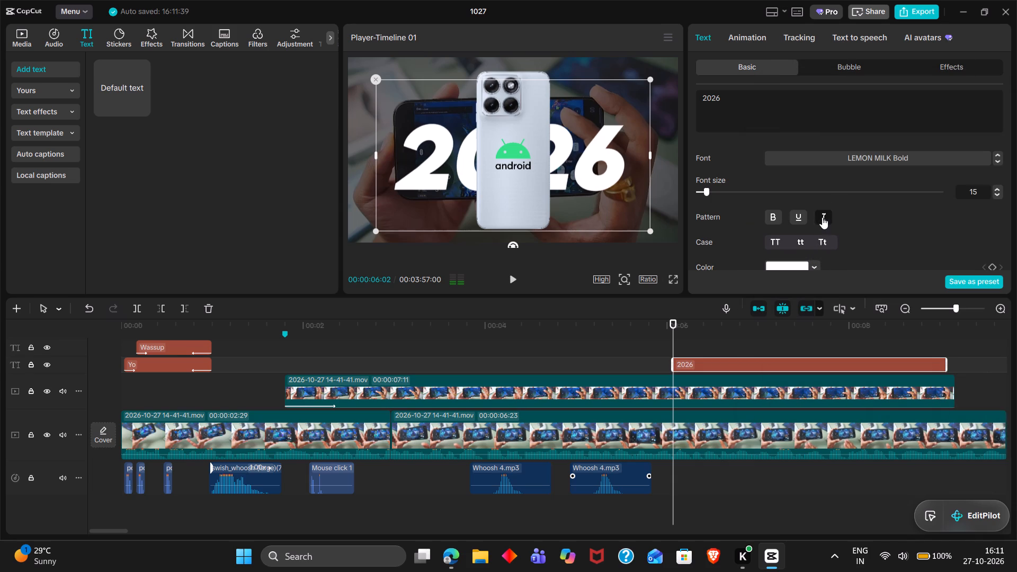
# Enable a black shadow on the 2026 text with 100% opacity, bluriness below 4% and distance 2.
pyautogui.scroll(-2, 801, 163)
pyautogui.scroll(1, 801, 163)
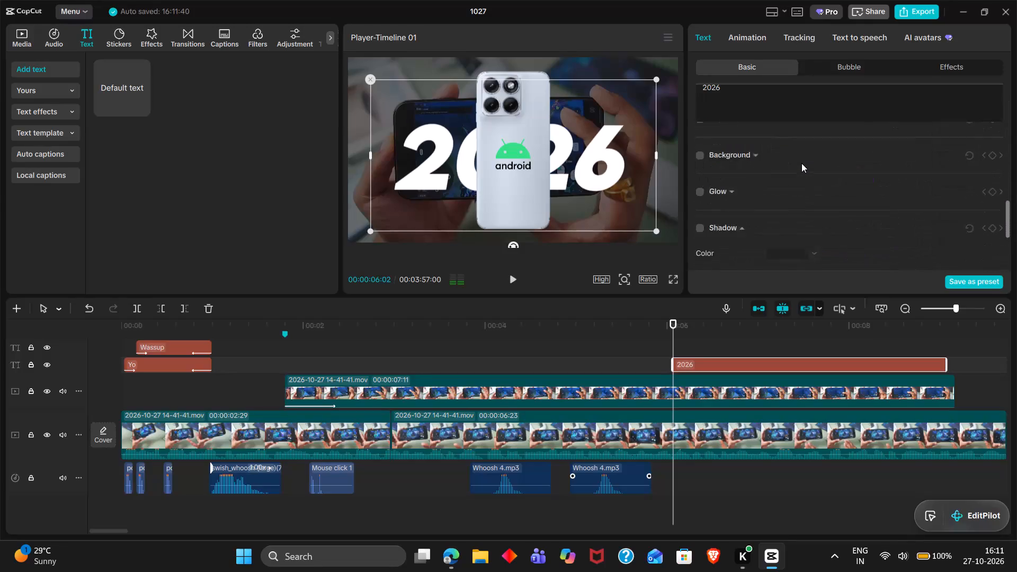
pyautogui.scroll(1, 801, 163)
pyautogui.scroll(-1, 799, 210)
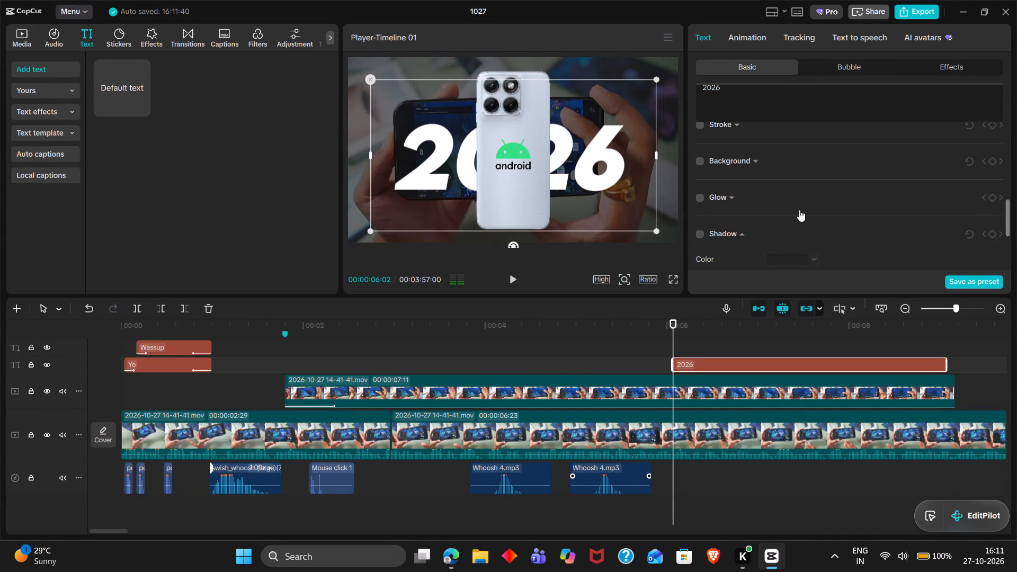
pyautogui.scroll(1, 799, 210)
pyautogui.scroll(-1, 799, 210)
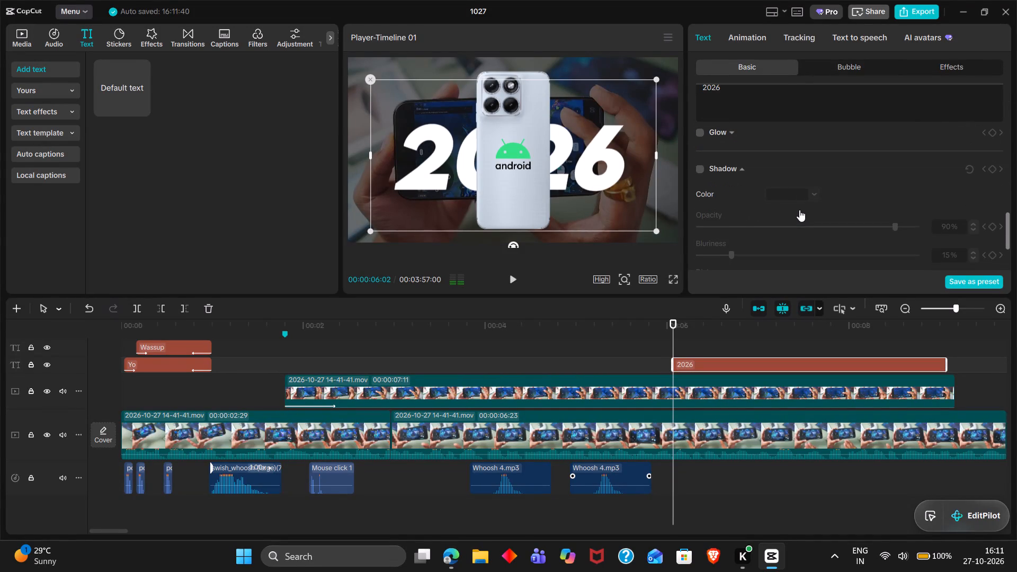
pyautogui.click(699, 171)
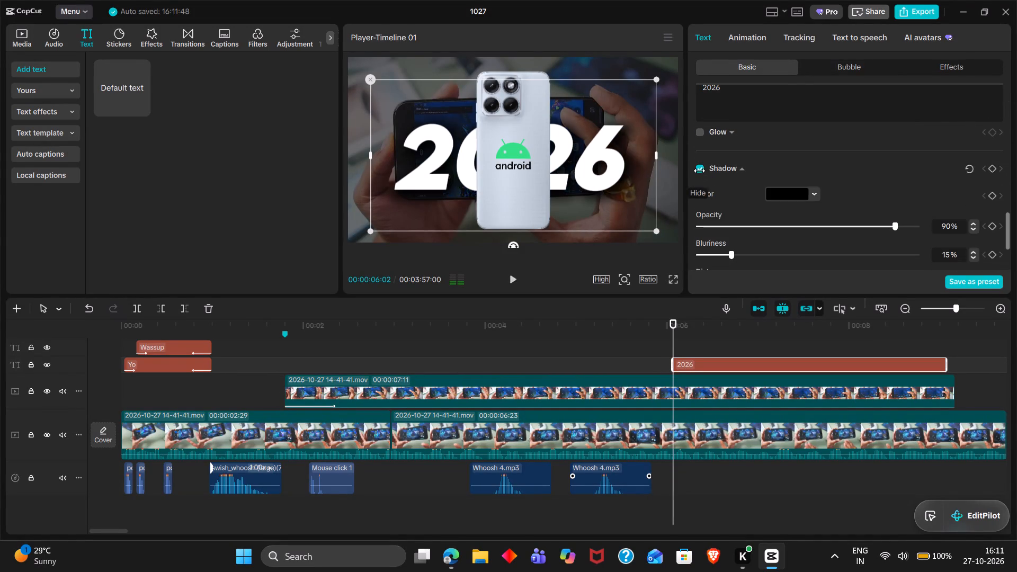
pyautogui.scroll(-1, 831, 193)
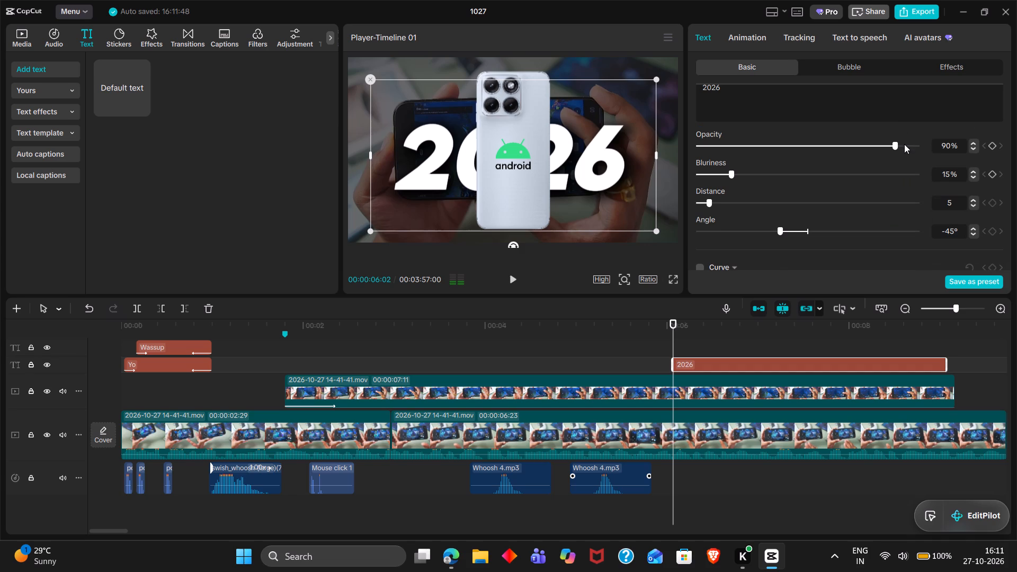
pyautogui.moveTo(904, 144); pyautogui.dragTo(949, 150)
pyautogui.click(708, 174)
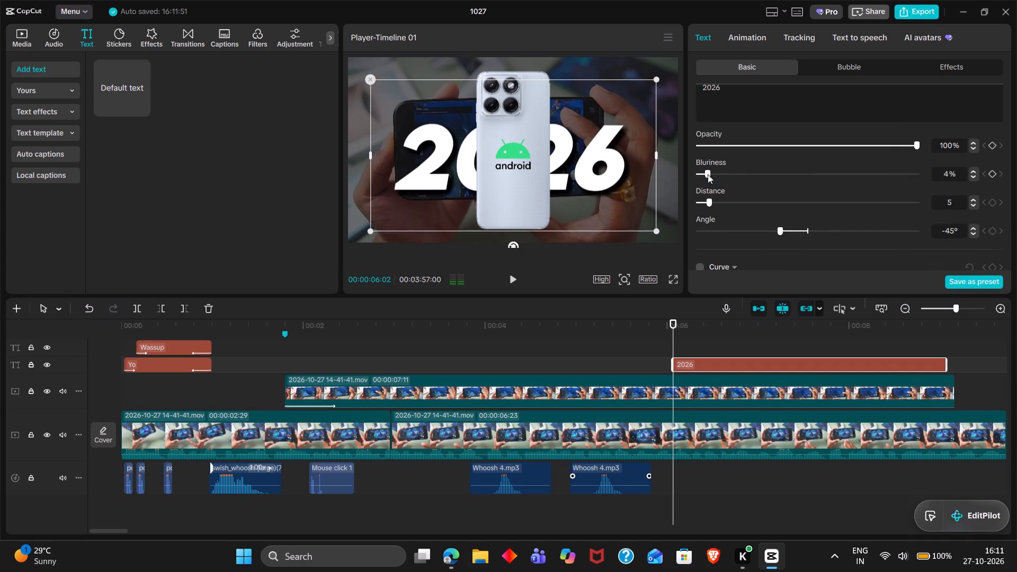
pyautogui.doubleClick(972, 206)
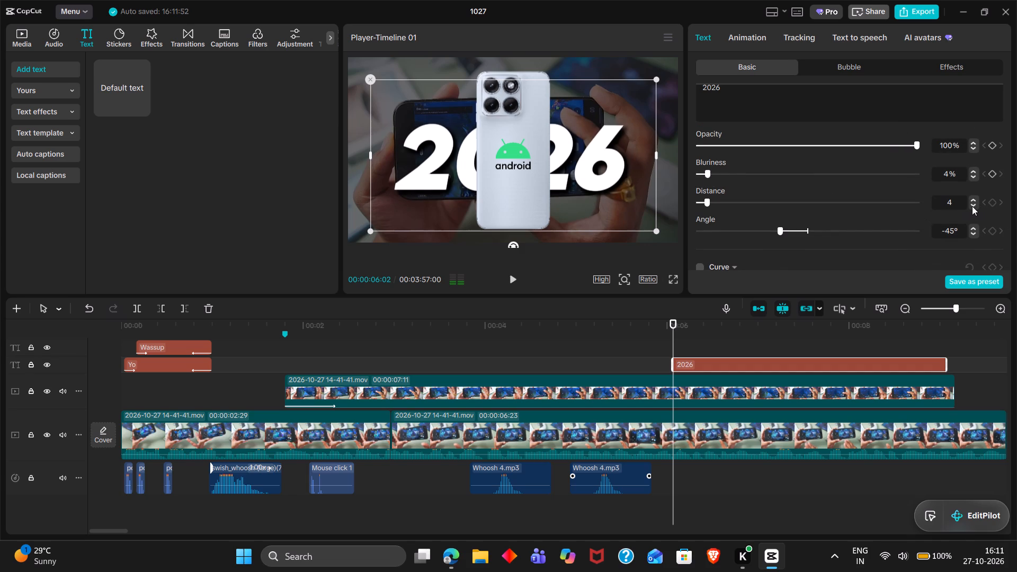
pyautogui.click(972, 206)
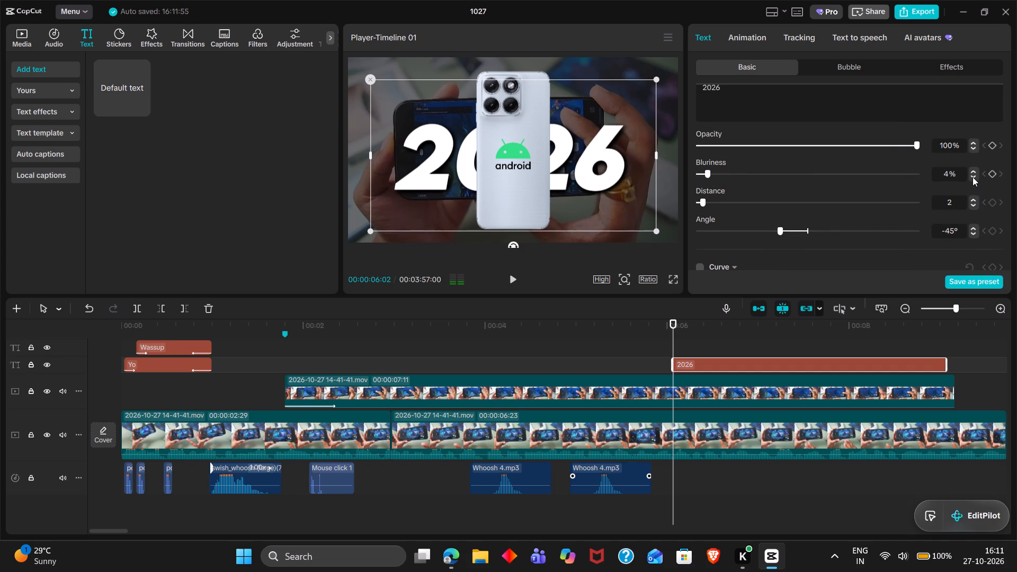
pyautogui.doubleClick(973, 177)
# Change the 2026 text's fill colour from white to golden yellow.
pyautogui.scroll(1, 843, 196)
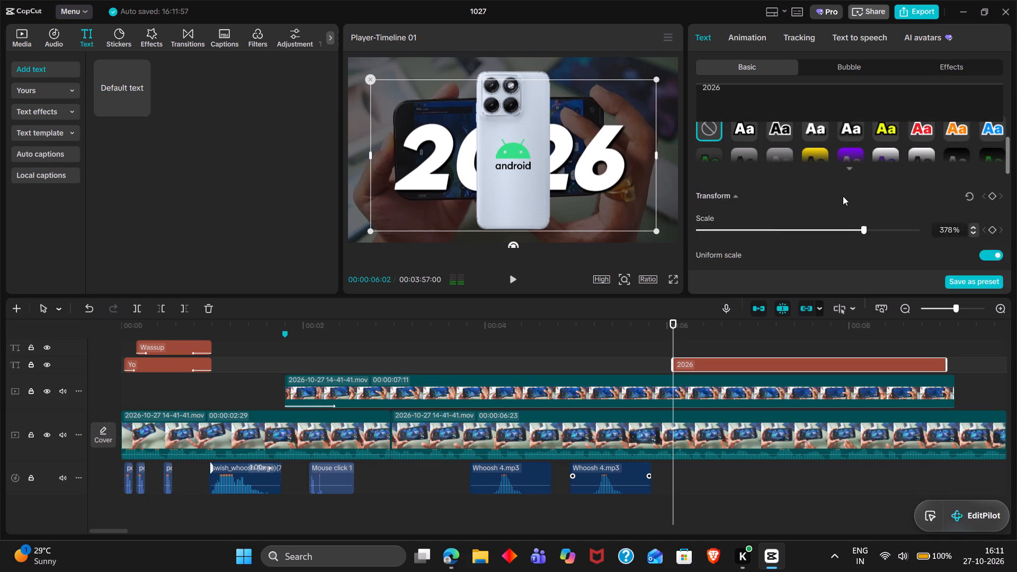
pyautogui.scroll(2, 843, 196)
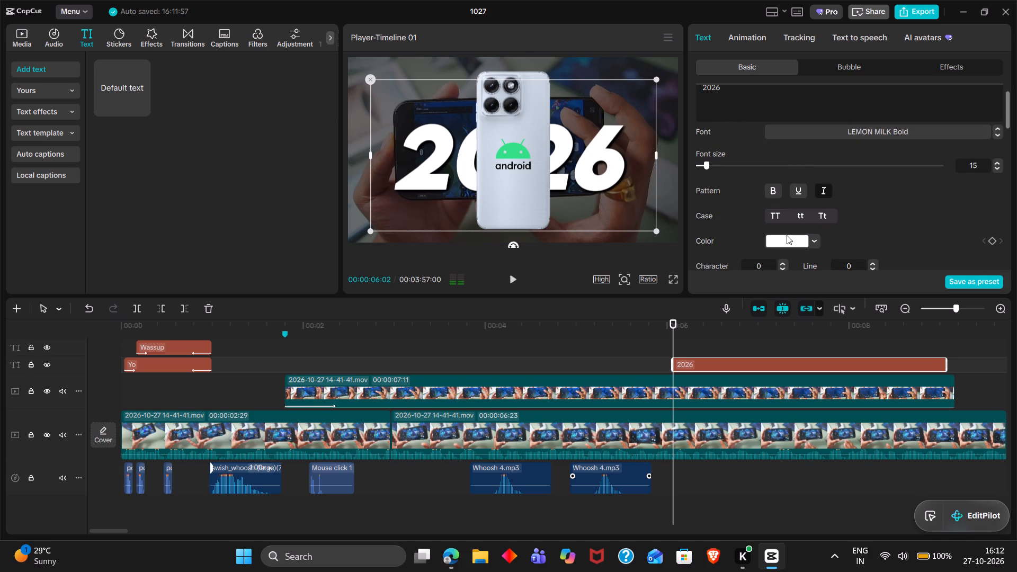
pyautogui.click(787, 235)
pyautogui.moveTo(789, 350); pyautogui.dragTo(778, 348)
pyautogui.click(943, 200)
# Enable a white stroke on the 2026 text with thickness 6.
pyautogui.scroll(-1, 943, 200)
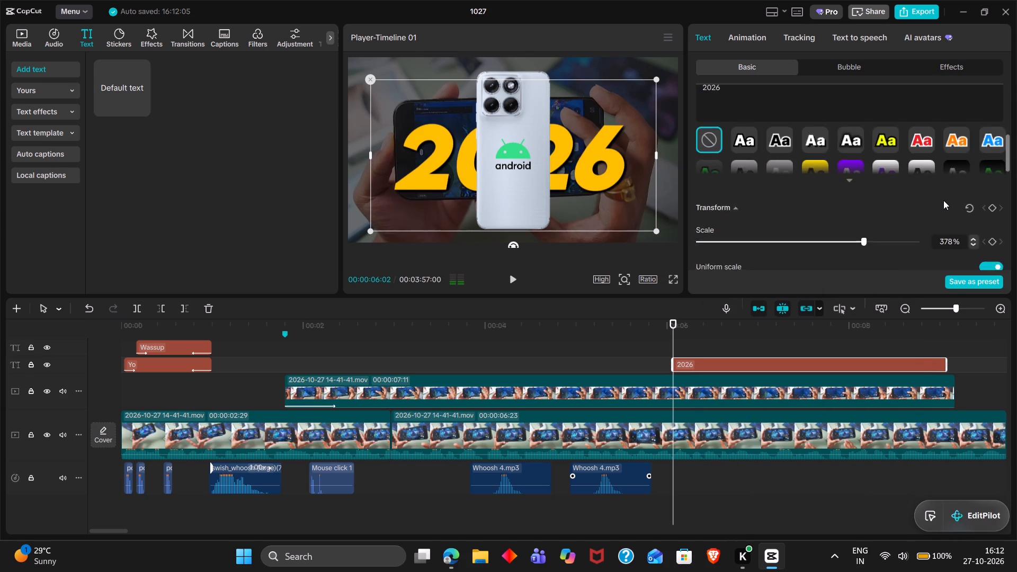
pyautogui.scroll(-1, 943, 200)
pyautogui.scroll(-1, 801, 203)
pyautogui.scroll(1, 790, 226)
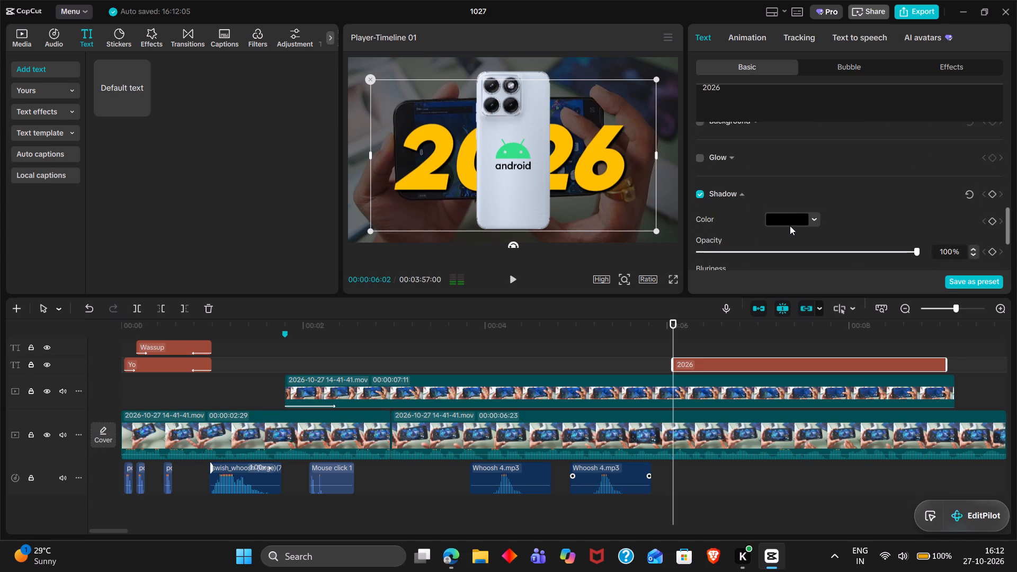
pyautogui.scroll(1, 704, 156)
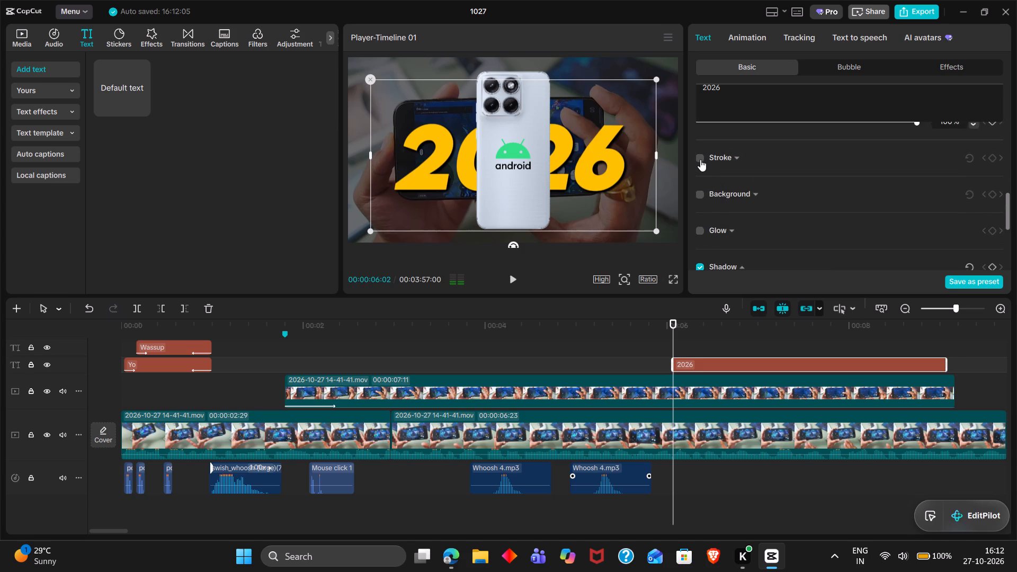
pyautogui.click(700, 159)
pyautogui.click(773, 186)
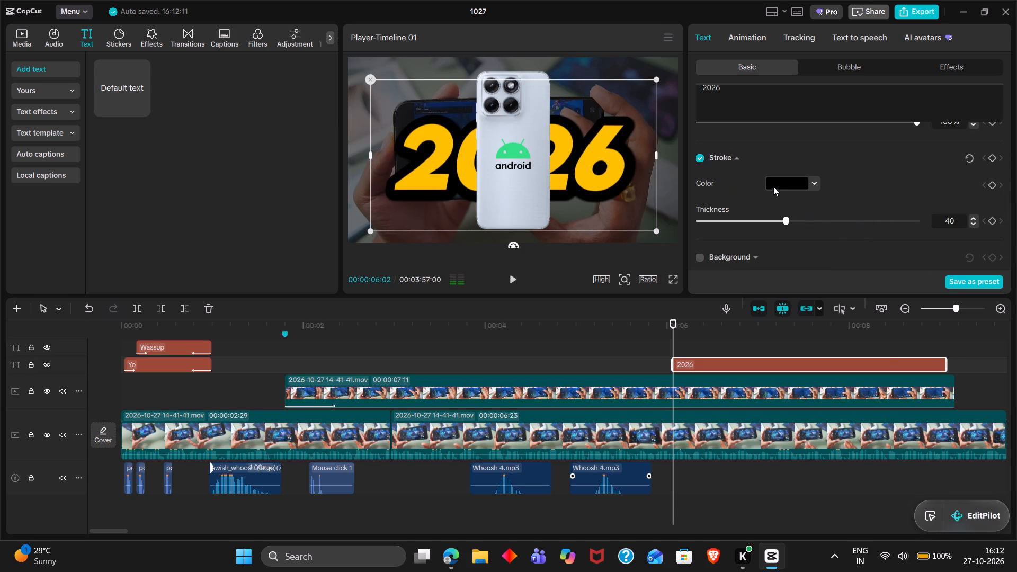
pyautogui.moveTo(813, 233); pyautogui.dragTo(702, 181)
pyautogui.click(825, 143)
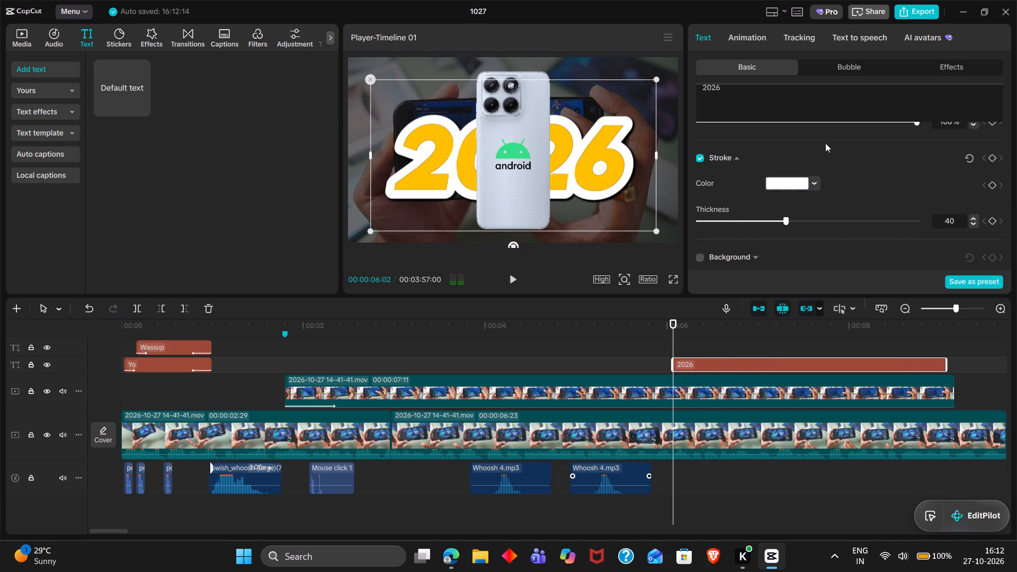
pyautogui.click(741, 225)
pyautogui.moveTo(741, 225); pyautogui.dragTo(723, 220)
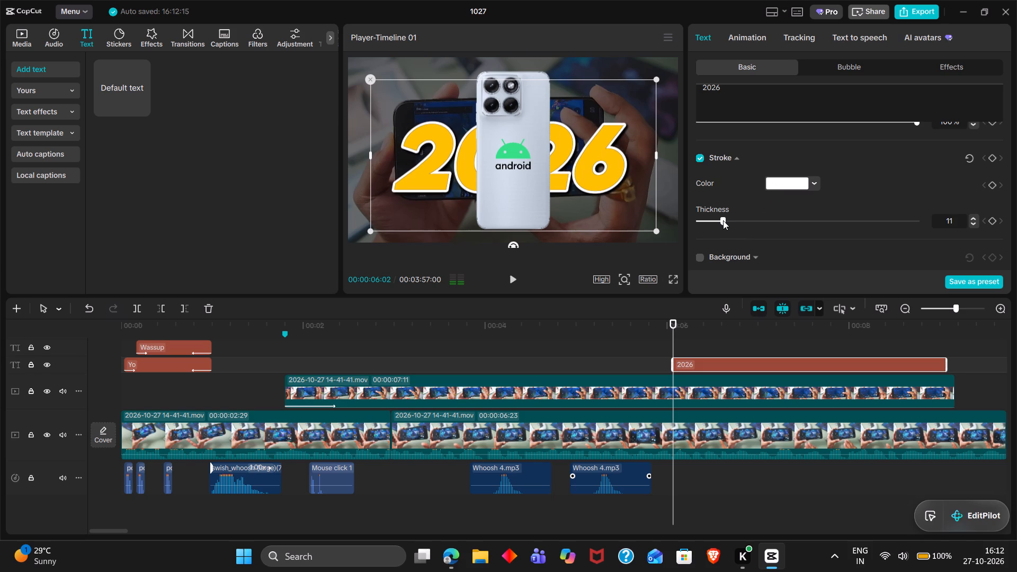
pyautogui.moveTo(723, 220); pyautogui.dragTo(711, 217)
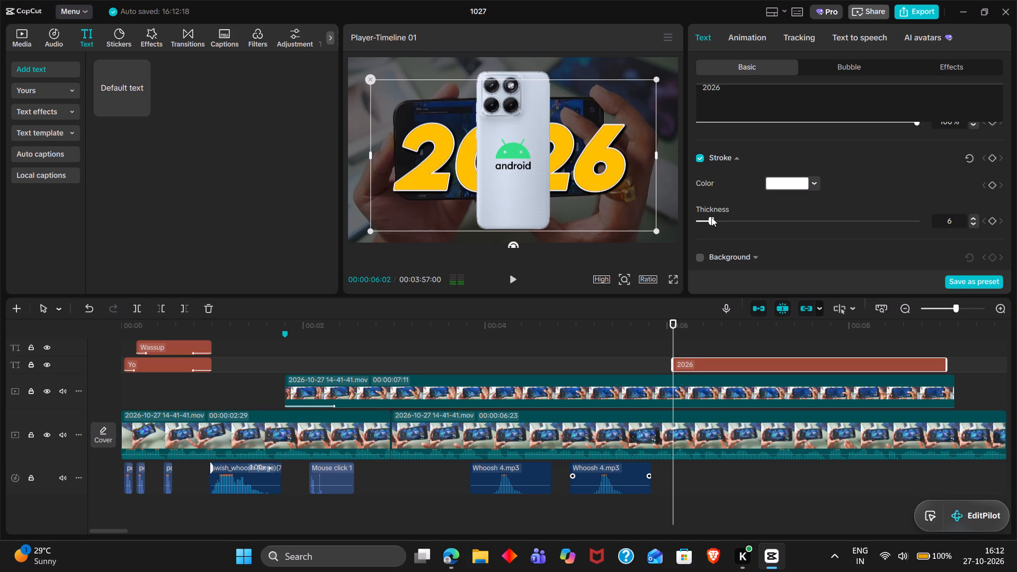
# Apply the Blur Fade-In entrance animation to the 2026 text with a 0.3 s duration.
pyautogui.doubleClick(741, 52)
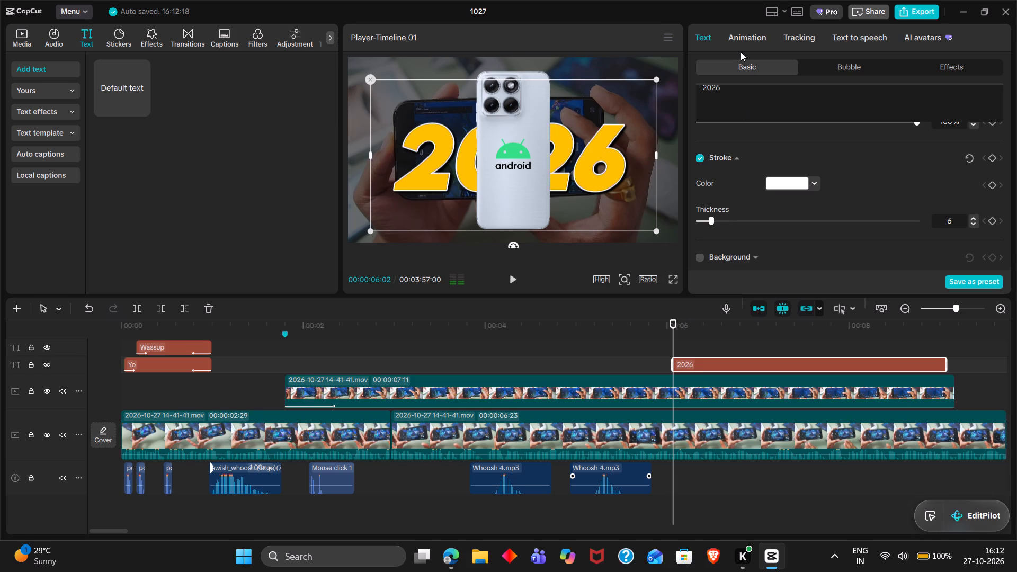
pyautogui.doubleClick(753, 50)
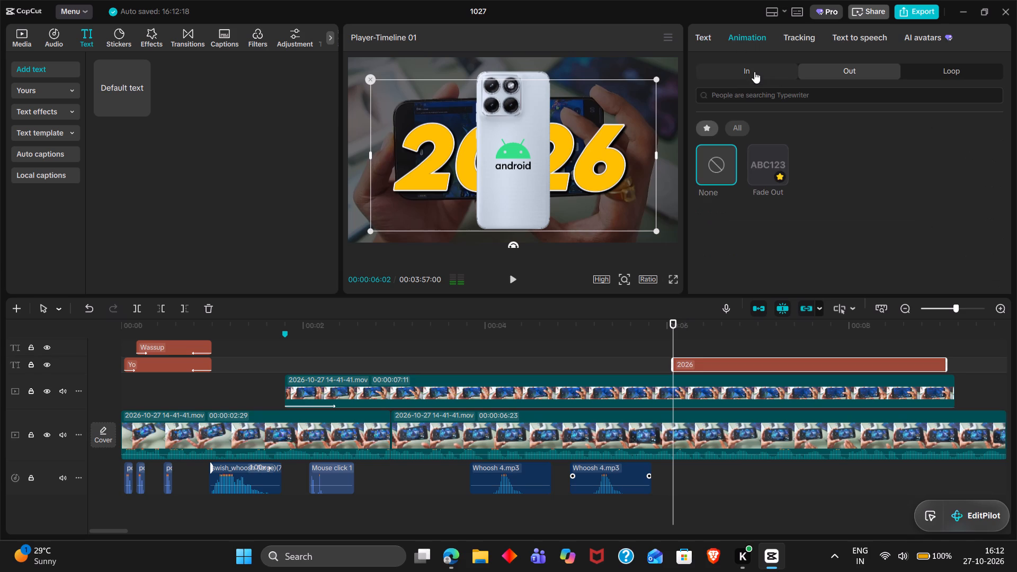
pyautogui.doubleClick(754, 71)
pyautogui.doubleClick(770, 171)
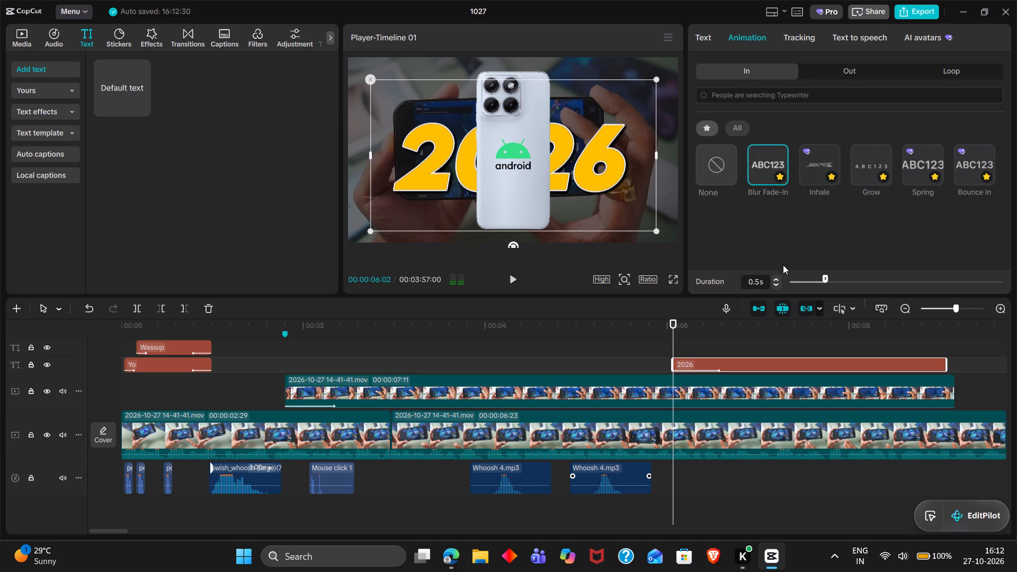
pyautogui.click(804, 282)
pyautogui.moveTo(804, 282); pyautogui.dragTo(809, 282)
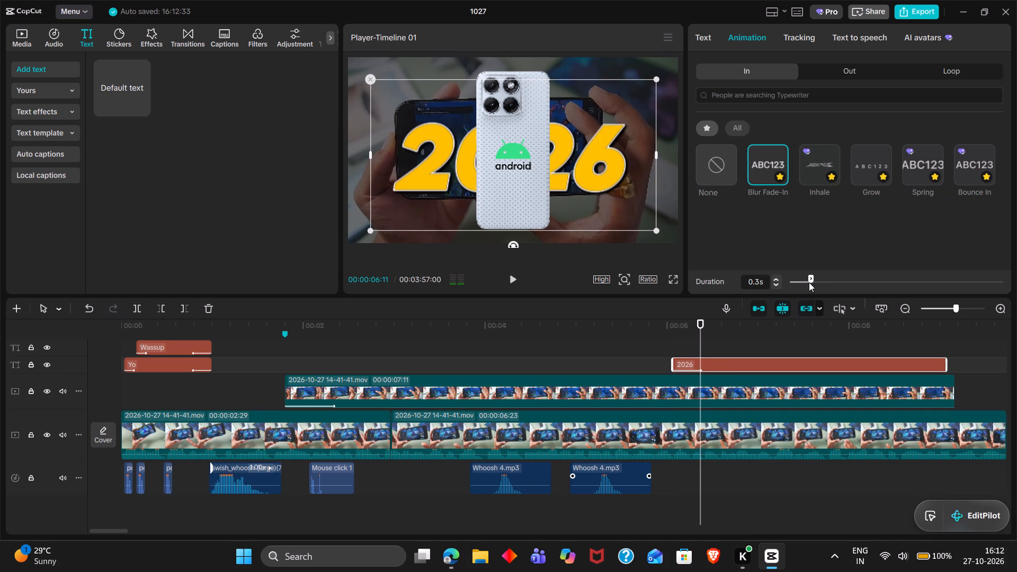
# Return to the 2026 clip's start at 00:00:06:02 and search the sound effects for select.
pyautogui.tripleClick(674, 342)
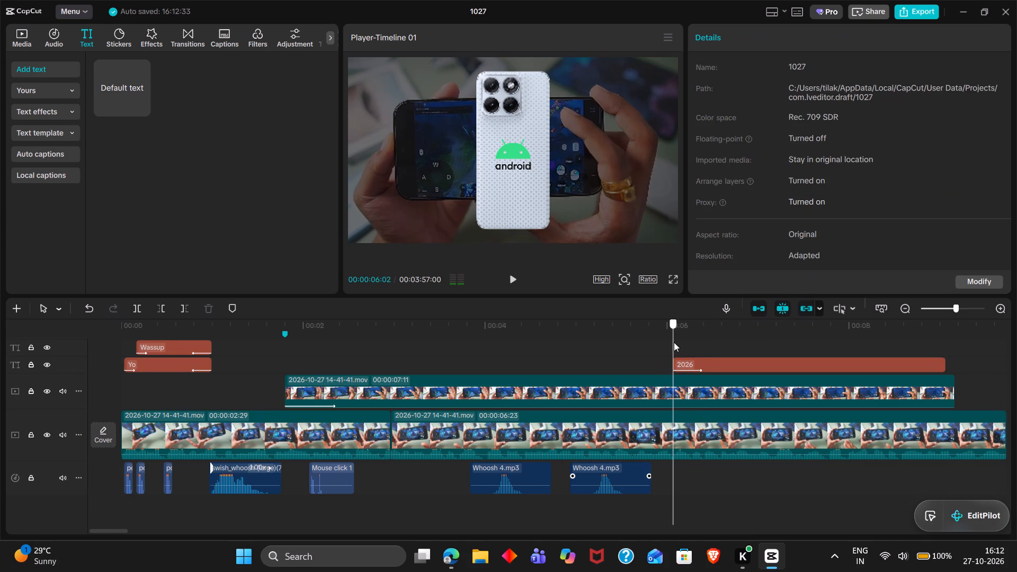
pyautogui.doubleClick(55, 41)
pyautogui.doubleClick(123, 66)
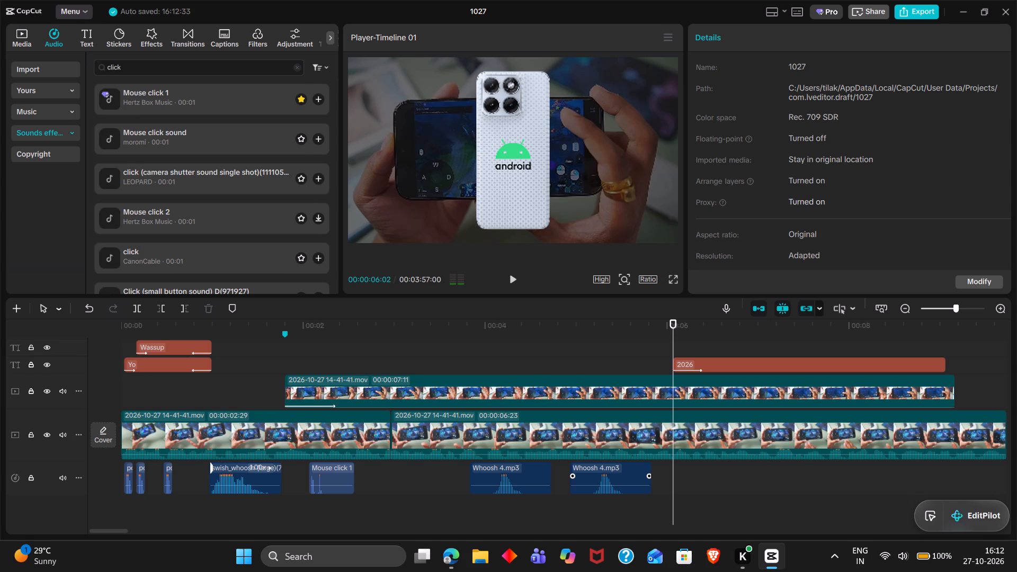
pyautogui.press('BackSpace')
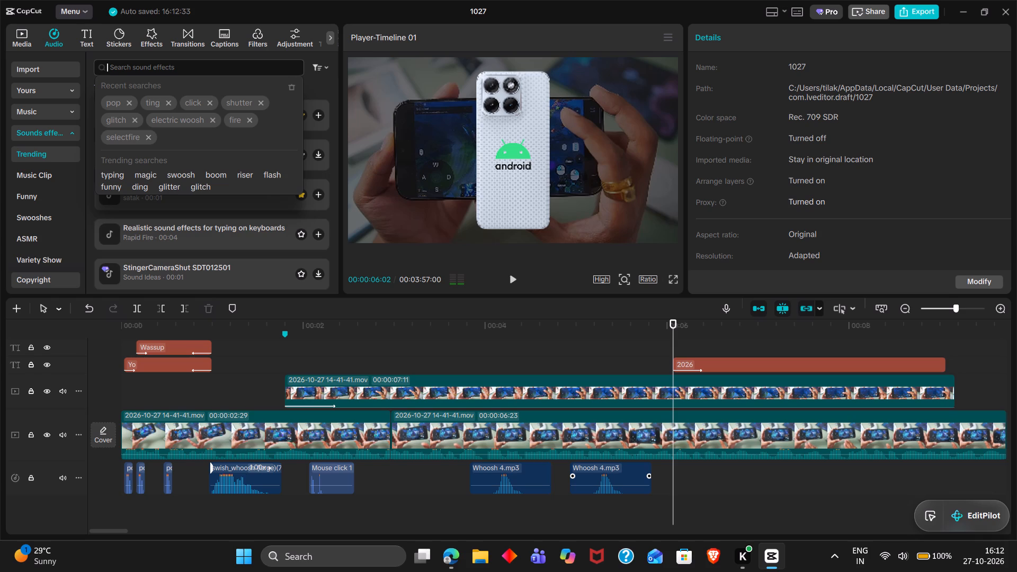
pyautogui.write('select')
pyautogui.press('Return')
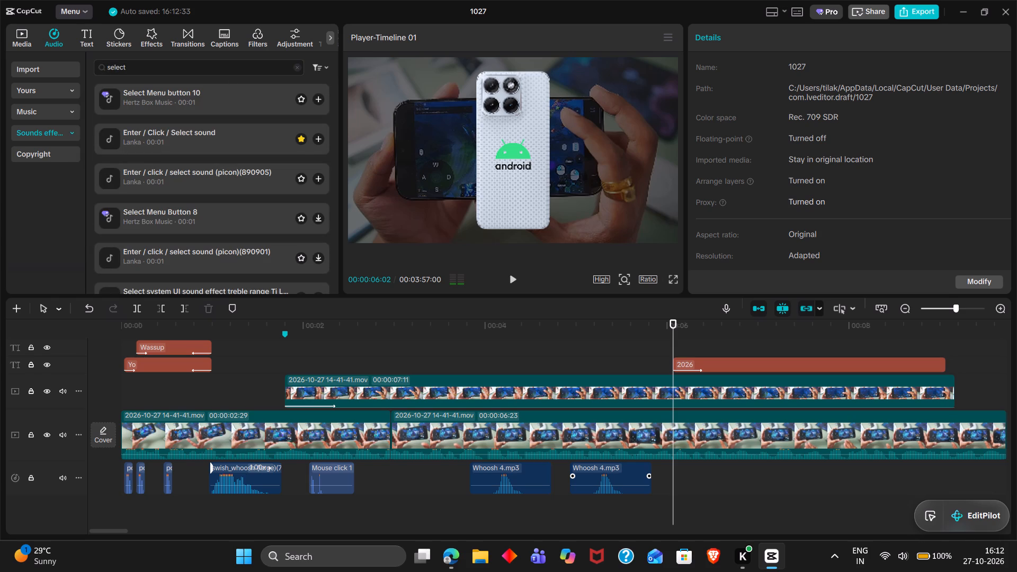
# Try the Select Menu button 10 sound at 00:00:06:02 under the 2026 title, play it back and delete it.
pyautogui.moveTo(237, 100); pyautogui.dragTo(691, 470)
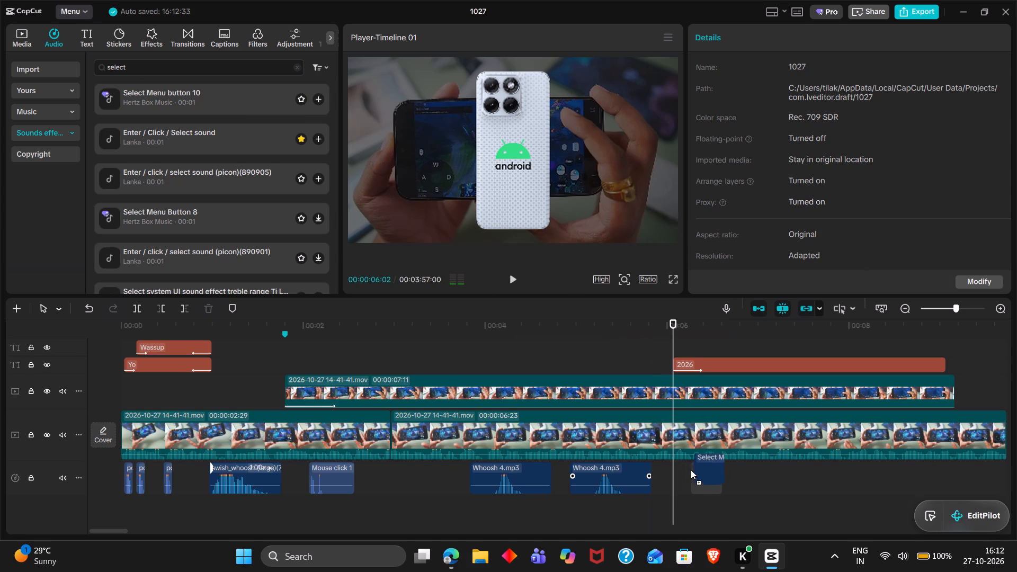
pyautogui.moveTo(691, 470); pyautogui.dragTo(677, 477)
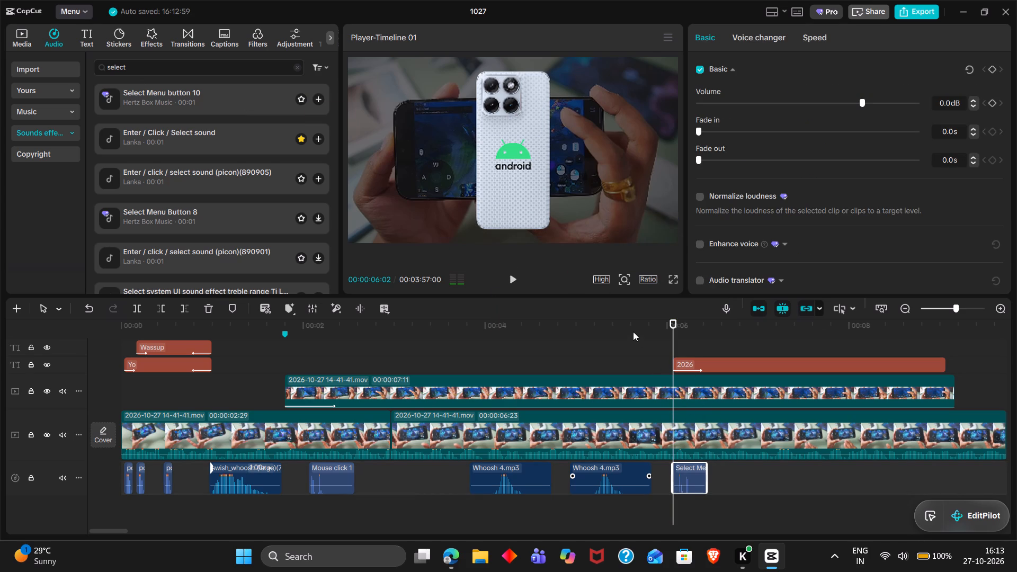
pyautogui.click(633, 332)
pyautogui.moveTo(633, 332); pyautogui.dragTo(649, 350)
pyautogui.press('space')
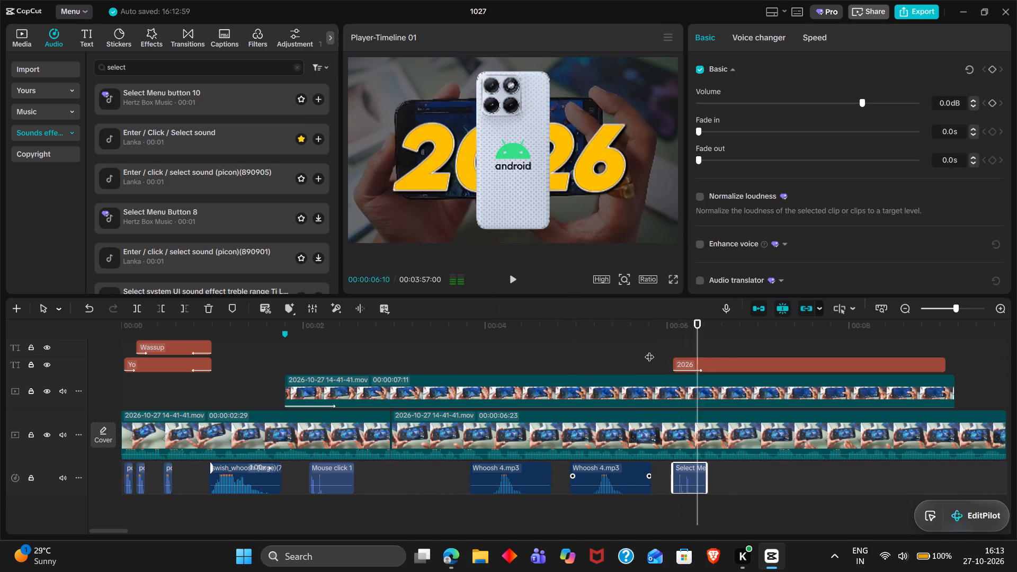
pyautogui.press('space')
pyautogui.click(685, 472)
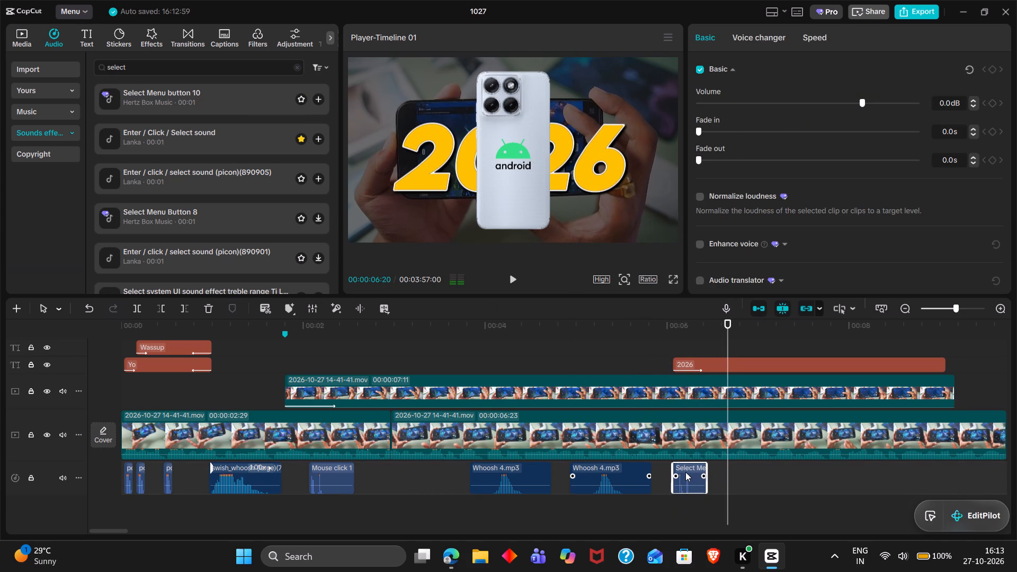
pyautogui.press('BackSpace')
# Add the Enter / Click / Select sound effect to the audio track at the start of the 2026 title.
pyautogui.moveTo(187, 135); pyautogui.dragTo(531, 263)
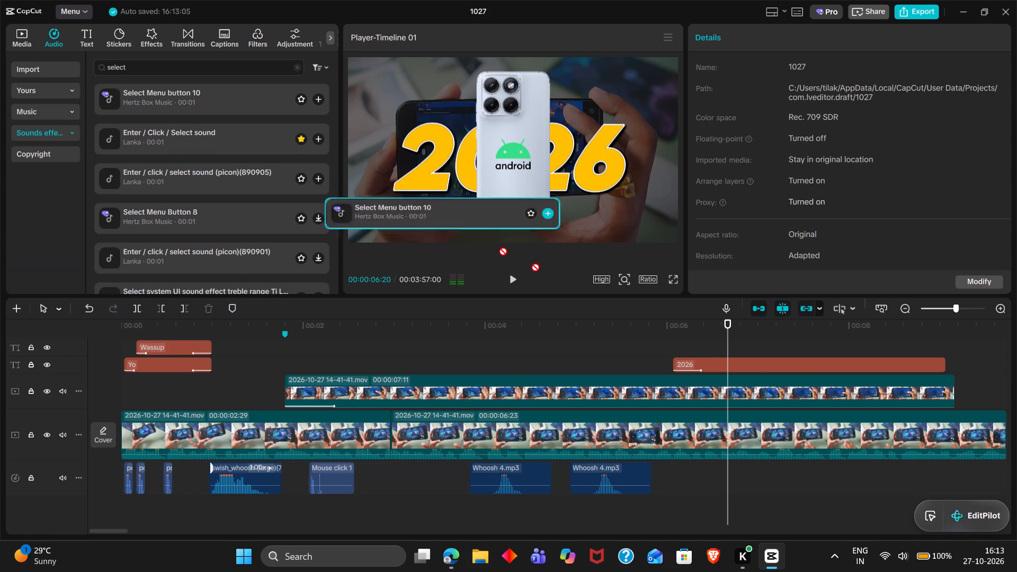
pyautogui.moveTo(531, 263); pyautogui.dragTo(672, 477)
# Play back the opening from about 00:00:03:28 to check the 2026 title's animation and sound timing.
pyautogui.doubleClick(478, 333)
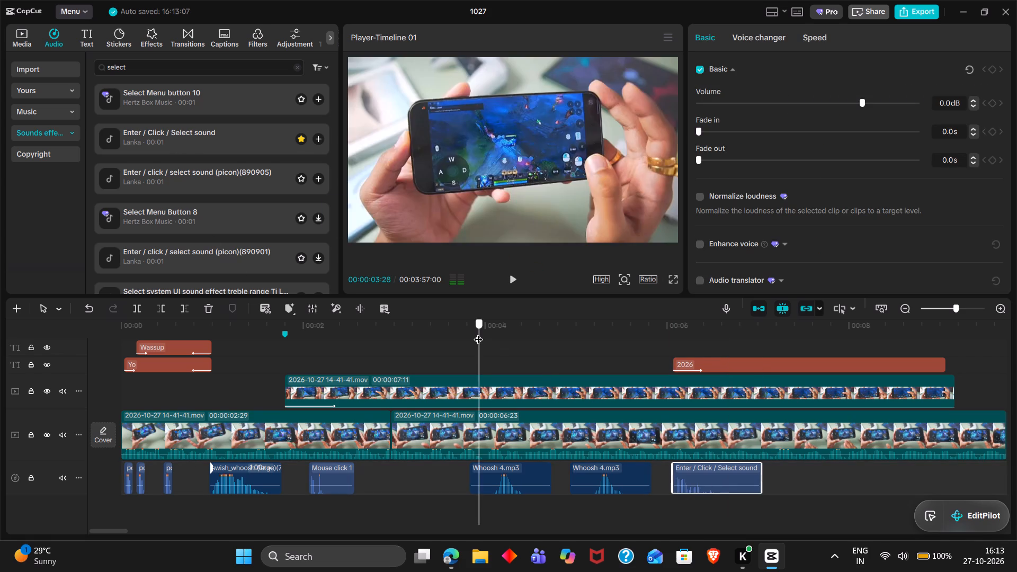
pyautogui.press('space')
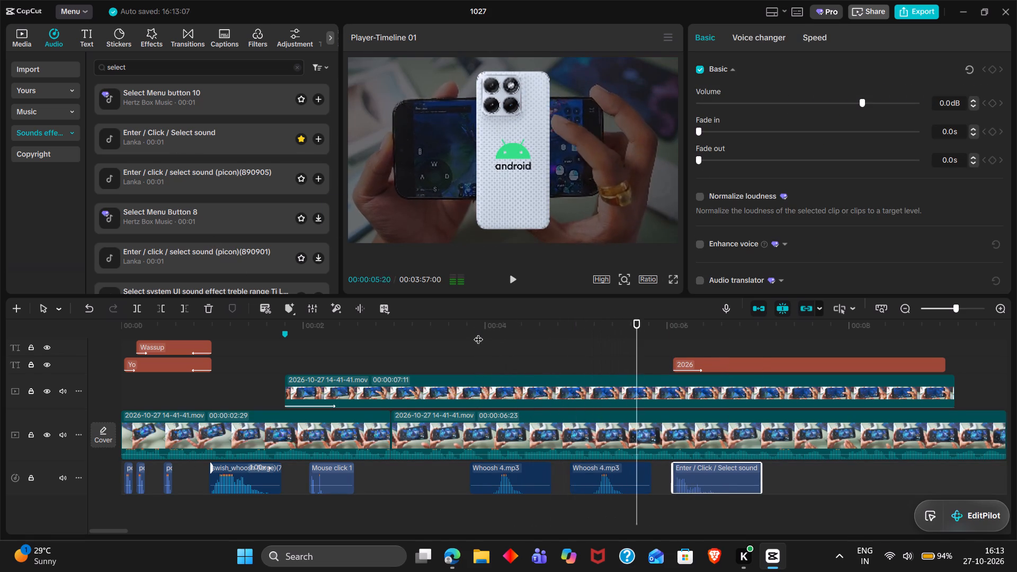
pyautogui.press('space')
pyautogui.press('space')
pyautogui.press('space')
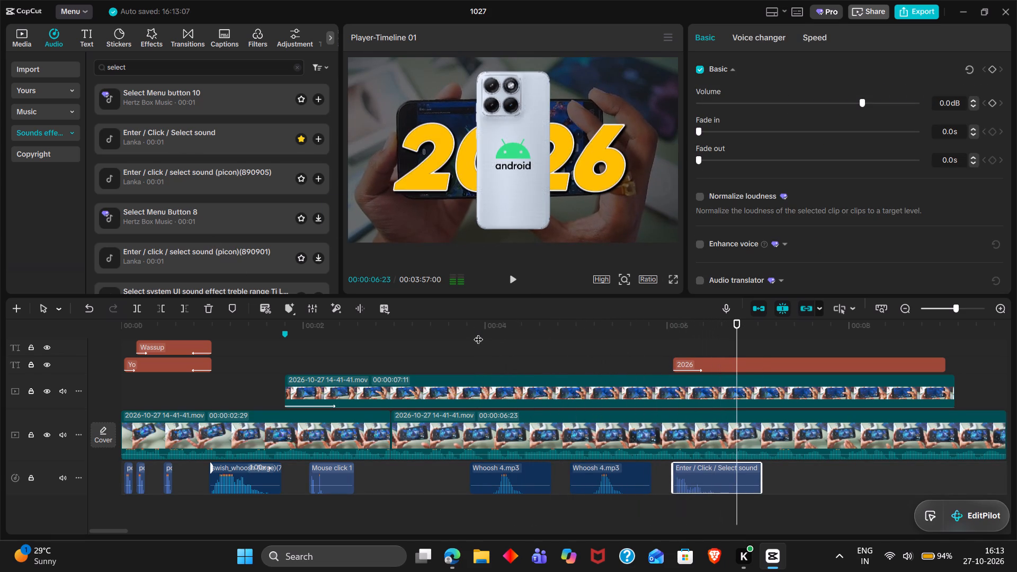
pyautogui.press('space')
pyautogui.press('space')
pyautogui.click(708, 338)
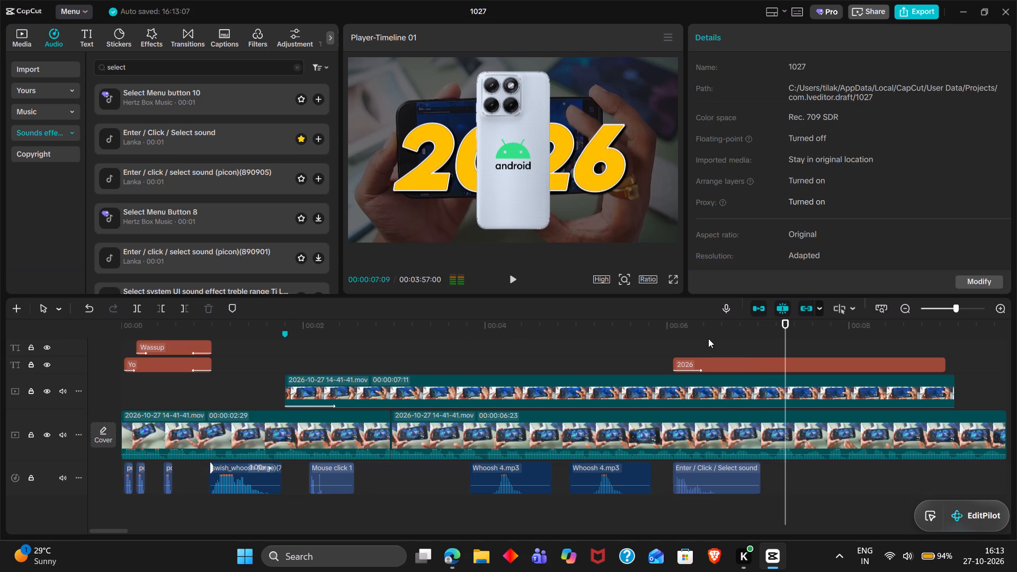
pyautogui.moveTo(708, 338); pyautogui.dragTo(727, 341)
pyautogui.press('space')
pyautogui.press('space')
pyautogui.moveTo(786, 335); pyautogui.dragTo(731, 362)
pyautogui.press('space')
pyautogui.press('space')
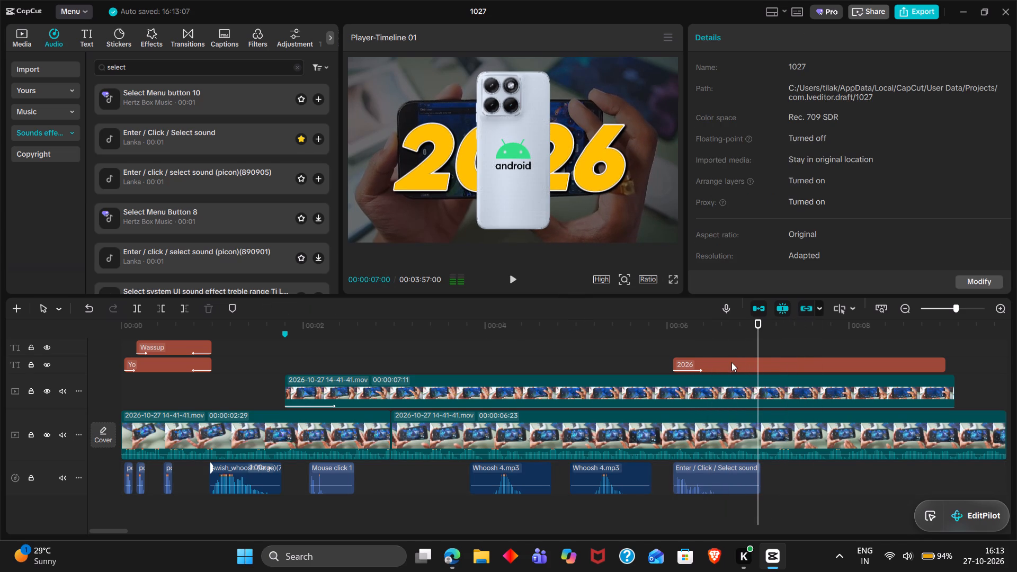
# Trim the ends of the select sound, 2026 text, overlay phone video and Compound clip2 to 00:00:07:00.
pyautogui.click(742, 484)
pyautogui.press('w')
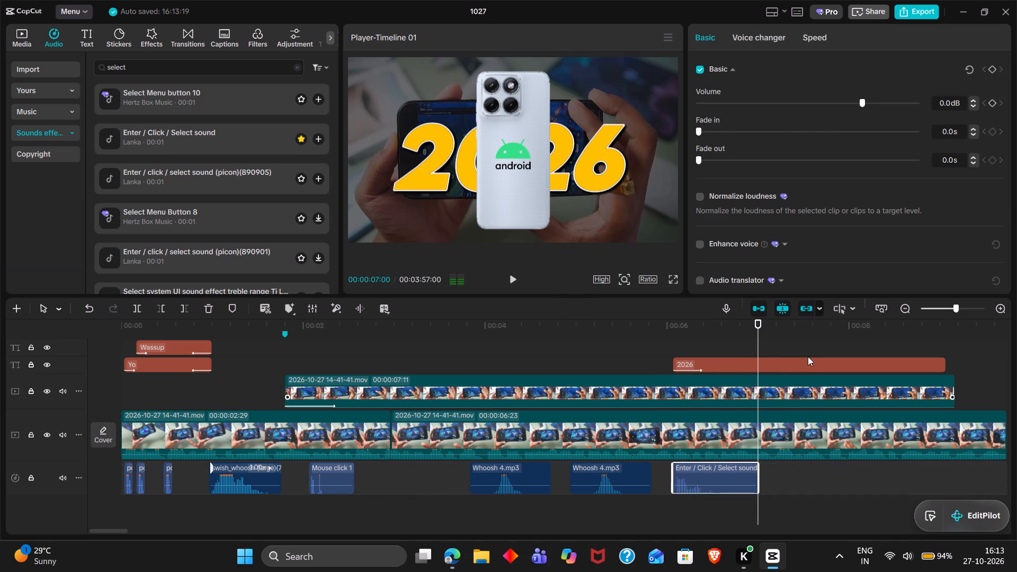
pyautogui.moveTo(789, 340); pyautogui.dragTo(806, 388)
pyautogui.press('e')
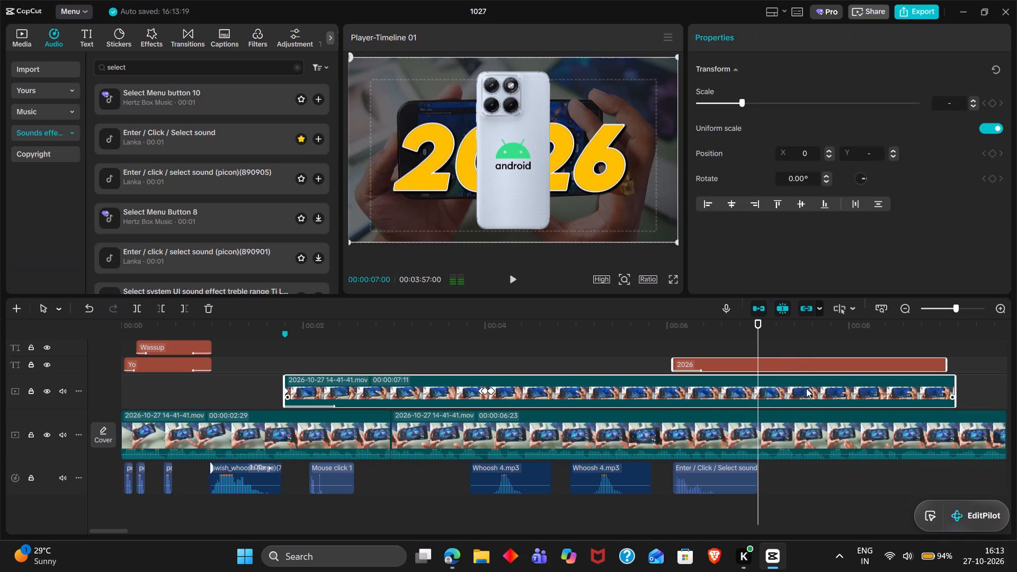
pyautogui.press('w')
pyautogui.scroll(1, 656, 446)
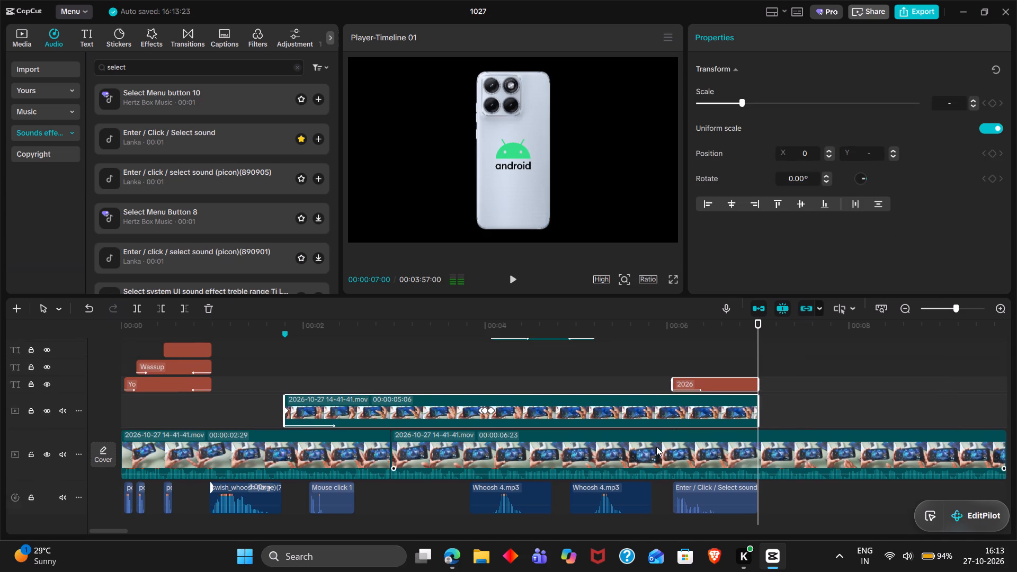
pyautogui.scroll(1, 656, 446)
pyautogui.click(710, 348)
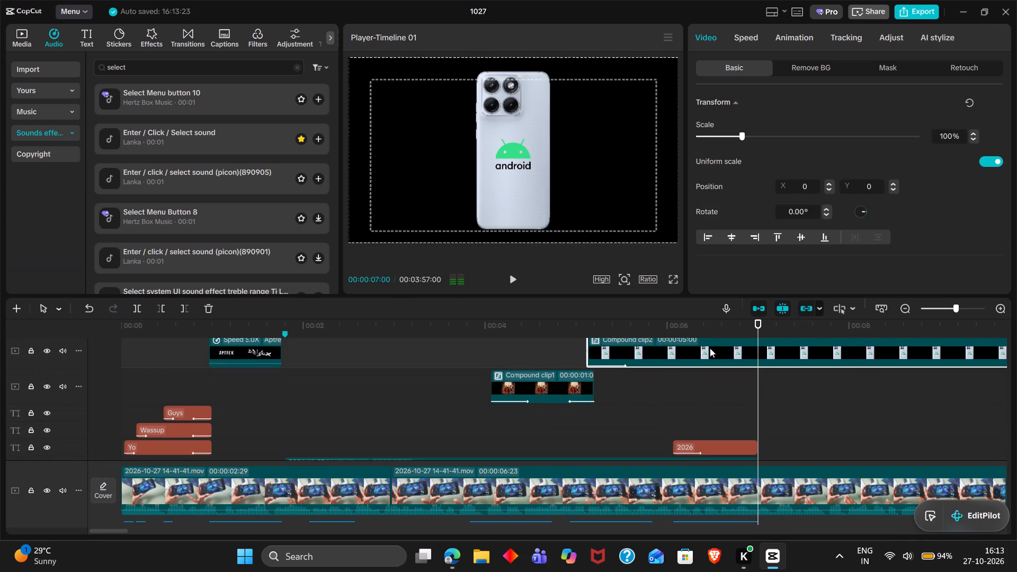
pyautogui.press('w')
# Combine Compound clip1, Compound clip2, the 2026 text and the overlay phone video into one compound clip.
pyautogui.moveTo(553, 349); pyautogui.dragTo(715, 463)
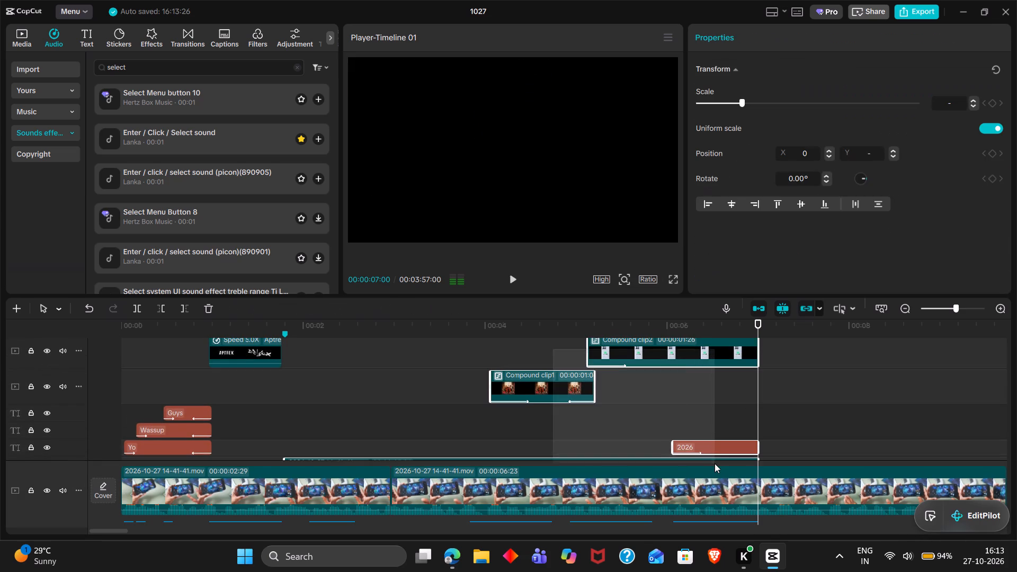
pyautogui.moveTo(715, 463); pyautogui.dragTo(715, 462)
pyautogui.scroll(-1, 715, 462)
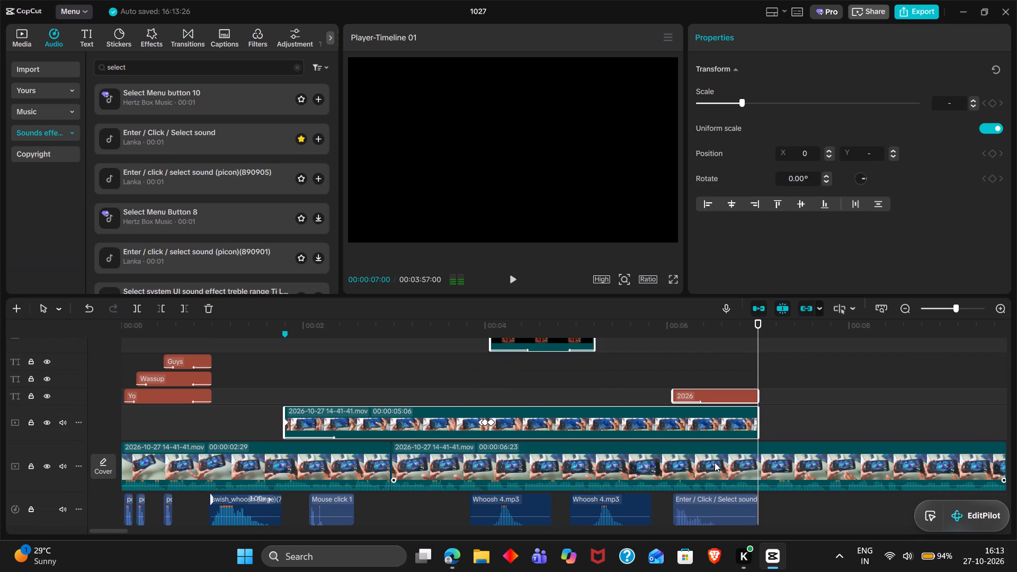
pyautogui.hotkey('alt', 'g')
# Copy the 2026 text from inside Compound clip3 and paste it into the main timeline at about 00:00:11:27.
pyautogui.doubleClick(710, 390)
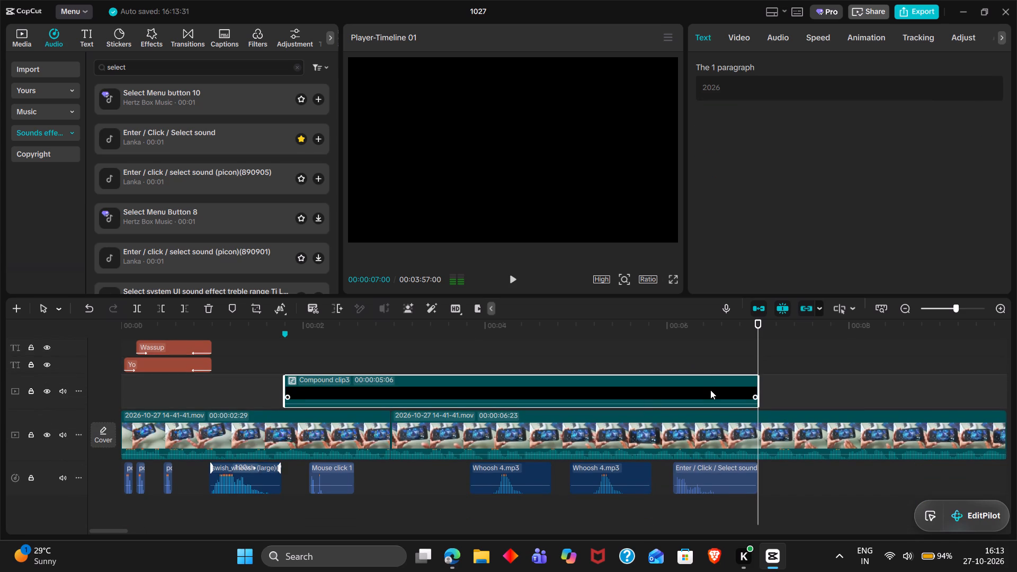
pyautogui.click(400, 395)
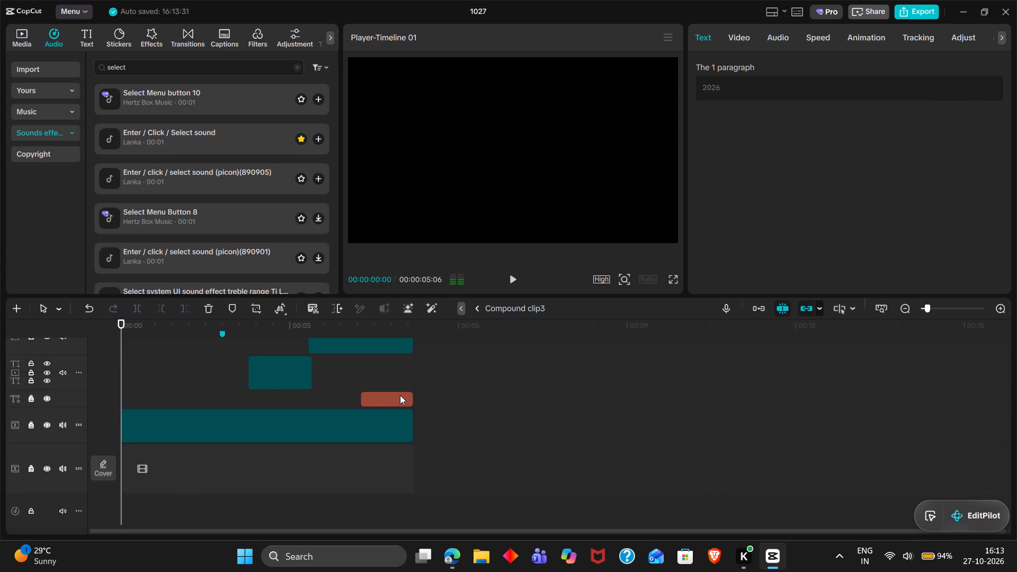
pyautogui.hotkey('ctrl', 'c')
pyautogui.click(478, 311)
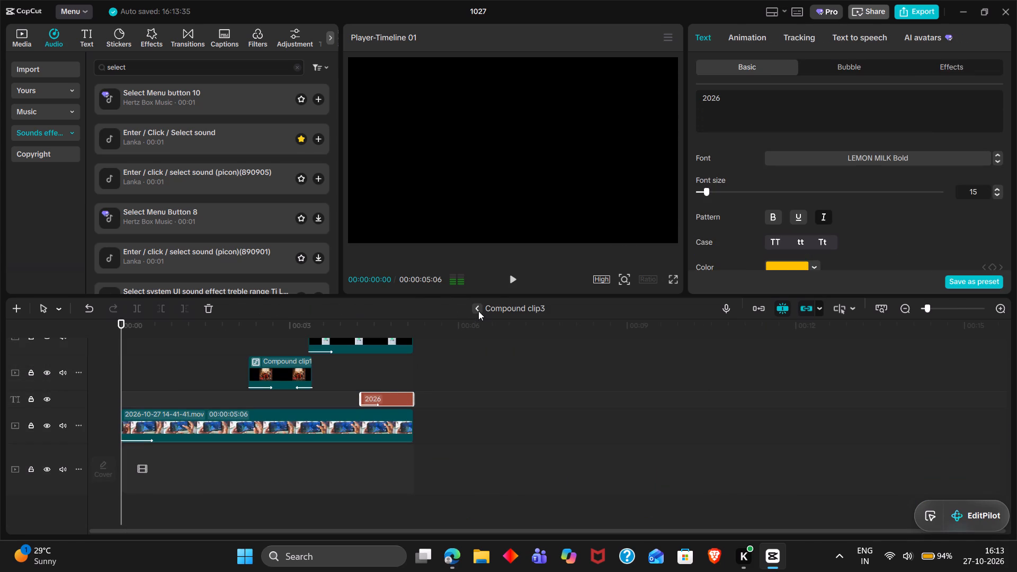
pyautogui.keyDown('ctrl'); pyautogui.scroll(-1, 539, 382); pyautogui.keyUp('ctrl')
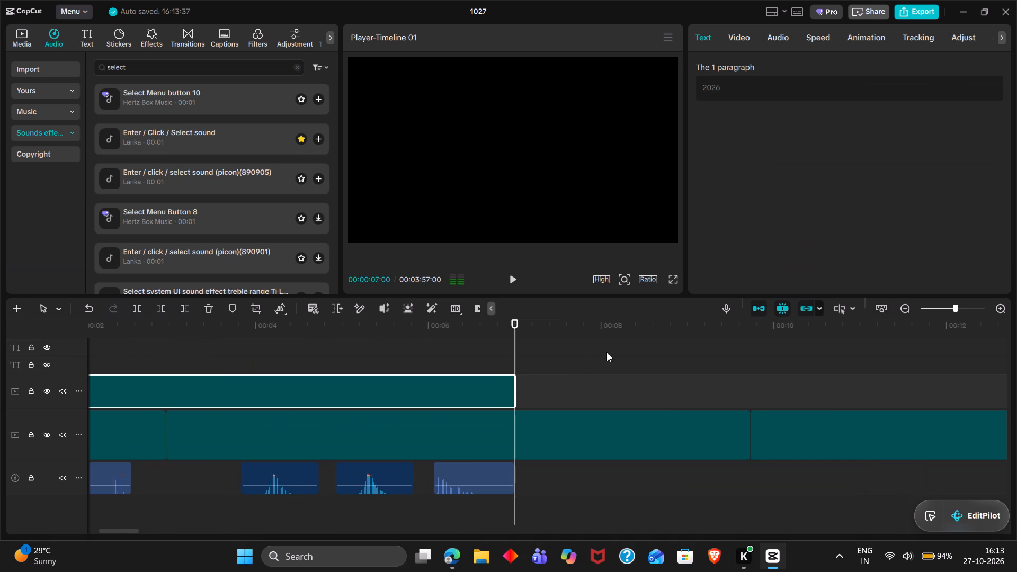
pyautogui.click(606, 352)
pyautogui.moveTo(606, 352); pyautogui.dragTo(939, 360)
pyautogui.hotkey('ctrl', 'v')
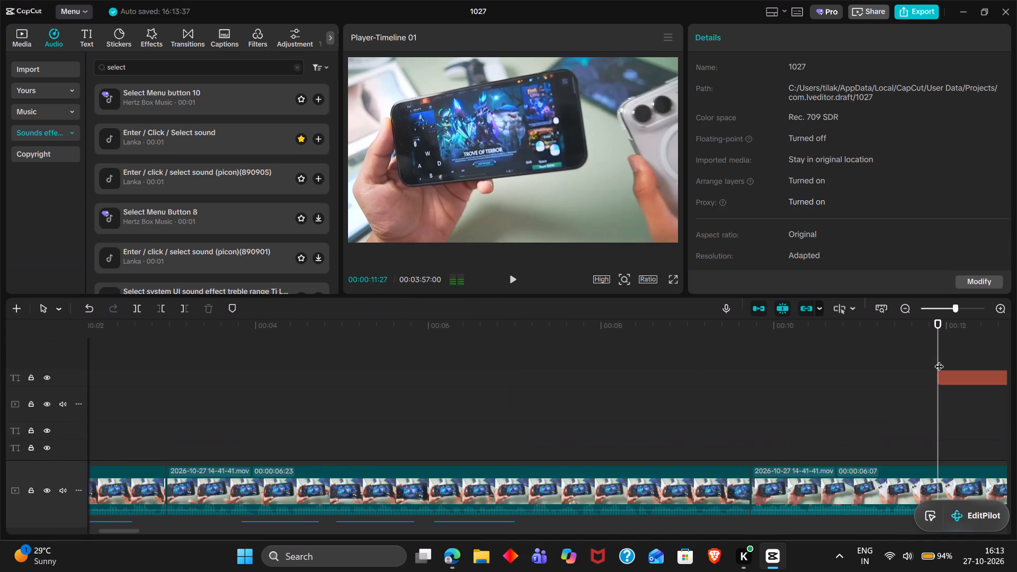
# Play back the opening from 00:00:00:00 to about 00:00:07:13 to check the titles and Compound clip3.
pyautogui.hscroll(3, 939, 360)
pyautogui.hscroll(6, 711, 408)
pyautogui.click(467, 418)
pyautogui.moveTo(467, 418); pyautogui.dragTo(0, 371)
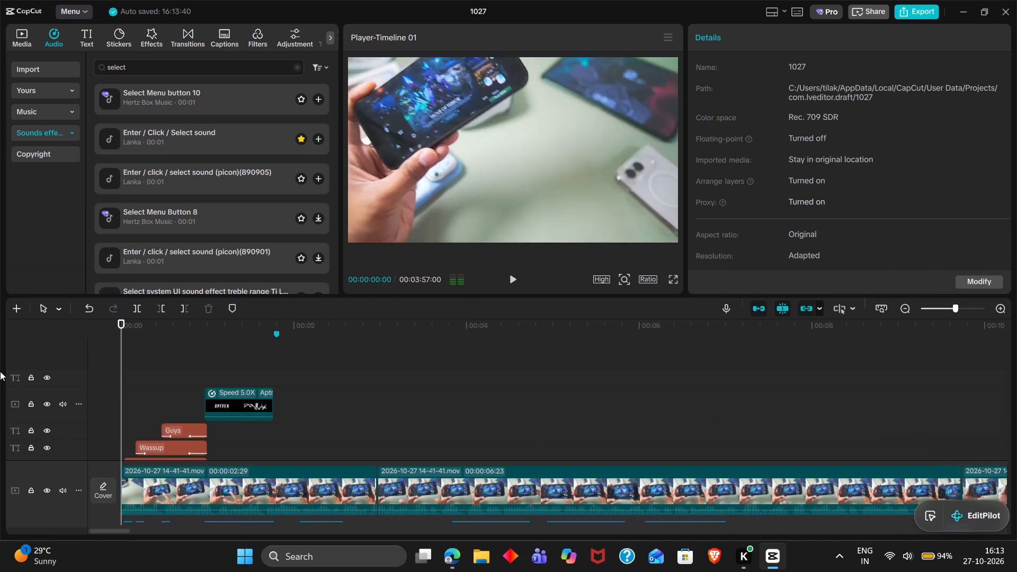
pyautogui.press('space')
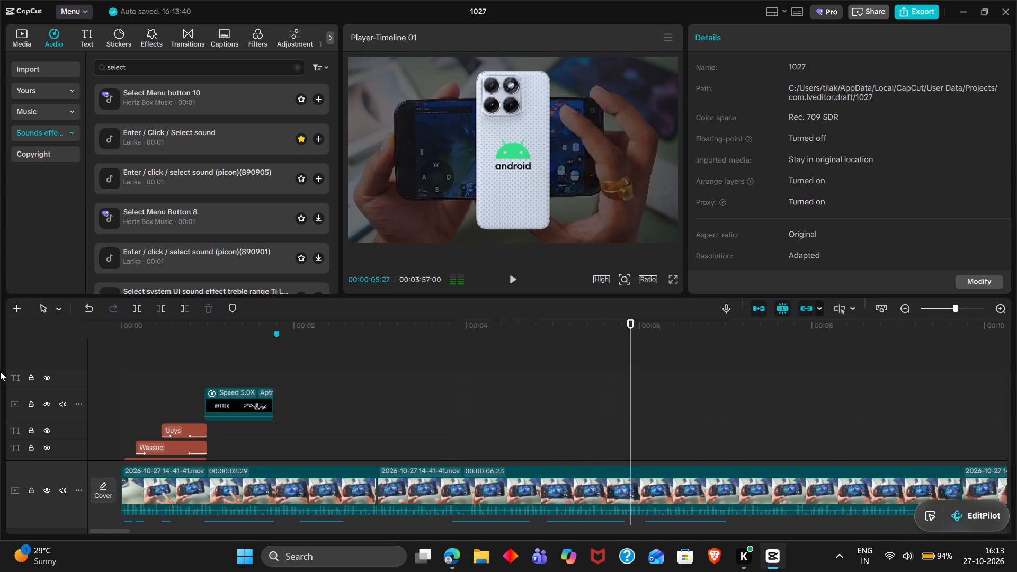
pyautogui.press('space')
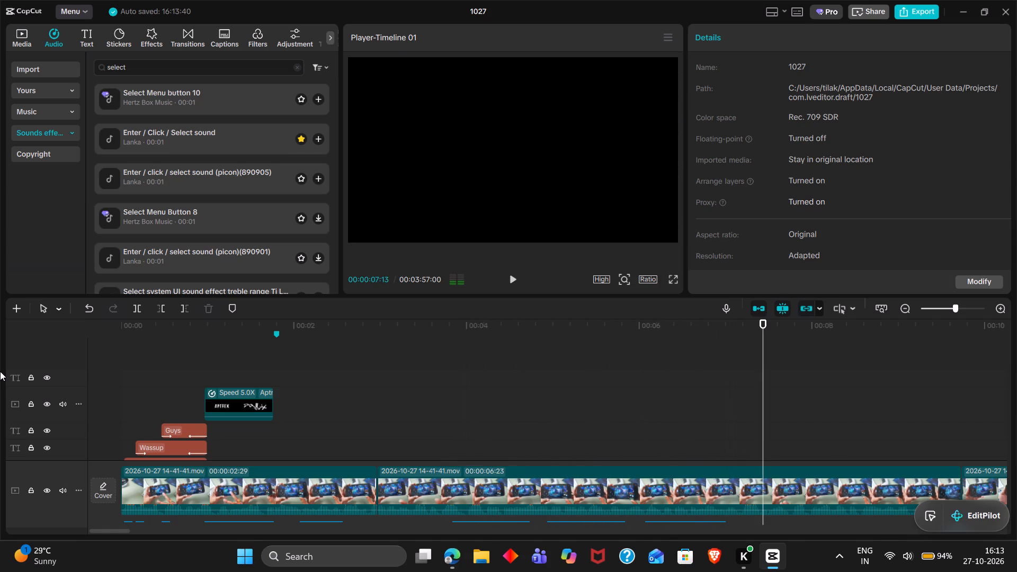
# Replay the end of Compound clip3 from 00:00:05:22 and continue into the following footage to about 00:00:08:26.
pyautogui.scroll(-2, 0, 371)
pyautogui.scroll(-2, 376, 318)
pyautogui.scroll(-2, 622, 399)
pyautogui.click(705, 357)
pyautogui.moveTo(705, 357); pyautogui.dragTo(617, 346)
pyautogui.press('space')
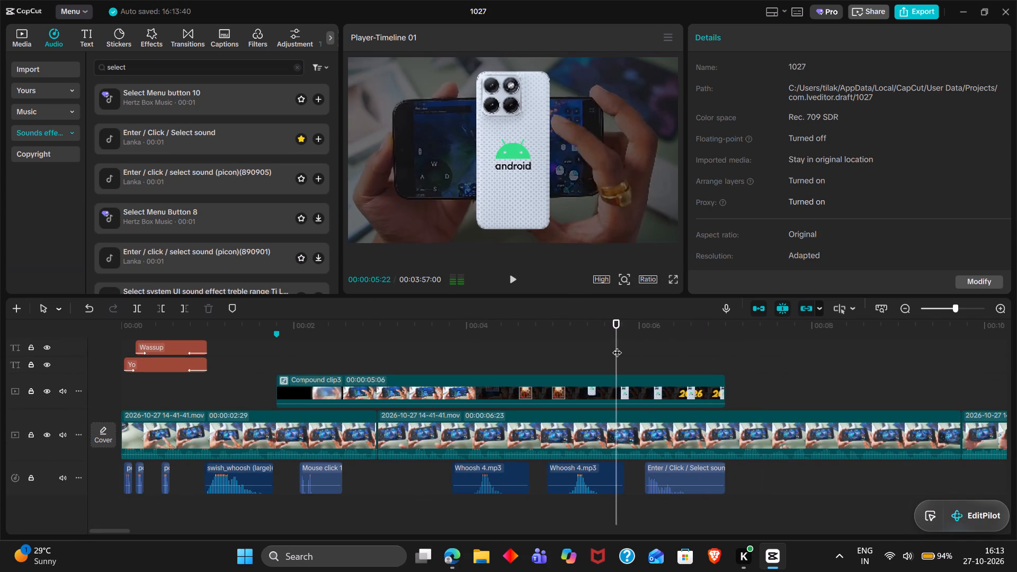
pyautogui.press('space')
pyautogui.press('space')
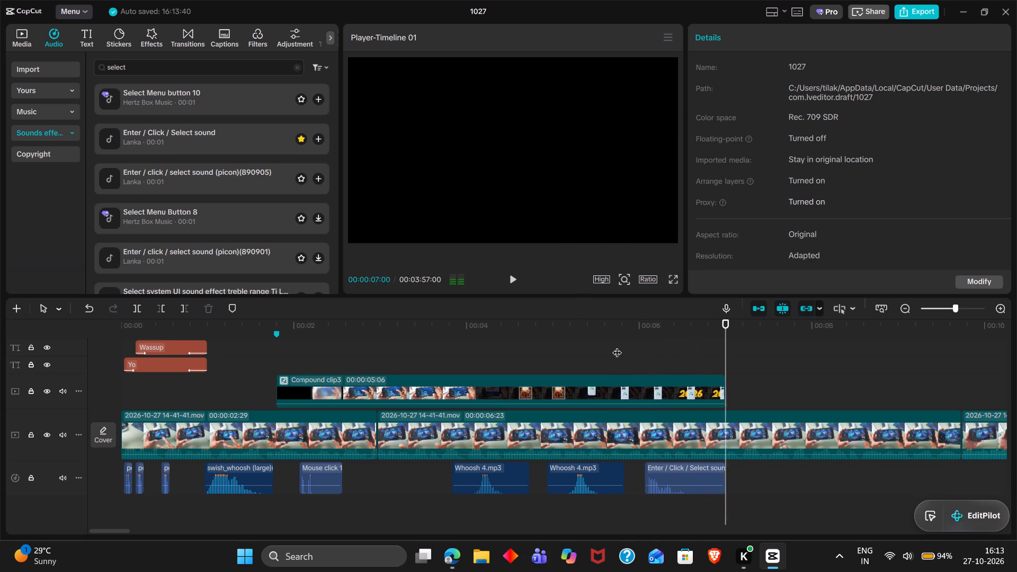
pyautogui.press('space')
pyautogui.hscroll(-1, 617, 346)
pyautogui.press('space')
pyautogui.hscroll(-1, 617, 346)
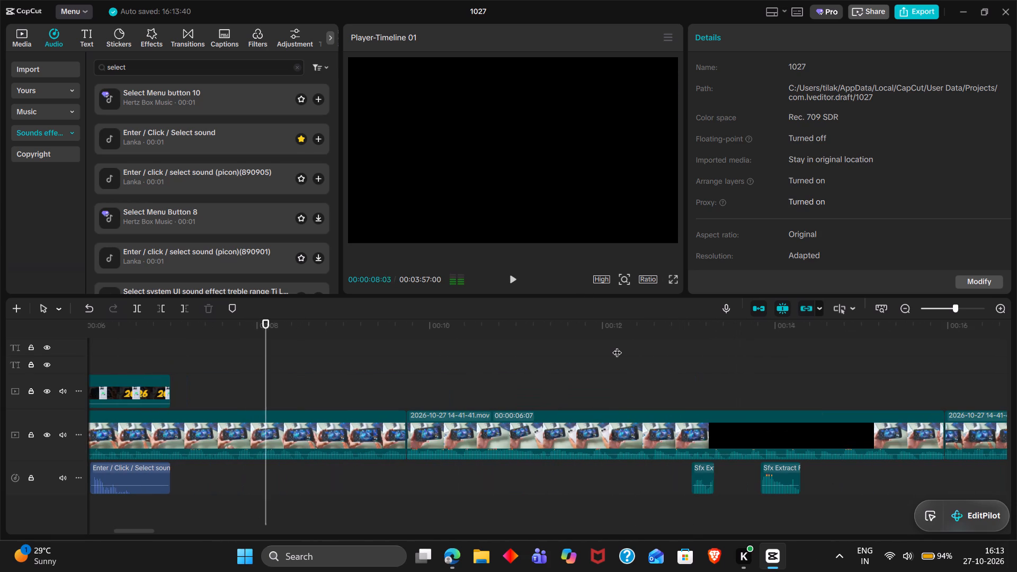
pyautogui.press('space')
# Skim the later phone footage, sampling frames between about 00:02:19:29 and 00:03:17:10.
pyautogui.hscroll(-4, 791, 429)
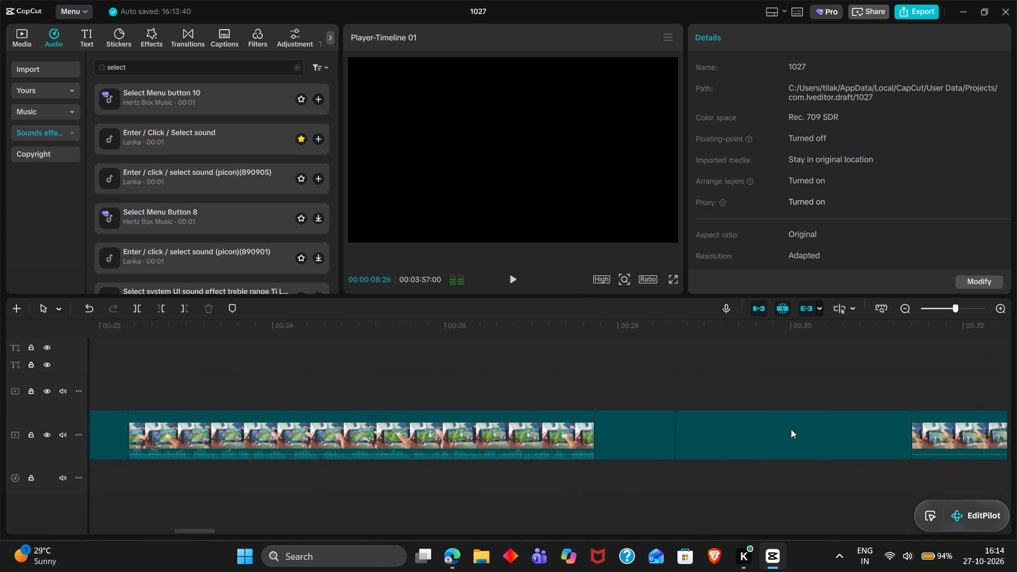
pyautogui.hscroll(-6, 791, 429)
pyautogui.doubleClick(759, 483)
pyautogui.hscroll(-8, 759, 483)
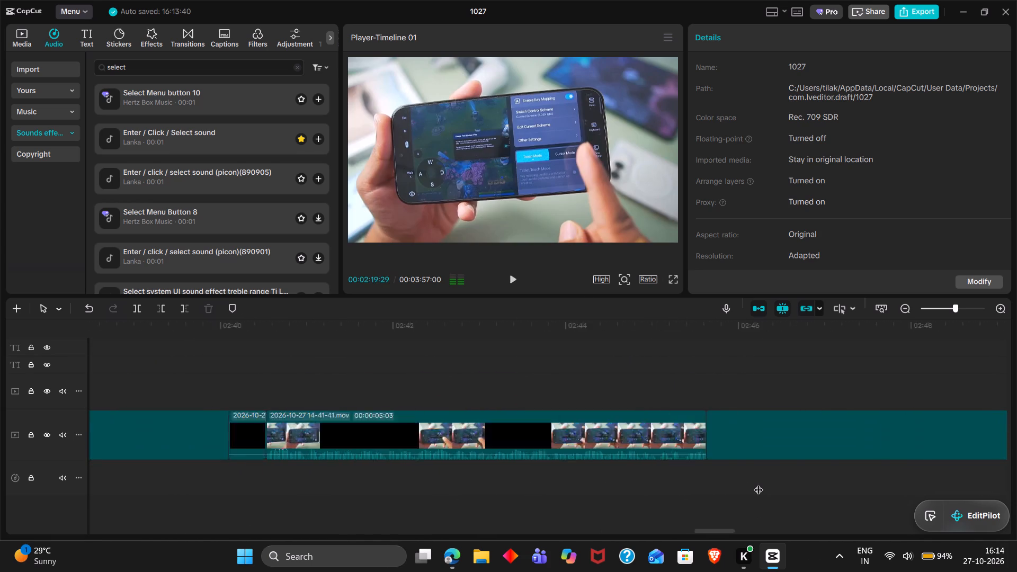
pyautogui.hscroll(-5, 759, 483)
pyautogui.doubleClick(759, 483)
pyautogui.doubleClick(489, 488)
pyautogui.hscroll(4, 489, 488)
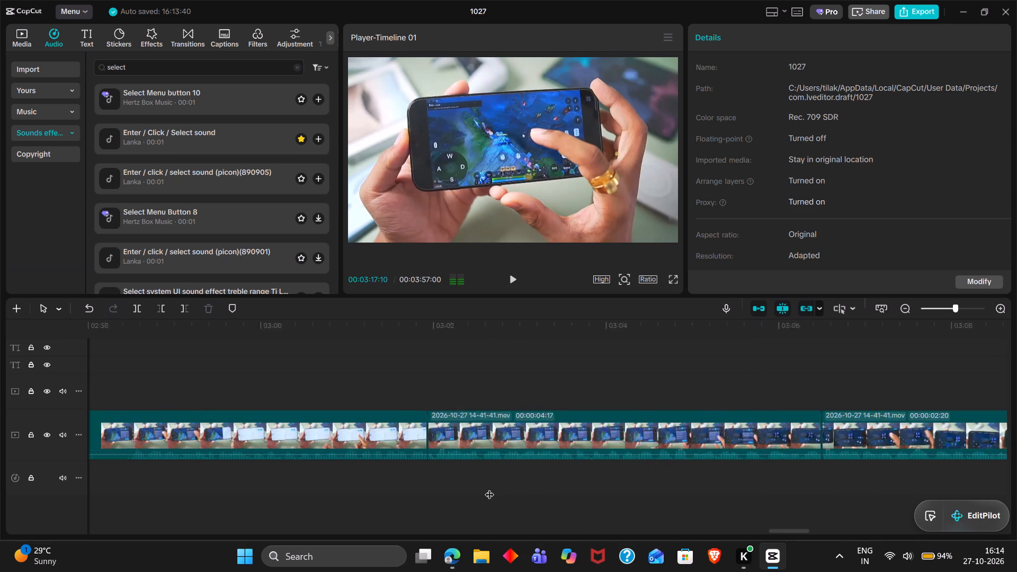
pyautogui.hscroll(1, 489, 488)
pyautogui.click(489, 488)
pyautogui.moveTo(489, 488); pyautogui.dragTo(518, 486)
pyautogui.hscroll(1, 442, 477)
pyautogui.doubleClick(442, 477)
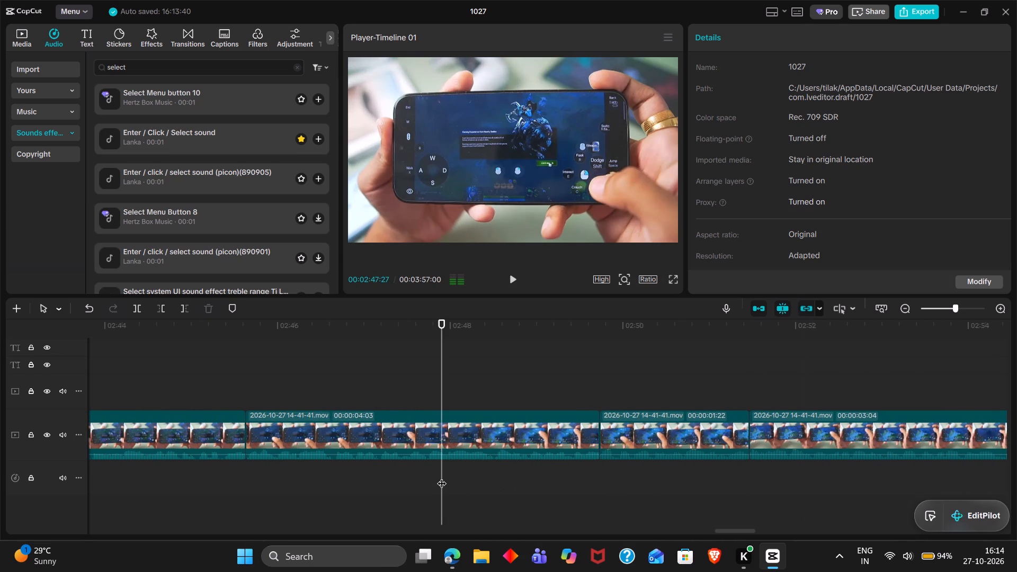
pyautogui.hscroll(4, 442, 477)
pyautogui.click(442, 477)
pyautogui.moveTo(442, 477); pyautogui.dragTo(365, 478)
pyautogui.hscroll(20, 365, 478)
pyautogui.hscroll(3, 365, 478)
# Return to the early gameplay footage and play it from about 00:00:25 to 00:00:31:18.
pyautogui.hscroll(-1, 365, 478)
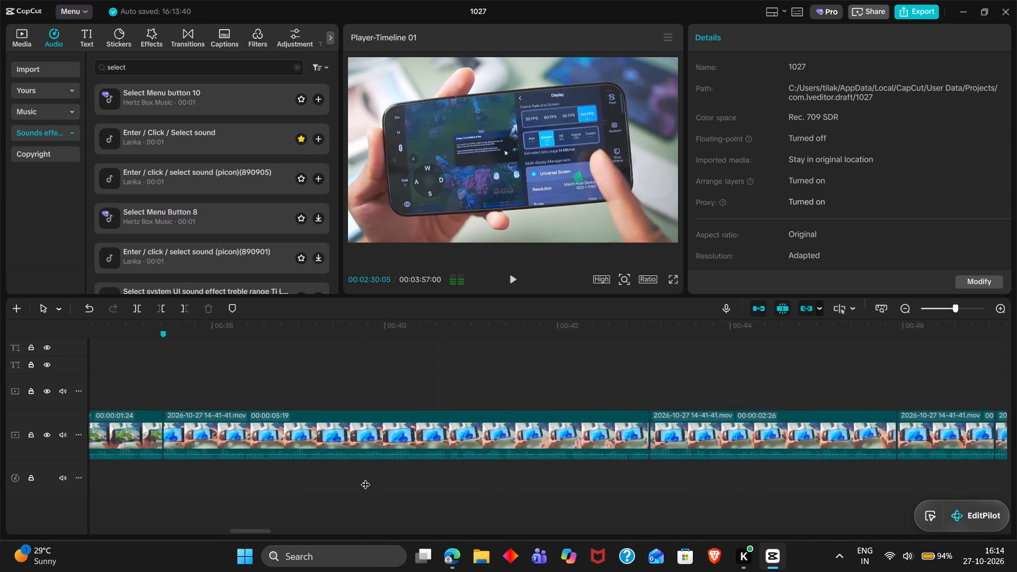
pyautogui.hscroll(-1, 365, 478)
pyautogui.doubleClick(365, 478)
pyautogui.moveTo(365, 478); pyautogui.dragTo(476, 480)
pyautogui.press('space')
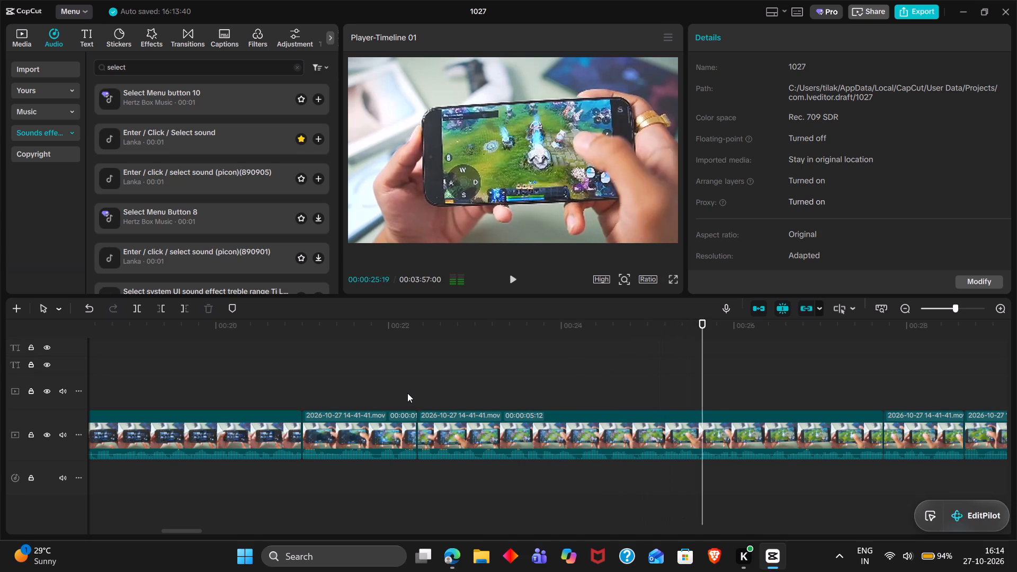
pyautogui.hscroll(-1, 407, 393)
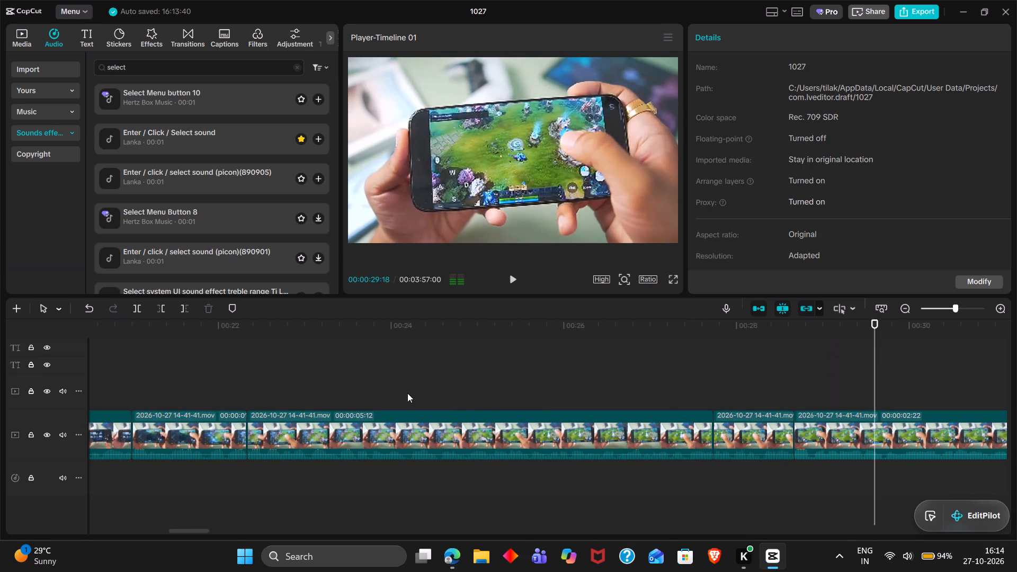
pyautogui.hscroll(-1, 407, 393)
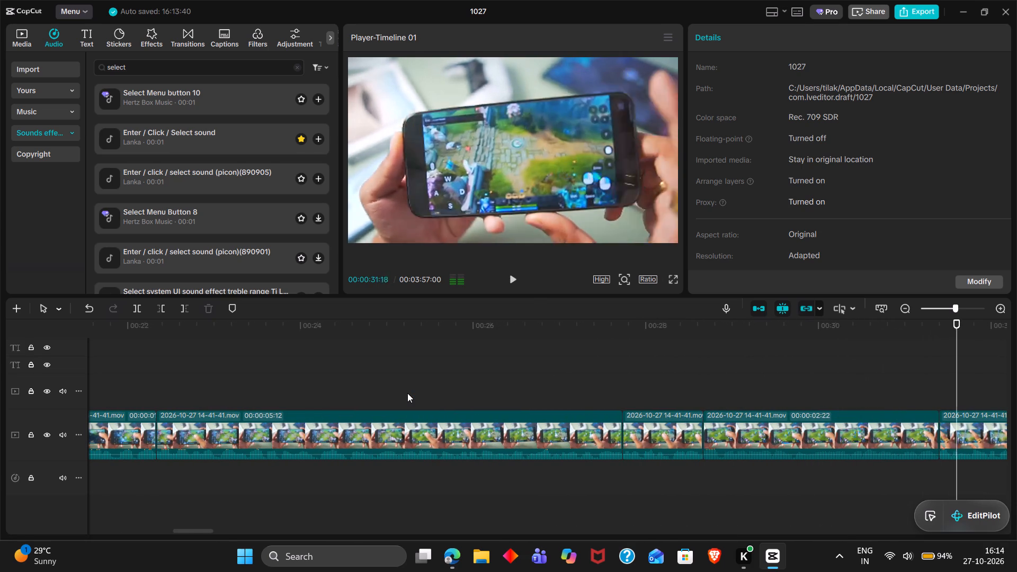
pyautogui.press('space')
# Skim the footage from about 00:00:10:24 onward and play the section from about 00:00:36 to 00:00:38:09.
pyautogui.hscroll(4, 407, 393)
pyautogui.click(326, 374)
pyautogui.moveTo(326, 374); pyautogui.dragTo(388, 371)
pyautogui.hscroll(1, 388, 371)
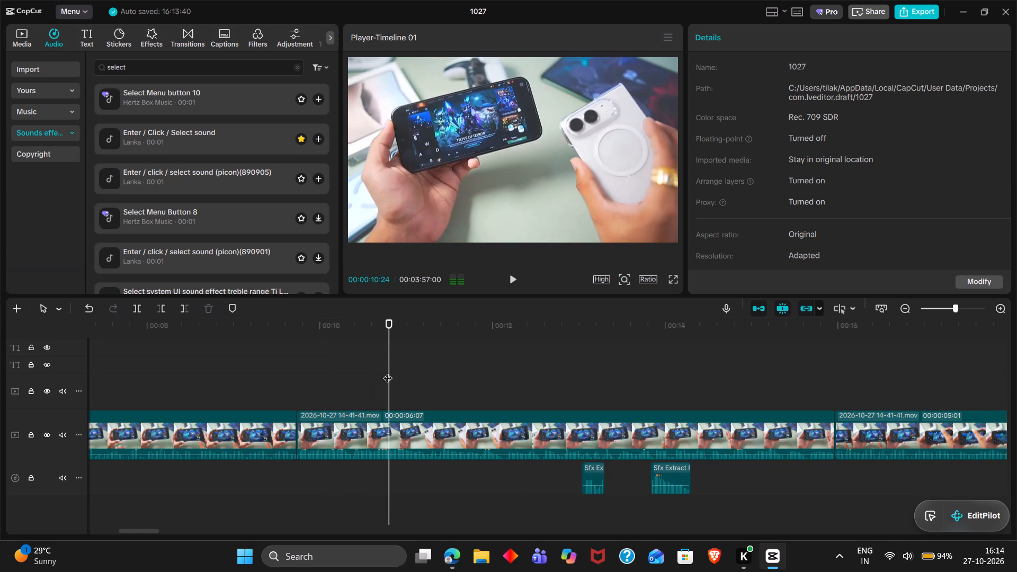
pyautogui.hscroll(1, 388, 371)
pyautogui.hscroll(-1, 388, 371)
pyautogui.click(552, 366)
pyautogui.moveTo(552, 366); pyautogui.dragTo(667, 367)
pyautogui.hscroll(-2, 667, 367)
pyautogui.tripleClick(667, 367)
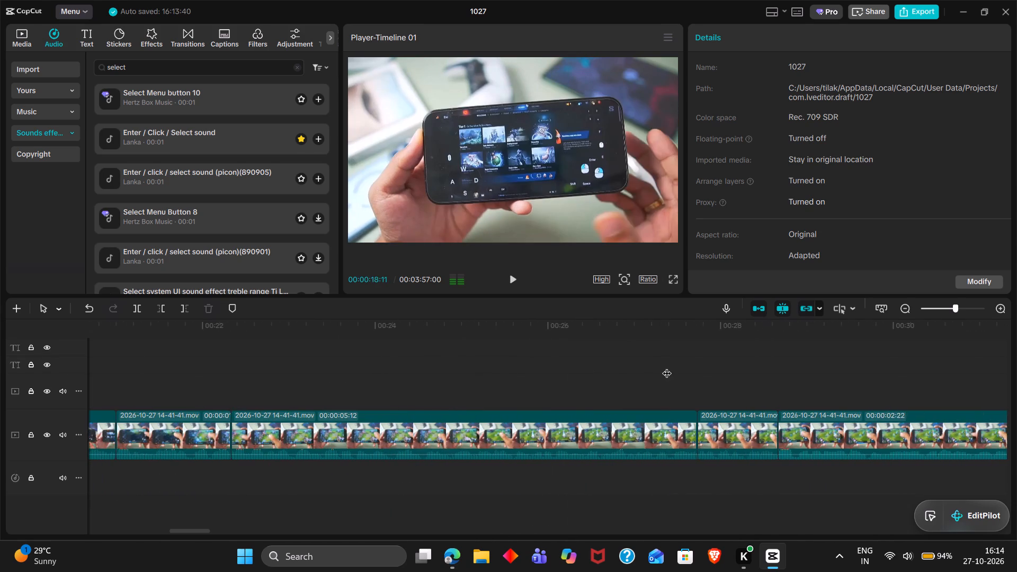
pyautogui.hscroll(-1, 667, 367)
pyautogui.doubleClick(667, 367)
pyautogui.moveTo(667, 367); pyautogui.dragTo(772, 373)
pyautogui.press('space')
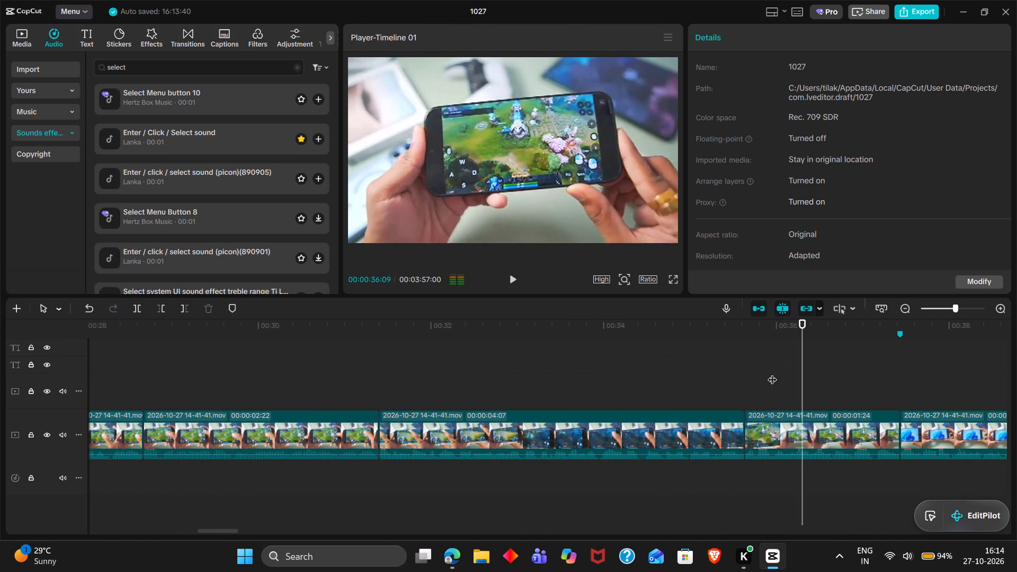
pyautogui.hscroll(-3, 772, 373)
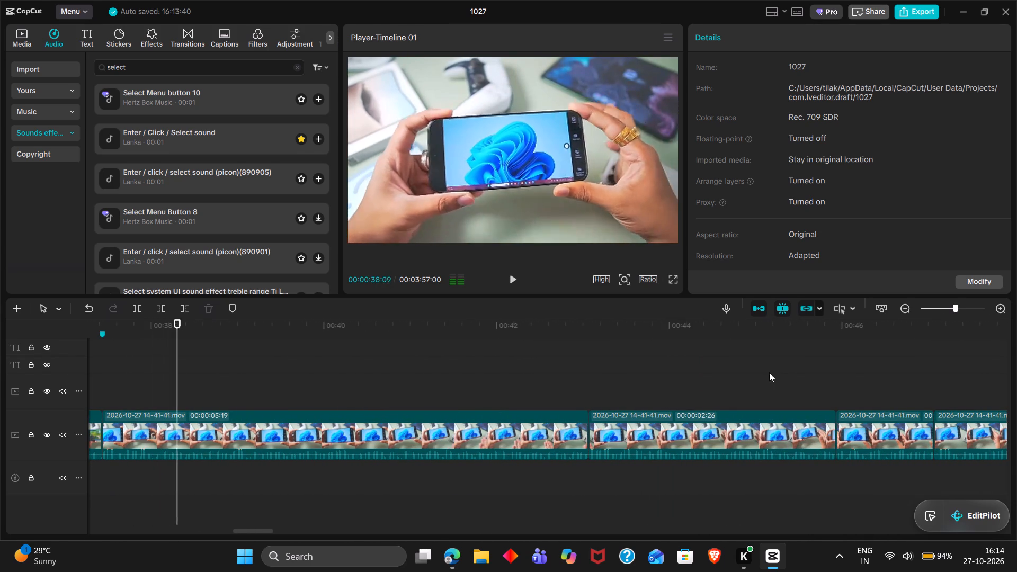
# Skim the phone footage onward from 00:00:38:09 to about 00:01:05:19.
pyautogui.doubleClick(769, 372)
pyautogui.hscroll(-2, 769, 372)
pyautogui.doubleClick(769, 372)
pyautogui.hscroll(-1, 769, 372)
pyautogui.tripleClick(769, 372)
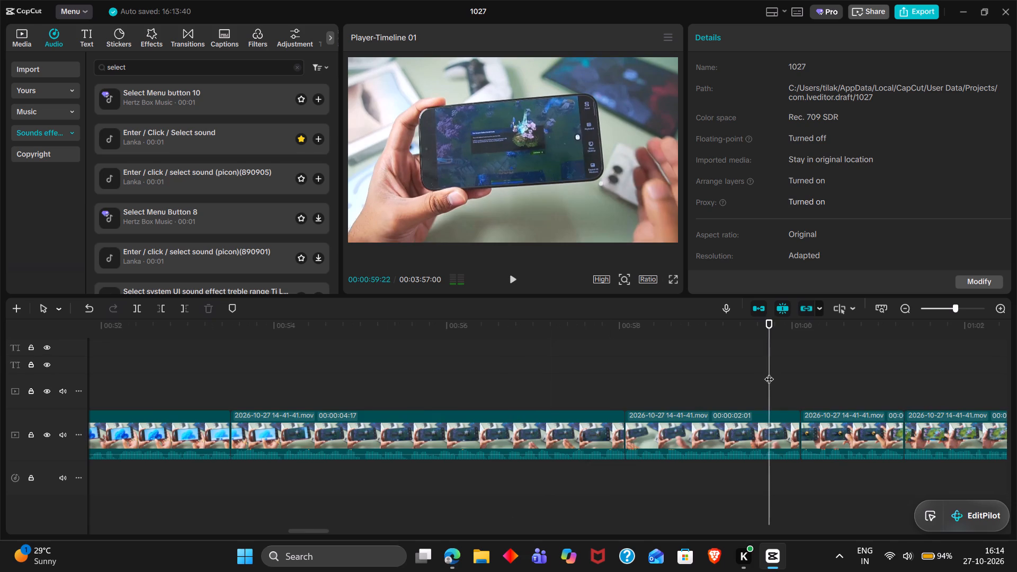
pyautogui.hscroll(-1, 769, 372)
pyautogui.click(769, 372)
pyautogui.moveTo(769, 372); pyautogui.dragTo(802, 389)
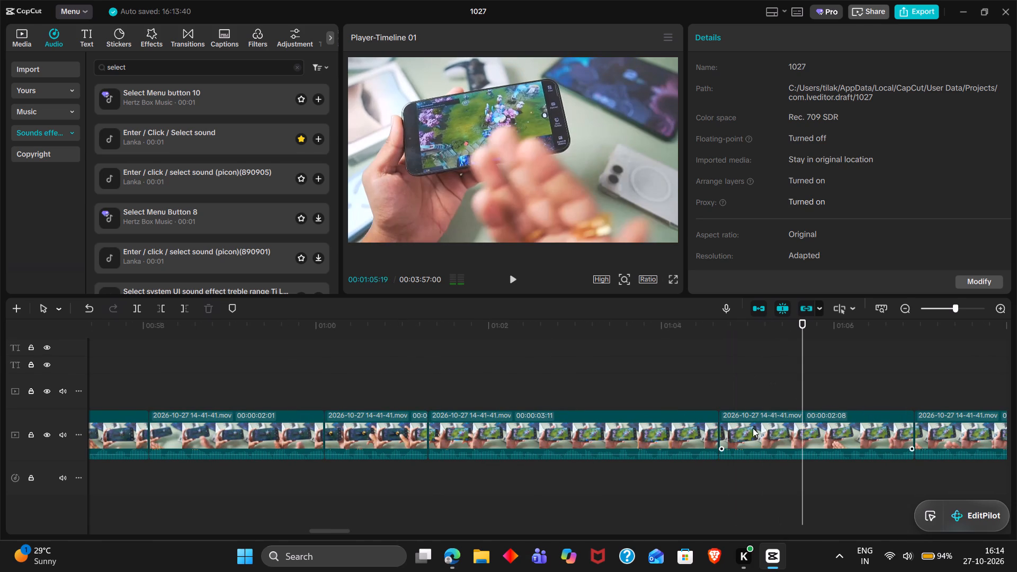
# Copy the main-track footage clip at 00:01:02:12.
pyautogui.click(556, 397)
pyautogui.moveTo(556, 397); pyautogui.dragTo(523, 396)
pyautogui.click(538, 450)
pyautogui.hotkey('ctrl', 'c')
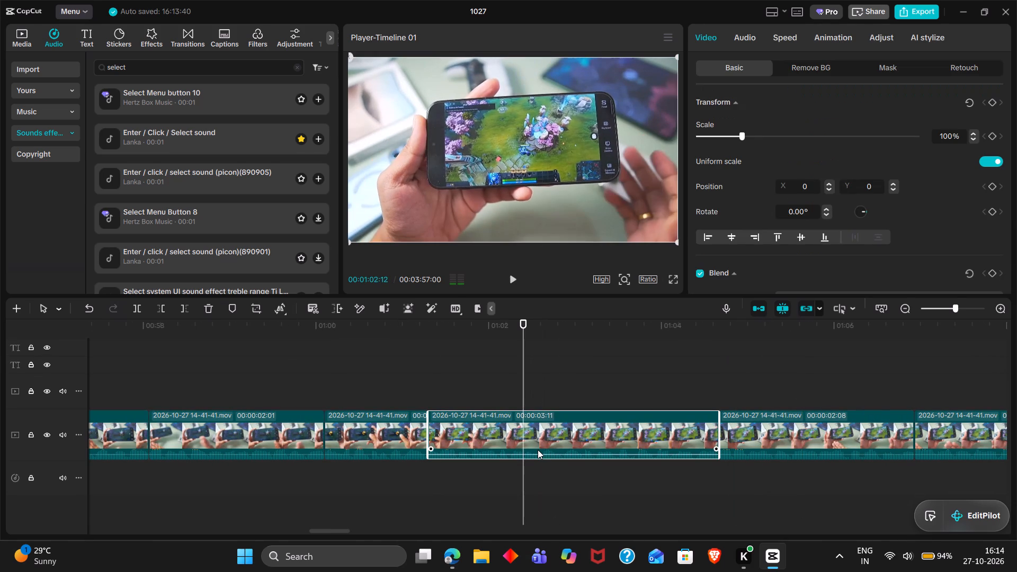
# Review the gameplay and key-mapping footage from about 00:01:01 to 00:01:14:01, playing parts of it.
pyautogui.doubleClick(430, 400)
pyautogui.press('space')
pyautogui.press('space')
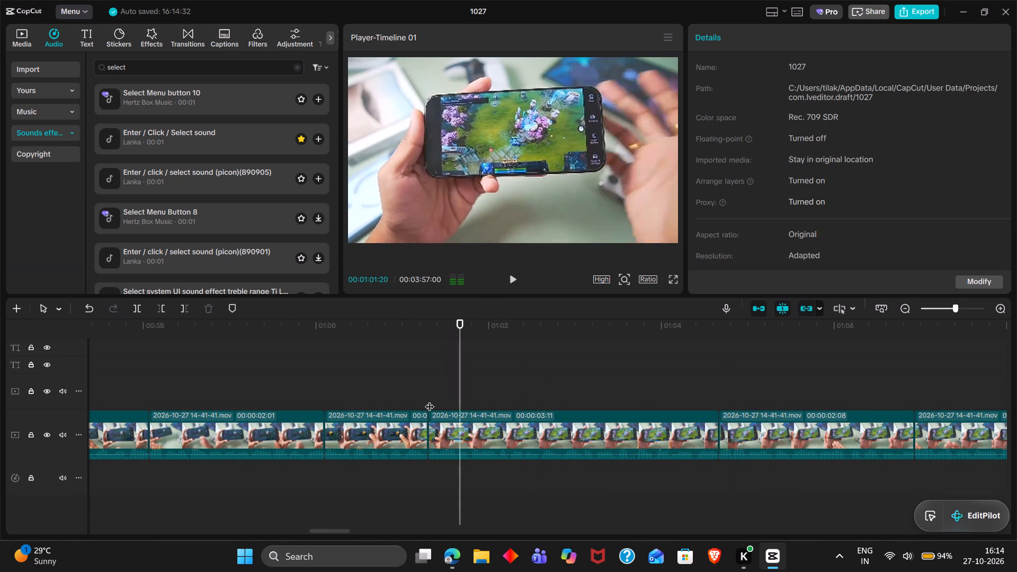
pyautogui.hscroll(-2, 430, 400)
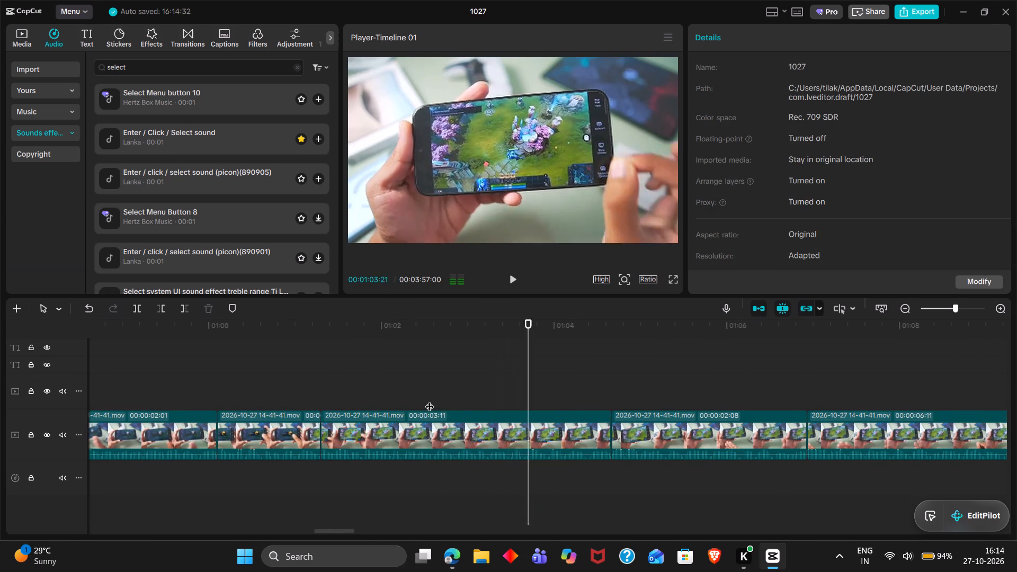
pyautogui.hscroll(-1, 430, 400)
pyautogui.click(656, 373)
pyautogui.moveTo(656, 373); pyautogui.dragTo(695, 376)
pyautogui.press('space')
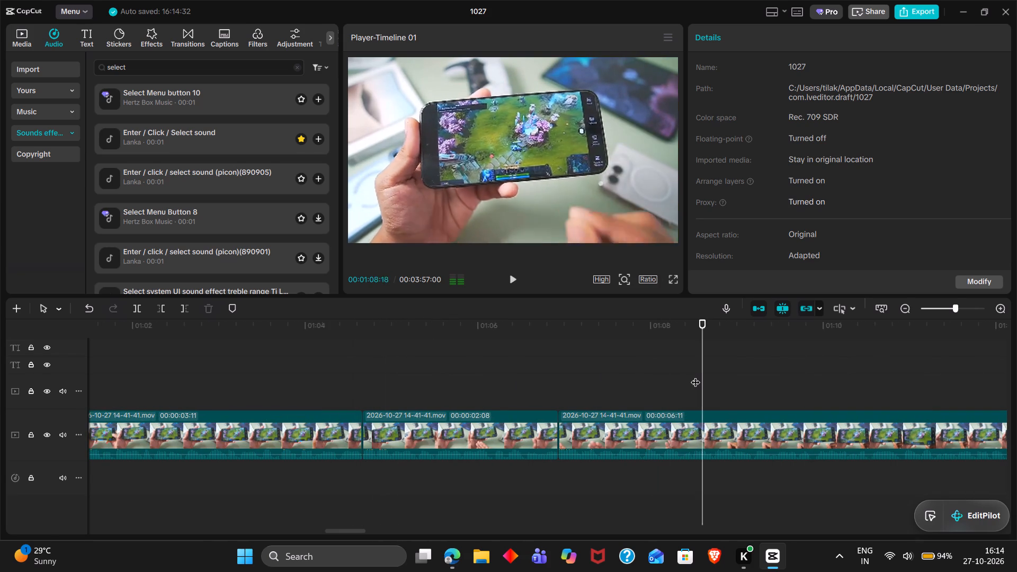
pyautogui.hscroll(-1, 695, 376)
pyautogui.click(695, 376)
pyautogui.moveTo(695, 376); pyautogui.dragTo(811, 381)
pyautogui.press('space')
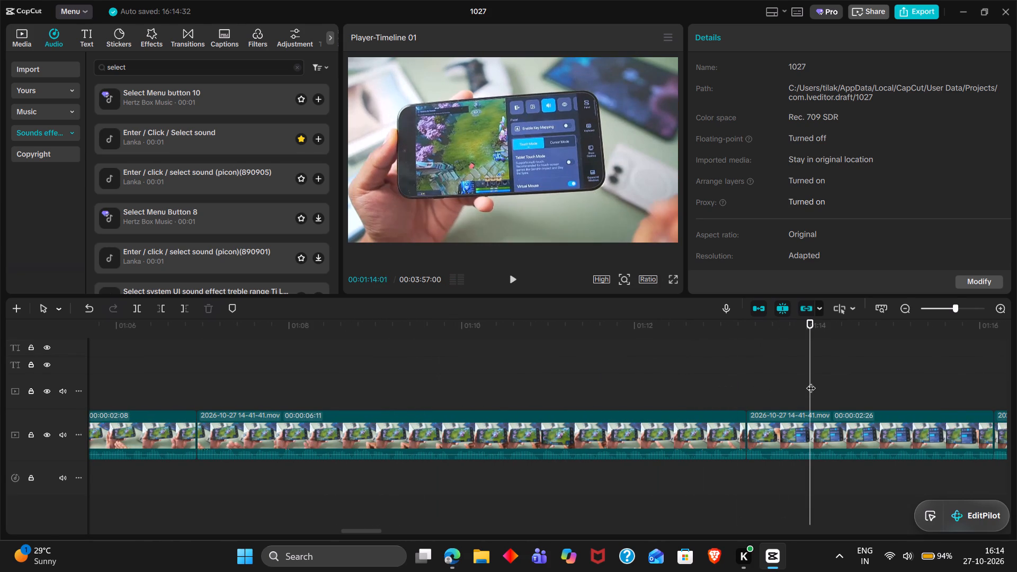
# Review the footage from about 00:01:18 to 00:01:44, playing the gameplay section near its end.
pyautogui.hscroll(-1, 811, 381)
pyautogui.doubleClick(811, 381)
pyautogui.moveTo(811, 381); pyautogui.dragTo(690, 382)
pyautogui.hscroll(-1, 690, 382)
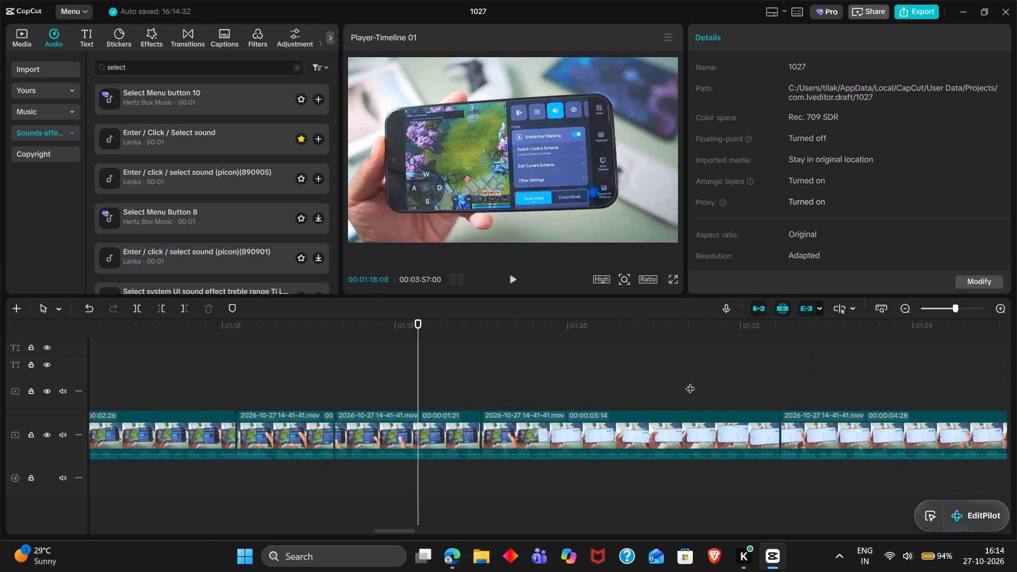
pyautogui.hscroll(-1, 690, 382)
pyautogui.doubleClick(690, 382)
pyautogui.hscroll(-1, 690, 382)
pyautogui.doubleClick(690, 382)
pyautogui.hscroll(-1, 690, 382)
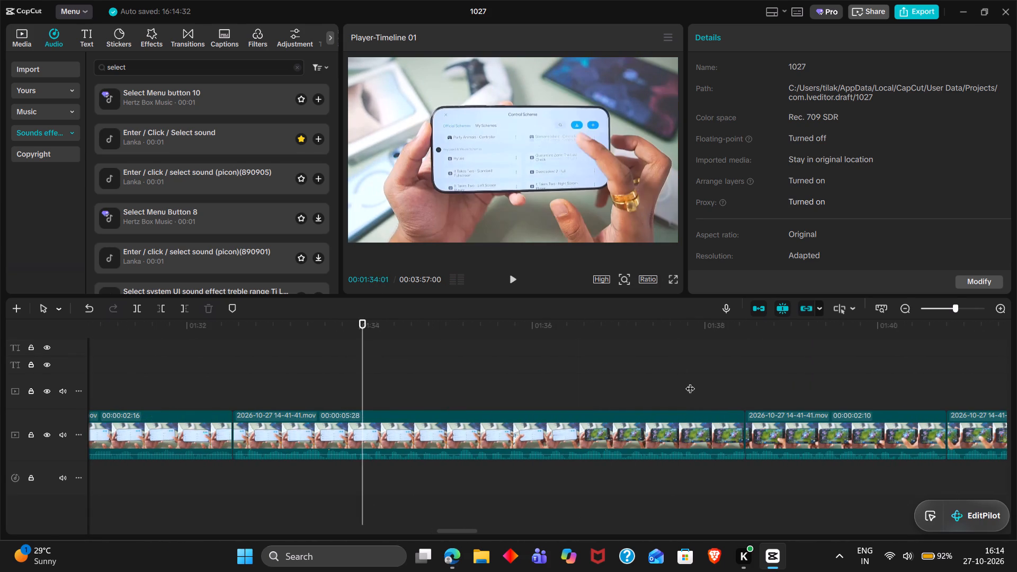
pyautogui.doubleClick(690, 382)
pyautogui.moveTo(690, 382); pyautogui.dragTo(629, 373)
pyautogui.press('space')
pyautogui.hscroll(-1, 629, 373)
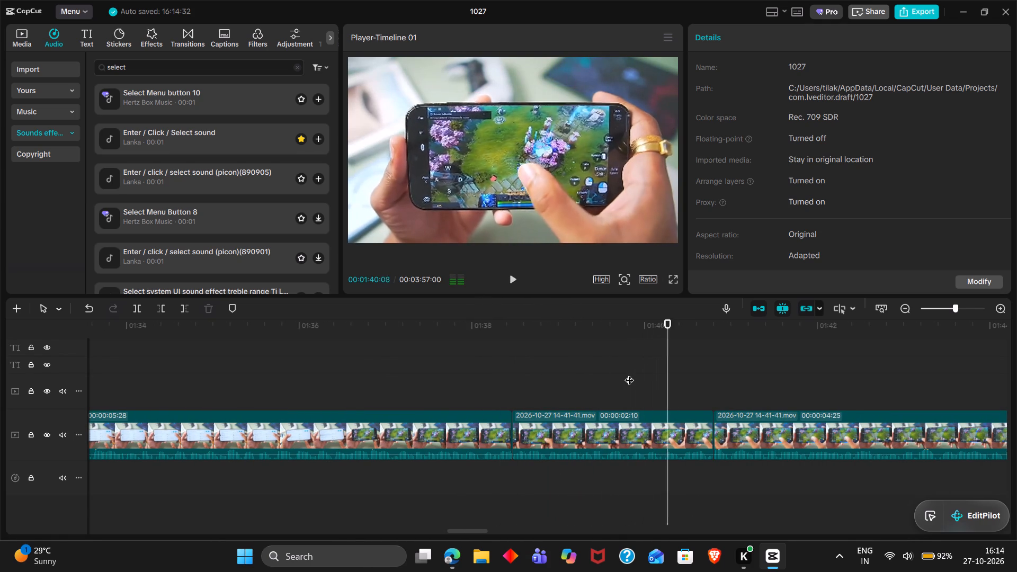
pyautogui.hscroll(-1, 629, 373)
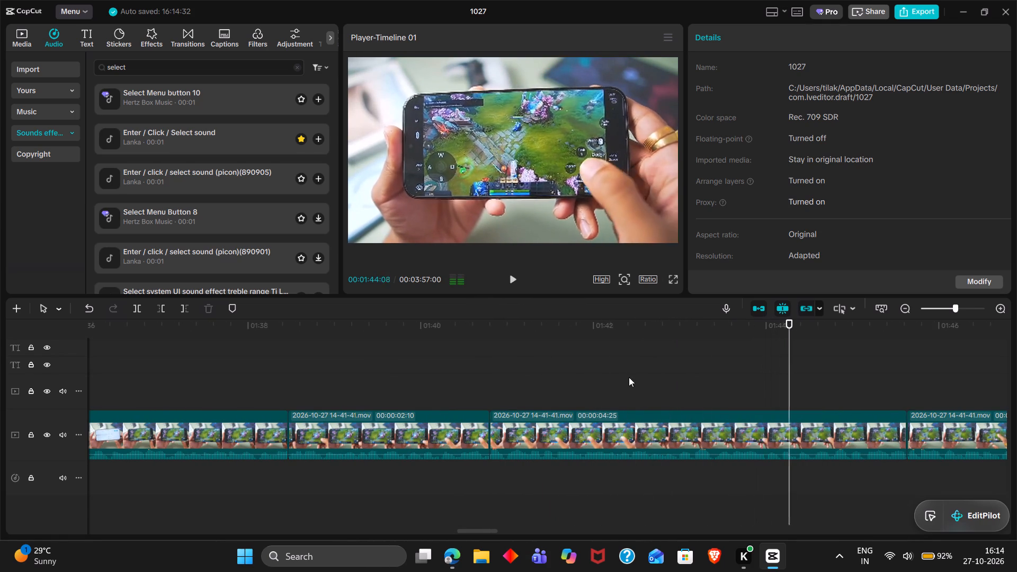
# Copy the gameplay clip at 00:01:44:22 onto the overlay track right after Compound clip3 at 00:00:07:00, and lower its audio volume.
pyautogui.press('space')
pyautogui.hotkey('ctrl', 'c')
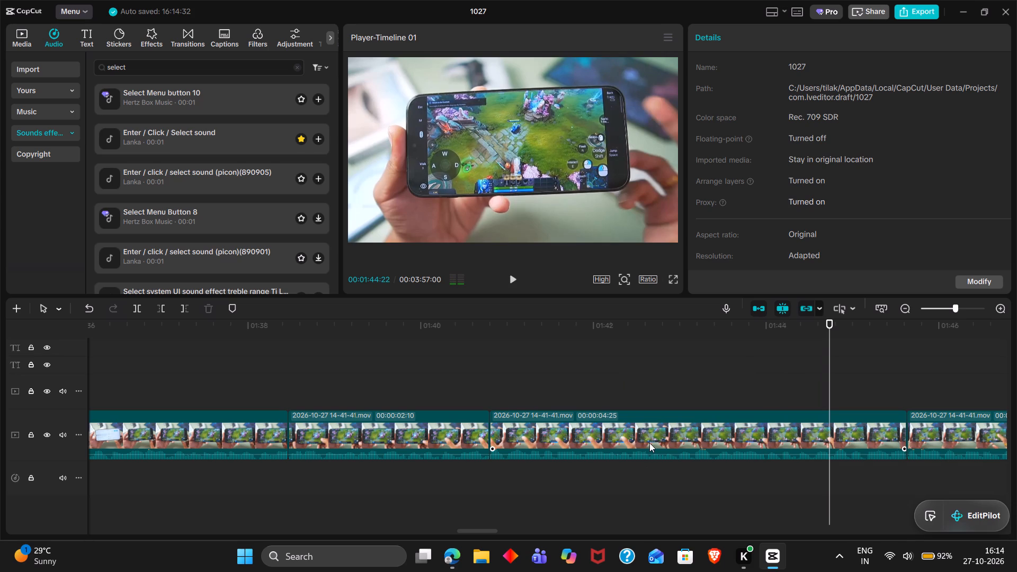
pyautogui.click(672, 434)
pyautogui.hotkey('ctrl', 'c')
pyautogui.hscroll(9, 672, 434)
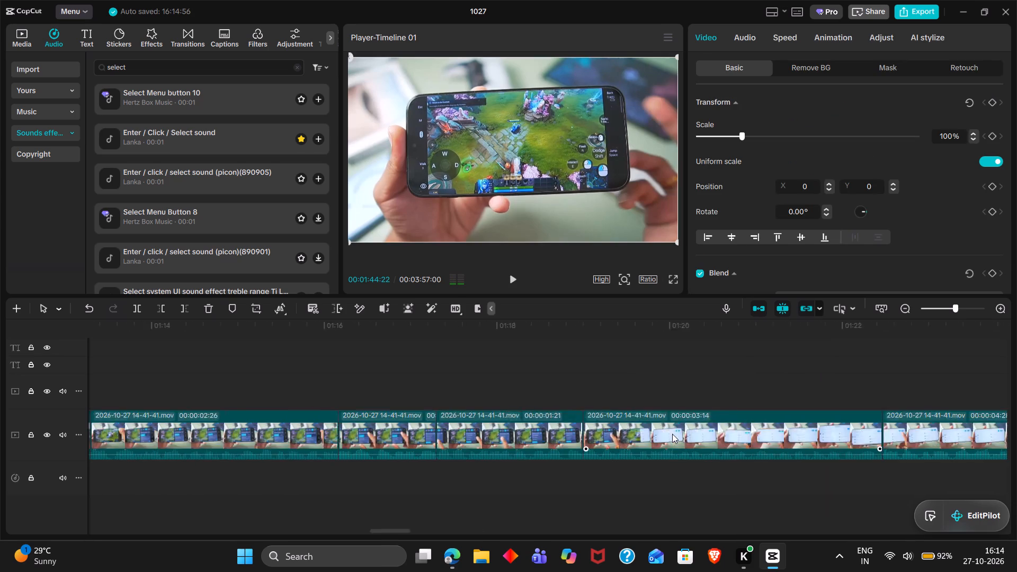
pyautogui.hscroll(9, 672, 434)
pyautogui.doubleClick(731, 359)
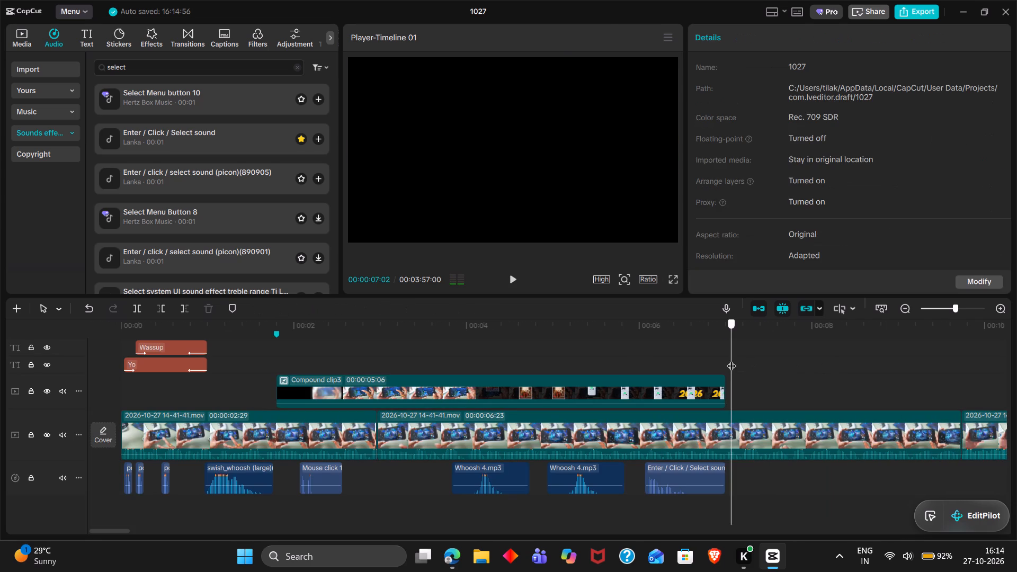
pyautogui.hotkey('ctrl', 'v')
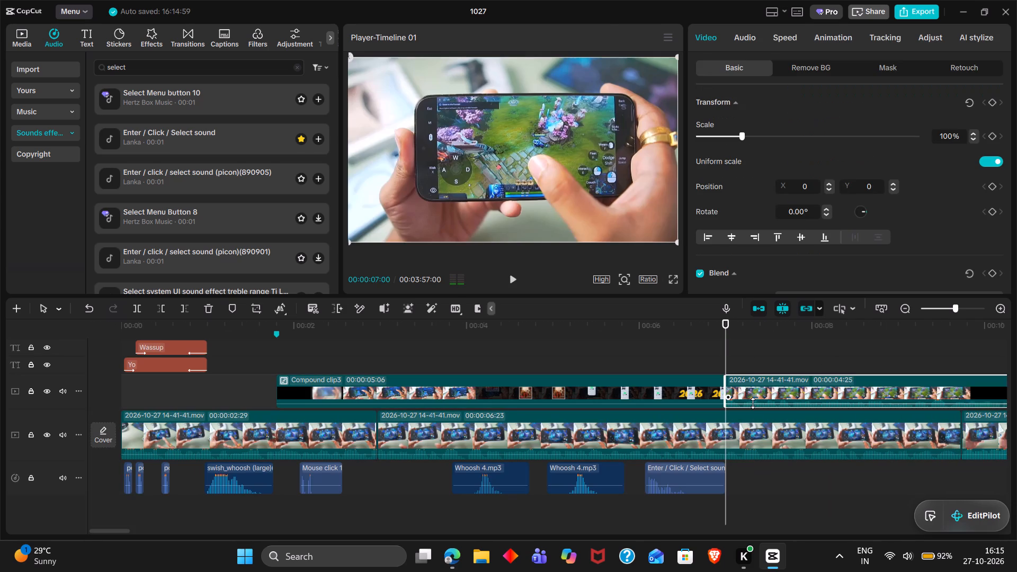
pyautogui.moveTo(753, 403); pyautogui.dragTo(758, 442)
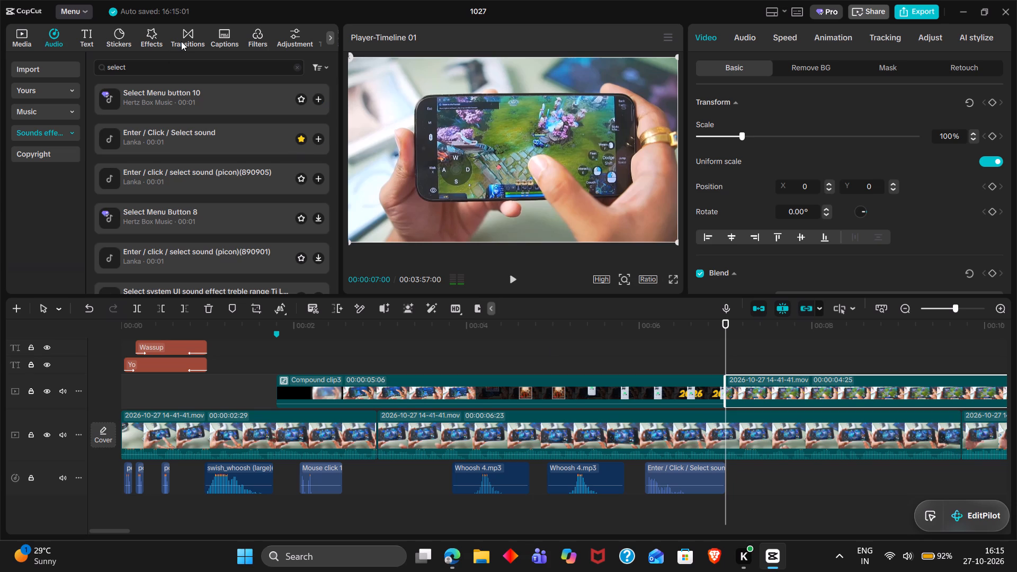
# Add a transition from the favorites between Compound clip3 and the pasted gameplay clip.
pyautogui.doubleClick(181, 41)
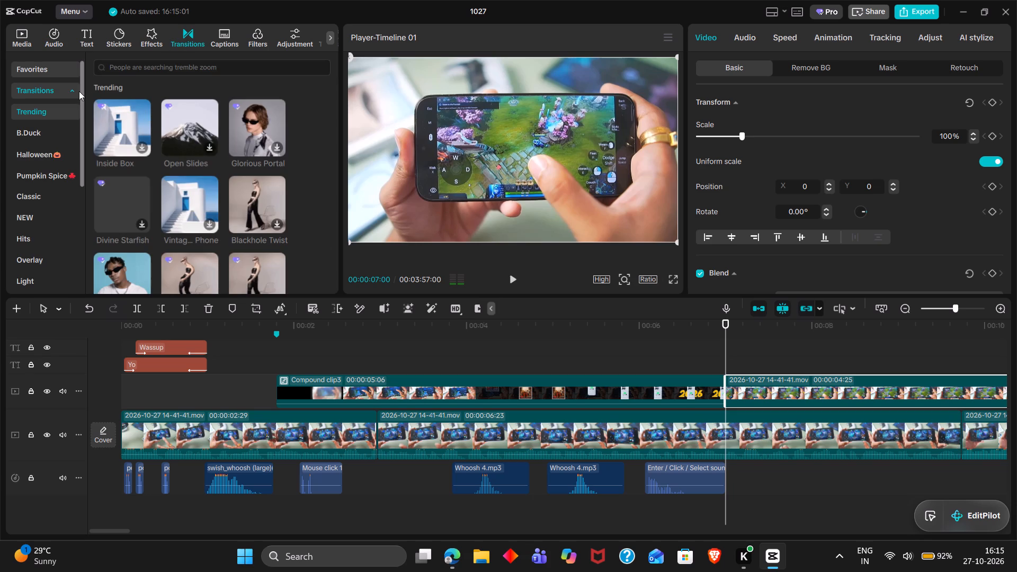
pyautogui.doubleClick(55, 70)
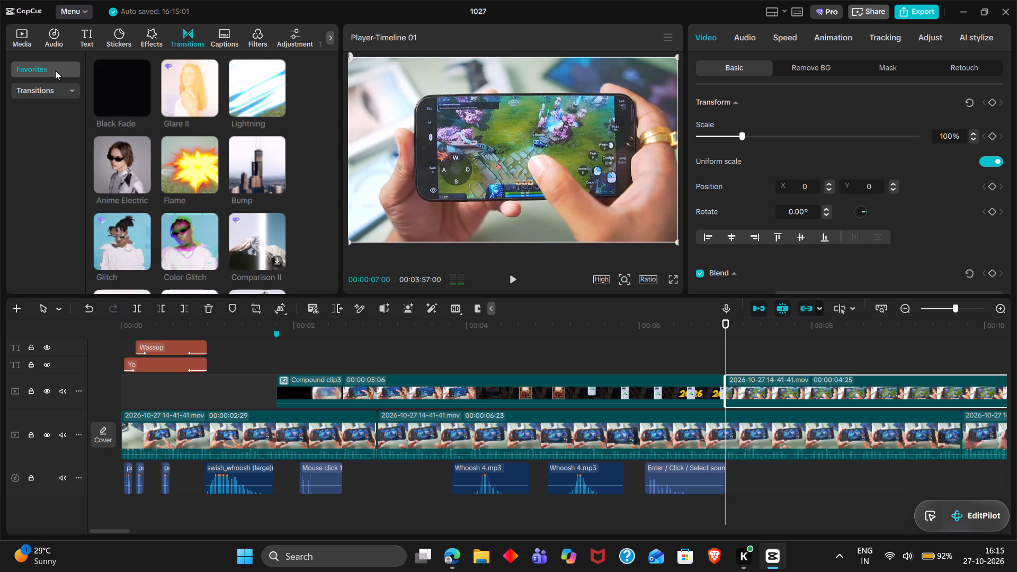
pyautogui.moveTo(168, 88); pyautogui.dragTo(712, 399)
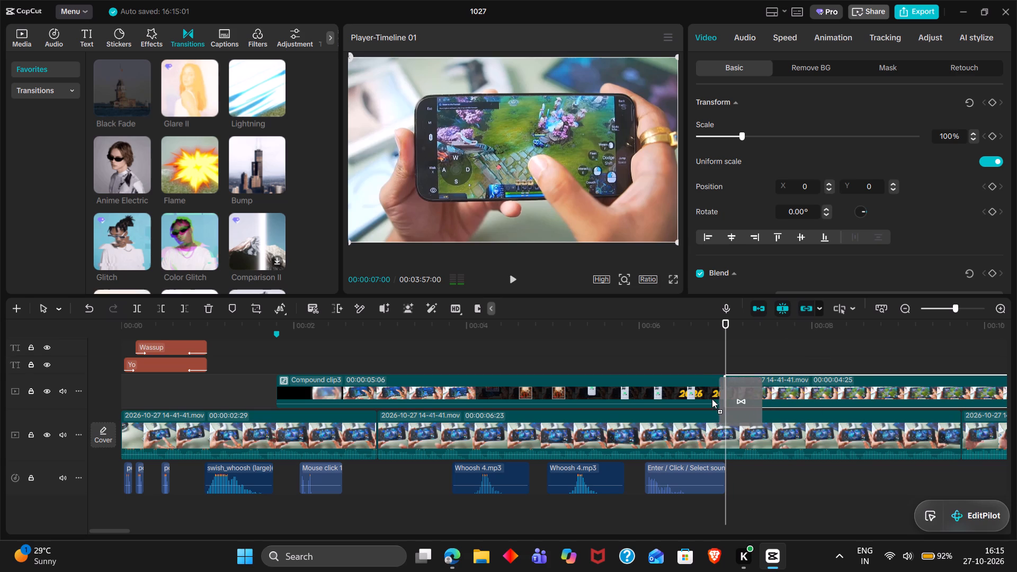
pyautogui.moveTo(712, 399); pyautogui.dragTo(712, 398)
# Trim the end of the Enter / Click / Select sound to the transition's start at 00:00:06:23.
pyautogui.doubleClick(707, 352)
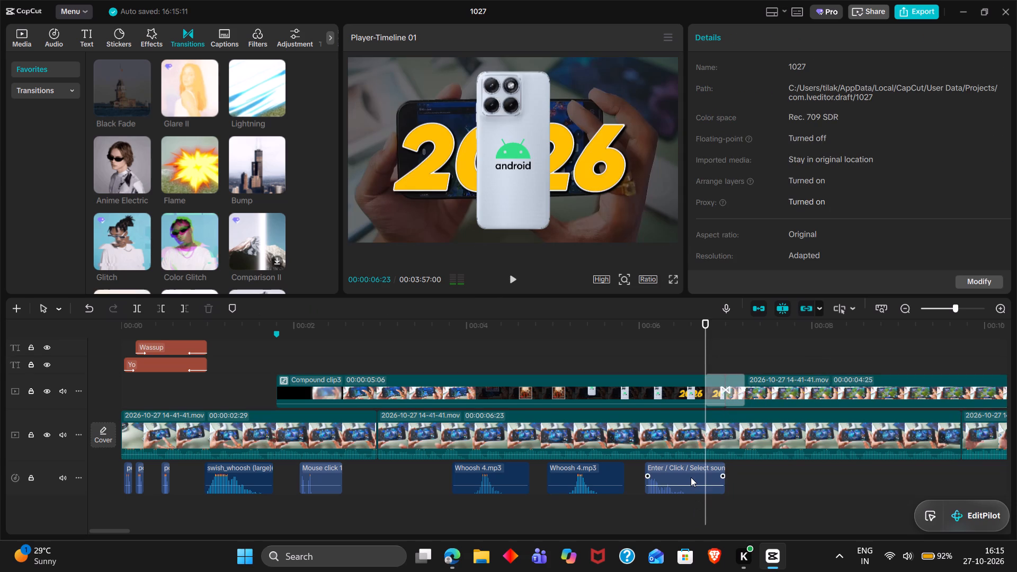
pyautogui.click(691, 477)
pyautogui.press('w')
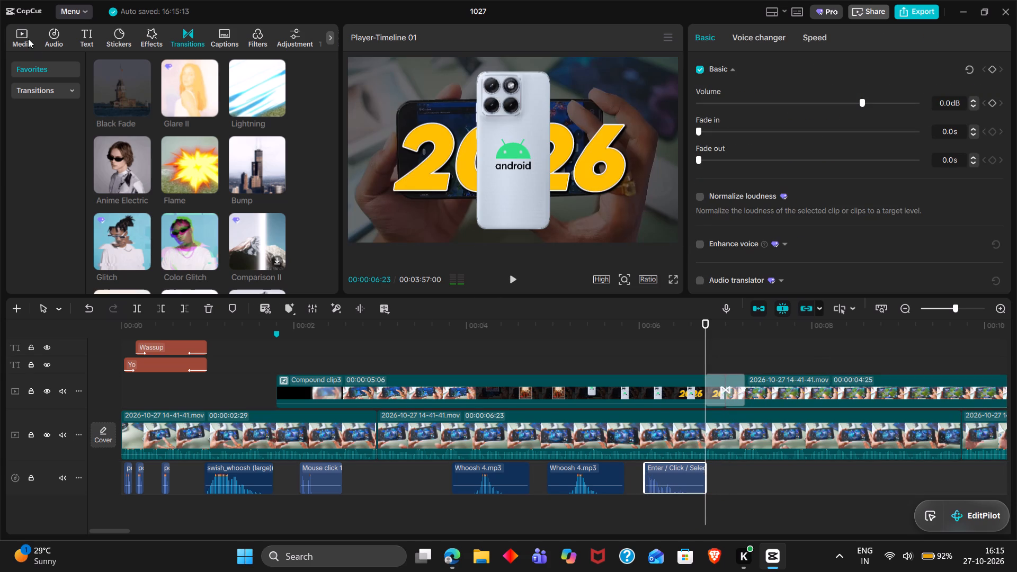
# Move the Sfx Extract sound from about 00:00:14 to the transition's start at 00:00:06:23.
pyautogui.doubleClick(28, 39)
pyautogui.scroll(-1, 135, 124)
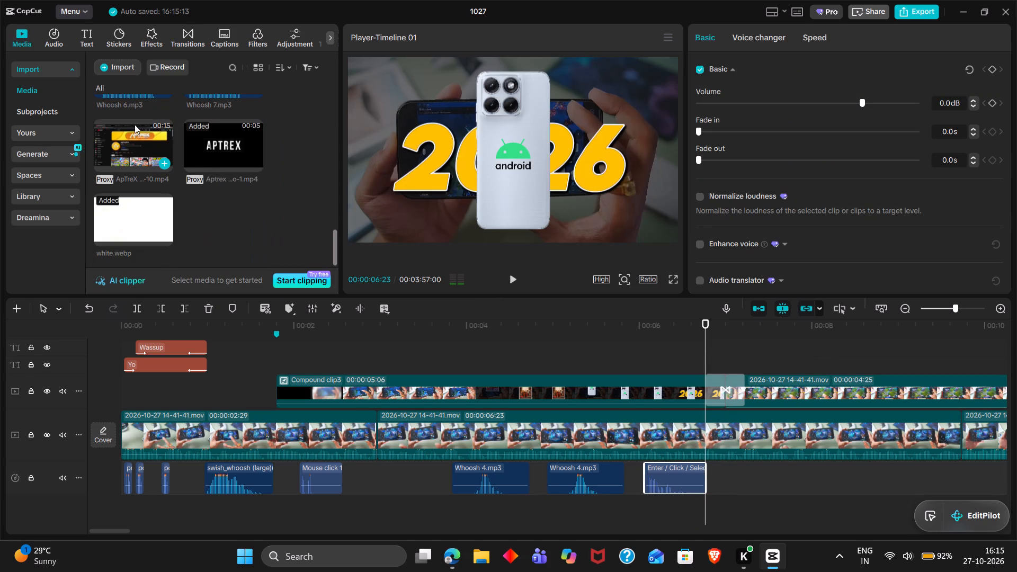
pyautogui.scroll(-1, 135, 124)
pyautogui.scroll(1, 135, 124)
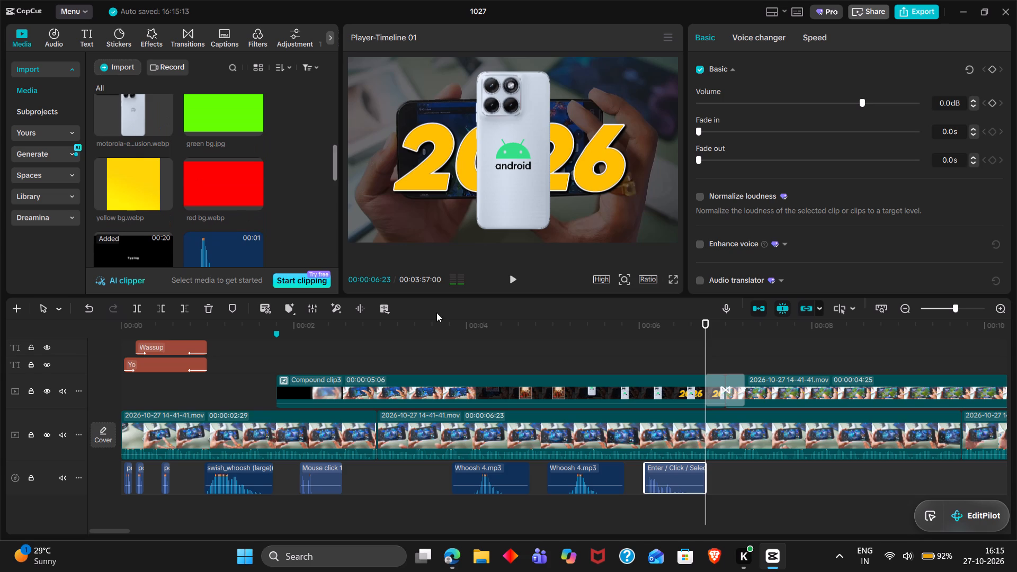
pyautogui.hscroll(-1, 701, 439)
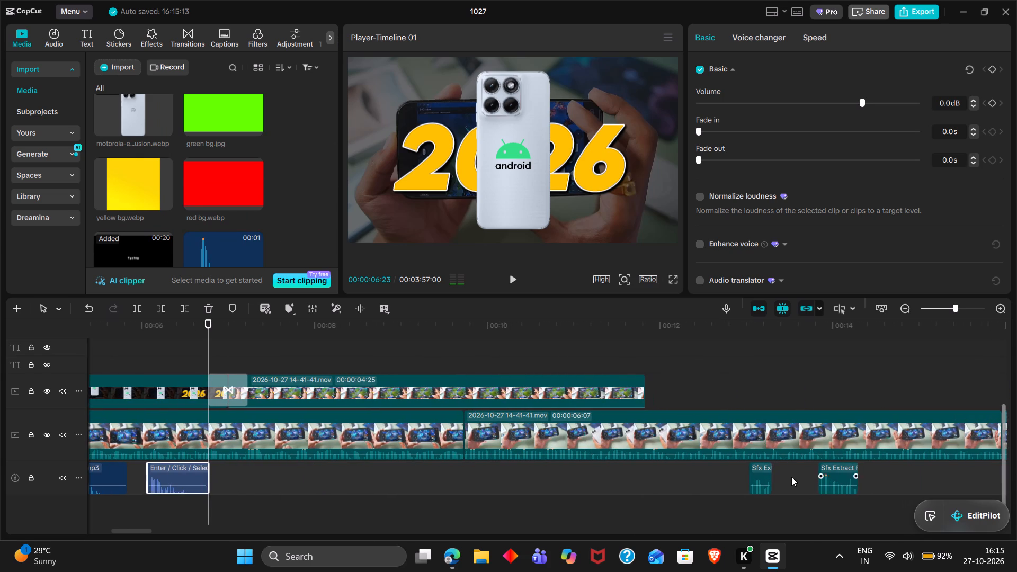
pyautogui.click(846, 478)
pyautogui.hotkey('ctrl', 'x')
pyautogui.hotkey('ctrl', 'v')
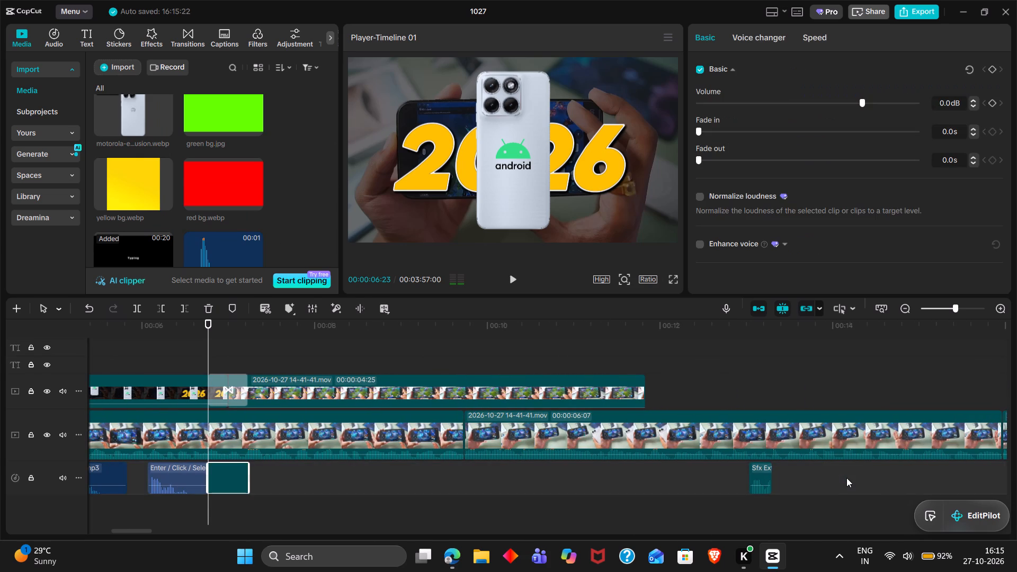
# Play the transition and pasted gameplay from 00:00:05:25 to 00:00:07:27 to check picture and sound.
pyautogui.hscroll(2, 846, 478)
pyautogui.doubleClick(629, 344)
pyautogui.press('space')
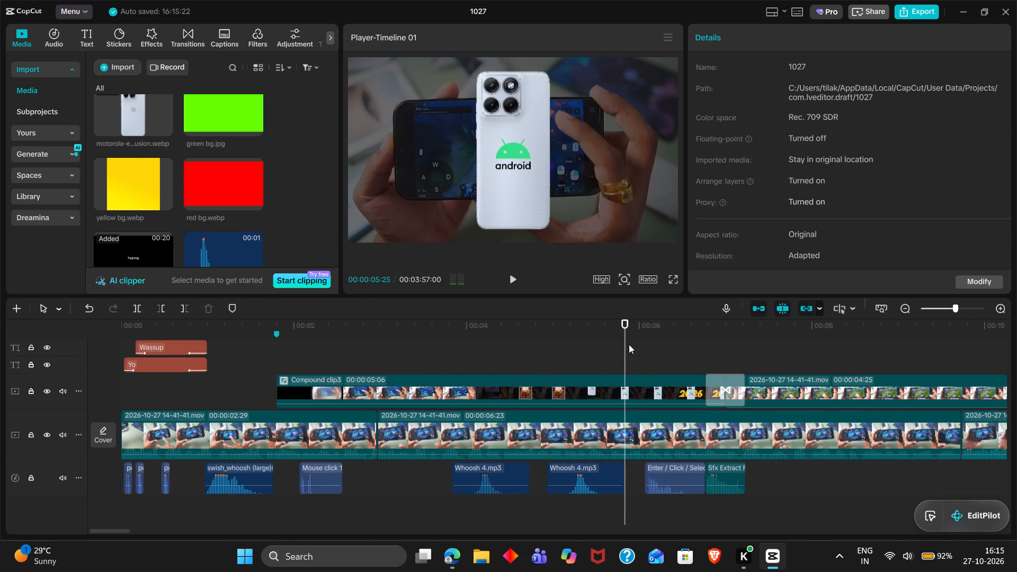
pyautogui.press('space')
pyautogui.hscroll(-1, 629, 344)
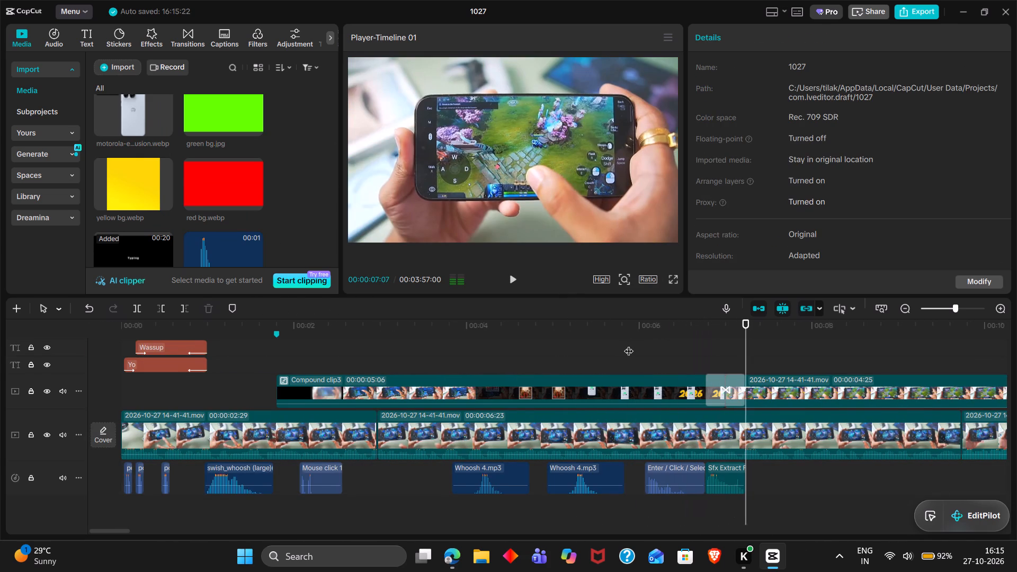
pyautogui.hscroll(-2, 629, 344)
pyautogui.press('space')
pyautogui.press('space')
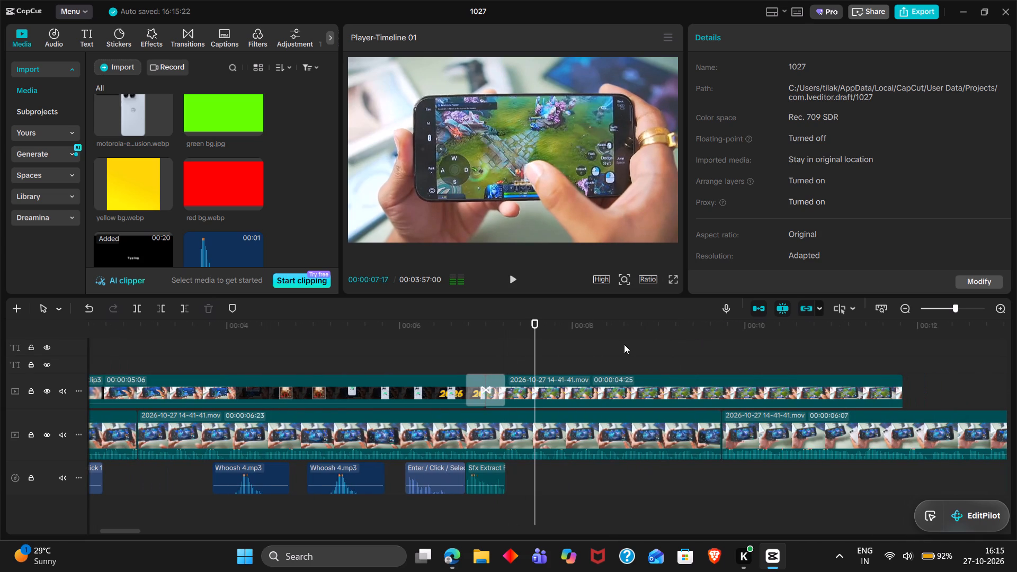
pyautogui.press('space')
pyautogui.press('space')
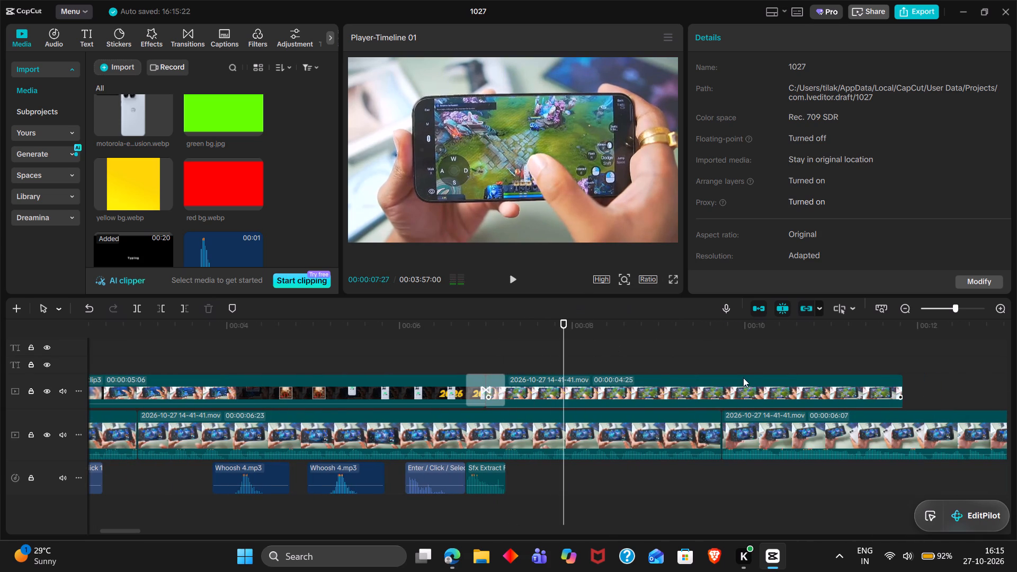
# Set the remaining short Sfx Extract sound to 0.0 dB and move it to about 00:00:07:25 under the gameplay clip.
pyautogui.hscroll(-1, 764, 401)
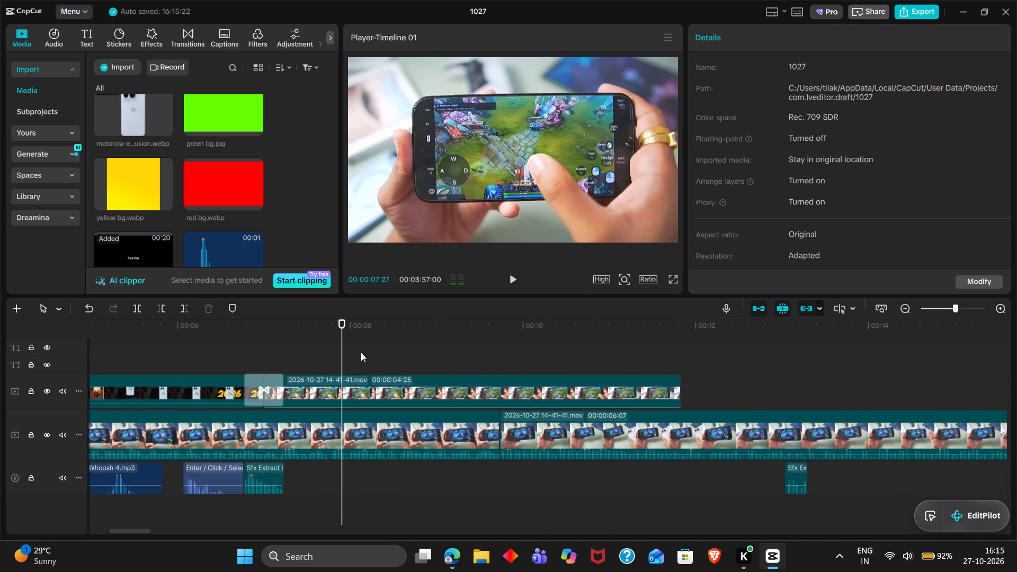
pyautogui.click(798, 485)
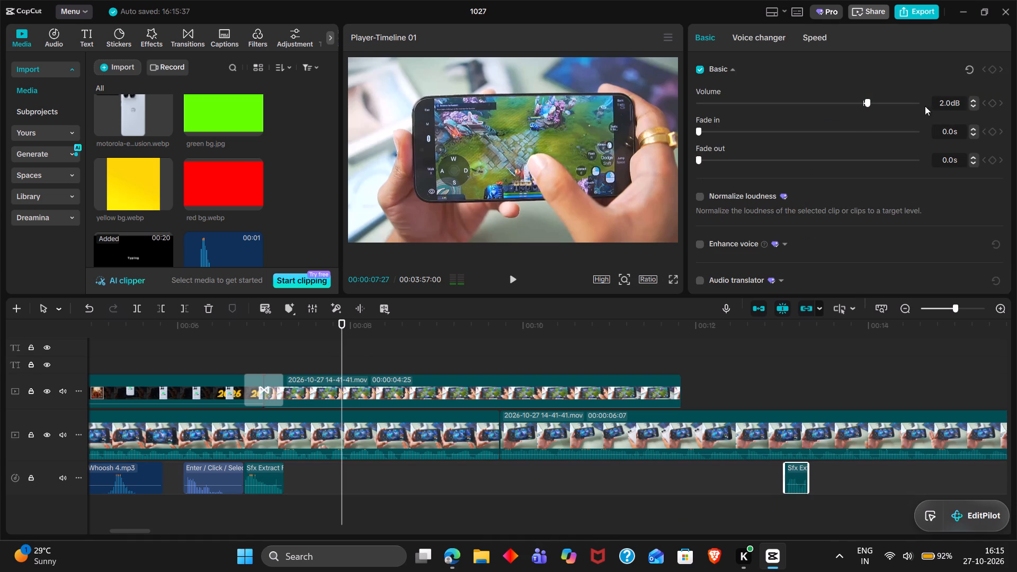
pyautogui.click(862, 102)
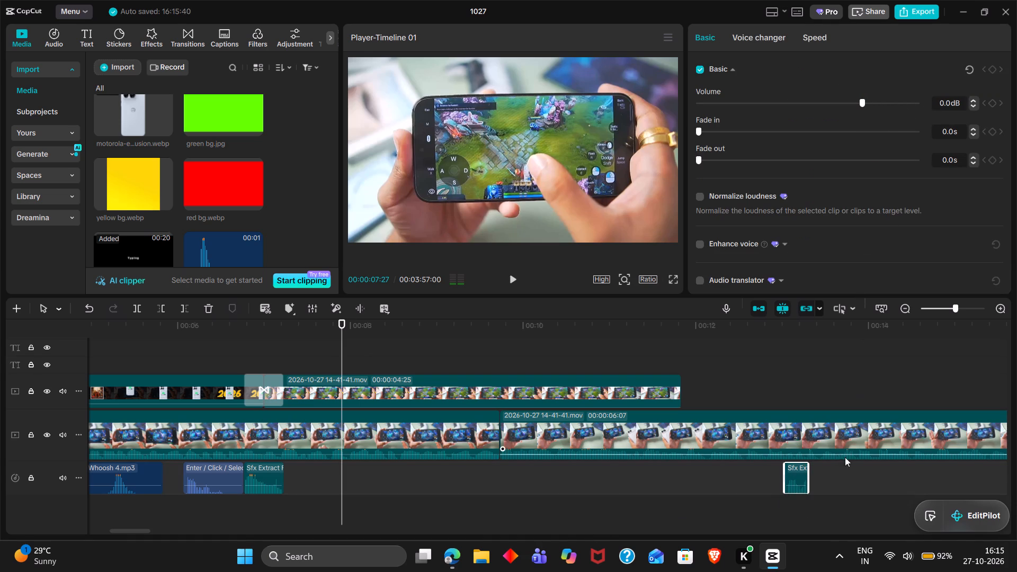
pyautogui.moveTo(797, 469); pyautogui.dragTo(350, 470)
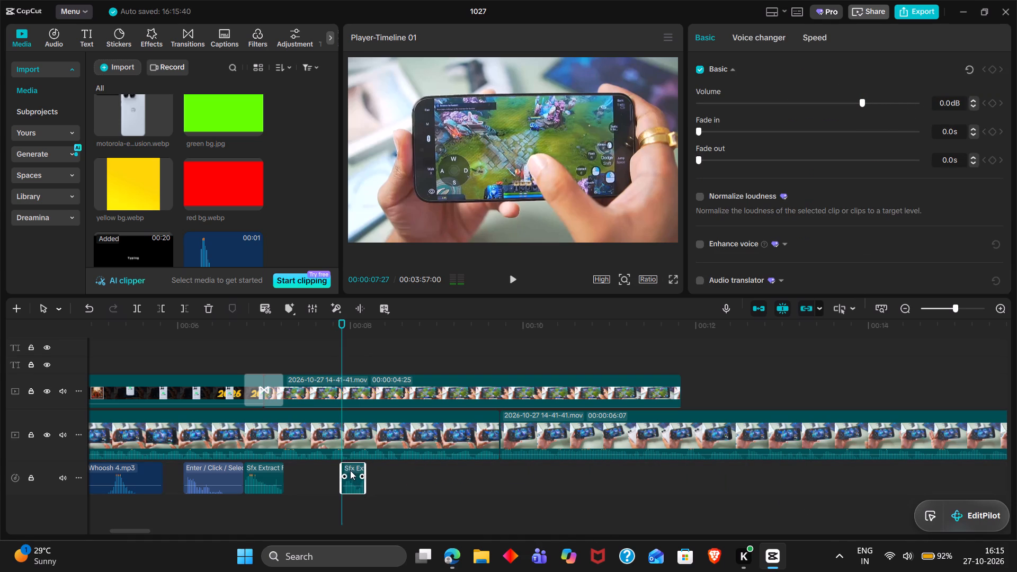
pyautogui.moveTo(350, 470); pyautogui.dragTo(348, 471)
# Place green bg.jpg on a new overlay track at 00:00:07:25 and trim its end to 00:00:08:03.
pyautogui.tripleClick(337, 352)
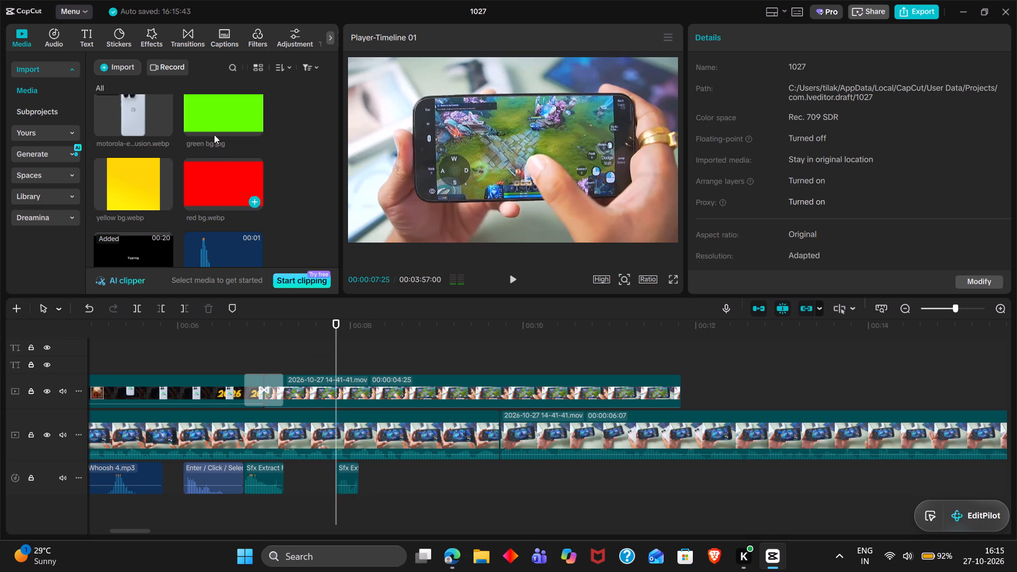
pyautogui.moveTo(201, 109); pyautogui.dragTo(336, 344)
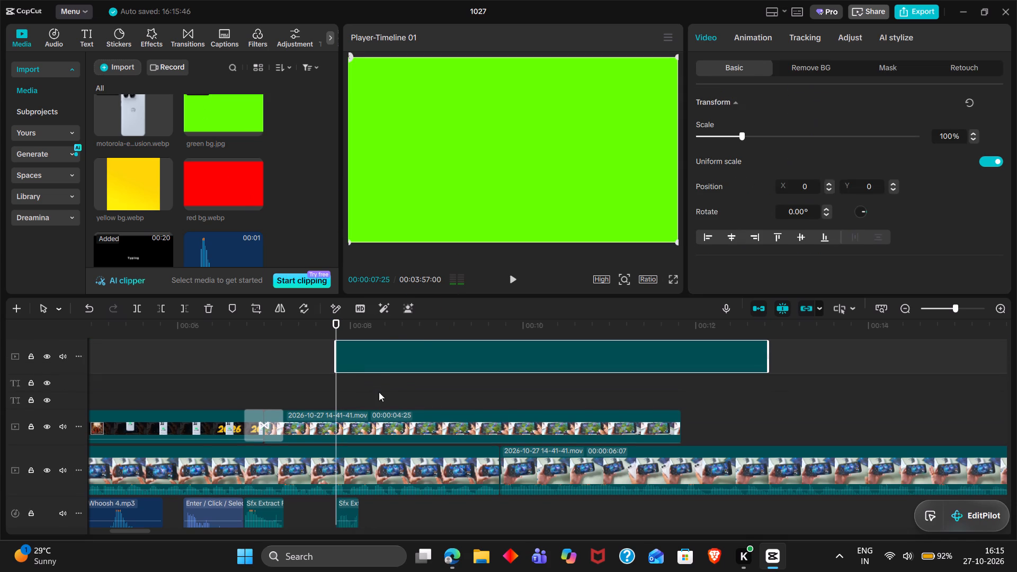
pyautogui.doubleClick(355, 335)
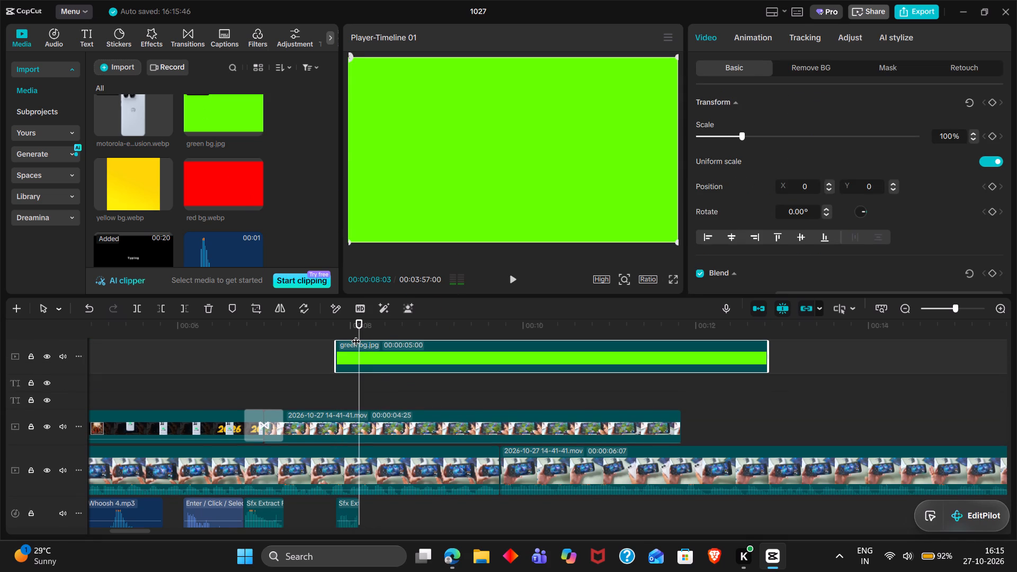
pyautogui.press('w')
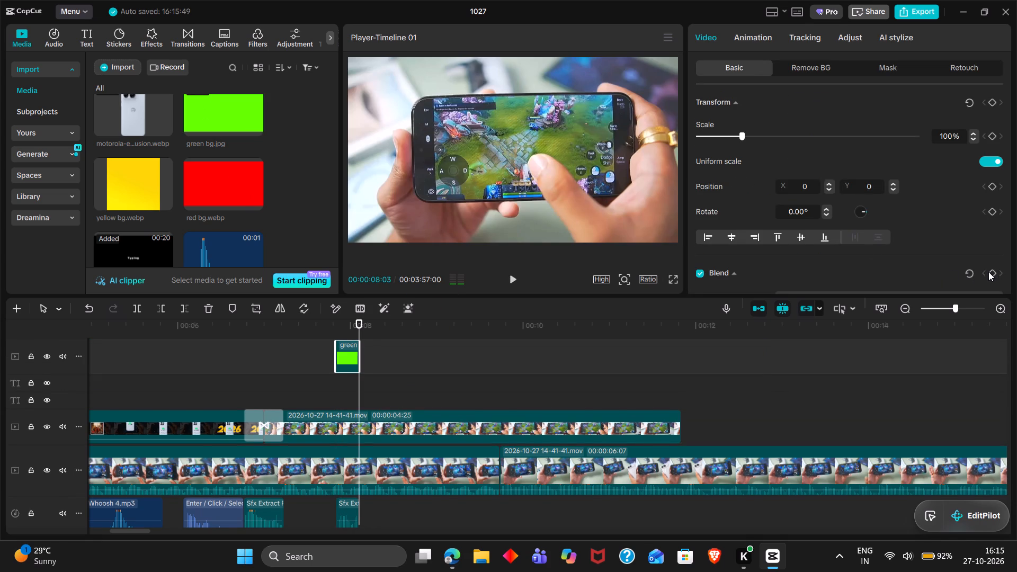
# Keyframe the green overlay's opacity to fade from 54% at 00:00:07:25 to 0% at 00:00:08:03.
pyautogui.click(996, 274)
pyautogui.scroll(-1, 923, 267)
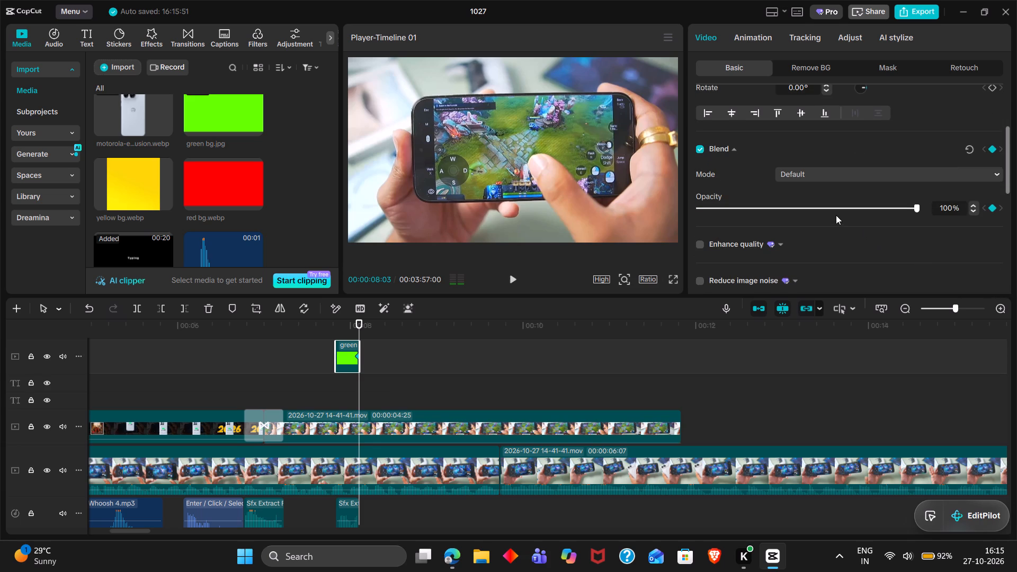
pyautogui.moveTo(836, 215); pyautogui.dragTo(628, 201)
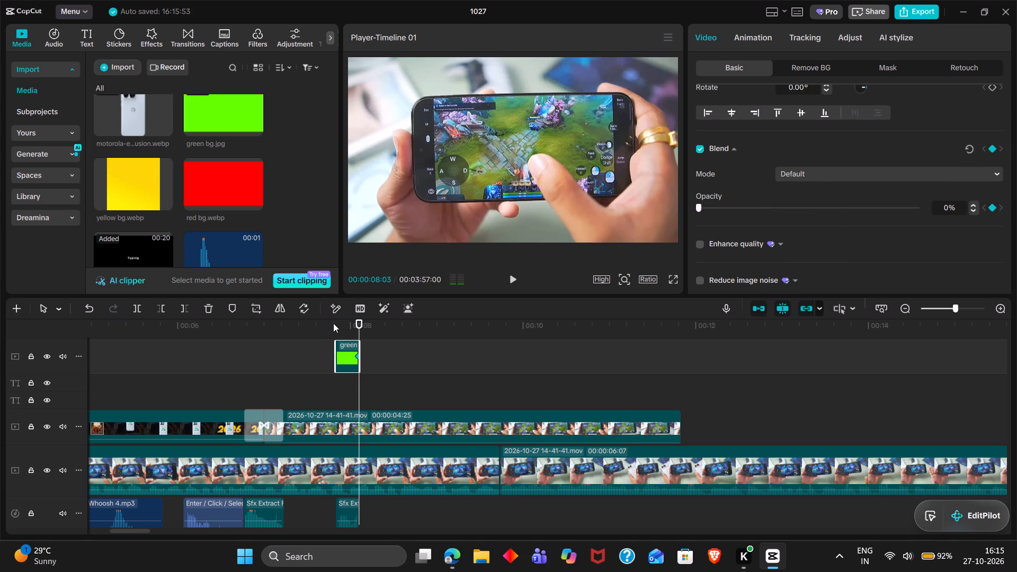
pyautogui.doubleClick(333, 323)
pyautogui.doubleClick(816, 210)
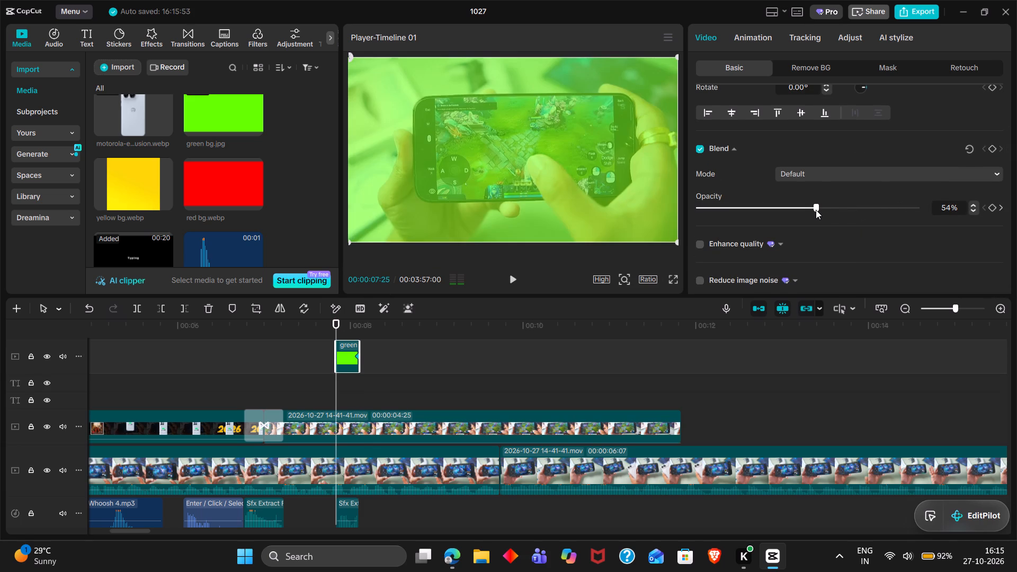
# Play the green flash section up to 00:00:08:12 to check the fade against the sound effect.
pyautogui.doubleClick(296, 368)
pyautogui.press('space')
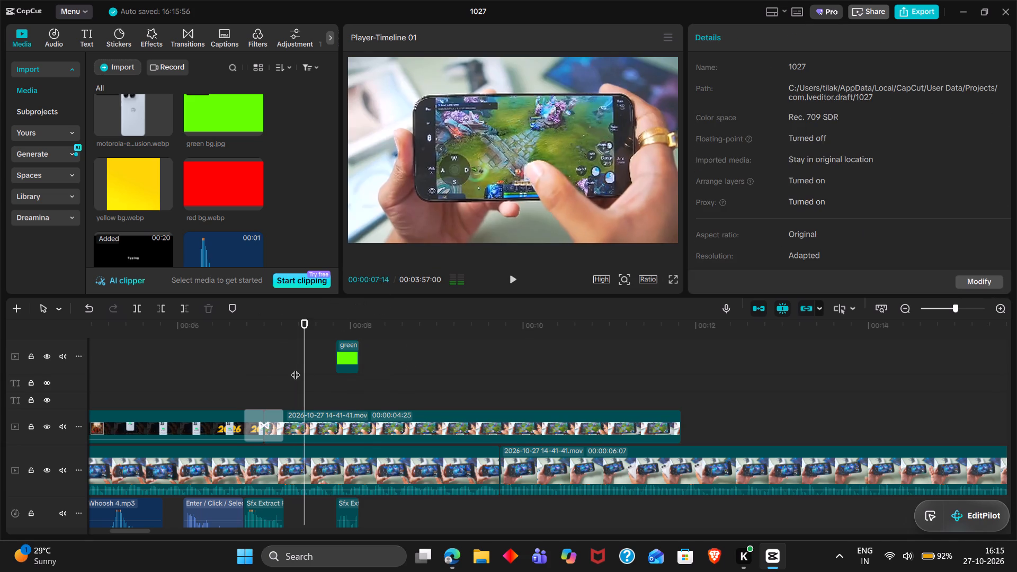
pyautogui.press('space')
pyautogui.press('space')
pyautogui.press('space')
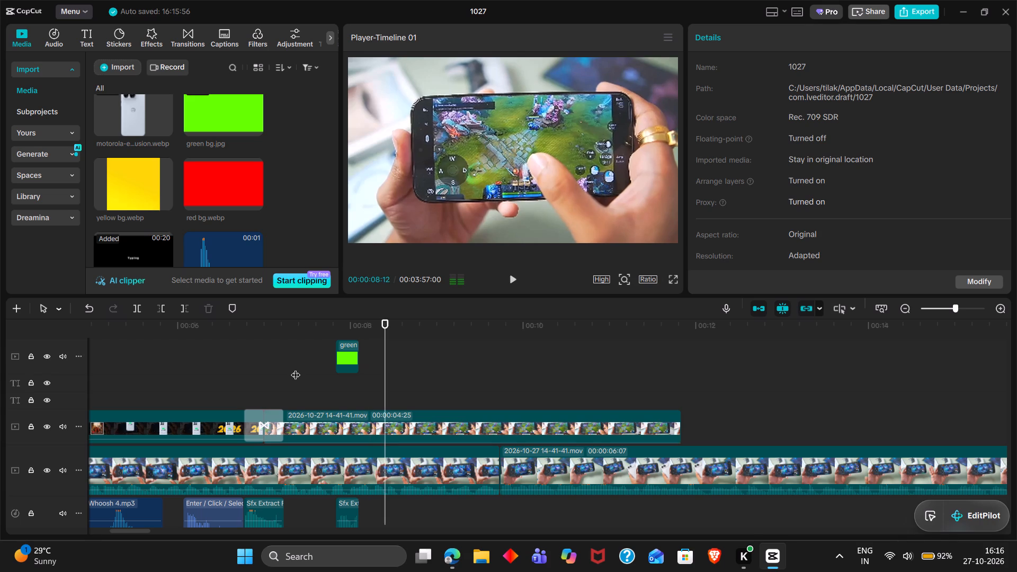
# Play the transition from the 2026 title to the gameplay clip, between about 00:00:06:25 and 00:00:07:10, to review it.
pyautogui.doubleClick(296, 368)
pyautogui.moveTo(296, 368); pyautogui.dragTo(206, 363)
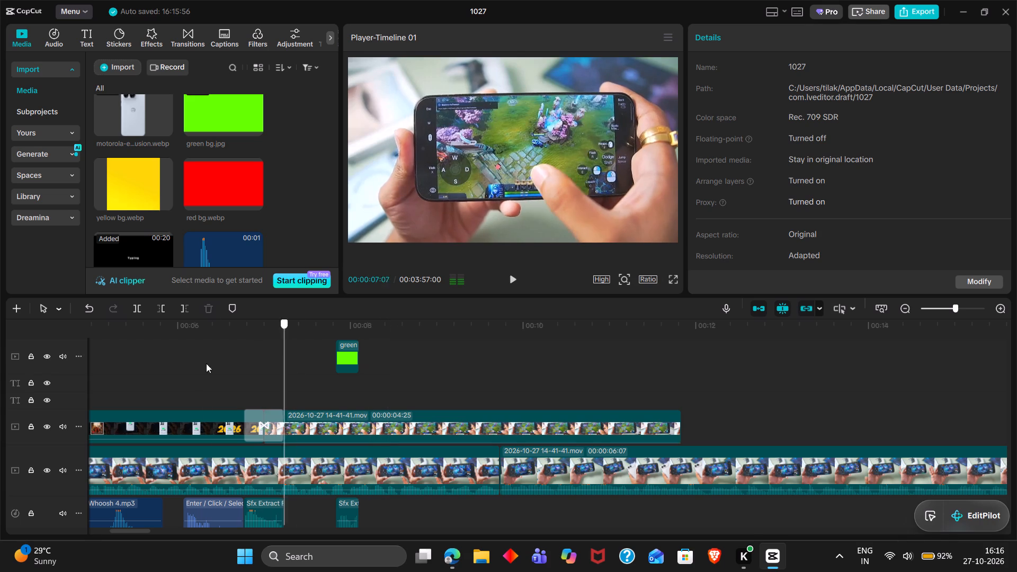
pyautogui.moveTo(206, 363); pyautogui.dragTo(200, 362)
pyautogui.press('space')
pyautogui.press('space')
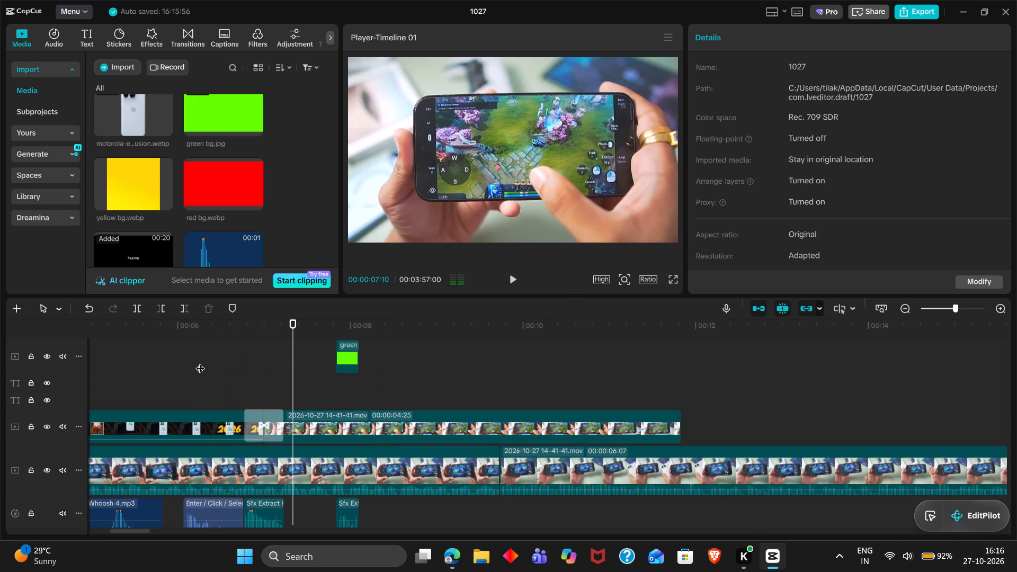
pyautogui.click(243, 389)
pyautogui.moveTo(243, 389); pyautogui.dragTo(251, 390)
pyautogui.click(251, 390)
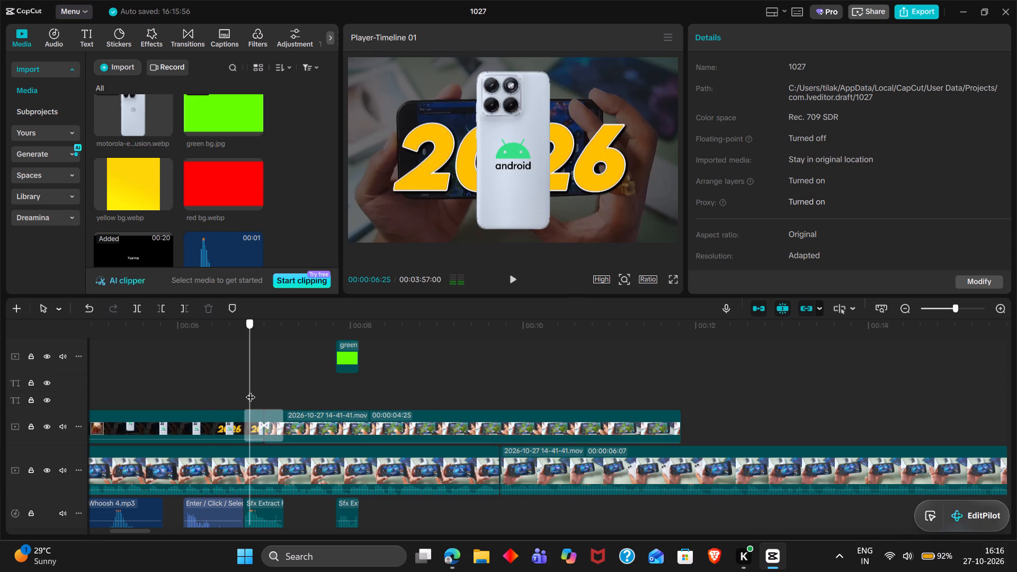
pyautogui.press('space')
pyautogui.press('space')
# Add a transform keyframe at 00:00:07:00 to the gameplay clip on the overlay track.
pyautogui.doubleClick(266, 391)
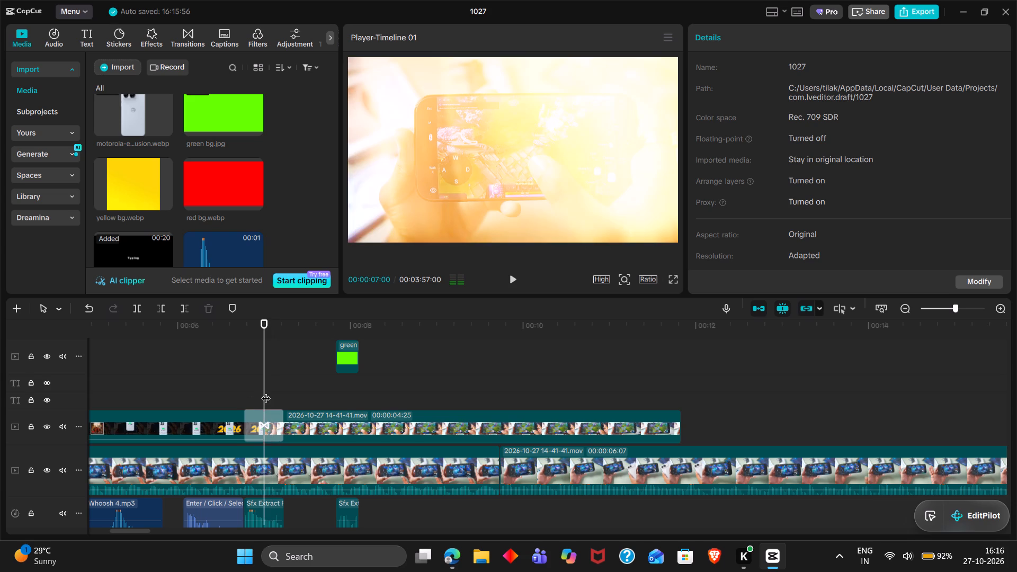
pyautogui.click(310, 417)
pyautogui.click(995, 104)
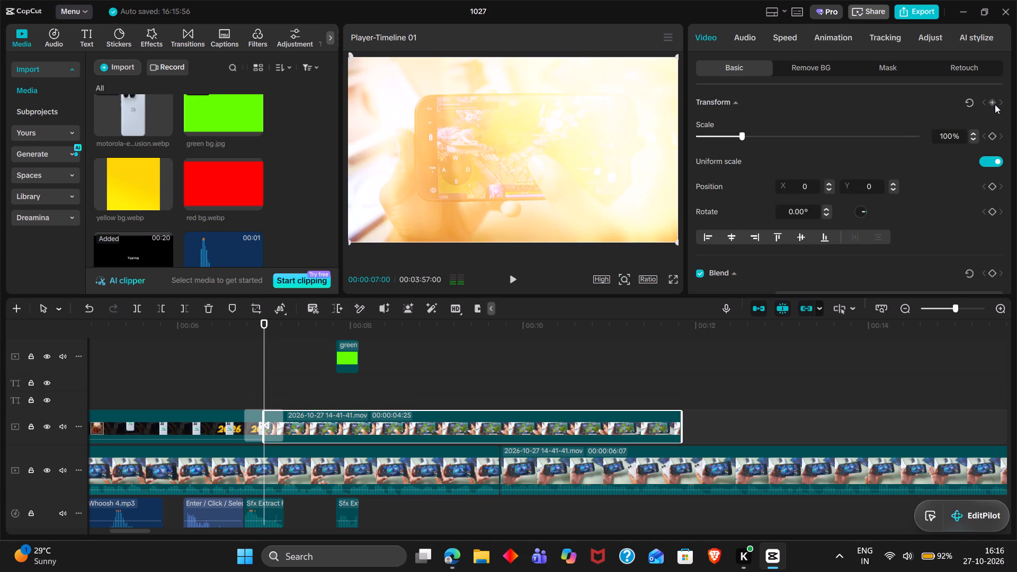
# Move the 2026 title clip located near 00:00:12 so that it starts at 00:00:08:09, after the green flash.
pyautogui.press('space')
pyautogui.press('space')
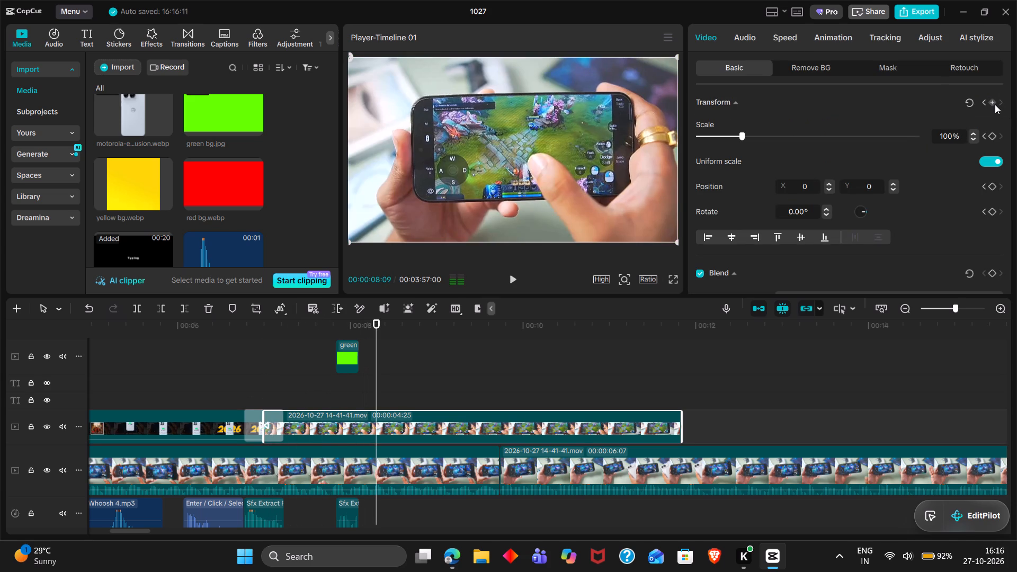
pyautogui.click(90, 32)
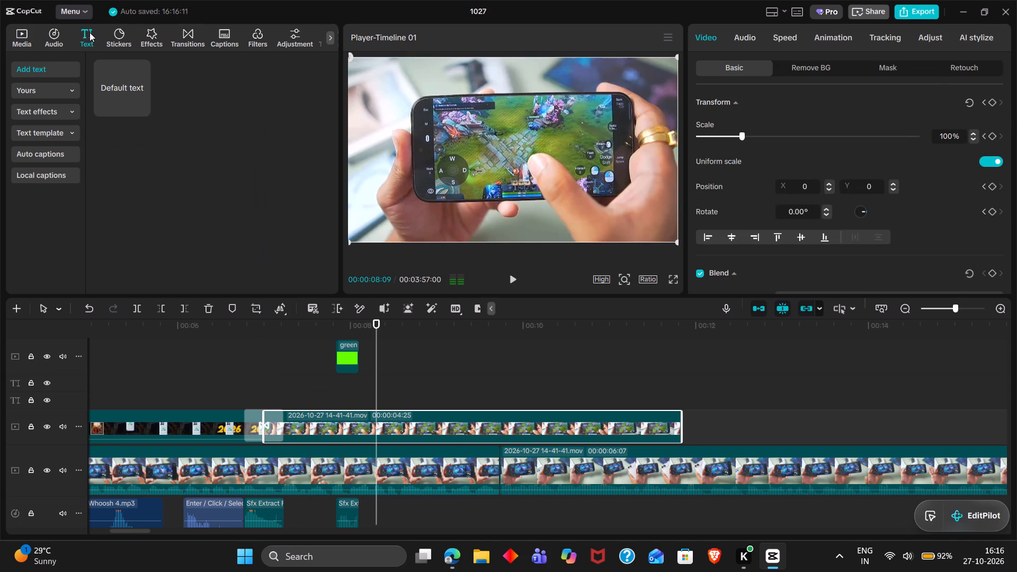
pyautogui.scroll(1, 399, 350)
pyautogui.scroll(-1, 399, 350)
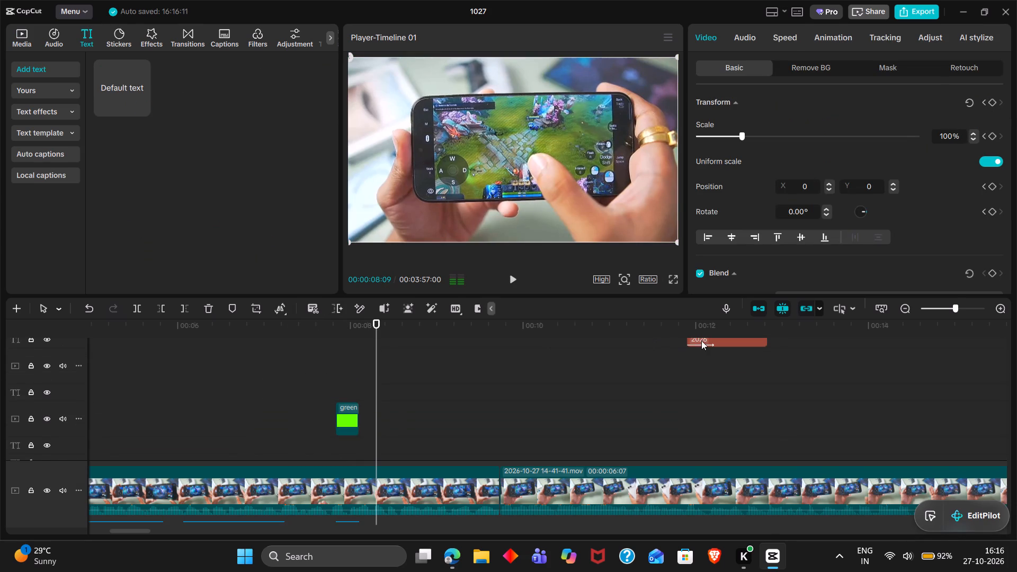
pyautogui.moveTo(701, 341); pyautogui.dragTo(391, 397)
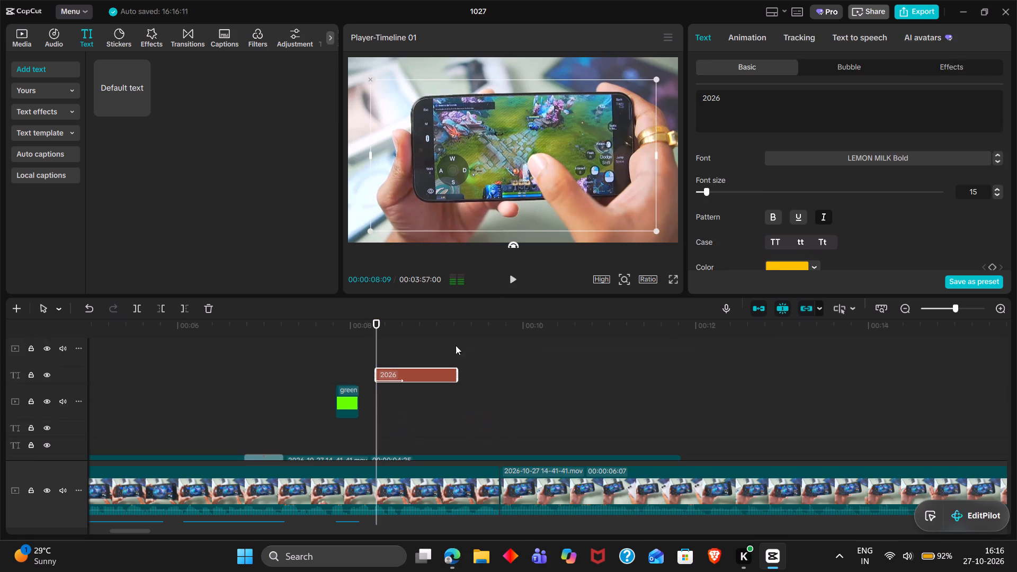
# Replace the text of the title at 00:00:08:09 with Multiplayer.
pyautogui.tripleClick(769, 97)
pyautogui.write('Multiply')
pyautogui.press('BackSpace')
pyautogui.write('at')
pyautogui.press('BackSpace')
pyautogui.write('yer')
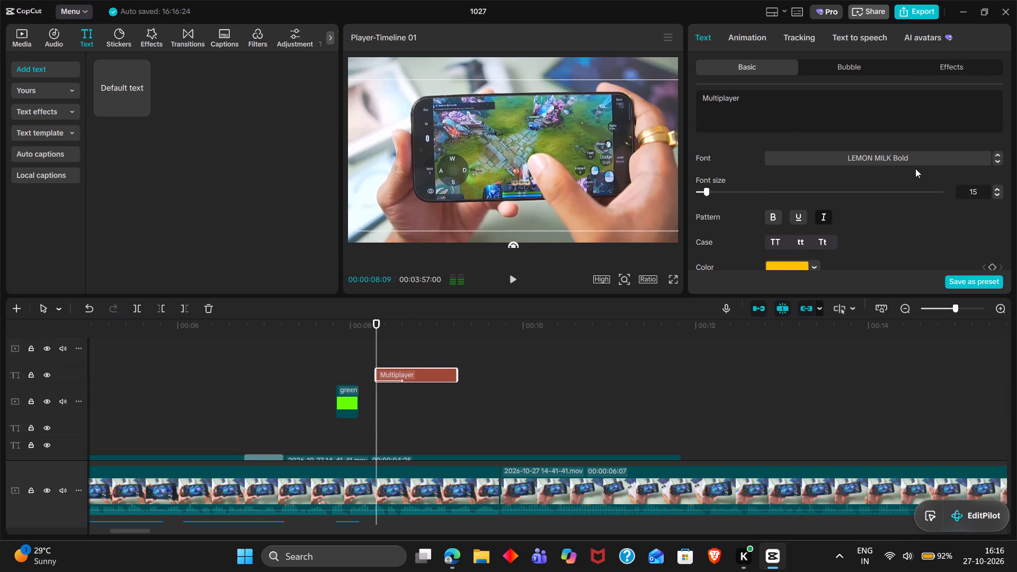
# Scale the Multiplayer title to 80% and place it above the phone at X 0, Y 845.
pyautogui.scroll(-1, 884, 222)
pyautogui.scroll(-1, 799, 199)
pyautogui.click(776, 190)
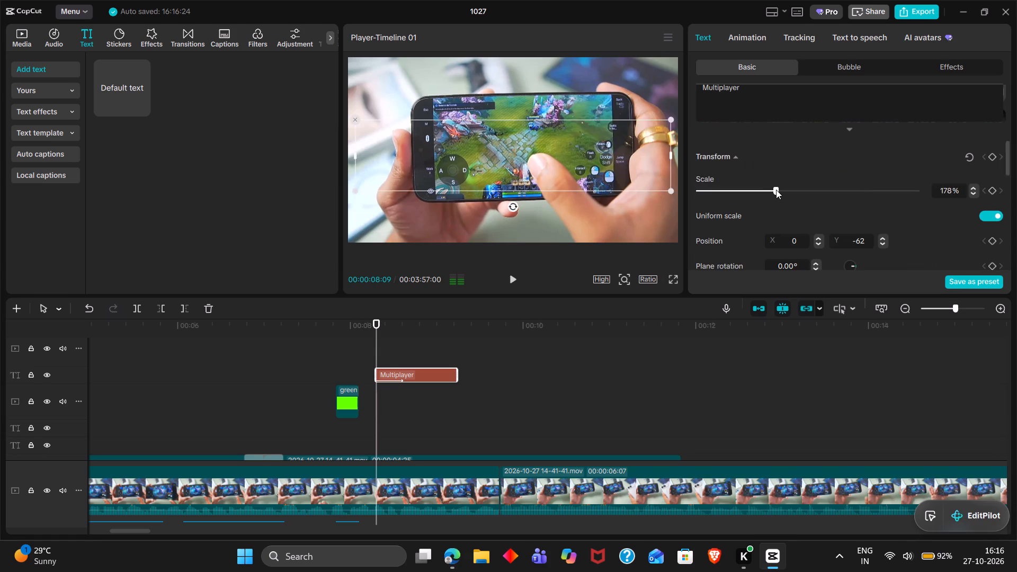
pyautogui.moveTo(776, 190); pyautogui.dragTo(768, 189)
pyautogui.click(411, 335)
pyautogui.moveTo(411, 335); pyautogui.dragTo(417, 336)
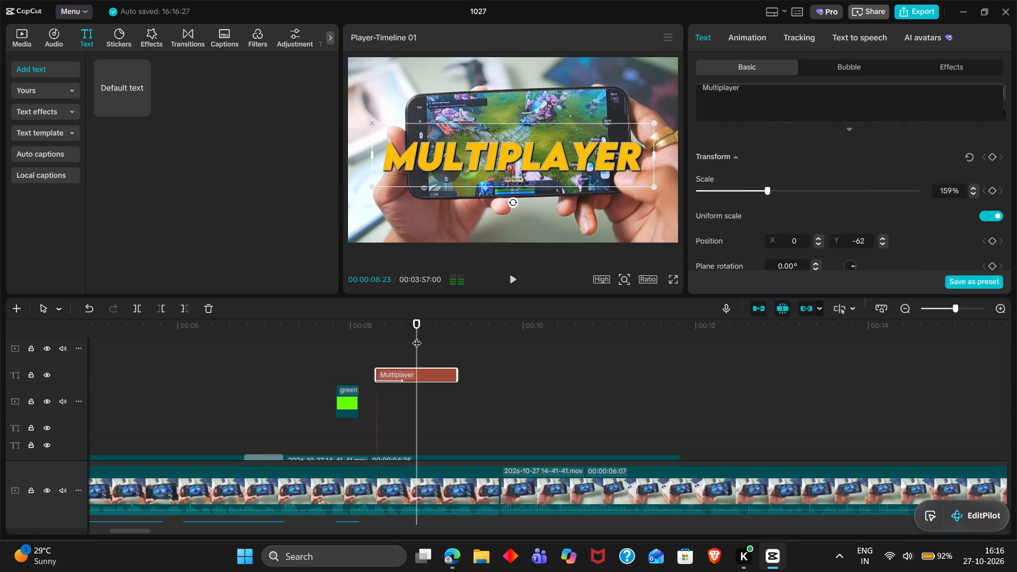
pyautogui.moveTo(738, 196); pyautogui.dragTo(733, 195)
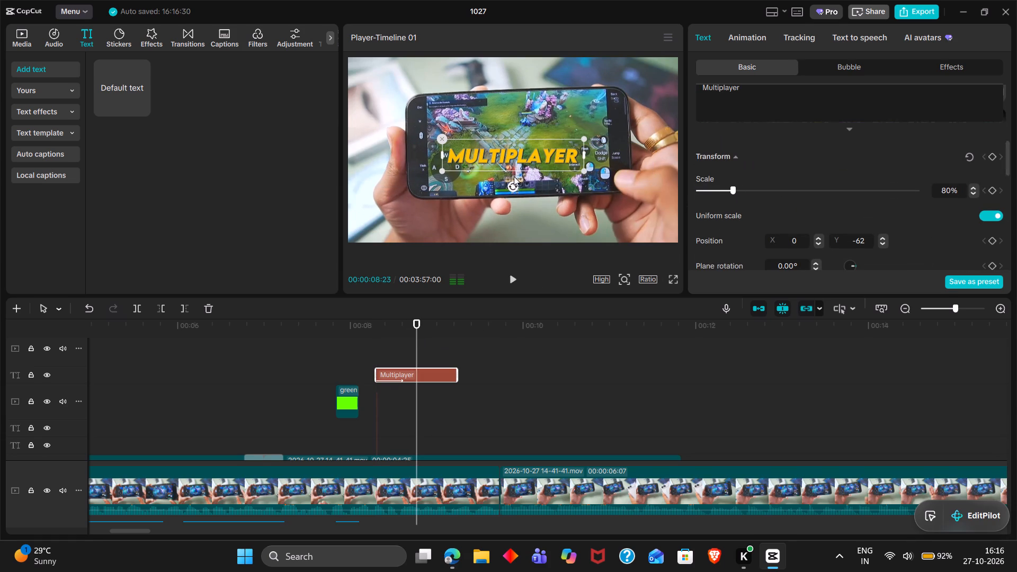
pyautogui.moveTo(514, 160); pyautogui.dragTo(518, 83)
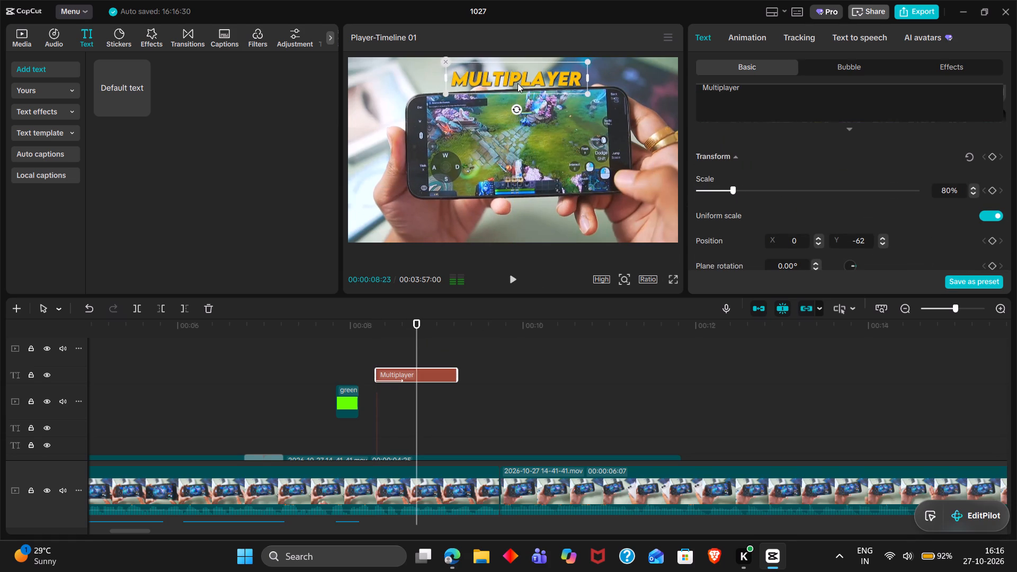
pyautogui.moveTo(518, 83); pyautogui.dragTo(514, 83)
# Set the Multiplayer title's white stroke thickness to 10 and nudge the title slightly higher in the frame.
pyautogui.scroll(-1, 894, 229)
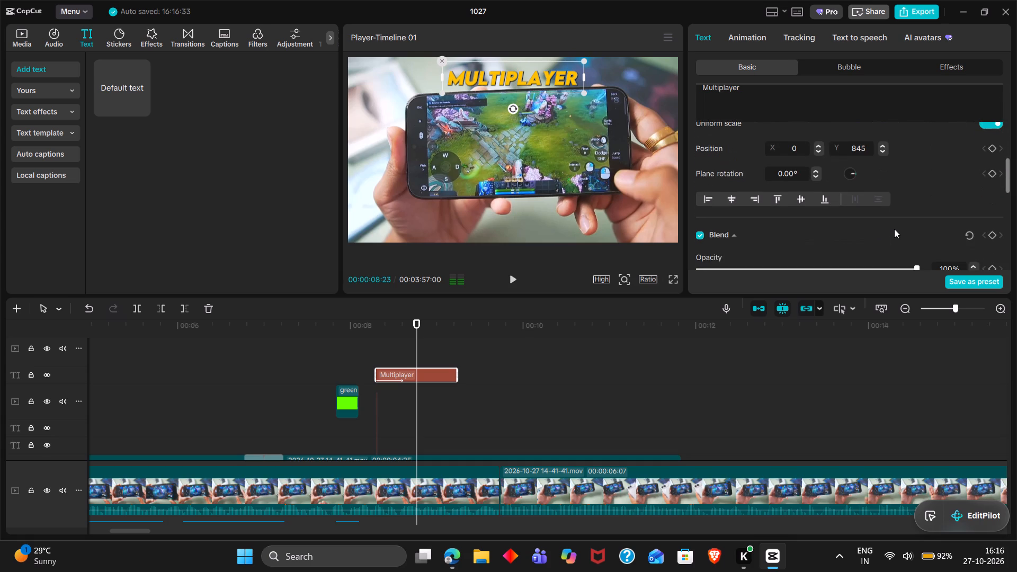
pyautogui.scroll(-1, 894, 229)
pyautogui.keyDown('ctrl'); pyautogui.scroll(1, 894, 229); pyautogui.keyUp('ctrl')
pyautogui.keyDown('ctrl'); pyautogui.scroll(-1, 894, 229); pyautogui.keyUp('ctrl')
pyautogui.scroll(-1, 880, 216)
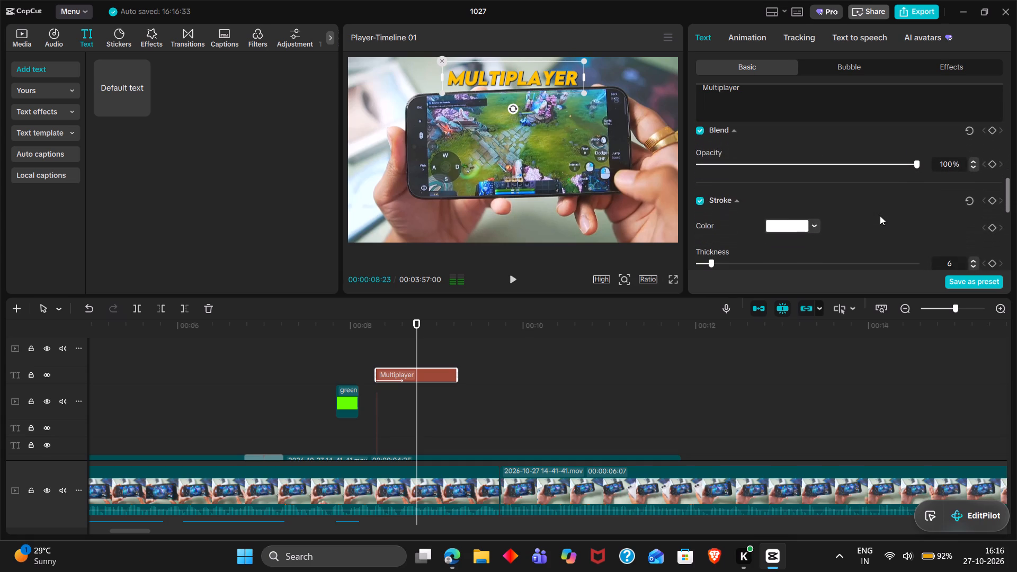
pyautogui.scroll(-1, 773, 200)
pyautogui.click(718, 228)
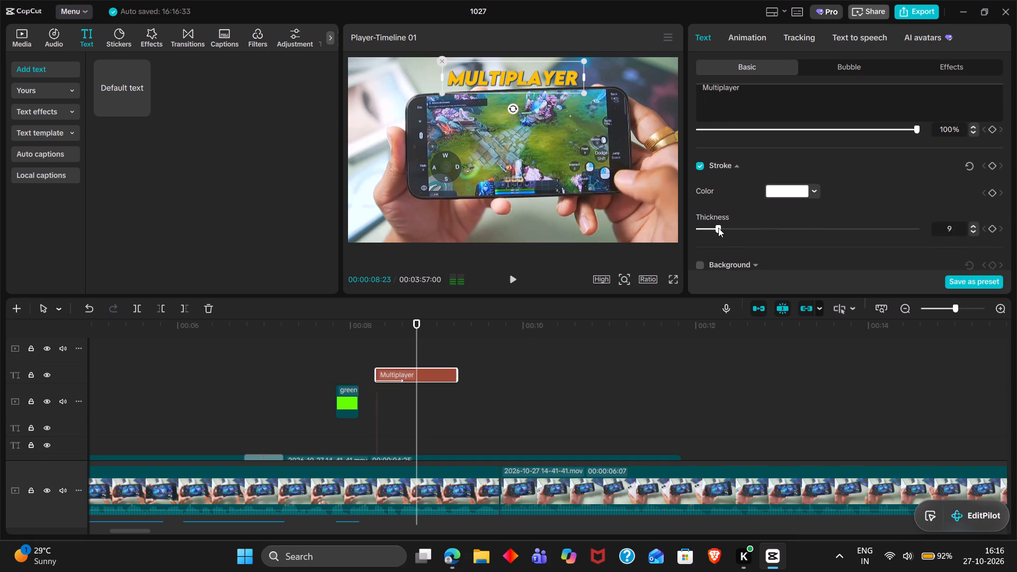
pyautogui.click(718, 228)
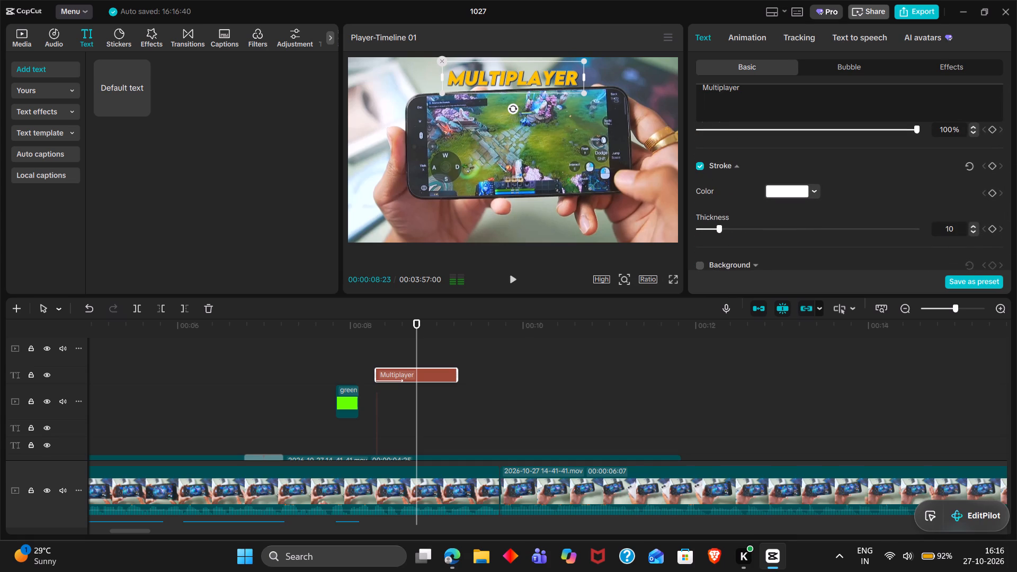
pyautogui.click(563, 84)
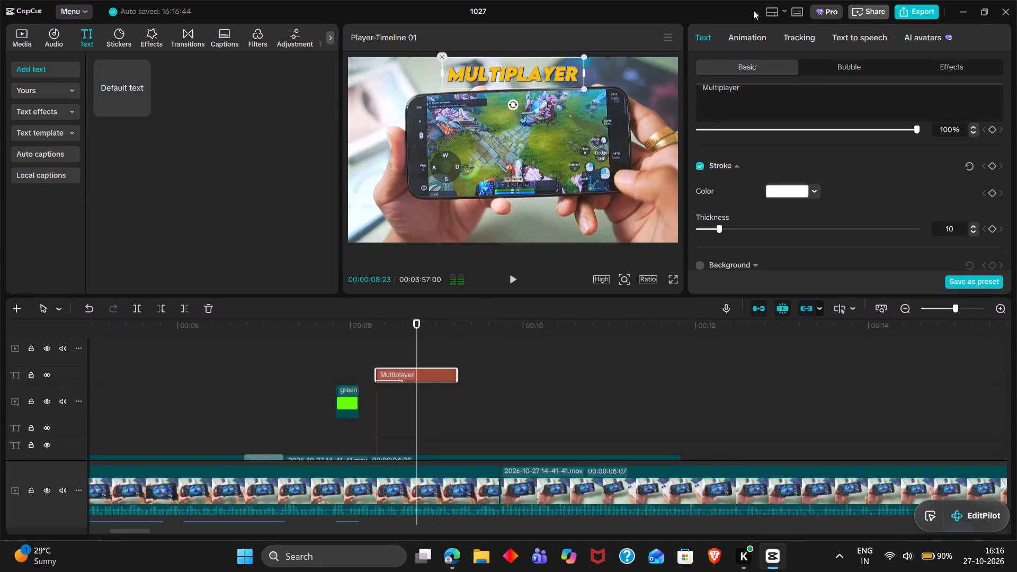
# Extend the end of the Multiplayer title to the cut between the two main-track gameplay clips.
pyautogui.doubleClick(751, 32)
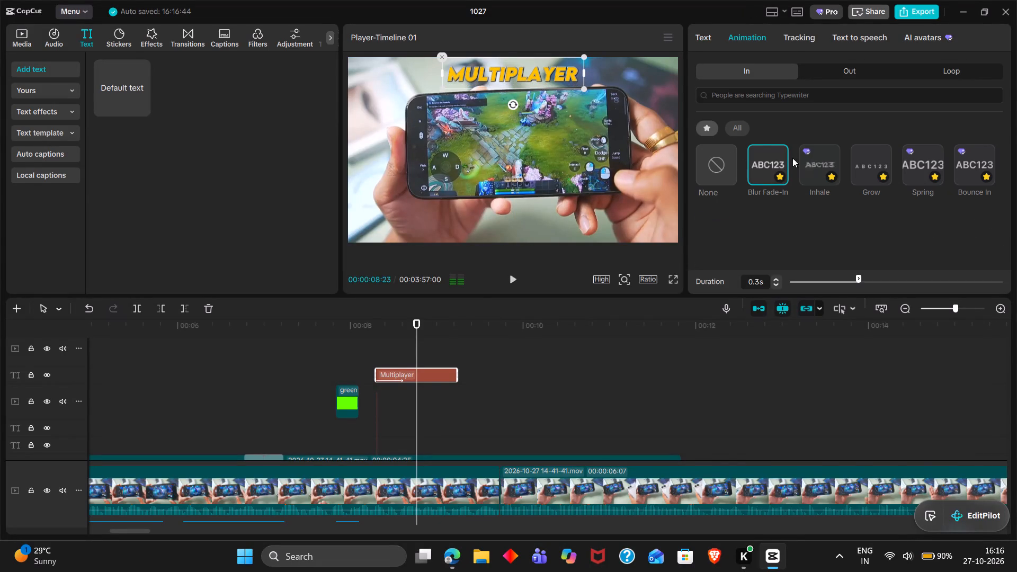
pyautogui.moveTo(459, 376); pyautogui.dragTo(497, 379)
# Add the Enter / Click / Select sound effect at the Multiplayer title's start, 00:00:08:09, on the existing audio track.
pyautogui.click(371, 359)
pyautogui.click(371, 359)
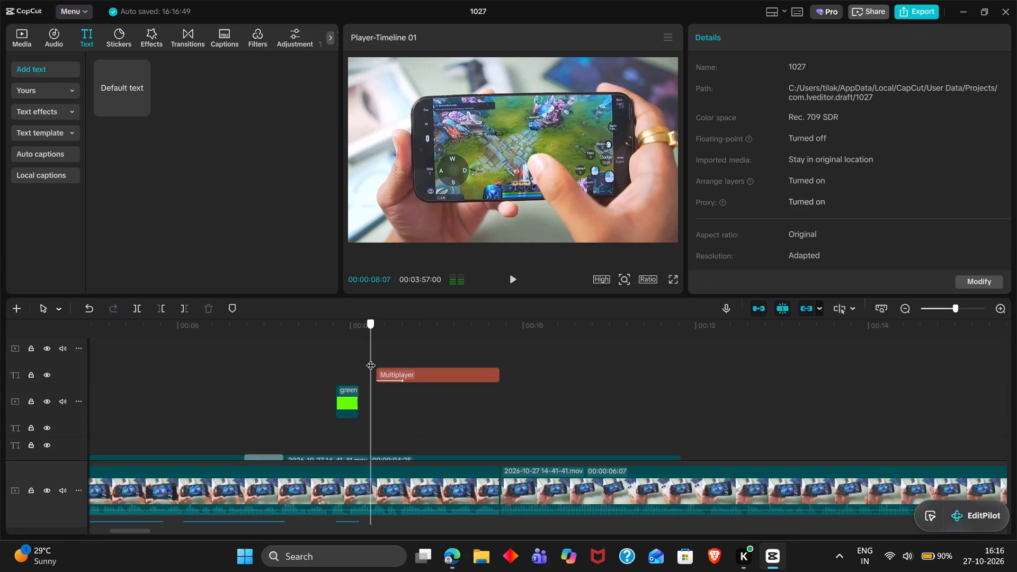
pyautogui.doubleClick(57, 36)
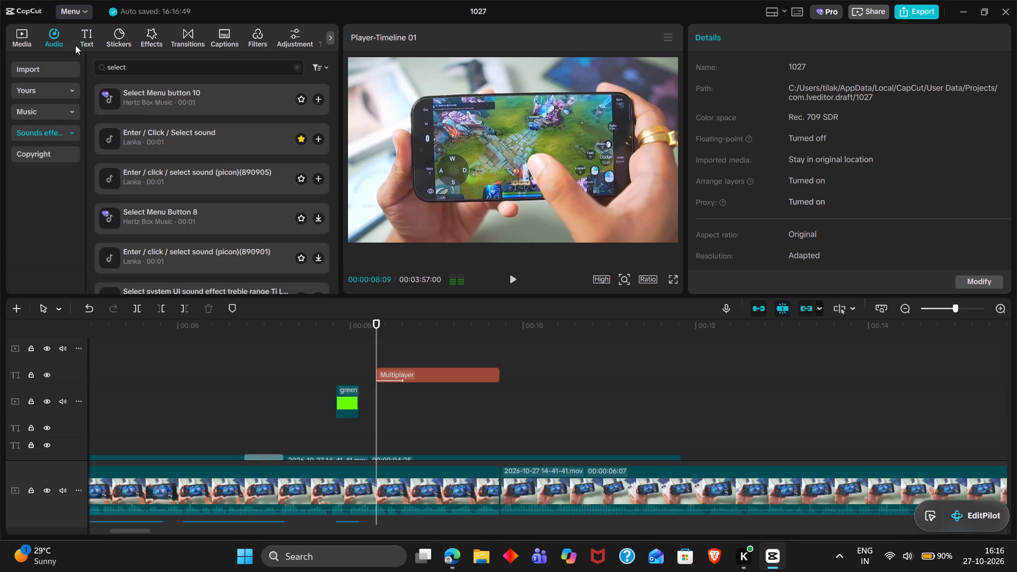
pyautogui.moveTo(207, 132); pyautogui.dragTo(382, 421)
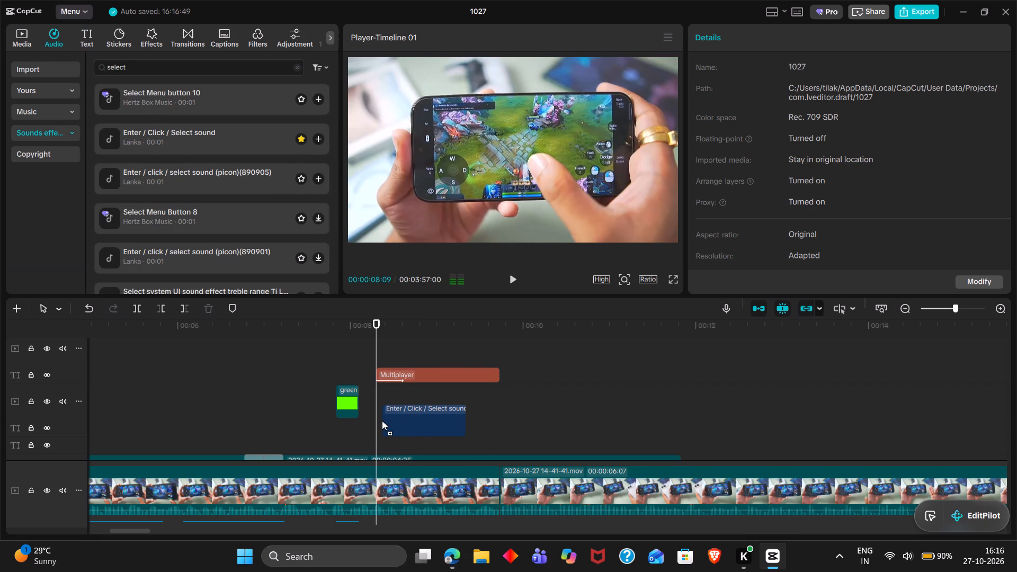
pyautogui.moveTo(382, 421); pyautogui.dragTo(379, 422)
pyautogui.scroll(-2, 379, 422)
pyautogui.moveTo(398, 430); pyautogui.dragTo(398, 459)
# Play the Multiplayer title section repeatedly from 00:00:08:09 to check its timing against the click sound and the gameplay.
pyautogui.doubleClick(327, 513)
pyautogui.press('space')
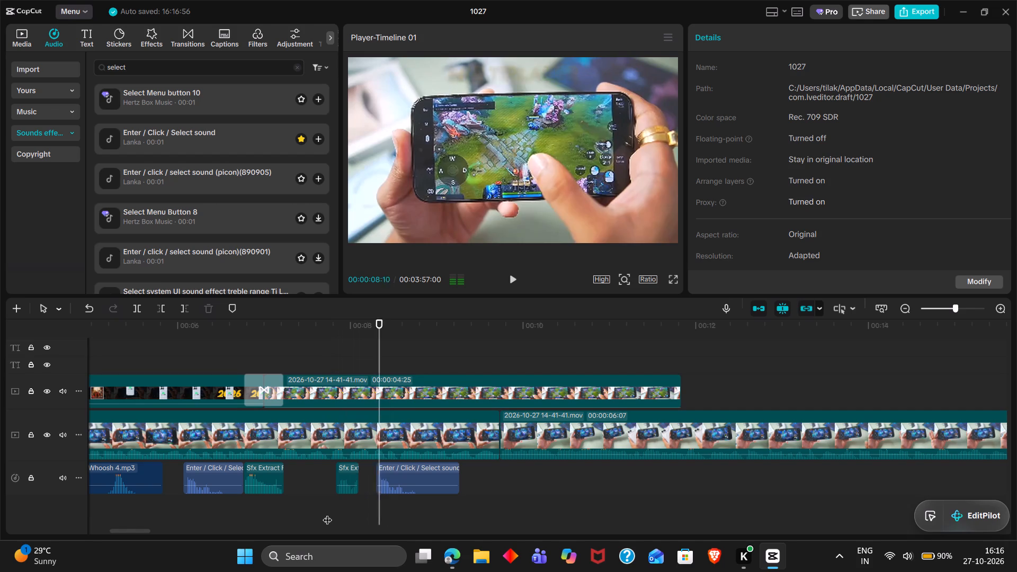
pyautogui.press('space')
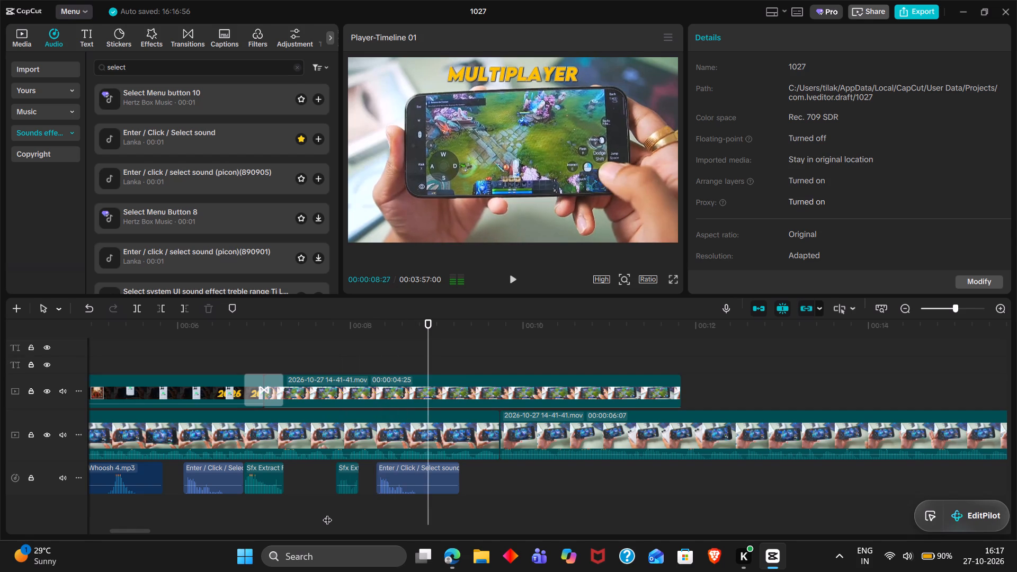
pyautogui.press('space')
pyautogui.press('space')
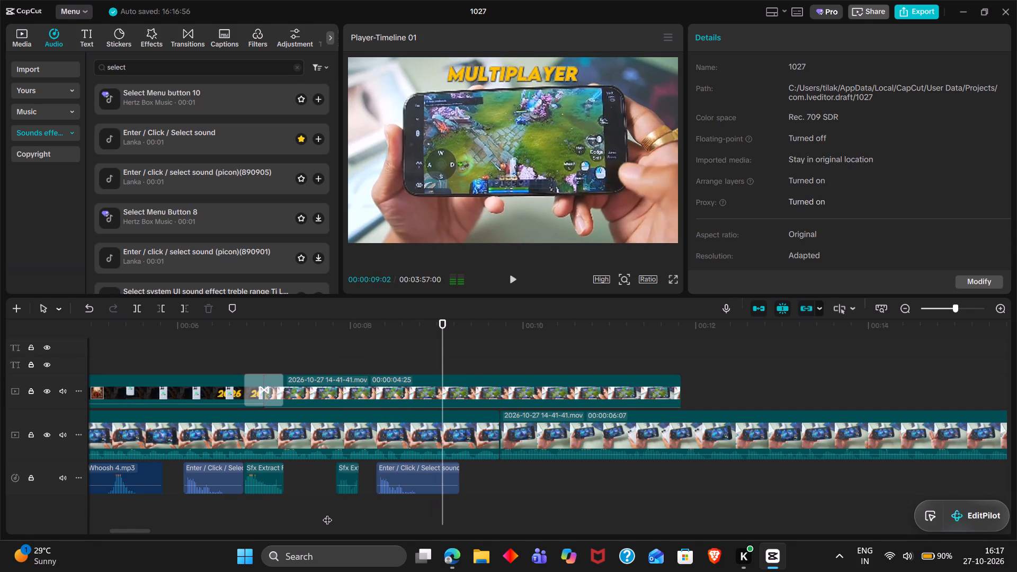
pyautogui.doubleClick(377, 360)
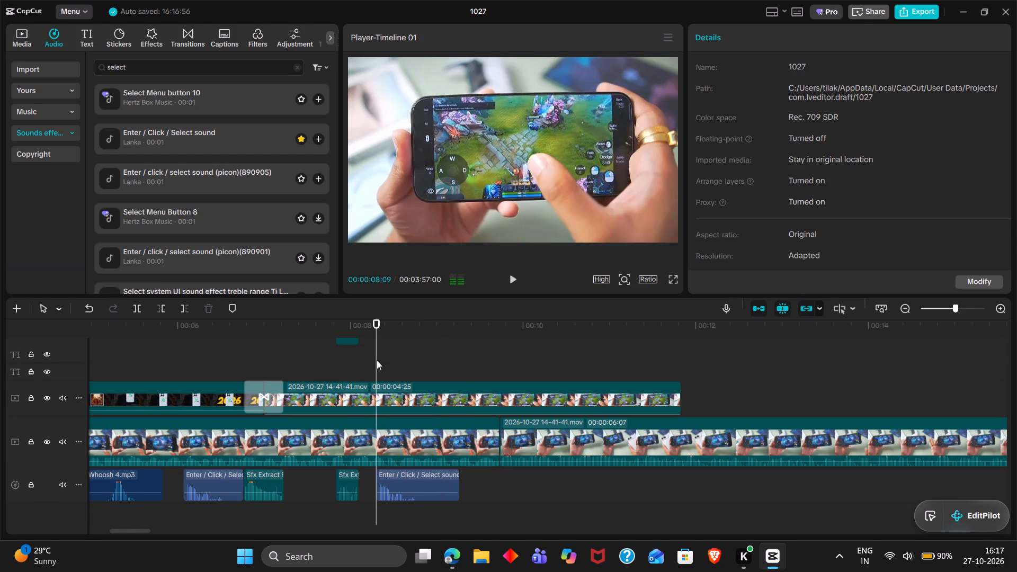
pyautogui.press('space')
pyautogui.press('space')
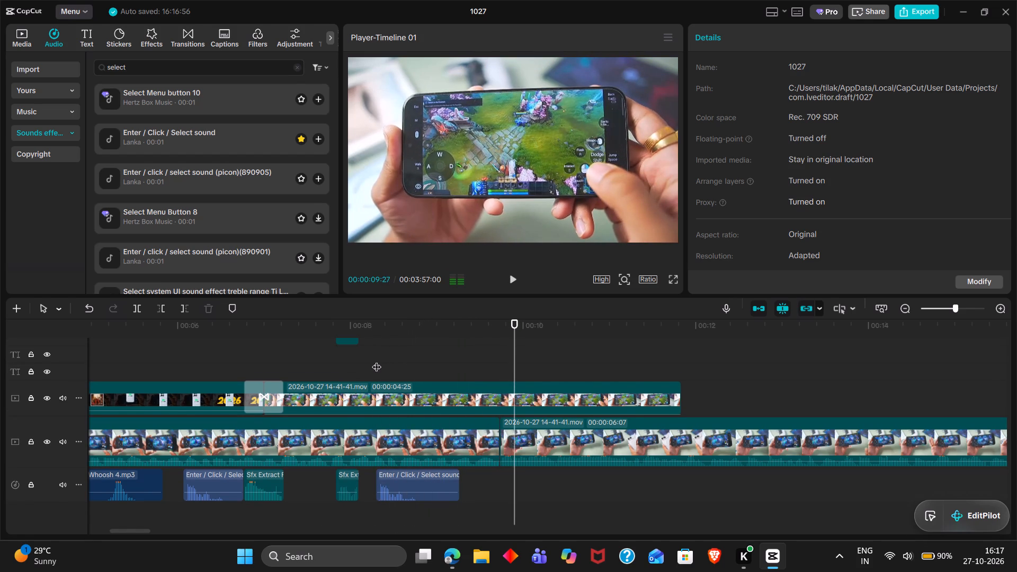
pyautogui.scroll(1, 377, 360)
pyautogui.tripleClick(377, 360)
pyautogui.press('space')
pyautogui.press('space')
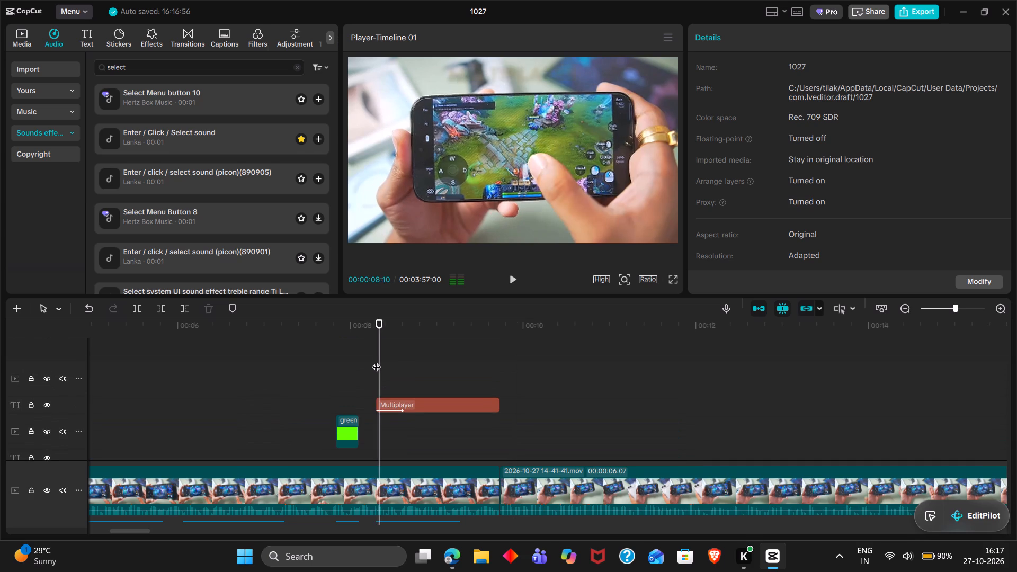
pyautogui.press('space')
pyautogui.press('space')
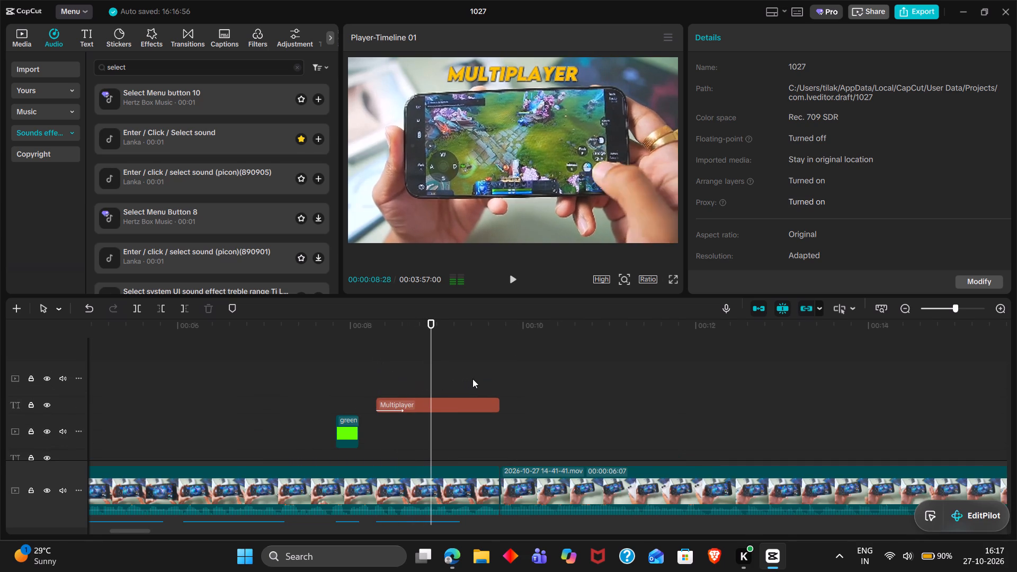
pyautogui.press('space')
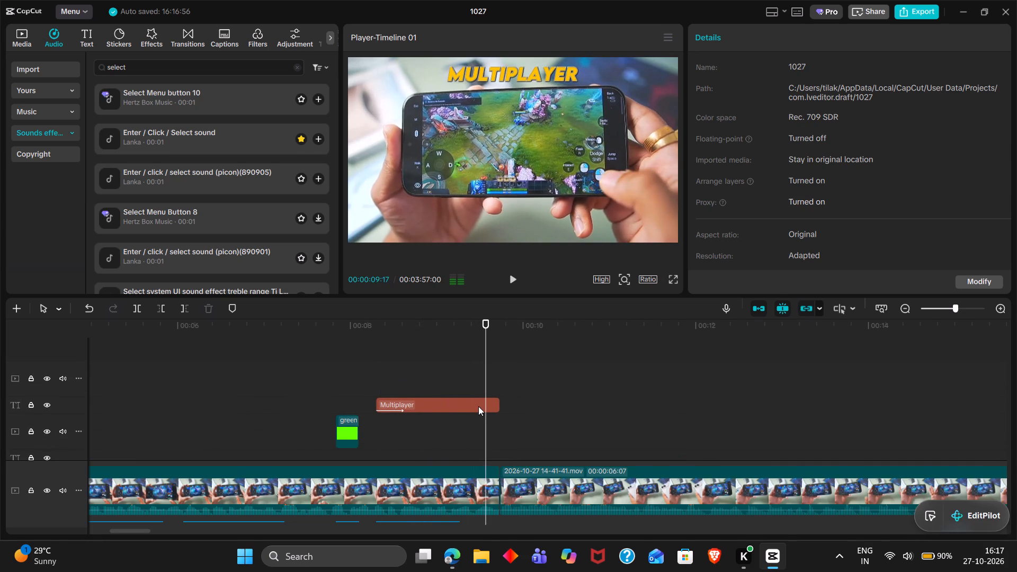
# Trim the end of the Multiplayer title to 00:00:09:17, undoing the first trim made without the title selected.
pyautogui.press('w')
pyautogui.hotkey('ctrl', 'z')
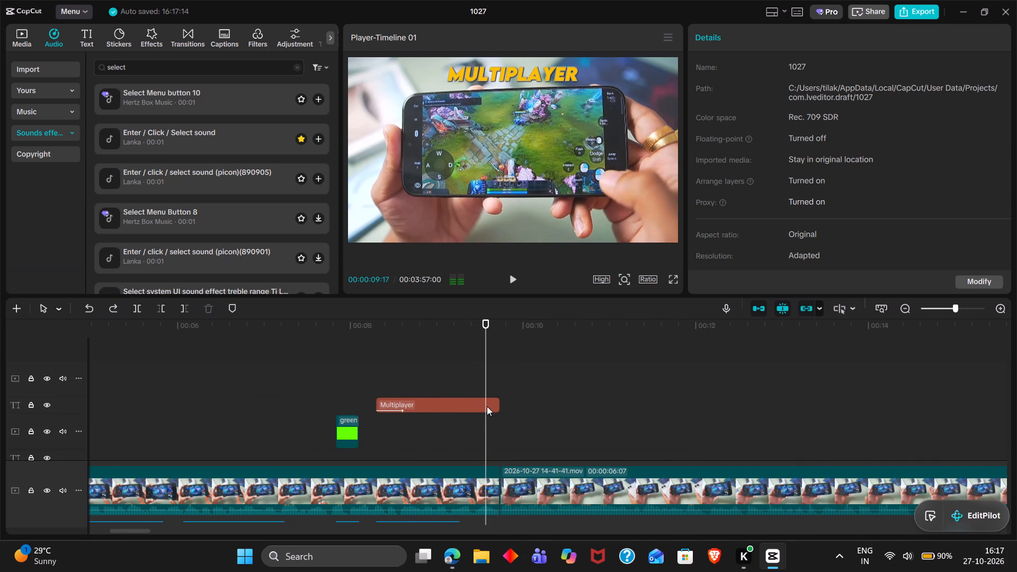
pyautogui.click(487, 406)
pyautogui.press('w')
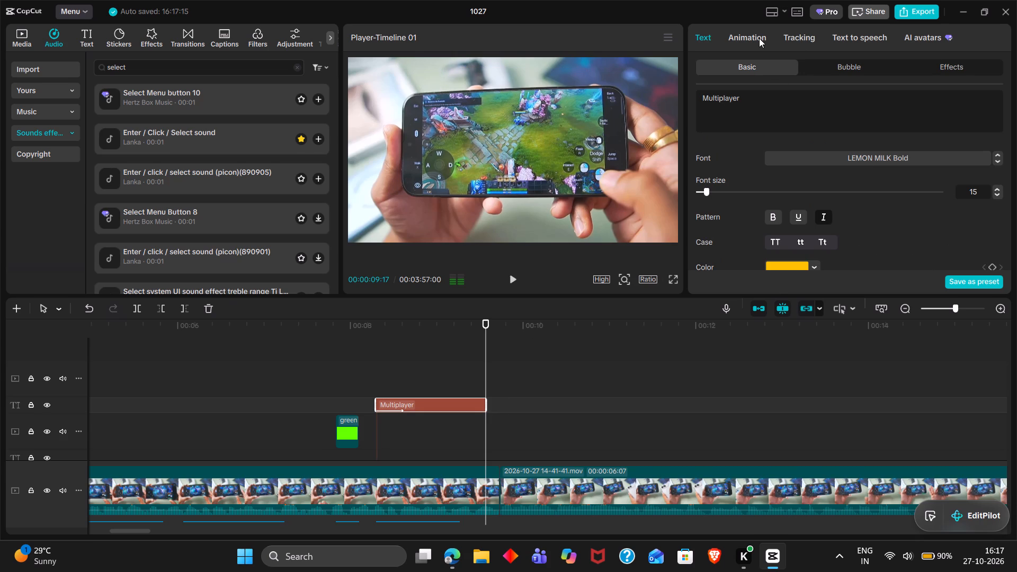
# Apply the Fade Out exit animation to the Multiplayer title.
pyautogui.doubleClick(759, 38)
pyautogui.doubleClick(853, 66)
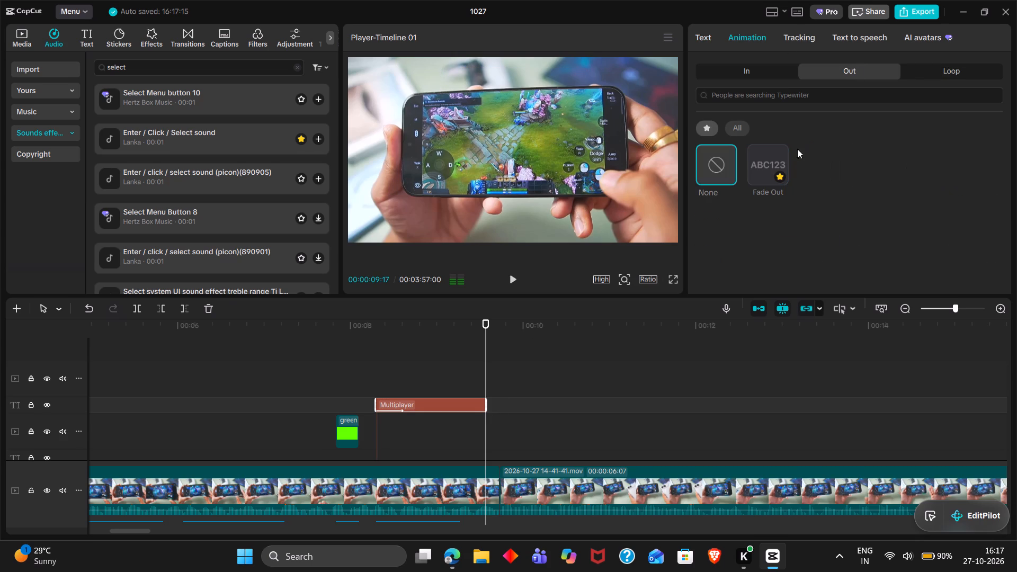
pyautogui.doubleClick(772, 159)
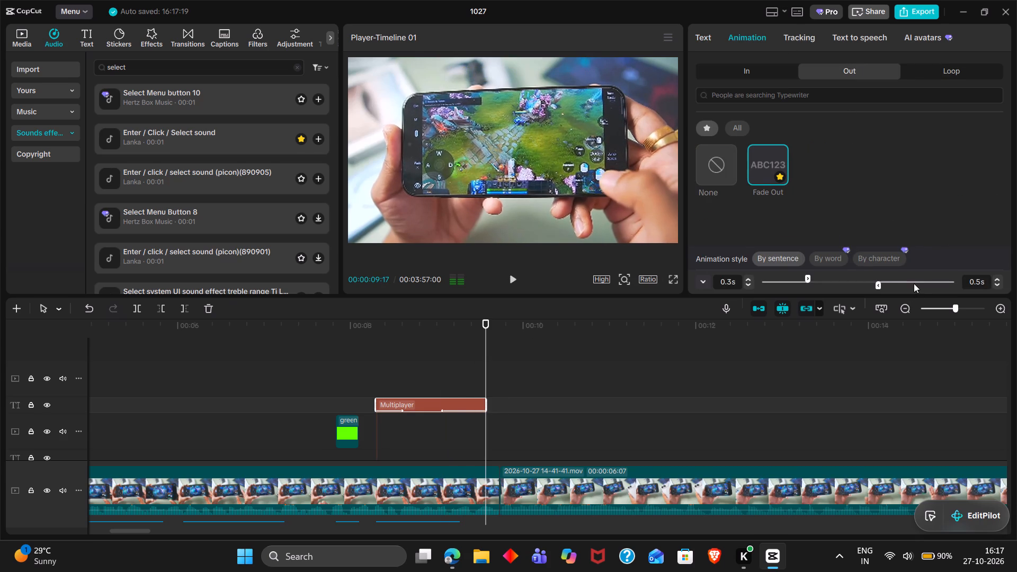
# Set the Multiplayer title's Fade Out duration to 0.3 s and play the title section back to check it.
pyautogui.click(914, 283)
pyautogui.keyDown('ctrl'); pyautogui.scroll(-5, 556, 386); pyautogui.keyUp('ctrl')
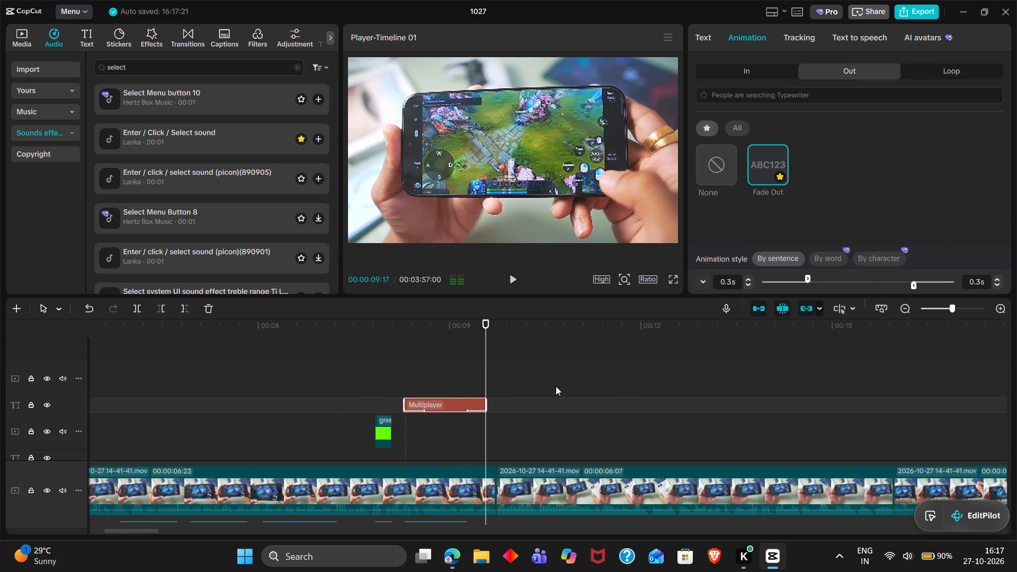
pyautogui.click(283, 406)
pyautogui.moveTo(283, 406); pyautogui.dragTo(308, 412)
pyautogui.press('space')
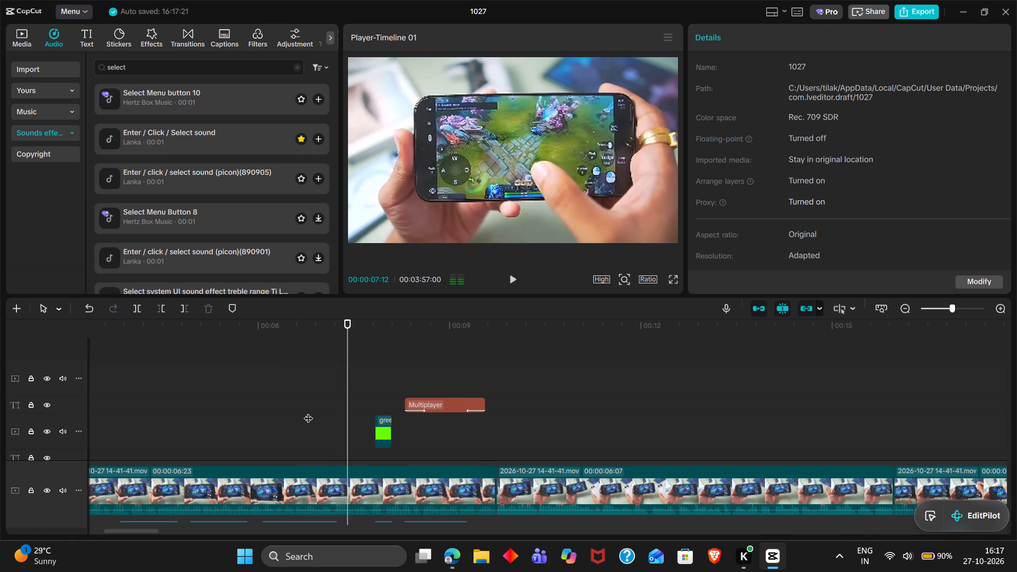
pyautogui.press('space')
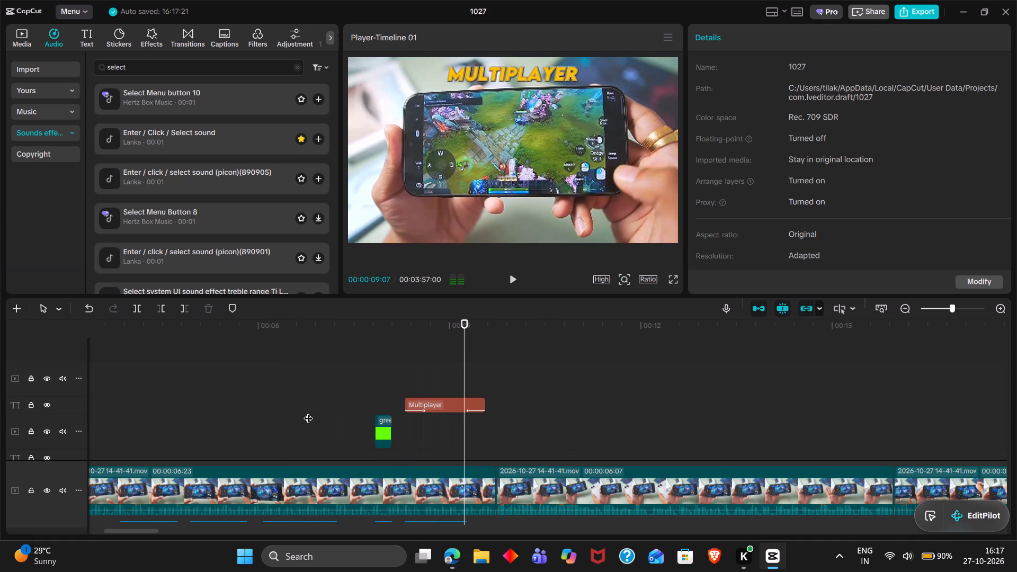
# Trim the end of the upper-track gameplay clip to 00:00:09:22, at the cut in the main-track video.
pyautogui.scroll(-1, 308, 412)
pyautogui.press('space')
pyautogui.press('space')
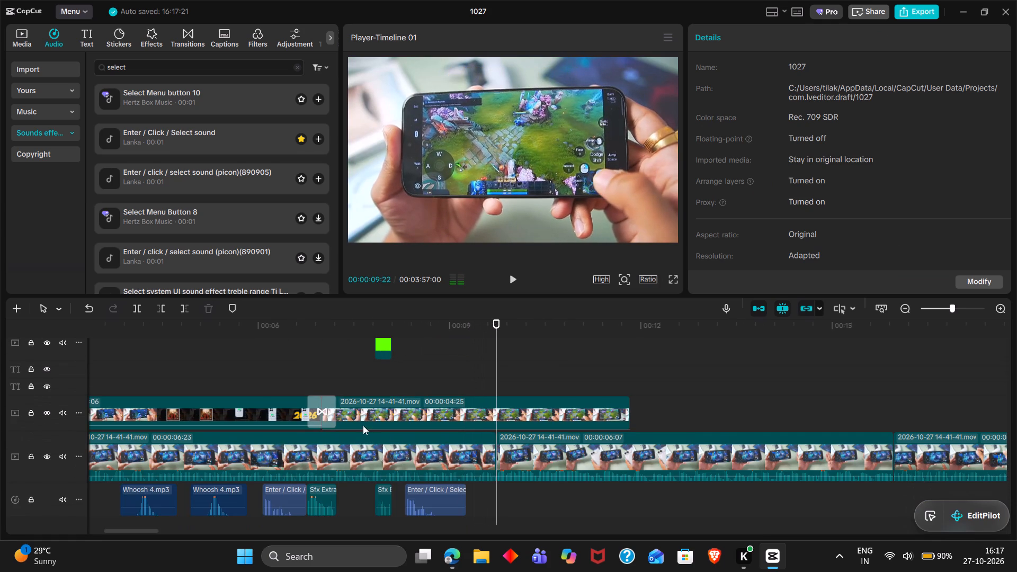
pyautogui.click(510, 403)
pyautogui.press('w')
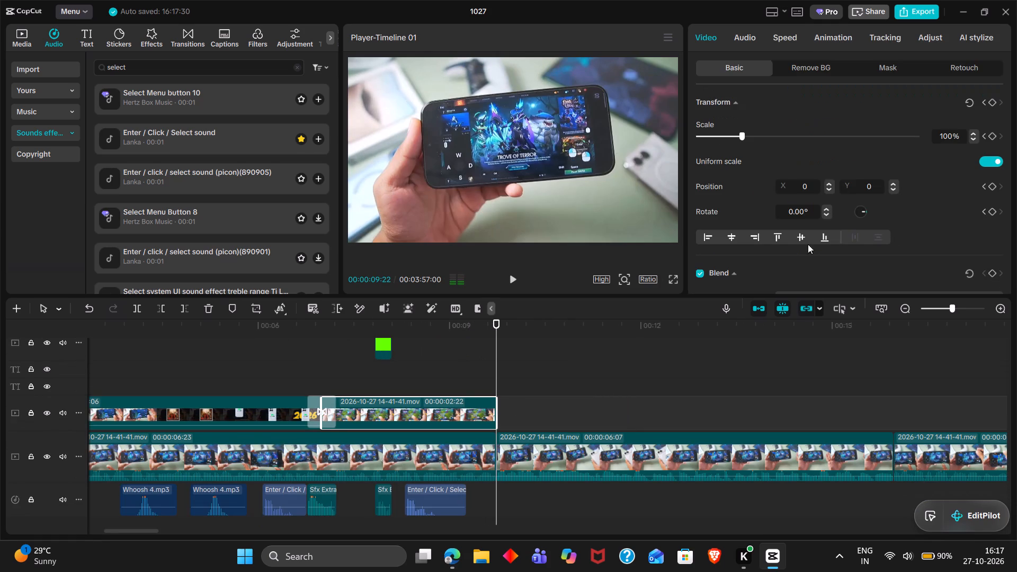
# Animate the trimmed clip's zoom with transform keyframes, 112% scale at 00:00:07:00 and 100% at its end, and play it back.
pyautogui.click(995, 106)
pyautogui.click(984, 105)
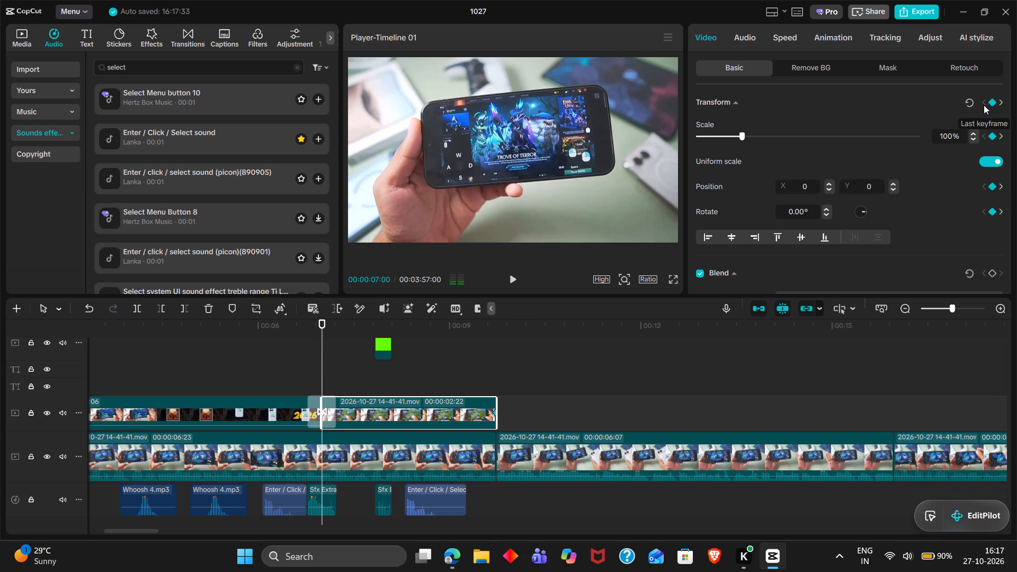
pyautogui.doubleClick(954, 138)
pyautogui.write('112')
pyautogui.press('Return')
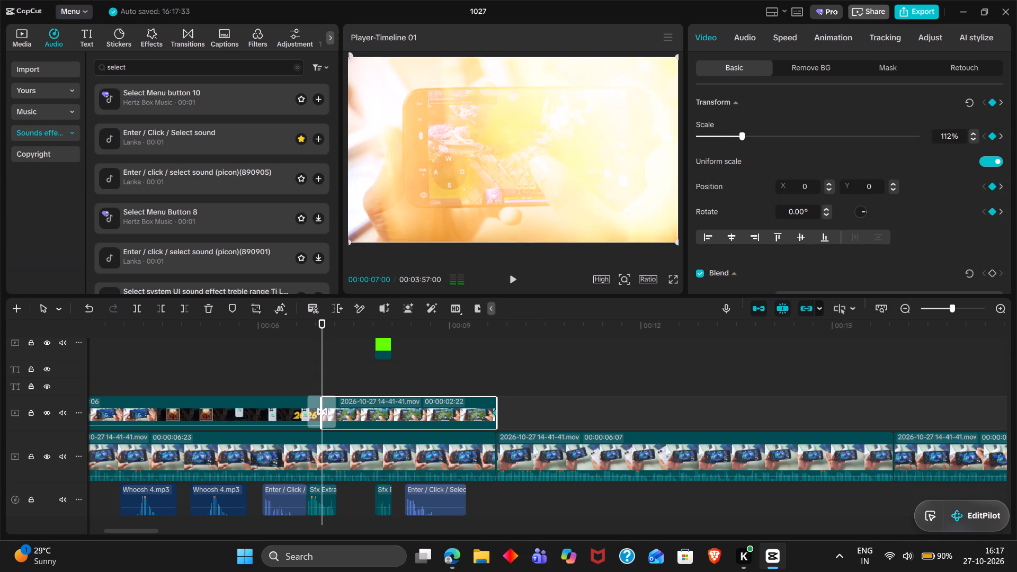
pyautogui.doubleClick(270, 360)
pyautogui.press('space')
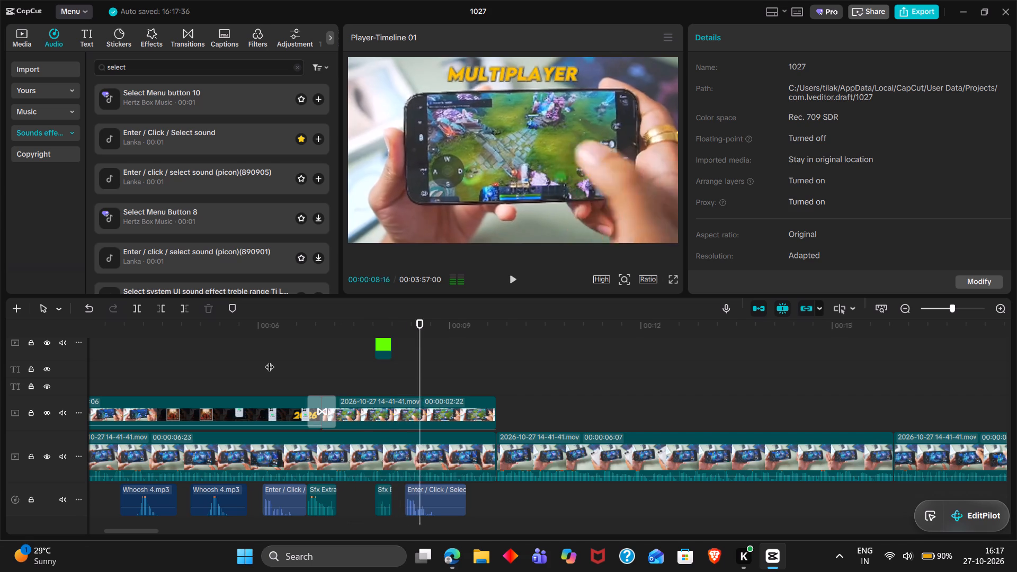
pyautogui.press('space')
pyautogui.press('space')
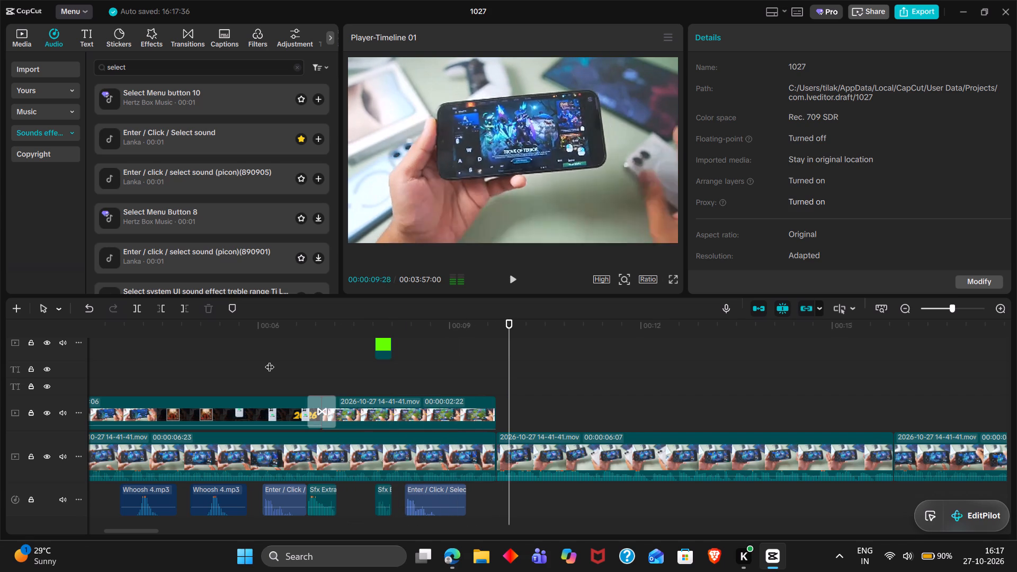
pyautogui.press('space')
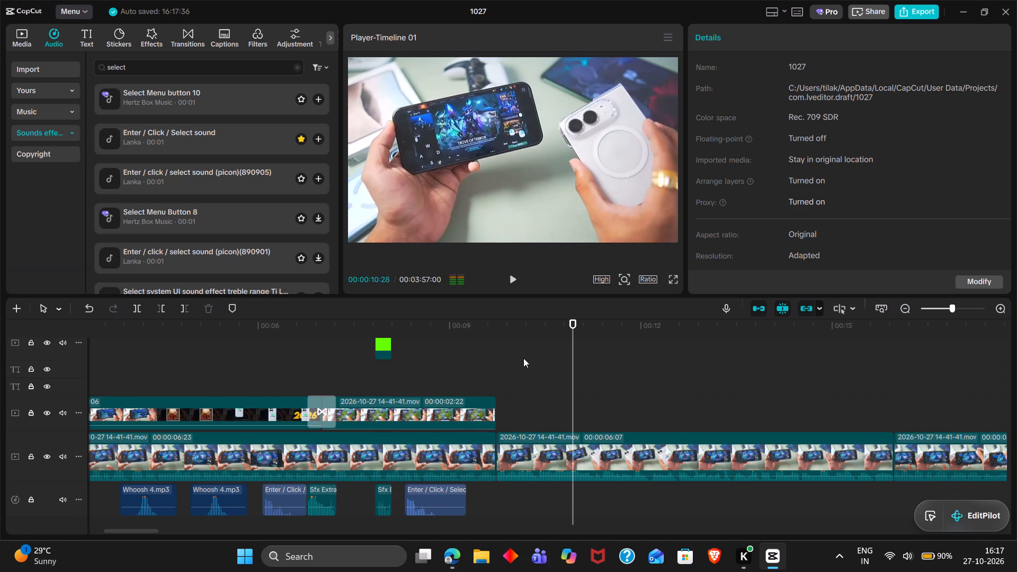
# Play through the following clip and split it on the main track at 00:00:12:05.
pyautogui.click(524, 358)
pyautogui.moveTo(524, 358); pyautogui.dragTo(445, 352)
pyautogui.press('space')
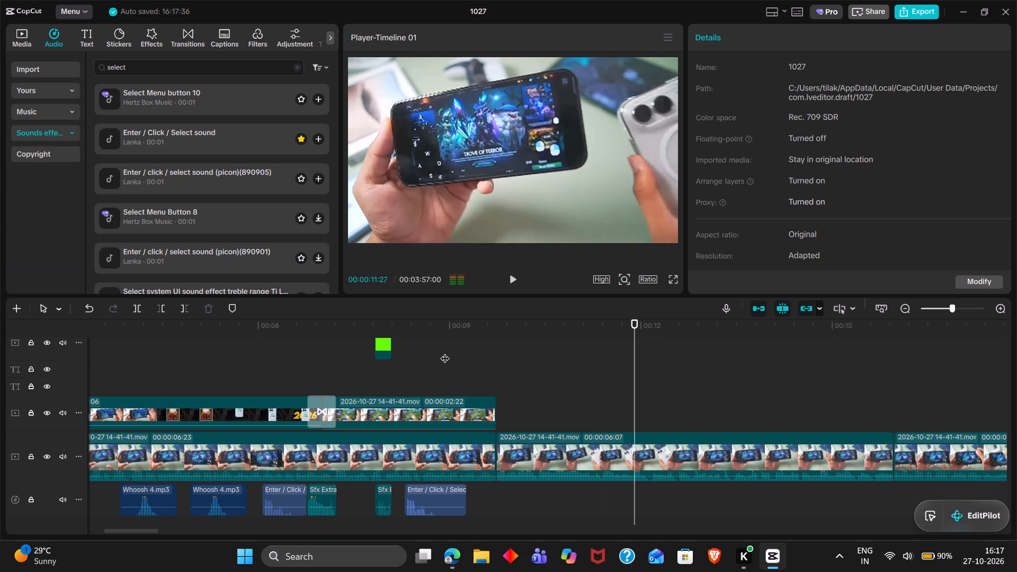
pyautogui.press('space')
pyautogui.click(742, 444)
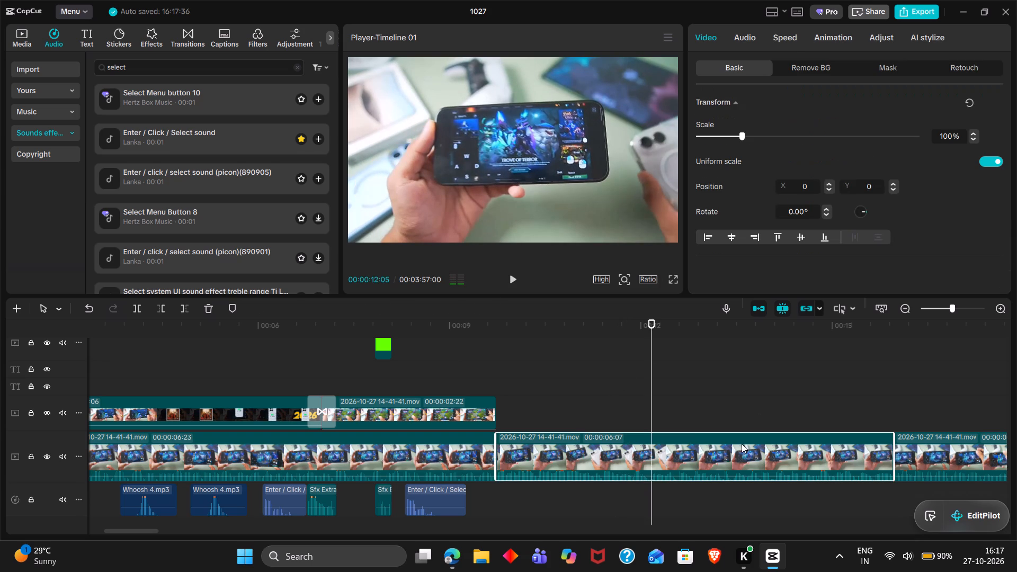
pyautogui.hotkey('ctrl', 'b')
# Copy the main-track piece before the split and paste it on the upper video track at 00:00:09:22, directly after the zoomed clip.
pyautogui.click(587, 441)
pyautogui.hotkey('ctrl', 'c')
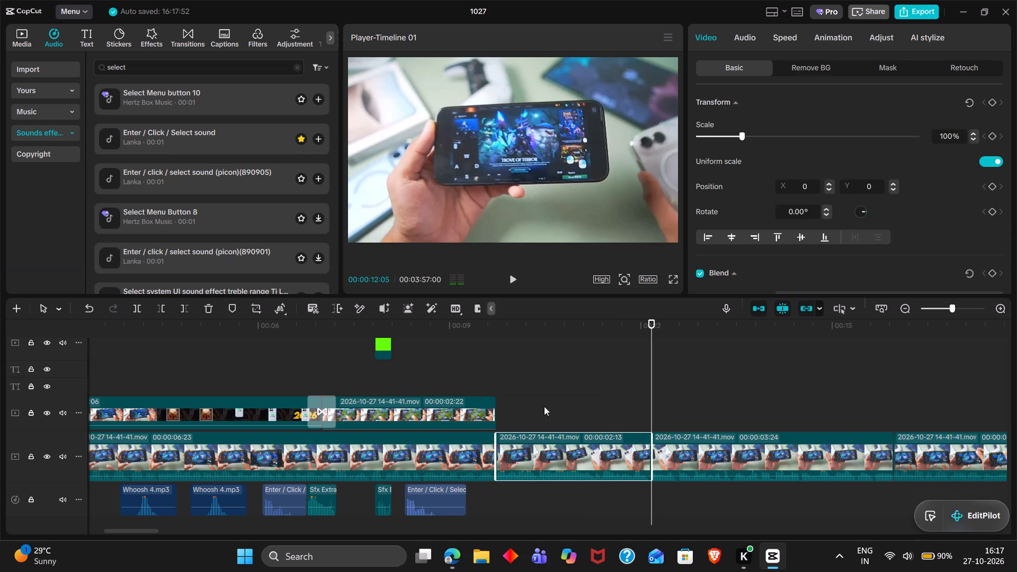
pyautogui.click(523, 382)
pyautogui.moveTo(523, 382); pyautogui.dragTo(497, 378)
pyautogui.hotkey('ctrl', 'v')
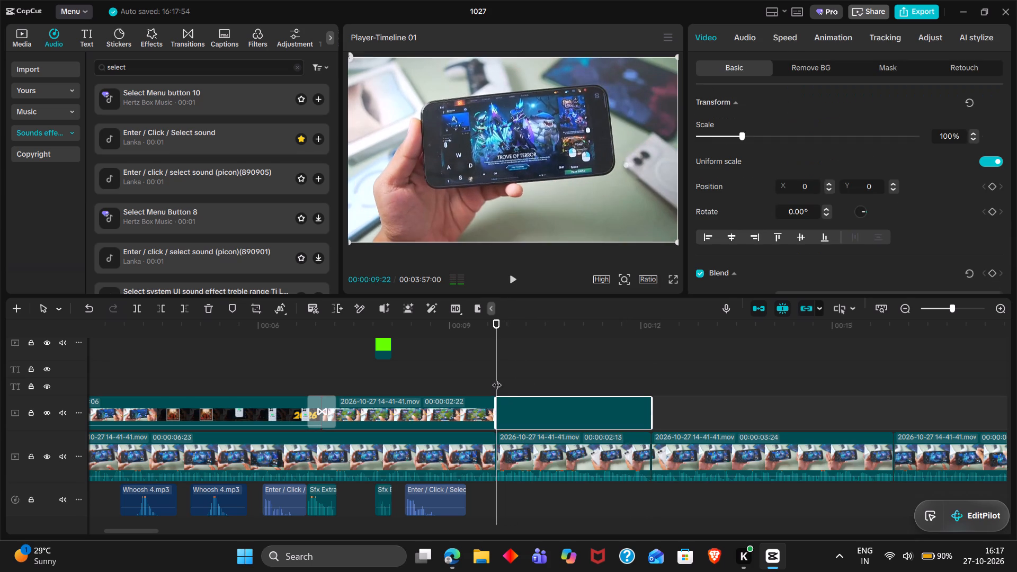
pyautogui.moveTo(549, 426); pyautogui.dragTo(552, 442)
pyautogui.click(483, 376)
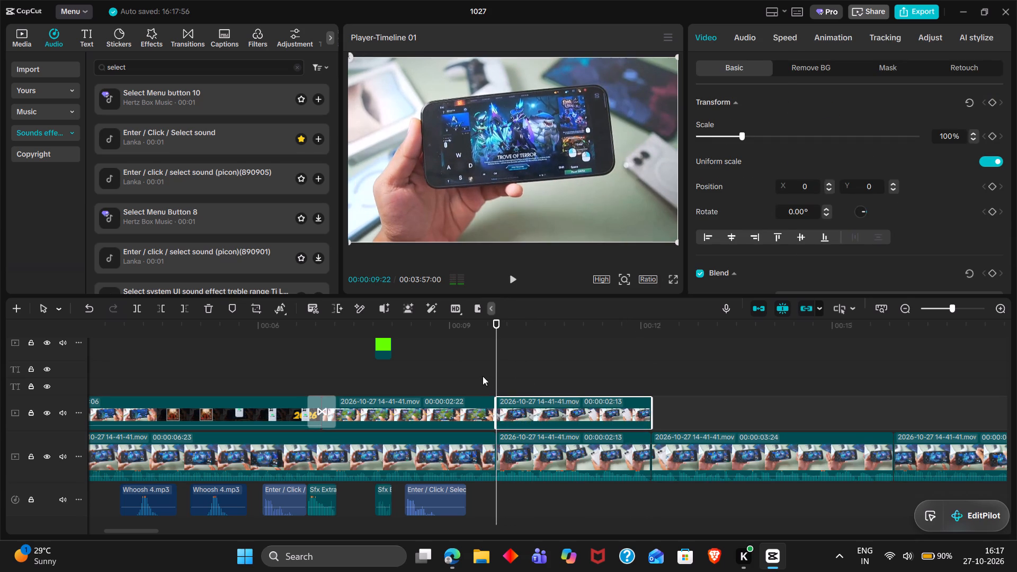
pyautogui.moveTo(483, 376); pyautogui.dragTo(472, 374)
pyautogui.press('space')
pyautogui.press('space')
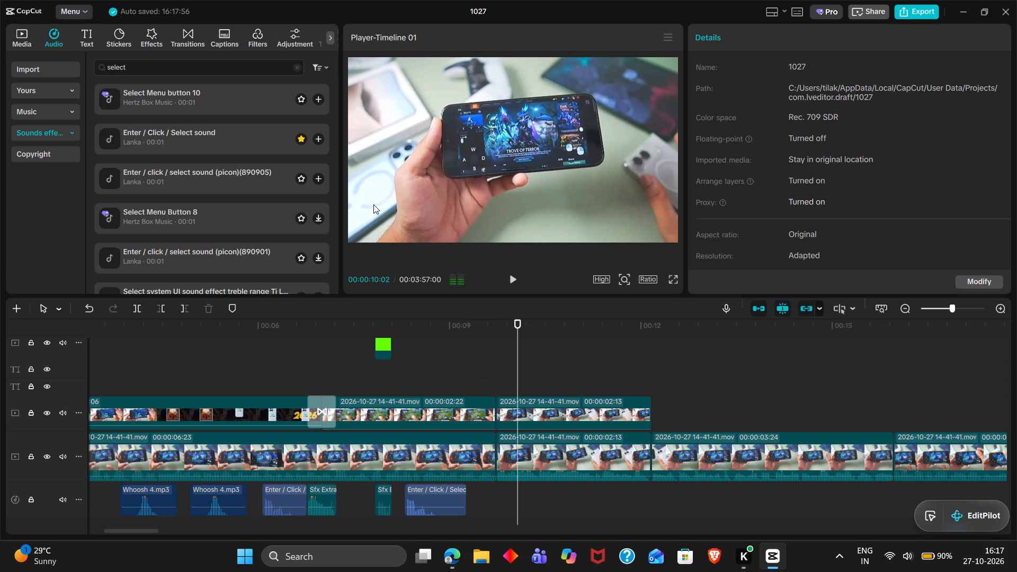
# Add the favourite Flame transition between the two upper-track clips meeting at 00:00:09:22 and play it back.
pyautogui.doubleClick(176, 33)
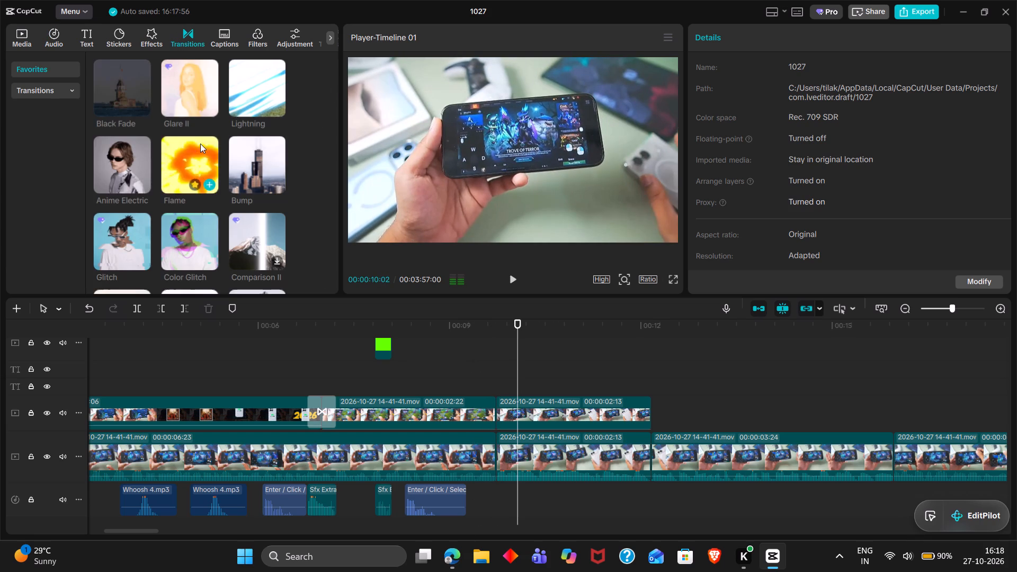
pyautogui.moveTo(200, 144); pyautogui.dragTo(488, 421)
pyautogui.tripleClick(478, 351)
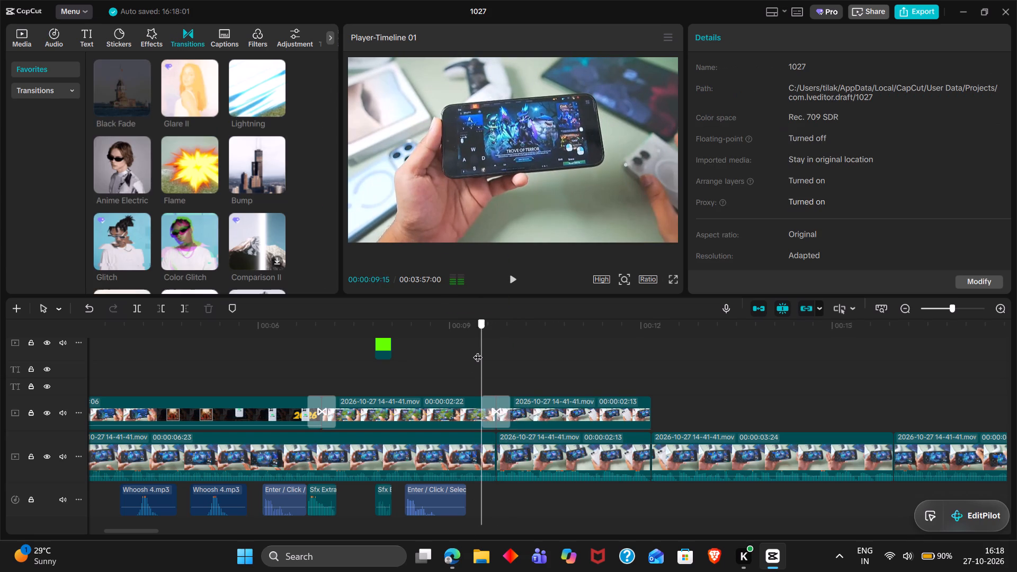
pyautogui.press('space')
pyautogui.press('space')
# Search the sound effects for fire and add Fire magic (Bowl) to the audio track below the Flame transition.
pyautogui.tripleClick(478, 351)
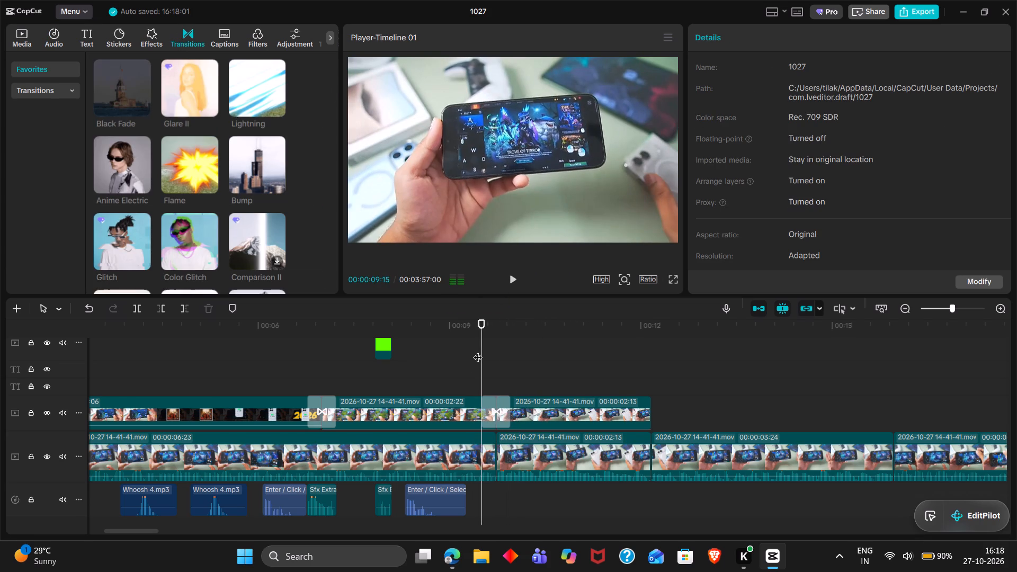
pyautogui.click(56, 43)
pyautogui.tripleClick(138, 69)
pyautogui.press('f')
pyautogui.write('ire')
pyautogui.press('Return')
pyautogui.tripleClick(138, 69)
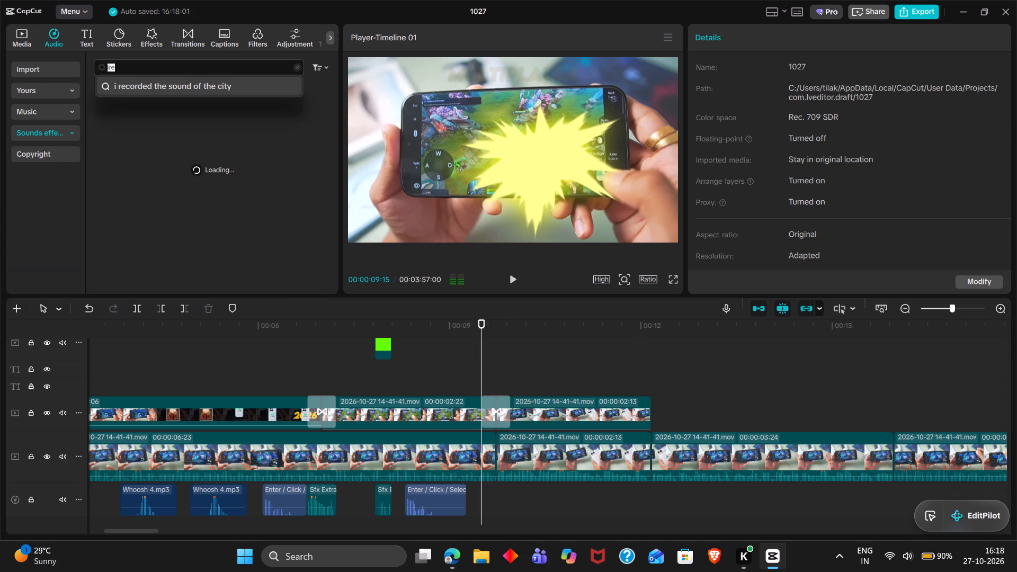
pyautogui.write('fire')
pyautogui.press('Return')
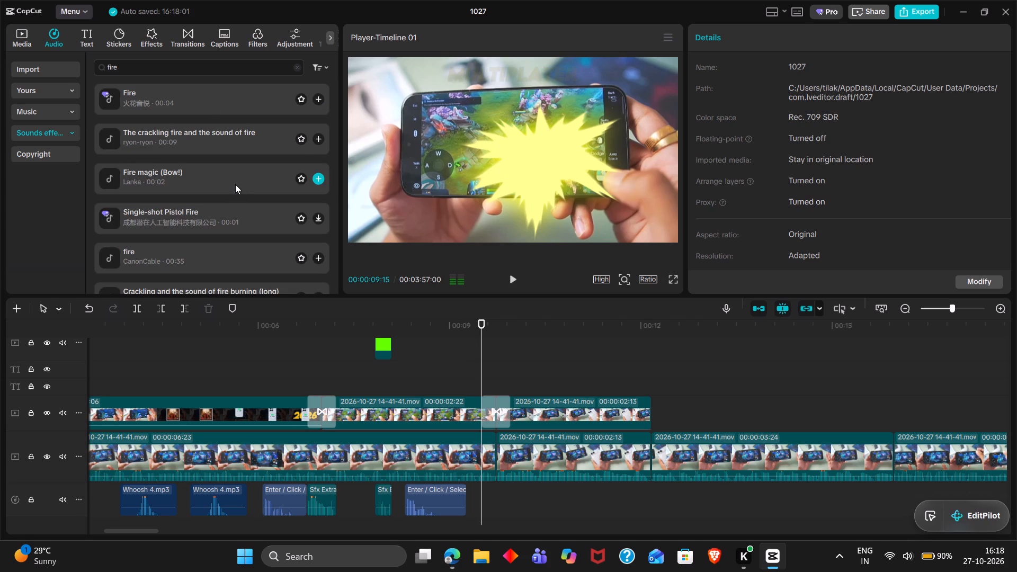
pyautogui.moveTo(235, 184); pyautogui.dragTo(476, 504)
# Shift the Fire magic (Bowl) sound earlier and trim off its beginning so it starts with the Flame transition at 00:00:09:15.
pyautogui.scroll(-1, 476, 504)
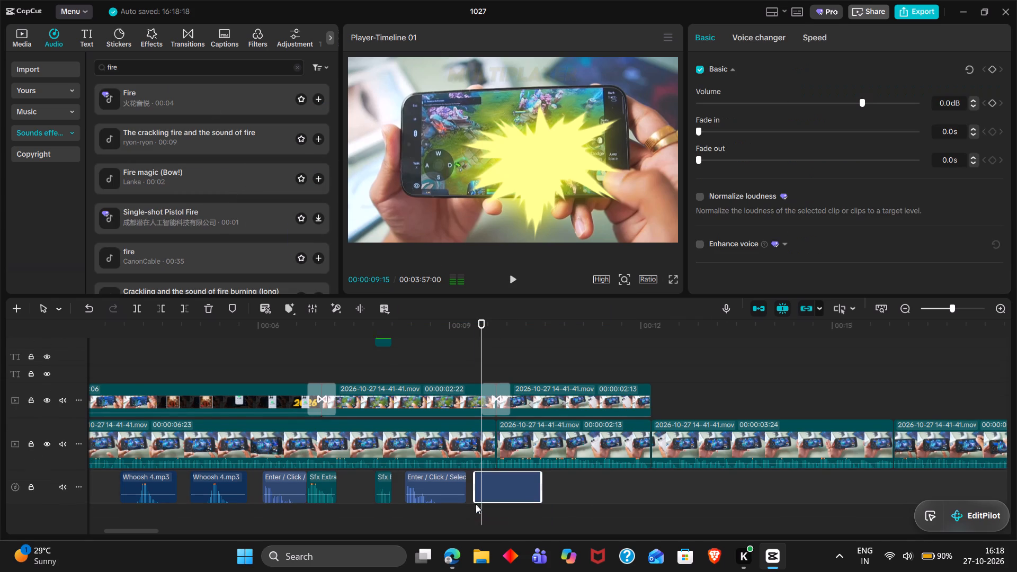
pyautogui.scroll(-1, 476, 504)
pyautogui.keyDown('ctrl'); pyautogui.scroll(8, 476, 504); pyautogui.keyUp('ctrl')
pyautogui.scroll(2, 476, 504)
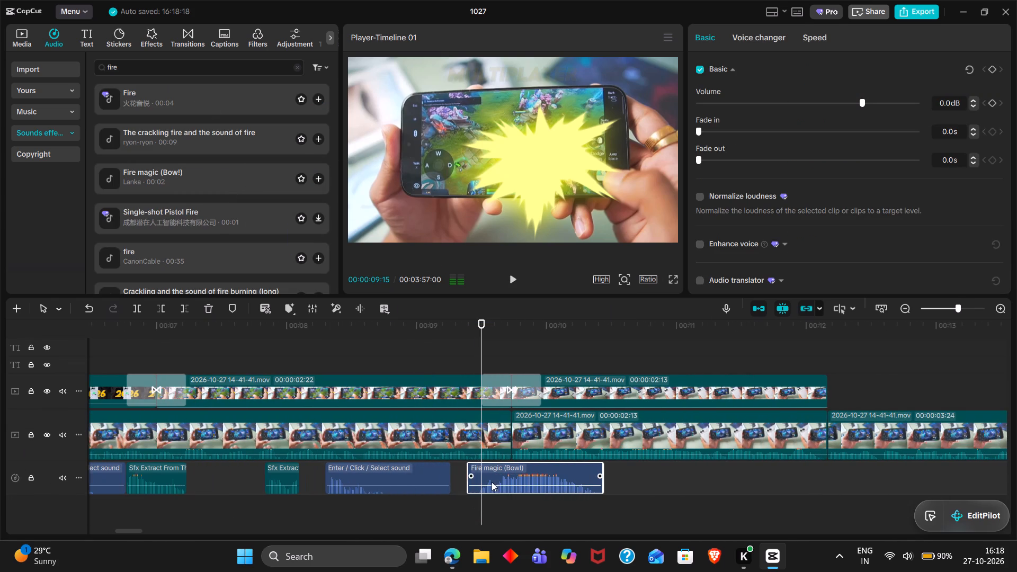
pyautogui.moveTo(497, 478); pyautogui.dragTo(478, 477)
pyautogui.press('q')
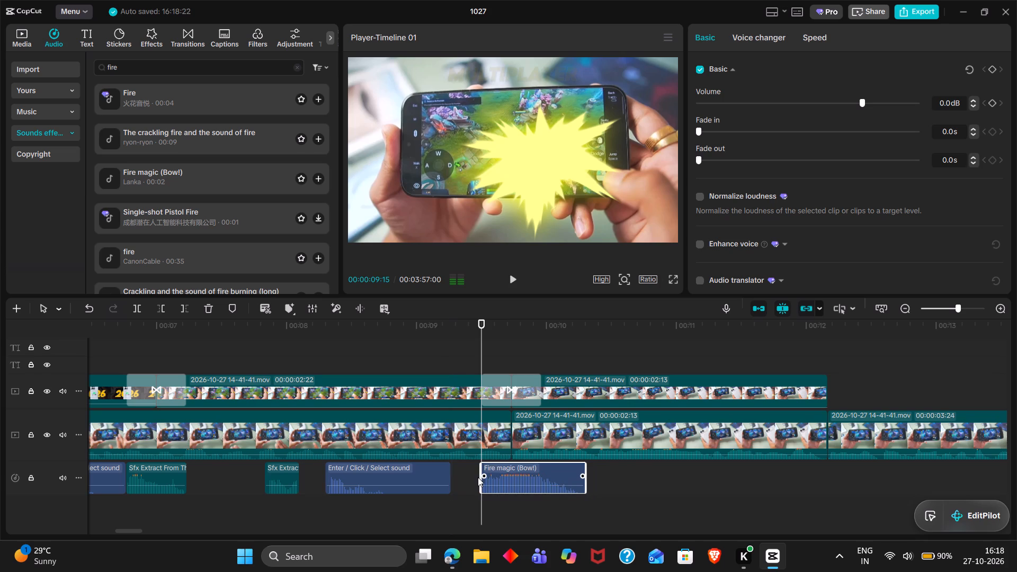
pyautogui.click(480, 477)
pyautogui.moveTo(507, 476); pyautogui.dragTo(494, 476)
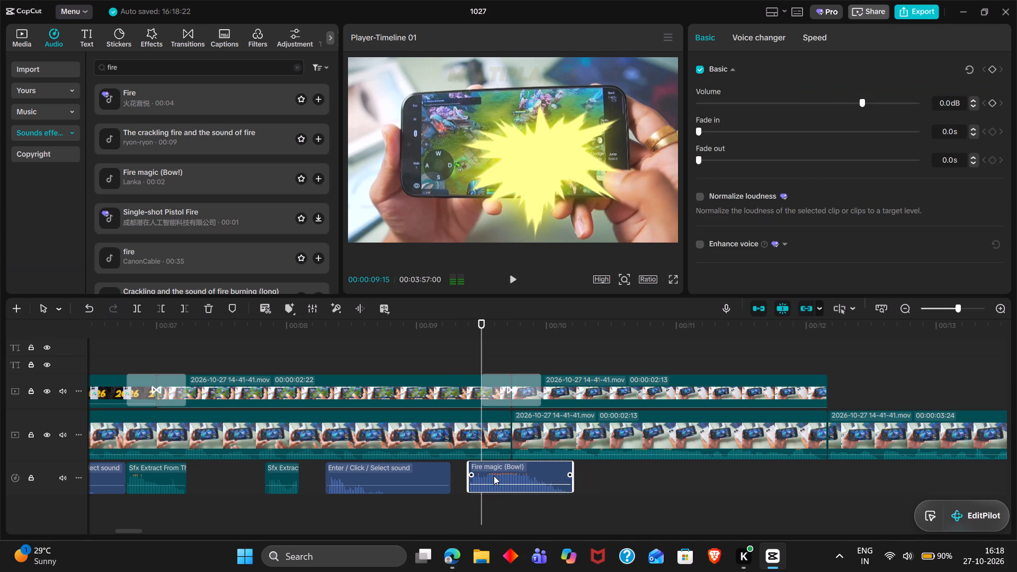
pyautogui.moveTo(494, 476); pyautogui.dragTo(487, 475)
pyautogui.press('q')
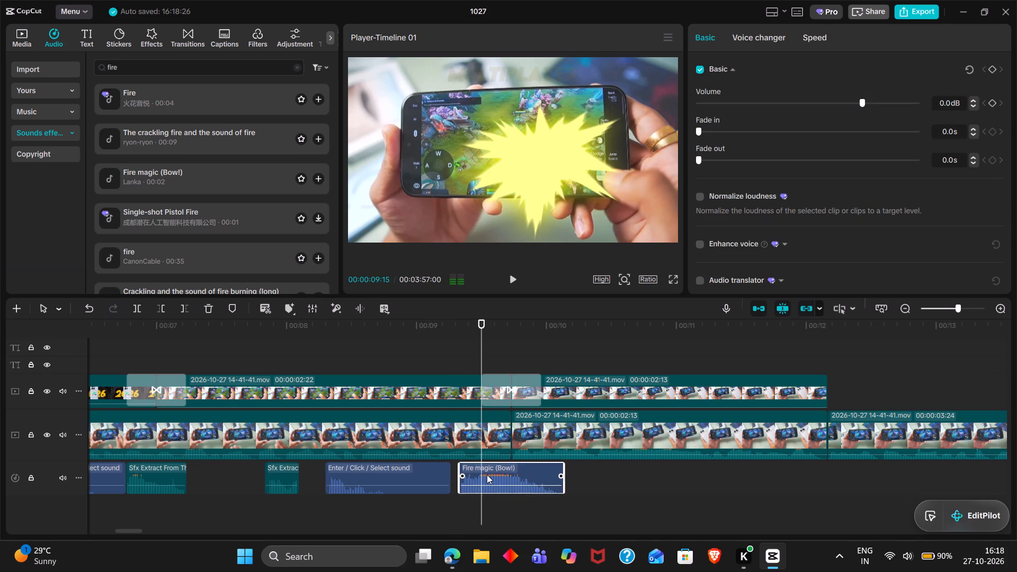
pyautogui.press('space')
pyautogui.press('space')
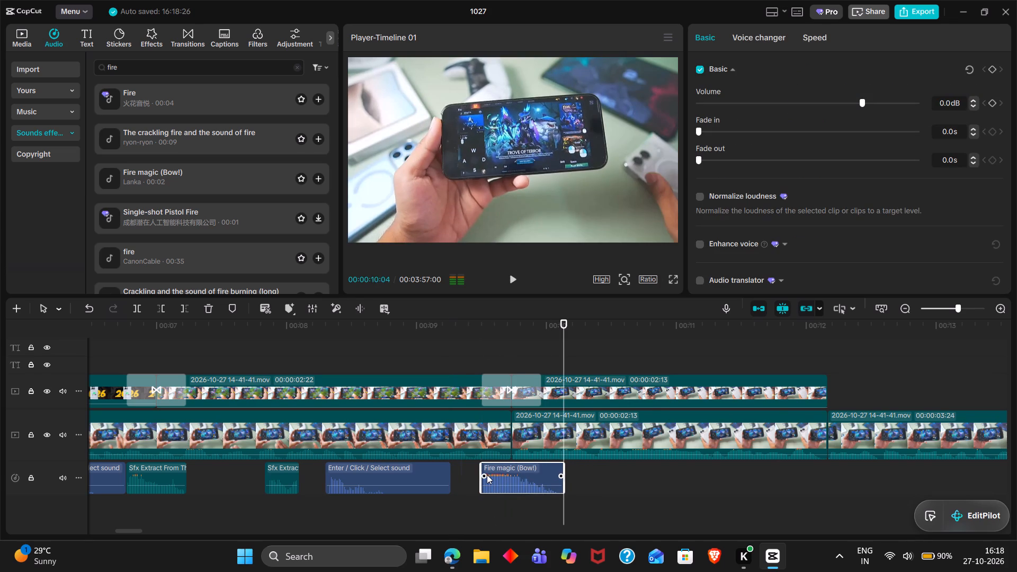
# Copy the Multiplayer title, paste it on the same track at 00:00:10:08 and change the copy's text to Android.
pyautogui.keyDown('ctrl'); pyautogui.scroll(-3, 487, 475); pyautogui.keyUp('ctrl')
pyautogui.click(402, 347)
pyautogui.moveTo(402, 347); pyautogui.dragTo(364, 341)
pyautogui.press('space')
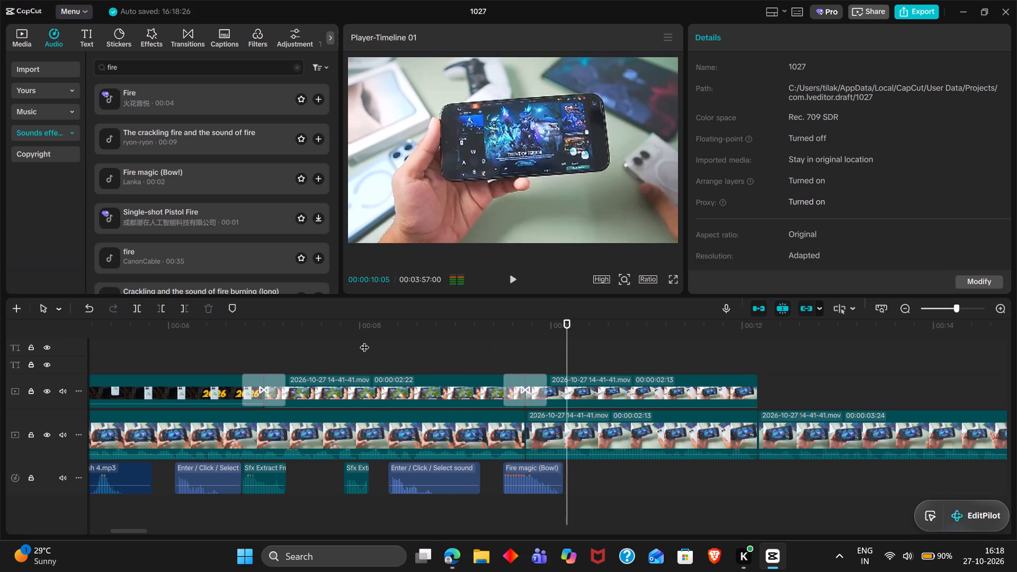
pyautogui.press('space')
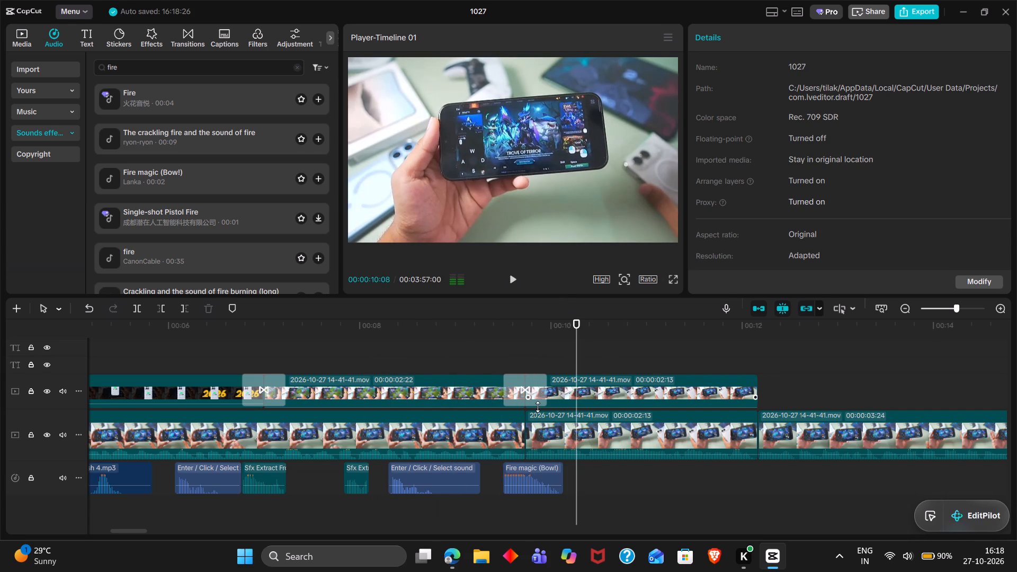
pyautogui.scroll(1, 538, 407)
pyautogui.click(487, 395)
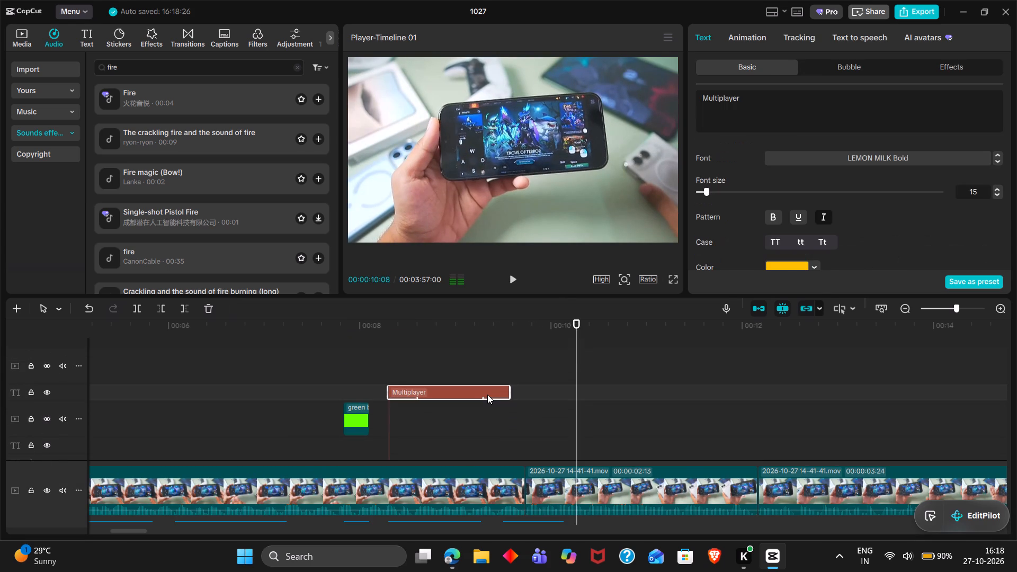
pyautogui.hotkey('ctrl', 'c')
pyautogui.hotkey('ctrl', 'v')
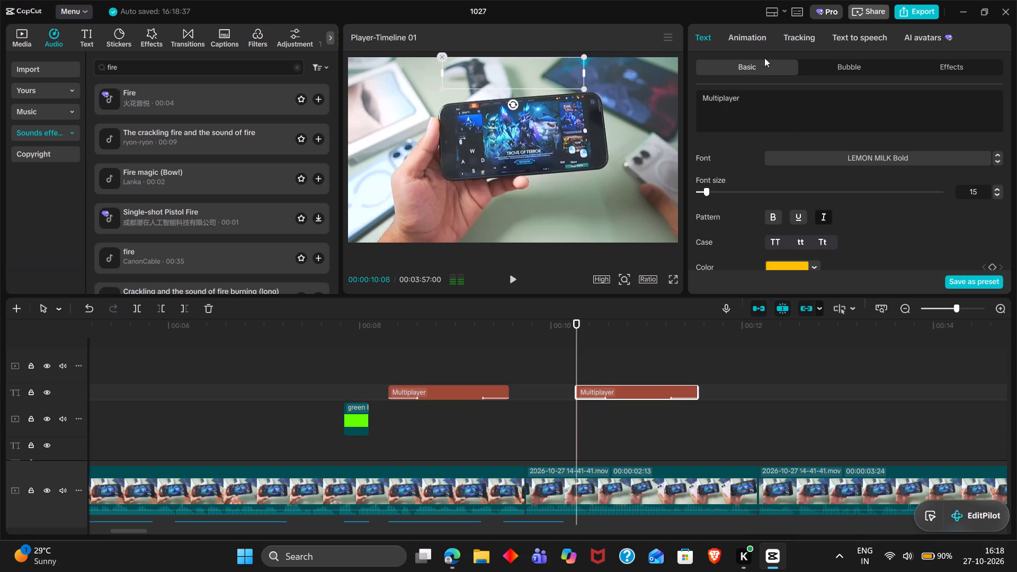
pyautogui.tripleClick(724, 113)
pyautogui.write('Android')
# Play and scrub the Android title section around 00:00:10:08 to check its timing against the phone footage.
pyautogui.click(599, 345)
pyautogui.moveTo(599, 345); pyautogui.dragTo(603, 346)
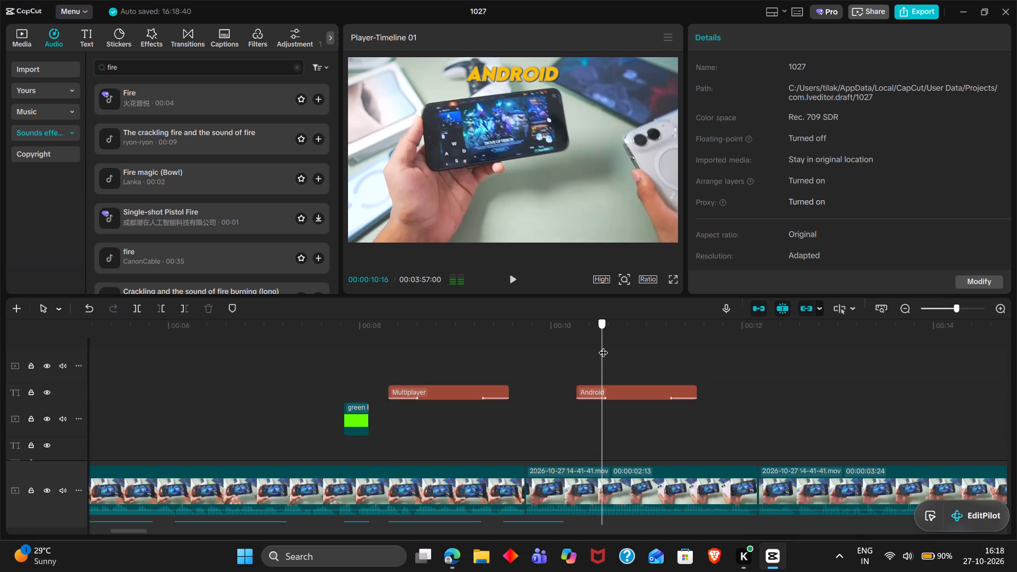
pyautogui.moveTo(603, 346); pyautogui.dragTo(604, 346)
pyautogui.doubleClick(579, 350)
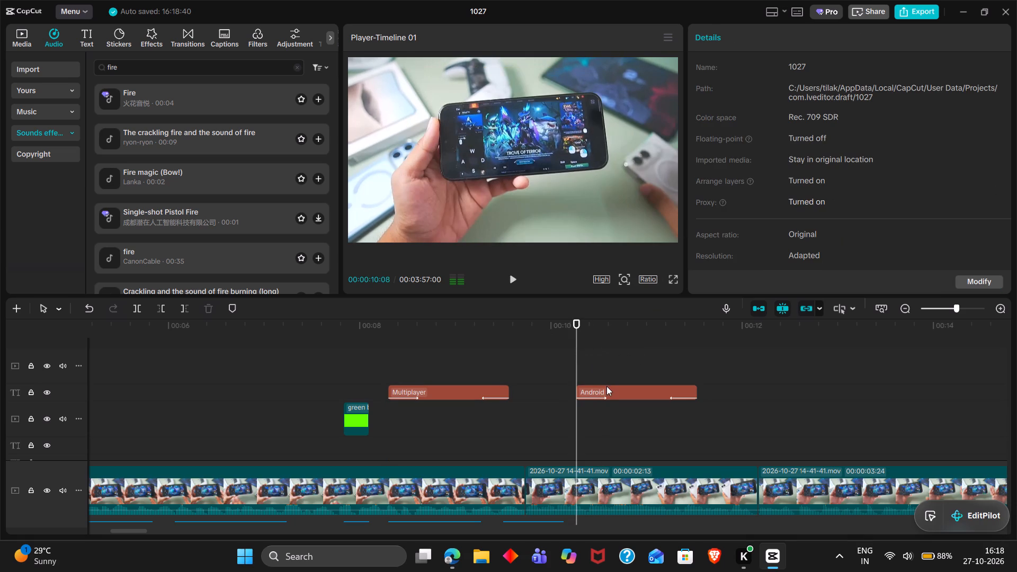
pyautogui.click(606, 386)
pyautogui.press('space')
pyautogui.press('space')
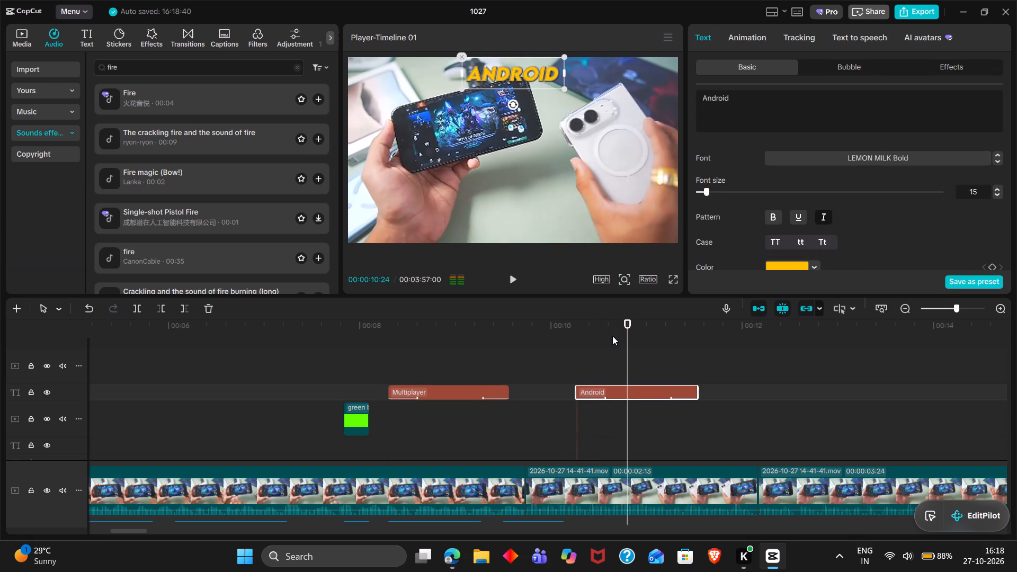
pyautogui.click(576, 372)
pyautogui.moveTo(576, 372); pyautogui.dragTo(543, 369)
pyautogui.press('space')
pyautogui.press('space')
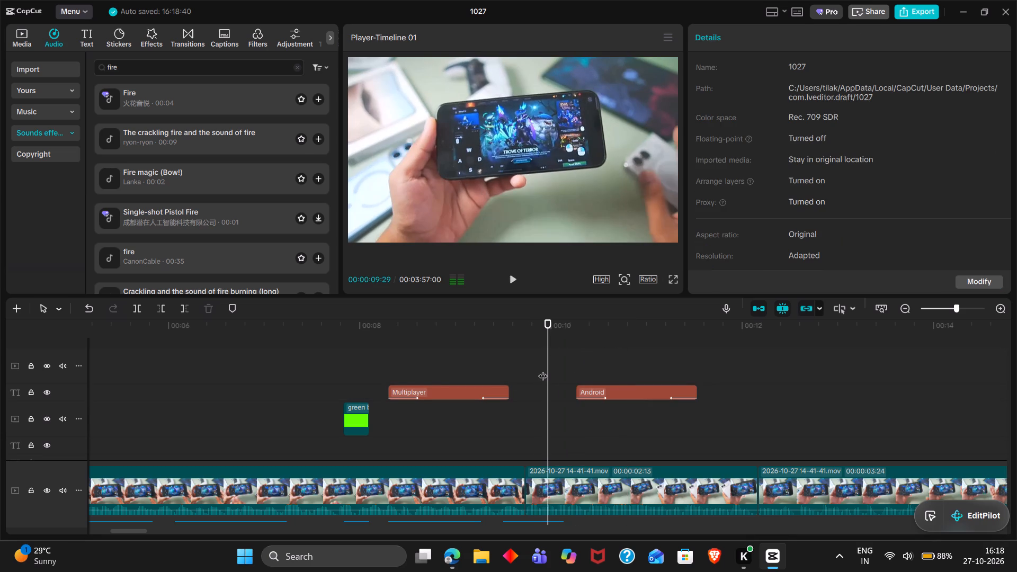
# Extend the start of the Android title earlier to 00:00:10:03 and play its opening.
pyautogui.click(586, 389)
pyautogui.press('space')
pyautogui.press('space')
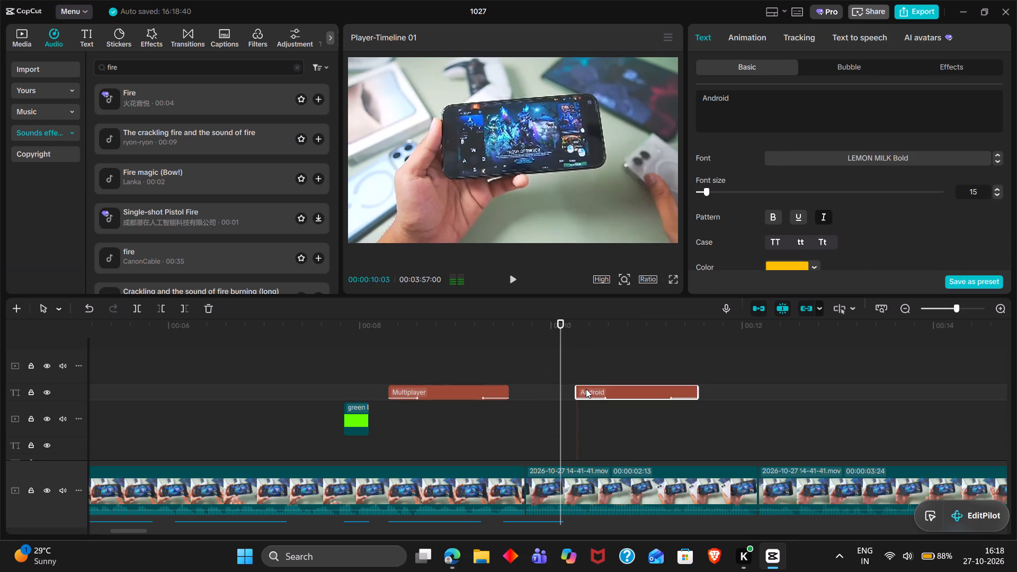
pyautogui.moveTo(577, 396); pyautogui.dragTo(564, 396)
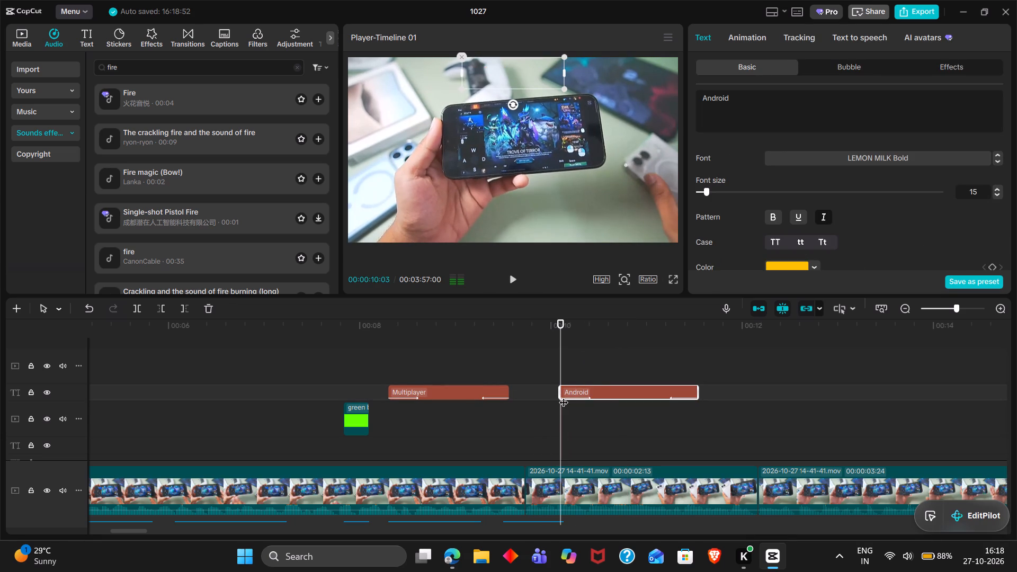
pyautogui.press('space')
pyautogui.press('space')
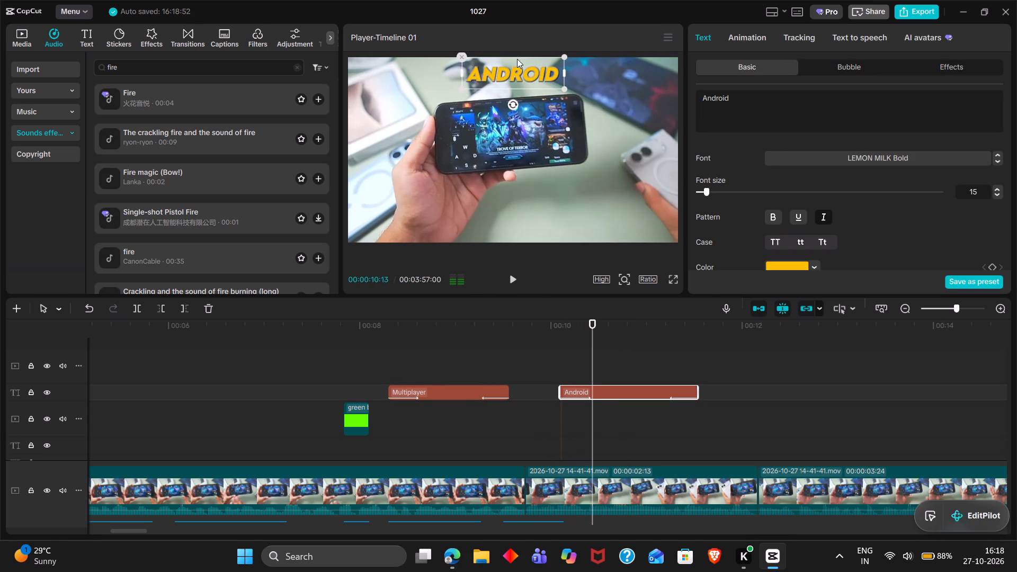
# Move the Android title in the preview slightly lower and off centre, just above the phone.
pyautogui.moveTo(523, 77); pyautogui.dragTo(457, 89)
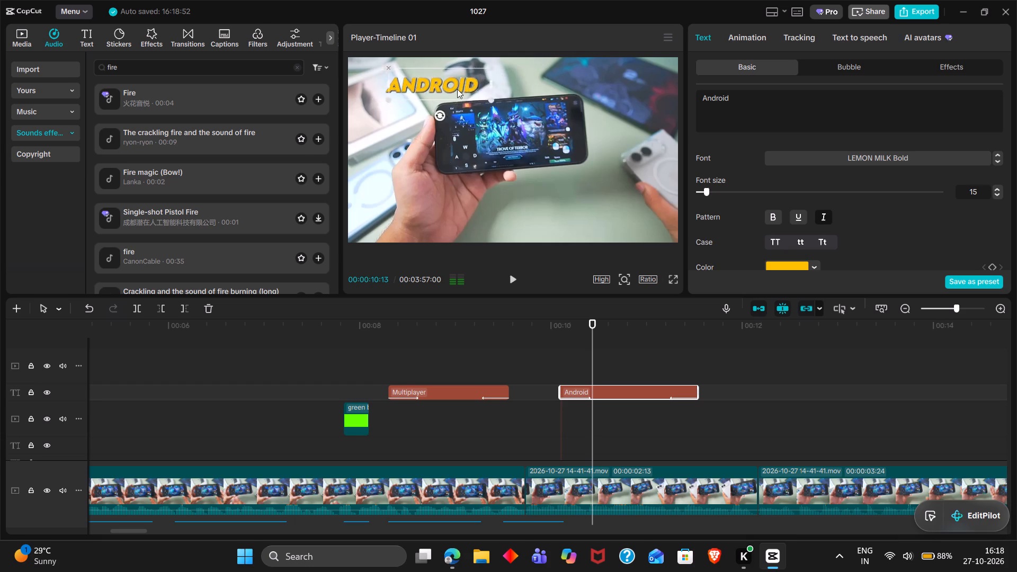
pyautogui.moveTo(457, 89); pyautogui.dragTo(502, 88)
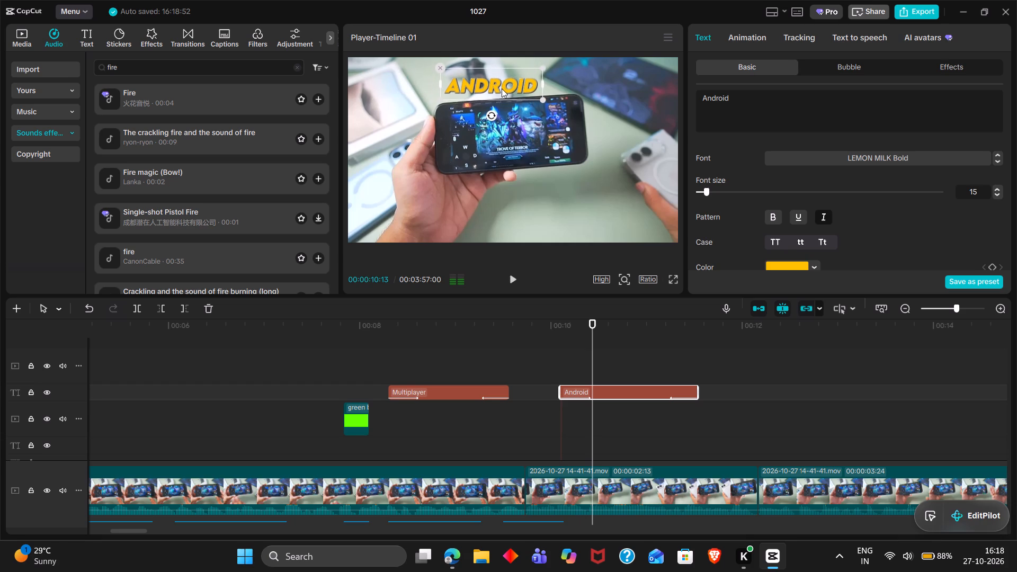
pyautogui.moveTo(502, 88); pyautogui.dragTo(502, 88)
# Copy the Enter / Click / Select sound below the Multiplayer title and paste it at 00:00:10:03, where the Android title starts.
pyautogui.doubleClick(564, 379)
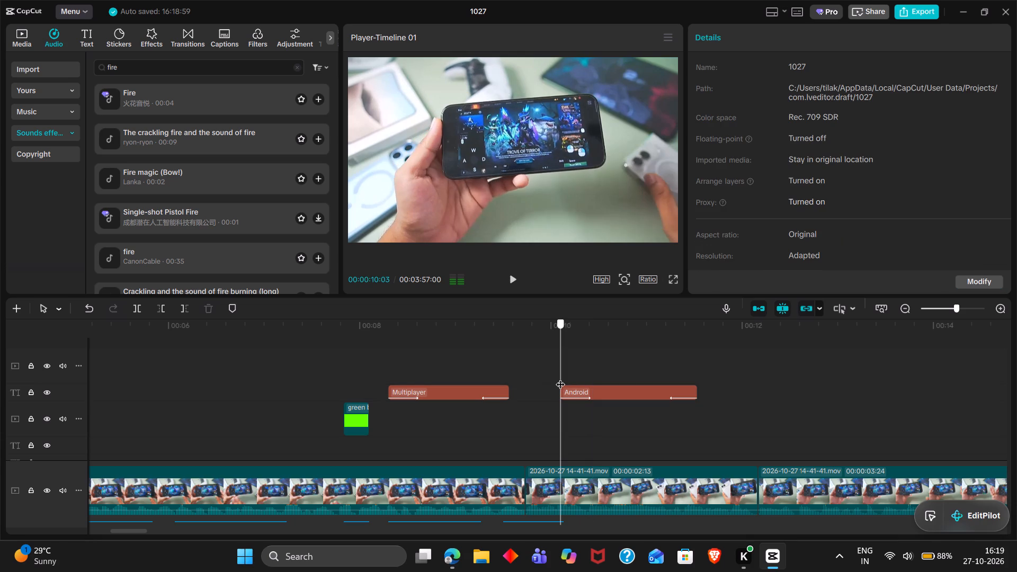
pyautogui.scroll(-4, 560, 378)
pyautogui.click(438, 471)
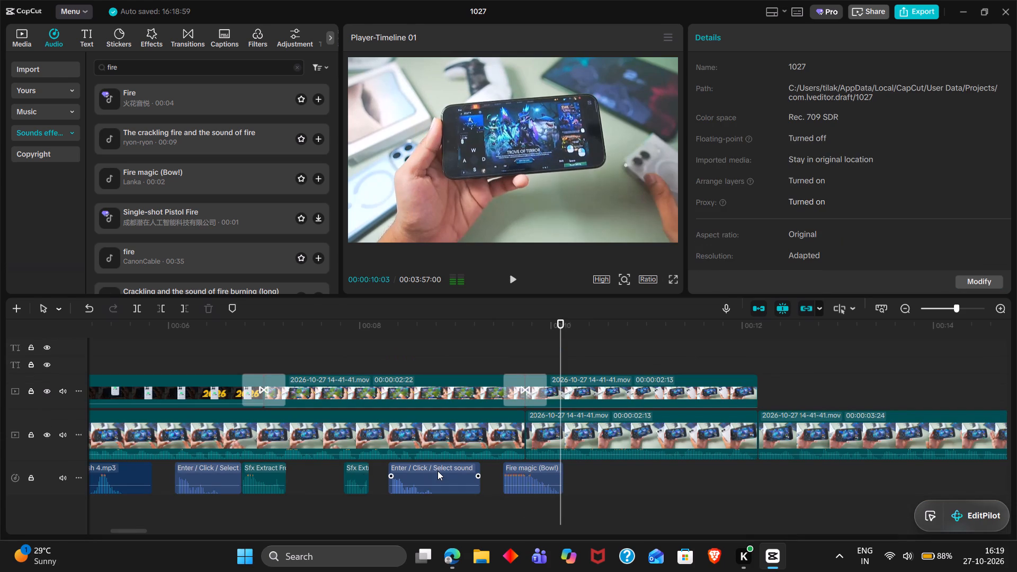
pyautogui.hotkey('ctrl', 'c')
pyautogui.hotkey('ctrl', 'v')
# Trim the end of Fire magic (Bowl) to 00:00:10:03 and move the pasted click sound directly after it on the same track.
pyautogui.click(551, 472)
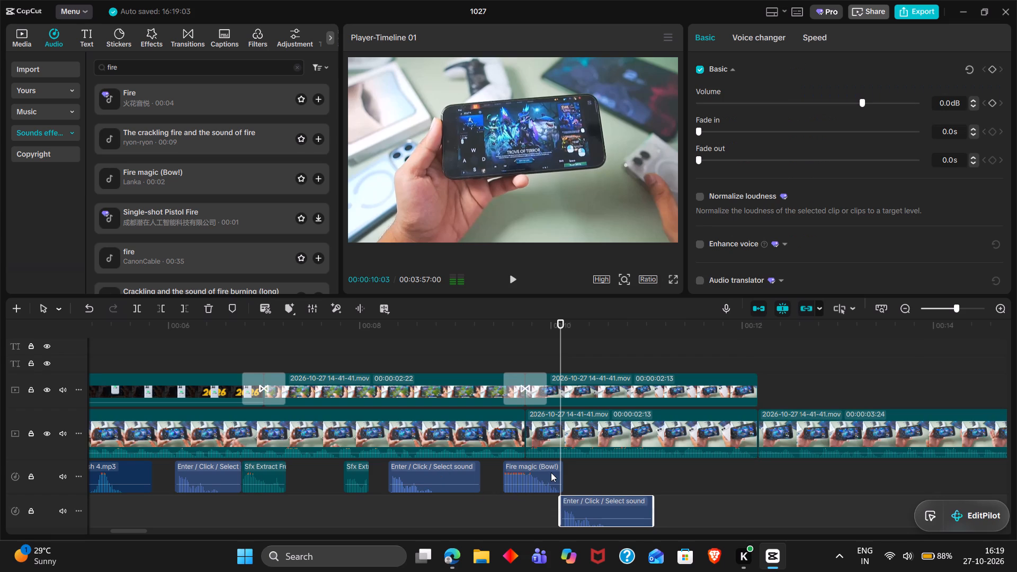
pyautogui.press('w')
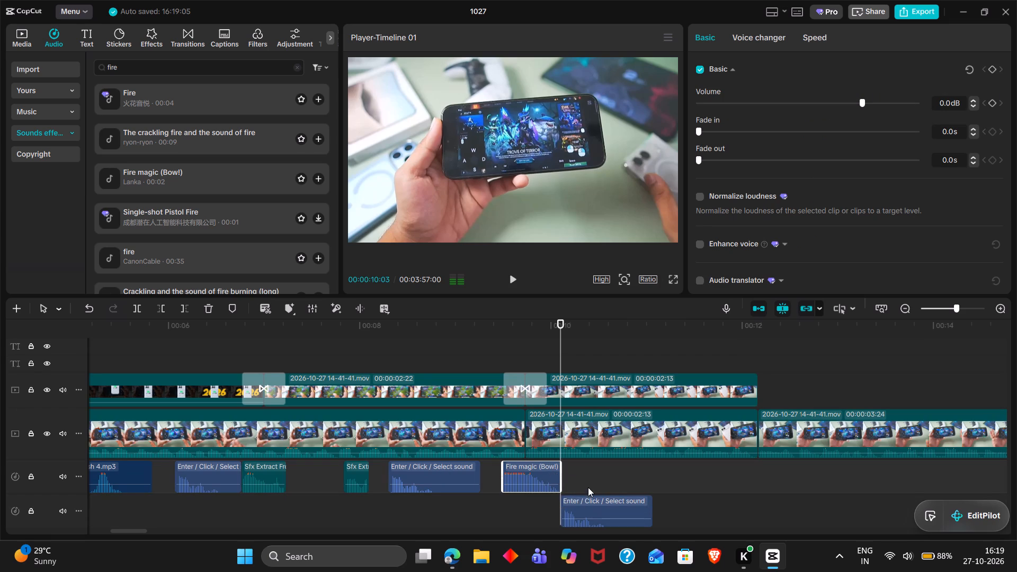
pyautogui.moveTo(589, 516); pyautogui.dragTo(586, 482)
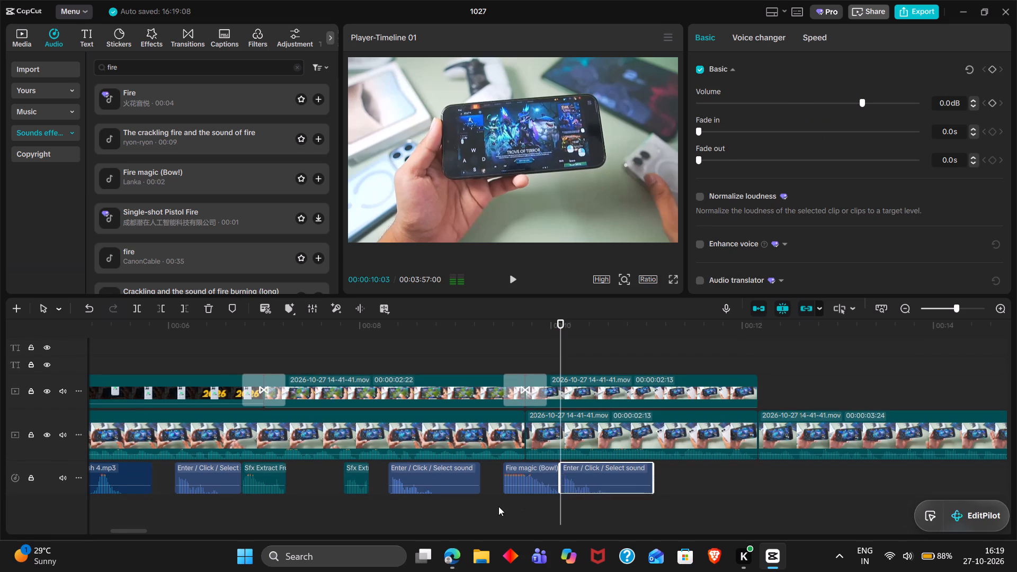
# Play from the Multiplayer title into the Android title to check the titles and their sound effects.
pyautogui.click(498, 506)
pyautogui.moveTo(498, 506); pyautogui.dragTo(438, 508)
pyautogui.hscroll(1, 438, 508)
pyautogui.press('space')
pyautogui.hscroll(-1, 438, 508)
pyautogui.hscroll(1, 438, 508)
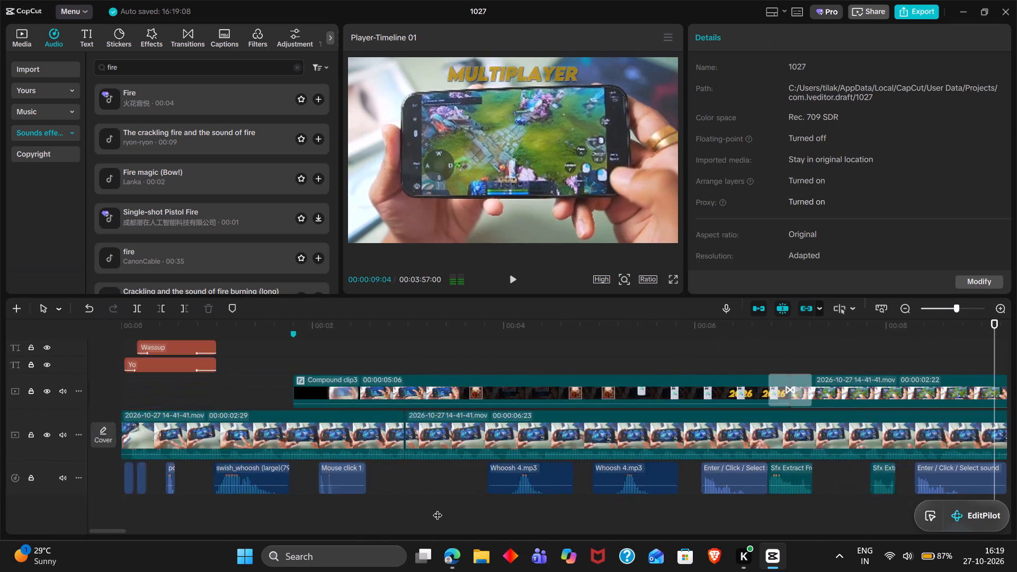
pyautogui.hscroll(1, 438, 508)
pyautogui.press('space')
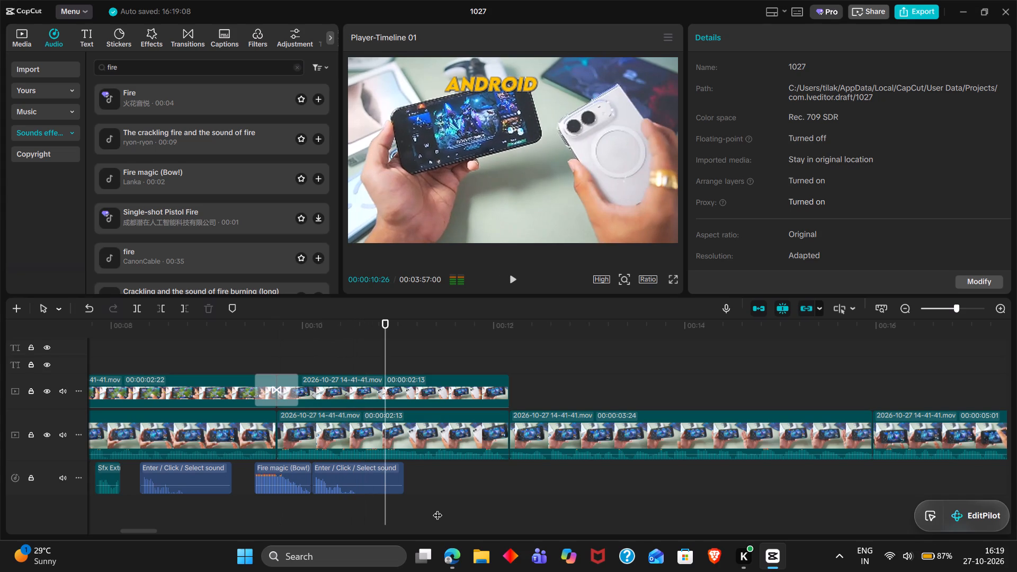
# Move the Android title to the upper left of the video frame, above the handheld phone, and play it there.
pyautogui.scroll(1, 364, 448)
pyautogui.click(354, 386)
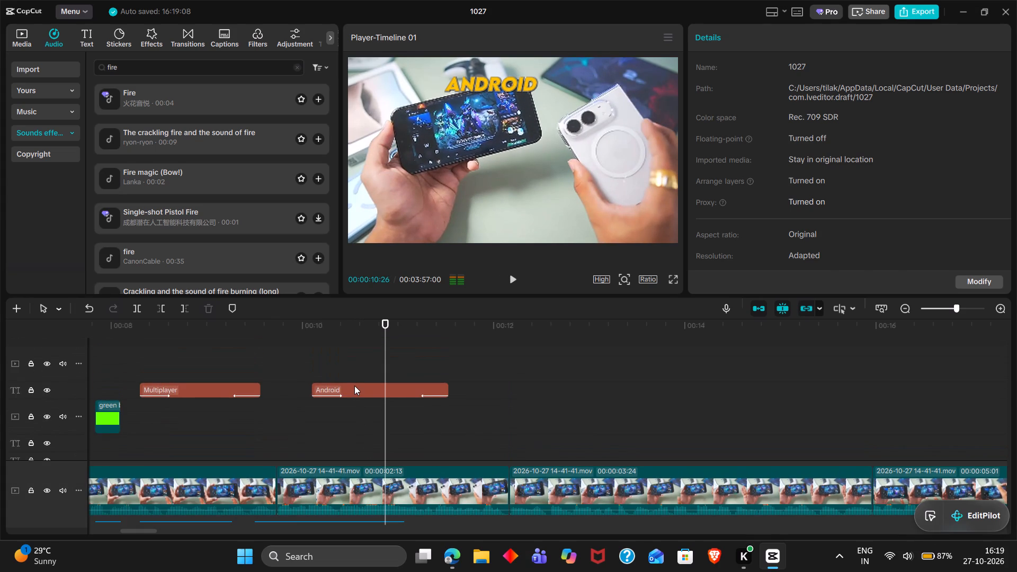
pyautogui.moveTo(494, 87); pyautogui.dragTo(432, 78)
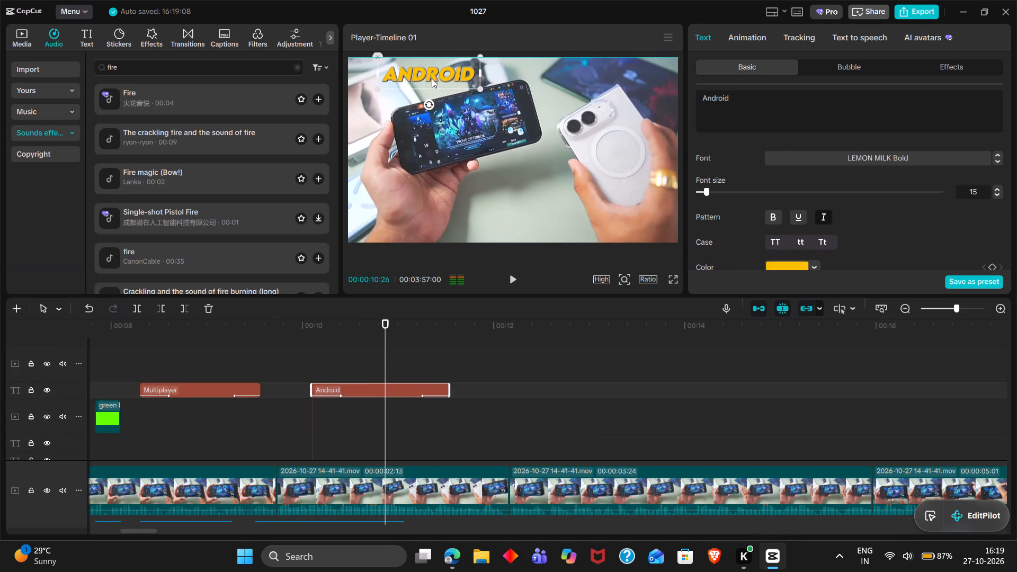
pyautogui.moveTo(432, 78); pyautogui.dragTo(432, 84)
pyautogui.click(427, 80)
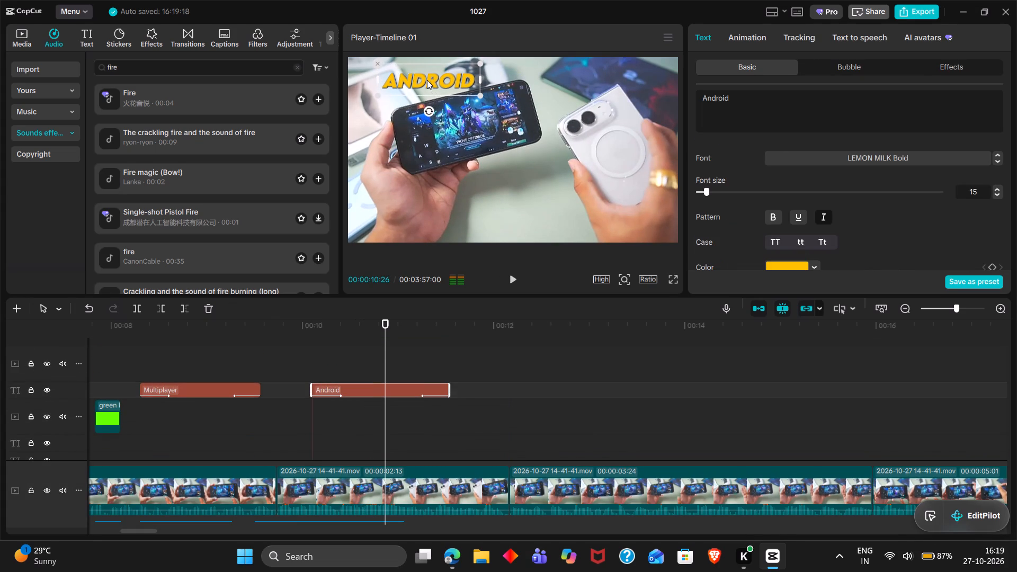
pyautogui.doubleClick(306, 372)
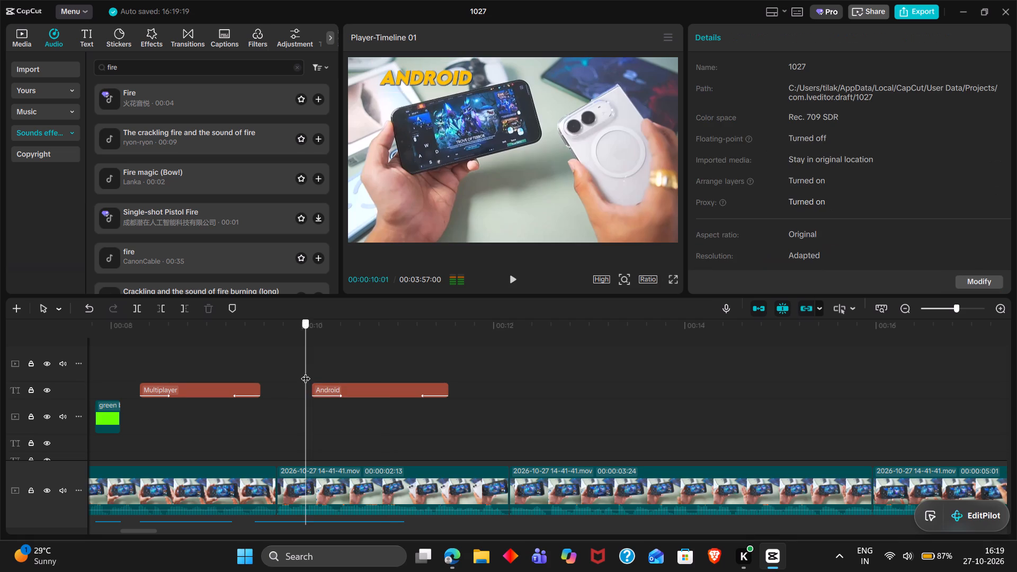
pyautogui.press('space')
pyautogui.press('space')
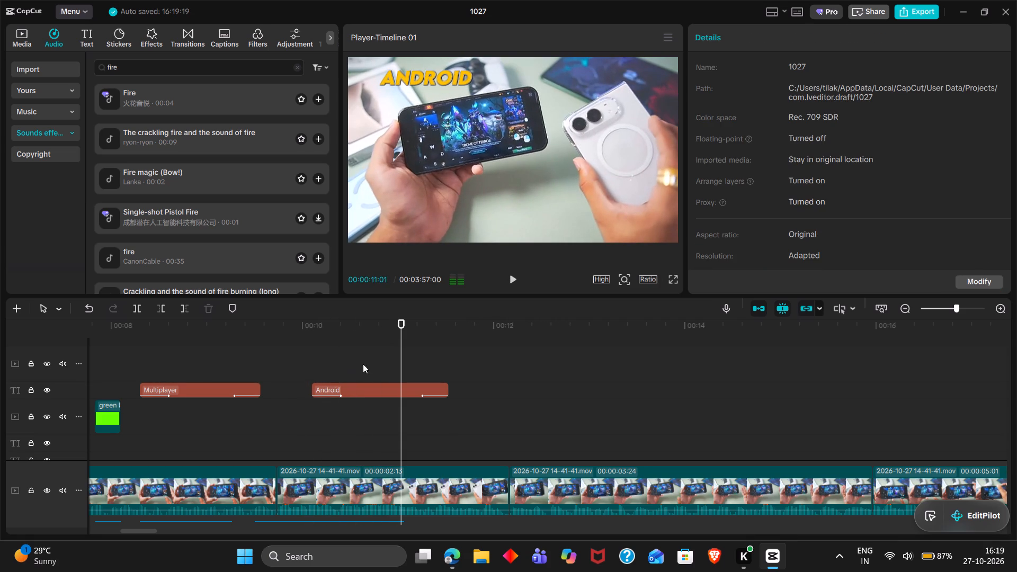
# Reposition the Android title at the top centre of the video frame.
pyautogui.click(424, 84)
pyautogui.moveTo(449, 76); pyautogui.dragTo(506, 70)
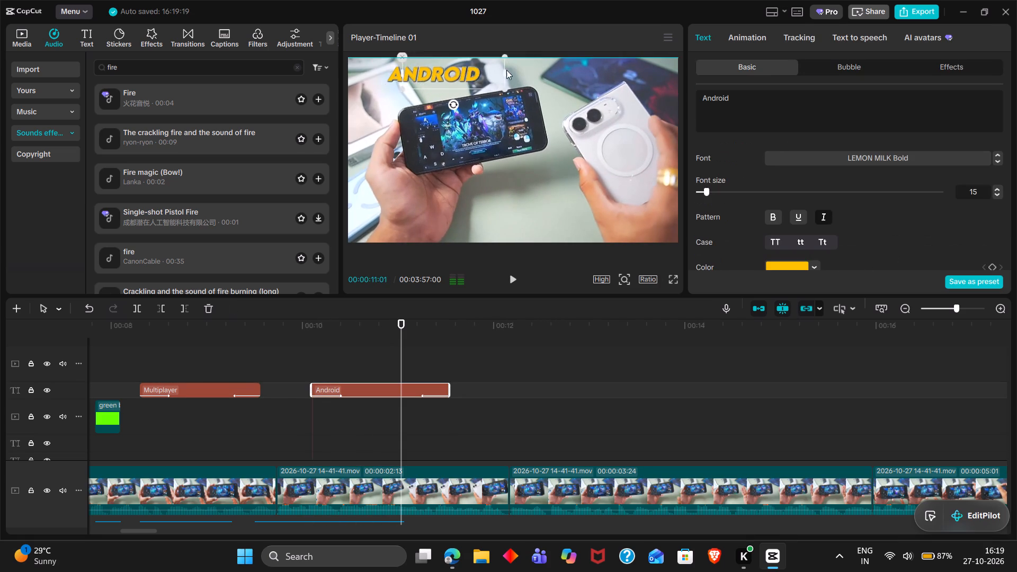
pyautogui.moveTo(506, 70); pyautogui.dragTo(549, 69)
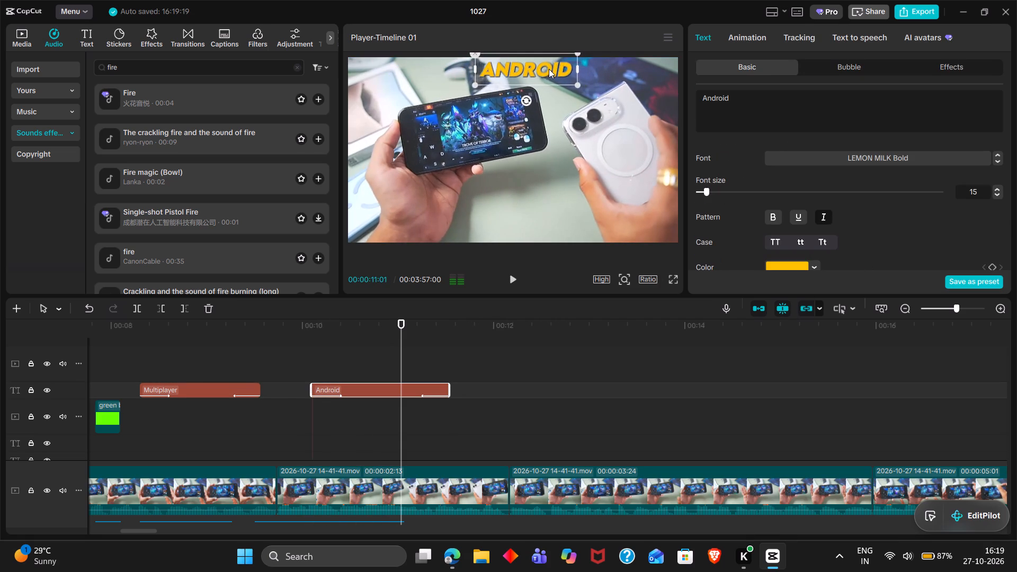
pyautogui.moveTo(549, 69); pyautogui.dragTo(536, 72)
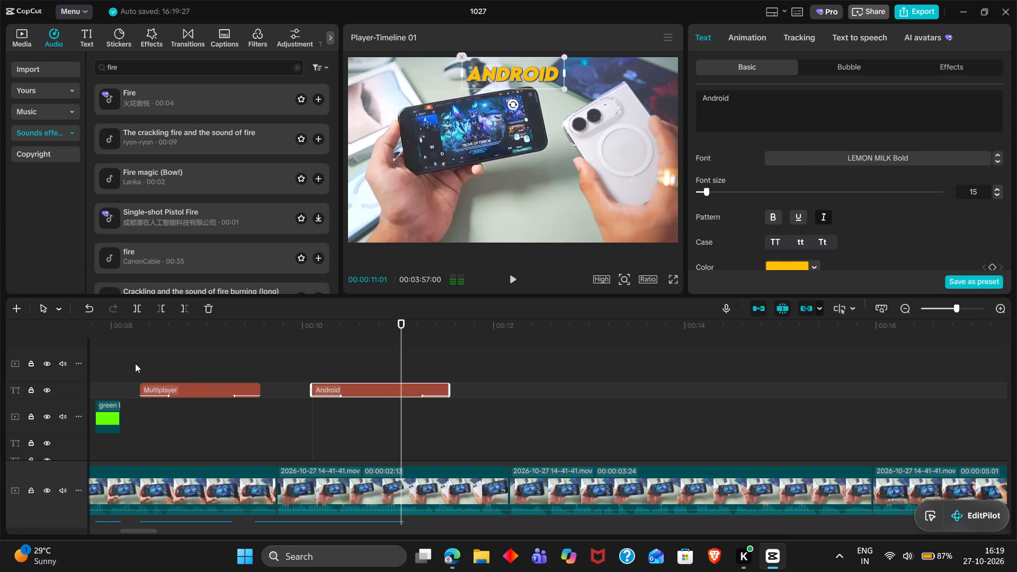
# Play the Multiplayer and Android titles and trim the end of the Android title to 00:00:10:27.
pyautogui.click(135, 363)
pyautogui.press('space')
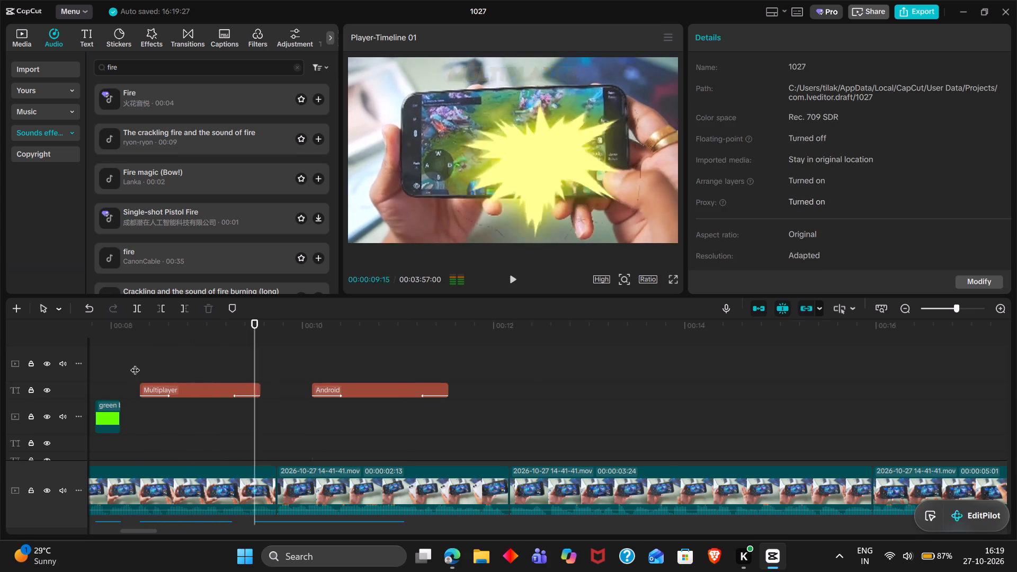
pyautogui.press('space')
pyautogui.press('space')
pyautogui.press('space')
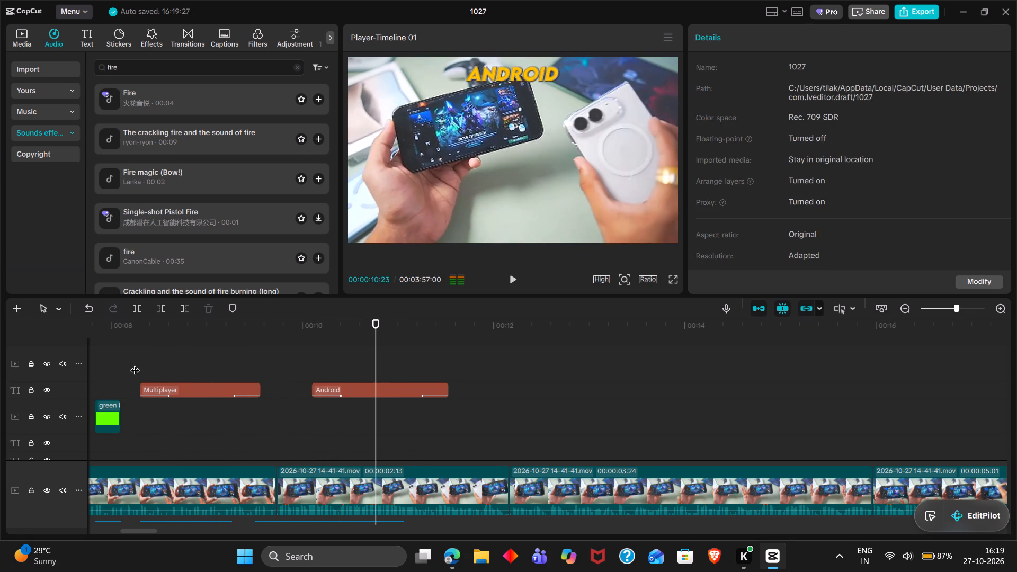
pyautogui.click(397, 395)
pyautogui.press('space')
pyautogui.press('space')
pyautogui.write('w')
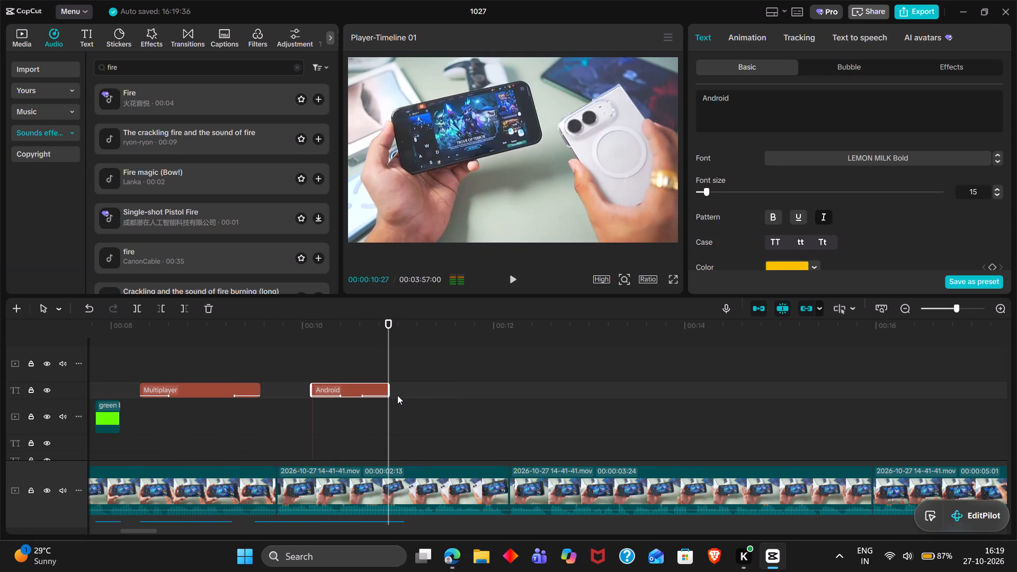
# Duplicate the Android title onto a new track above, starting about 00:00:10:24, and change the copy's text to Ios.
pyautogui.hotkey('ctrl', 'c')
pyautogui.hotkey('ctrl', 'v')
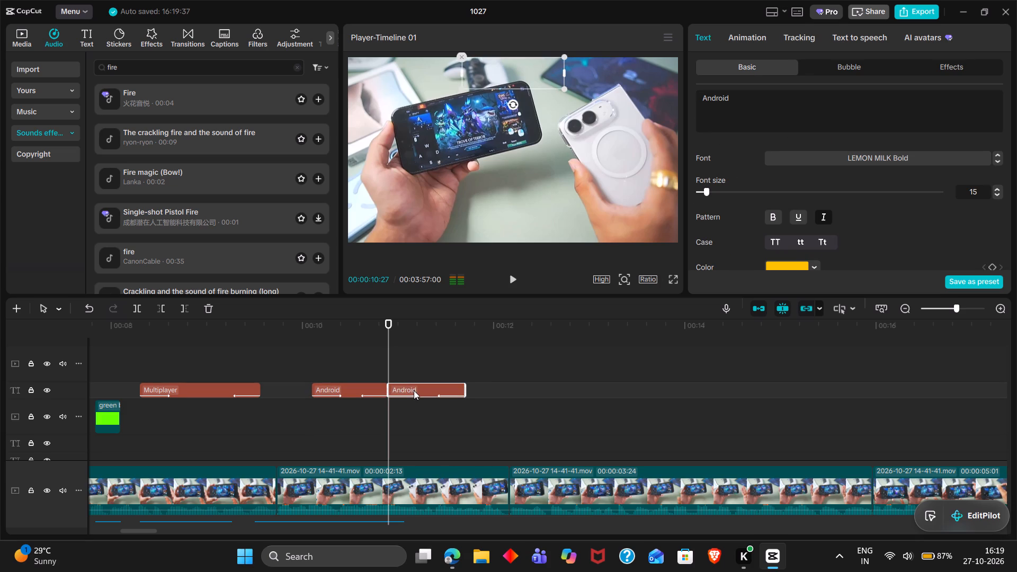
pyautogui.moveTo(414, 390); pyautogui.dragTo(404, 378)
pyautogui.tripleClick(789, 104)
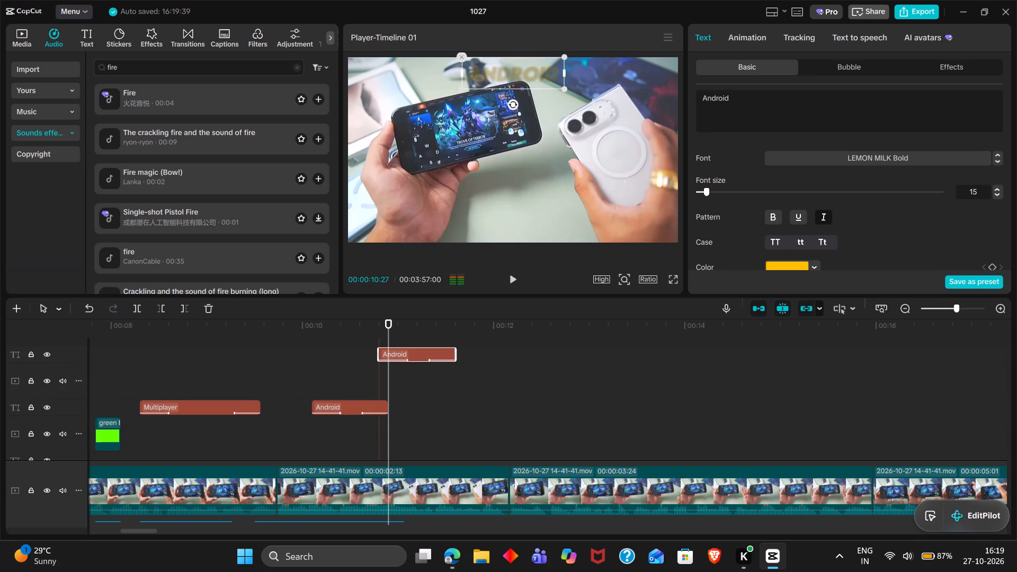
pyautogui.write('Ios')
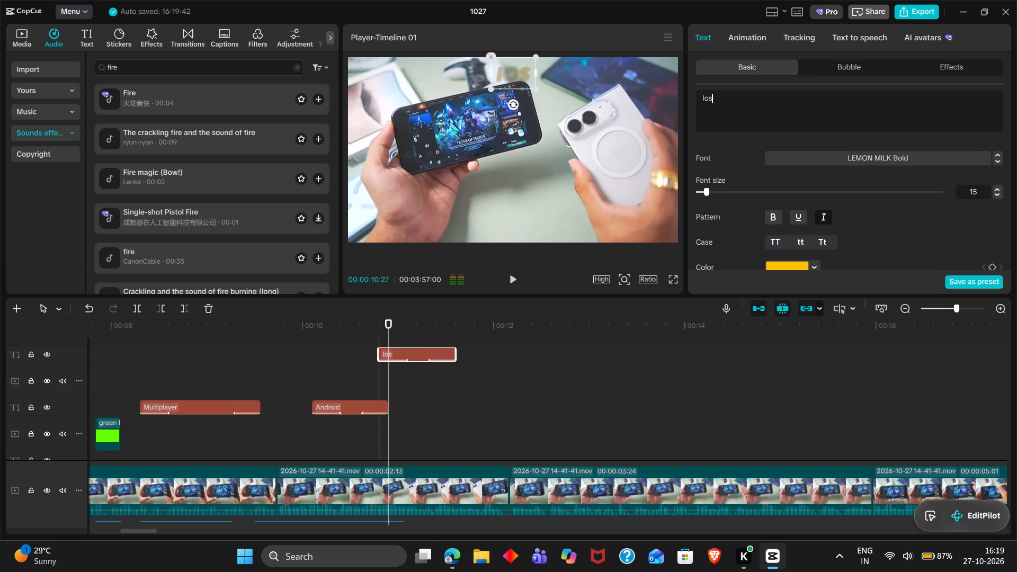
# Trim the click sound under the Android title to end at 00:00:10:24 and paste a copy of it from there.
pyautogui.doubleClick(377, 337)
pyautogui.scroll(-2, 404, 418)
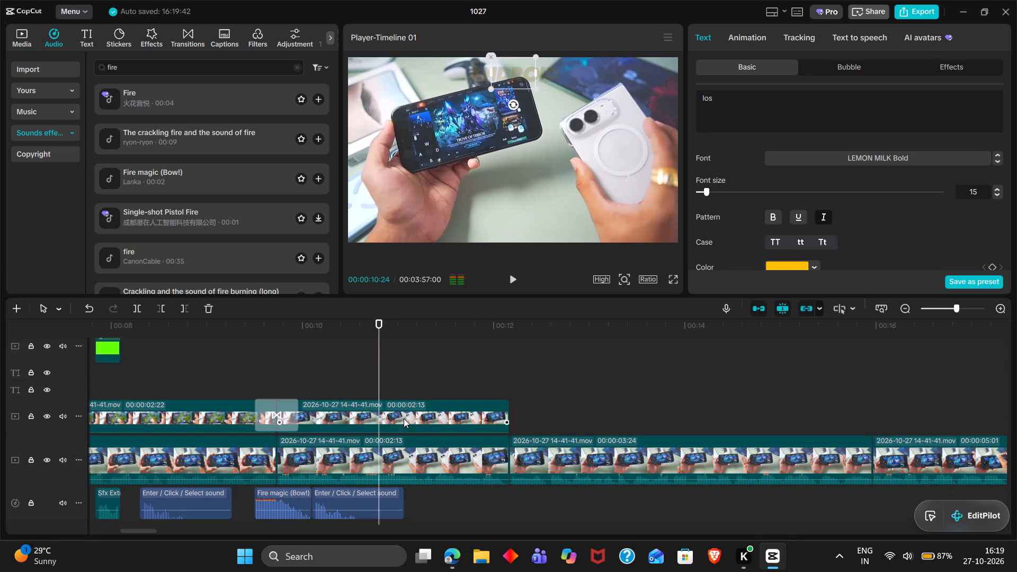
pyautogui.scroll(-1, 404, 418)
pyautogui.click(373, 481)
pyautogui.press('w')
pyautogui.hotkey('ctrl', 'c')
pyautogui.hotkey('ctrl', 'v')
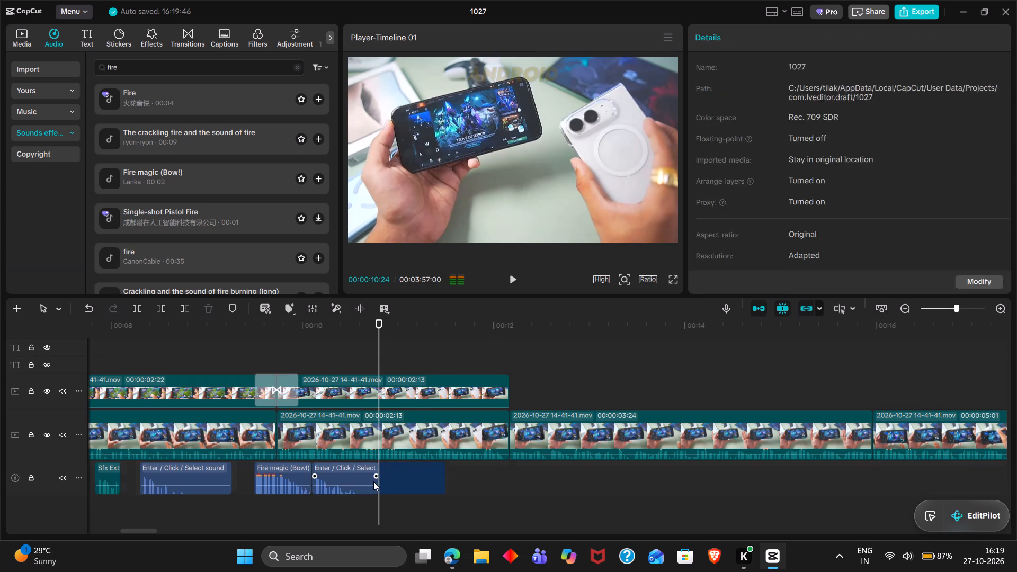
# Play the Android and Ios title section to check the timing of the text and click sounds against the footage.
pyautogui.keyDown('ctrl'); pyautogui.scroll(-3, 373, 481); pyautogui.keyUp('ctrl')
pyautogui.doubleClick(307, 510)
pyautogui.press('space')
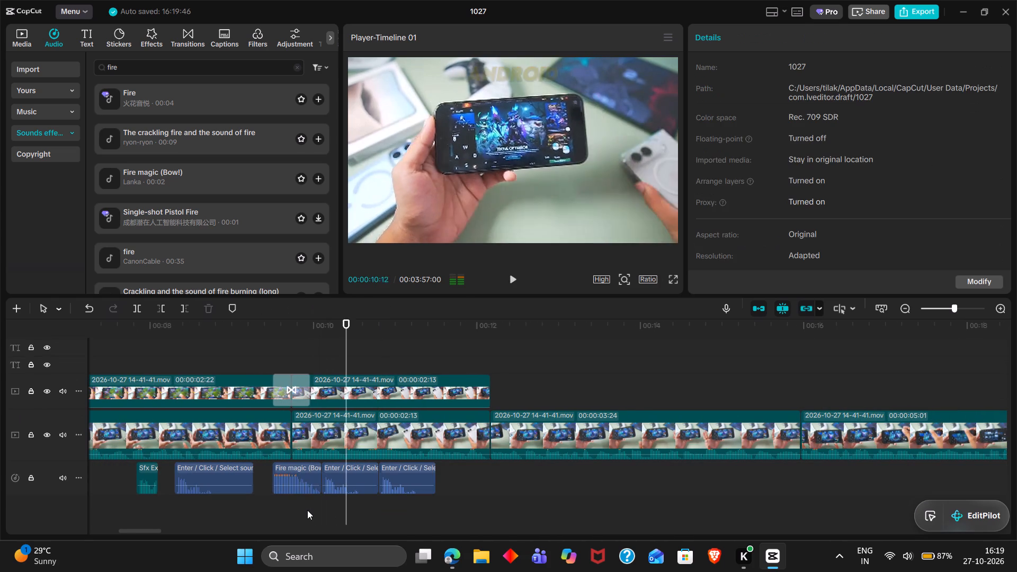
pyautogui.press('space')
pyautogui.keyDown('ctrl'); pyautogui.scroll(-4, 307, 510); pyautogui.keyUp('ctrl')
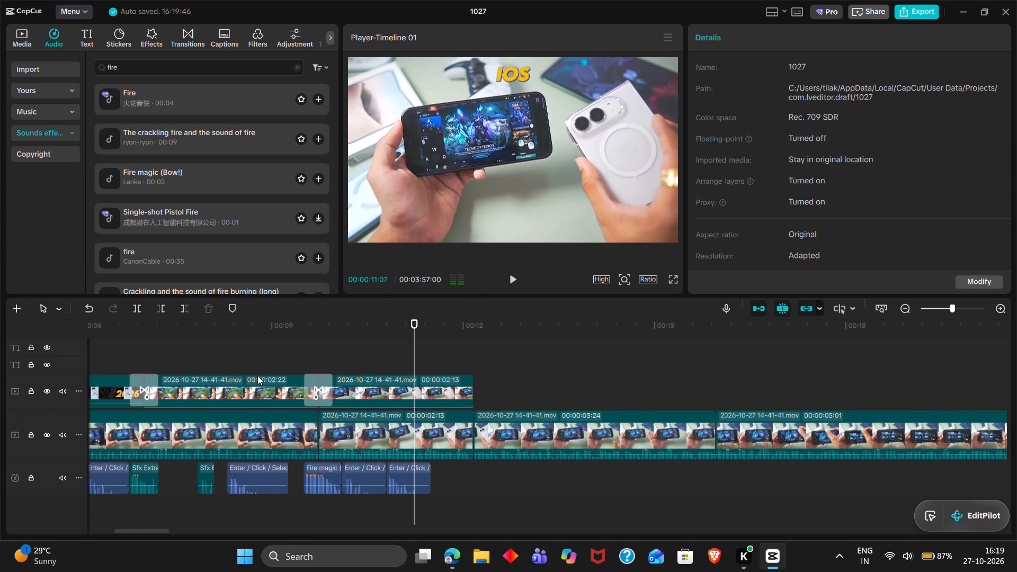
pyautogui.doubleClick(259, 365)
pyautogui.press('space')
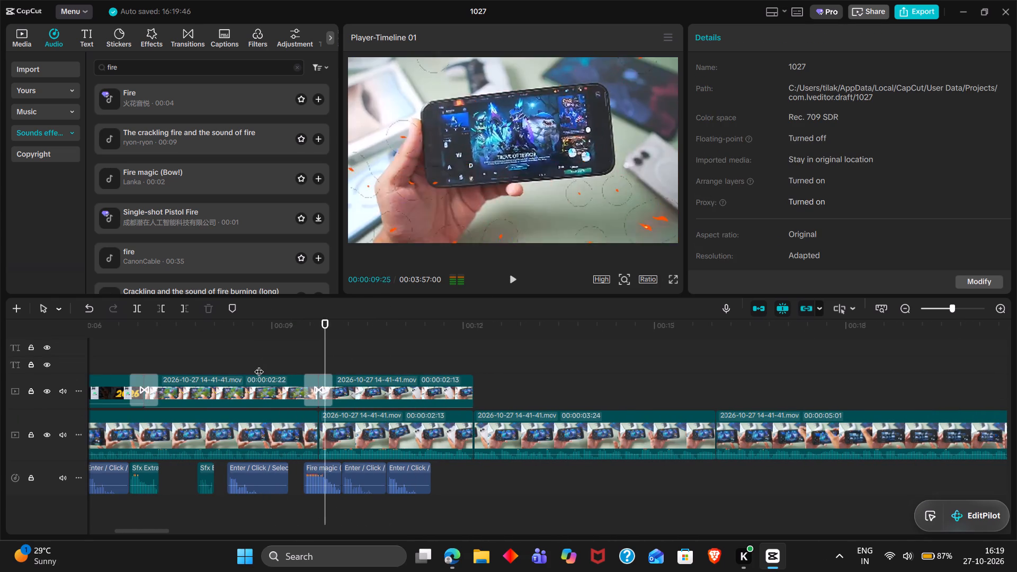
pyautogui.press('space')
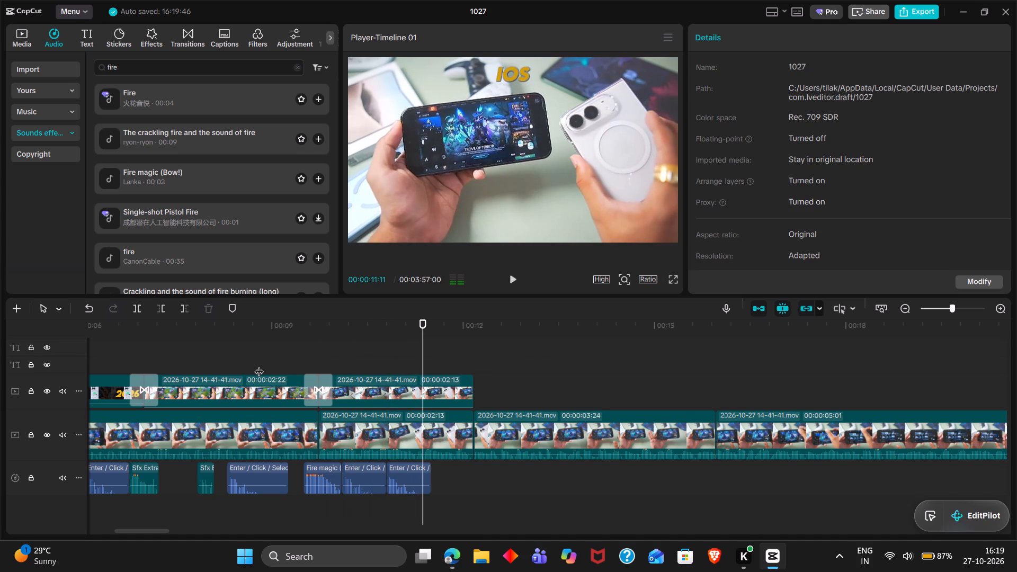
# Extend the end of the Ios title to about 00:00:11:24 and play it from its start.
pyautogui.press('space')
pyautogui.press('space')
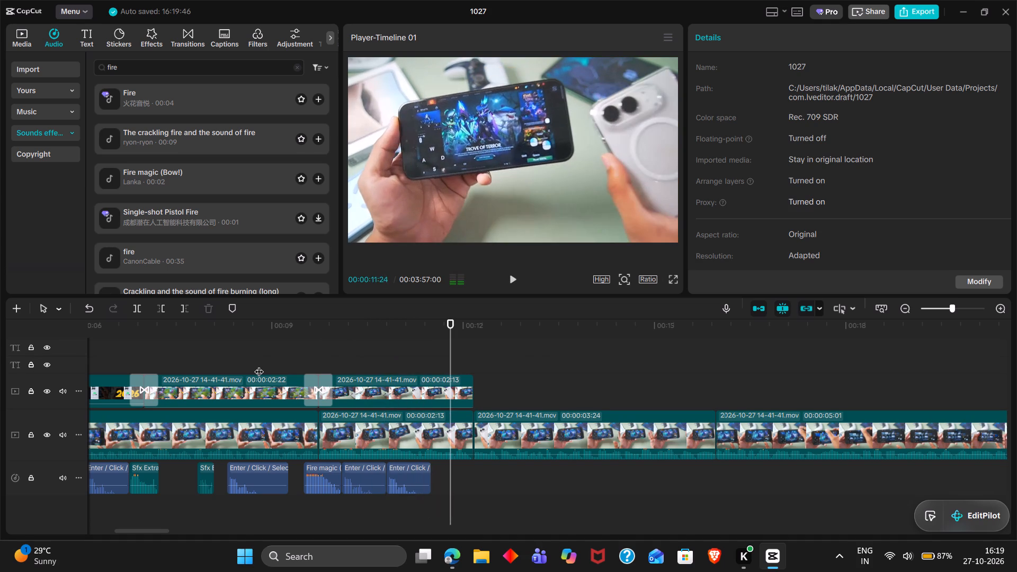
pyautogui.scroll(2, 259, 365)
pyautogui.click(436, 365)
pyautogui.moveTo(436, 365); pyautogui.dragTo(445, 366)
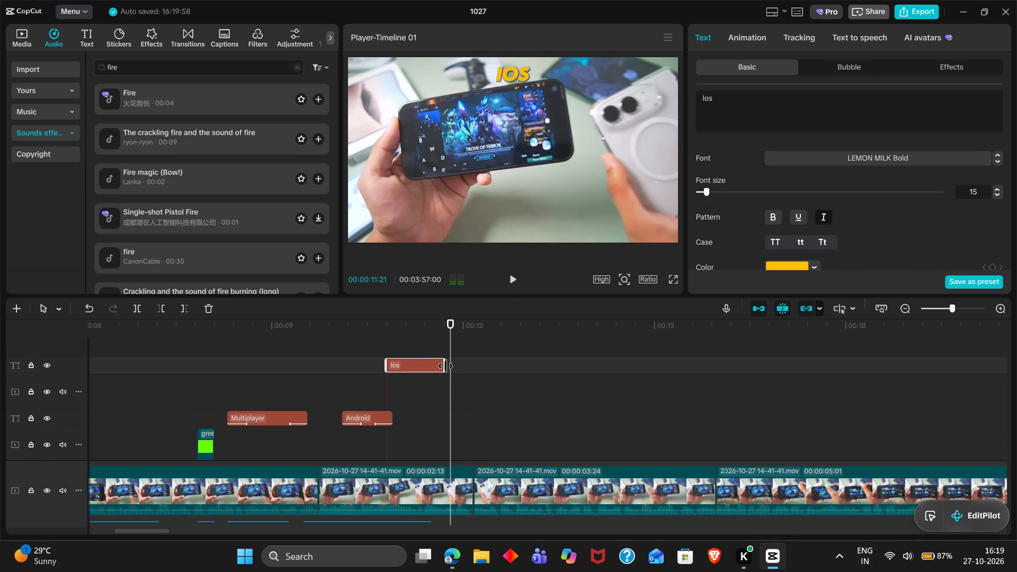
pyautogui.moveTo(445, 366); pyautogui.dragTo(451, 368)
pyautogui.doubleClick(397, 335)
pyautogui.press('space')
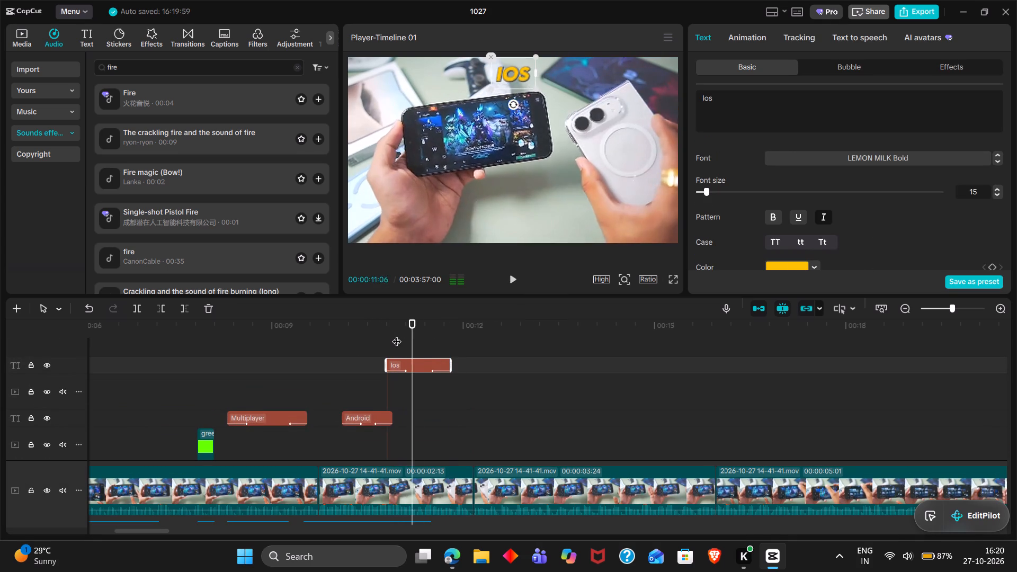
# Play and scrub the stretch from the Ios title to about 00:00:13:23 to check where the overlay clips end.
pyautogui.press('space')
pyautogui.scroll(-1, 397, 335)
pyautogui.press('space')
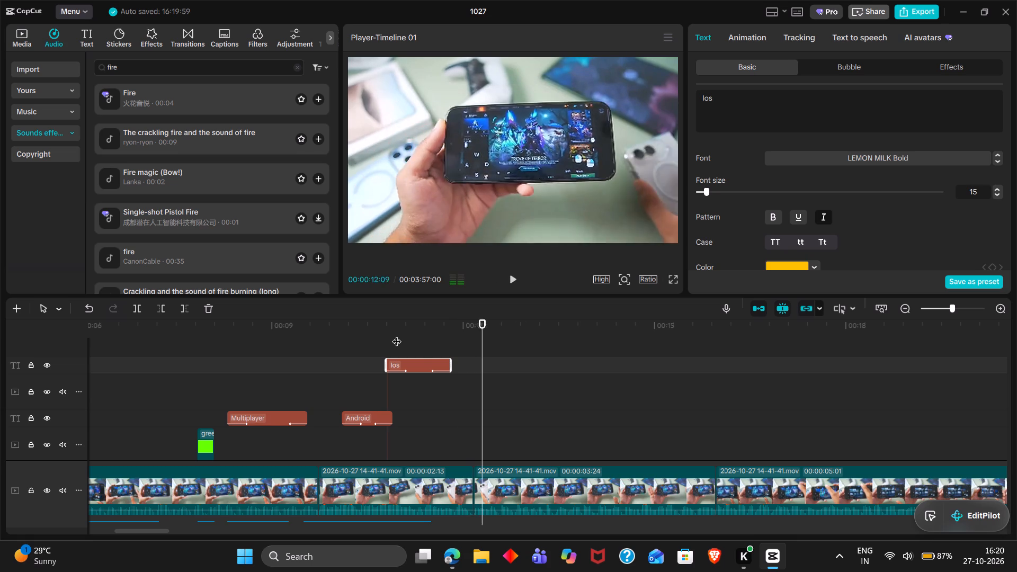
pyautogui.scroll(-1, 472, 389)
pyautogui.click(450, 374)
pyautogui.moveTo(450, 374); pyautogui.dragTo(367, 364)
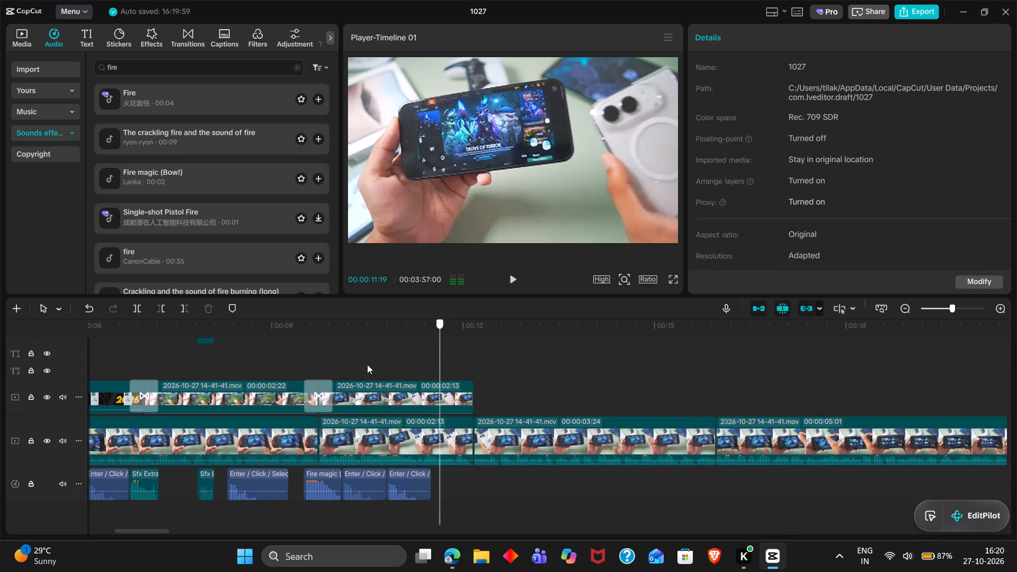
pyautogui.moveTo(367, 364); pyautogui.dragTo(347, 360)
pyautogui.press('space')
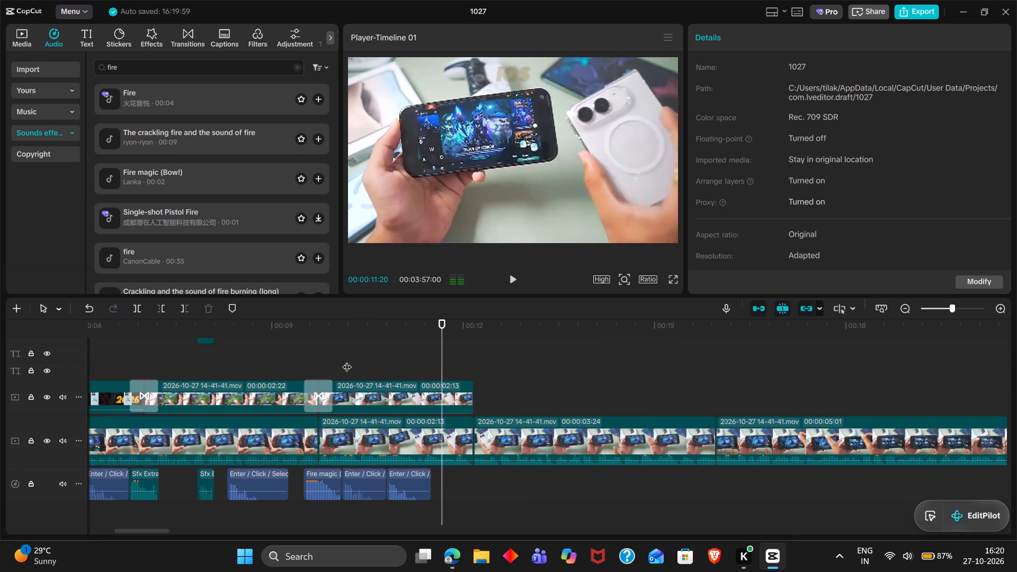
pyautogui.press('space')
pyautogui.moveTo(462, 369); pyautogui.dragTo(471, 370)
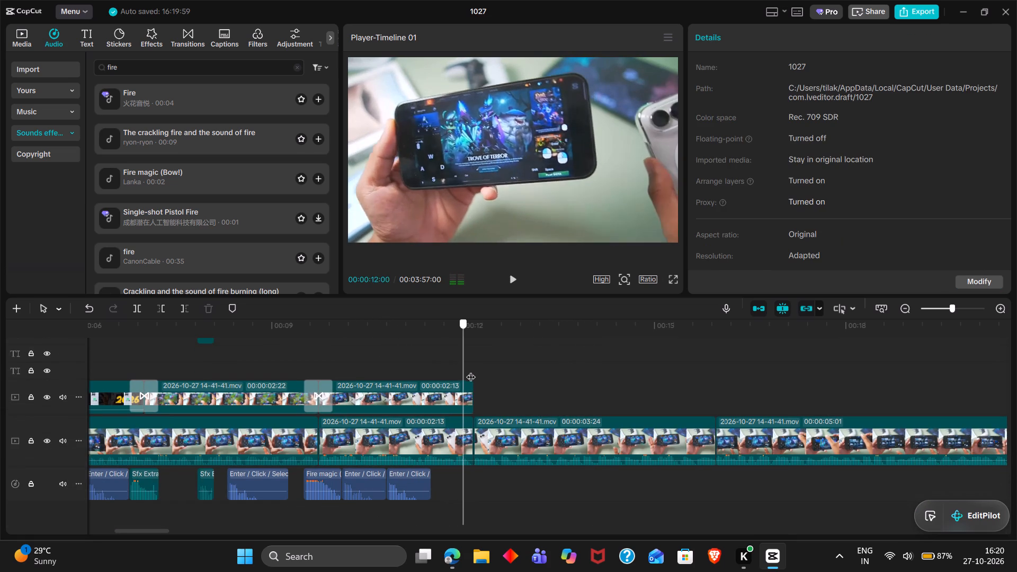
pyautogui.moveTo(471, 370); pyautogui.dragTo(475, 373)
pyautogui.press('space')
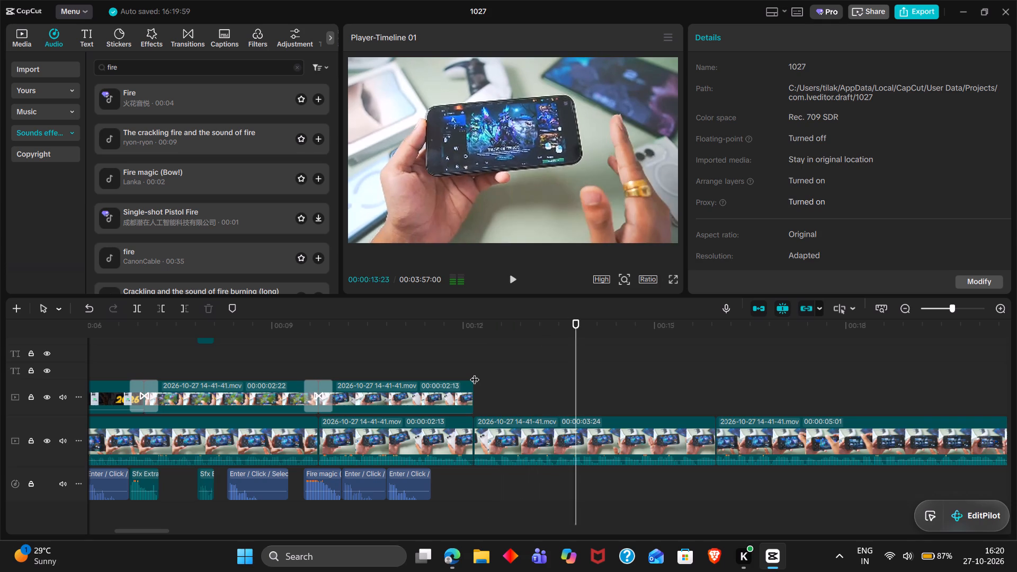
pyautogui.press('space')
pyautogui.click(570, 378)
pyautogui.moveTo(570, 378); pyautogui.dragTo(555, 377)
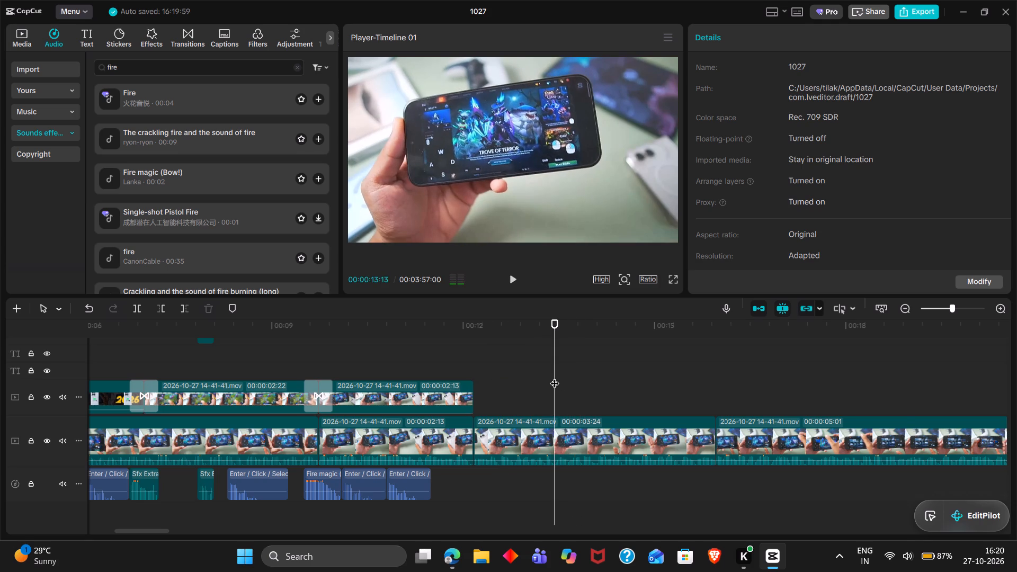
# Look through the main track's footage around 00:02:03 to 00:02:14 for a gameplay clip to reuse in the opening.
pyautogui.hscroll(-7, 640, 399)
pyautogui.doubleClick(640, 399)
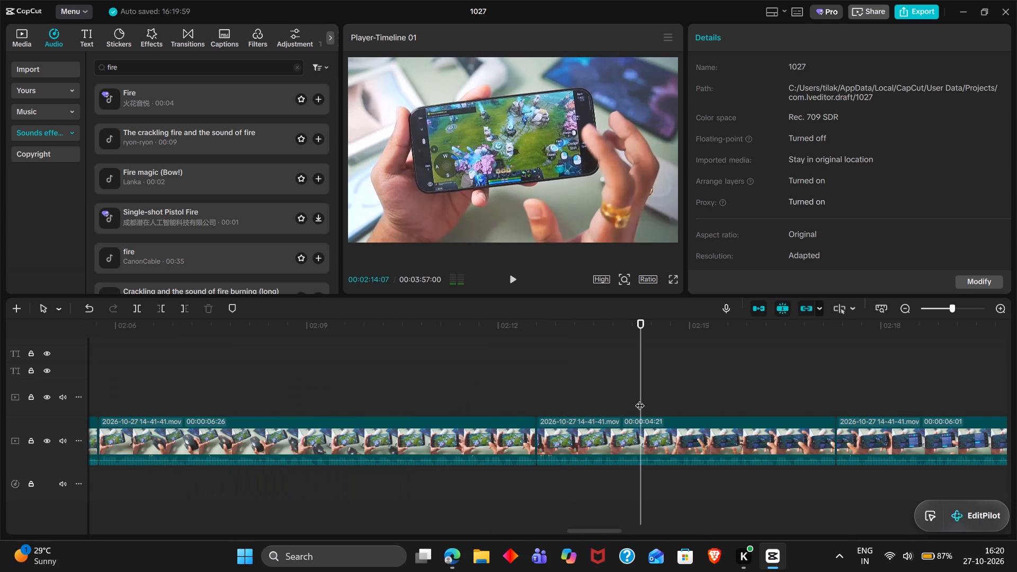
pyautogui.rightClick(640, 399)
pyautogui.hscroll(-3, 640, 399)
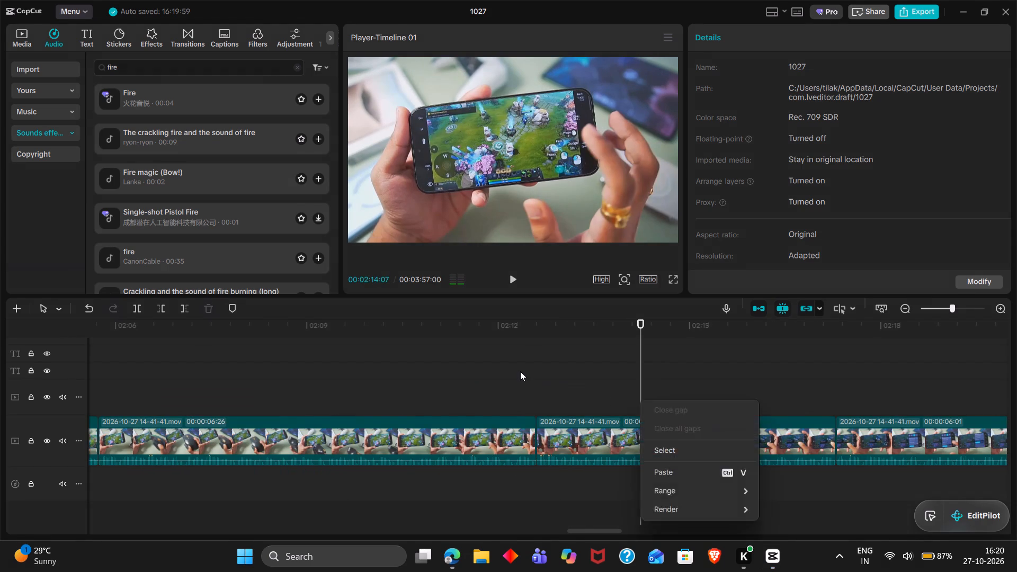
pyautogui.doubleClick(520, 371)
pyautogui.hscroll(1, 520, 371)
pyautogui.doubleClick(520, 371)
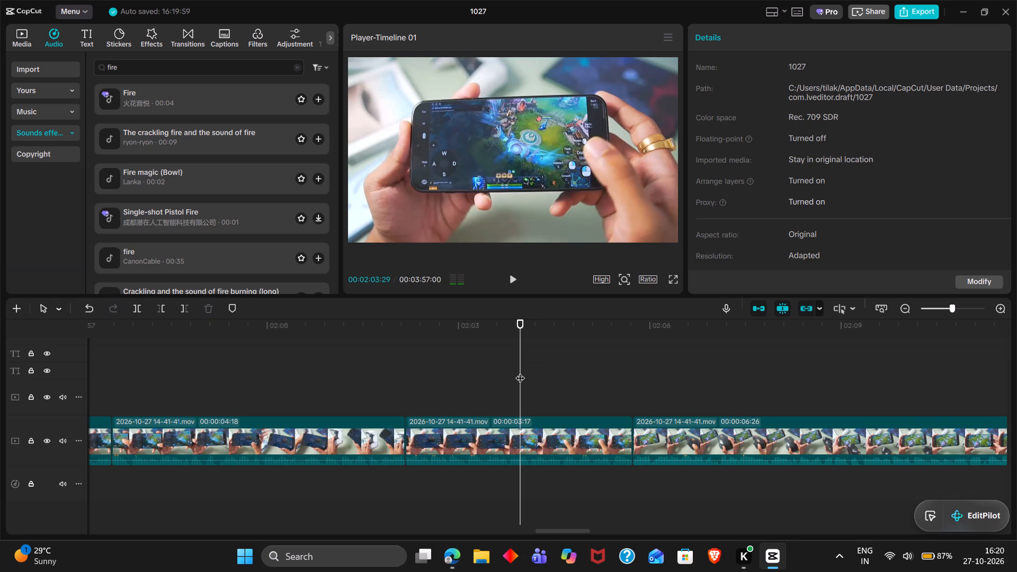
pyautogui.hscroll(6, 520, 371)
pyautogui.hscroll(-1, 681, 372)
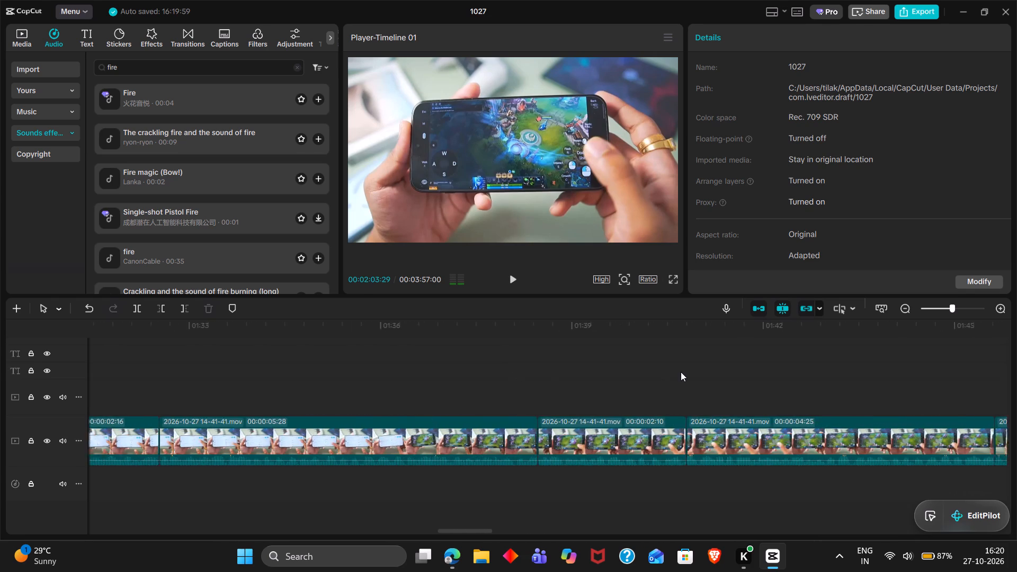
pyautogui.hscroll(-3, 681, 372)
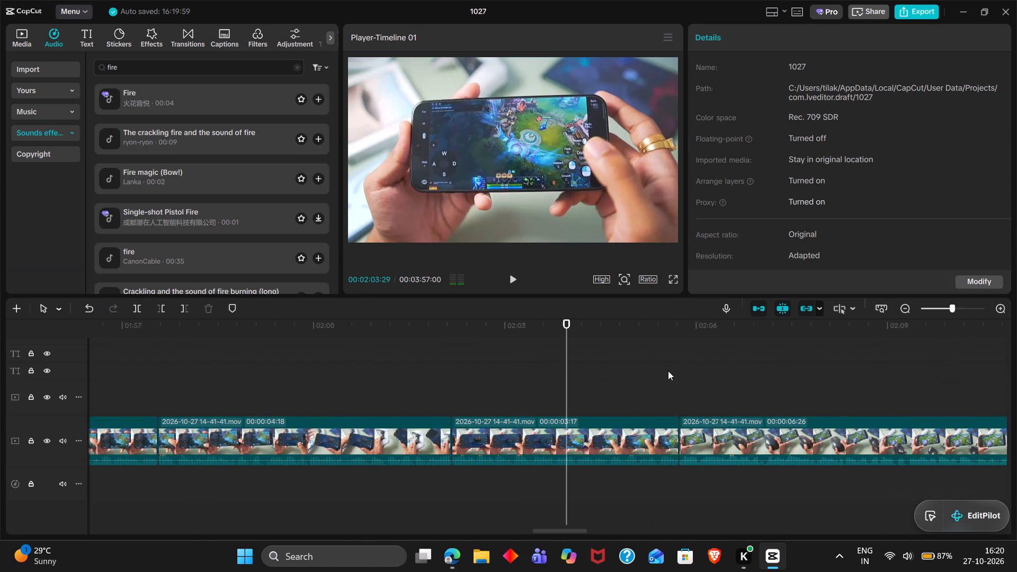
pyautogui.click(604, 372)
pyautogui.moveTo(604, 372); pyautogui.dragTo(495, 364)
pyautogui.press('space')
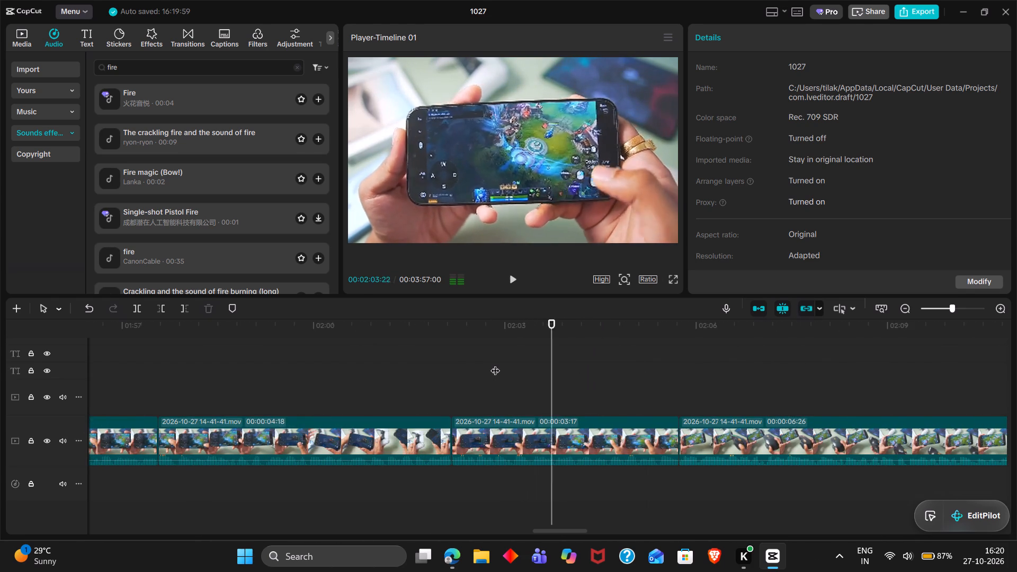
pyautogui.hscroll(-1, 495, 364)
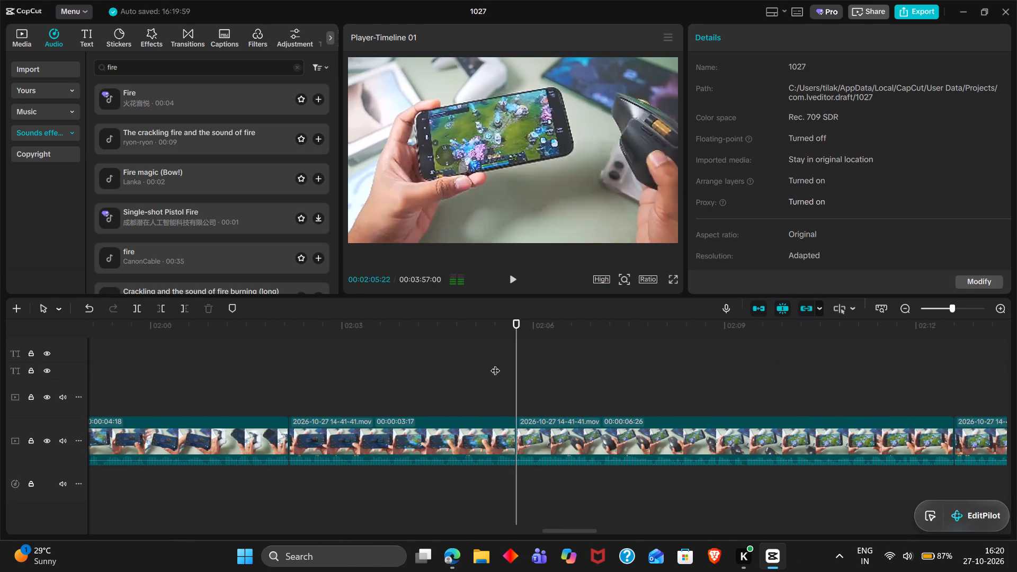
pyautogui.hscroll(1, 383, 367)
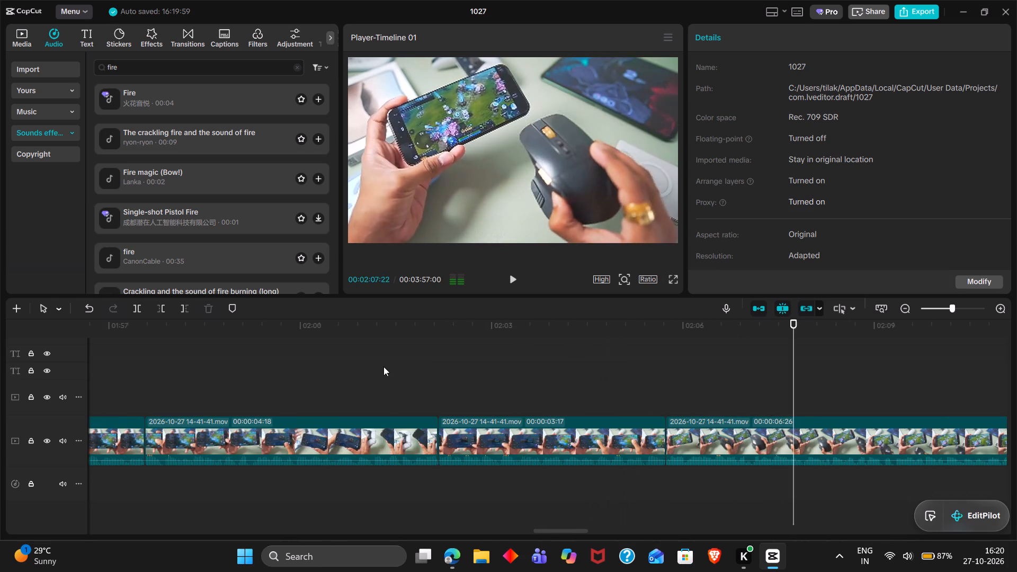
# Review the gameplay clips between about 00:01:45 and 00:01:52 for a suitable shot.
pyautogui.tripleClick(383, 367)
pyautogui.hscroll(1, 383, 367)
pyautogui.doubleClick(383, 367)
pyautogui.hscroll(1, 383, 367)
pyautogui.click(383, 367)
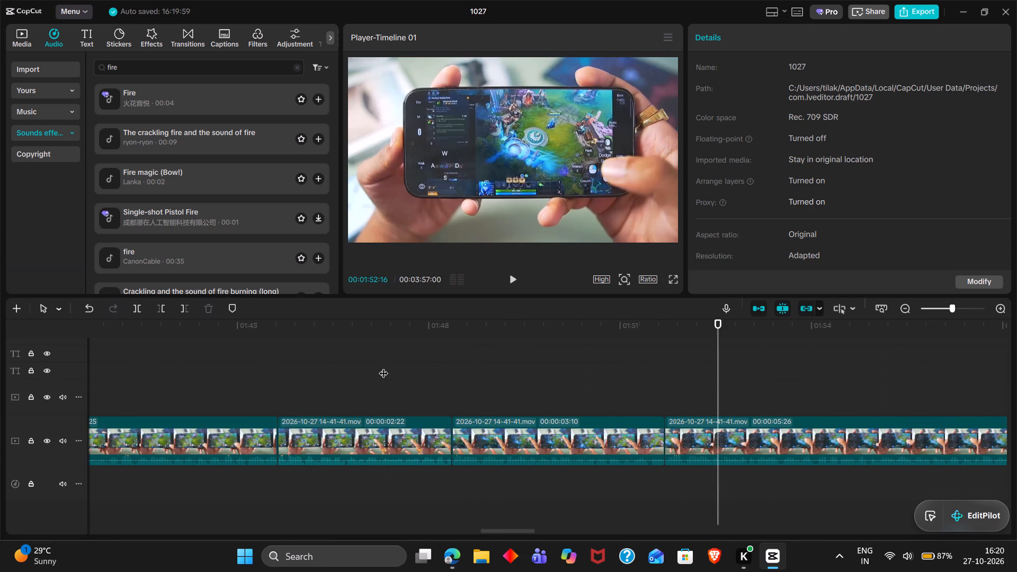
pyautogui.moveTo(383, 367); pyautogui.dragTo(333, 366)
pyautogui.press('space')
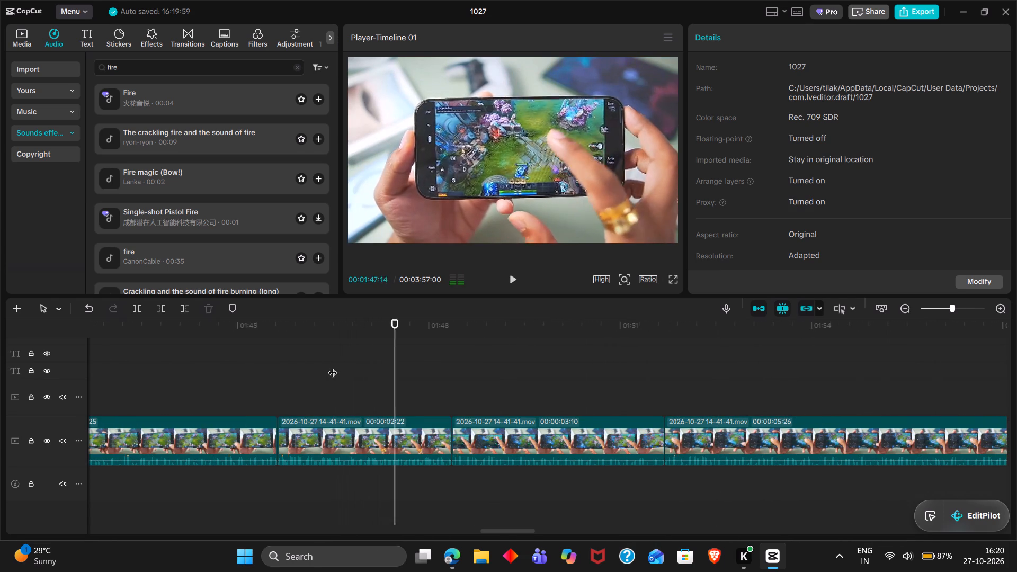
pyautogui.hscroll(1, 333, 366)
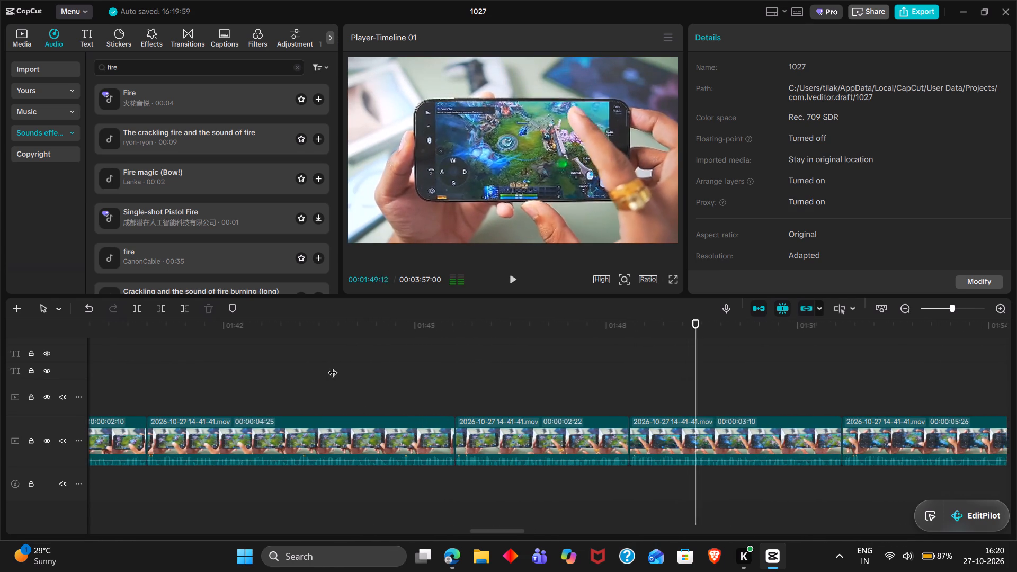
pyautogui.click(333, 366)
pyautogui.moveTo(333, 366); pyautogui.dragTo(247, 361)
pyautogui.doubleClick(247, 361)
pyautogui.press('space')
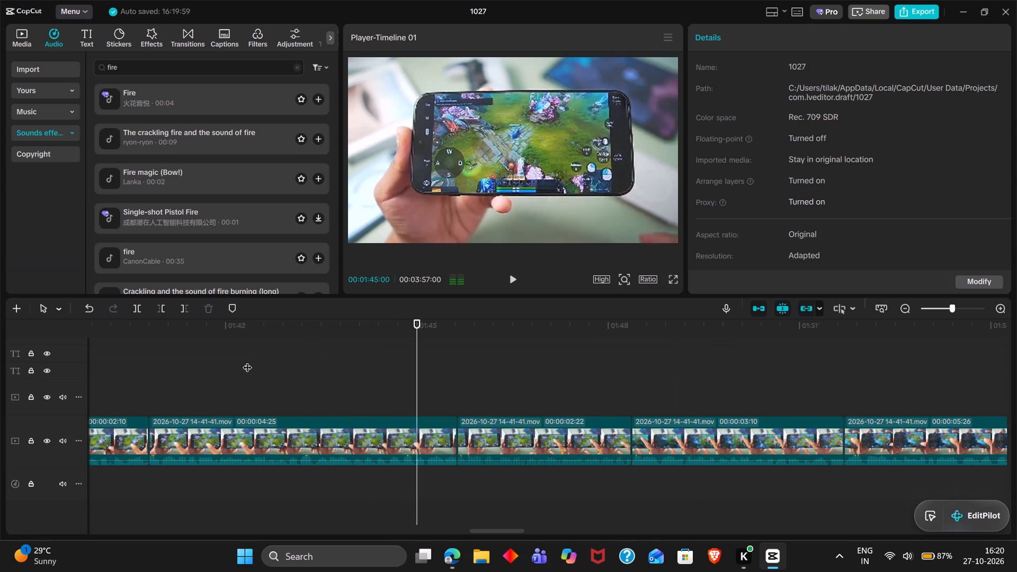
pyautogui.hscroll(-1, 247, 361)
pyautogui.hscroll(-1, 419, 386)
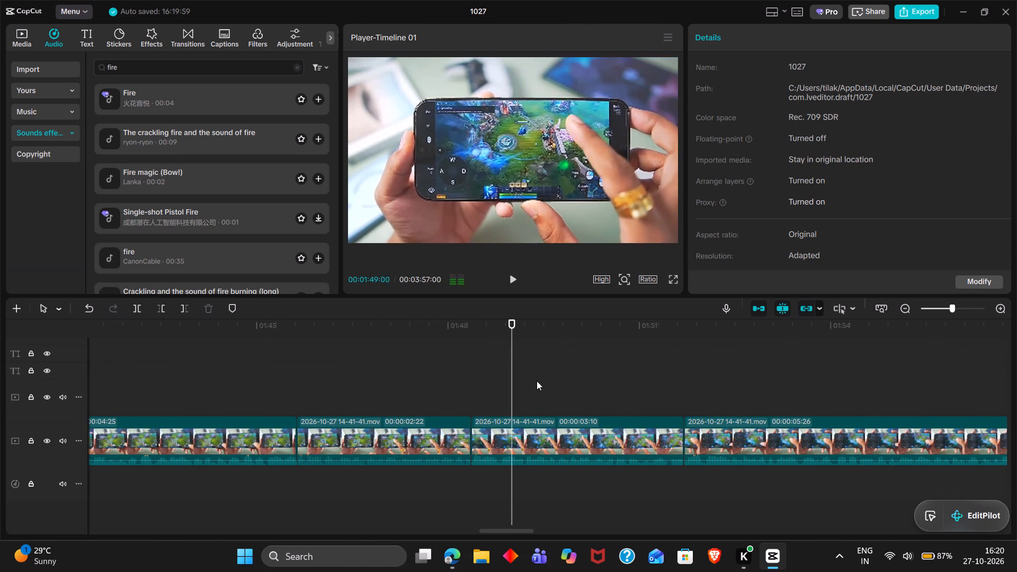
pyautogui.press('space')
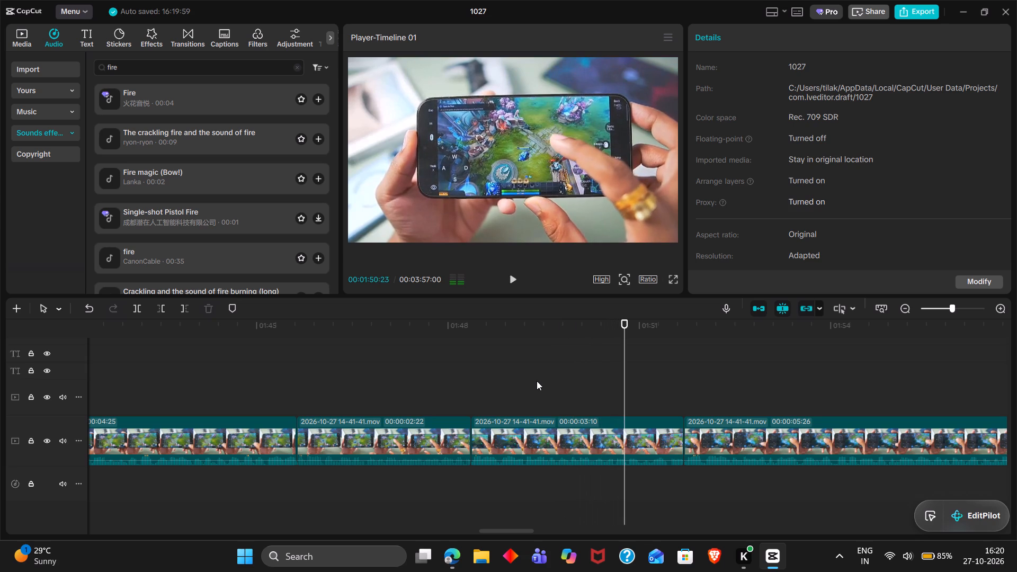
# Copy the 00:00:03:10 gameplay clip near 00:01:50 and paste it directly after the last overlay clip, starting at 00:00:12:05.
pyautogui.click(566, 433)
pyautogui.hotkey('ctrl', 'c')
pyautogui.hscroll(20, 566, 433)
pyautogui.hscroll(13, 566, 433)
pyautogui.hscroll(-1, 566, 433)
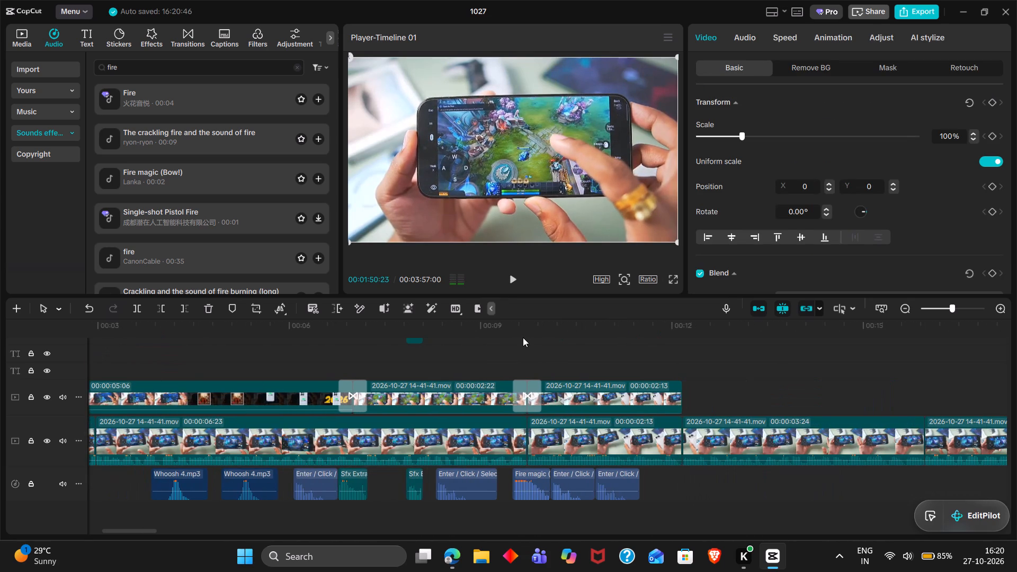
pyautogui.click(603, 348)
pyautogui.moveTo(603, 348); pyautogui.dragTo(681, 360)
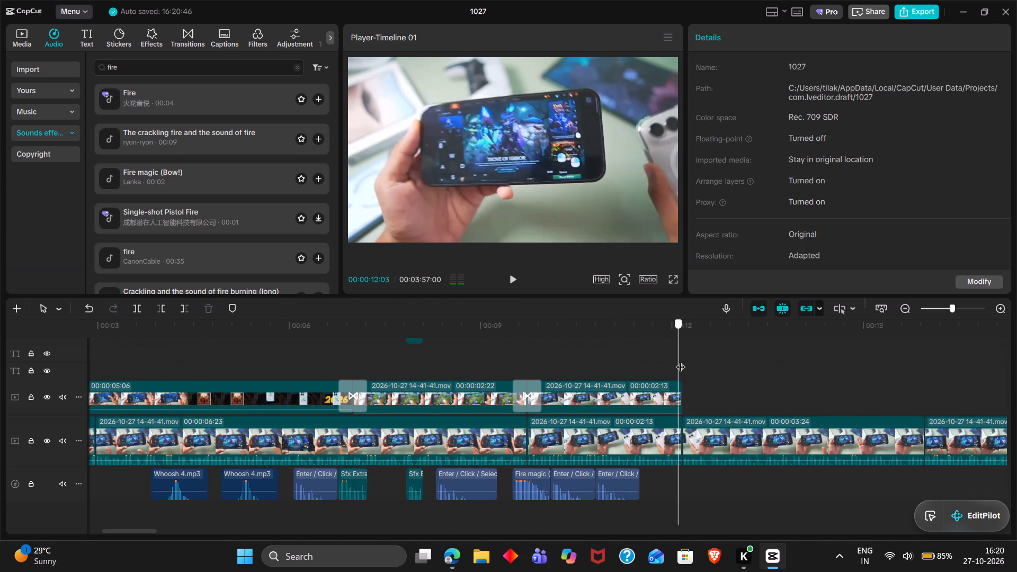
pyautogui.moveTo(681, 360); pyautogui.dragTo(683, 360)
pyautogui.hotkey('ctrl', 'v')
pyautogui.click(706, 412)
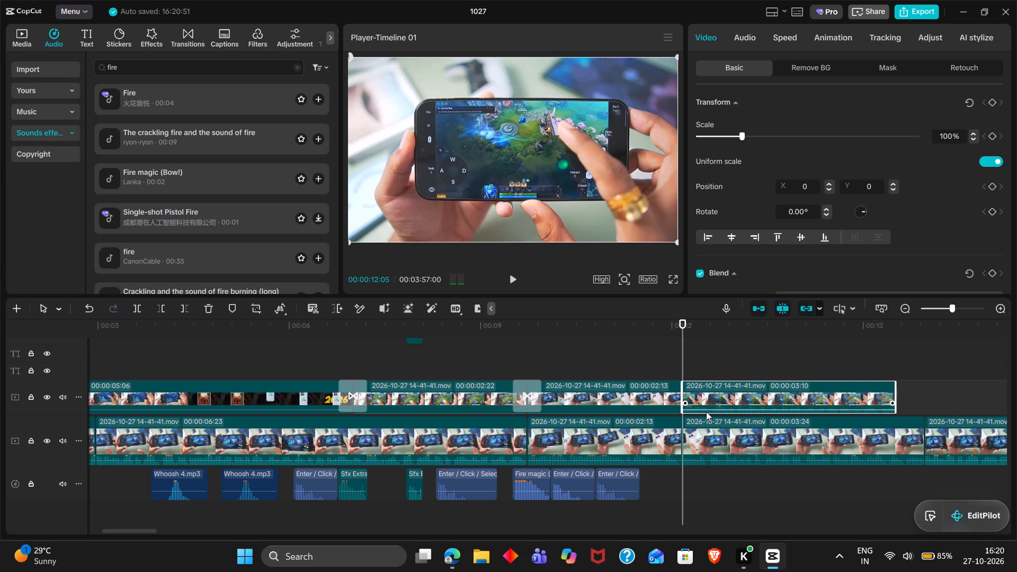
pyautogui.moveTo(706, 412); pyautogui.dragTo(719, 411)
pyautogui.moveTo(734, 403); pyautogui.dragTo(726, 403)
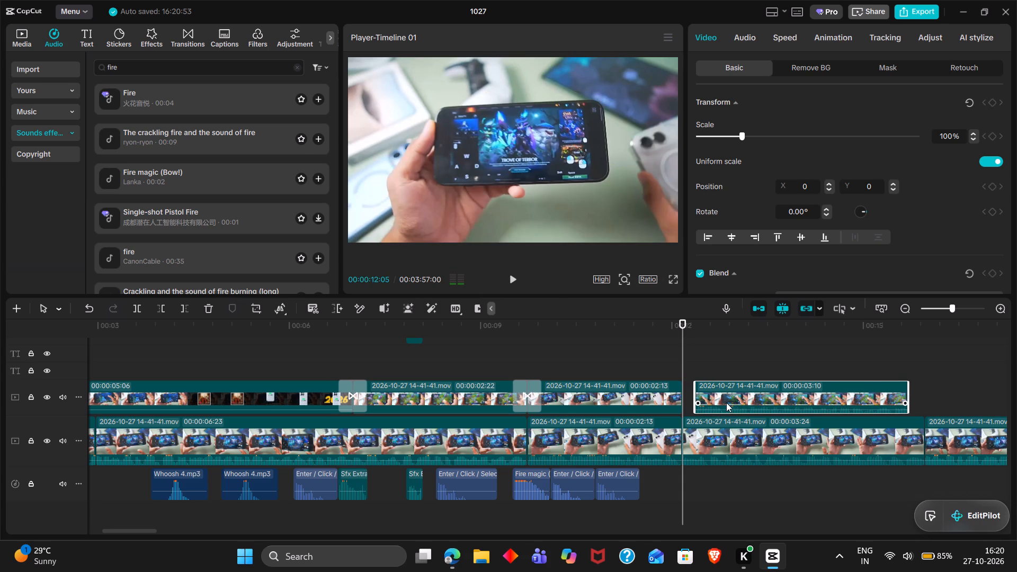
pyautogui.moveTo(726, 403); pyautogui.dragTo(723, 403)
pyautogui.moveTo(726, 409); pyautogui.dragTo(733, 435)
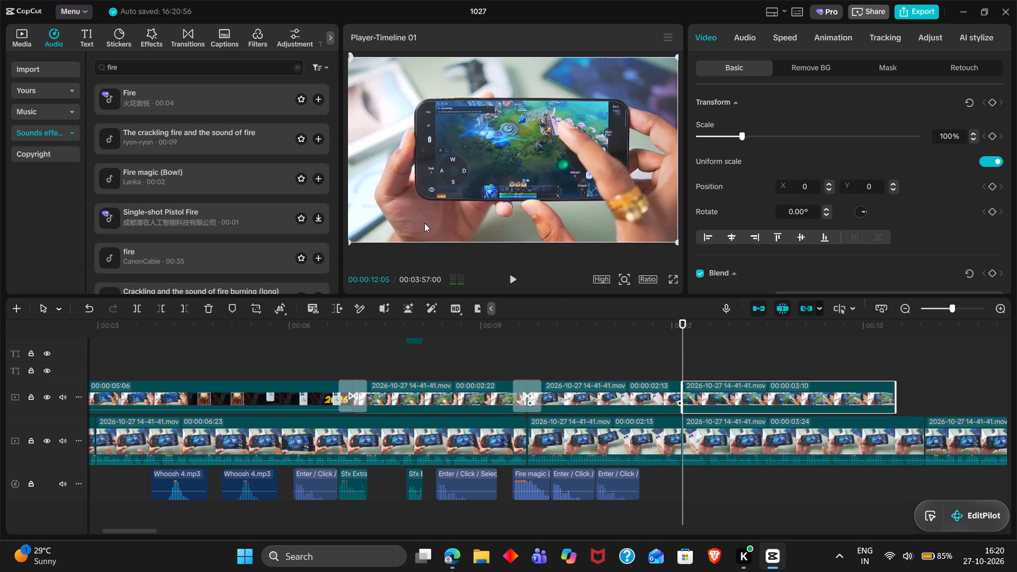
# Add the favourite Lightning transition between the last two overlay clips, at 00:00:12:05.
pyautogui.doubleClick(189, 34)
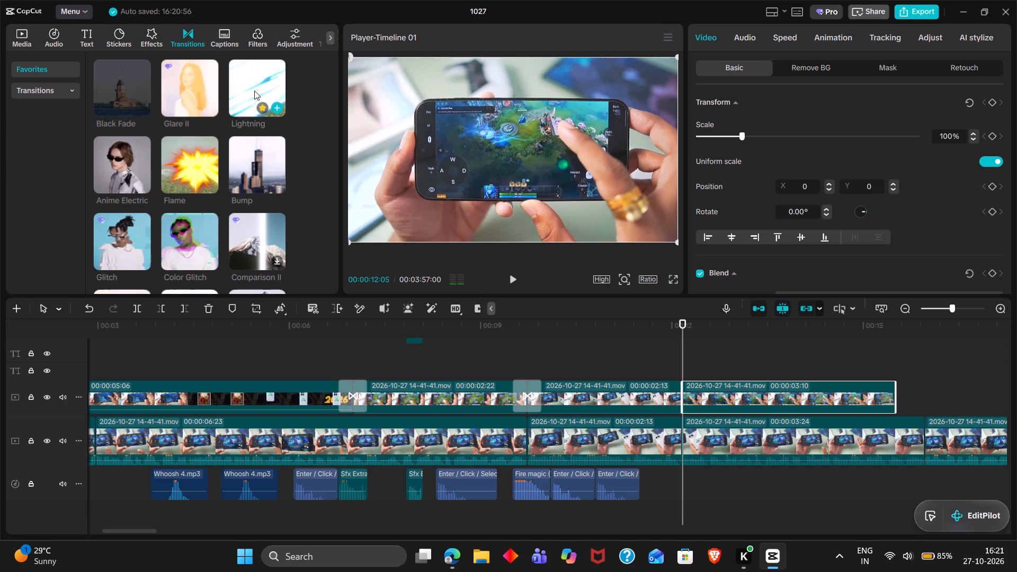
pyautogui.moveTo(254, 91); pyautogui.dragTo(675, 391)
# Search sound effects for electric woosh and add Electricity_electric shock_01(860121) to the audio track under the Lightning transition.
pyautogui.doubleClick(663, 358)
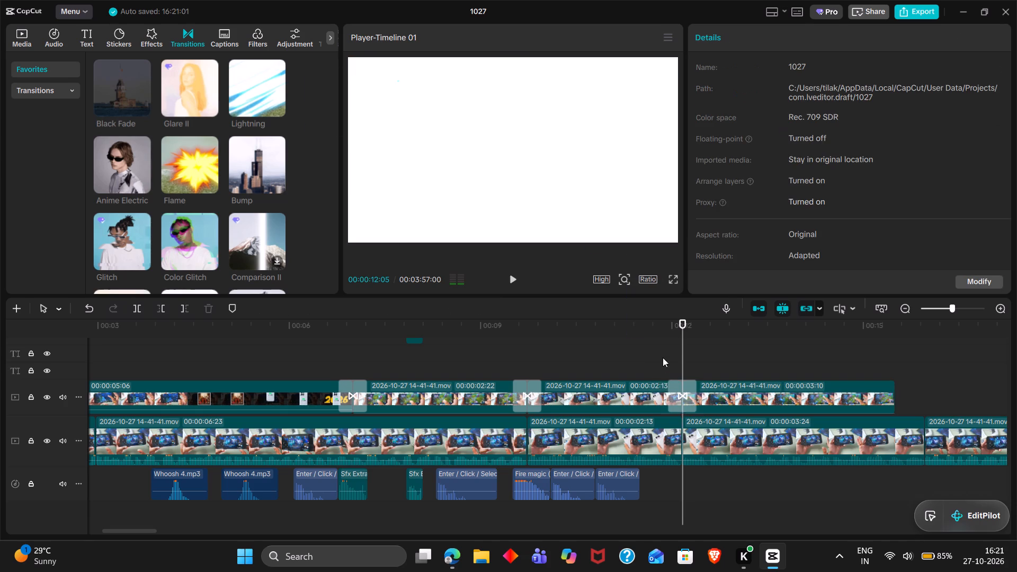
pyautogui.click(663, 358)
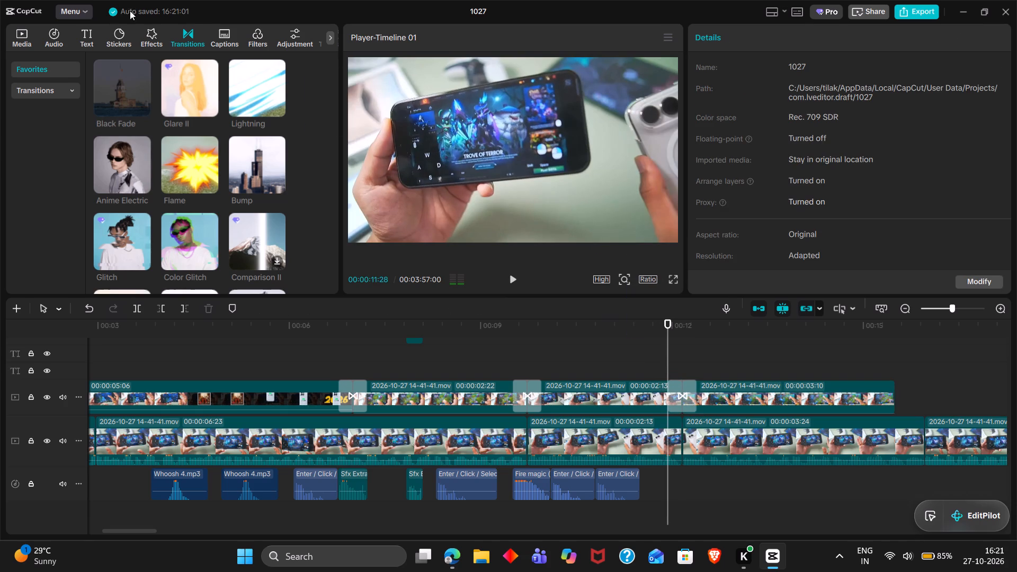
pyautogui.doubleClick(61, 40)
pyautogui.doubleClick(126, 65)
pyautogui.write('electric woosj')
pyautogui.press('BackSpace')
pyautogui.press('h')
pyautogui.press('Return')
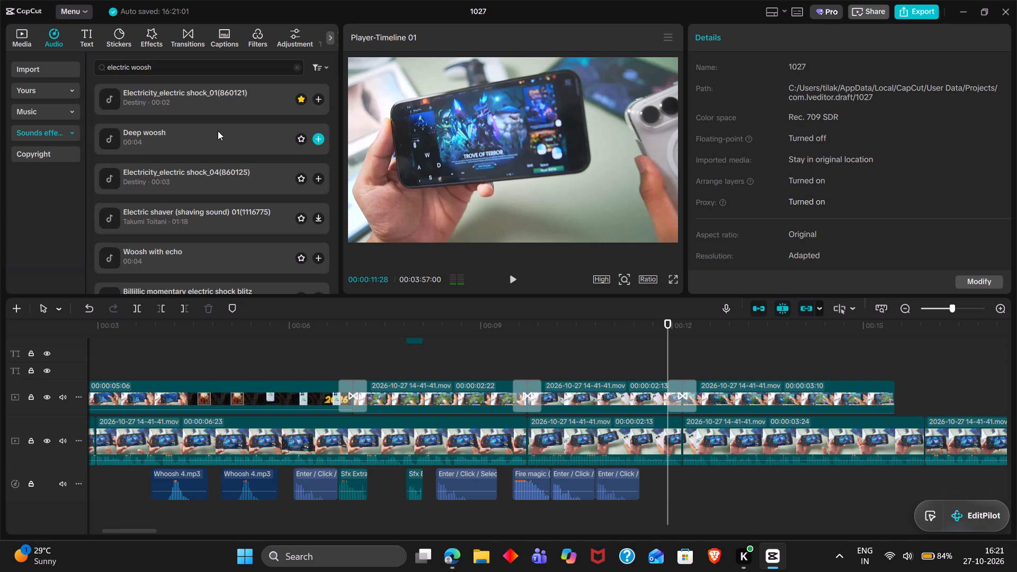
pyautogui.doubleClick(215, 101)
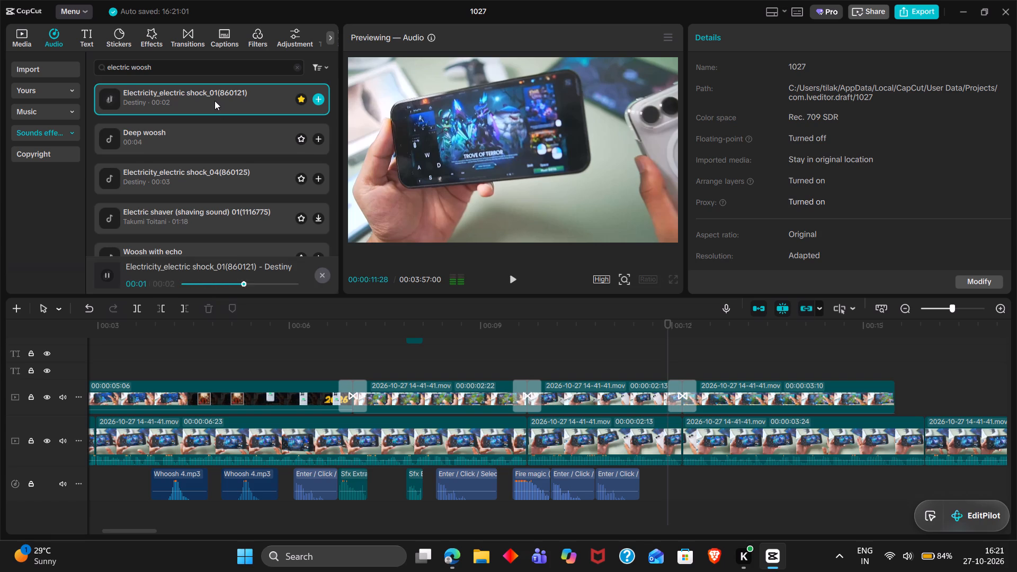
pyautogui.moveTo(215, 101); pyautogui.dragTo(659, 478)
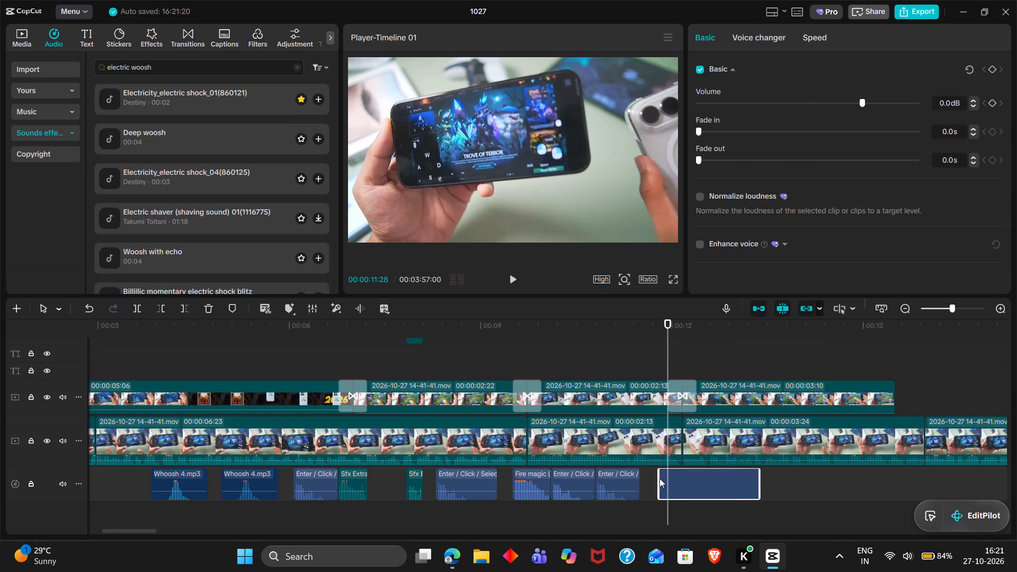
# Shift the electric shock sound slightly earlier and trim its start to the beginning of the Lightning transition at 00:00:11:28.
pyautogui.keyDown('ctrl'); pyautogui.scroll(11, 659, 478); pyautogui.keyUp('ctrl')
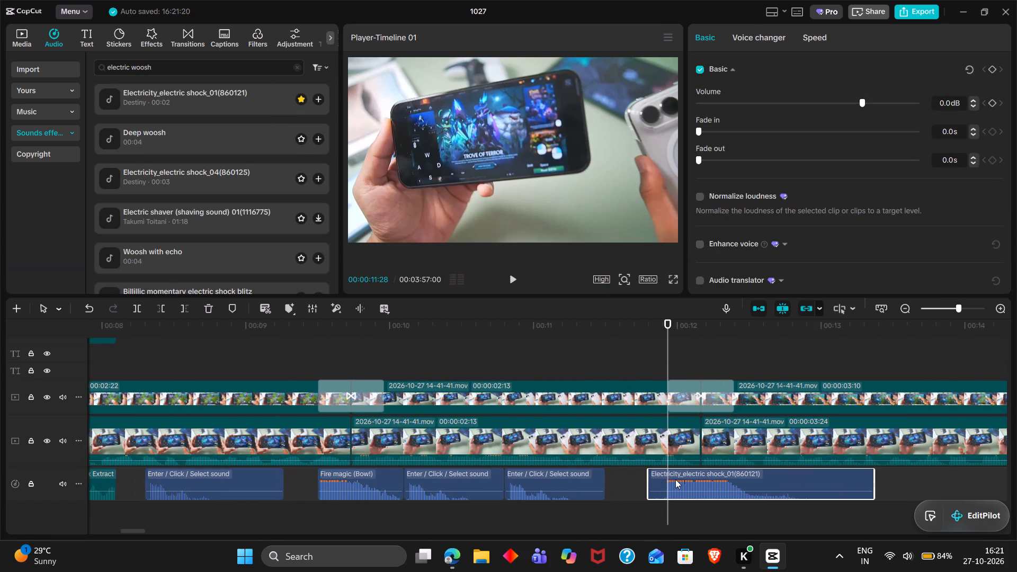
pyautogui.moveTo(675, 479); pyautogui.dragTo(671, 477)
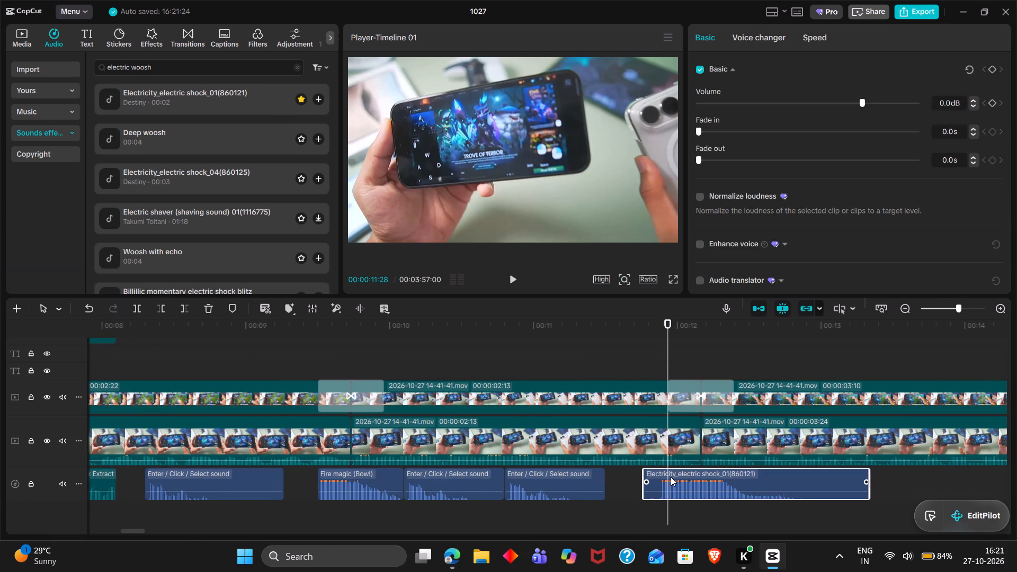
pyautogui.press('q')
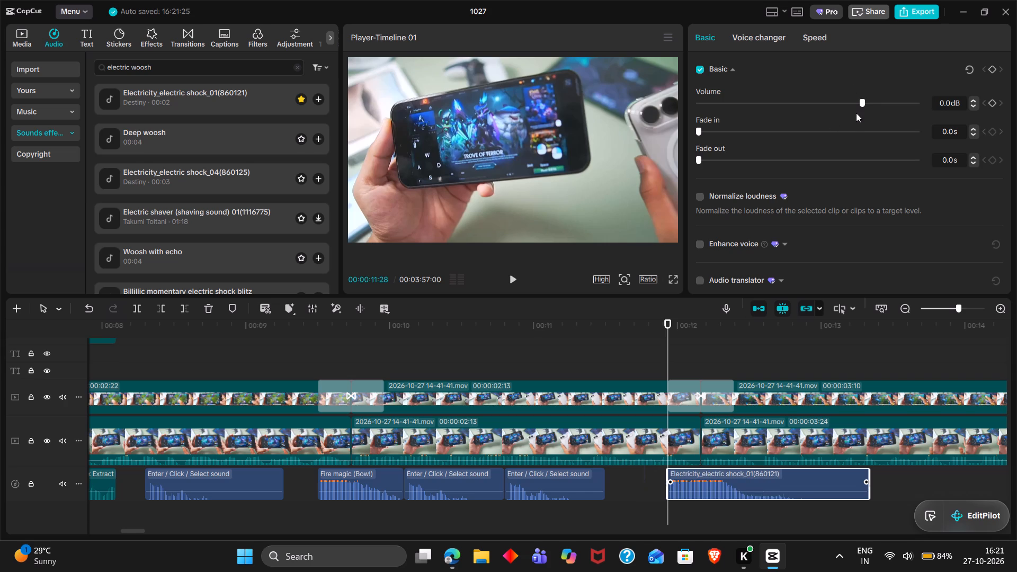
# Lower the volume of the Electricity_electric shock_01(860121) sound to -2.5 dB.
pyautogui.click(853, 103)
pyautogui.tripleClick(853, 103)
pyautogui.moveTo(860, 103); pyautogui.dragTo(854, 102)
pyautogui.tripleClick(936, 102)
pyautogui.press('Down')
pyautogui.press('Down')
pyautogui.press('Down')
pyautogui.press('Down')
pyautogui.press('Down')
pyautogui.press('Down')
pyautogui.press('Down')
pyautogui.press('Down')
pyautogui.press('Down')
pyautogui.press('Down')
pyautogui.press('Down')
pyautogui.press('Down')
pyautogui.press('Down')
pyautogui.press('Down')
pyautogui.press('Down')
pyautogui.press('Down')
pyautogui.press('Down')
pyautogui.press('Down')
pyautogui.press('Down')
pyautogui.press('Down')
pyautogui.press('Down')
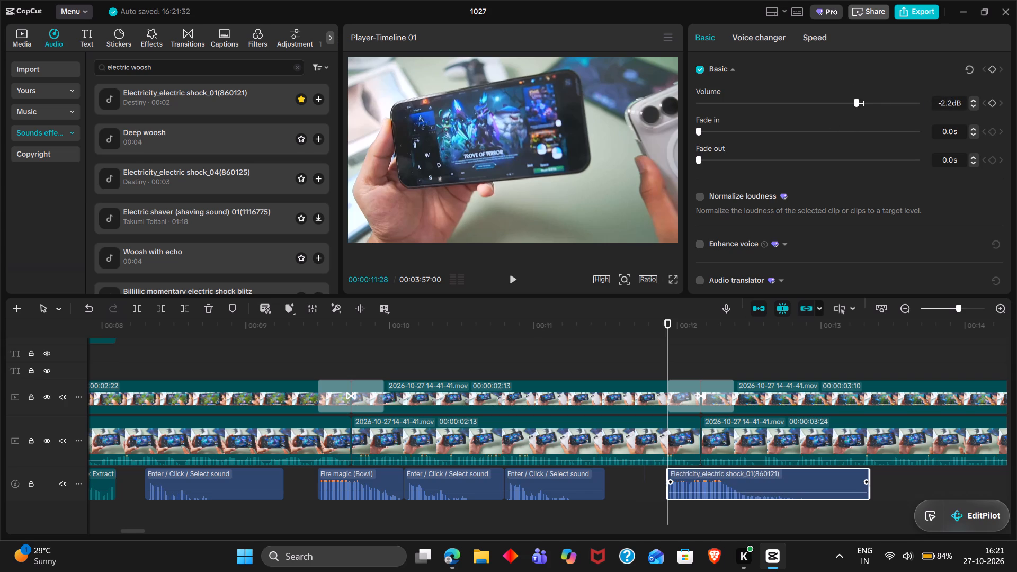
pyautogui.press('Down')
pyautogui.press('Down')
pyautogui.press('Down')
pyautogui.press('Down')
pyautogui.press('Down')
pyautogui.press('Down')
pyautogui.press('Down')
pyautogui.press('Down')
pyautogui.press('Down')
pyautogui.press('Down')
pyautogui.press('Down')
pyautogui.press('Down')
pyautogui.press('Down')
pyautogui.press('Down')
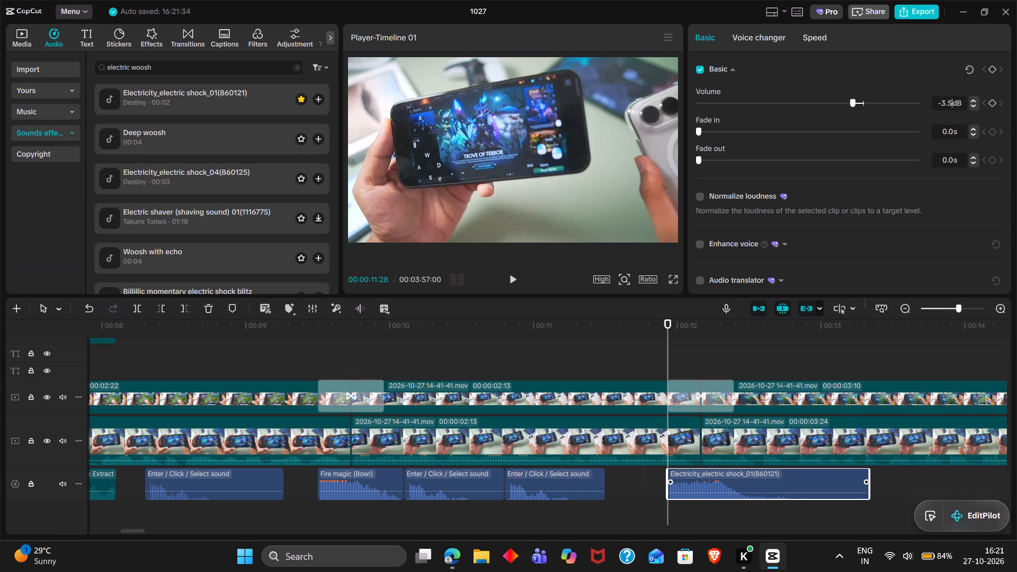
pyautogui.press('Down')
pyautogui.press('Down')
pyautogui.press('Down')
pyautogui.press('Down')
pyautogui.press('Down')
pyautogui.press('Down')
pyautogui.press('Down')
pyautogui.scroll(-1, 743, 436)
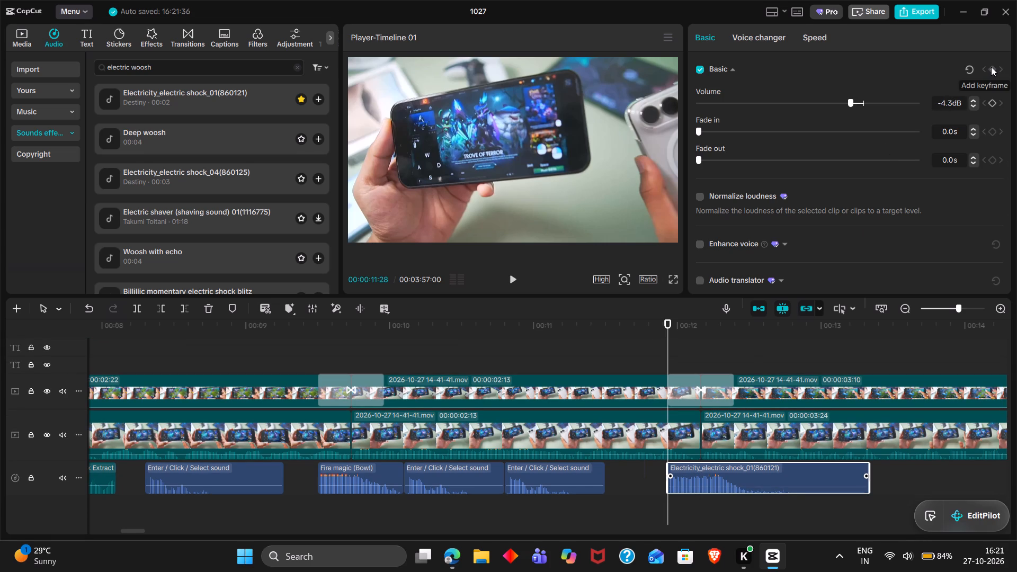
pyautogui.press('Down')
pyautogui.press('Down')
pyautogui.press('Up')
pyautogui.press('Up')
pyautogui.press('Up')
pyautogui.press('Up')
pyautogui.press('Up')
pyautogui.press('Up')
pyautogui.press('Up')
pyautogui.press('Up')
pyautogui.press('Up')
pyautogui.press('Up')
pyautogui.press('Up')
pyautogui.press('Up')
pyautogui.press('Up')
pyautogui.press('Up')
pyautogui.press('Up')
pyautogui.press('Up')
pyautogui.press('Up')
pyautogui.press('Up')
pyautogui.press('Up')
pyautogui.press('Up')
# Play the edit from the start through about 00:00:13 to review the overlays, transitions and sound effects.
pyautogui.hscroll(1, 719, 406)
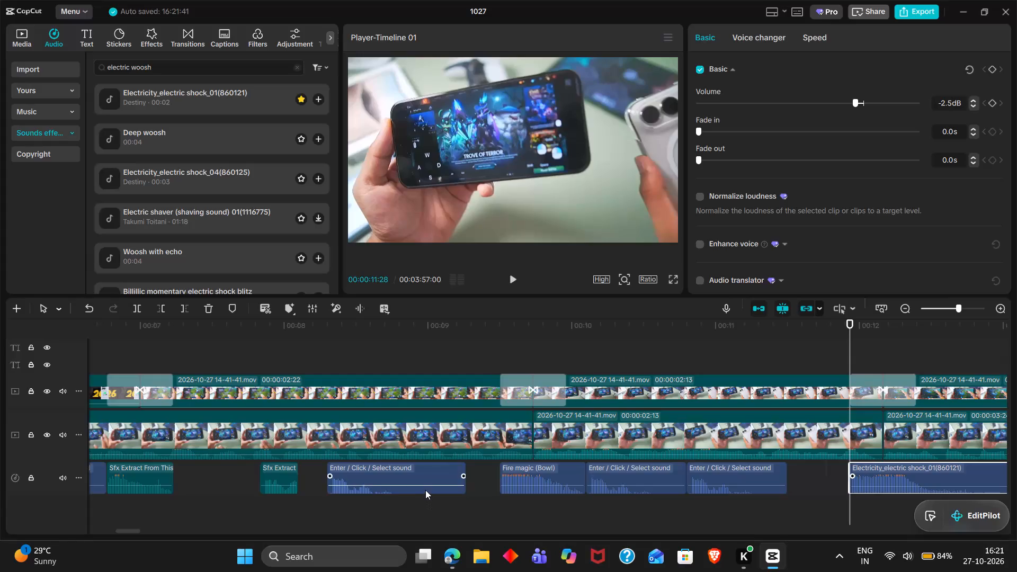
pyautogui.click(435, 514)
pyautogui.moveTo(435, 514); pyautogui.dragTo(0, 449)
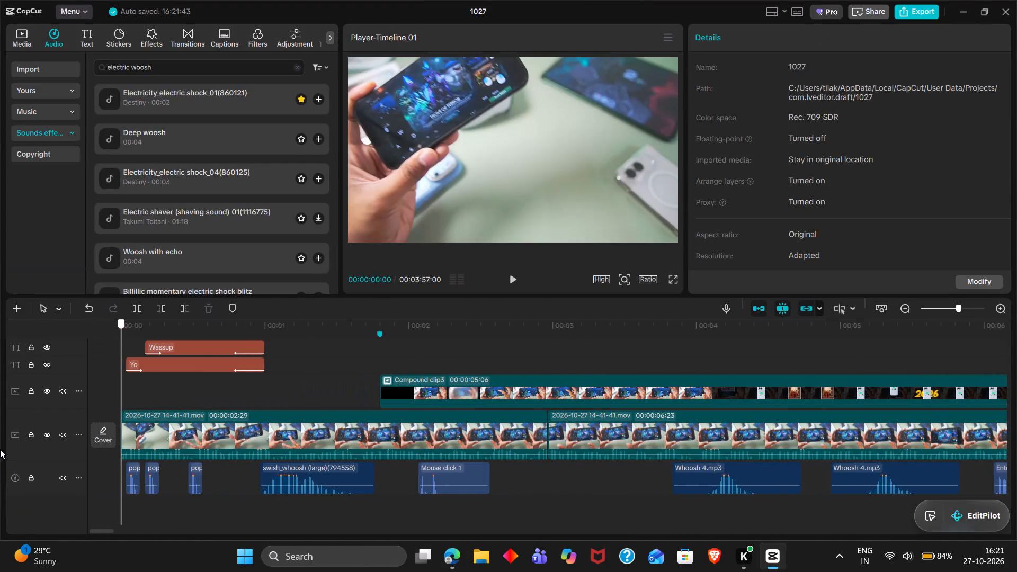
pyautogui.press('space')
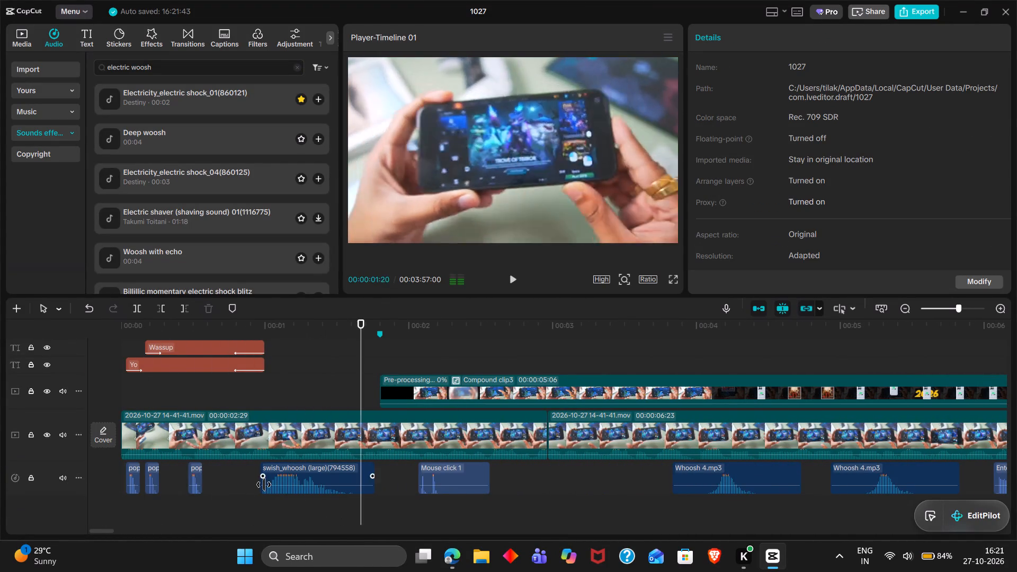
pyautogui.hscroll(-1, 264, 485)
pyautogui.keyDown('ctrl'); pyautogui.scroll(-9, 264, 485); pyautogui.keyUp('ctrl')
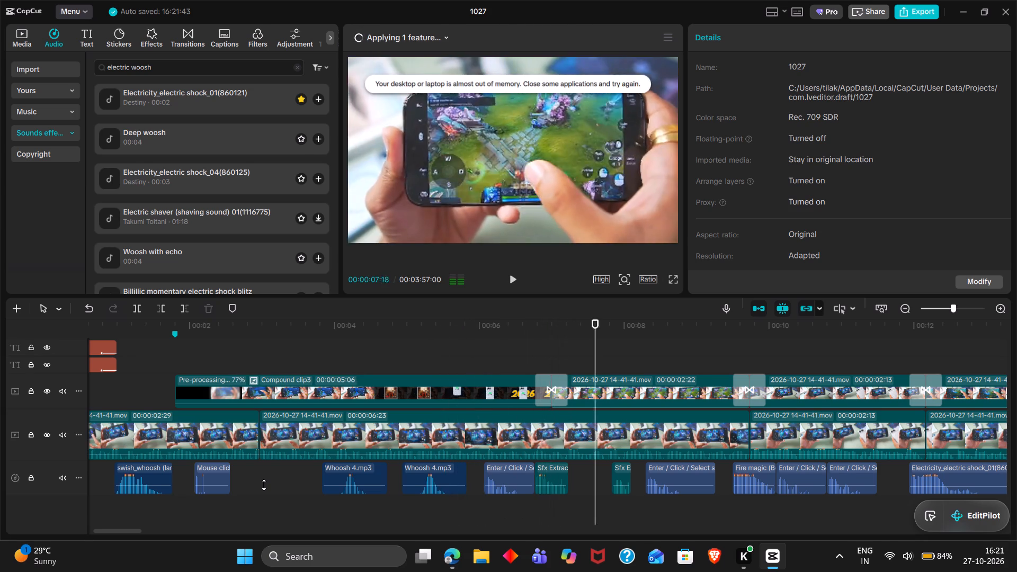
pyautogui.hscroll(-1, 264, 485)
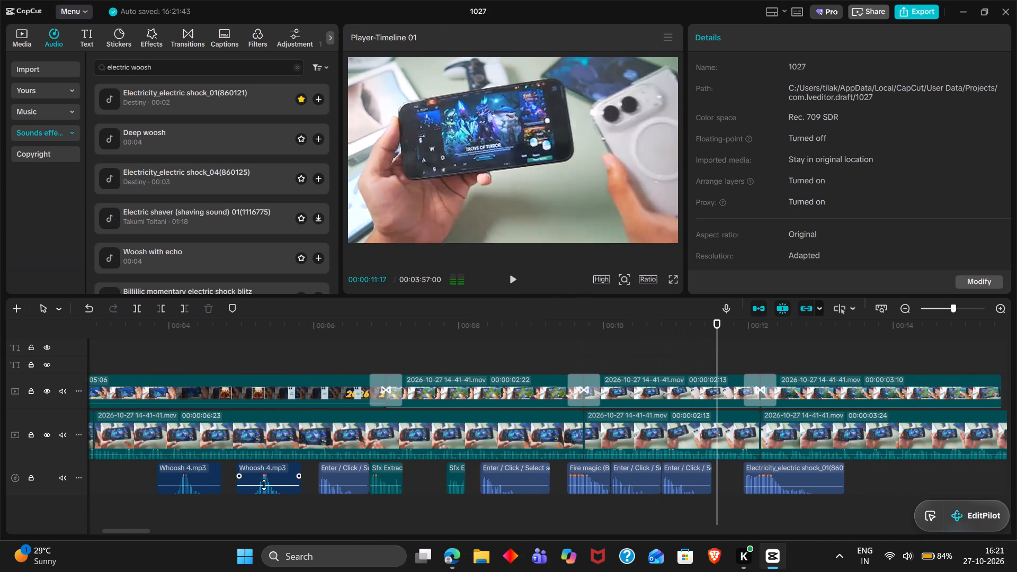
pyautogui.hscroll(-2, 264, 485)
pyautogui.press('space')
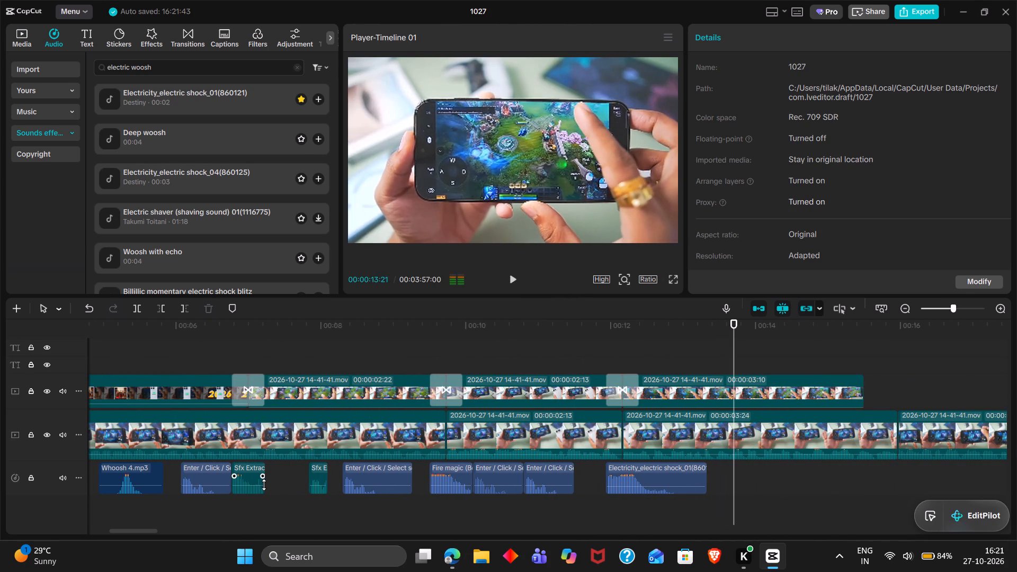
pyautogui.doubleClick(606, 358)
pyautogui.press('space')
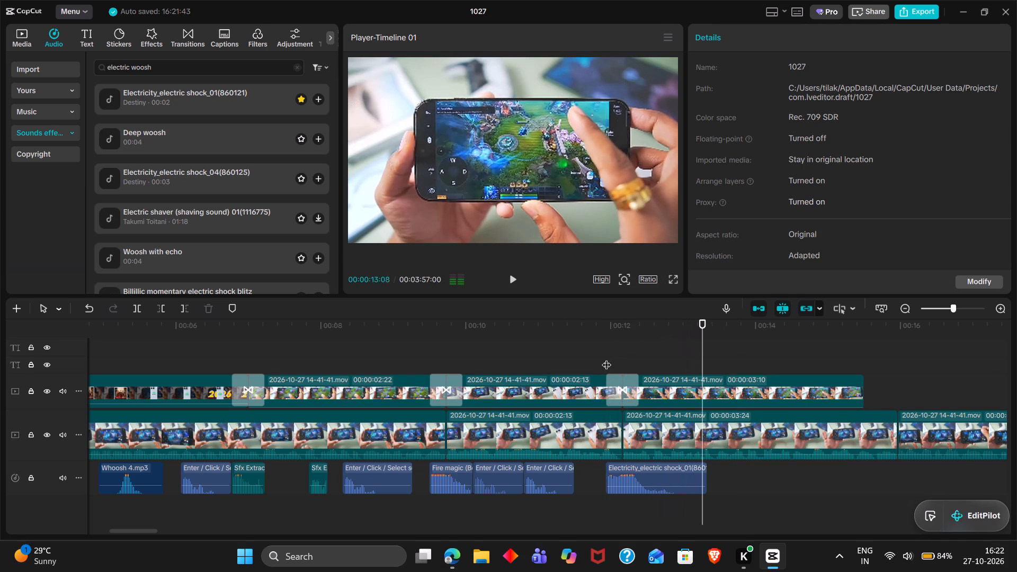
pyautogui.press('space')
pyautogui.press('space')
pyautogui.press('space')
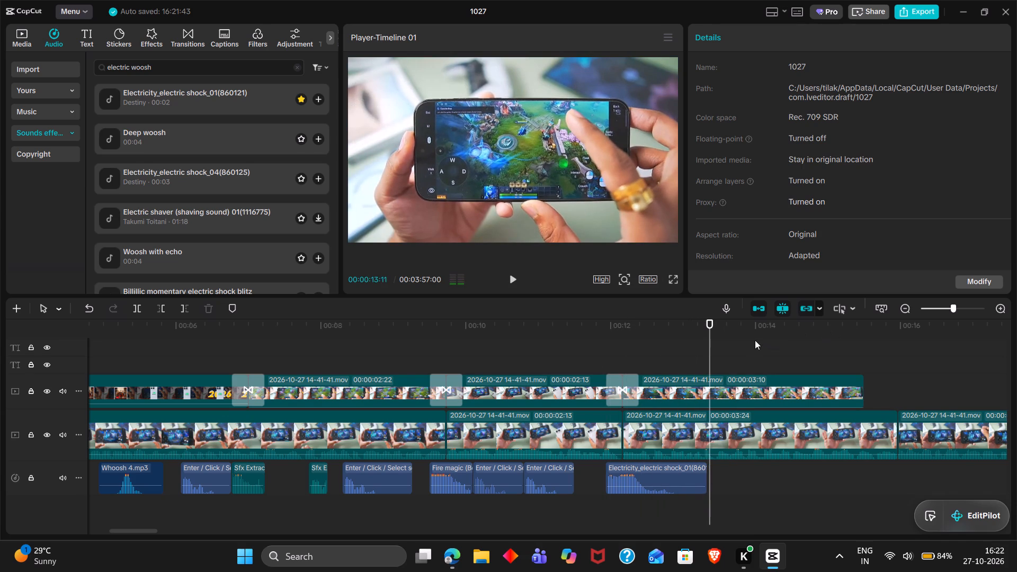
# Trim off the end of the last overlay gameplay clip at about 00:00:13:14.
pyautogui.doubleClick(716, 329)
pyautogui.click(727, 394)
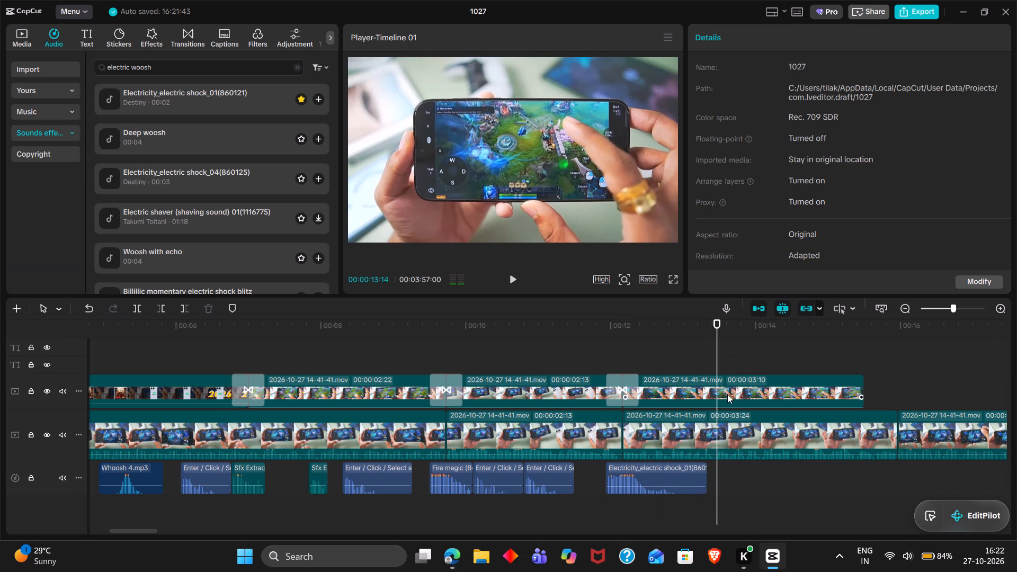
pyautogui.press('w')
# Insert gow 3 gameplay.mp4 into the main video track at the marker at 00:00:37:13, between the gameplay and Windows desktop clips.
pyautogui.hscroll(-4, 727, 394)
pyautogui.click(727, 394)
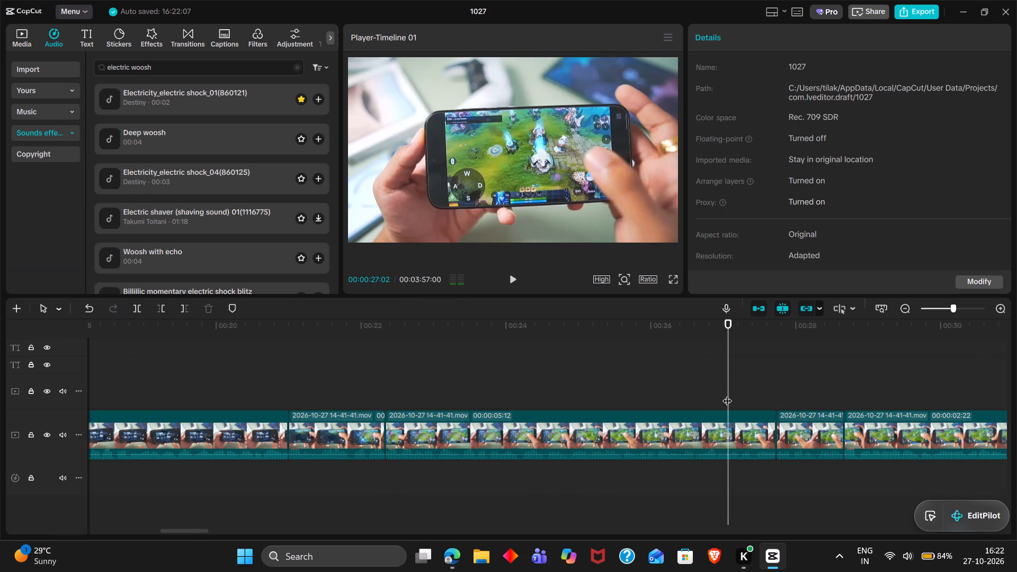
pyautogui.hscroll(-4, 727, 394)
pyautogui.doubleClick(664, 383)
pyautogui.hscroll(1, 664, 383)
pyautogui.click(664, 383)
pyautogui.moveTo(664, 383); pyautogui.dragTo(466, 374)
pyautogui.press('space')
pyautogui.press('space')
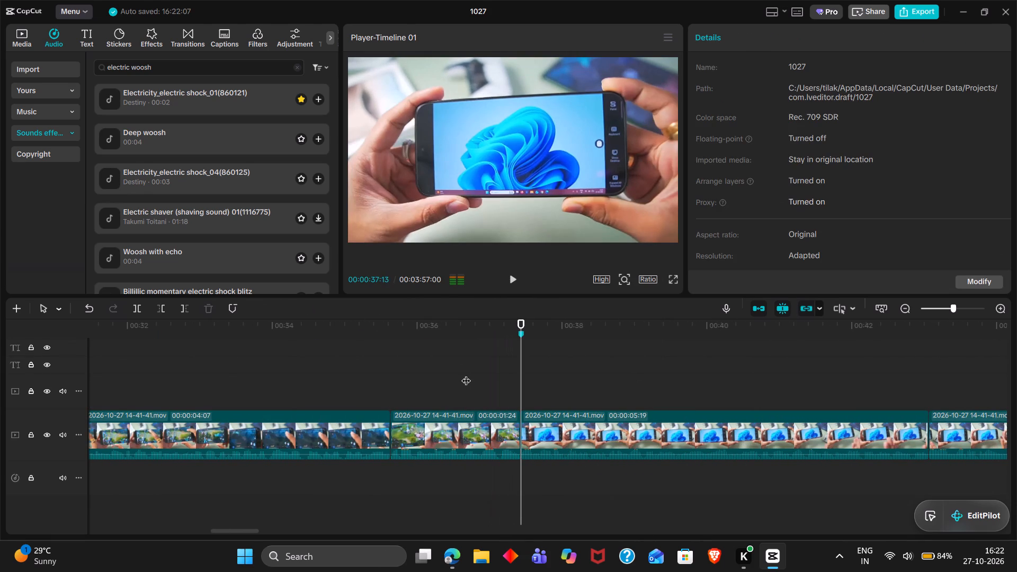
pyautogui.doubleClick(24, 42)
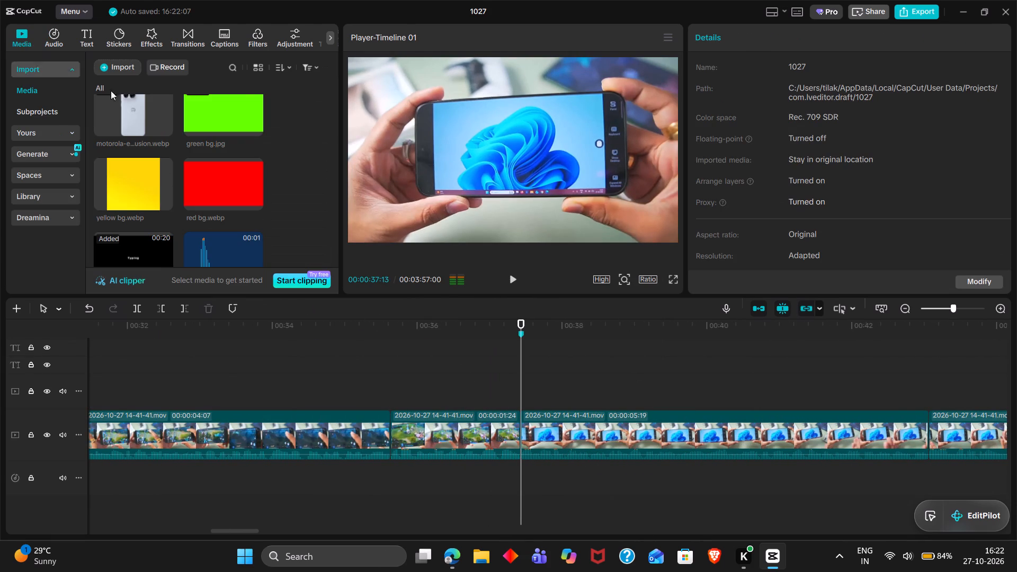
pyautogui.scroll(2, 156, 254)
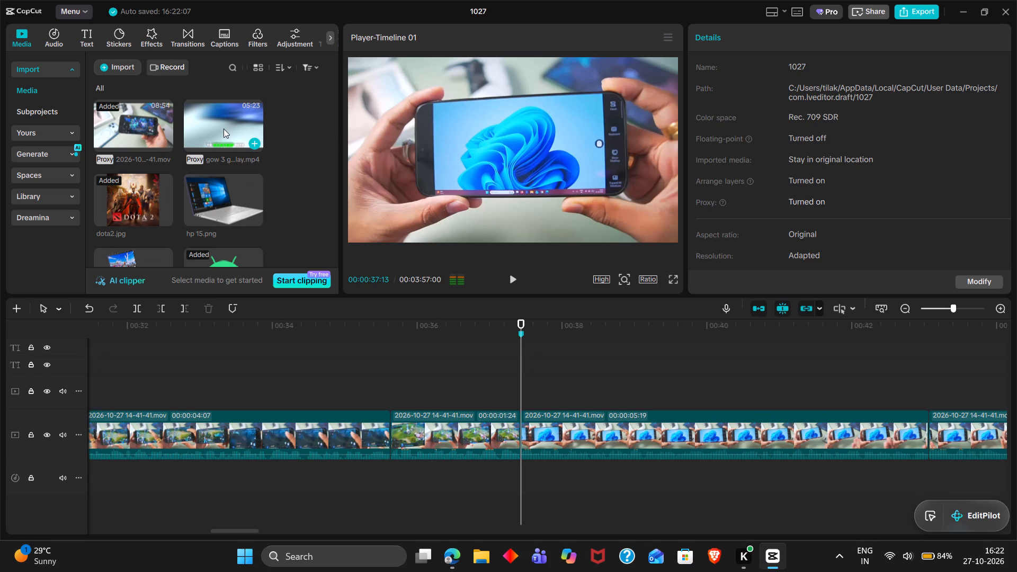
pyautogui.moveTo(222, 128); pyautogui.dragTo(532, 422)
# Trim the start of the inserted gow 3 gameplay clip up to 00:01:30:17, just before the remote desktop website shot.
pyautogui.hscroll(-1, 532, 422)
pyautogui.doubleClick(742, 334)
pyautogui.hscroll(-2, 742, 334)
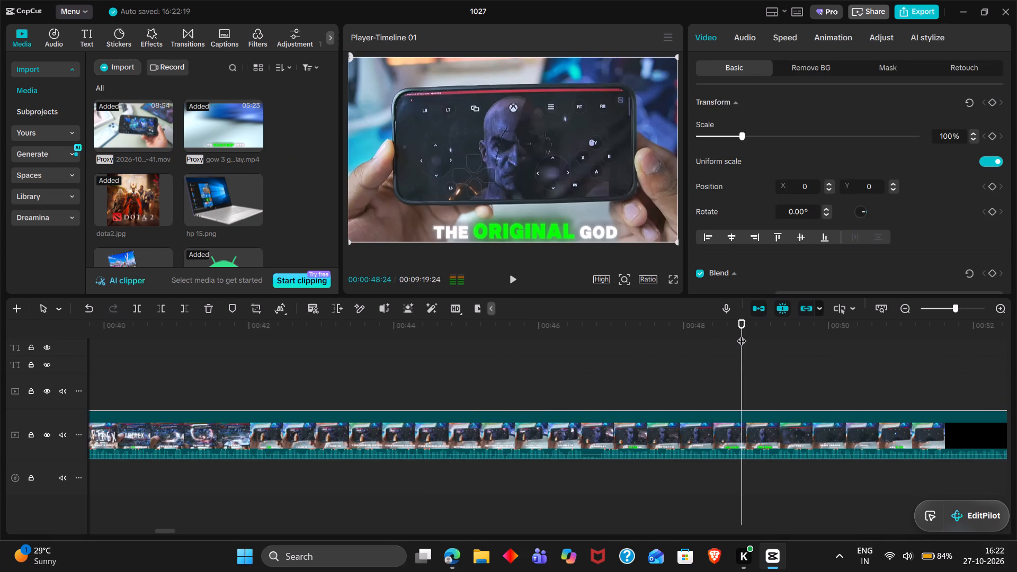
pyautogui.doubleClick(743, 356)
pyautogui.hscroll(-2, 743, 356)
pyautogui.tripleClick(743, 356)
pyautogui.hscroll(-2, 743, 356)
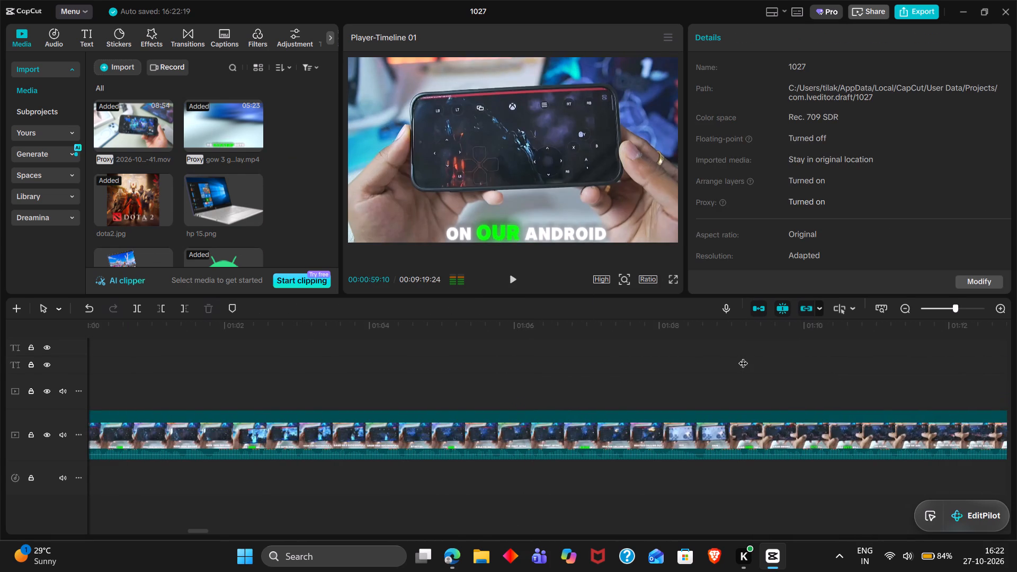
pyautogui.doubleClick(743, 356)
pyautogui.hscroll(-1, 743, 356)
pyautogui.tripleClick(743, 356)
pyautogui.hscroll(-2, 743, 356)
pyautogui.doubleClick(743, 356)
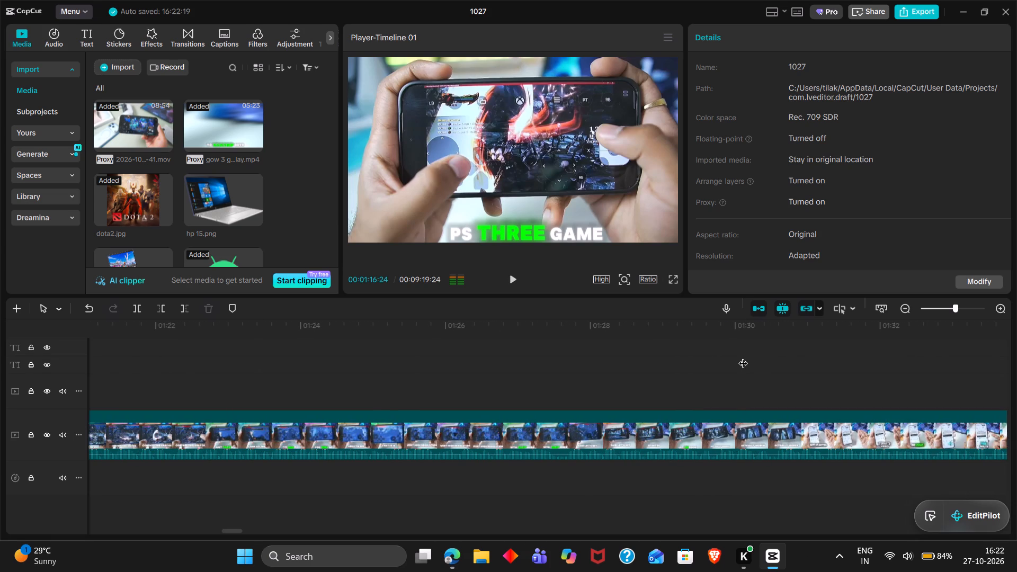
pyautogui.hscroll(-1, 743, 356)
pyautogui.click(743, 356)
pyautogui.moveTo(743, 356); pyautogui.dragTo(630, 360)
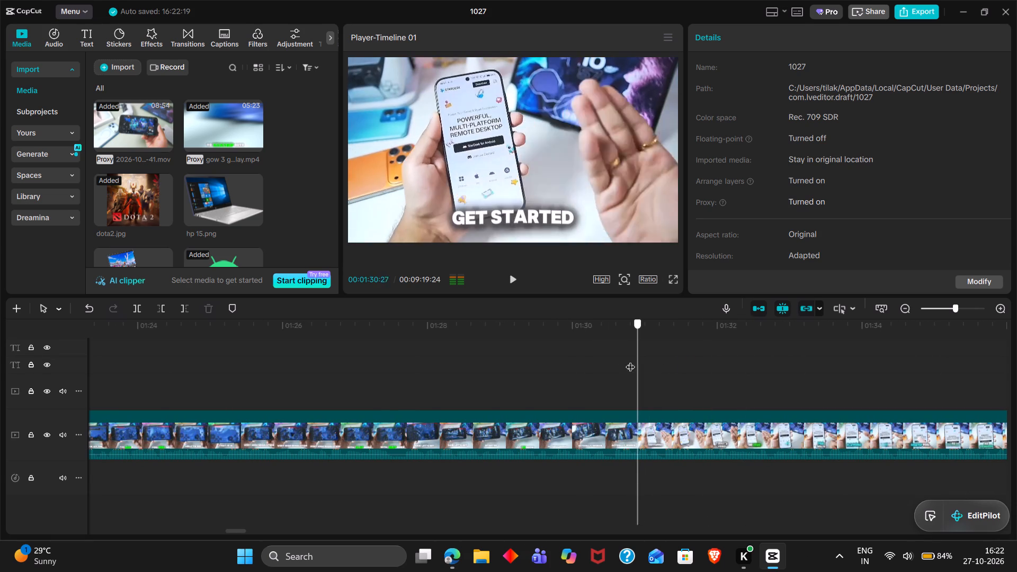
pyautogui.moveTo(630, 360); pyautogui.dragTo(613, 356)
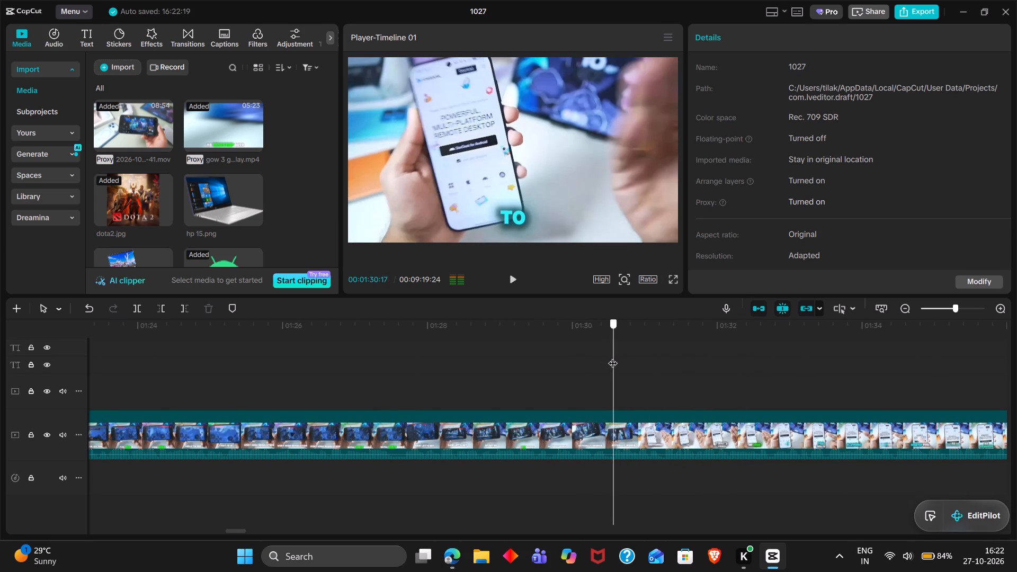
pyautogui.moveTo(613, 356); pyautogui.dragTo(613, 357)
pyautogui.write('q')
# Scan the inserted gow 3 gameplay clip from about 00:00:38 to 00:01:32 to find where the StarDesk setup section should end.
pyautogui.press('space')
pyautogui.hscroll(-1, 613, 357)
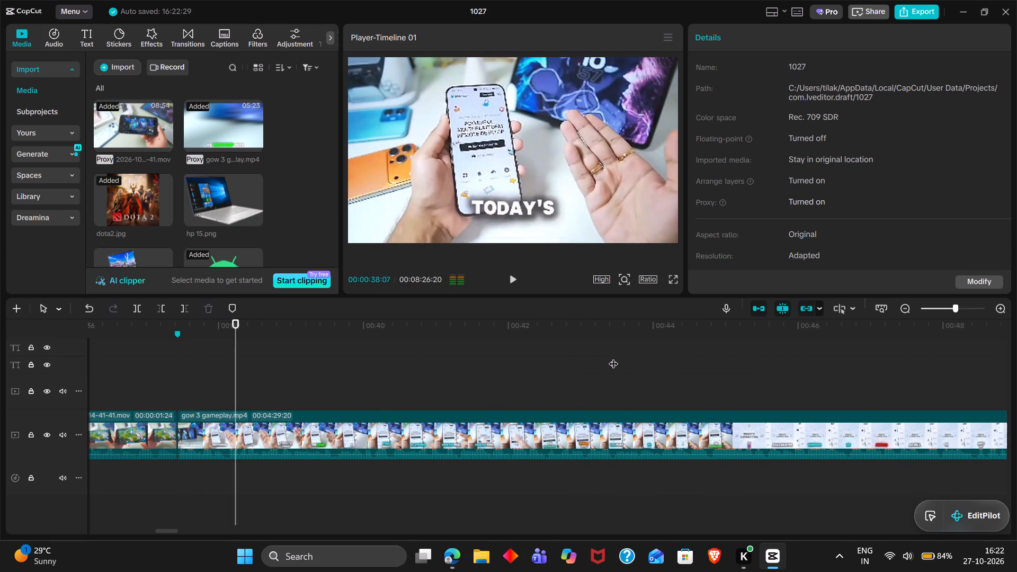
pyautogui.hscroll(-1, 613, 357)
pyautogui.doubleClick(613, 357)
pyautogui.hscroll(-2, 613, 357)
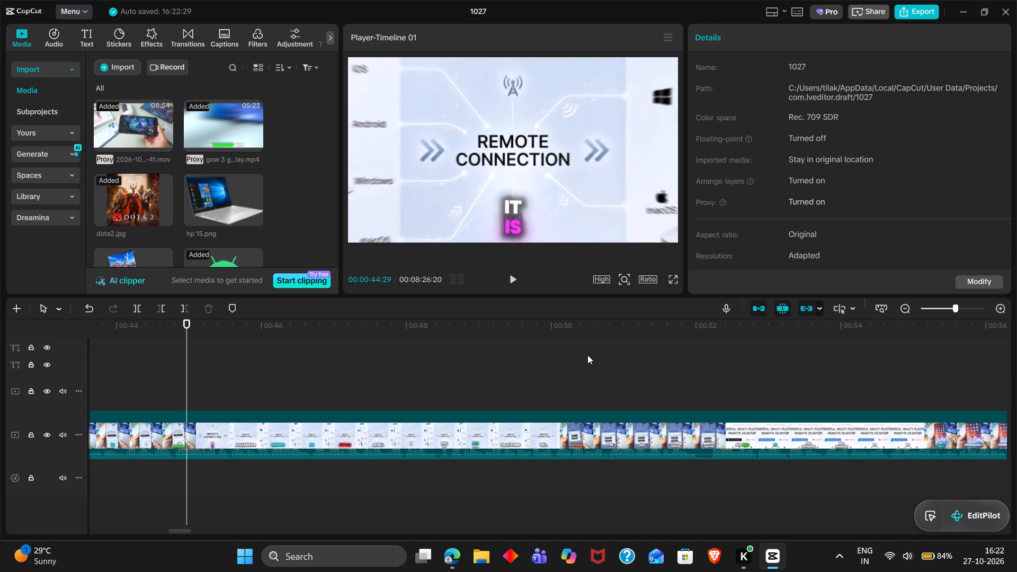
pyautogui.hscroll(-1, 587, 355)
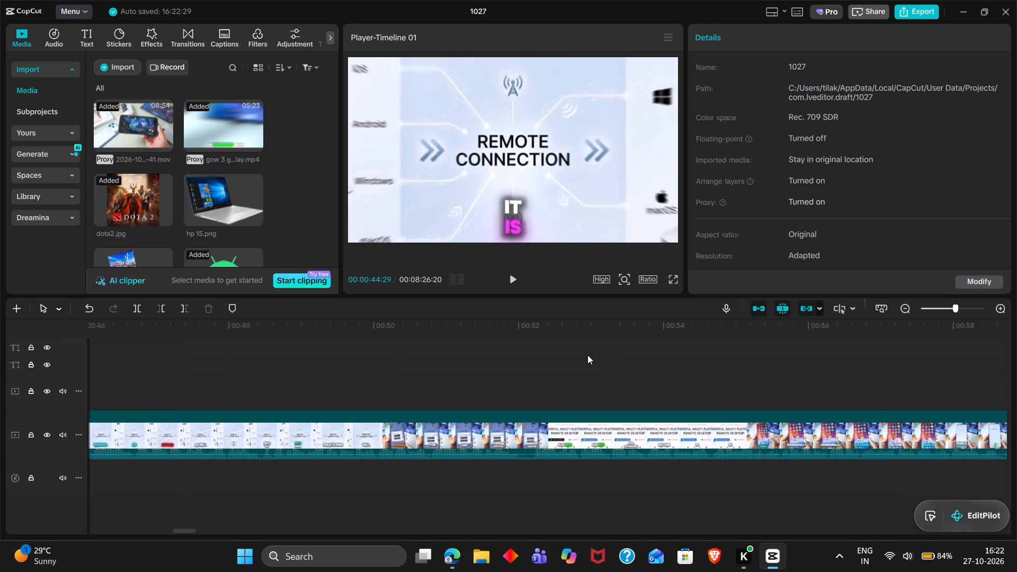
pyautogui.hscroll(-1, 587, 355)
pyautogui.tripleClick(587, 355)
pyautogui.hscroll(-1, 587, 355)
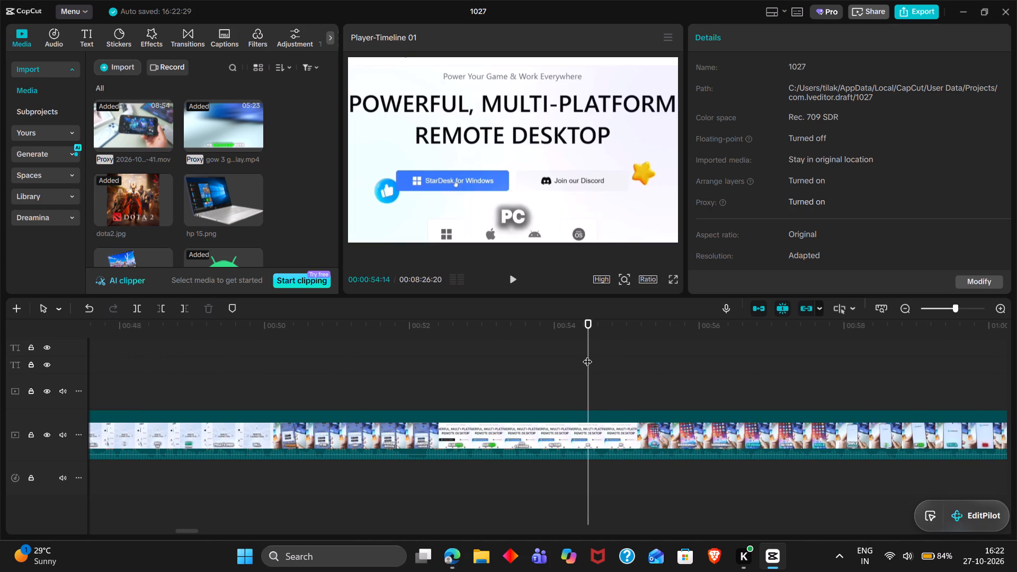
pyautogui.hscroll(-2, 587, 355)
pyautogui.tripleClick(587, 355)
pyautogui.hscroll(-1, 587, 355)
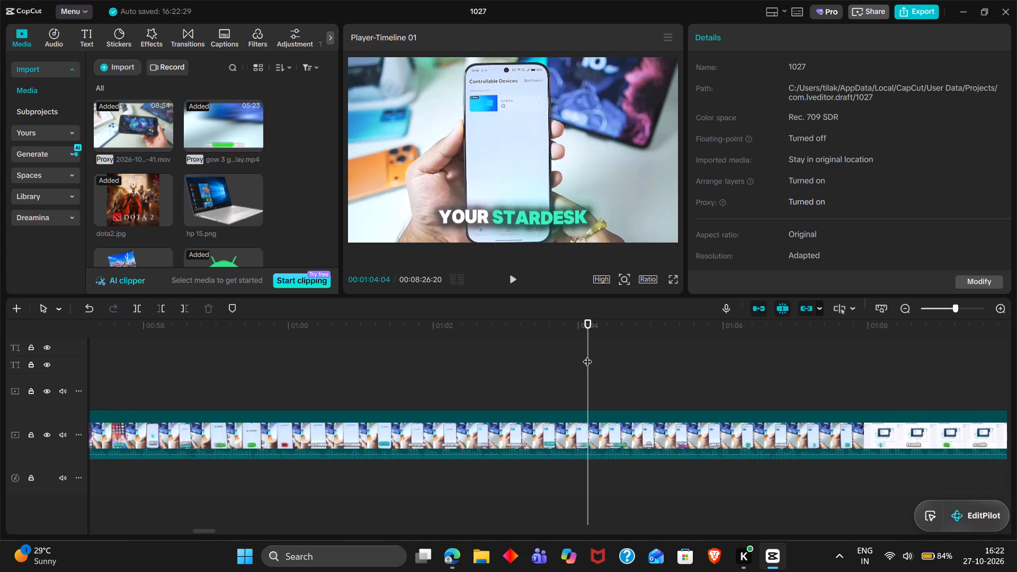
pyautogui.hscroll(-1, 587, 355)
pyautogui.tripleClick(587, 355)
pyautogui.hscroll(-1, 587, 355)
pyautogui.tripleClick(587, 355)
pyautogui.hscroll(-1, 587, 355)
pyautogui.tripleClick(587, 355)
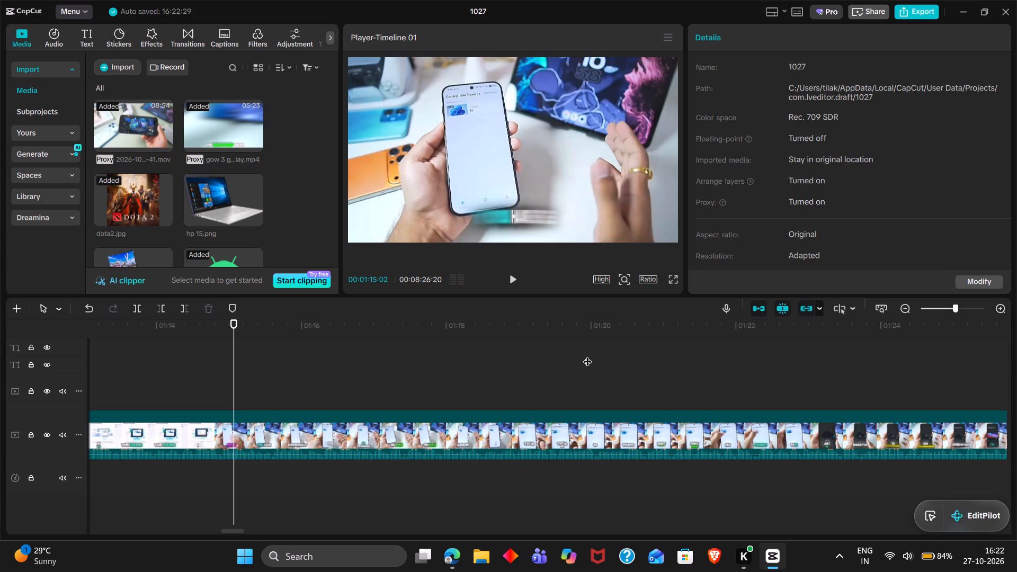
pyautogui.hscroll(-1, 587, 355)
pyautogui.doubleClick(587, 355)
pyautogui.hscroll(-1, 587, 355)
pyautogui.doubleClick(587, 355)
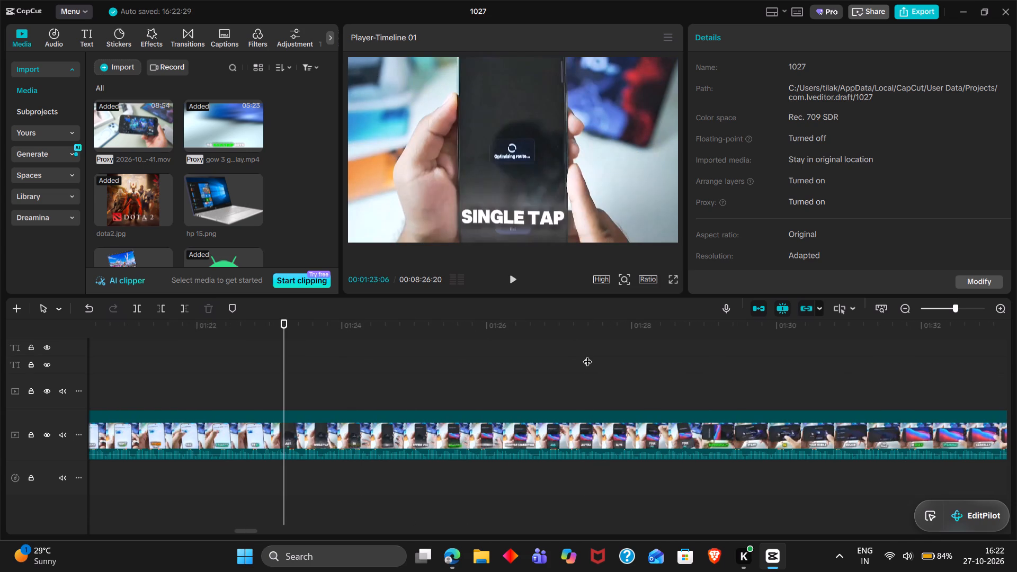
pyautogui.hscroll(-1, 587, 355)
pyautogui.tripleClick(587, 355)
pyautogui.click(587, 355)
pyautogui.hscroll(-1, 587, 355)
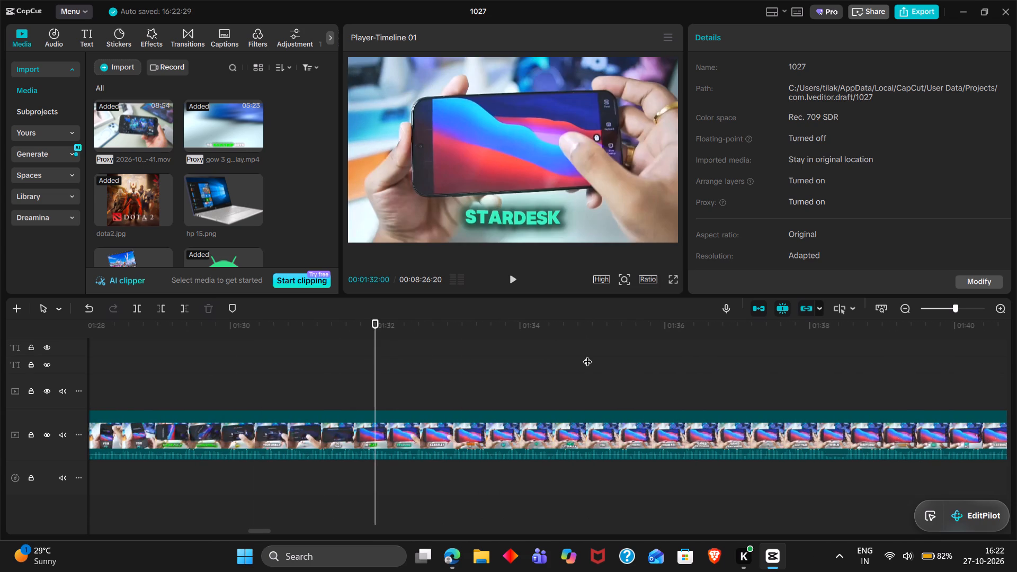
# Trim off everything in the inserted gow 3 gameplay clip after 00:01:31:01, during the StarDesk gesture guide shot.
pyautogui.press('space')
pyautogui.hscroll(1, 587, 355)
pyautogui.doubleClick(524, 371)
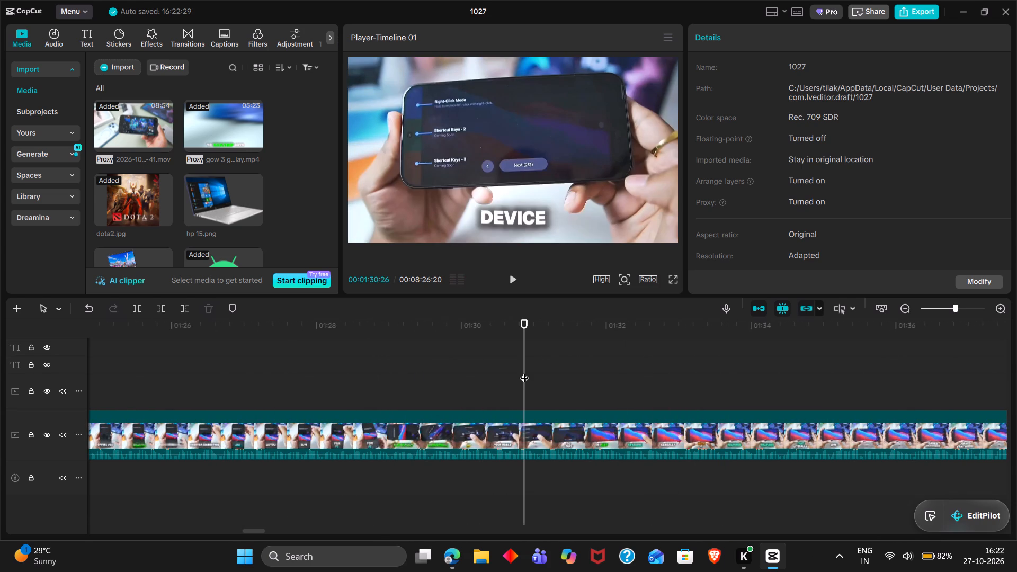
pyautogui.press('space')
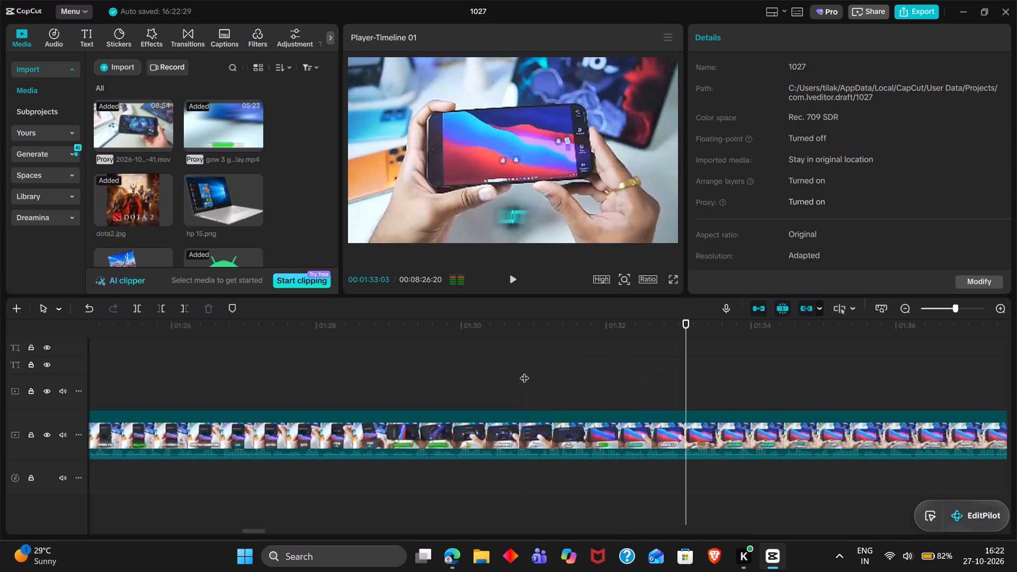
pyautogui.press('space')
pyautogui.hscroll(1, 524, 371)
pyautogui.click(295, 367)
pyautogui.moveTo(295, 367); pyautogui.dragTo(282, 365)
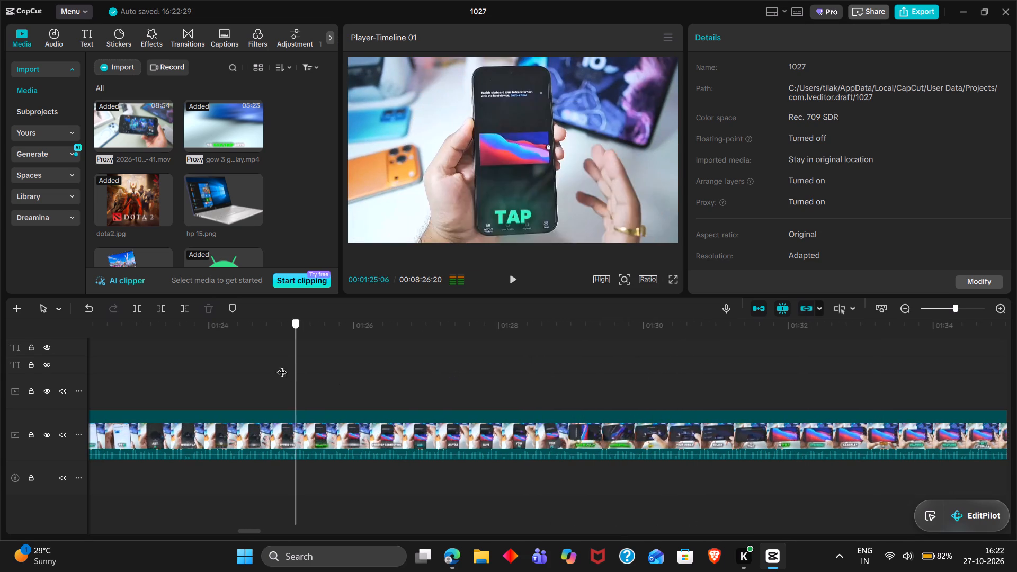
pyautogui.moveTo(282, 365); pyautogui.dragTo(174, 369)
pyautogui.press('space')
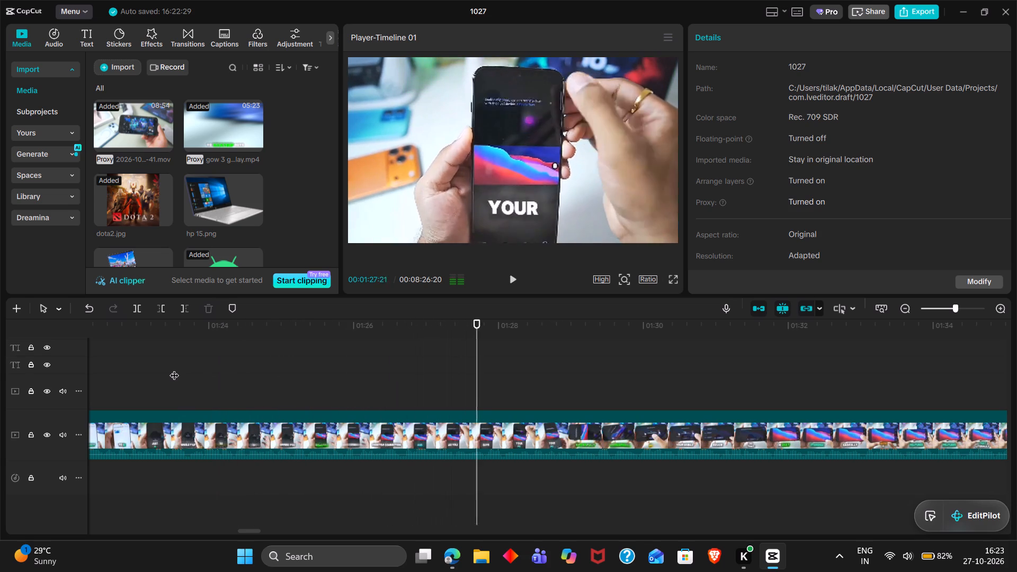
pyautogui.hscroll(-2, 174, 369)
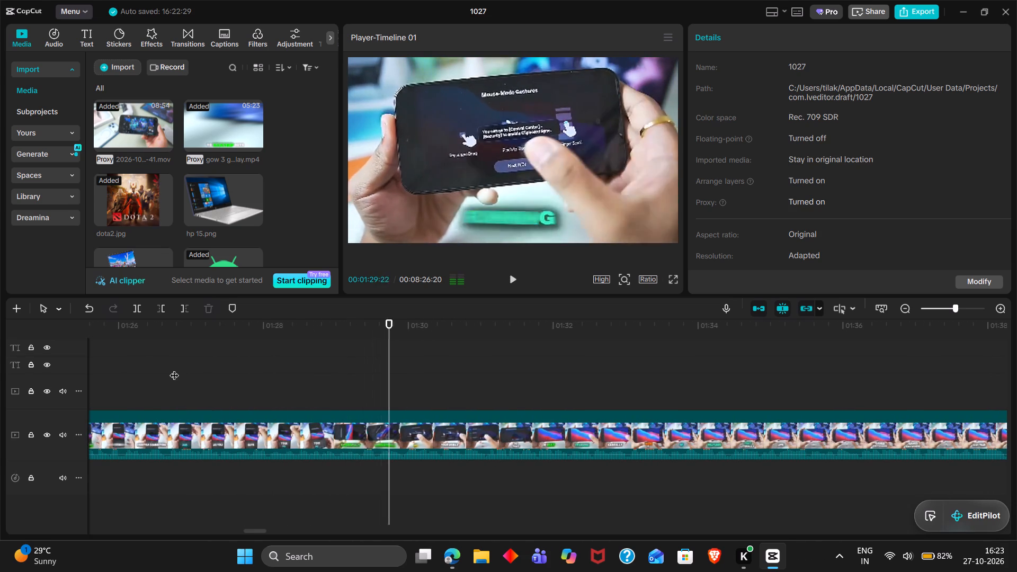
pyautogui.hscroll(-1, 174, 369)
pyautogui.press('space')
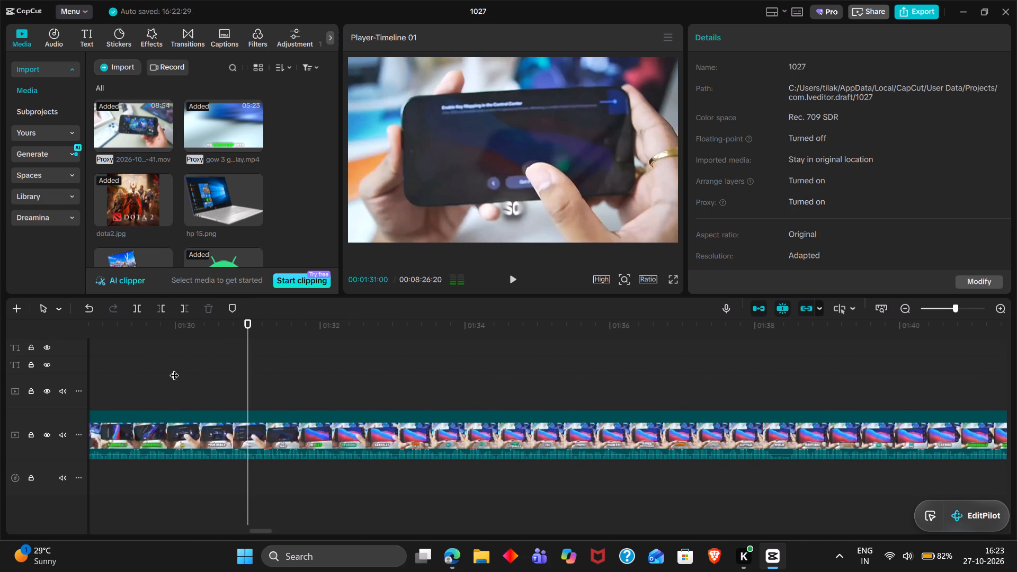
pyautogui.keyDown('ctrl'); pyautogui.scroll(2, 174, 369); pyautogui.keyUp('ctrl')
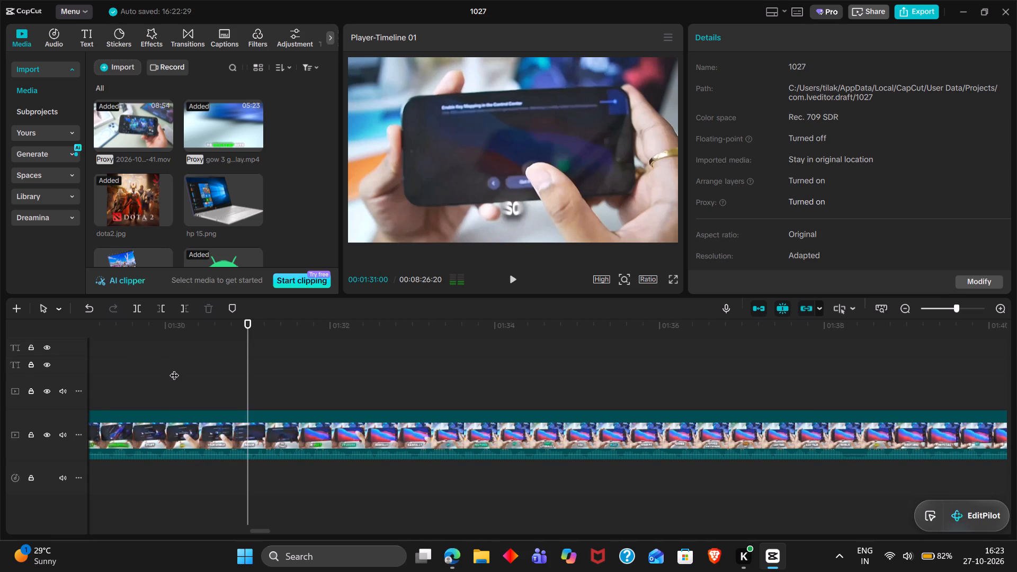
pyautogui.press('Right')
pyautogui.press('w')
# Play across the cut from the gow 3 gameplay clip into the Windows desktop clip, from about 00:01:28 to 00:01:35.
pyautogui.hscroll(1, 174, 369)
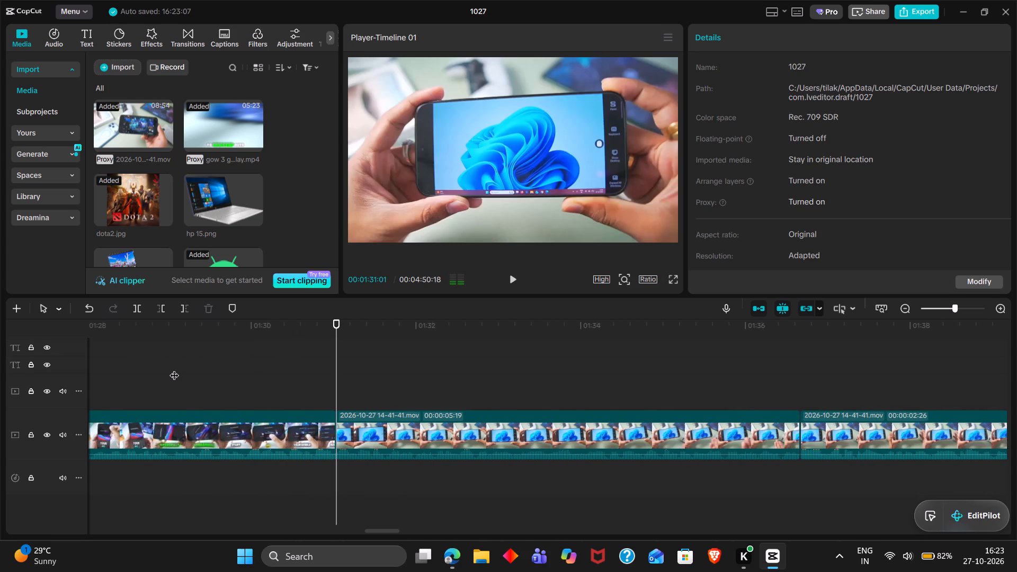
pyautogui.hscroll(3, 174, 369)
pyautogui.doubleClick(124, 355)
pyautogui.press('space')
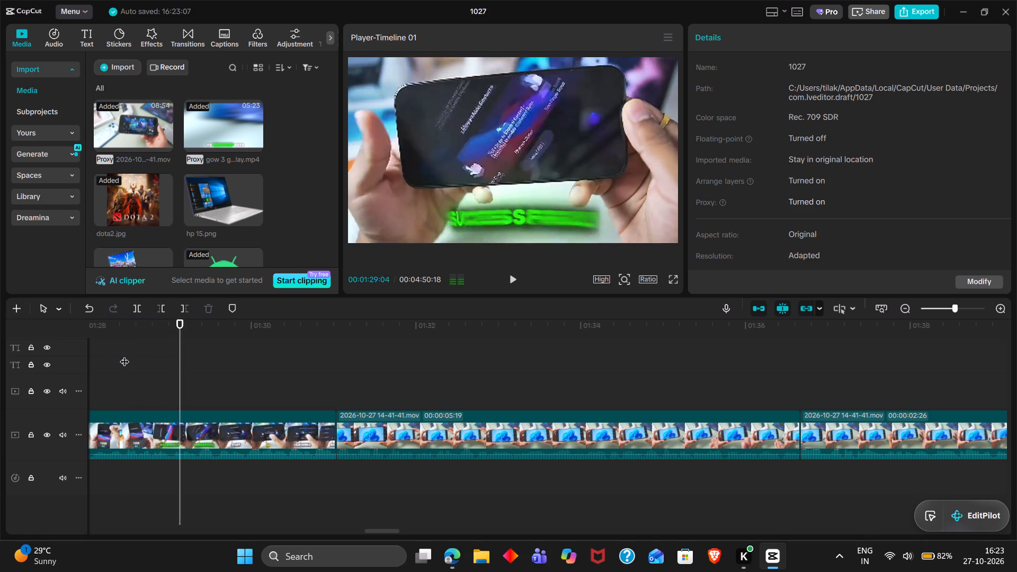
pyautogui.press('space')
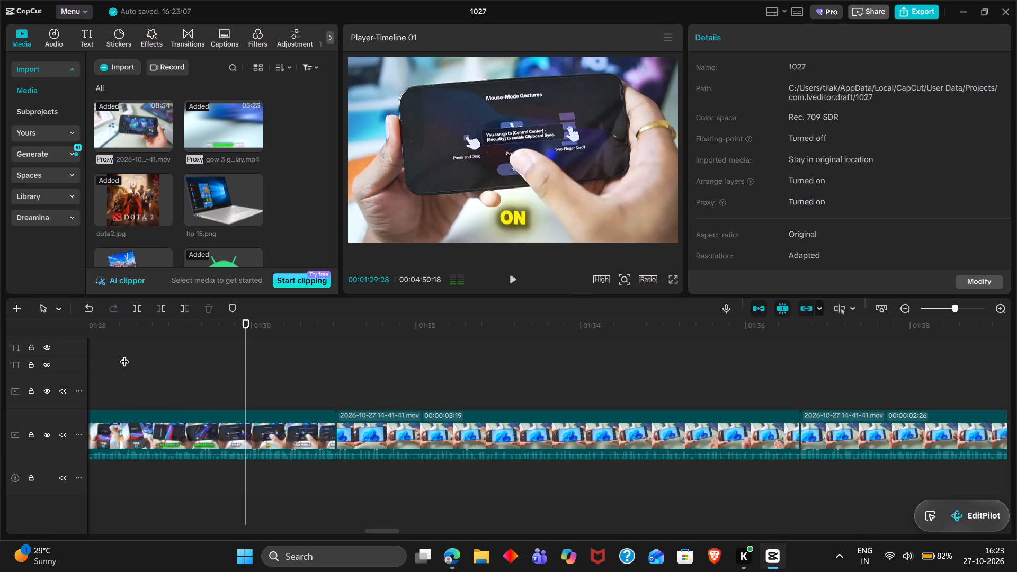
pyautogui.doubleClick(142, 359)
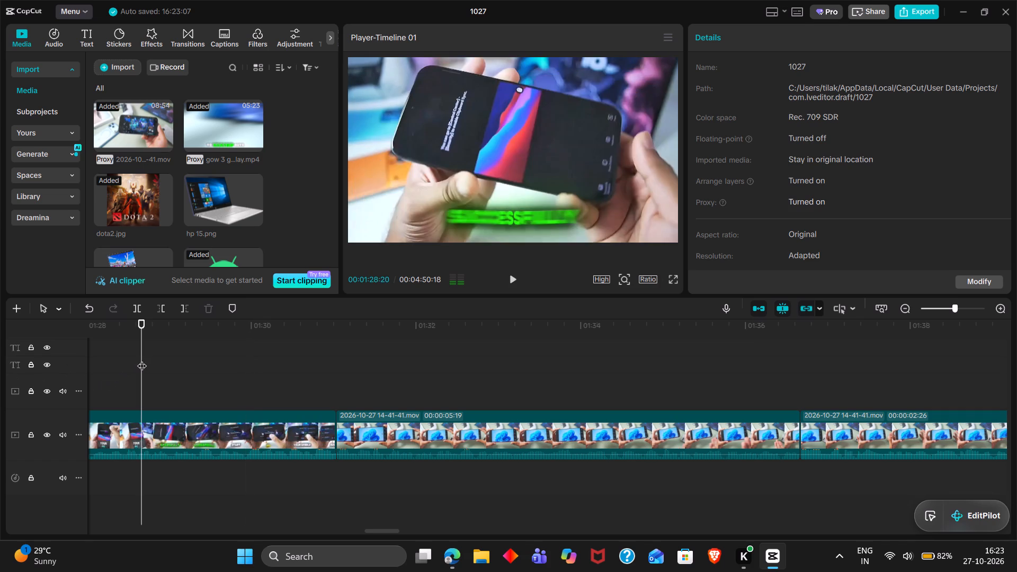
pyautogui.press('space')
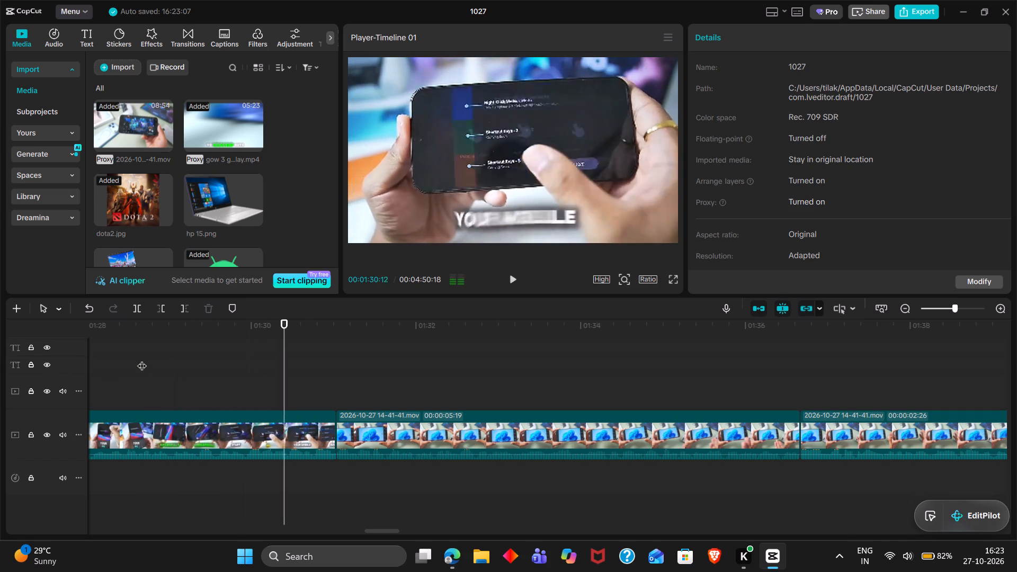
pyautogui.press('space')
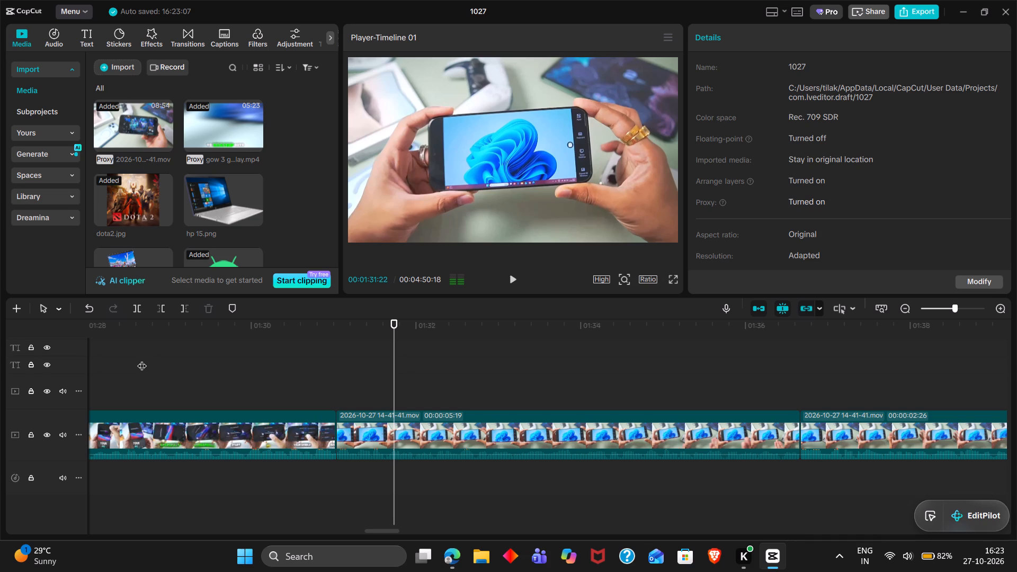
pyautogui.press('space')
pyautogui.press('space')
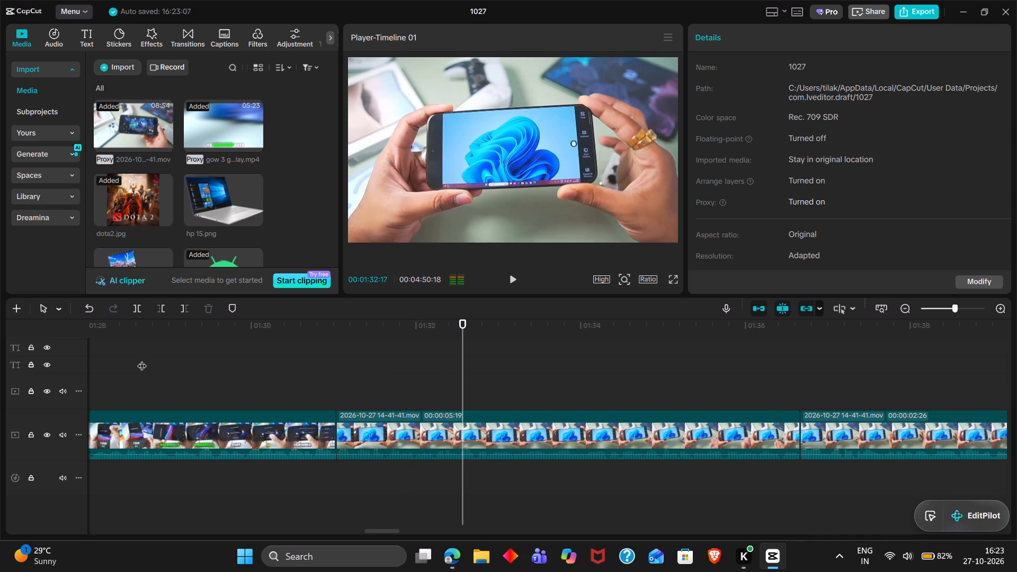
pyautogui.press('space')
pyautogui.press('space')
pyautogui.press('space')
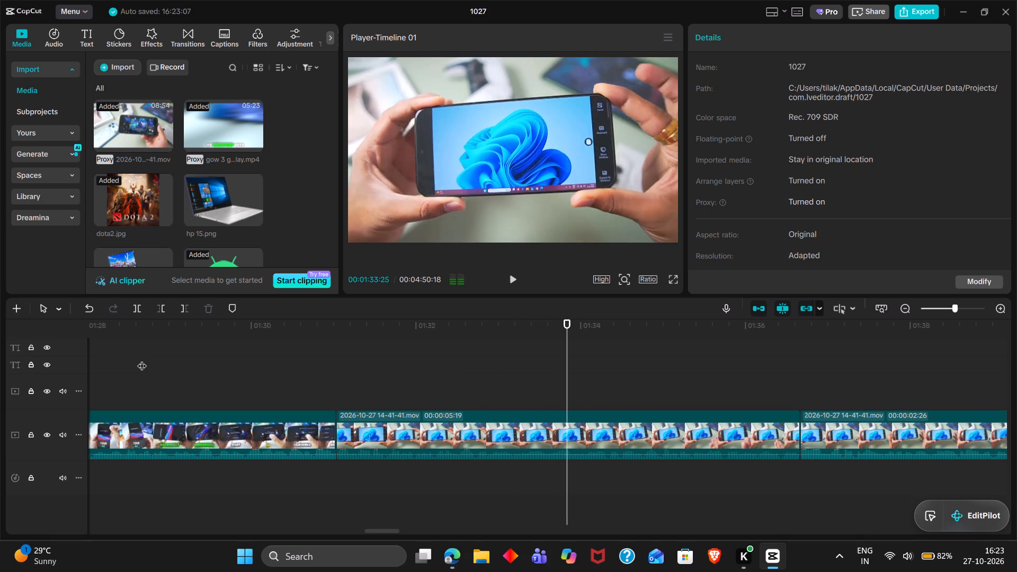
pyautogui.press('space')
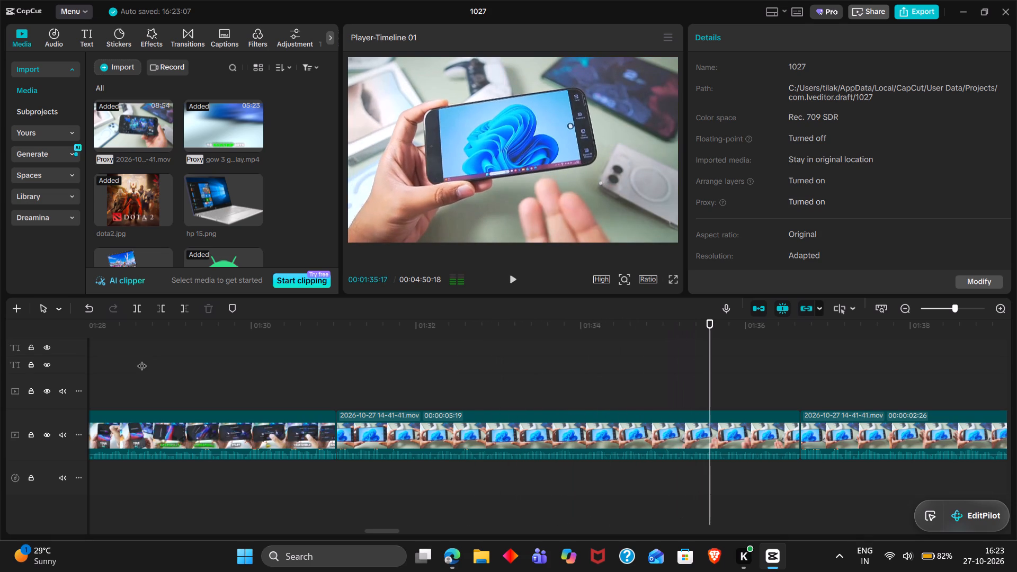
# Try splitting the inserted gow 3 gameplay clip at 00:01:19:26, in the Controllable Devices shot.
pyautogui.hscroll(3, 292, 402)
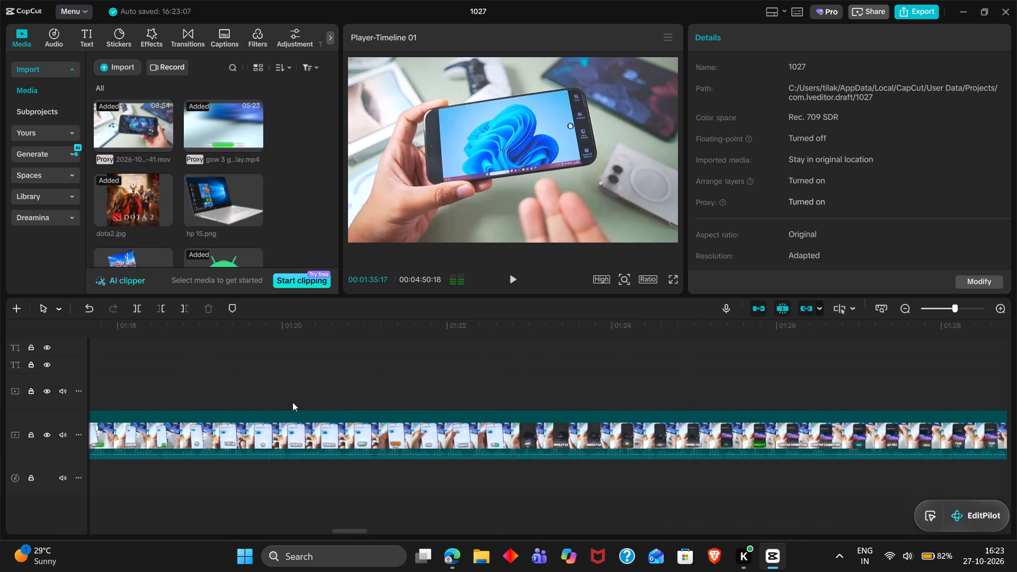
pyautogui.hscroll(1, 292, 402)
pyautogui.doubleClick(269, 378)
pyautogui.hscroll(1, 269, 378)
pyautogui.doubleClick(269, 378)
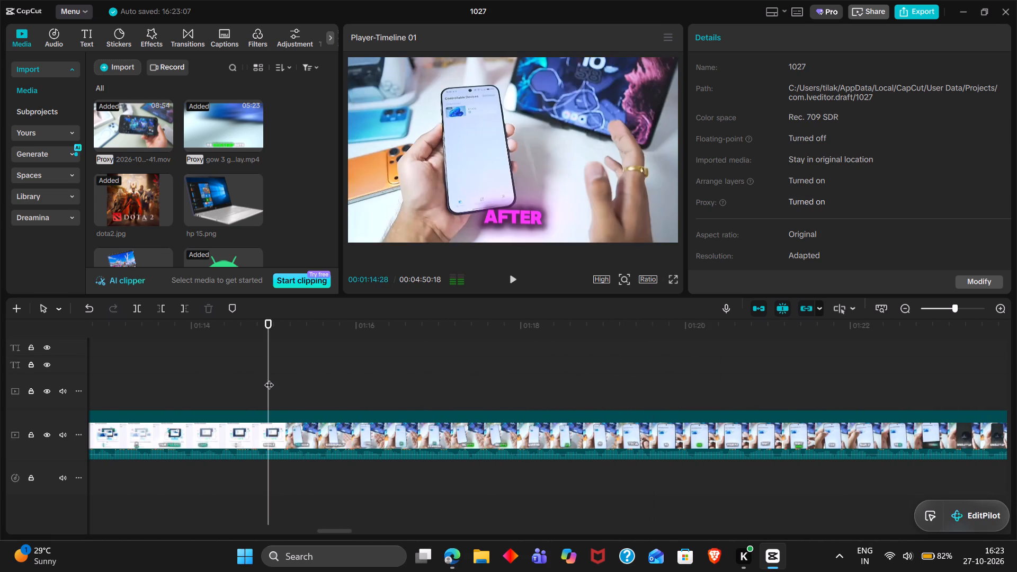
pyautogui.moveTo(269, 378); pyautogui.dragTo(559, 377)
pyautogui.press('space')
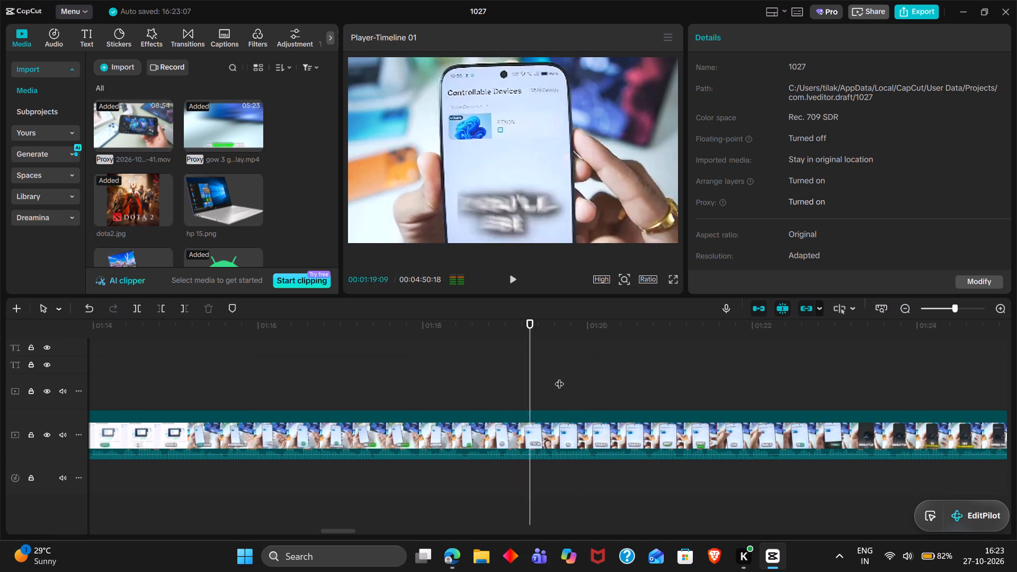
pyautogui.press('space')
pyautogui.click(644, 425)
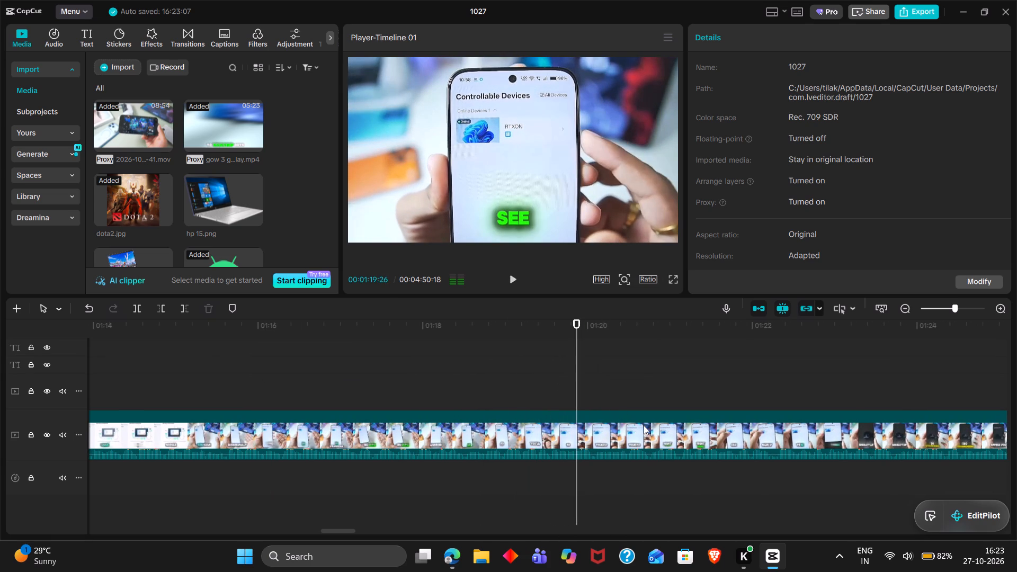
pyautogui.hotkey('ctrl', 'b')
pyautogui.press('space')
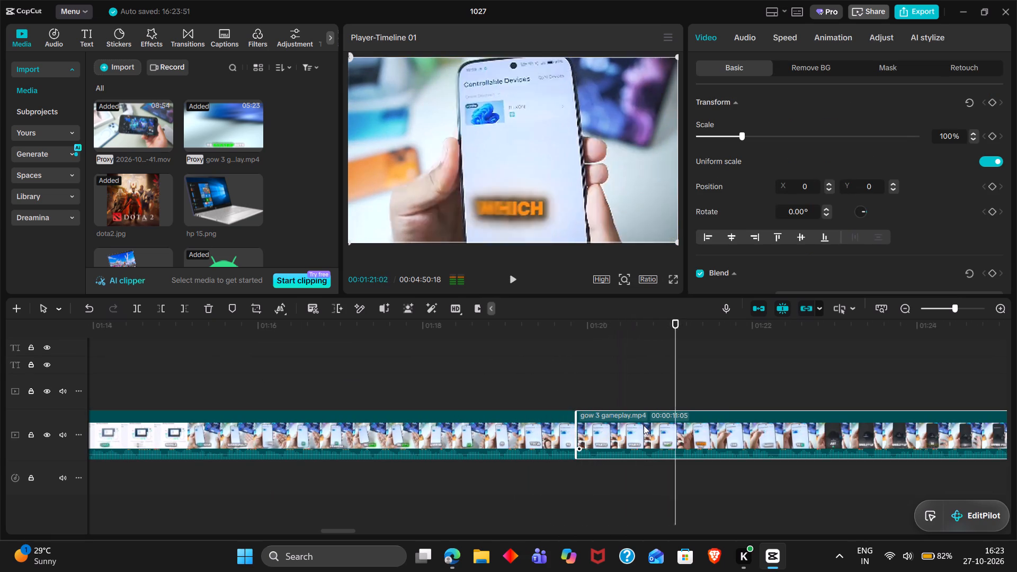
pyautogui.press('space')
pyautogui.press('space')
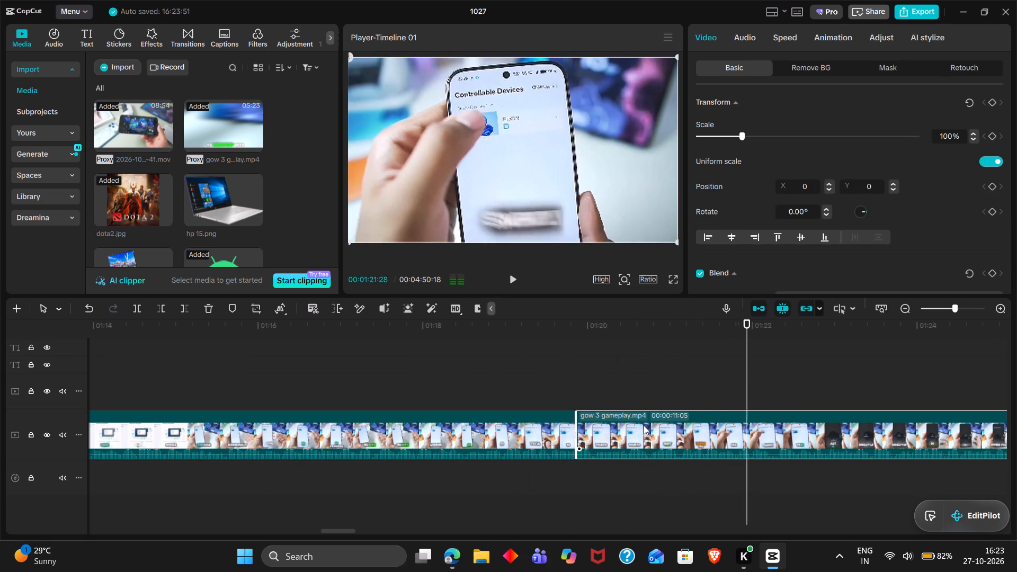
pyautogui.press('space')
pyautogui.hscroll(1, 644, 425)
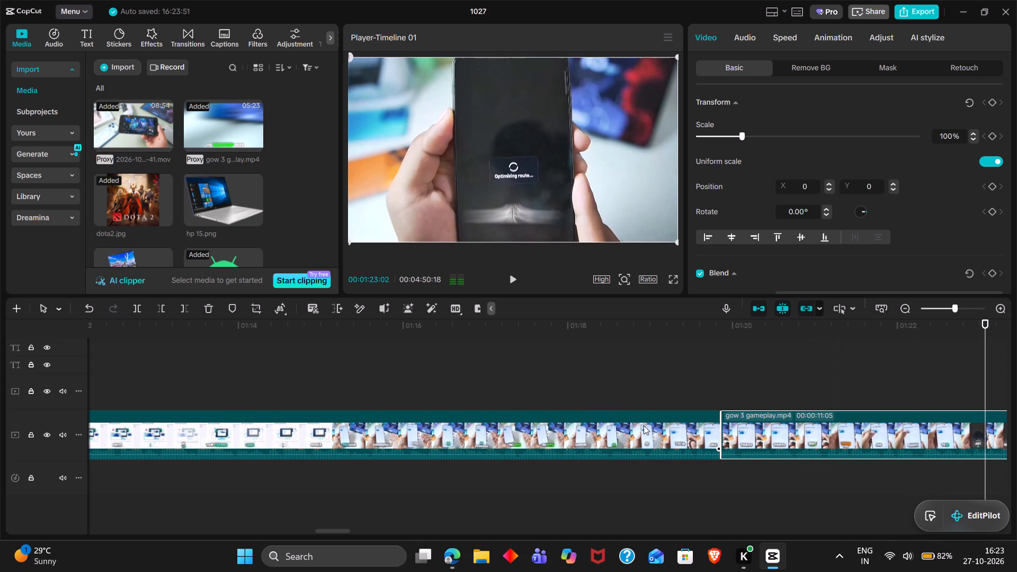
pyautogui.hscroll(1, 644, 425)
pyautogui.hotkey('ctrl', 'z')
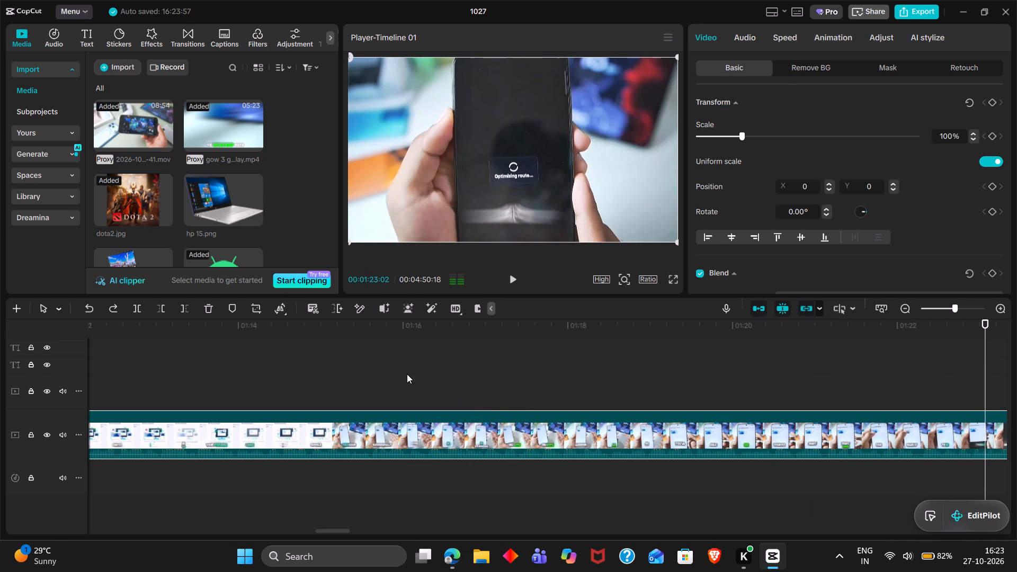
# Scan the gow 3 gameplay clip from about 00:00:58 to 00:01:07 for a Controllable Devices phone shot to reuse.
pyautogui.doubleClick(407, 374)
pyautogui.hscroll(2, 407, 374)
pyautogui.doubleClick(407, 374)
pyautogui.hscroll(1, 407, 374)
pyautogui.doubleClick(407, 374)
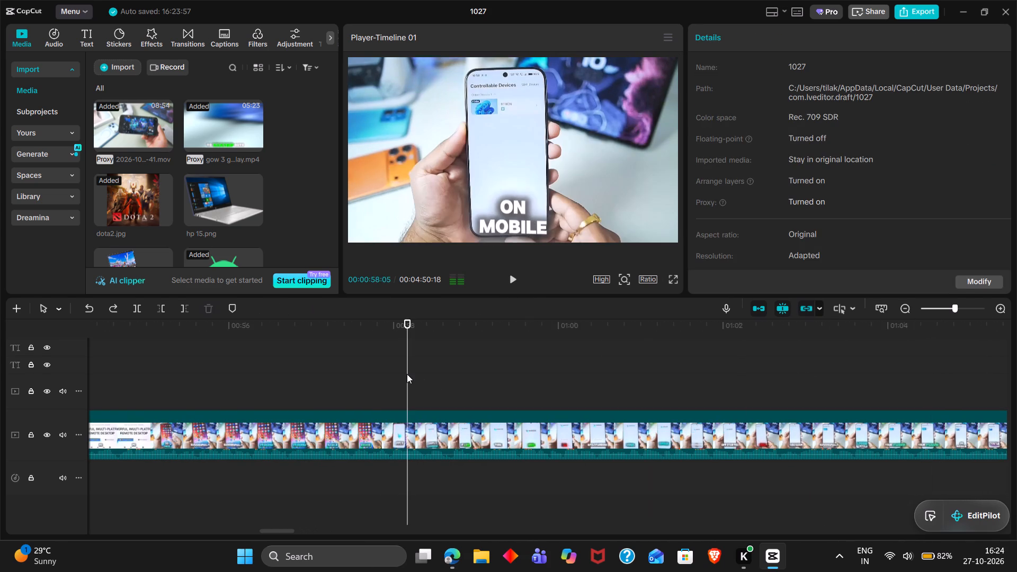
pyautogui.moveTo(407, 374); pyautogui.dragTo(531, 378)
pyautogui.press('space')
pyautogui.hscroll(-1, 531, 378)
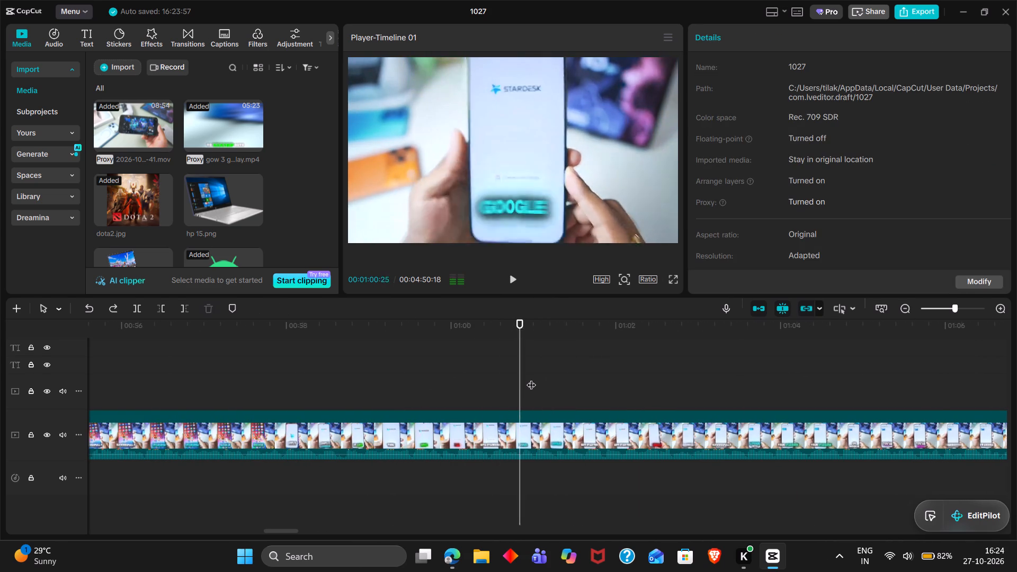
pyautogui.press('space')
pyautogui.hscroll(-2, 531, 378)
pyautogui.doubleClick(531, 378)
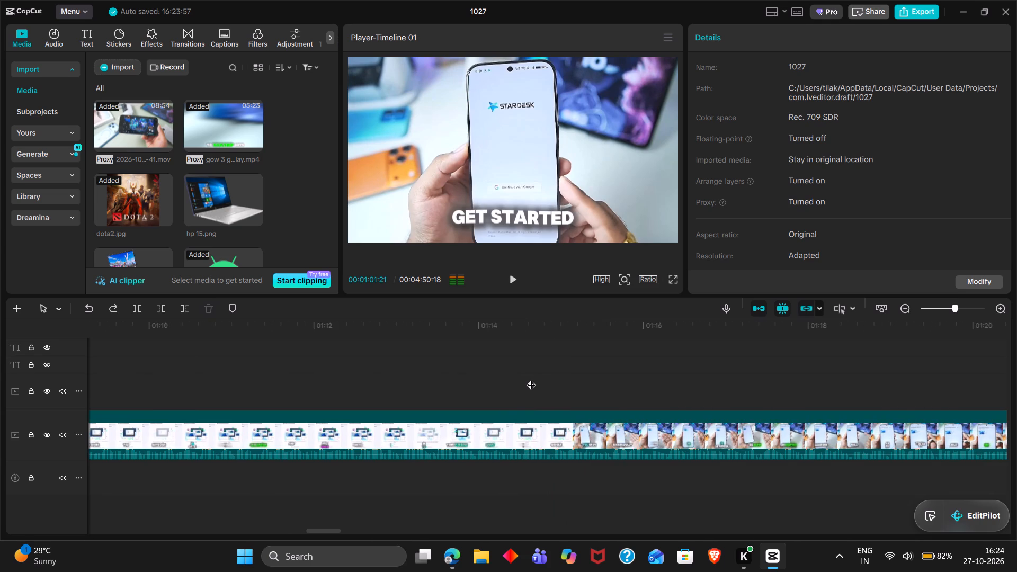
pyautogui.moveTo(531, 378); pyautogui.dragTo(316, 365)
pyautogui.hscroll(1, 316, 365)
pyautogui.click(316, 365)
pyautogui.moveTo(316, 365); pyautogui.dragTo(248, 353)
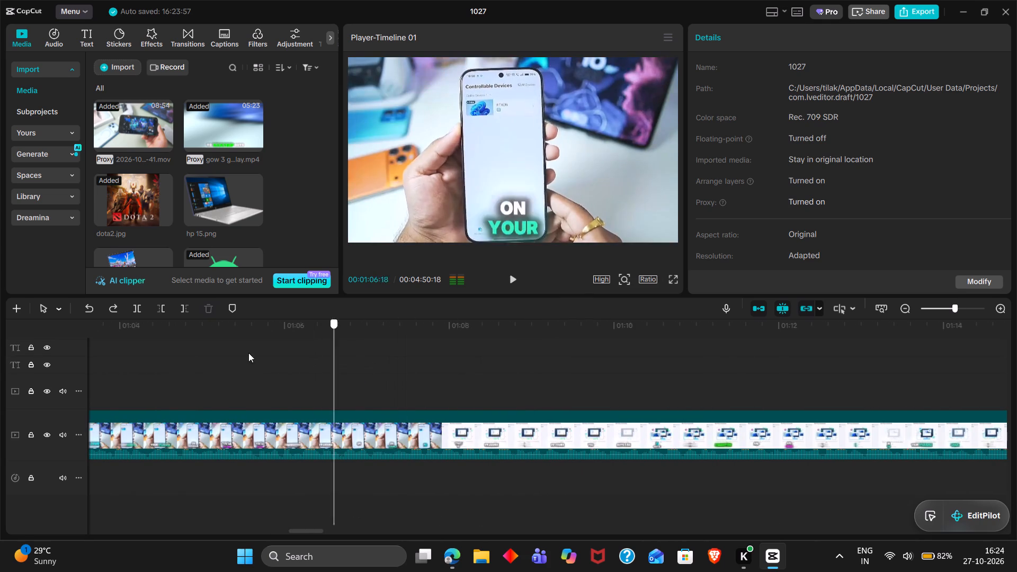
pyautogui.moveTo(248, 353); pyautogui.dragTo(208, 343)
pyautogui.press('space')
pyautogui.press('space')
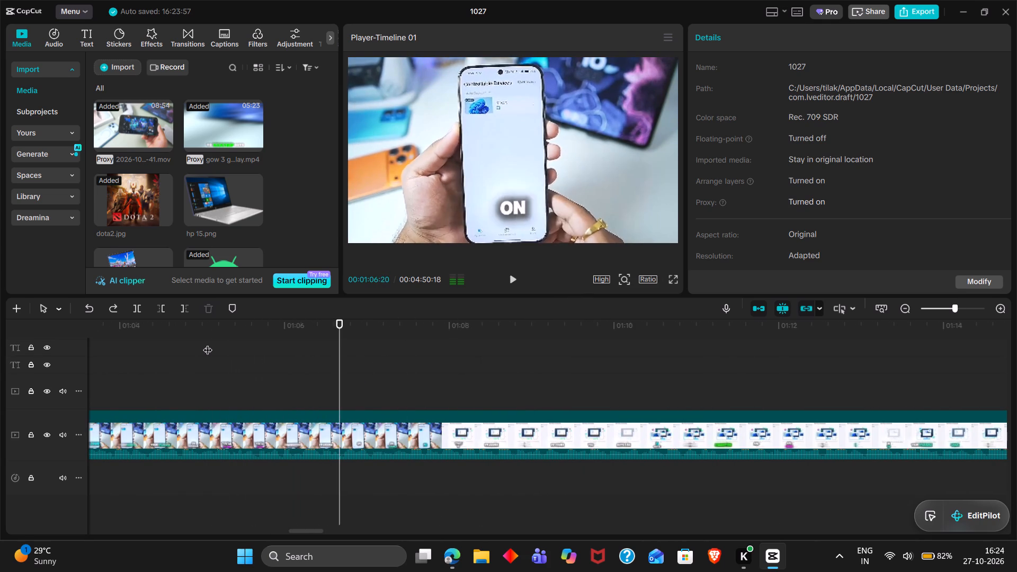
pyautogui.press('space')
pyautogui.press('space')
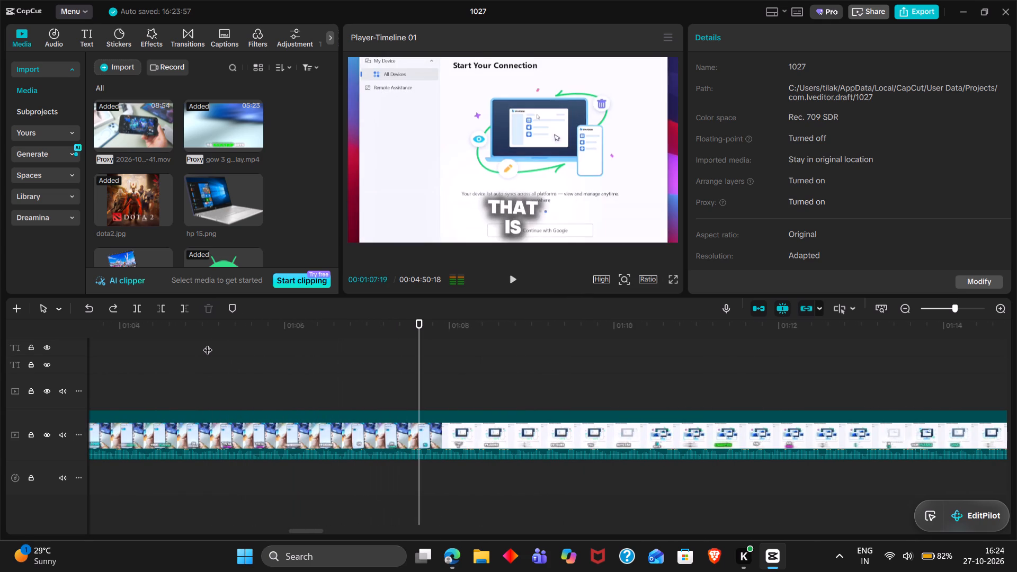
# Split the gow 3 gameplay clip at 00:01:04:20 and 00:01:07:00 to isolate the Controllable Devices phone shot.
pyautogui.tripleClick(208, 343)
pyautogui.moveTo(208, 343); pyautogui.dragTo(174, 339)
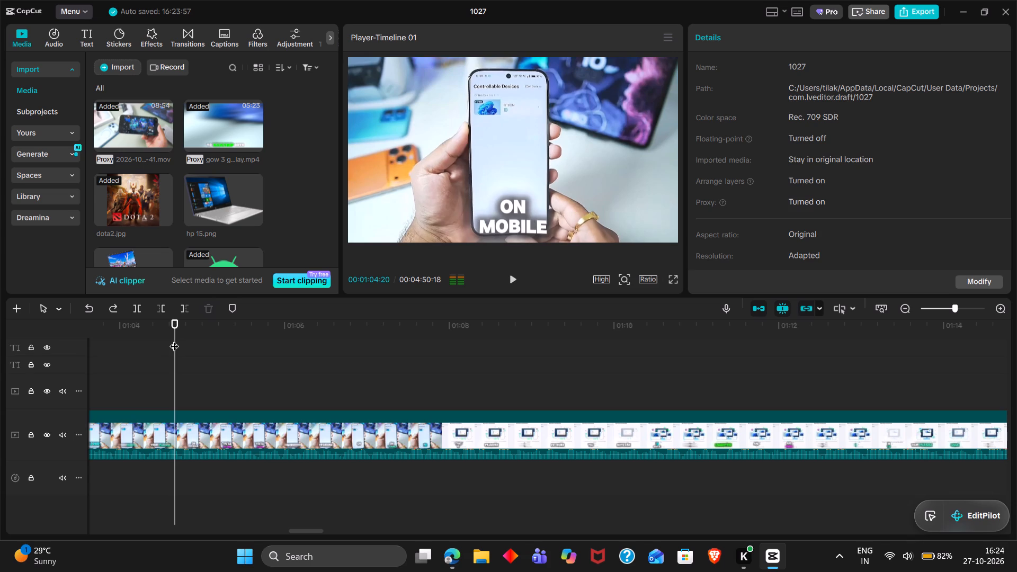
pyautogui.click(276, 450)
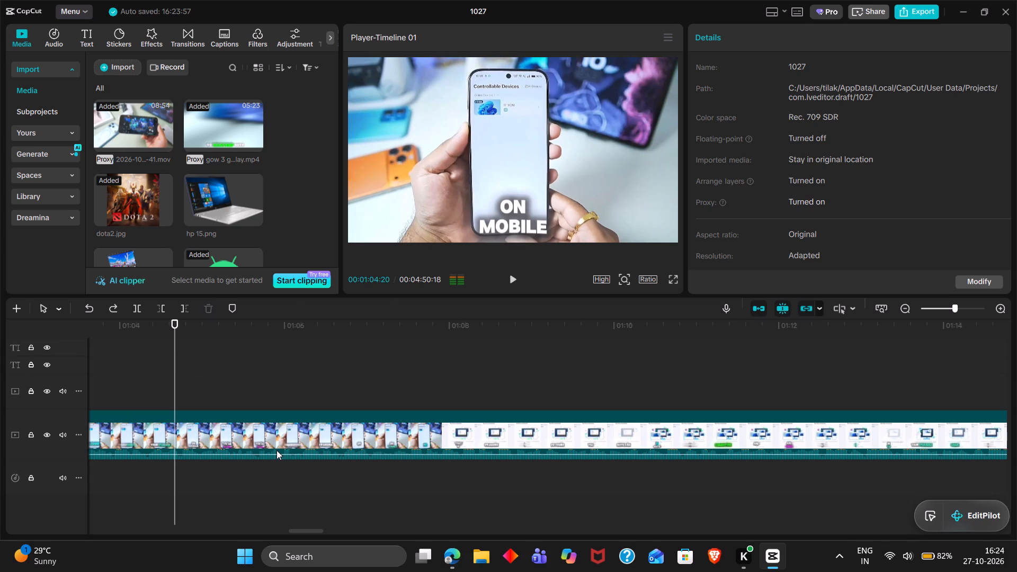
pyautogui.hotkey('ctrl', 'b')
pyautogui.press('space')
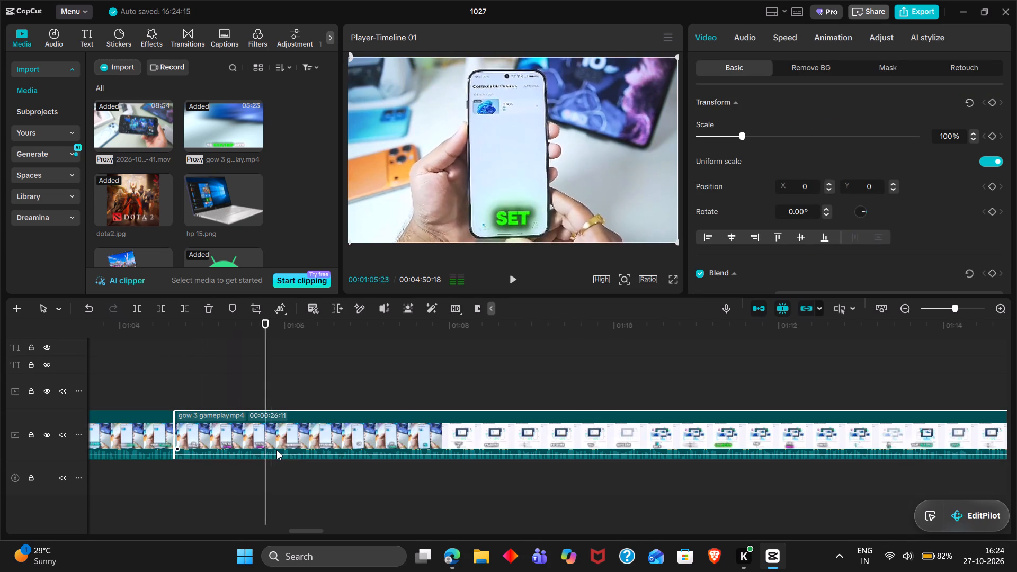
pyautogui.press('space')
pyautogui.hotkey('ctrl', 'b')
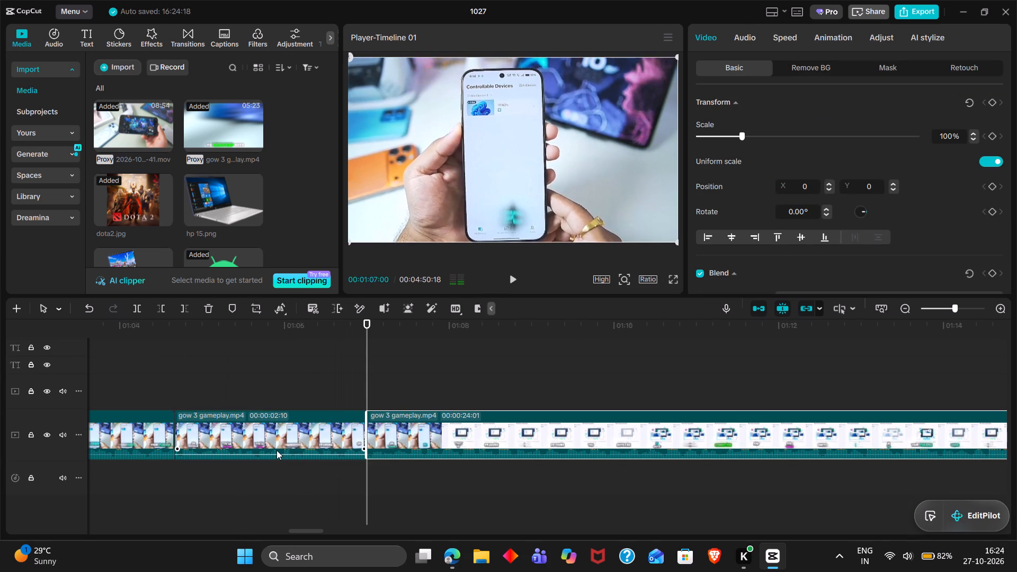
# Copy the isolated Controllable Devices segment and paste it on the overlay track at 00:00:13:14, directly after the last overlay clip.
pyautogui.click(237, 433)
pyautogui.hotkey('ctrl', 'c')
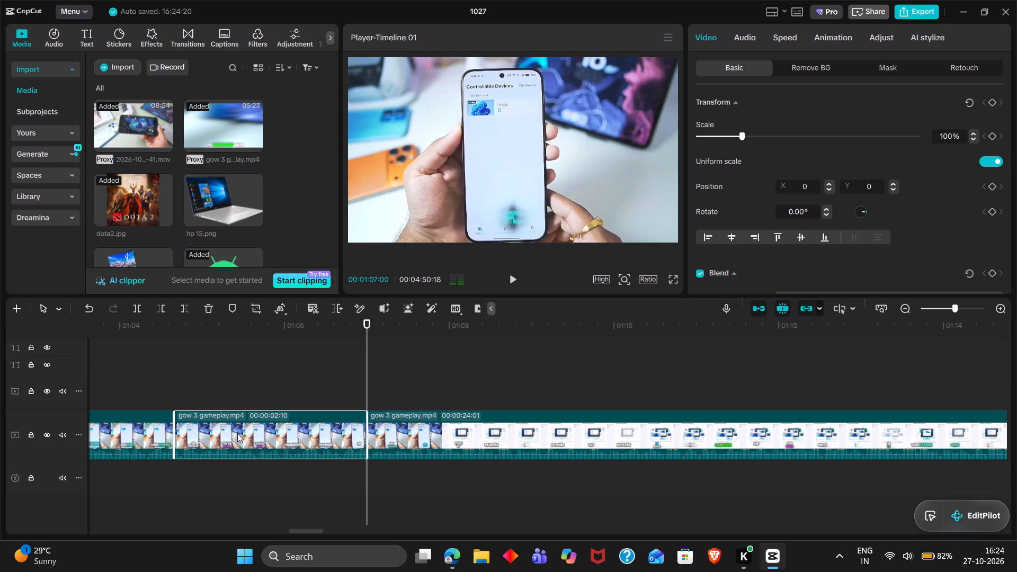
pyautogui.hscroll(10, 237, 433)
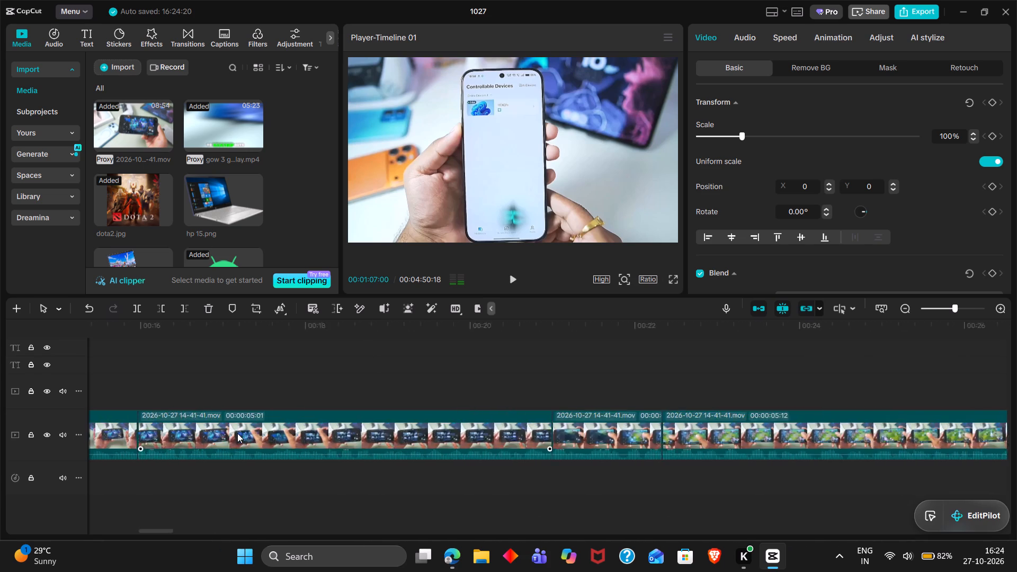
pyautogui.hscroll(6, 237, 433)
pyautogui.hscroll(-2, 237, 433)
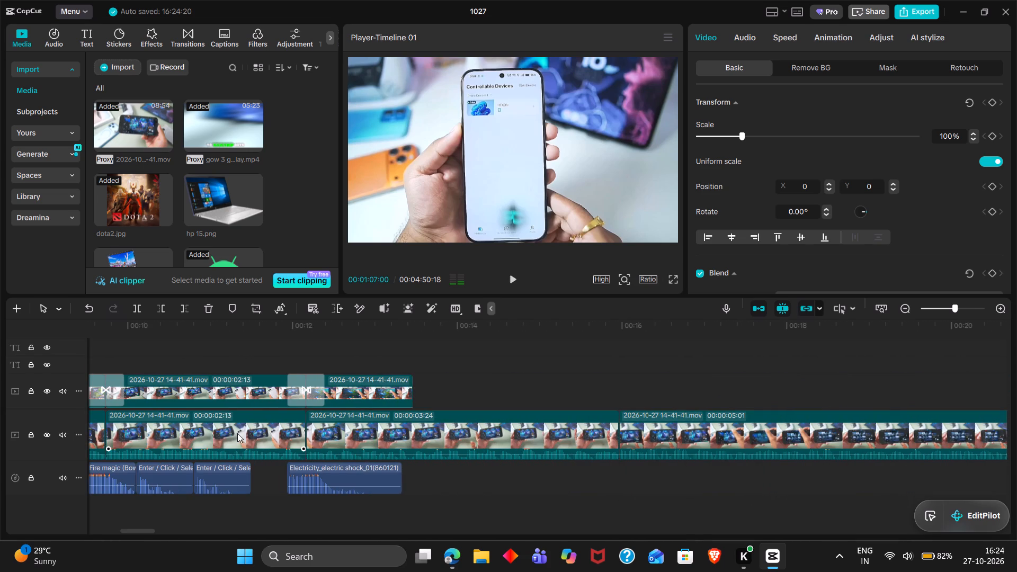
pyautogui.click(436, 356)
pyautogui.moveTo(436, 356); pyautogui.dragTo(416, 351)
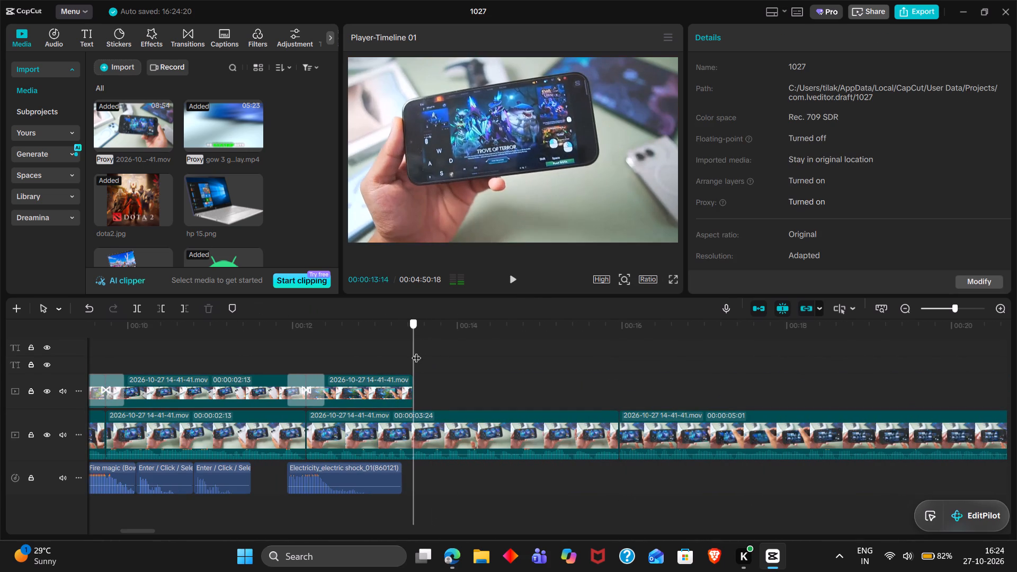
pyautogui.moveTo(416, 351); pyautogui.dragTo(415, 351)
pyautogui.hotkey('ctrl', 'v')
pyautogui.moveTo(450, 403); pyautogui.dragTo(453, 434)
# Add the Color Glitch transition between the last 2026-10-27 overlay clip and the pasted gow 3 gameplay segment.
pyautogui.doubleClick(189, 35)
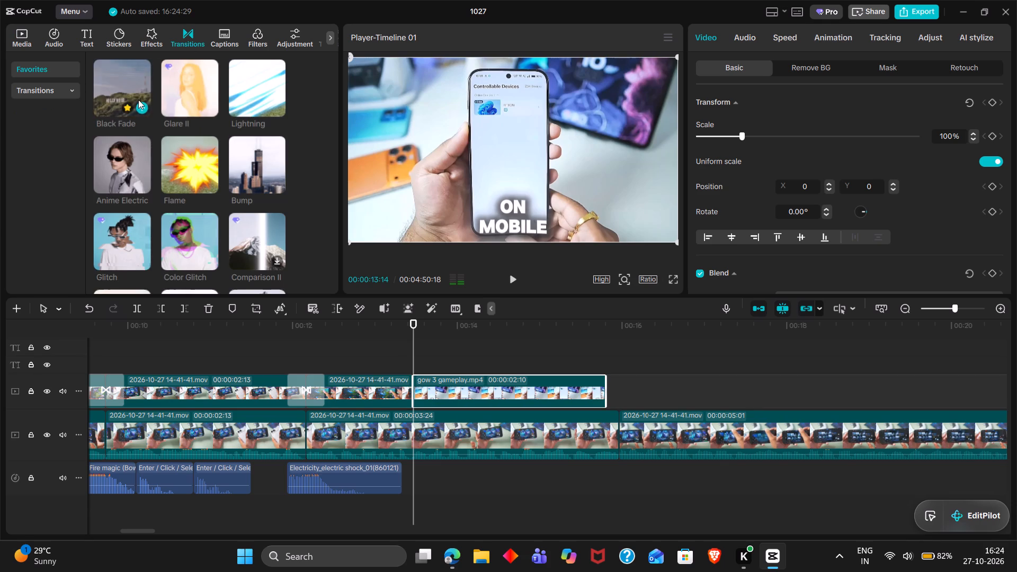
pyautogui.moveTo(212, 225); pyautogui.dragTo(395, 396)
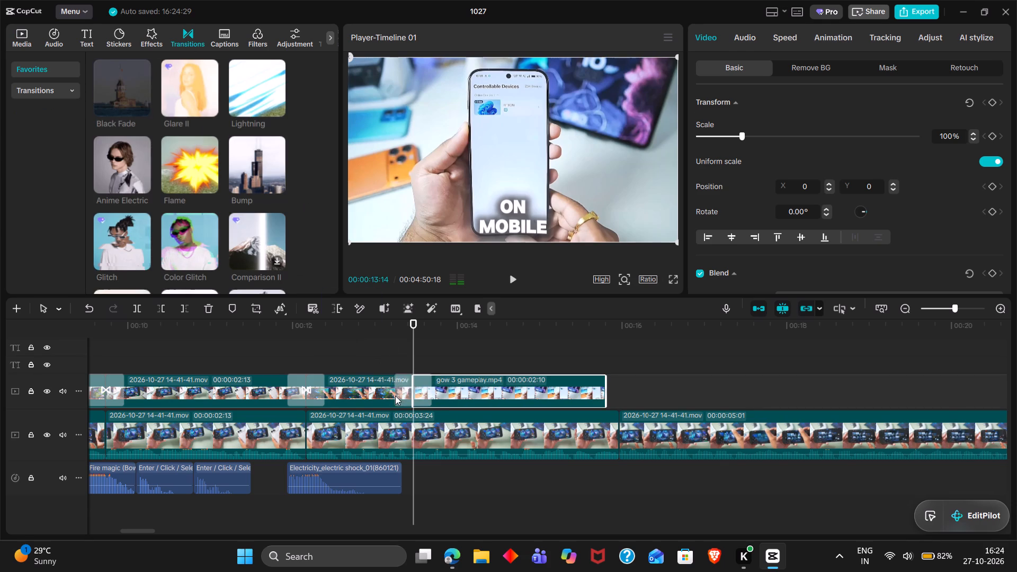
# Trim the end of the Electricity_electric shock_01 sound back to 00:00:13:07, where the Color Glitch transition starts.
pyautogui.click(383, 365)
pyautogui.moveTo(383, 365); pyautogui.dragTo(396, 366)
pyautogui.click(386, 464)
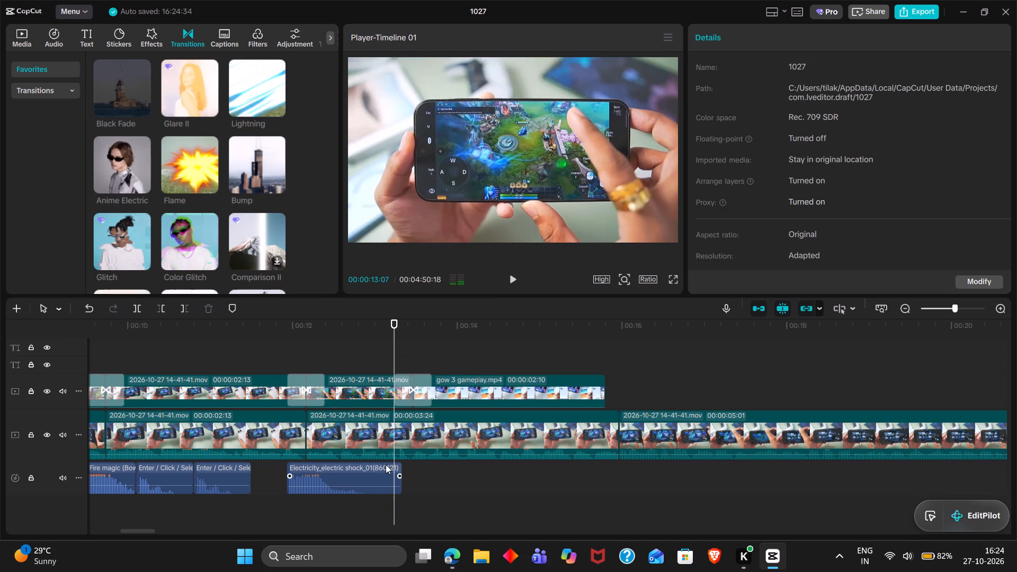
pyautogui.press('w')
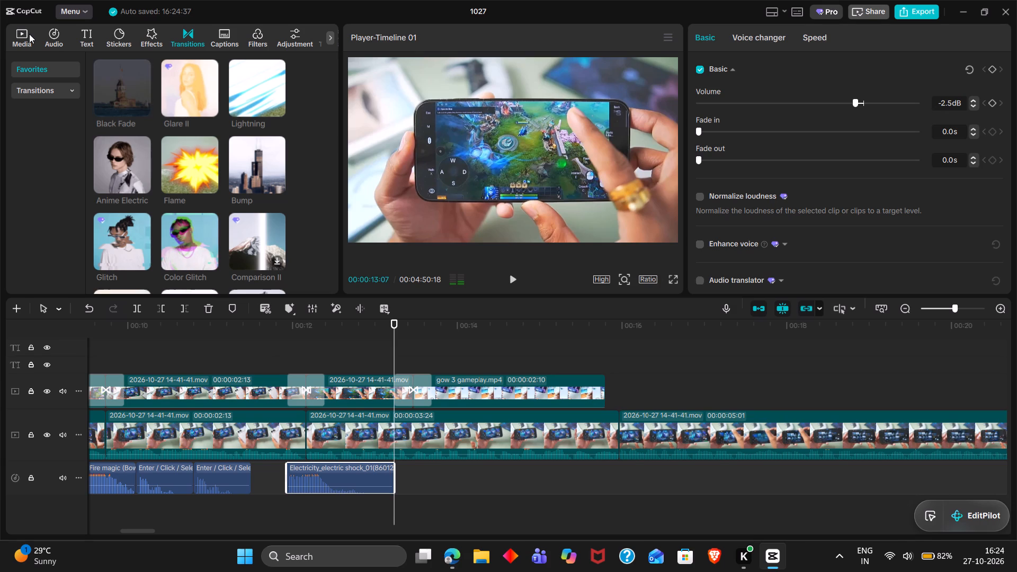
# Search the sound effects for "glitch" and place the first YBMD "Glitch sound that matches the sound logo" at 00:00:13:07.
pyautogui.doubleClick(55, 42)
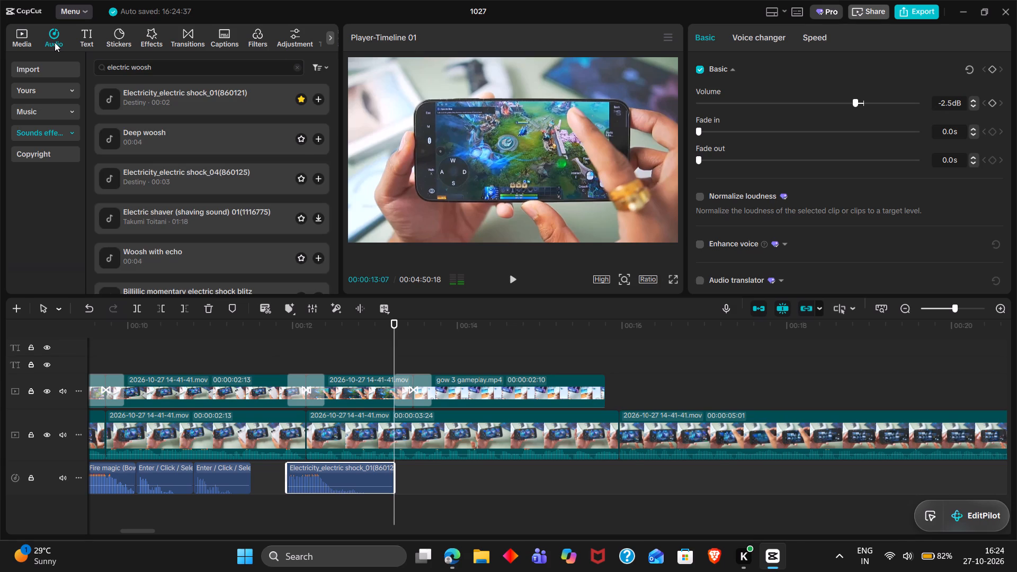
pyautogui.tripleClick(153, 67)
pyautogui.write('glitch')
pyautogui.press('Return')
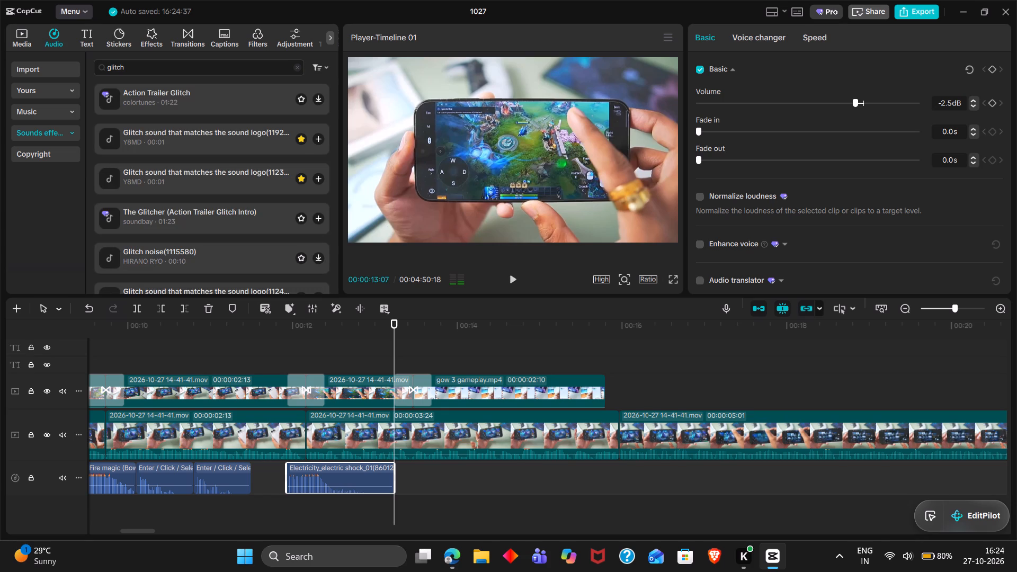
pyautogui.doubleClick(218, 128)
pyautogui.moveTo(218, 128); pyautogui.dragTo(396, 473)
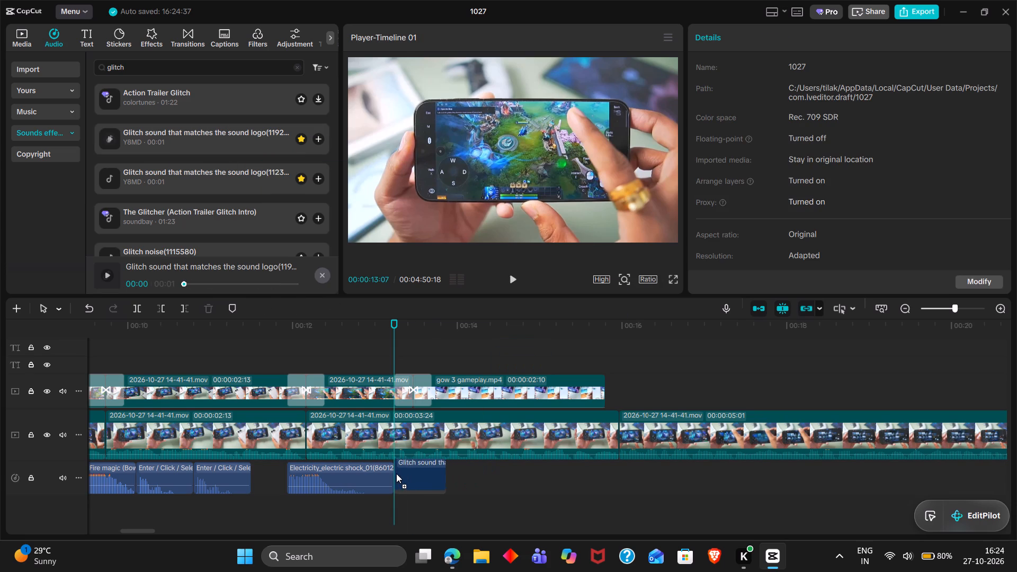
pyautogui.moveTo(396, 473); pyautogui.dragTo(396, 473)
# Play back the overlay transitions and their sound effects between about 00:00:09 and 00:00:14.
pyautogui.doubleClick(351, 341)
pyautogui.press('space')
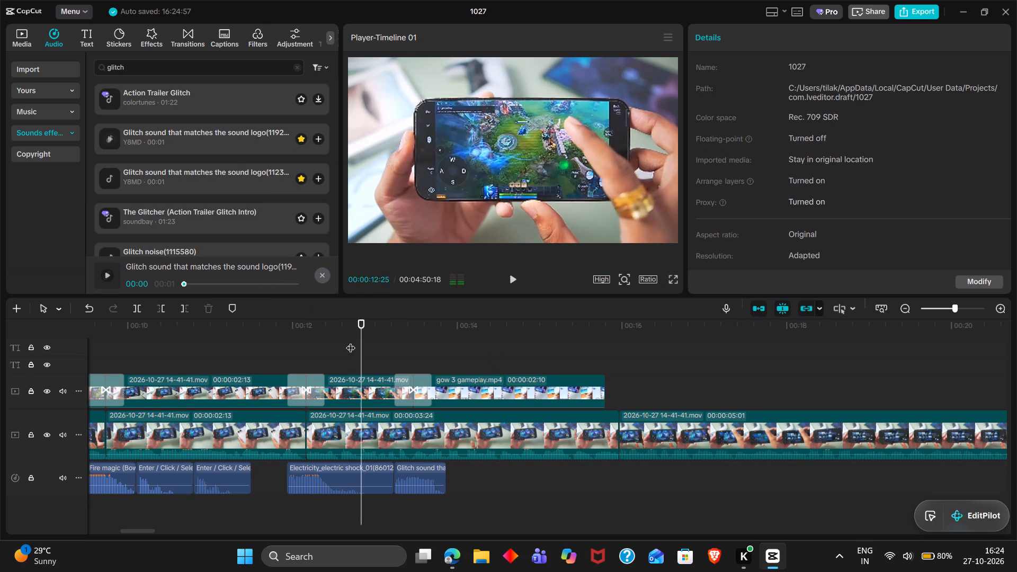
pyautogui.press('space')
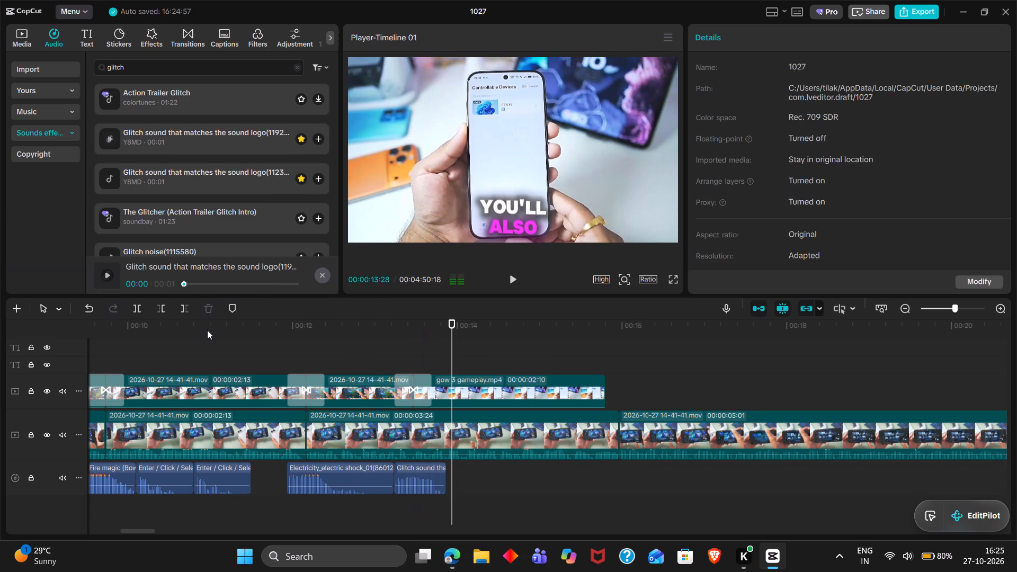
pyautogui.doubleClick(207, 330)
pyautogui.press('space')
pyautogui.press('space')
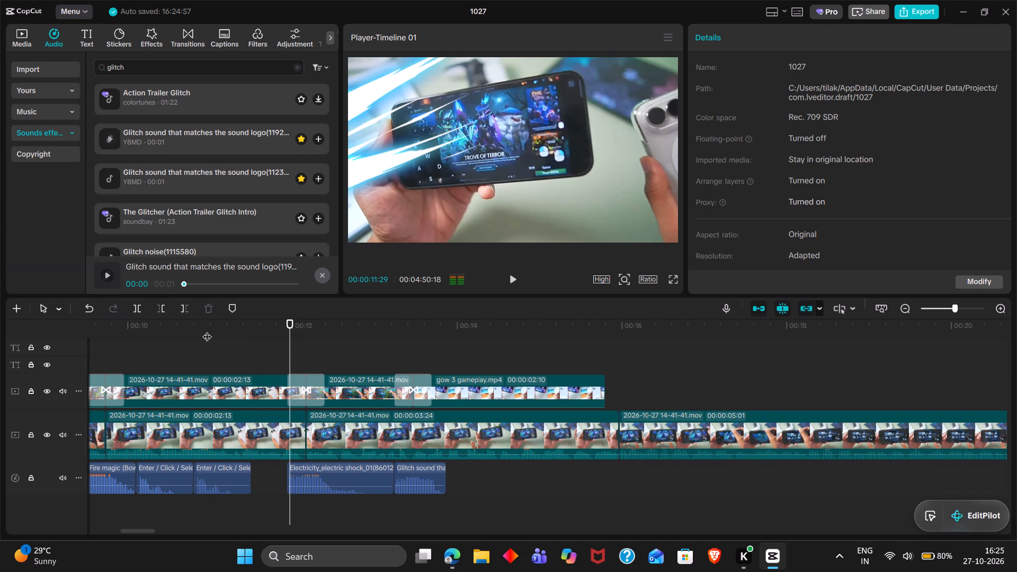
pyautogui.click(207, 336)
pyautogui.moveTo(207, 336); pyautogui.dragTo(90, 324)
pyautogui.press('space')
pyautogui.press('space')
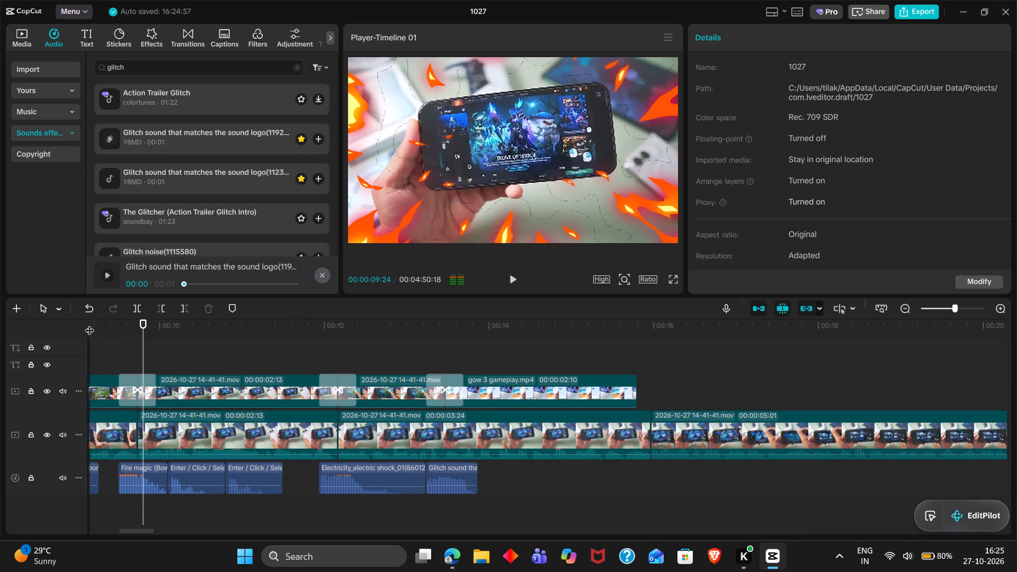
# Animate the 00:00:02:13 overlay clip's zoom with transform keyframes at 00:00:09:22 and 00:00:12:05, setting the scale to 110% at the second.
pyautogui.tripleClick(134, 359)
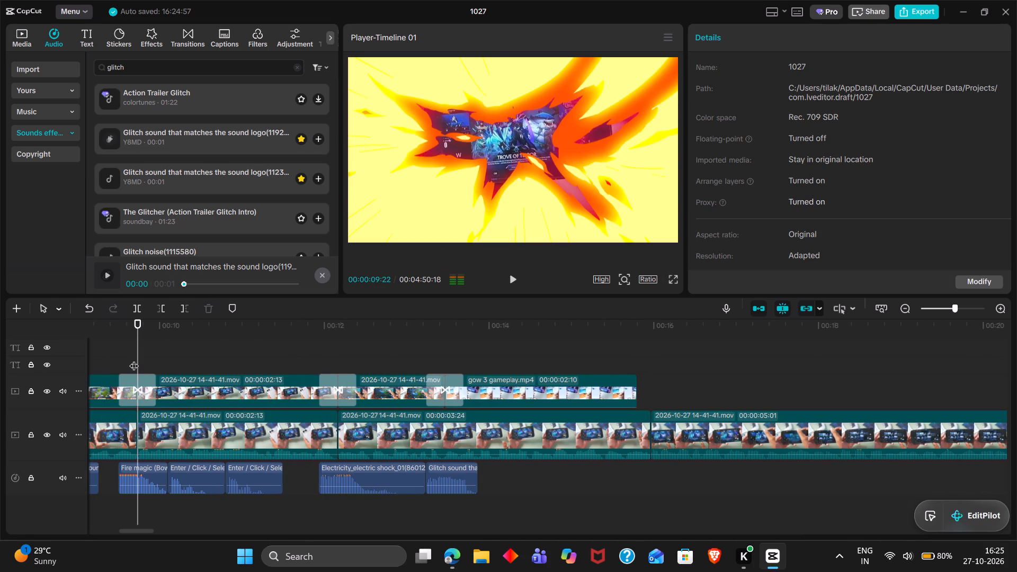
pyautogui.click(170, 387)
pyautogui.click(990, 105)
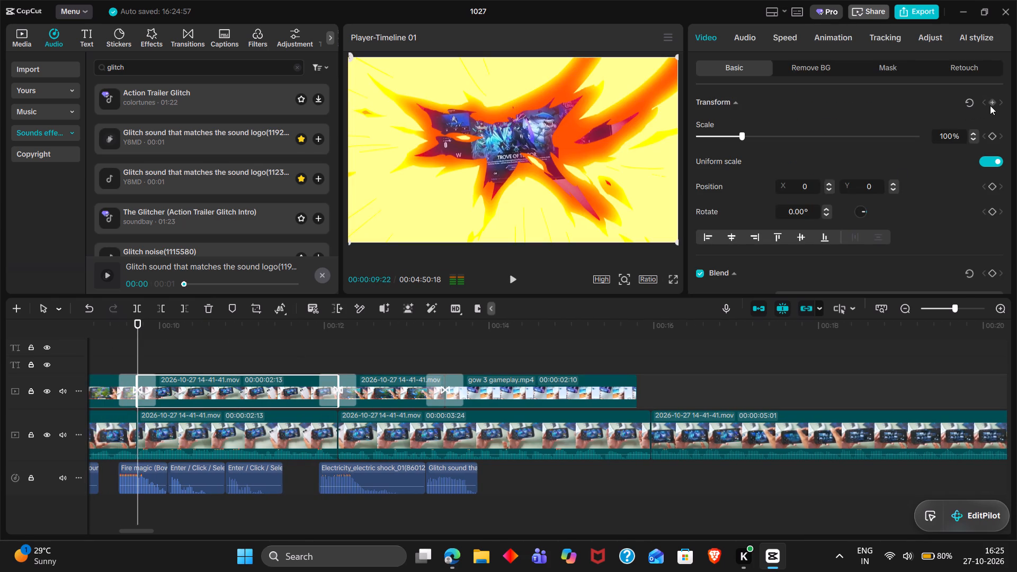
pyautogui.doubleClick(338, 325)
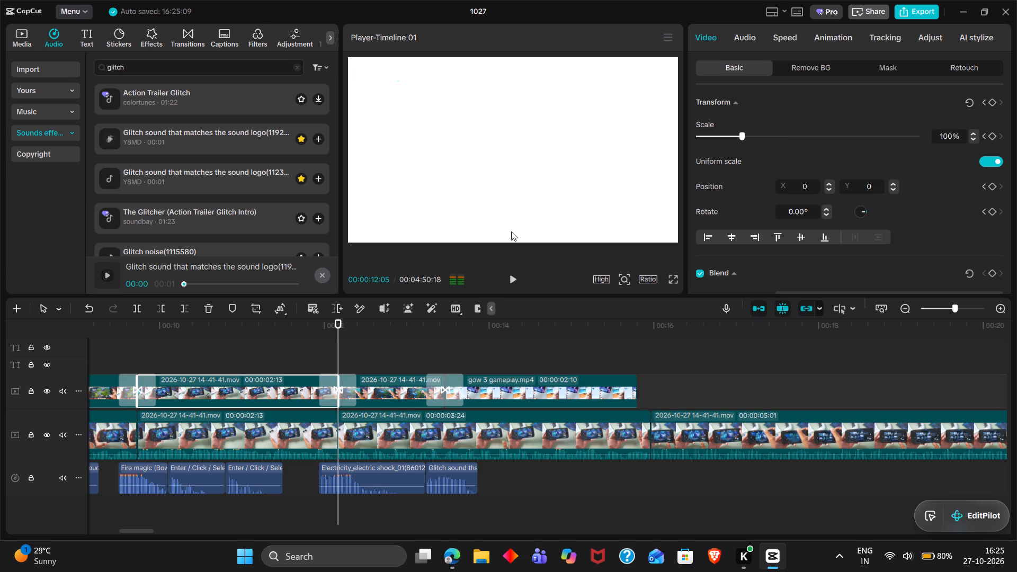
pyautogui.click(994, 103)
pyautogui.click(981, 102)
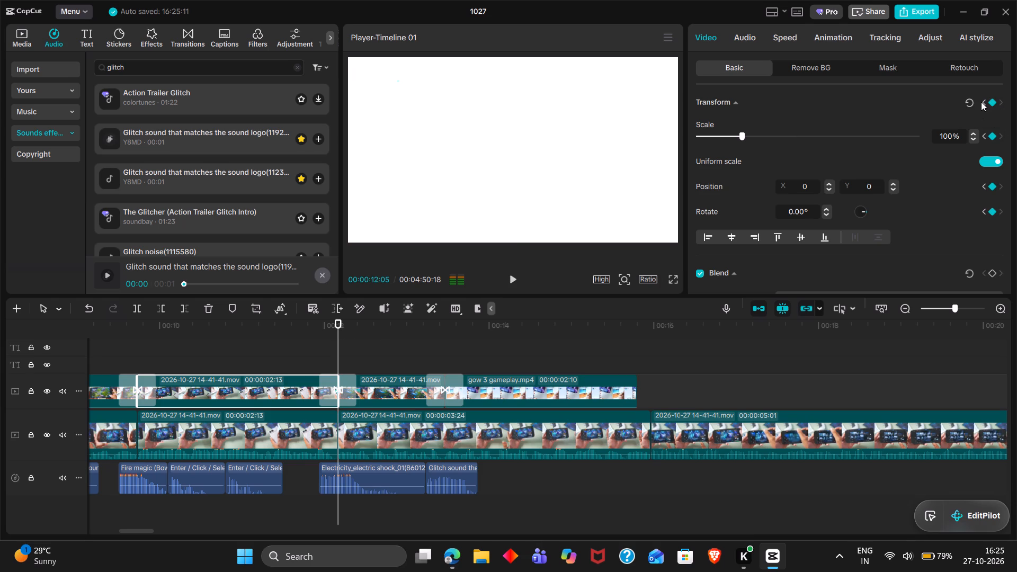
pyautogui.click(985, 104)
pyautogui.click(998, 103)
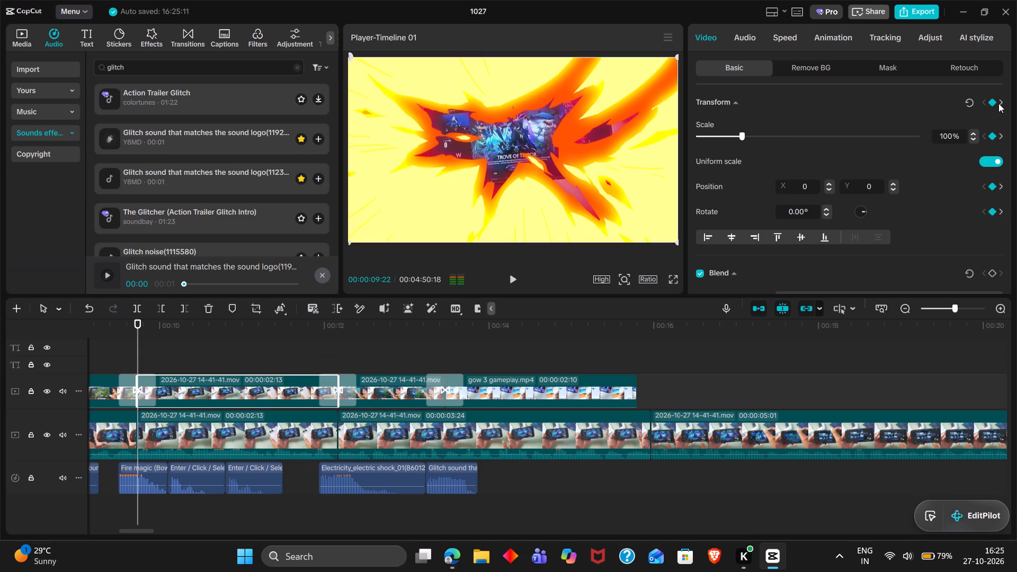
pyautogui.click(1000, 103)
pyautogui.tripleClick(951, 136)
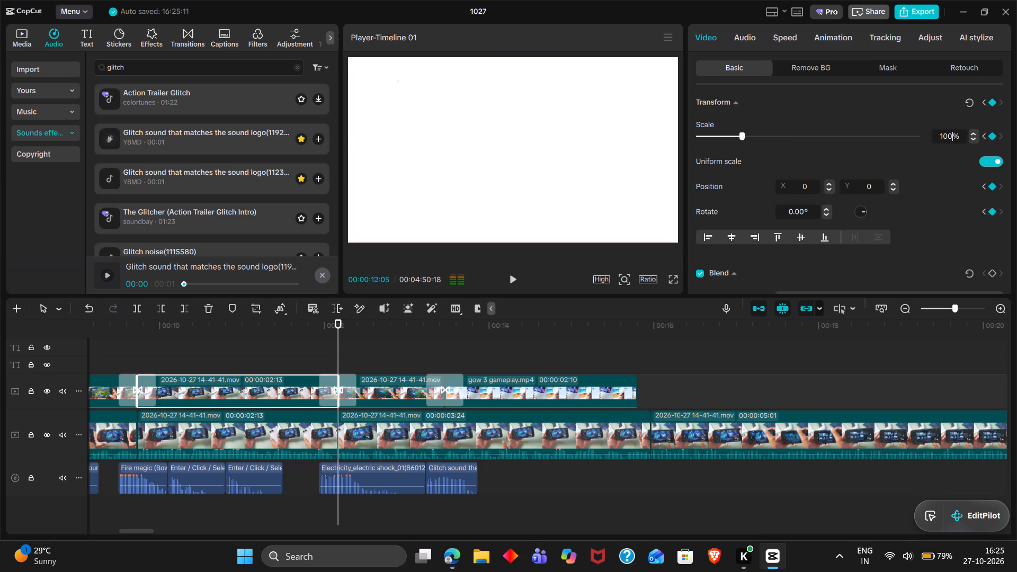
pyautogui.write('11')
pyautogui.press('0')
pyautogui.press('Return')
# Play back the overlay clips, transitions and sound effects between about 00:00:06 and 00:00:14.
pyautogui.keyDown('ctrl'); pyautogui.scroll(-1, 534, 361); pyautogui.keyUp('ctrl')
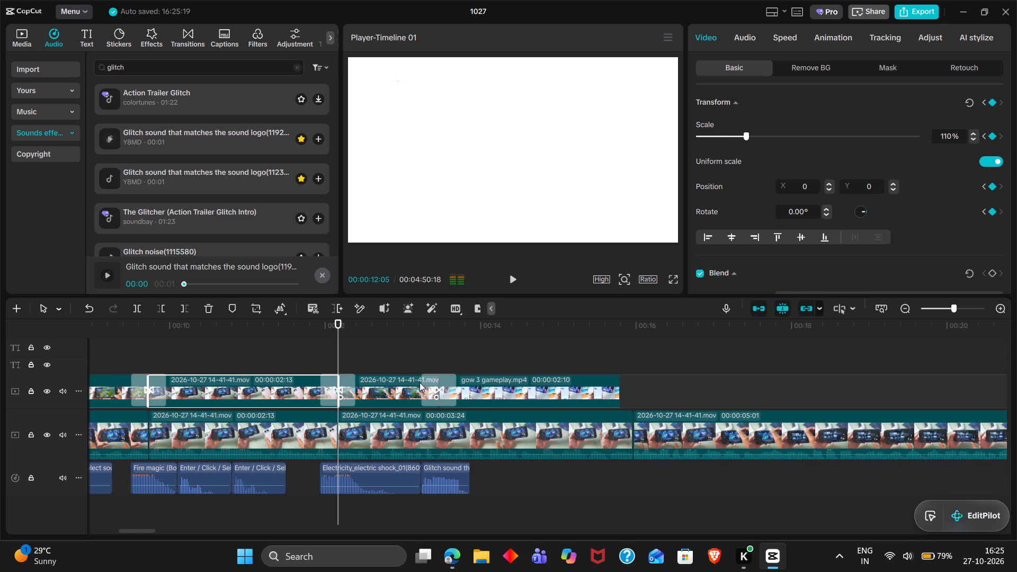
pyautogui.hscroll(1, 420, 382)
pyautogui.doubleClick(211, 338)
pyautogui.press('space')
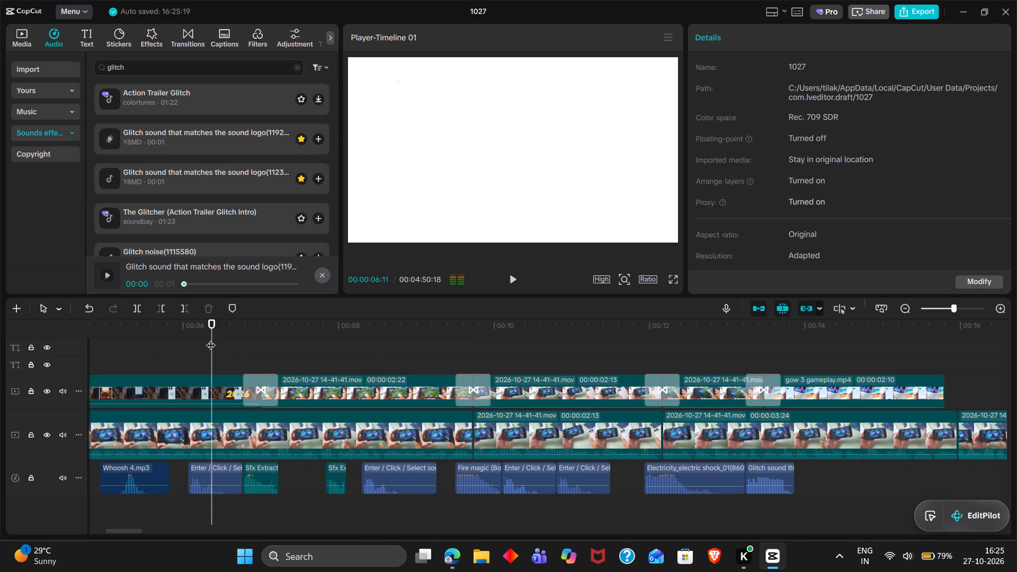
pyautogui.hscroll(-1, 211, 338)
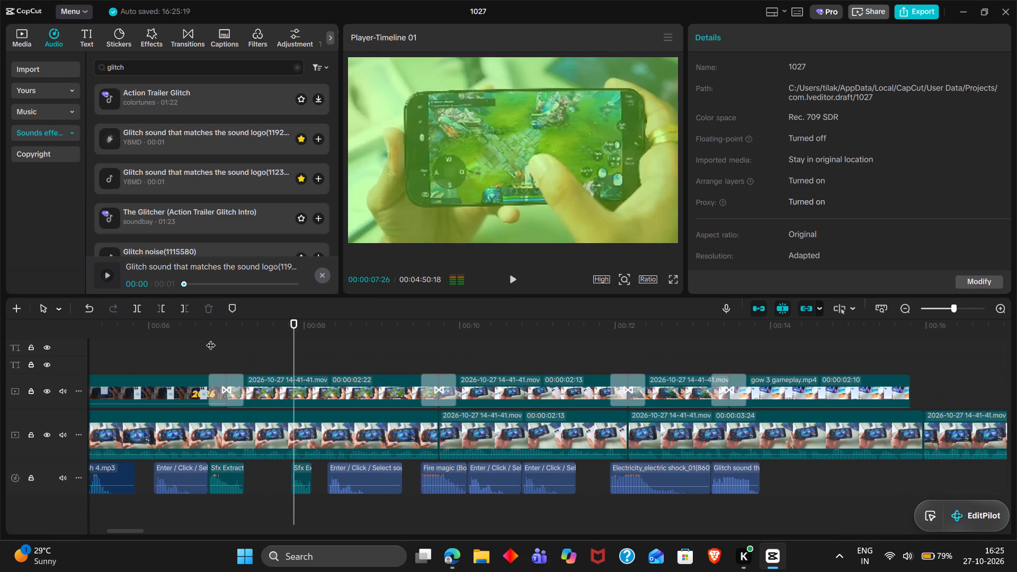
pyautogui.hscroll(-1, 211, 338)
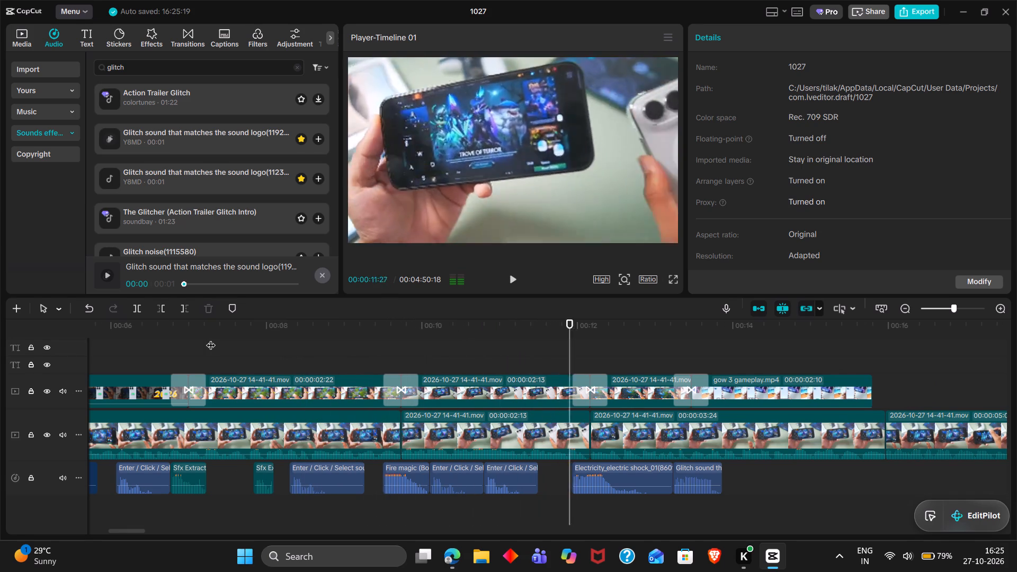
pyautogui.press('space')
pyautogui.press('space')
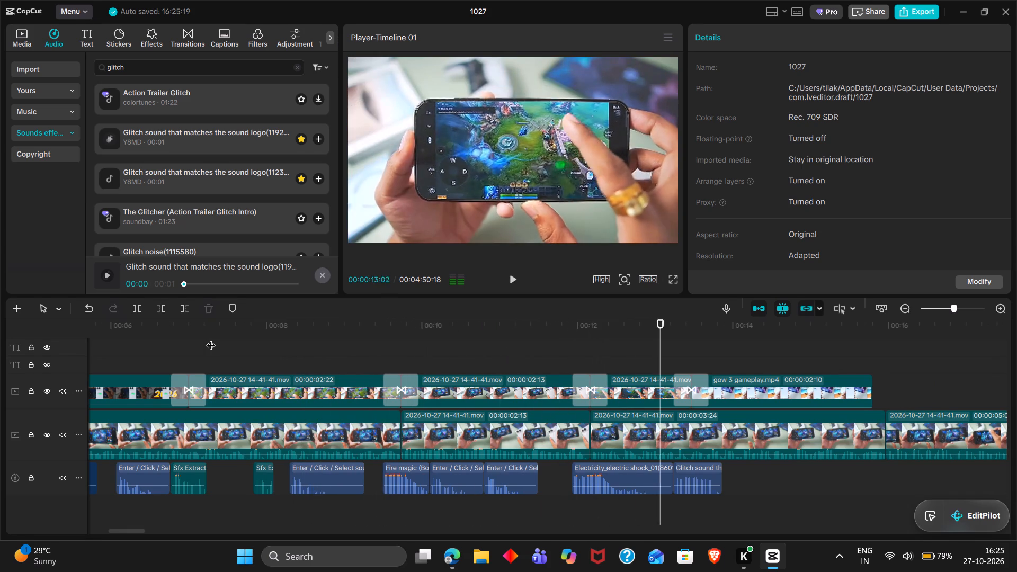
pyautogui.press('space')
# Animate the overlay clip between 00:00:12:05 and 00:00:13:14 with transform keyframes at both ends, setting the scale to 106% at the first.
pyautogui.doubleClick(587, 363)
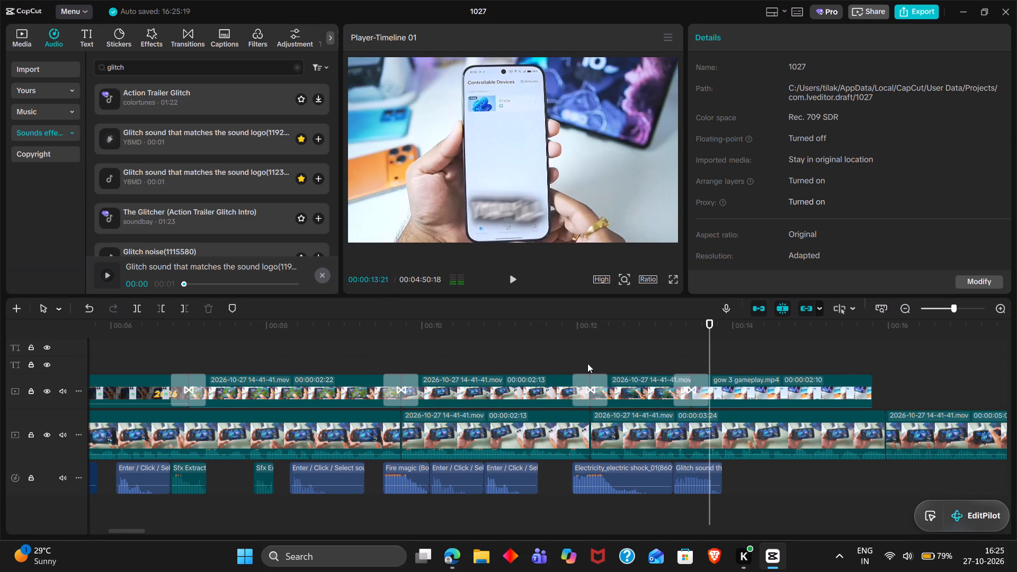
pyautogui.click(619, 390)
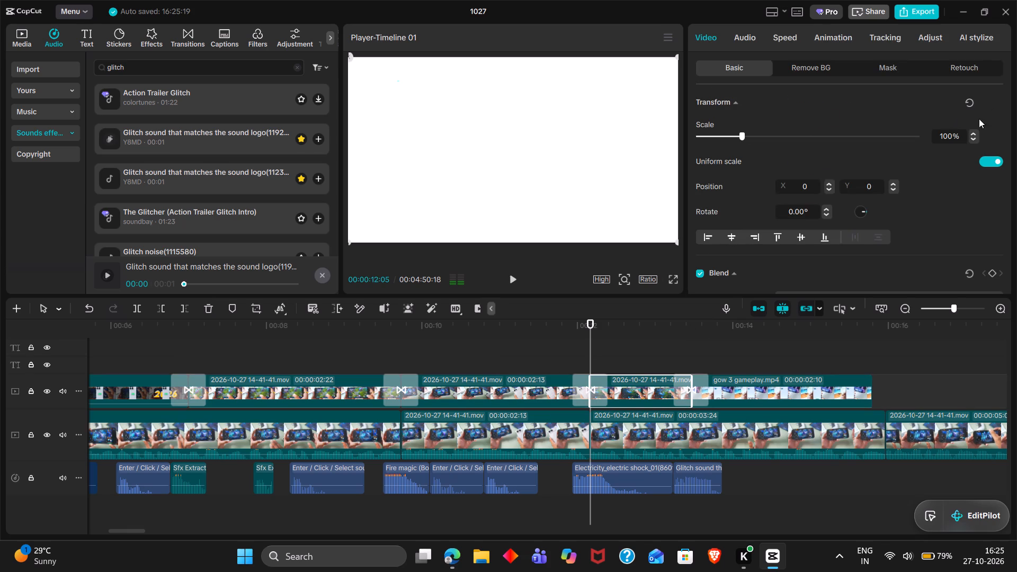
pyautogui.click(994, 102)
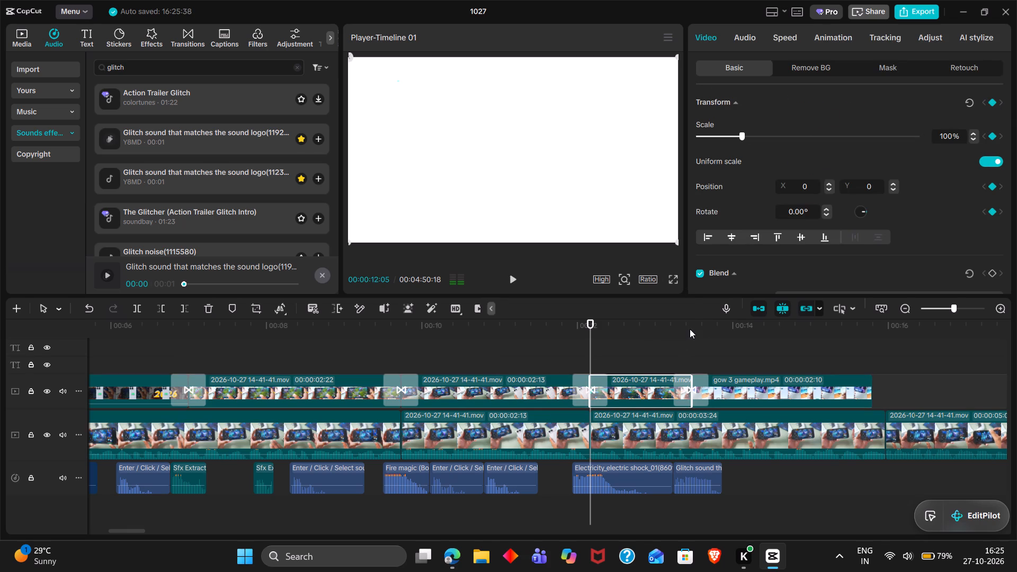
pyautogui.doubleClick(690, 329)
pyautogui.click(991, 105)
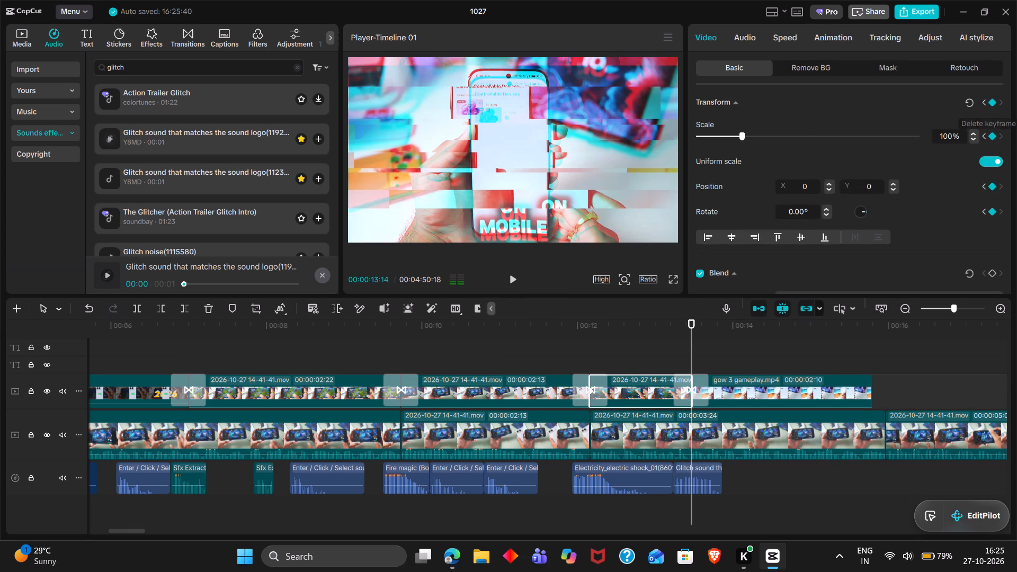
pyautogui.doubleClick(949, 139)
pyautogui.click(983, 102)
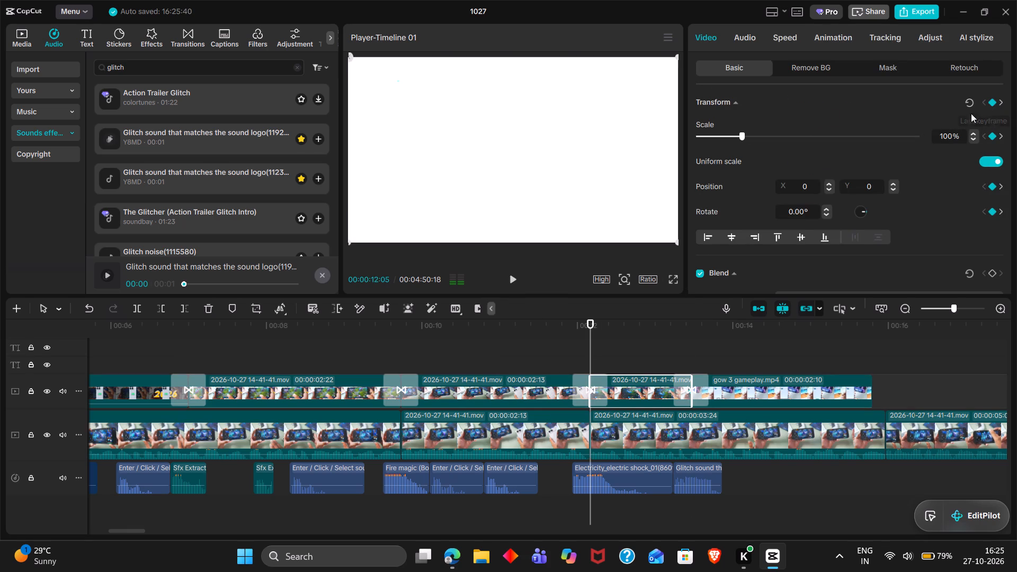
pyautogui.doubleClick(947, 136)
pyautogui.write('106')
pyautogui.press('Return')
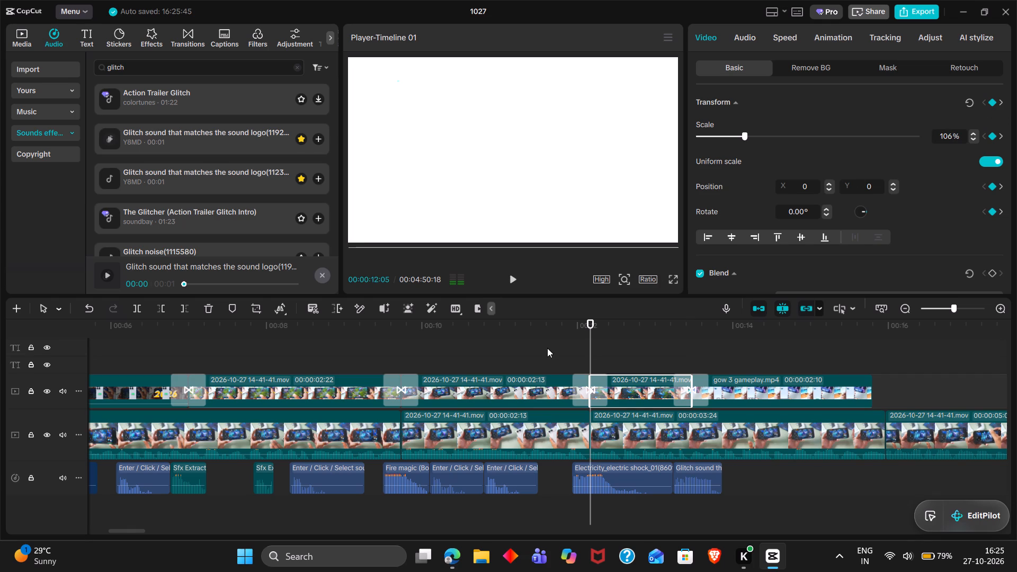
# Play the zoom through to 00:00:14:04 and trim the end of the gow 3 gameplay.mp4 overlay back to that point.
pyautogui.doubleClick(547, 348)
pyautogui.press('space')
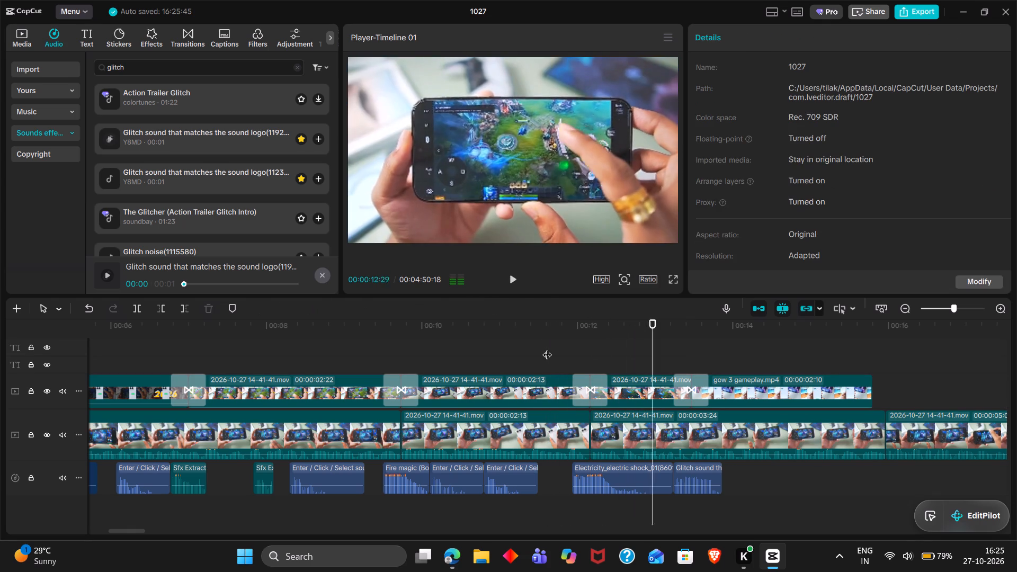
pyautogui.hscroll(-1, 547, 348)
pyautogui.press('space')
pyautogui.press('space')
pyautogui.press('space')
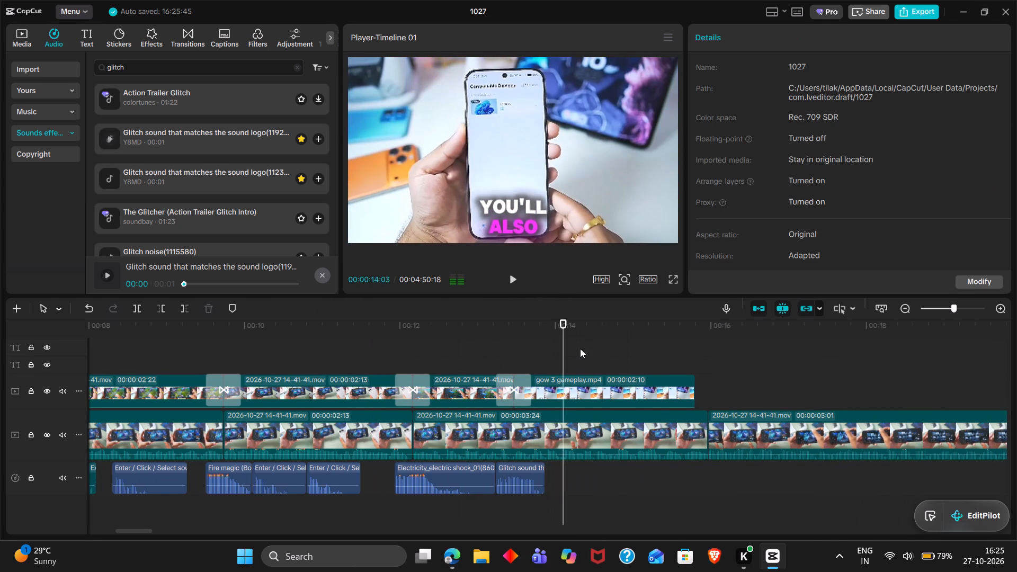
pyautogui.keyDown('ctrl'); pyautogui.scroll(4, 580, 348); pyautogui.keyUp('ctrl')
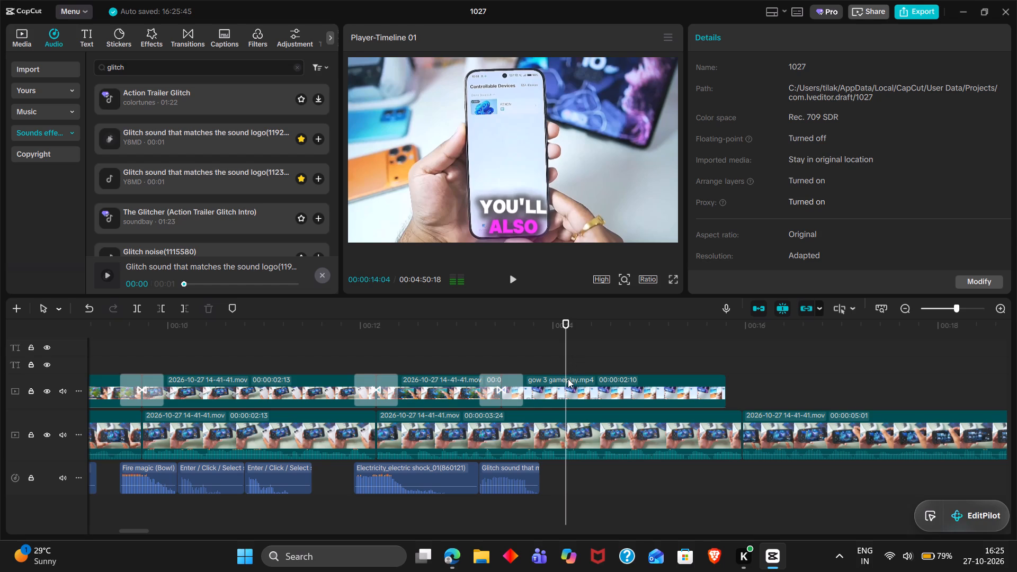
pyautogui.click(571, 386)
pyautogui.press('w')
# Find the StarDesk display settings shot near 00:03:21:26 on the main track and copy that 00:00:02:16 clip.
pyautogui.hscroll(-2, 571, 386)
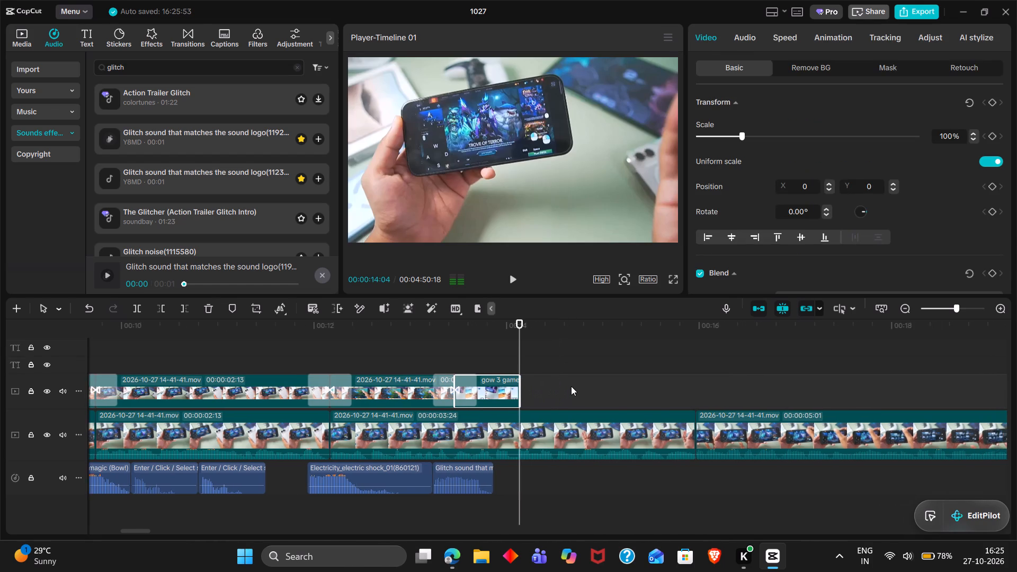
pyautogui.hscroll(-3, 571, 386)
pyautogui.doubleClick(571, 386)
pyautogui.hscroll(-5, 571, 386)
pyautogui.doubleClick(571, 386)
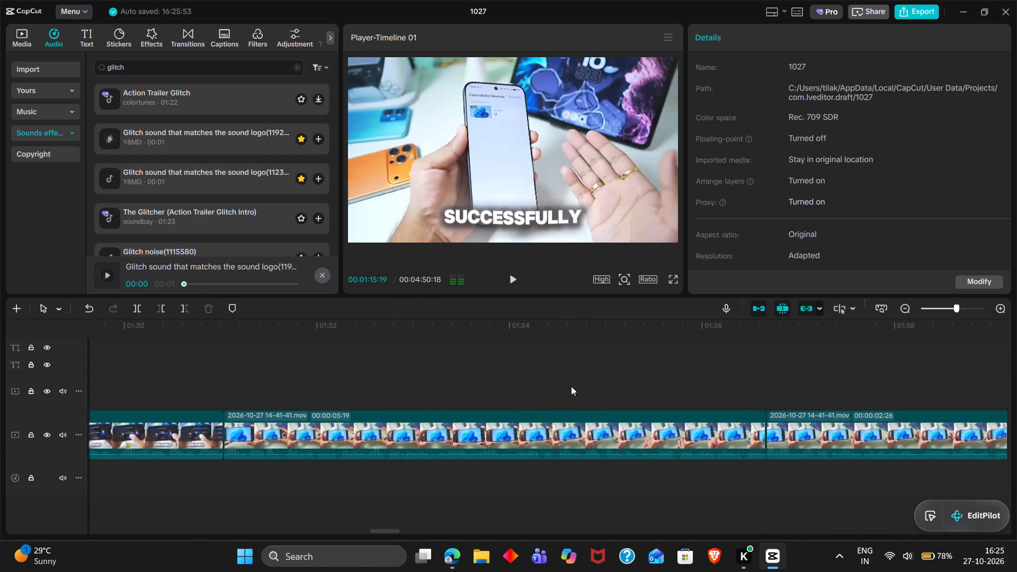
pyautogui.hscroll(-8, 571, 386)
pyautogui.doubleClick(571, 386)
pyautogui.moveTo(571, 386); pyautogui.dragTo(315, 383)
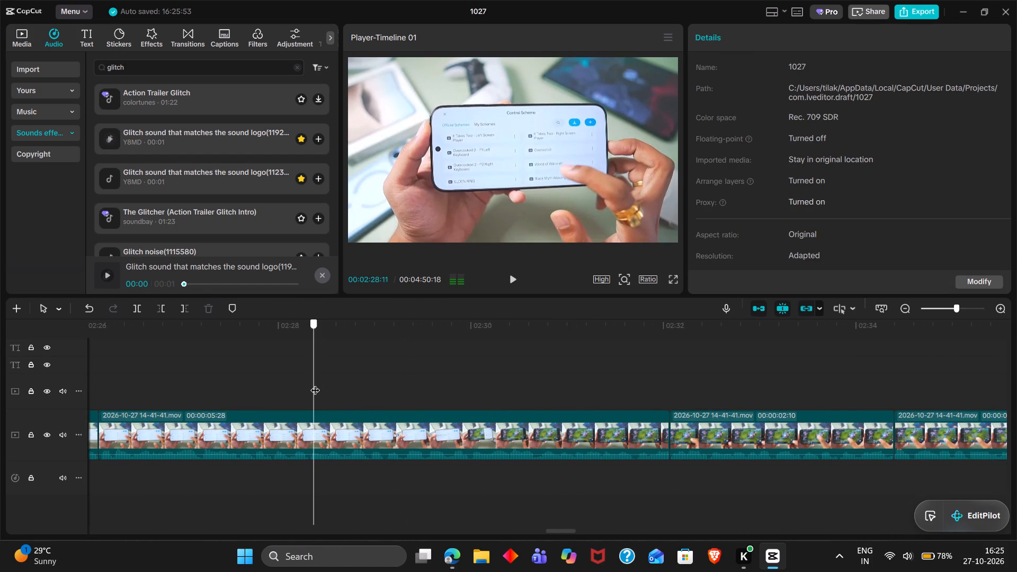
pyautogui.moveTo(315, 383); pyautogui.dragTo(315, 383)
pyautogui.hscroll(-2, 315, 383)
pyautogui.click(315, 383)
pyautogui.moveTo(315, 383); pyautogui.dragTo(586, 379)
pyautogui.hscroll(-3, 586, 379)
pyautogui.doubleClick(586, 379)
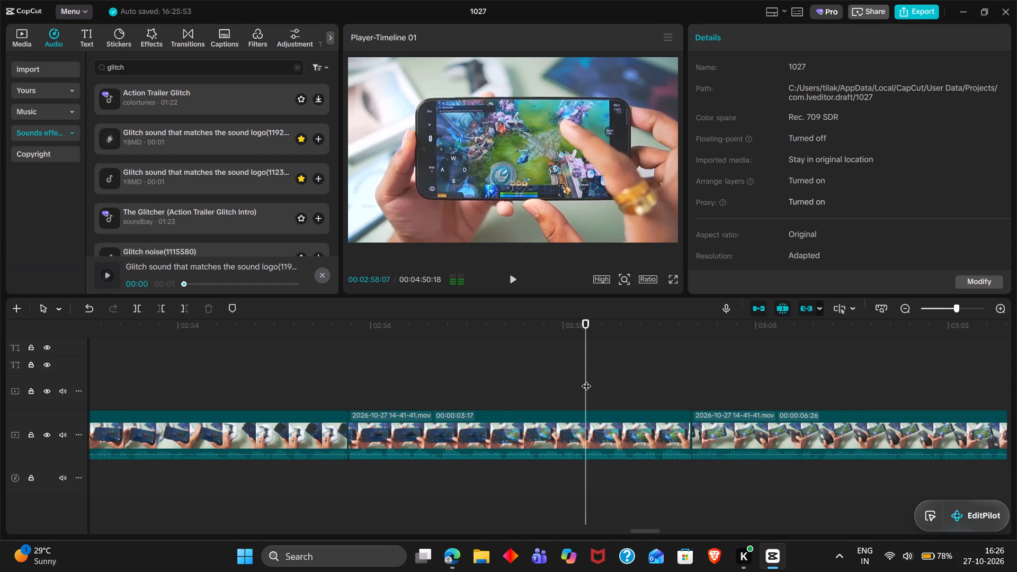
pyautogui.hscroll(-2, 586, 379)
pyautogui.doubleClick(586, 379)
pyautogui.hscroll(-2, 586, 379)
pyautogui.doubleClick(586, 379)
pyautogui.hscroll(-1, 586, 379)
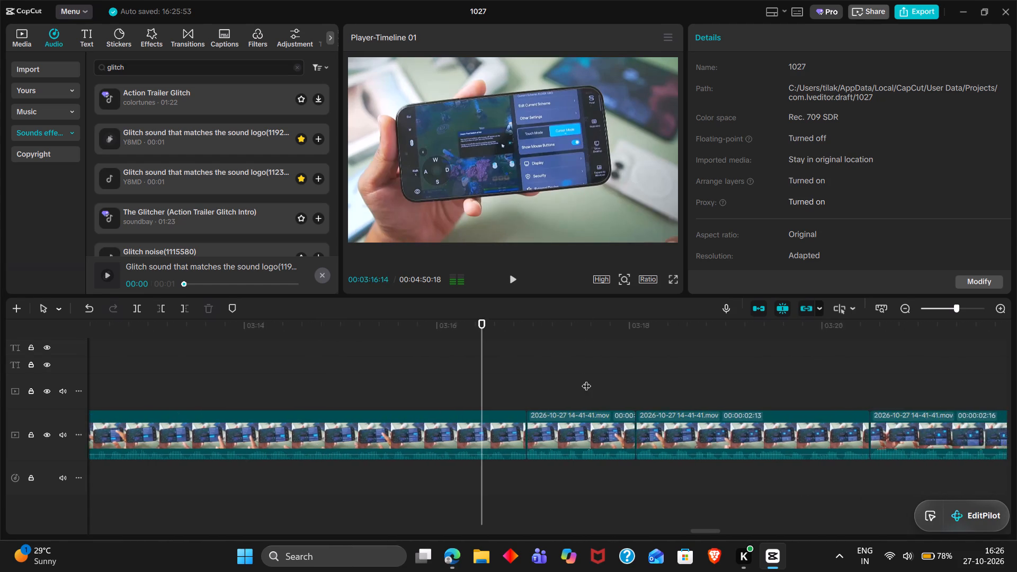
pyautogui.doubleClick(586, 379)
pyautogui.hscroll(-1, 586, 379)
pyautogui.doubleClick(586, 379)
pyautogui.moveTo(586, 379); pyautogui.dragTo(508, 377)
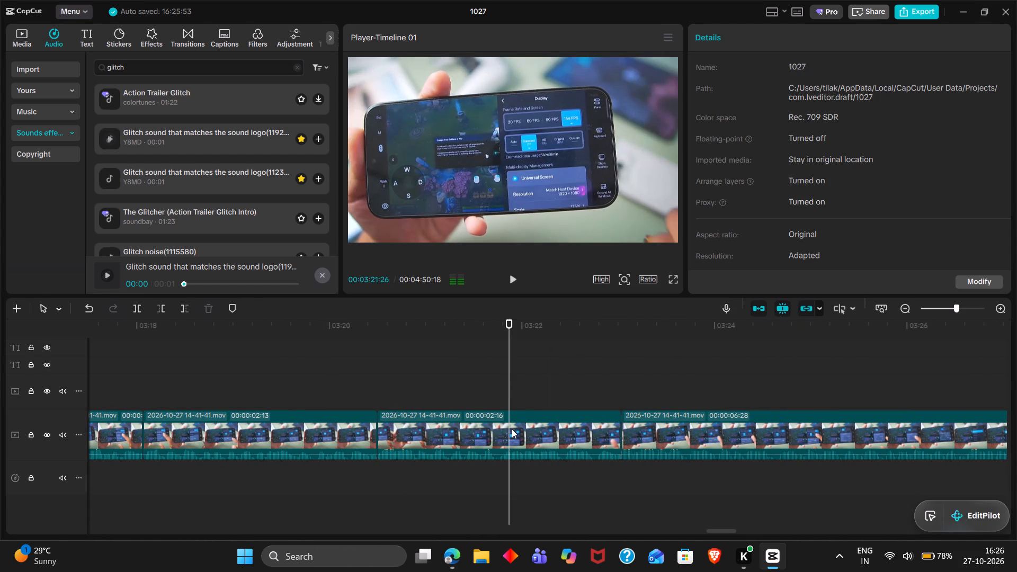
pyautogui.click(512, 429)
pyautogui.hotkey('ctrl', 'c')
# Paste the copied clip onto the overlay track at 00:00:14:04, directly after the gow 3 gameplay.mp4 overlay.
pyautogui.hscroll(20, 512, 429)
pyautogui.hscroll(15, 512, 429)
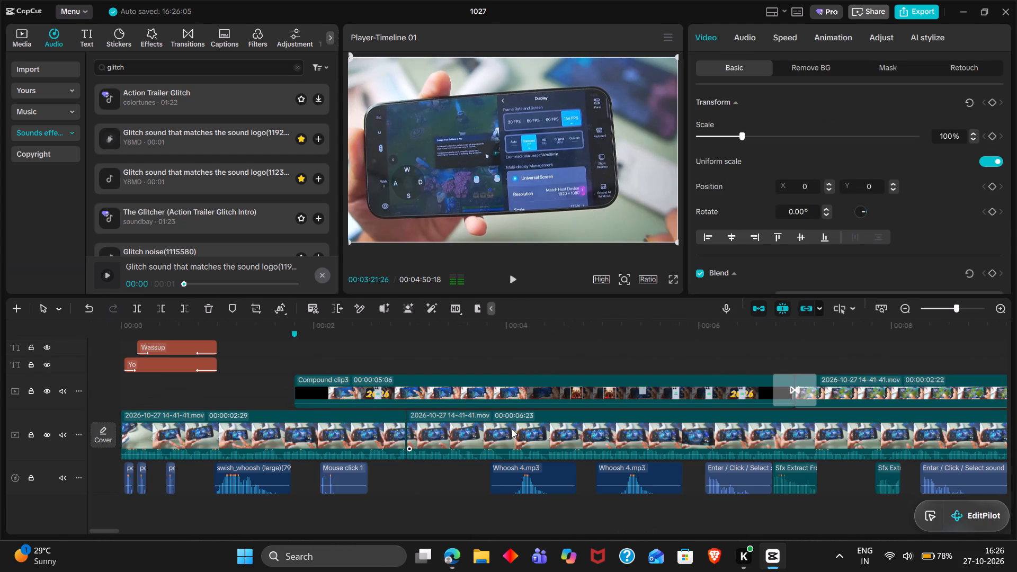
pyautogui.hscroll(4, 512, 429)
pyautogui.hscroll(-2, 512, 429)
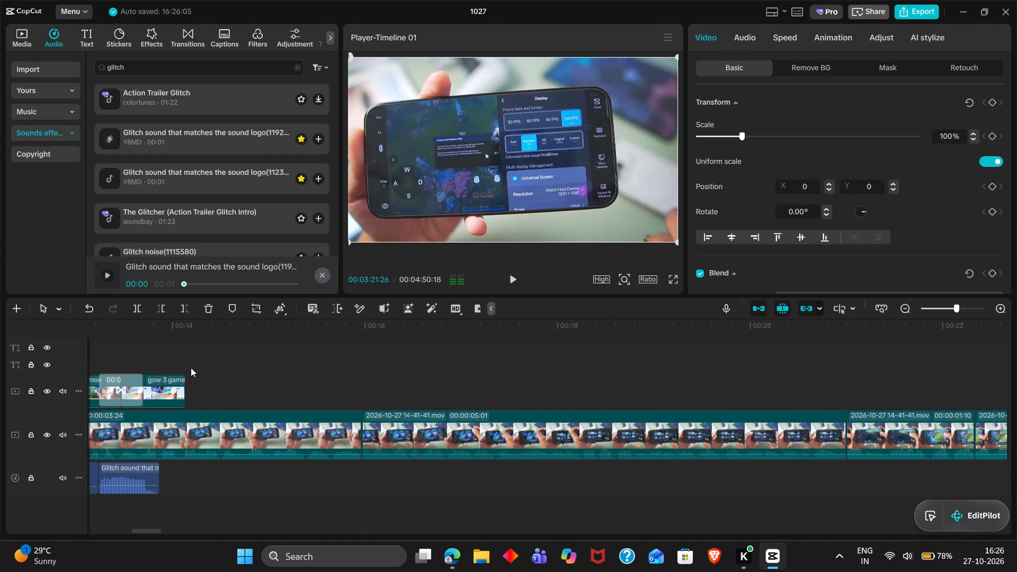
pyautogui.doubleClick(191, 368)
pyautogui.moveTo(191, 368); pyautogui.dragTo(185, 365)
pyautogui.hotkey('ctrl', 'v')
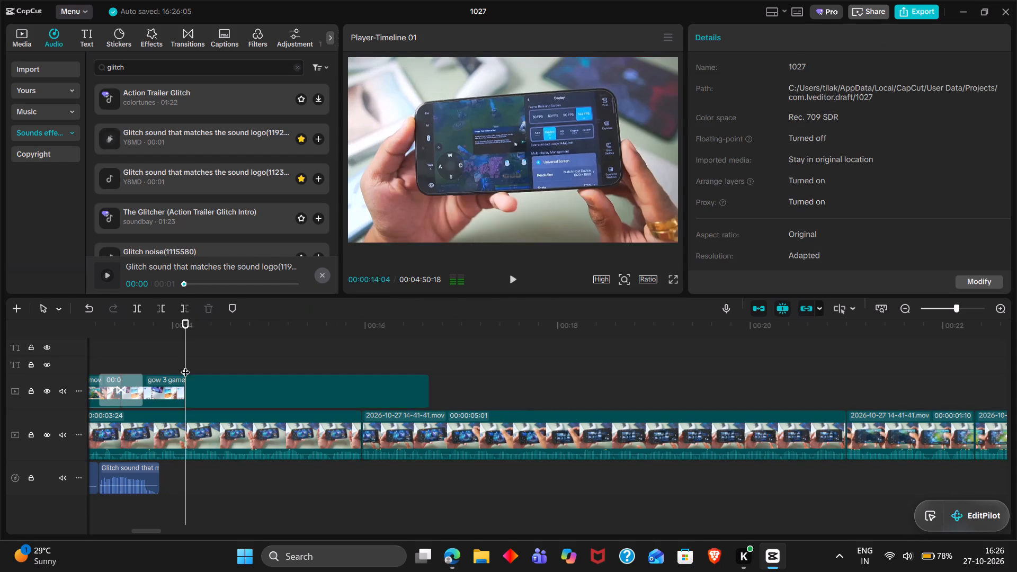
# Add the Black Fade transition between the gow 3 gameplay.mp4 overlay and the pasted clip, and play it back.
pyautogui.hscroll(1, 185, 365)
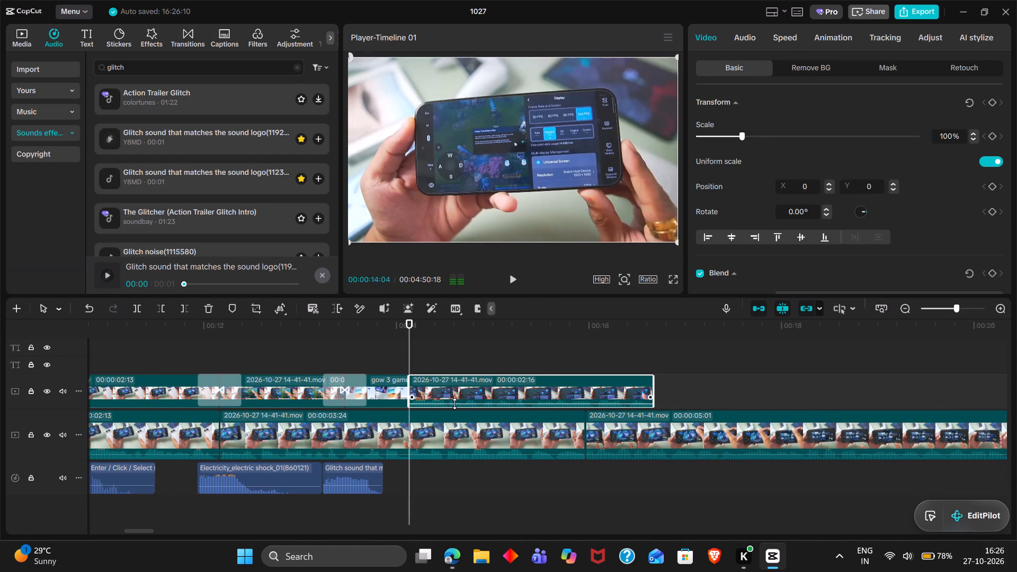
pyautogui.moveTo(454, 404); pyautogui.dragTo(457, 426)
pyautogui.doubleClick(188, 32)
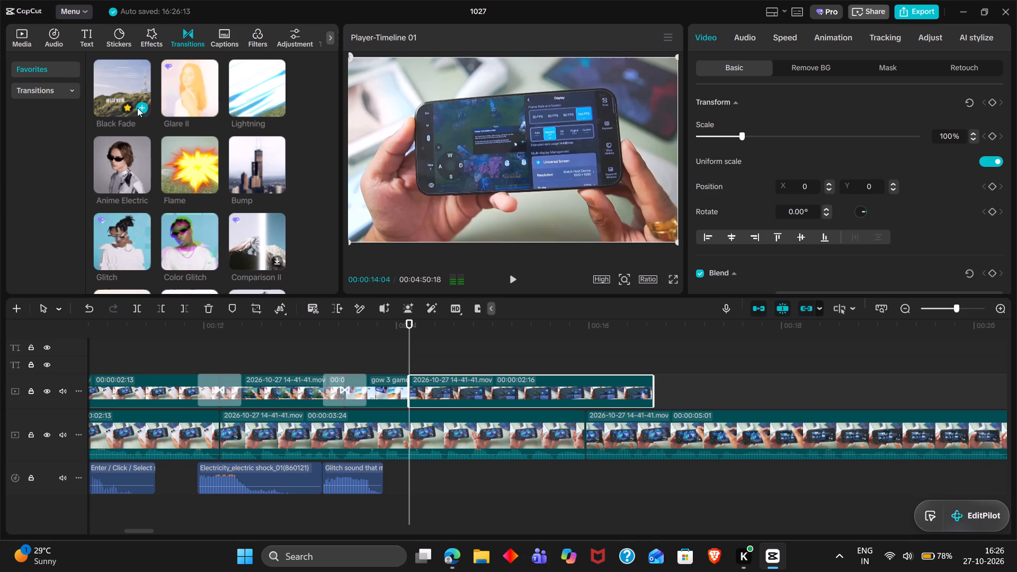
pyautogui.moveTo(181, 71); pyautogui.dragTo(406, 346)
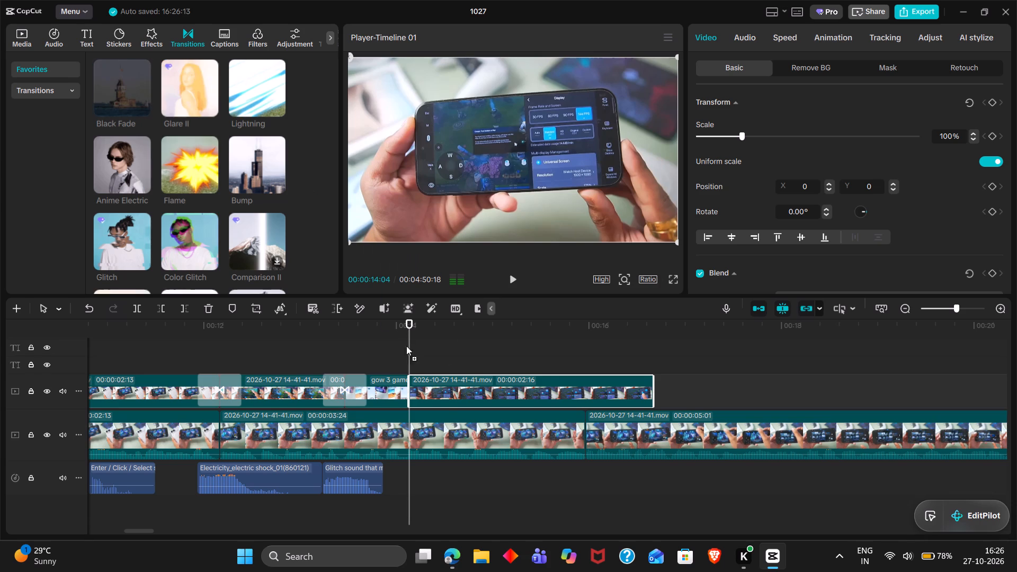
pyautogui.moveTo(406, 346); pyautogui.dragTo(398, 387)
pyautogui.doubleClick(393, 353)
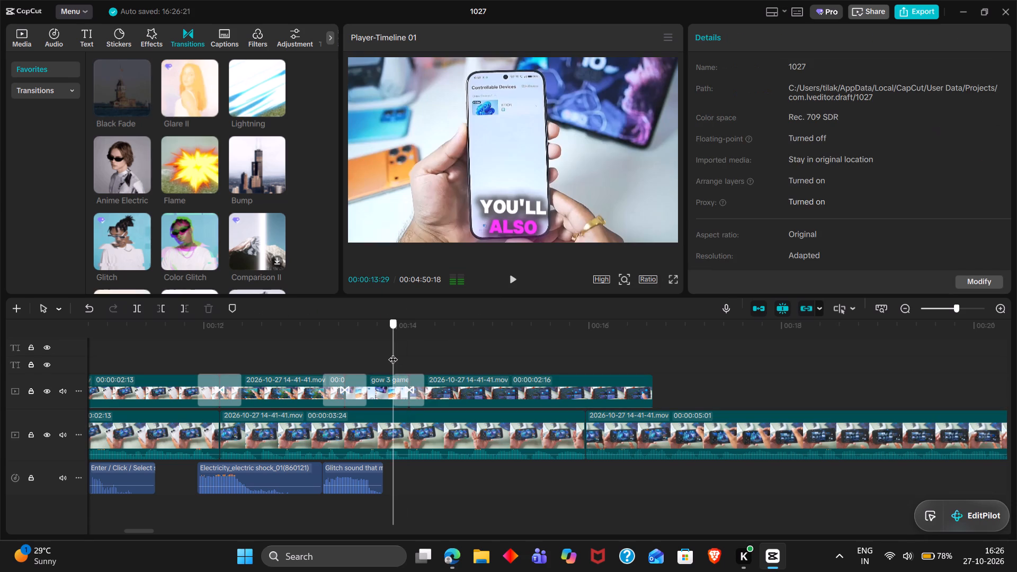
pyautogui.moveTo(356, 343); pyautogui.dragTo(336, 341)
pyautogui.moveTo(336, 341); pyautogui.dragTo(311, 334)
pyautogui.press('space')
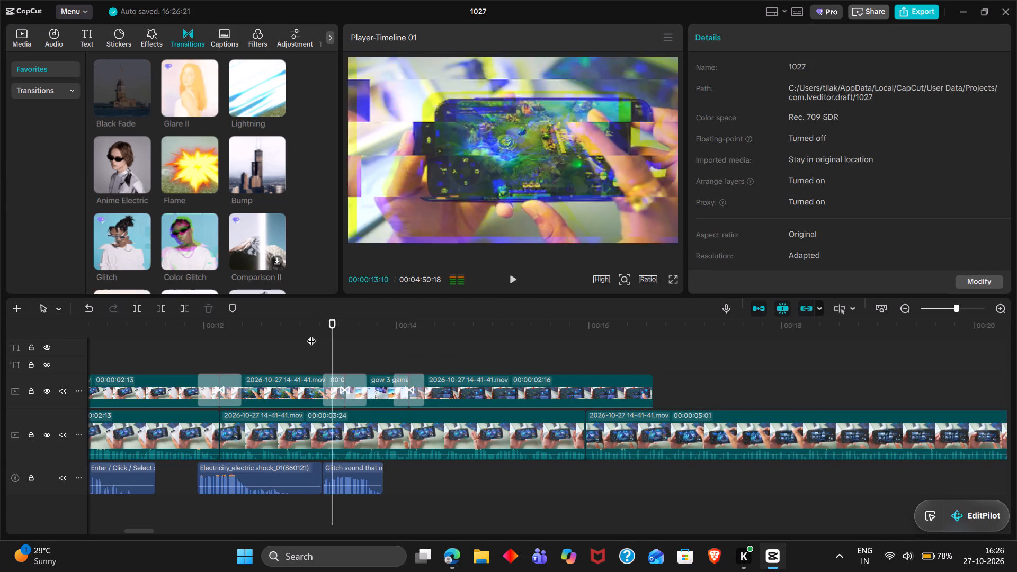
pyautogui.press('space')
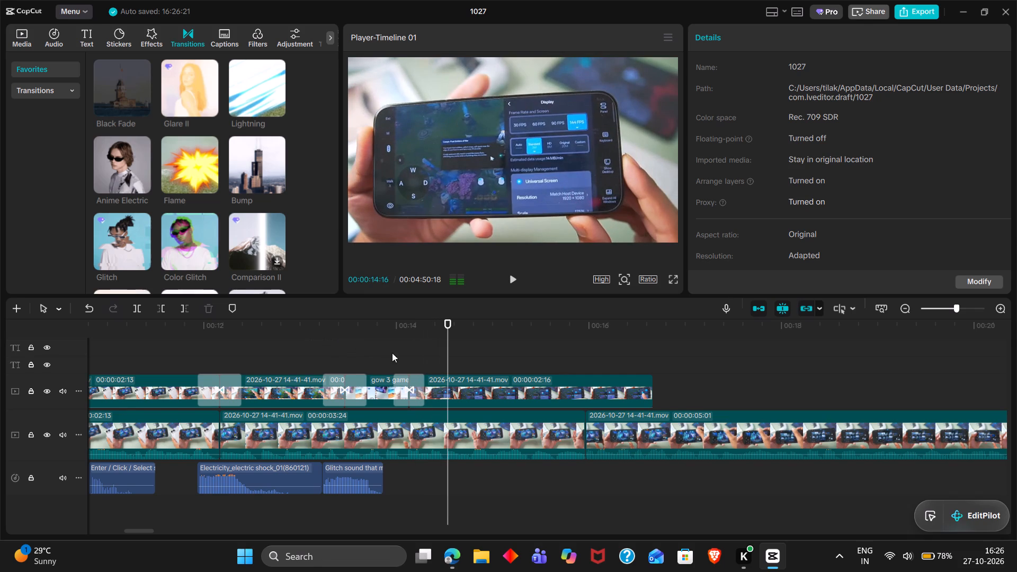
# Search the sound effects for "shutter" and place HMSounds' "Camera shutter sound (analog)" at 00:00:13:29, where the new transition starts.
pyautogui.click(405, 358)
pyautogui.moveTo(405, 358); pyautogui.dragTo(398, 358)
pyautogui.click(398, 358)
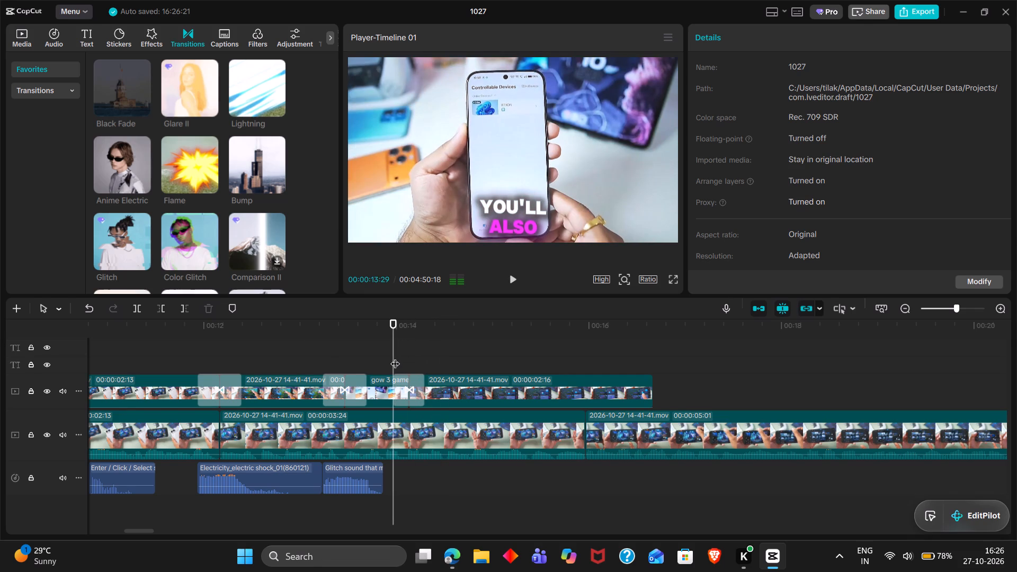
pyautogui.doubleClick(63, 24)
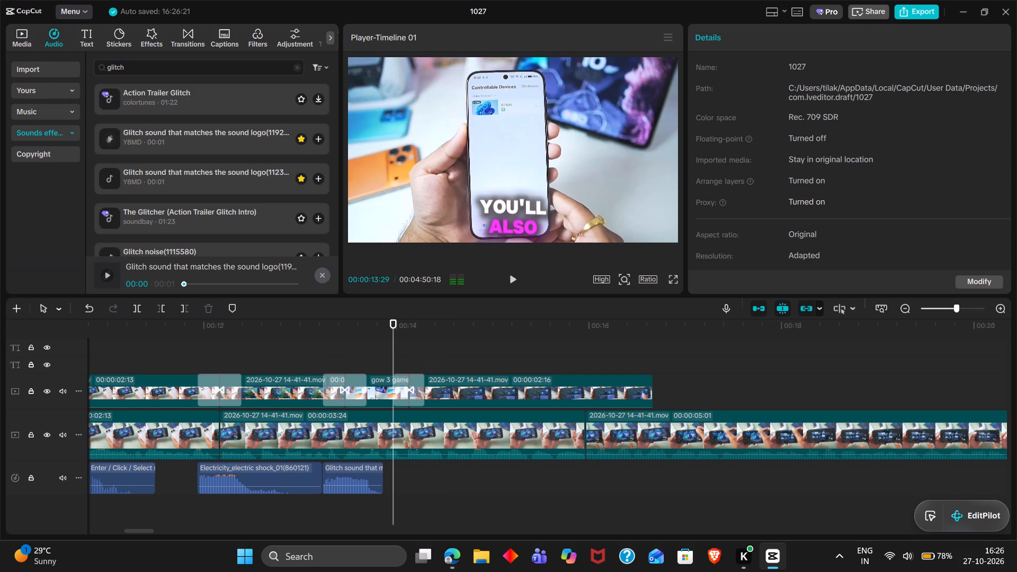
pyautogui.tripleClick(133, 61)
pyautogui.write('shutter')
pyautogui.press('Return')
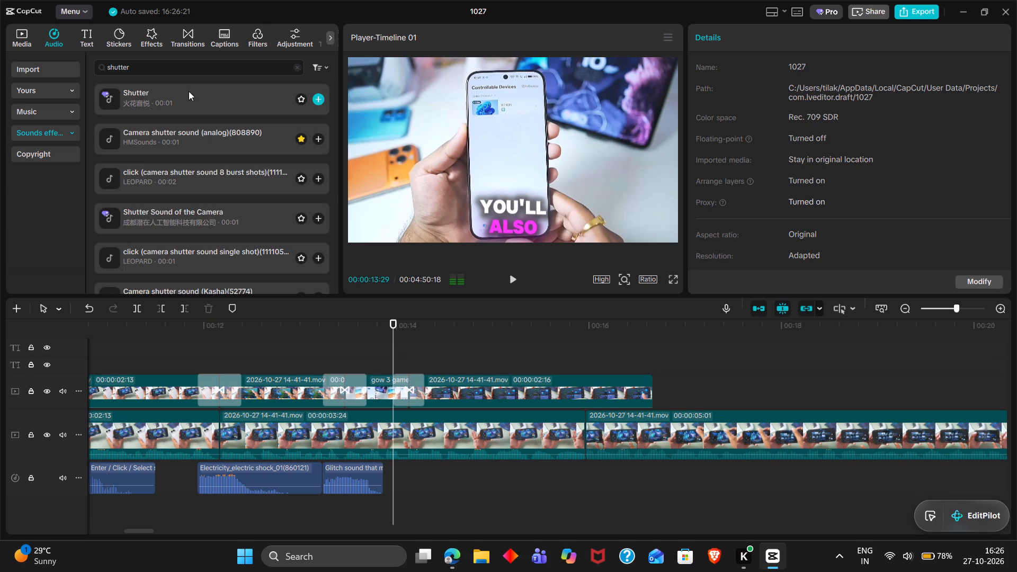
pyautogui.doubleClick(229, 146)
pyautogui.moveTo(229, 146); pyautogui.dragTo(298, 179)
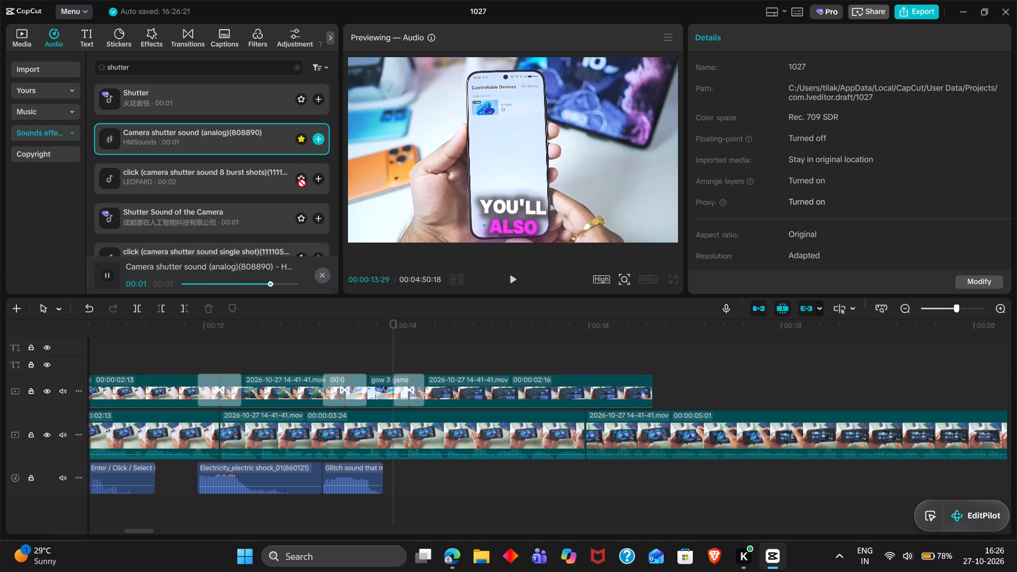
pyautogui.moveTo(298, 179); pyautogui.dragTo(385, 468)
pyautogui.keyDown('ctrl'); pyautogui.scroll(7, 385, 468); pyautogui.keyUp('ctrl')
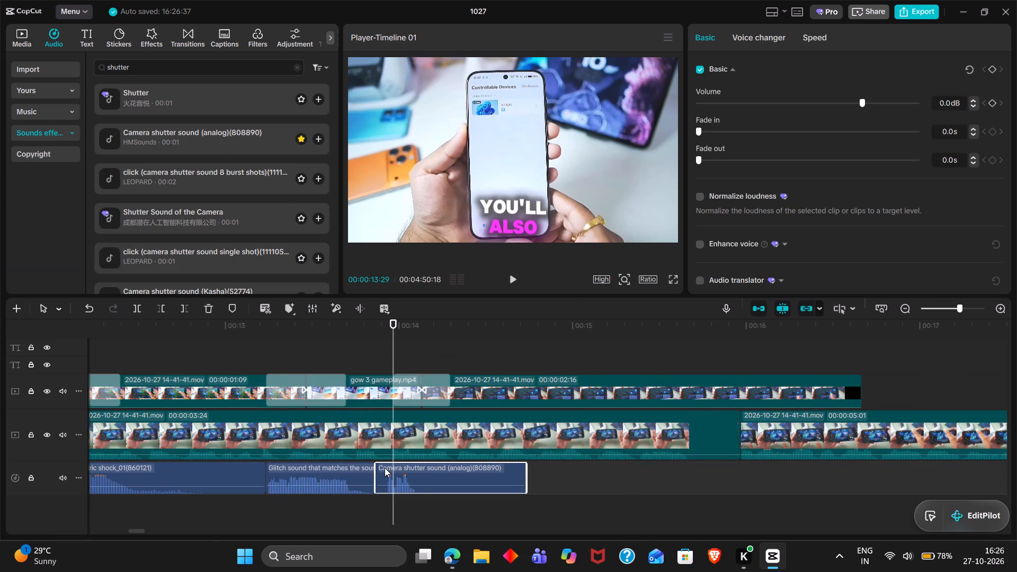
pyautogui.keyDown('ctrl'); pyautogui.scroll(1, 385, 468); pyautogui.keyUp('ctrl')
pyautogui.moveTo(409, 473); pyautogui.dragTo(431, 473)
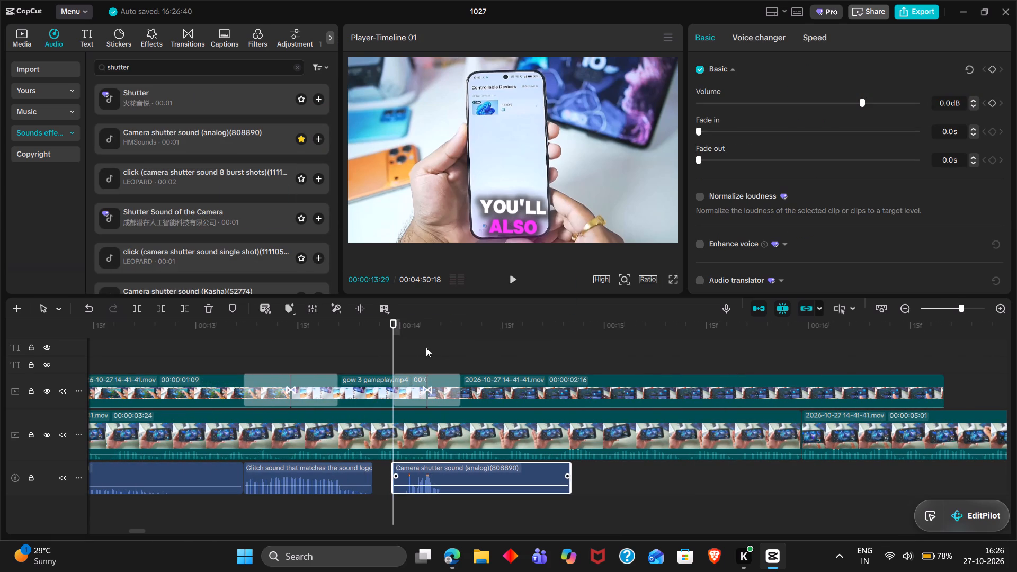
# Shift the camera shutter sound slightly later, starting at about 00:00:14:01 under the Black Fade transition, and play it back.
pyautogui.doubleClick(408, 332)
pyautogui.press('space')
pyautogui.press('space')
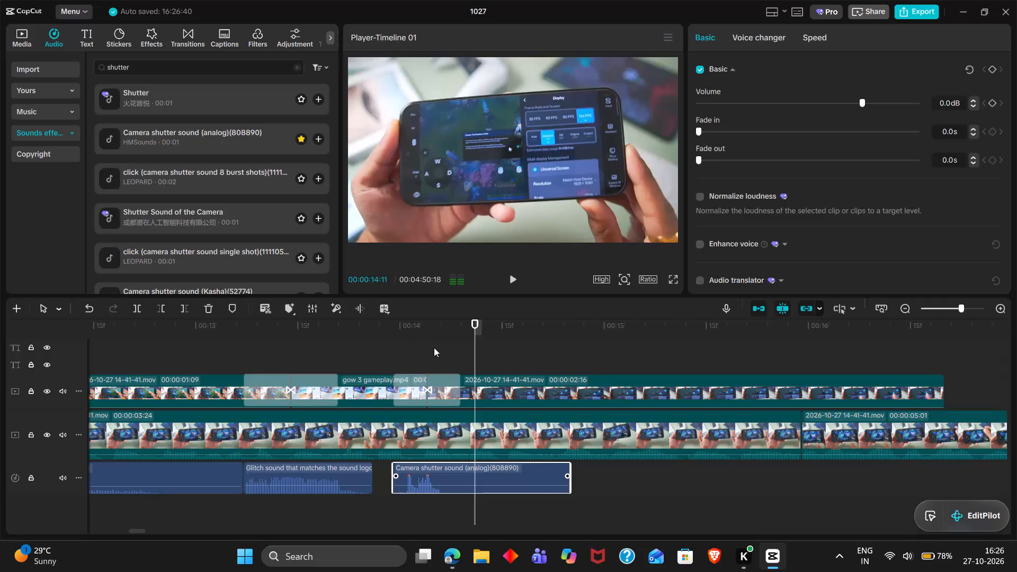
pyautogui.doubleClick(438, 350)
pyautogui.moveTo(422, 483); pyautogui.dragTo(430, 483)
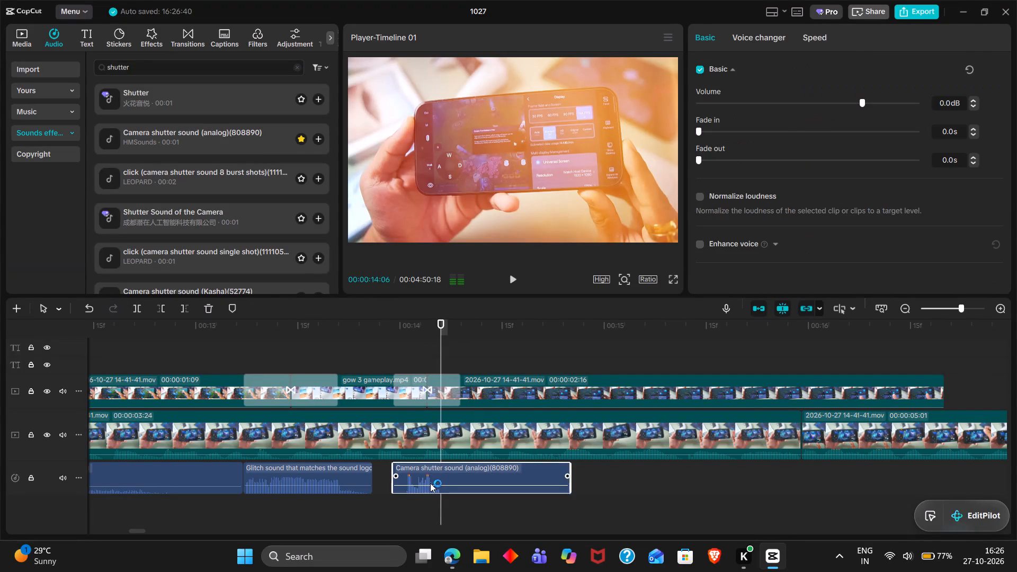
pyautogui.moveTo(430, 483); pyautogui.dragTo(434, 483)
pyautogui.doubleClick(411, 345)
pyautogui.press('space')
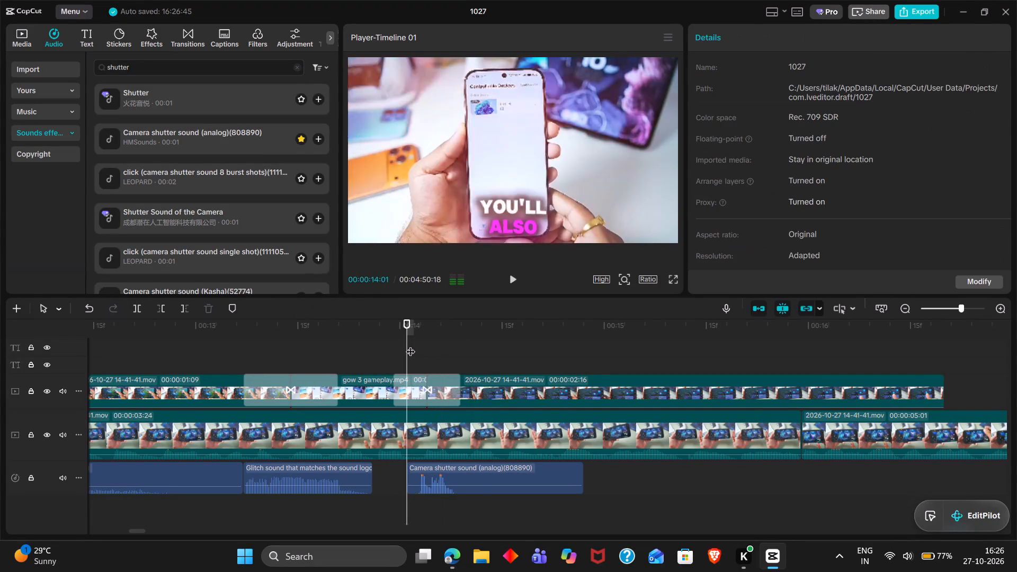
pyautogui.press('space')
# Trim the end of the camera shutter sound to 00:00:14:09, where the Black Fade transition ends, and play the section.
pyautogui.click(434, 356)
pyautogui.moveTo(434, 356); pyautogui.dragTo(455, 358)
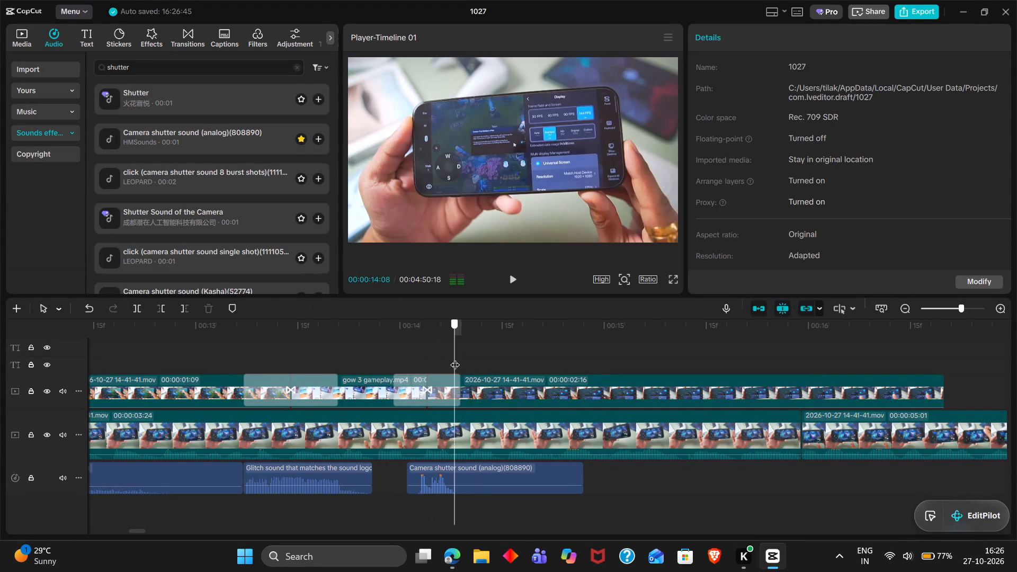
pyautogui.moveTo(455, 358); pyautogui.dragTo(459, 360)
pyautogui.click(475, 476)
pyautogui.write('w')
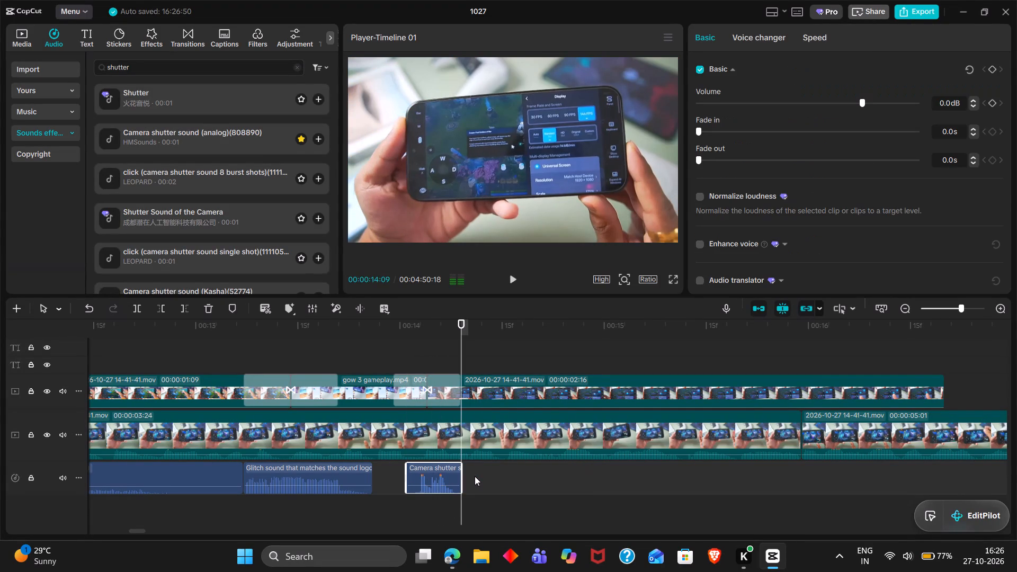
pyautogui.press('space')
pyautogui.press('space')
pyautogui.press('space')
pyautogui.press('space')
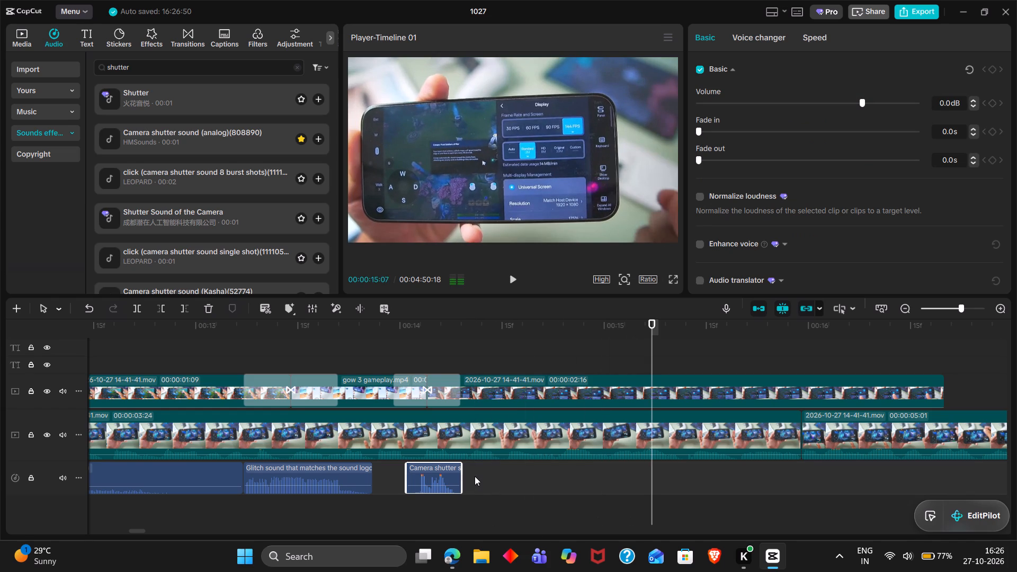
# Play the StarDesk display settings overlay and trim its end to 00:00:15:08.
pyautogui.press('space')
pyautogui.doubleClick(635, 387)
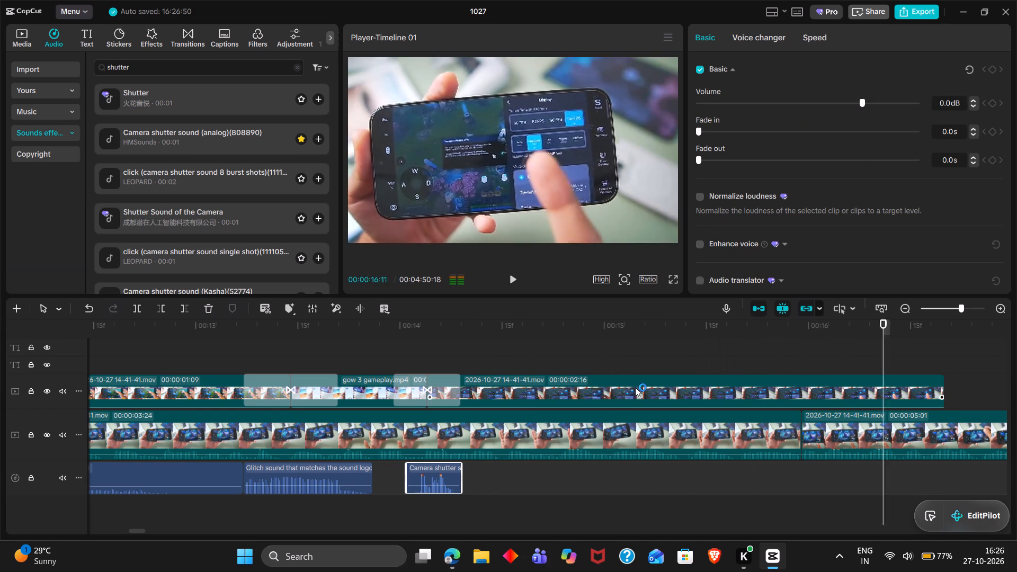
pyautogui.hscroll(1, 623, 374)
pyautogui.press('space')
pyautogui.hscroll(1, 623, 374)
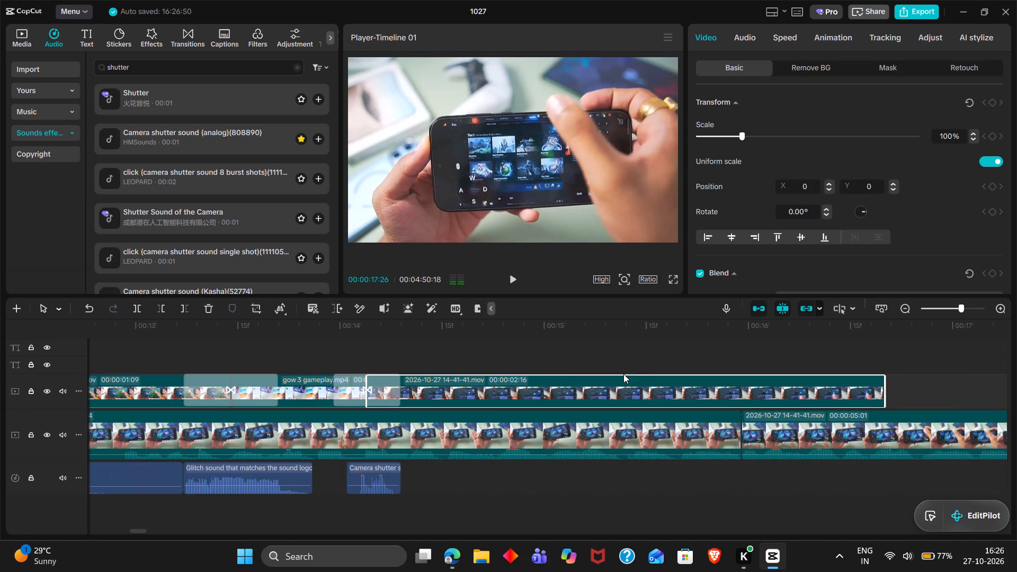
pyautogui.click(579, 356)
pyautogui.moveTo(579, 356); pyautogui.dragTo(436, 335)
pyautogui.press('space')
pyautogui.press('space')
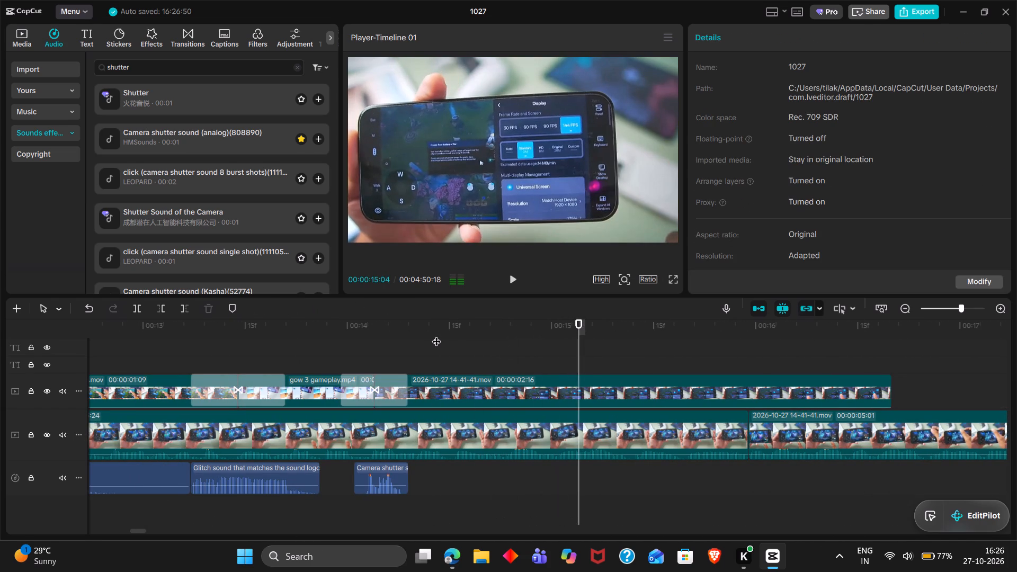
pyautogui.press('space')
pyautogui.press('space')
pyautogui.click(577, 388)
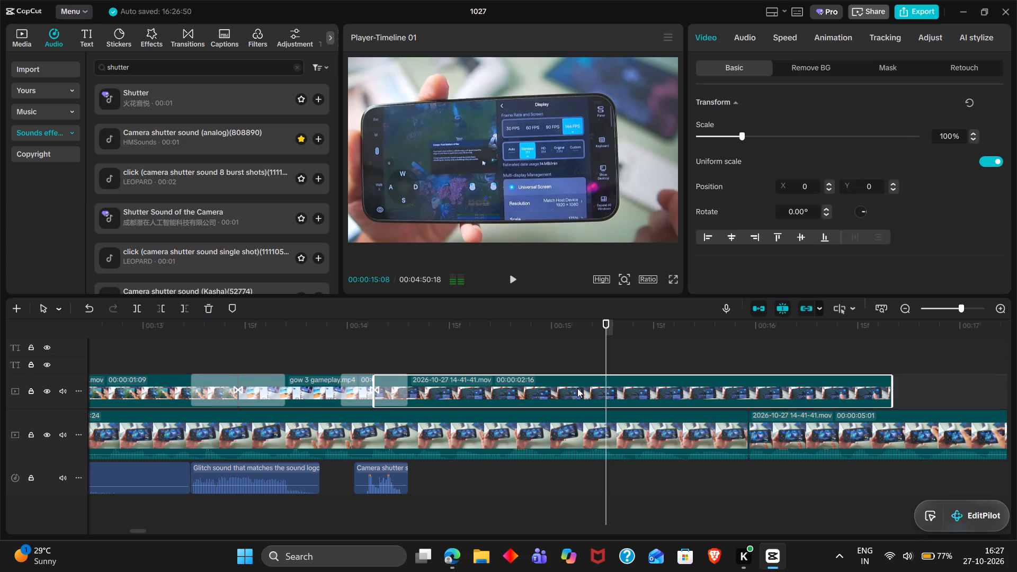
pyautogui.press('w')
# Look through the later part of the main track for gameplay footage, playing the 00:00:04:00 clip from 00:04:42:26.
pyautogui.hscroll(-1, 577, 388)
pyautogui.keyDown('ctrl'); pyautogui.scroll(-9, 577, 388); pyautogui.keyUp('ctrl')
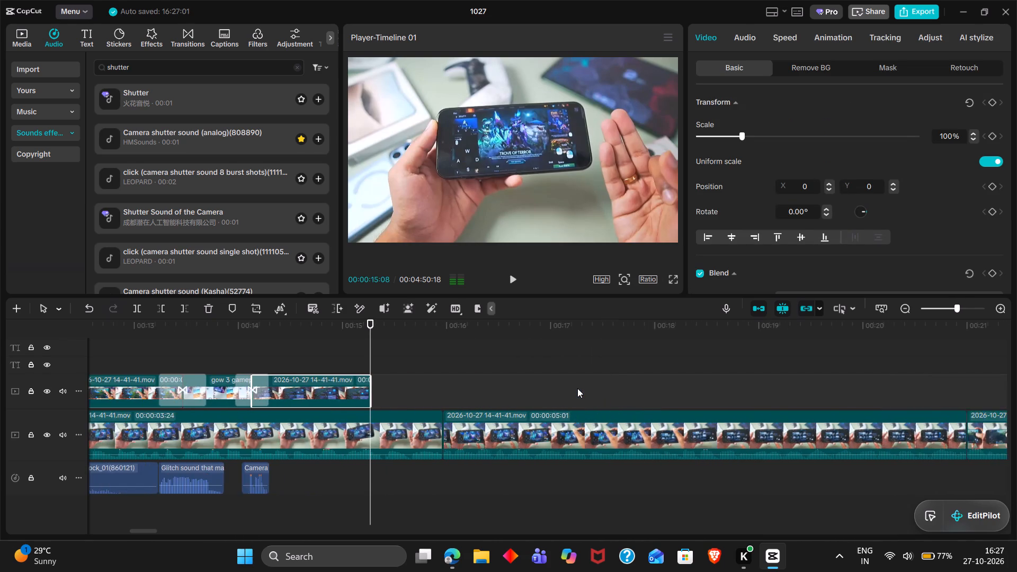
pyautogui.keyDown('ctrl'); pyautogui.scroll(-1, 577, 388); pyautogui.keyUp('ctrl')
pyautogui.hscroll(-10, 577, 388)
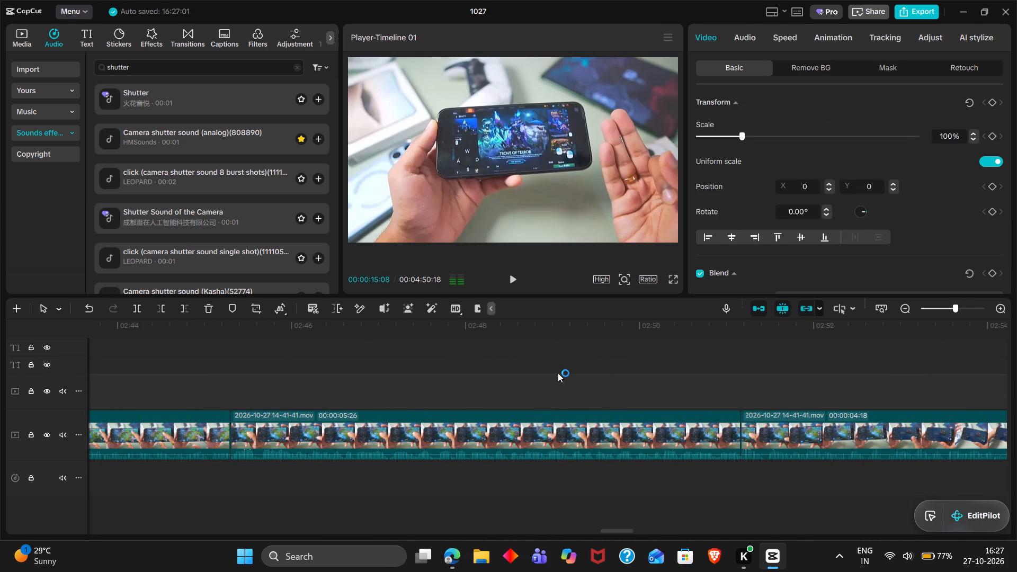
pyautogui.doubleClick(558, 373)
pyautogui.hscroll(1, 558, 373)
pyautogui.click(528, 370)
pyautogui.moveTo(528, 370); pyautogui.dragTo(581, 374)
pyautogui.hscroll(-2, 581, 374)
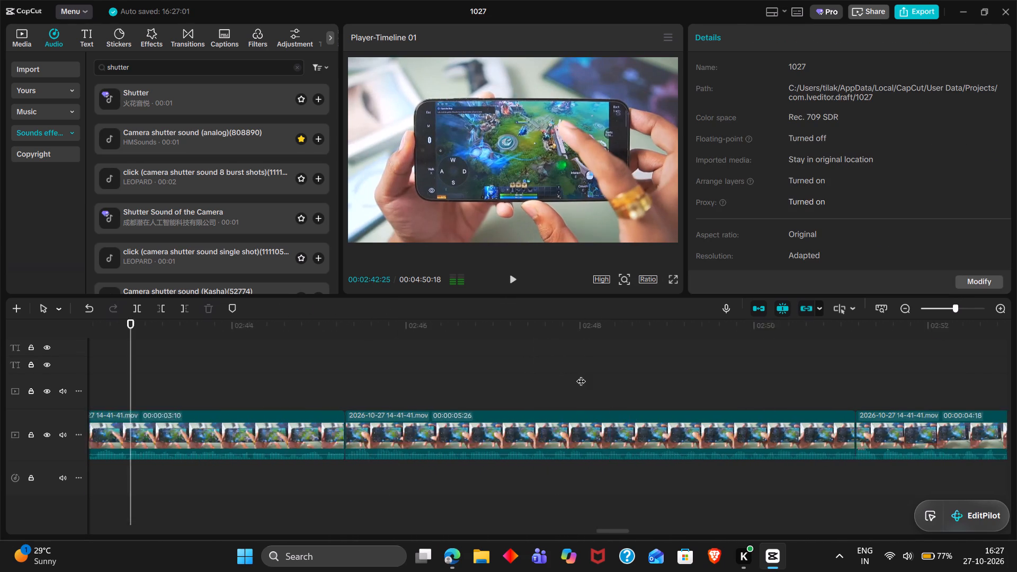
pyautogui.hscroll(-1, 581, 374)
pyautogui.click(581, 374)
pyautogui.click(581, 374)
pyautogui.hscroll(-14, 581, 374)
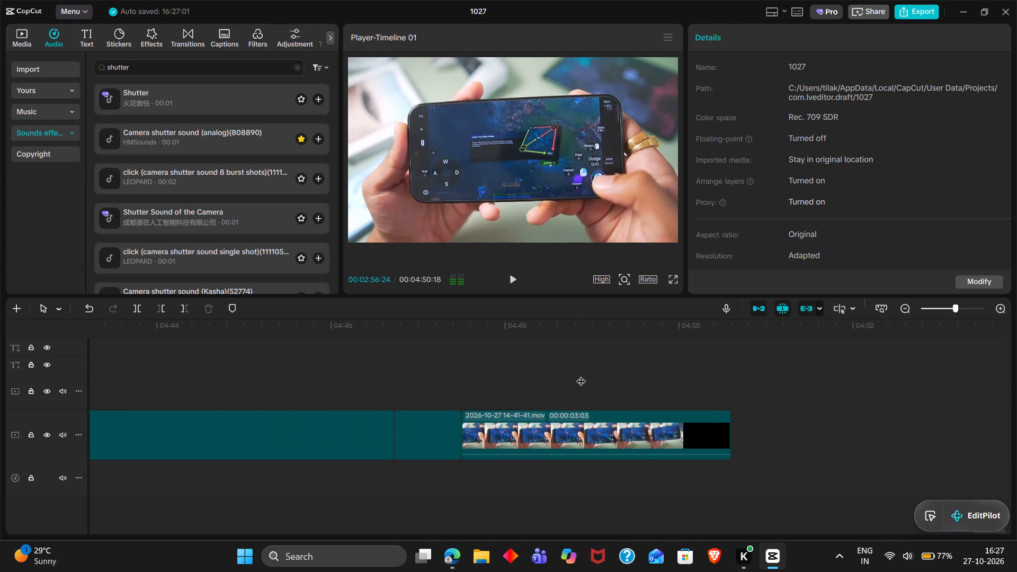
pyautogui.click(581, 374)
pyautogui.moveTo(581, 374); pyautogui.dragTo(245, 392)
pyautogui.hscroll(1, 245, 392)
pyautogui.click(245, 392)
pyautogui.moveTo(245, 392); pyautogui.dragTo(436, 412)
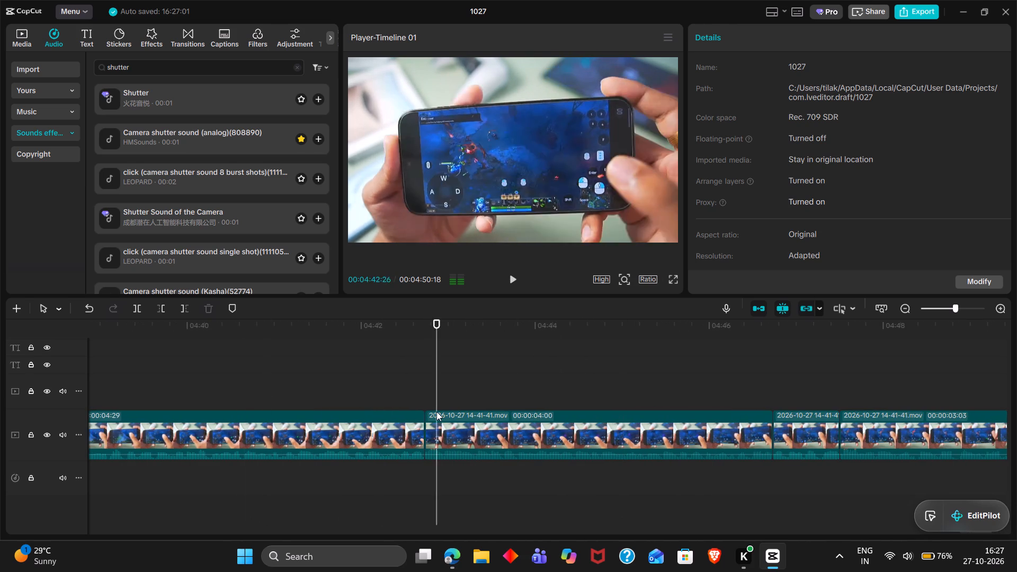
pyautogui.press('space')
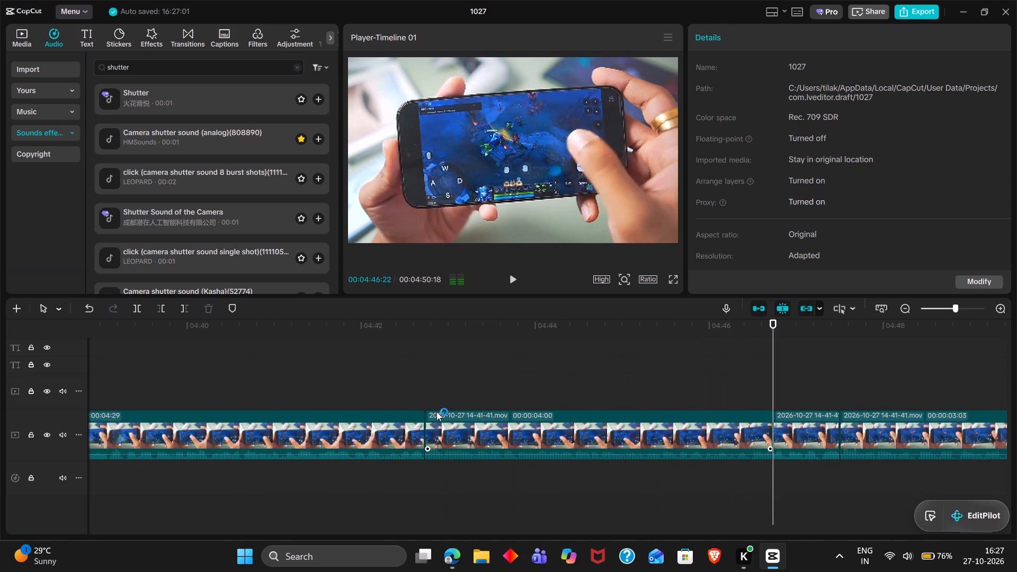
pyautogui.press('space')
pyautogui.hscroll(1, 436, 412)
pyautogui.doubleClick(436, 412)
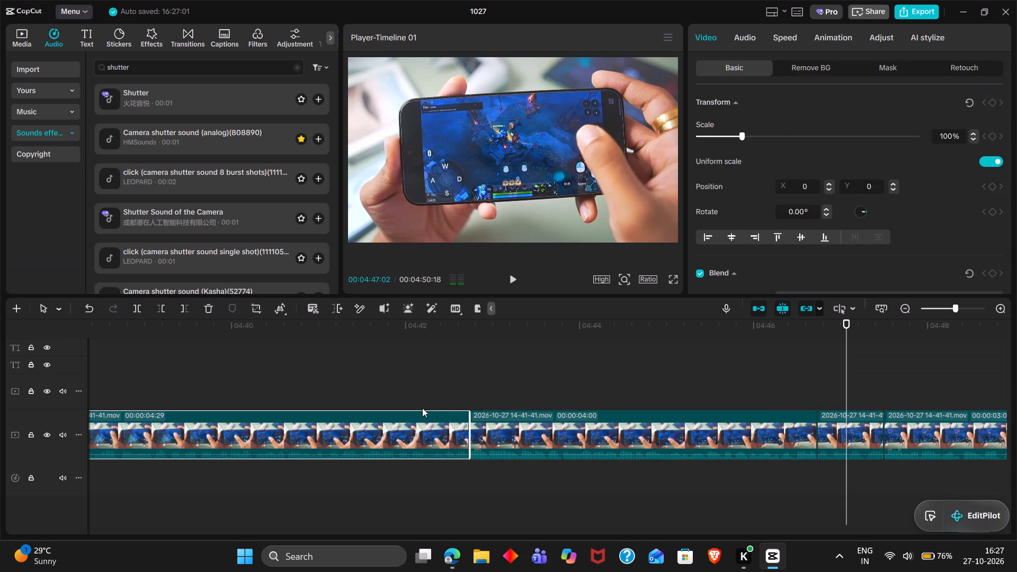
# Review the main track's gameplay clips between about 00:04:33 and 00:04:42 for a usable shot.
pyautogui.click(265, 375)
pyautogui.moveTo(265, 375); pyautogui.dragTo(195, 371)
pyautogui.press('space')
pyautogui.hscroll(1, 195, 371)
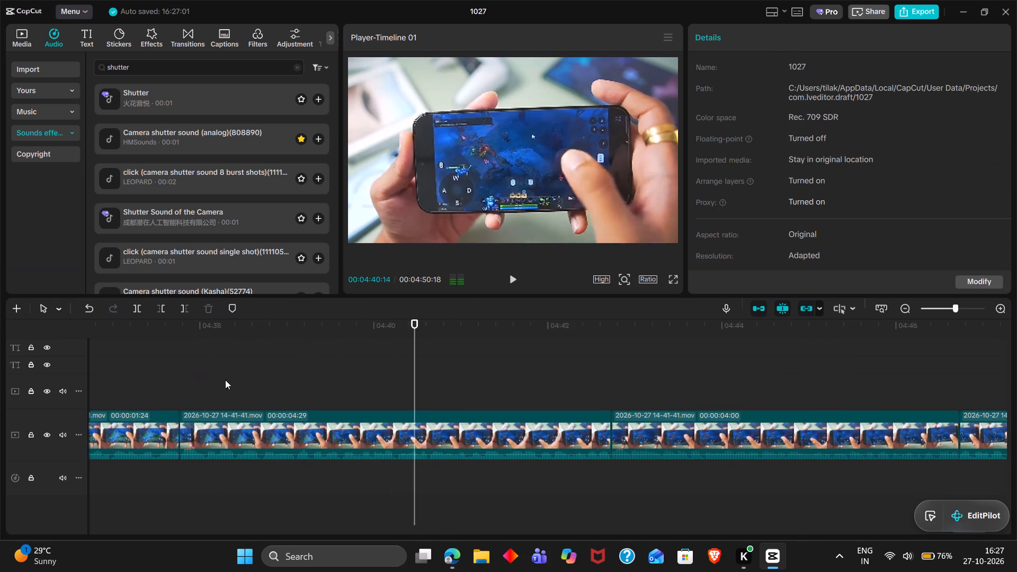
pyautogui.hscroll(1, 260, 391)
pyautogui.hscroll(-1, 260, 391)
pyautogui.hscroll(1, 260, 391)
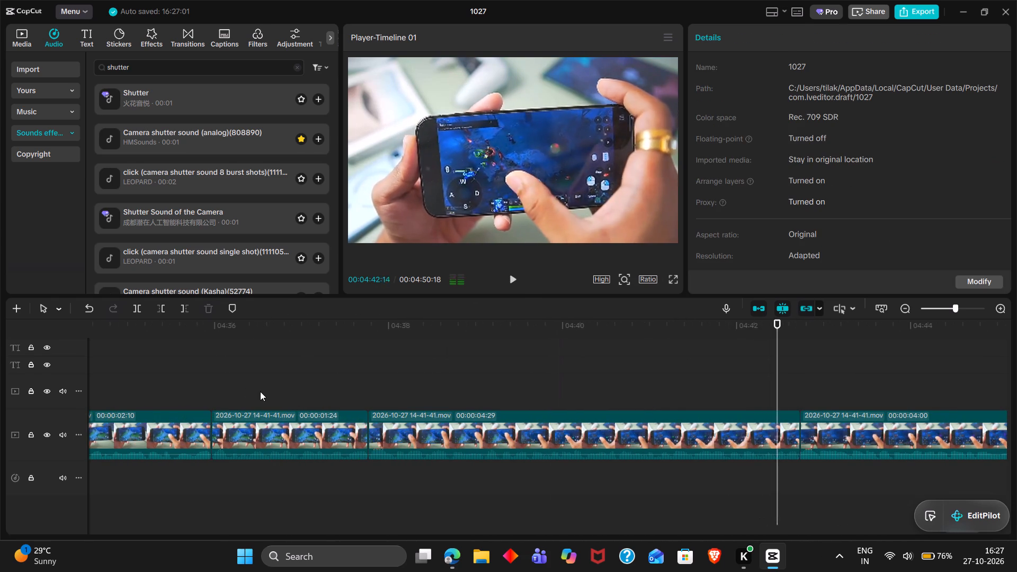
pyautogui.press('space')
pyautogui.hscroll(1, 260, 391)
pyautogui.click(260, 391)
pyautogui.moveTo(260, 391); pyautogui.dragTo(337, 381)
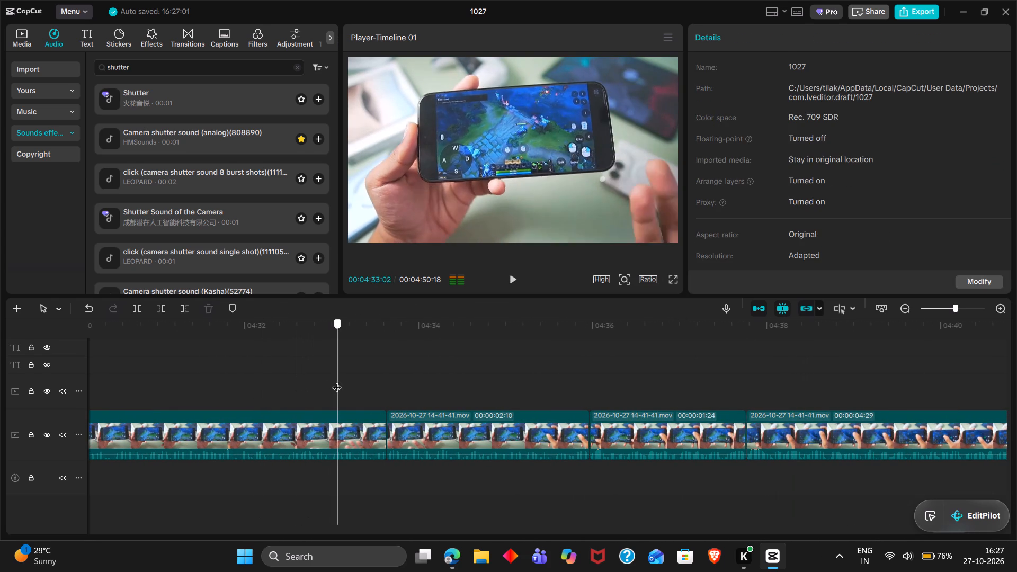
pyautogui.press('space')
pyautogui.hscroll(-2, 337, 381)
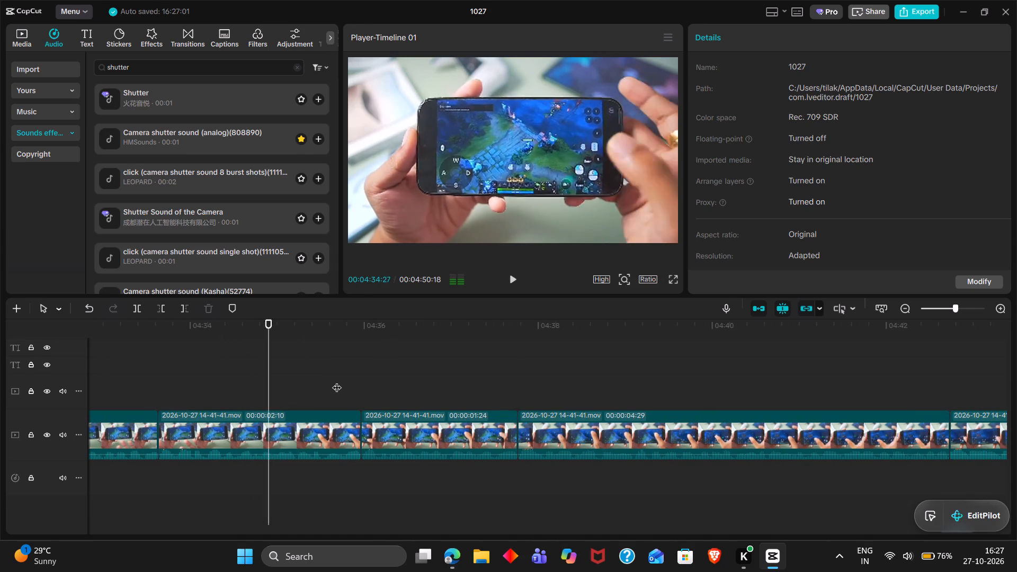
pyautogui.moveTo(405, 361); pyautogui.dragTo(389, 359)
pyautogui.doubleClick(389, 359)
pyautogui.press('space')
pyautogui.press('space')
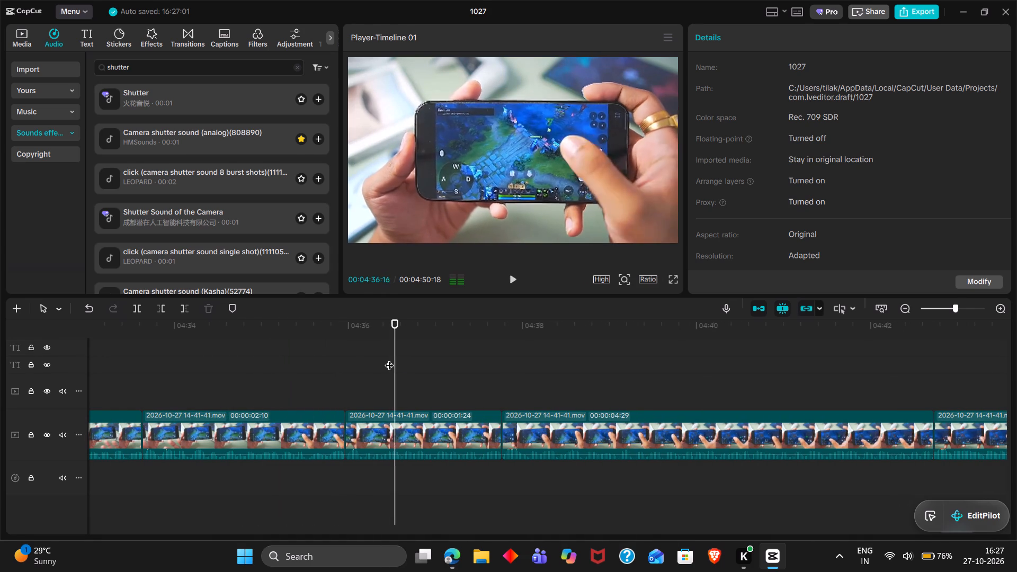
pyautogui.hscroll(-1, 389, 359)
pyautogui.click(430, 357)
pyautogui.moveTo(430, 357); pyautogui.dragTo(450, 362)
pyautogui.press('space')
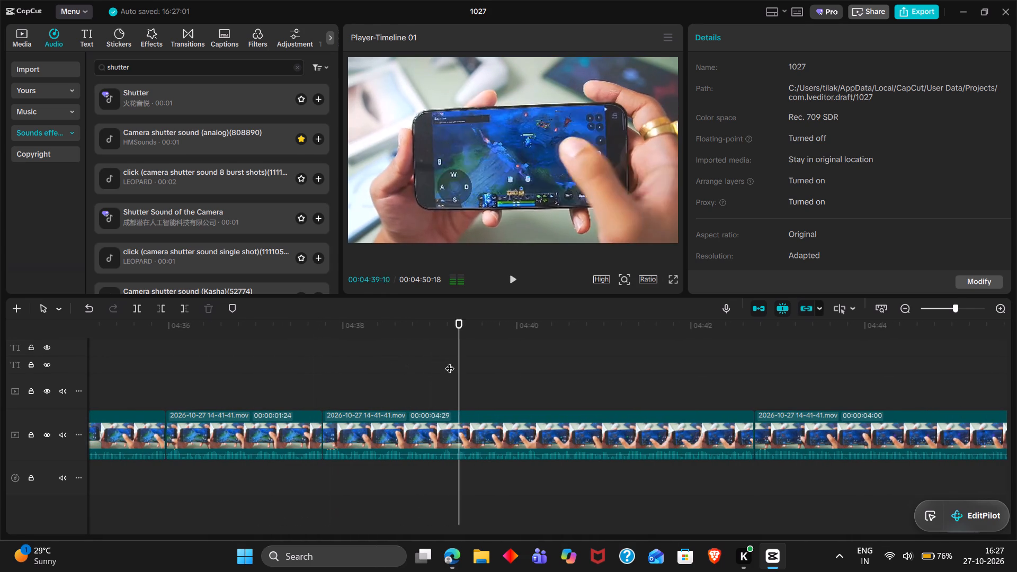
pyautogui.hscroll(-2, 450, 362)
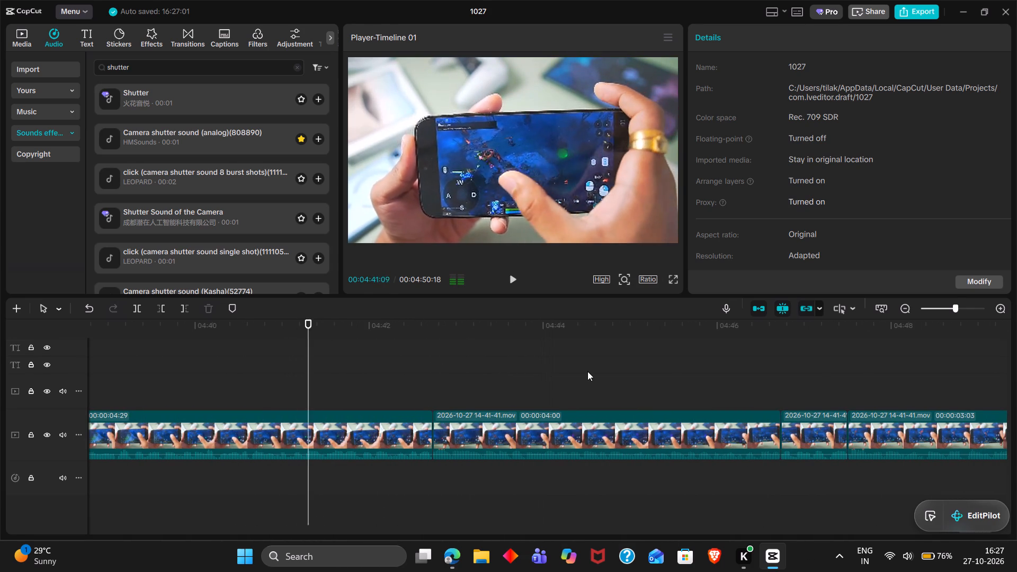
# Split the 00:00:04:00 gameplay clip on the main track at 00:04:45:08 and copy its 00:00:01:14 second part.
pyautogui.click(587, 371)
pyautogui.moveTo(587, 371); pyautogui.dragTo(727, 379)
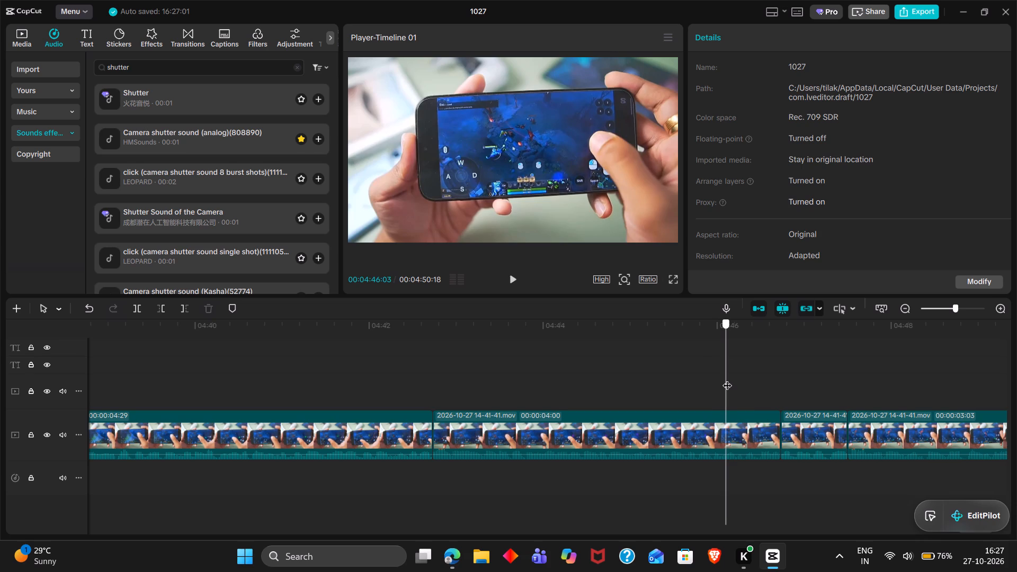
pyautogui.moveTo(727, 379); pyautogui.dragTo(653, 373)
pyautogui.click(645, 443)
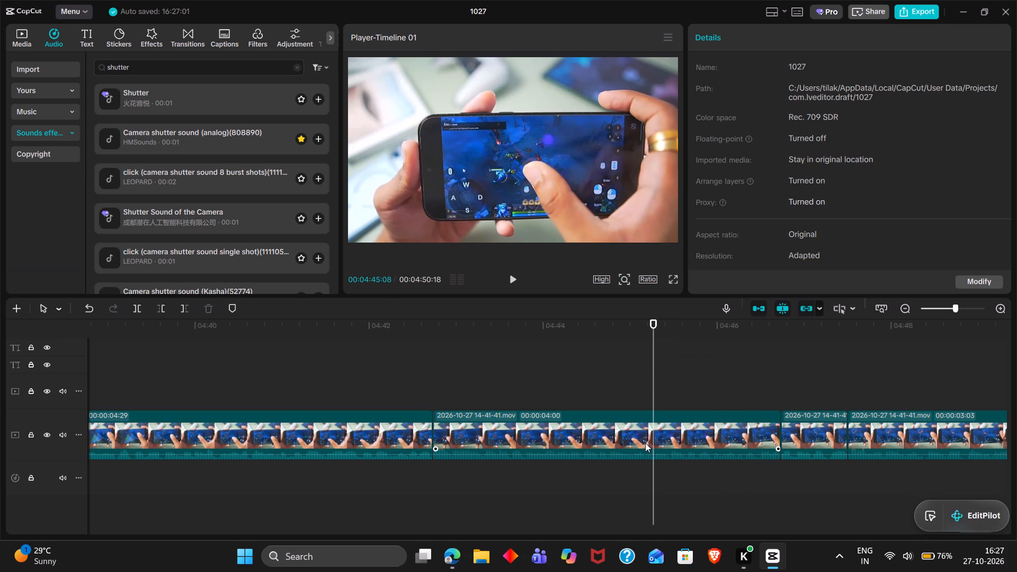
pyautogui.hotkey('ctrl', 'b')
pyautogui.hotkey('ctrl', 'c')
# Paste the copied gameplay clip onto the overlay track, directly after the StarDesk display settings overlay at 00:00:15:08.
pyautogui.hscroll(4, 645, 443)
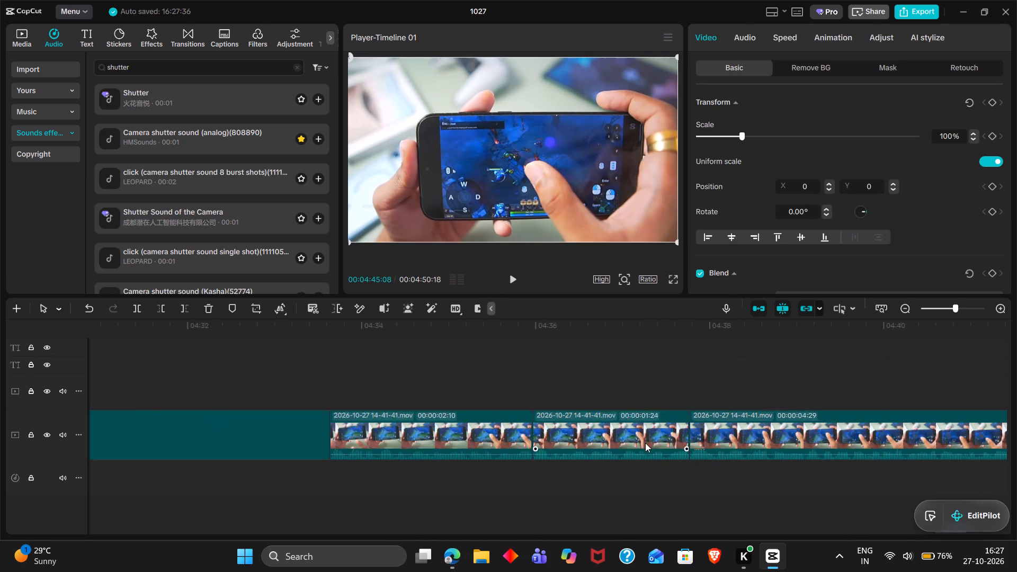
pyautogui.hscroll(8, 645, 443)
pyautogui.hscroll(20, 645, 443)
pyautogui.hscroll(20, 645, 443)
pyautogui.hscroll(20, 645, 443)
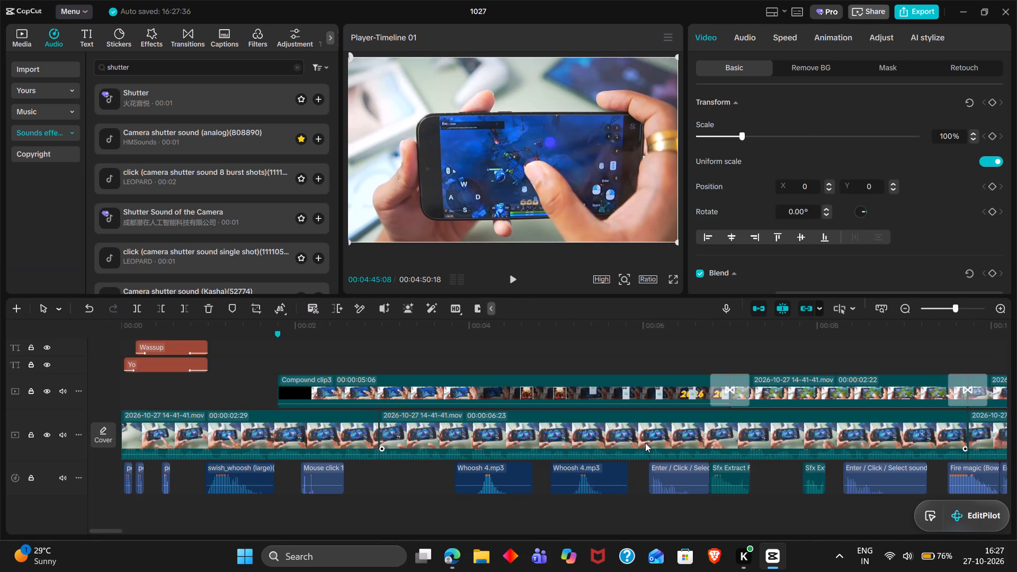
pyautogui.hscroll(-1, 645, 443)
pyautogui.hscroll(2, 658, 387)
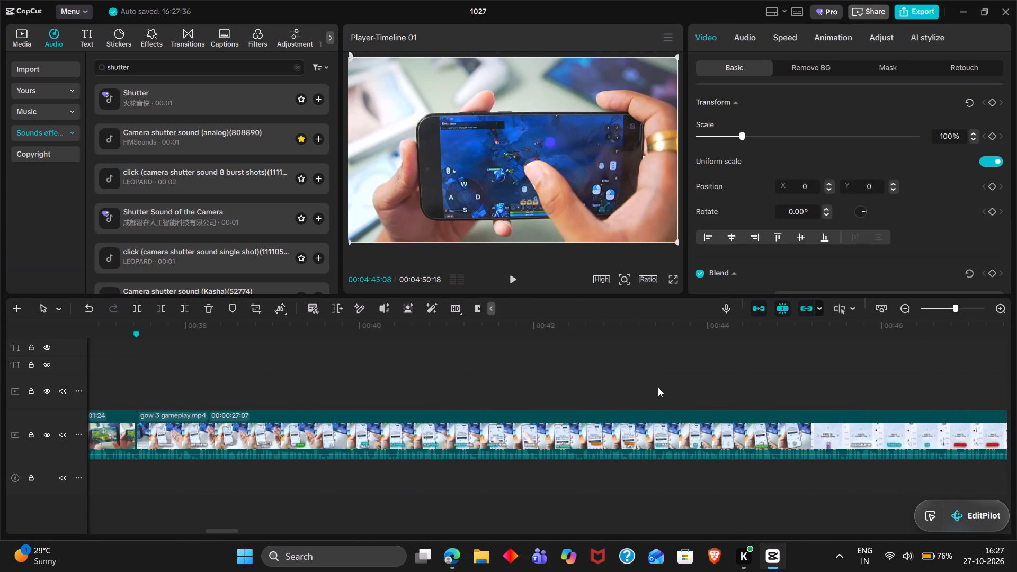
pyautogui.hscroll(4, 658, 387)
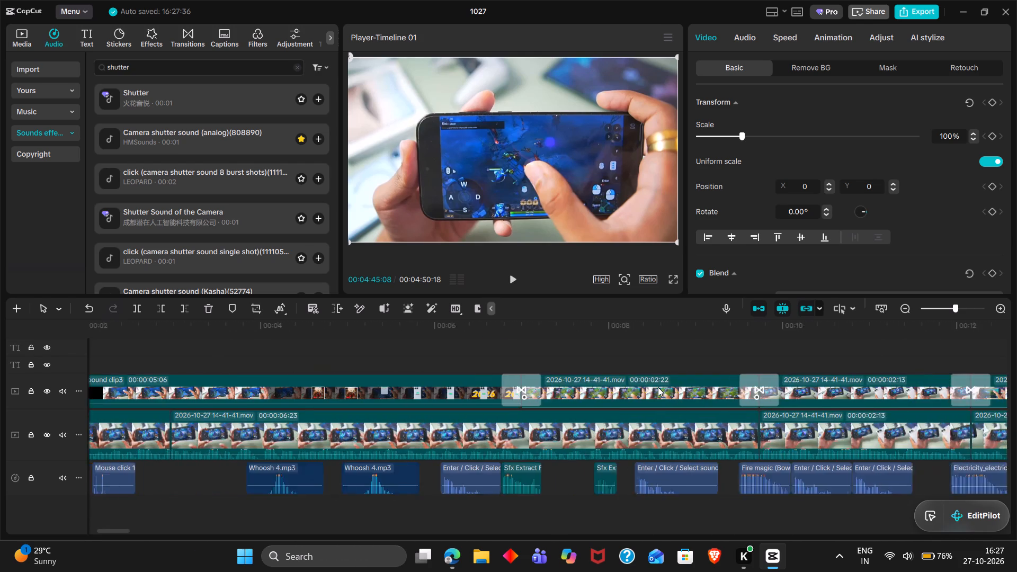
pyautogui.hscroll(-1, 658, 387)
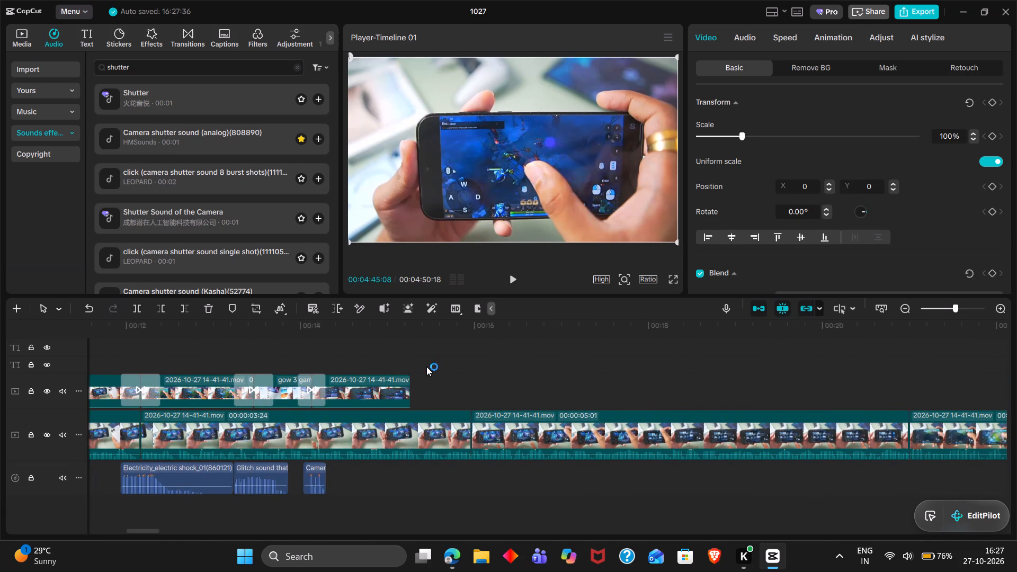
pyautogui.click(426, 367)
pyautogui.moveTo(426, 367); pyautogui.dragTo(415, 364)
pyautogui.hotkey('ctrl', 'v')
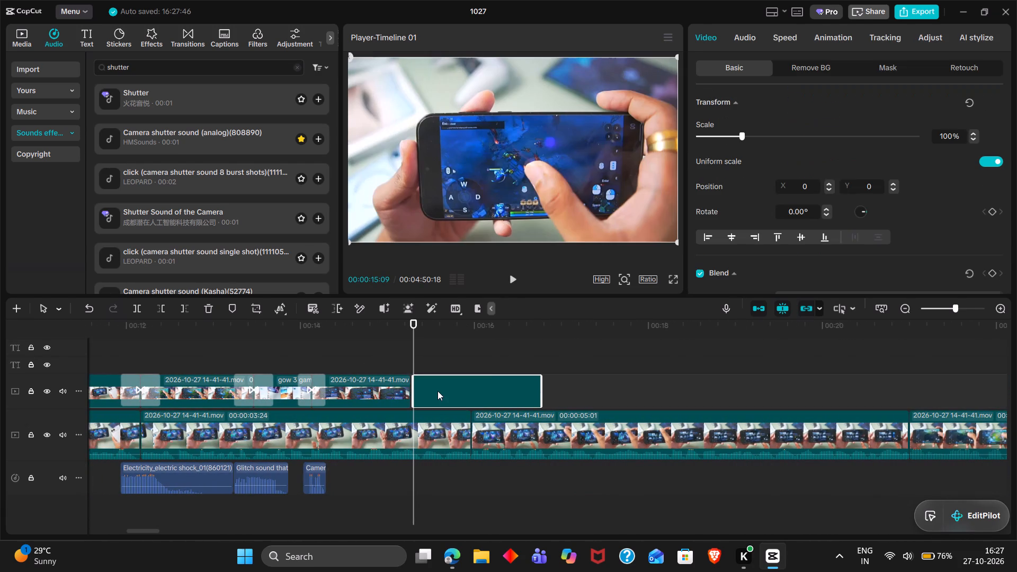
pyautogui.moveTo(439, 395); pyautogui.dragTo(434, 395)
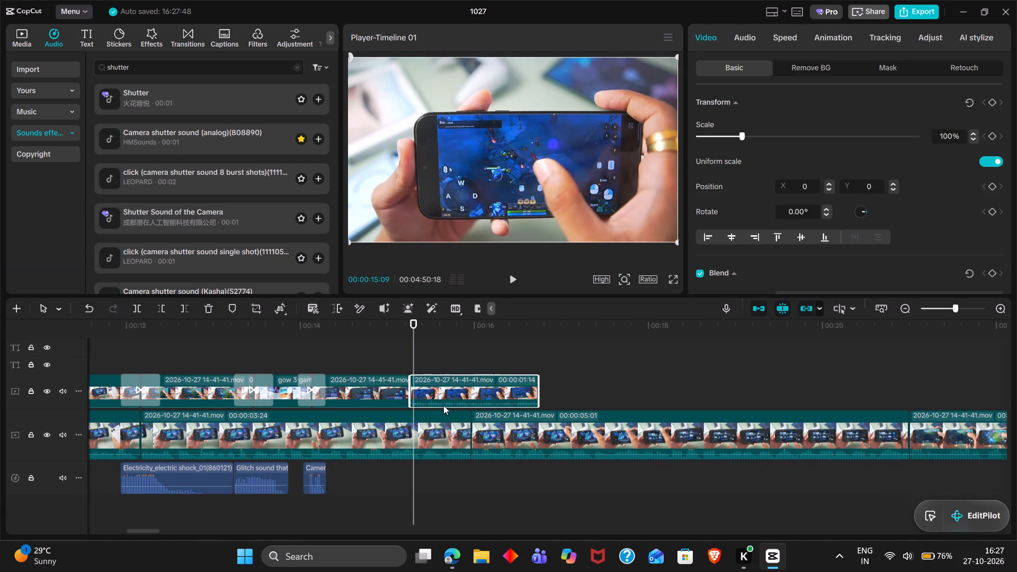
# Trim the start of the pasted gameplay overlay up to 00:00:16:01 and move it back against the StarDesk display settings overlay.
pyautogui.moveTo(443, 405); pyautogui.dragTo(443, 439)
pyautogui.press('space')
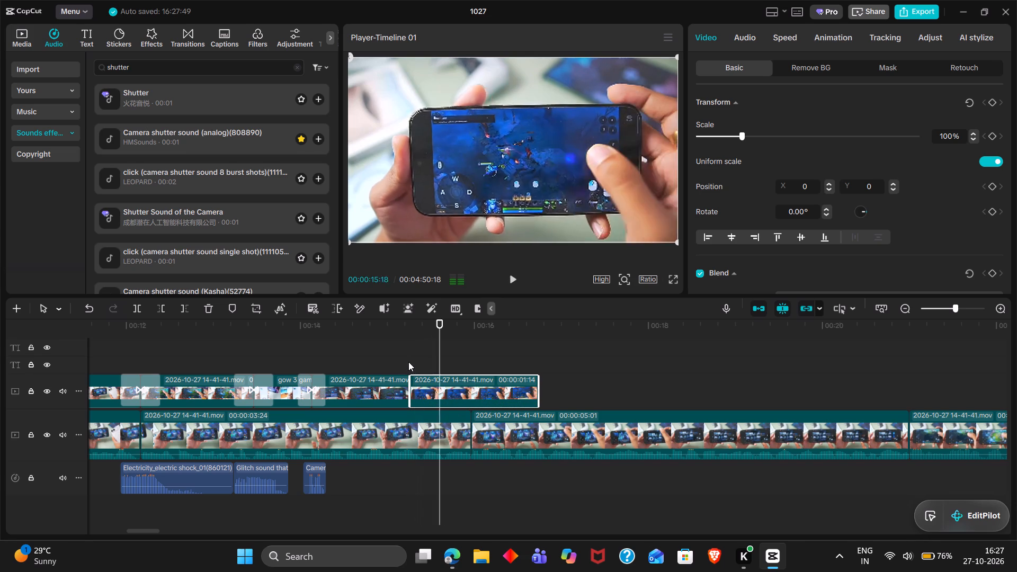
pyautogui.press('space')
pyautogui.write('q')
pyautogui.moveTo(509, 395); pyautogui.dragTo(441, 395)
pyautogui.click(432, 363)
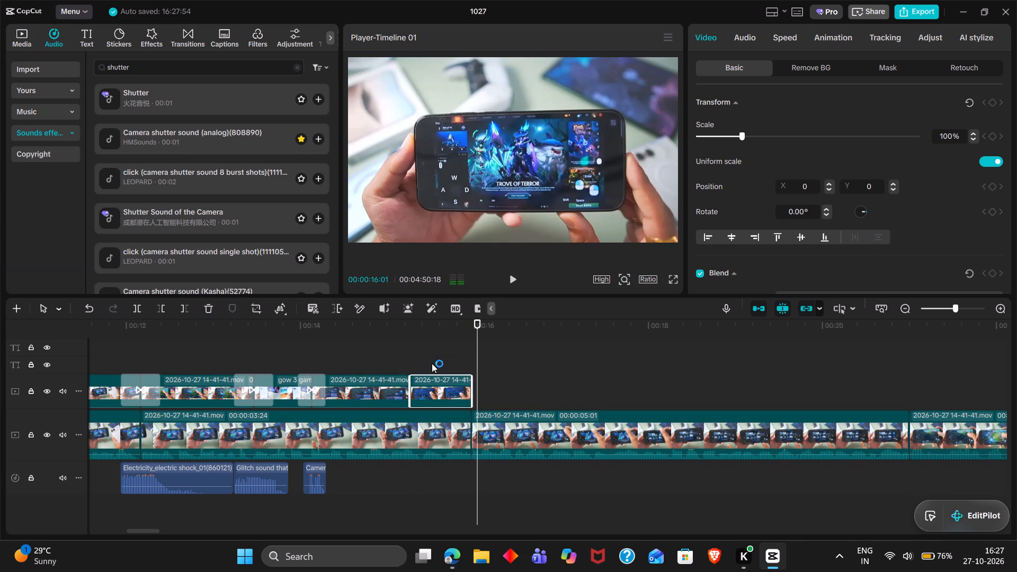
# Add the Glare II transition between the StarDesk display settings overlay and the gameplay overlay pasted after it.
pyautogui.moveTo(432, 363); pyautogui.dragTo(413, 361)
pyautogui.press('space')
pyautogui.press('space')
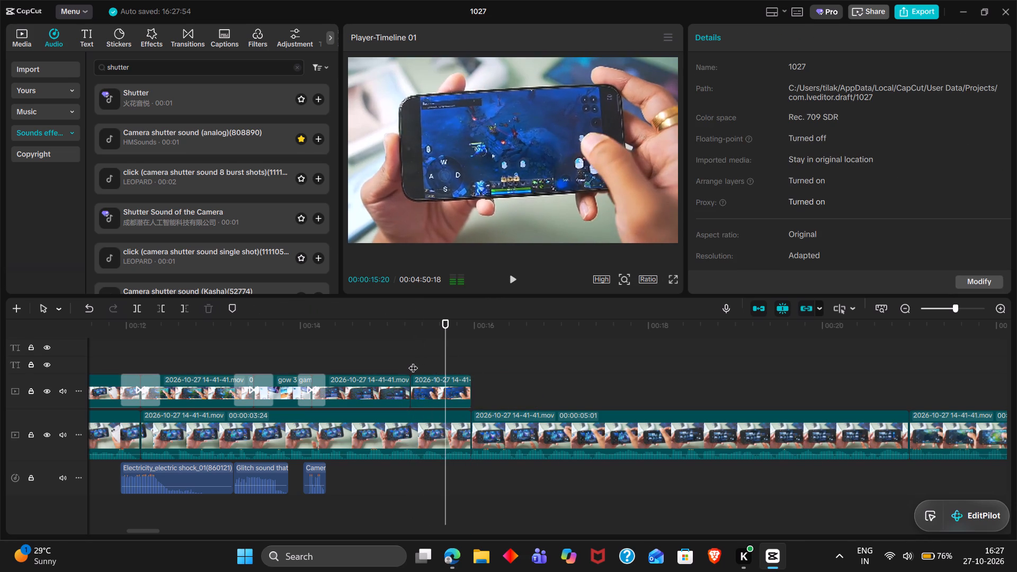
pyautogui.doubleClick(188, 25)
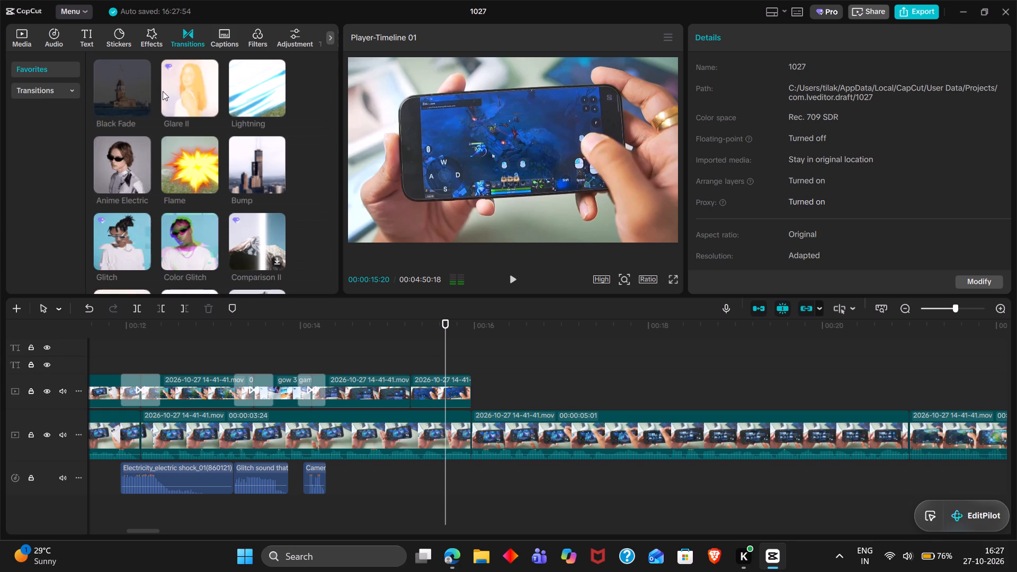
pyautogui.moveTo(200, 163); pyautogui.dragTo(385, 400)
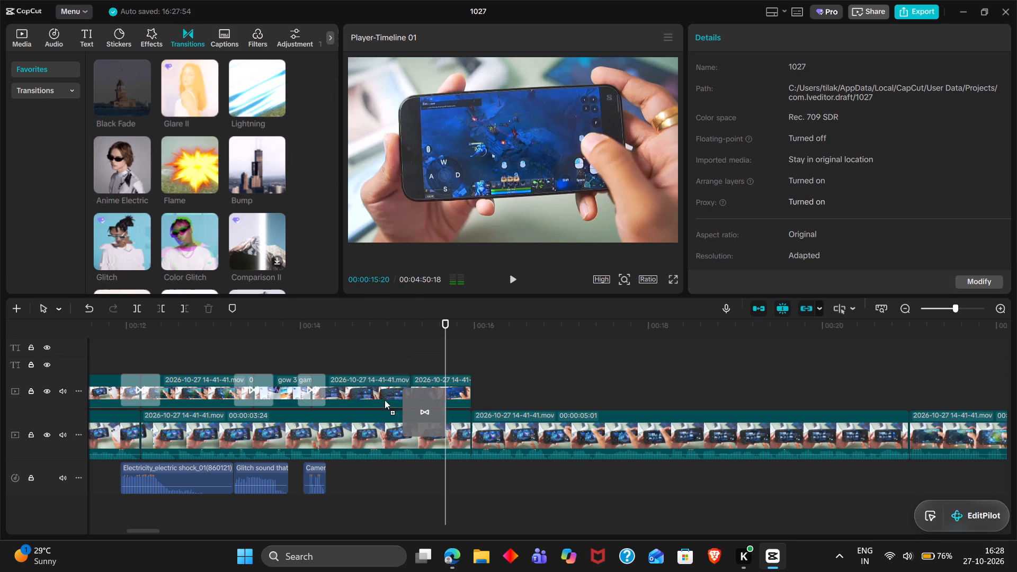
pyautogui.moveTo(385, 400); pyautogui.dragTo(170, 133)
pyautogui.moveTo(169, 101); pyautogui.dragTo(395, 395)
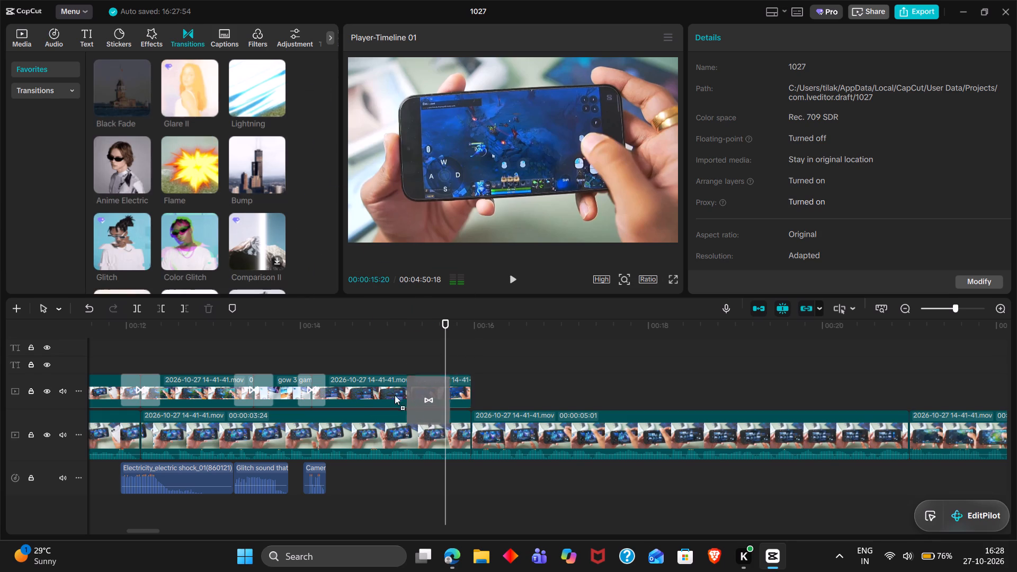
pyautogui.moveTo(395, 395); pyautogui.dragTo(391, 393)
# Copy the Camera shutter sound effect to 00:00:15:03 and shift it slightly later to sit under the new overlay transition.
pyautogui.doubleClick(392, 346)
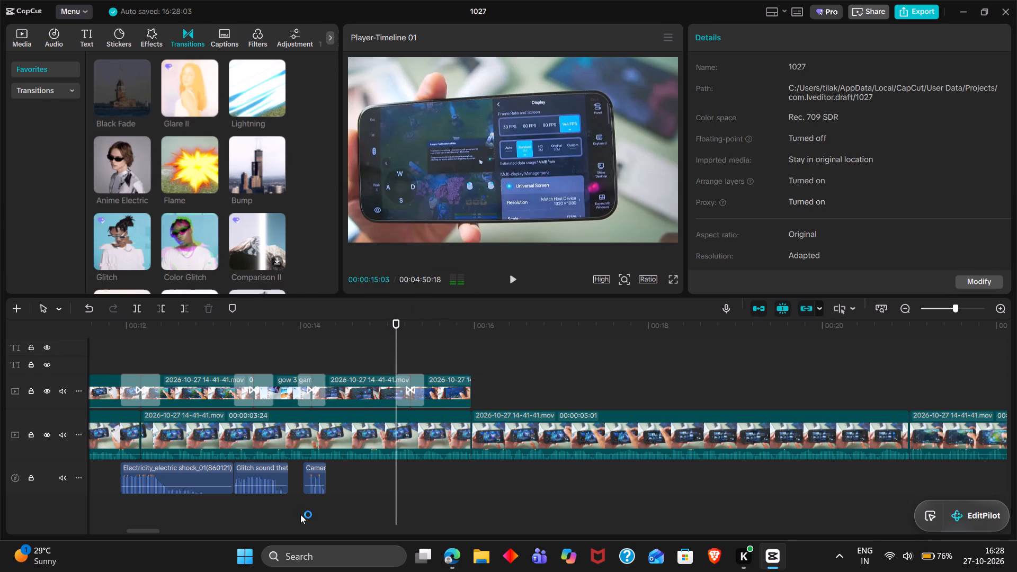
pyautogui.click(305, 493)
pyautogui.hotkey('ctrl', 'c')
pyautogui.hotkey('ctrl', 'v')
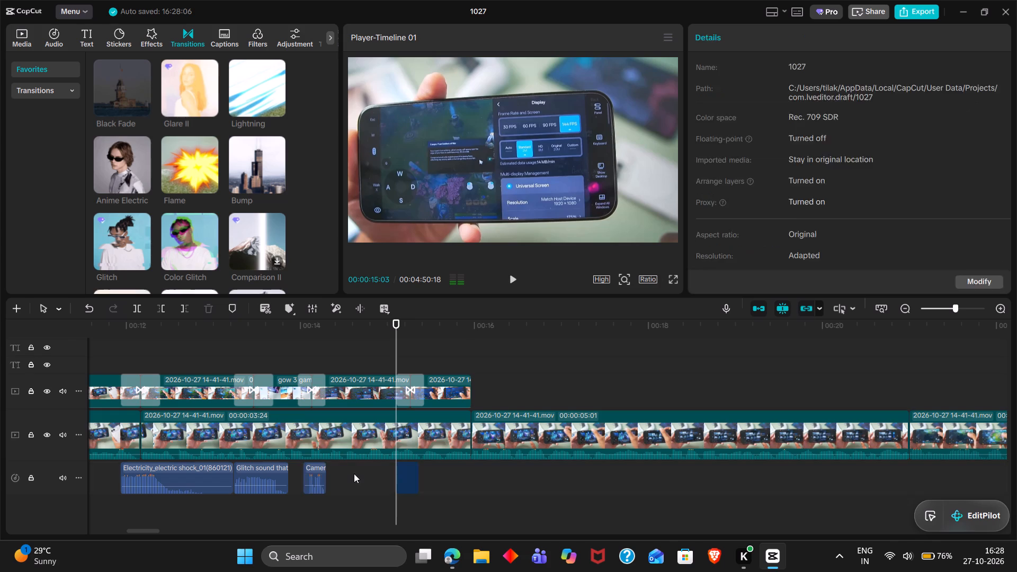
pyautogui.keyDown('ctrl'); pyautogui.scroll(11, 354, 473); pyautogui.keyUp('ctrl')
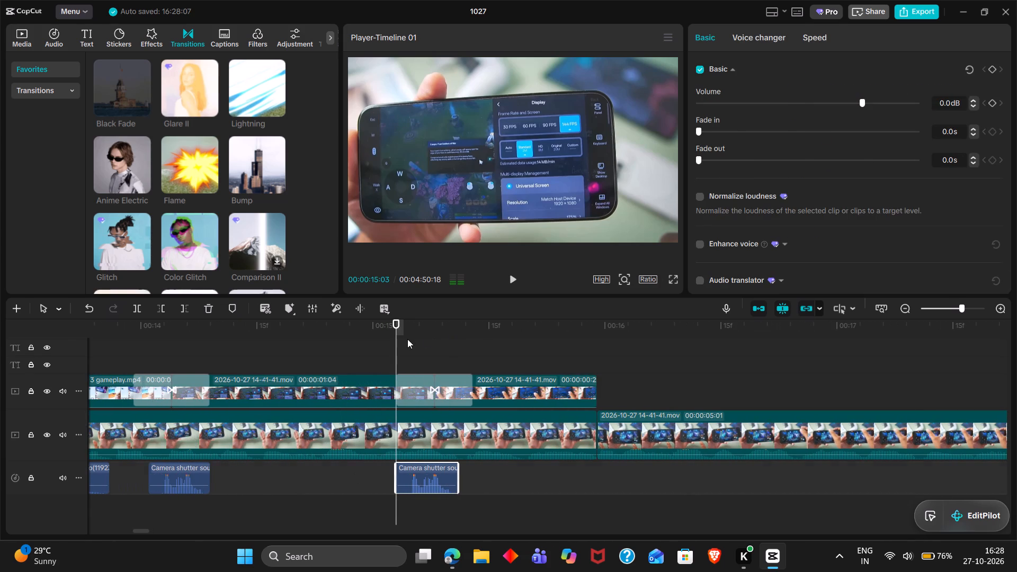
pyautogui.click(407, 339)
pyautogui.moveTo(407, 339); pyautogui.dragTo(418, 344)
pyautogui.moveTo(432, 473); pyautogui.dragTo(440, 473)
pyautogui.press('space')
pyautogui.press('space')
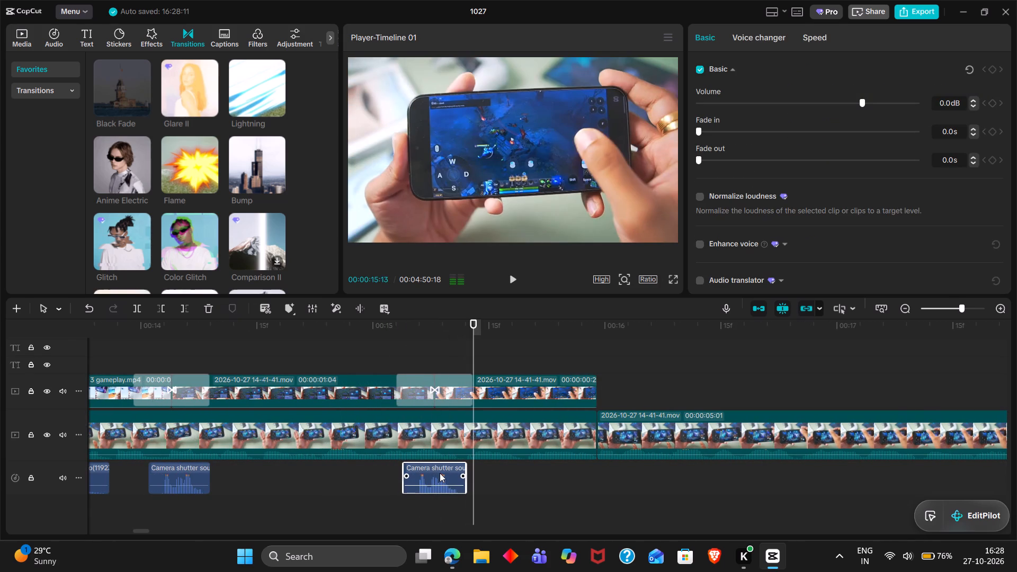
# Play back the timeline from 00:00:15:13 to check the last overlay and the cut to the main footage after it.
pyautogui.keyDown('ctrl'); pyautogui.scroll(-5, 440, 473); pyautogui.keyUp('ctrl')
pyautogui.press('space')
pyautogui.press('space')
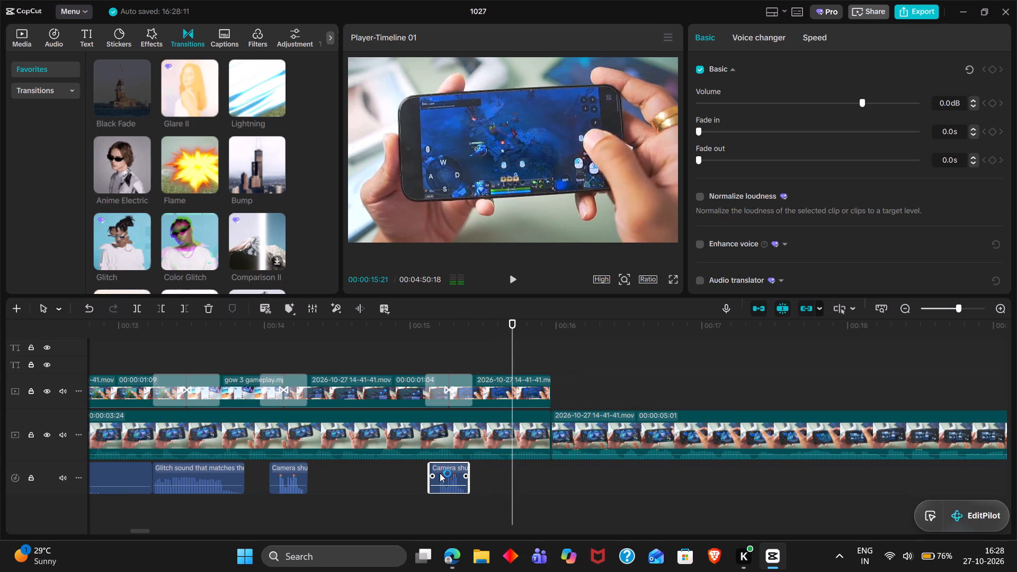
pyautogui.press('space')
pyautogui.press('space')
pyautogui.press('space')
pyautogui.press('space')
pyautogui.keyDown('ctrl'); pyautogui.scroll(-1, 440, 473); pyautogui.keyUp('ctrl')
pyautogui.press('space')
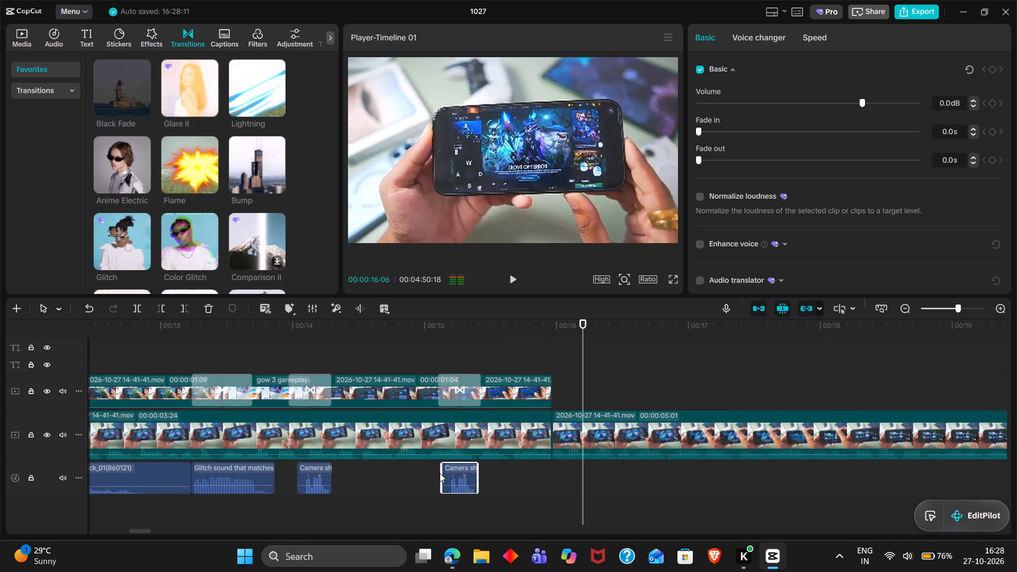
# Replay the edited opening from about 00:00:07:00 past the last overlay, reviewing its transitions and sound effects.
pyautogui.click(610, 376)
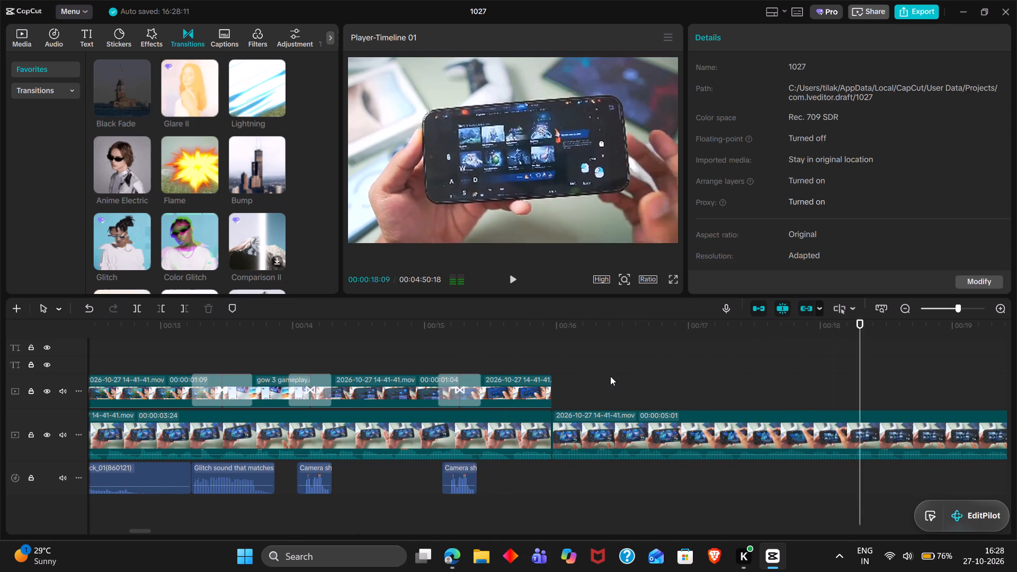
pyautogui.moveTo(610, 376); pyautogui.dragTo(0, 393)
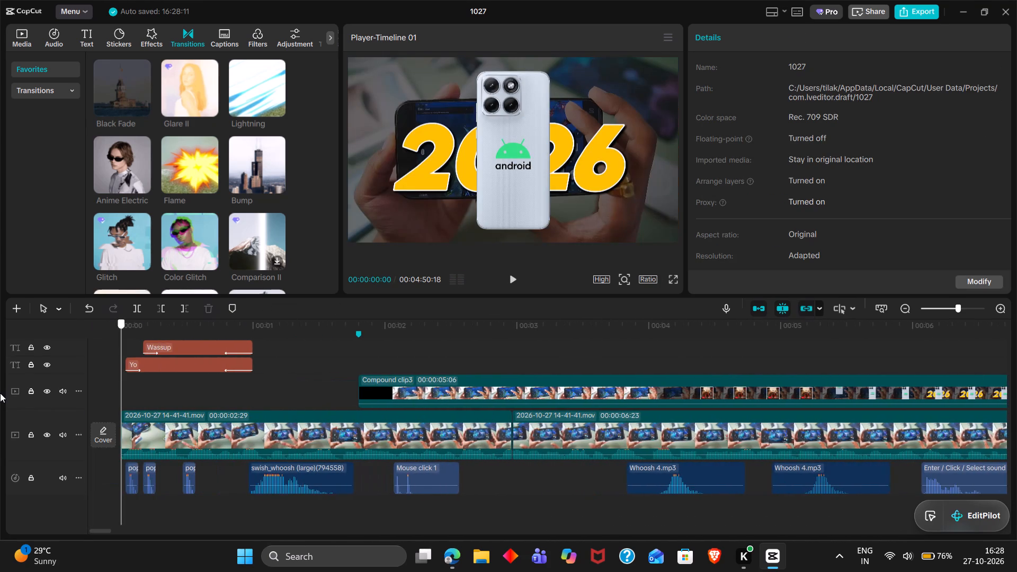
pyautogui.moveTo(0, 393); pyautogui.dragTo(1016, 448)
pyautogui.hscroll(-4, 1016, 448)
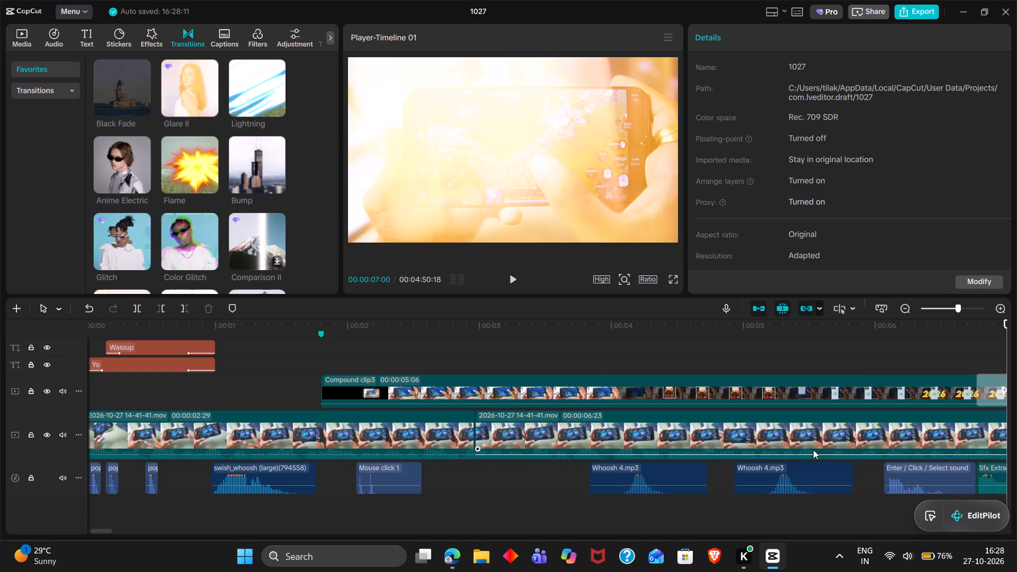
pyautogui.hscroll(-4, 813, 450)
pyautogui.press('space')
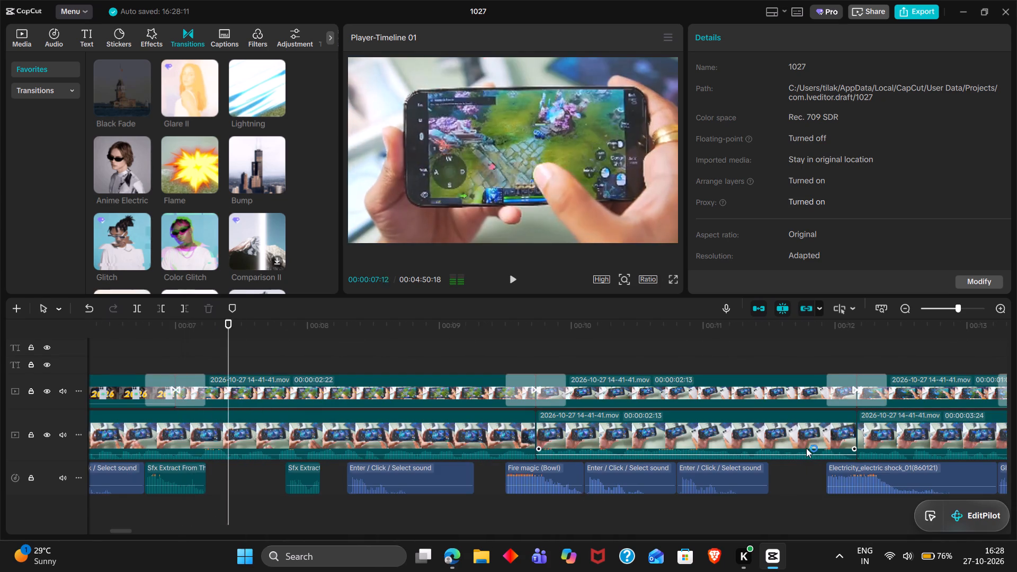
pyautogui.hscroll(-2, 819, 429)
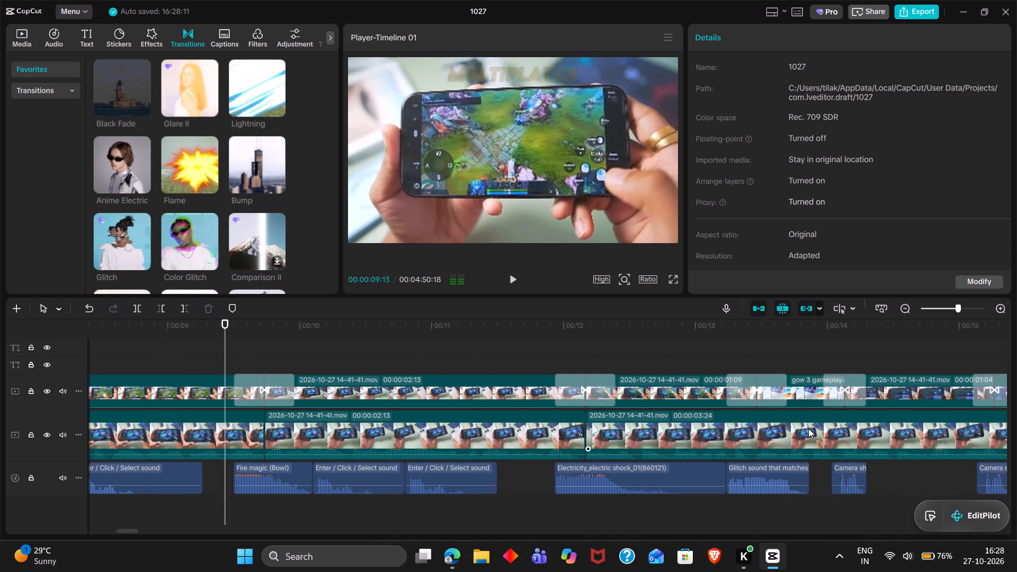
pyautogui.hscroll(-1, 808, 428)
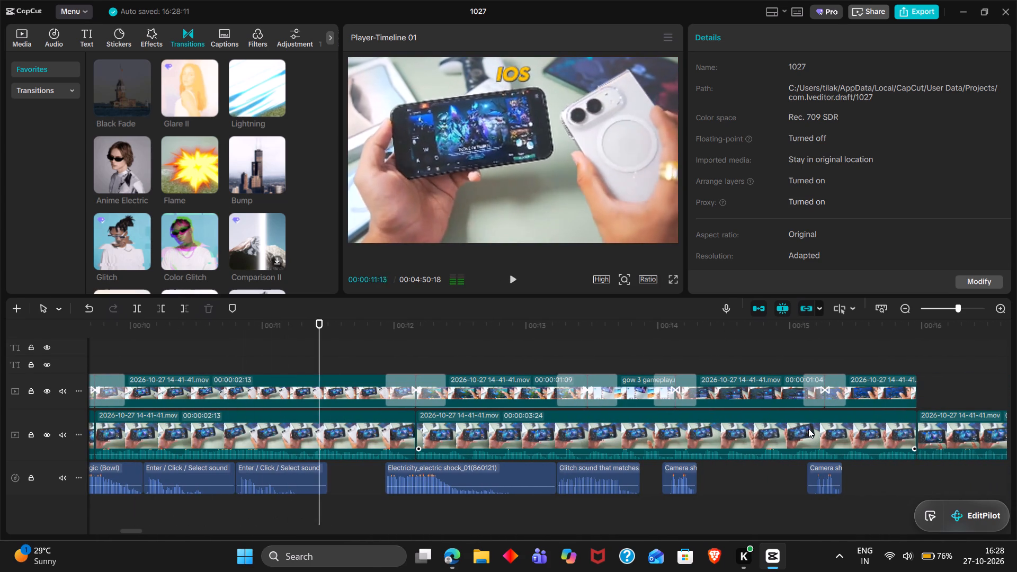
pyautogui.hscroll(-1, 808, 428)
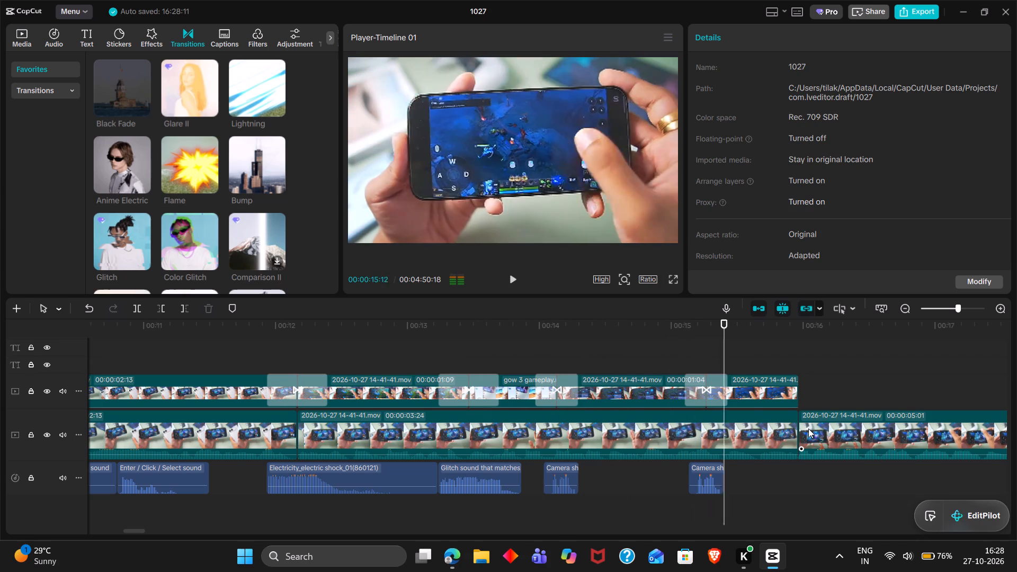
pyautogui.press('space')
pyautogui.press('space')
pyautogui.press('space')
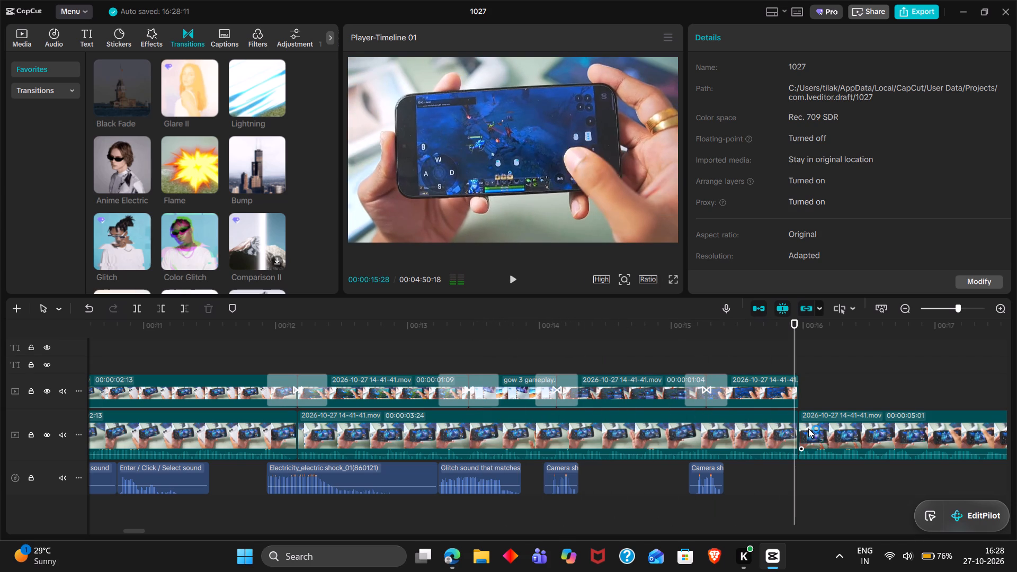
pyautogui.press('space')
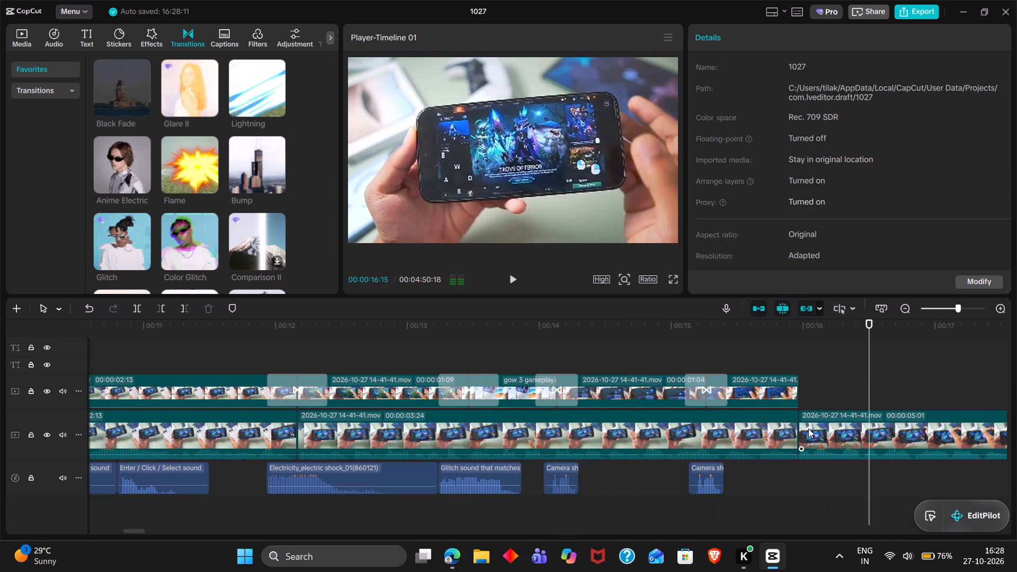
# Review the unedited main-track footage after the overlays up to the gow 3 gameplay clip, dismissing the incoming call notification.
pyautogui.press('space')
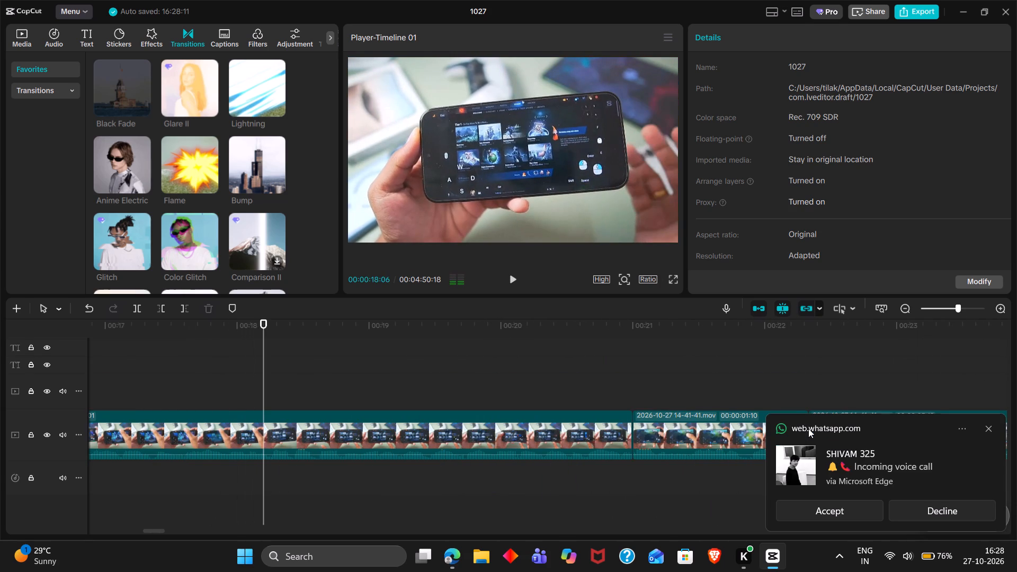
pyautogui.hscroll(1, 583, 516)
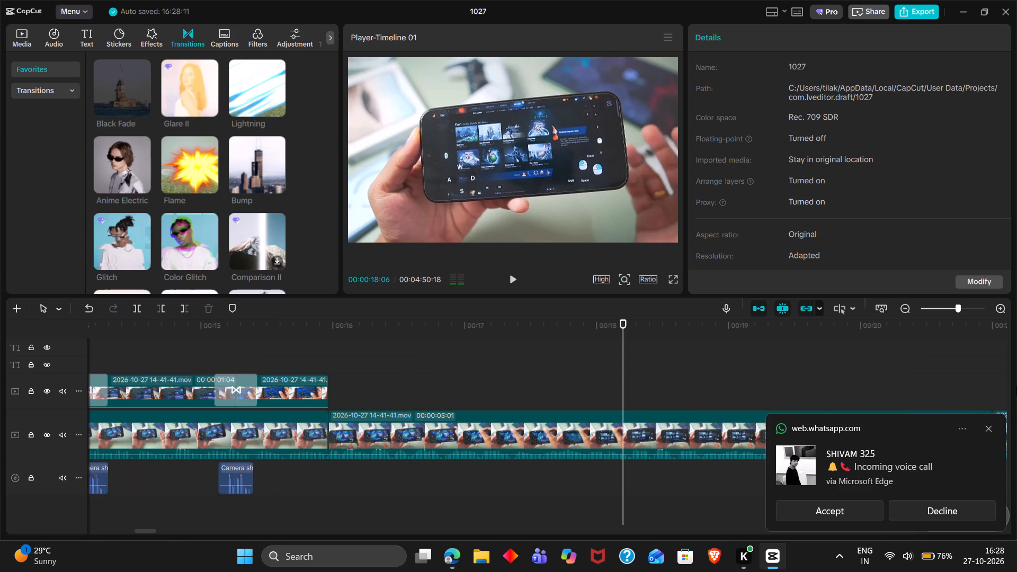
pyautogui.click(993, 434)
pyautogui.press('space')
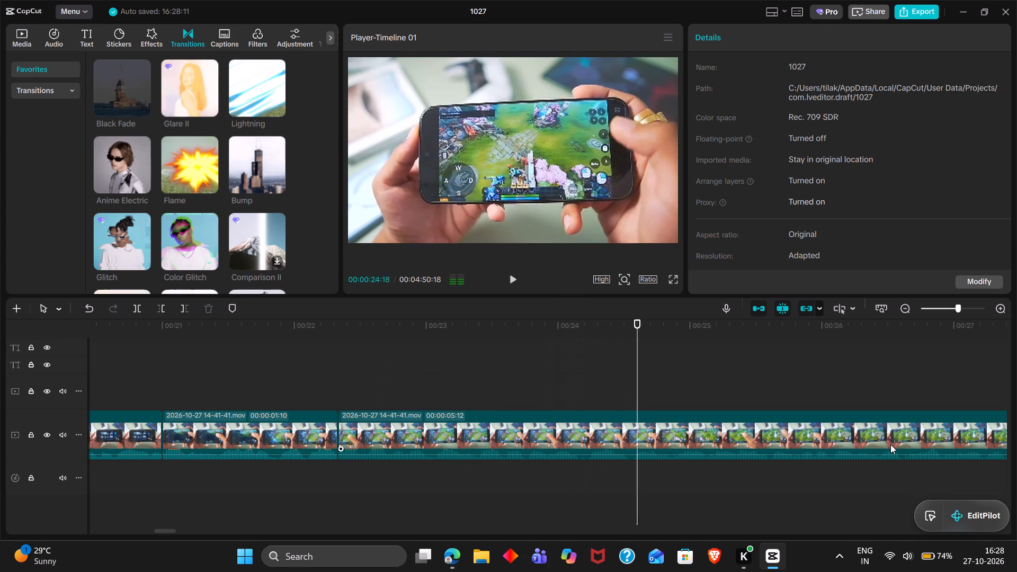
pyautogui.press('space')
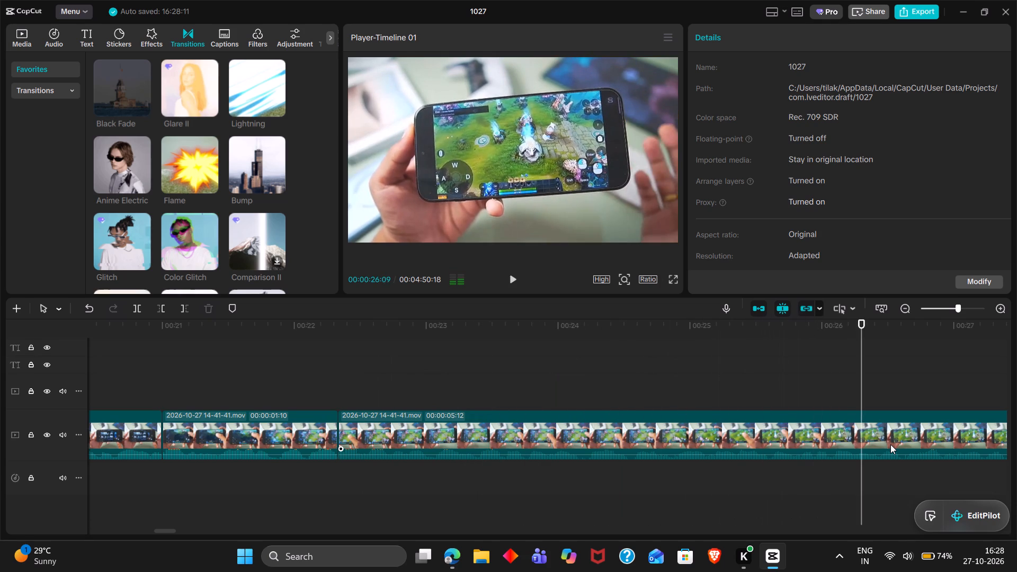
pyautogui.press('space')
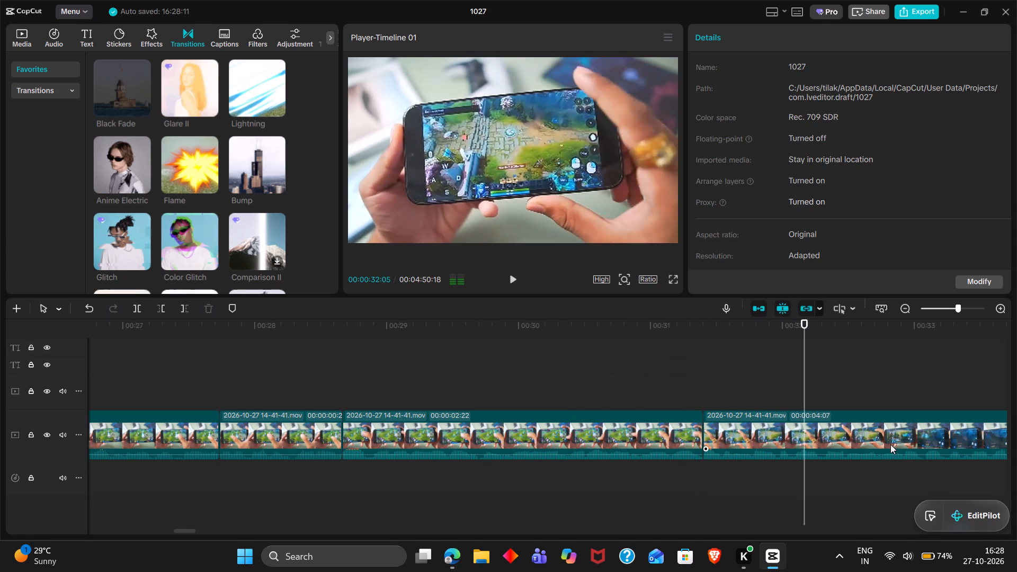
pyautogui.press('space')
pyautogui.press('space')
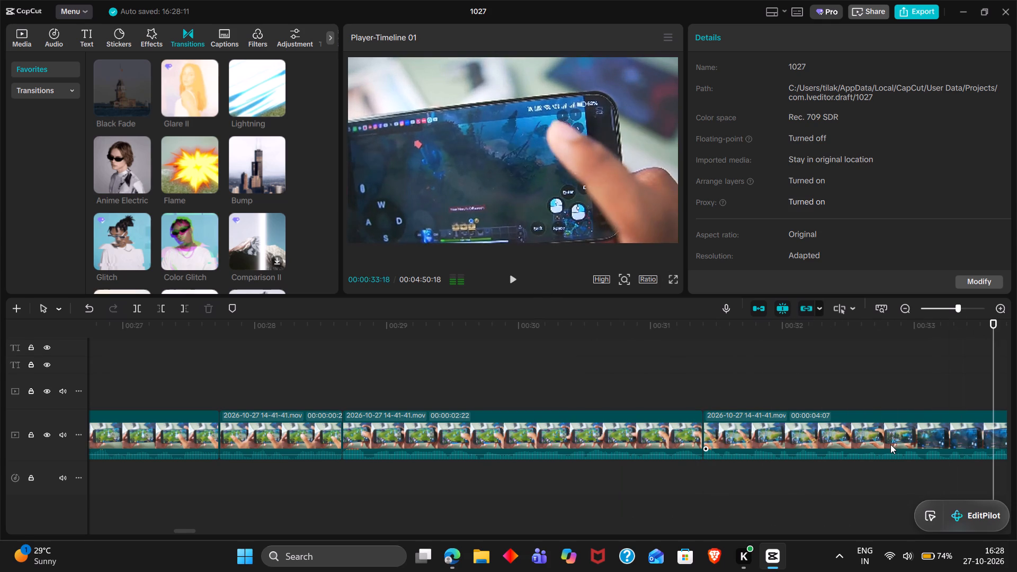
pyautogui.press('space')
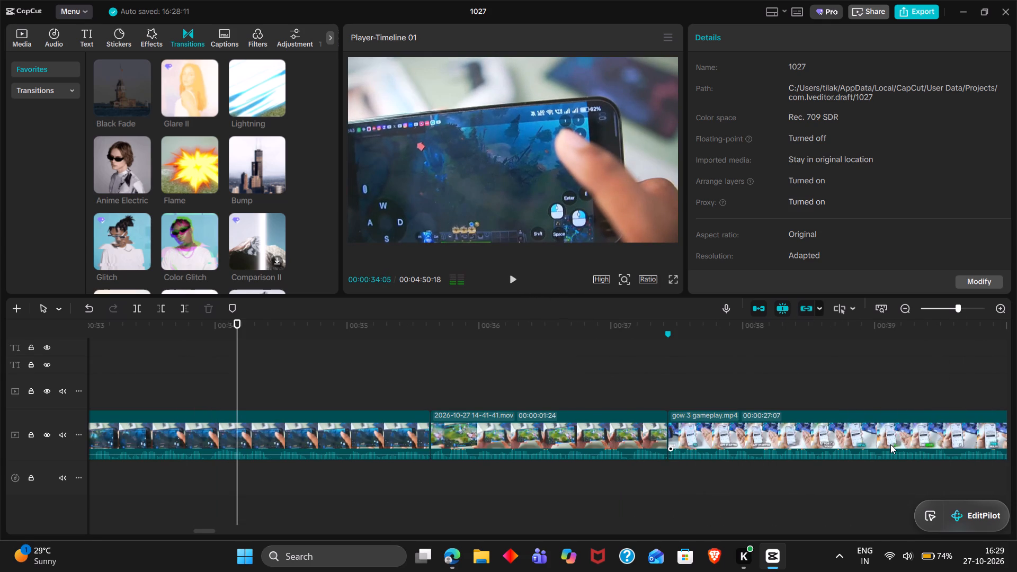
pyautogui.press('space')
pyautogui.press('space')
pyautogui.hscroll(1, 890, 444)
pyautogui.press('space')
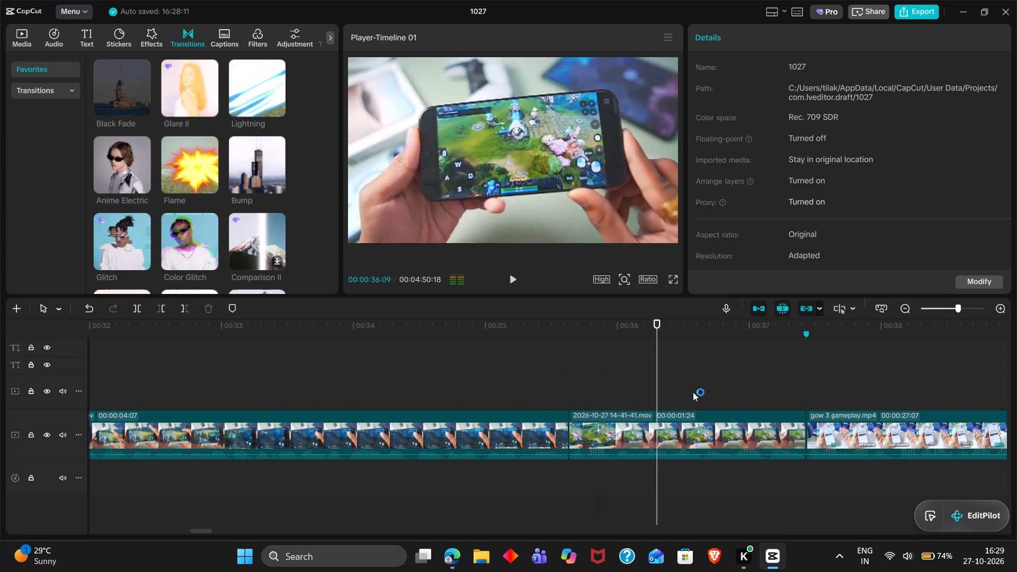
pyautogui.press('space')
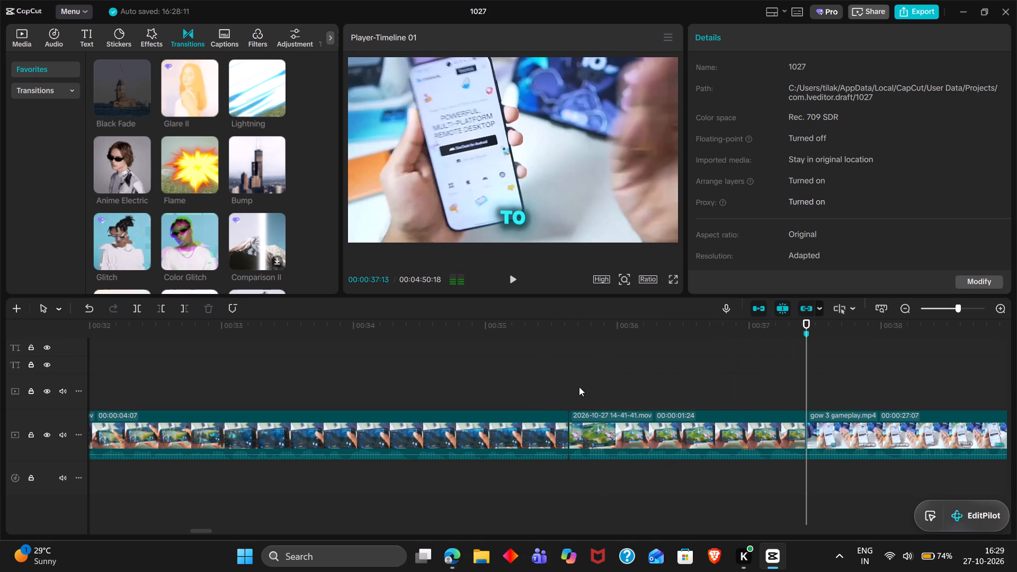
# Place the playhead at 00:00:35:19 and select the main-track clip that starts there, just before the gow 3 gameplay clip.
pyautogui.click(574, 386)
pyautogui.moveTo(574, 386); pyautogui.dragTo(569, 385)
pyautogui.click(596, 449)
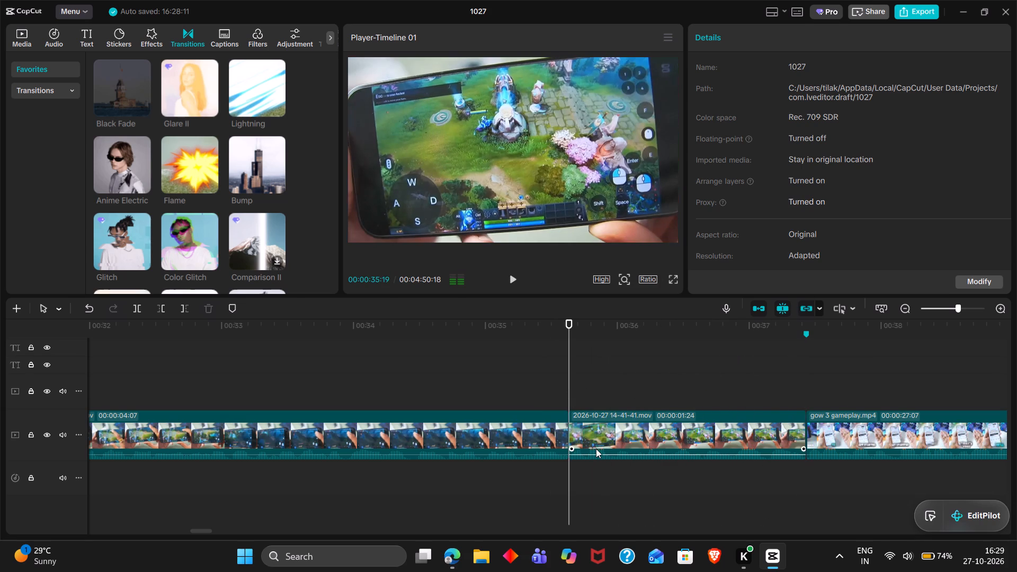
# Play through the latest intro overlays and the main-track clips following them, from about 00:00:14 to 00:00:22.
pyautogui.hscroll(5, 596, 449)
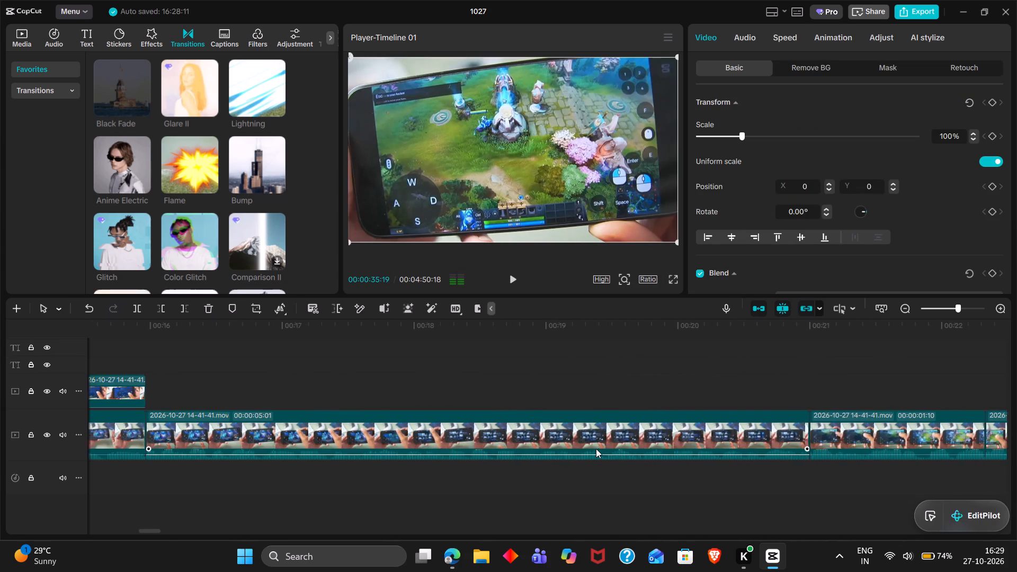
pyautogui.hscroll(1, 596, 449)
pyautogui.scroll(1, 596, 449)
pyautogui.click(379, 366)
pyautogui.scroll(-1, 379, 366)
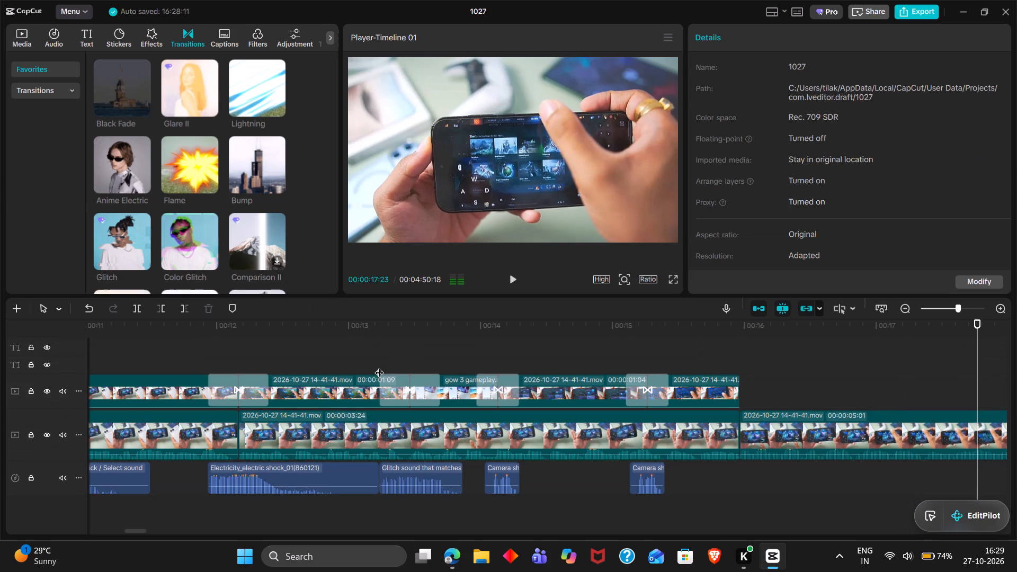
pyautogui.click(468, 342)
pyautogui.moveTo(468, 342); pyautogui.dragTo(555, 351)
pyautogui.press('space')
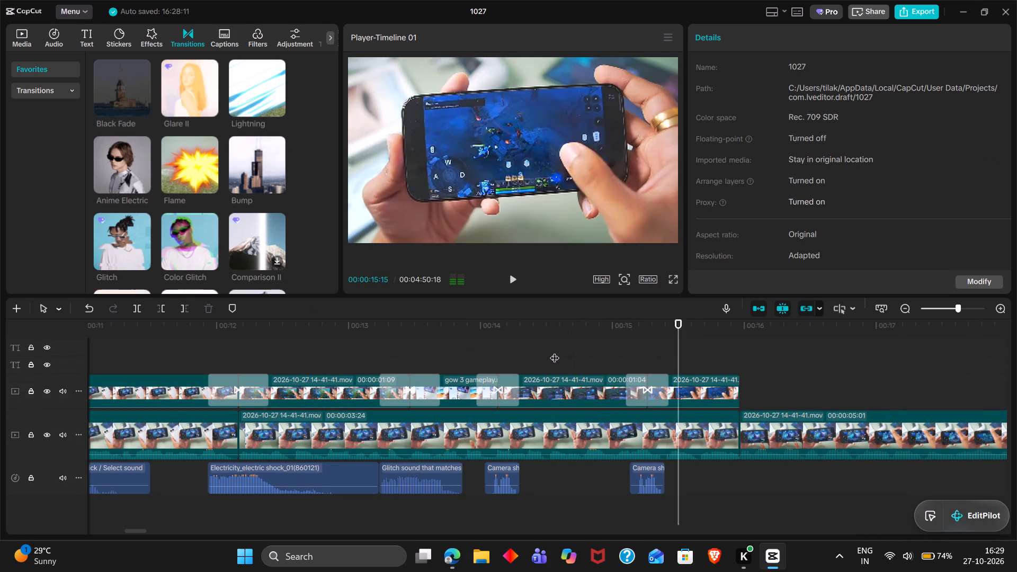
pyautogui.press('space')
pyautogui.press('space')
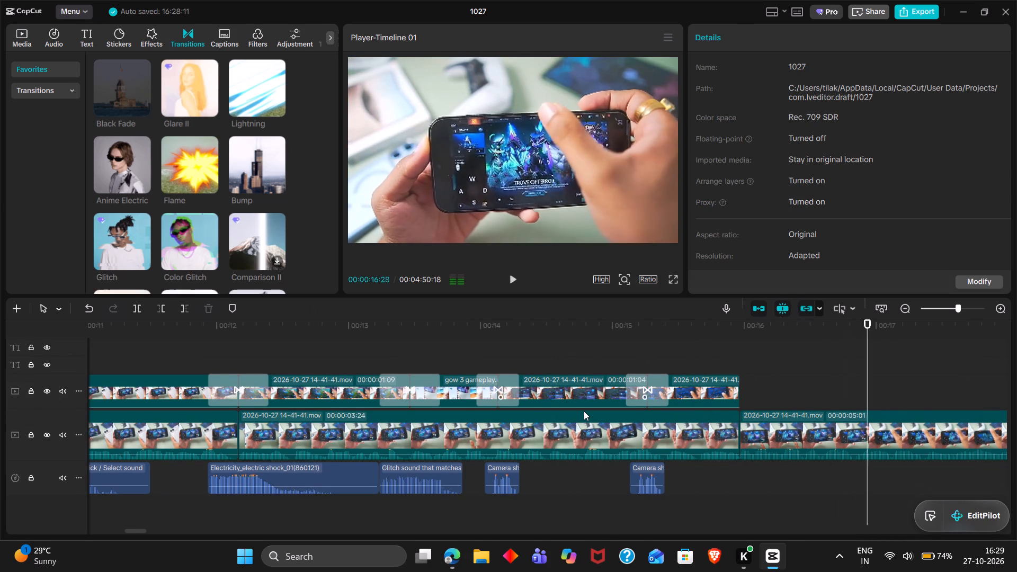
pyautogui.hscroll(-1, 584, 411)
pyautogui.press('space')
pyautogui.press('space')
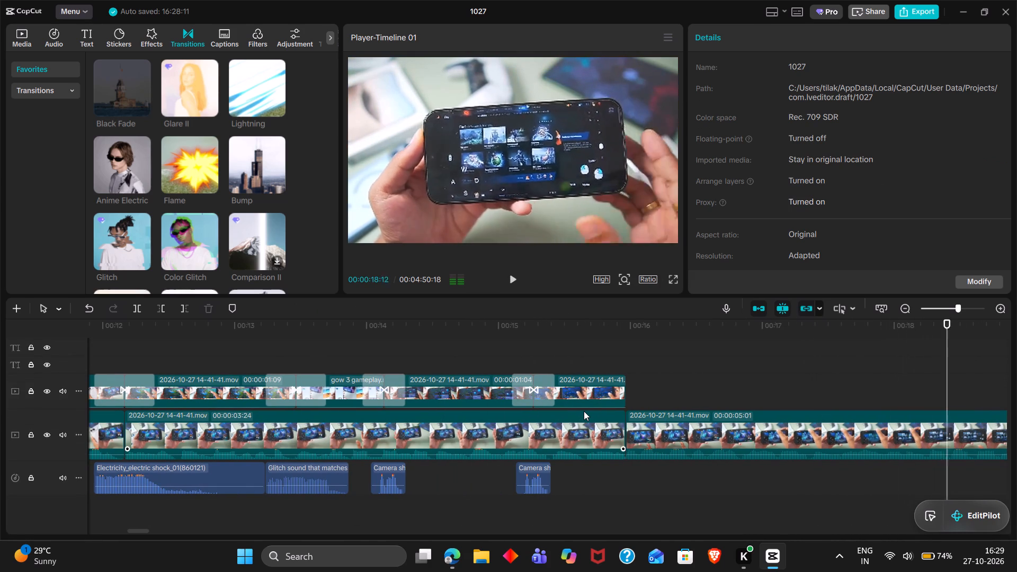
pyautogui.hscroll(-1, 584, 411)
pyautogui.press('space')
pyautogui.press('space')
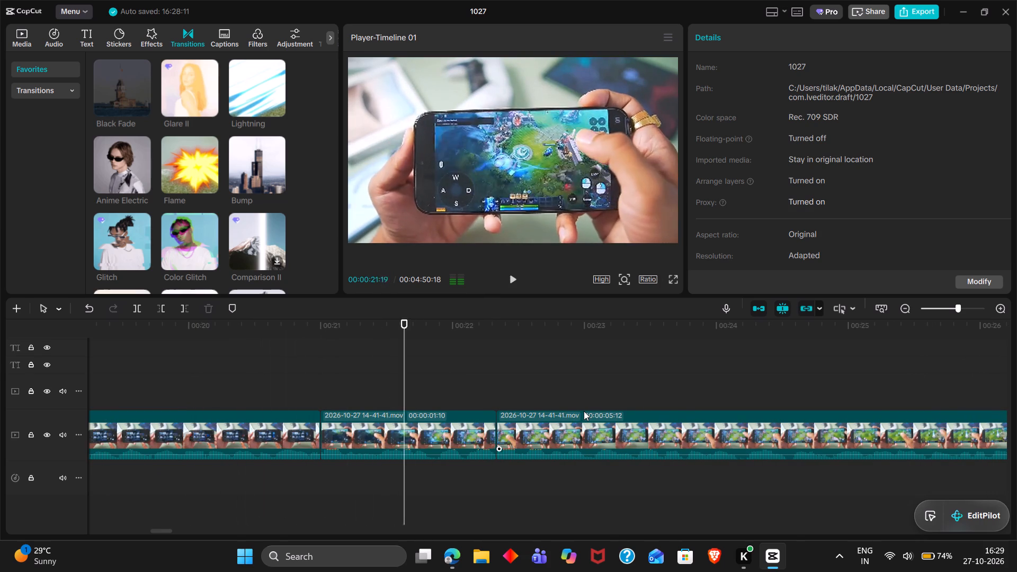
pyautogui.press('space')
pyautogui.hscroll(1, 584, 411)
pyautogui.click(413, 362)
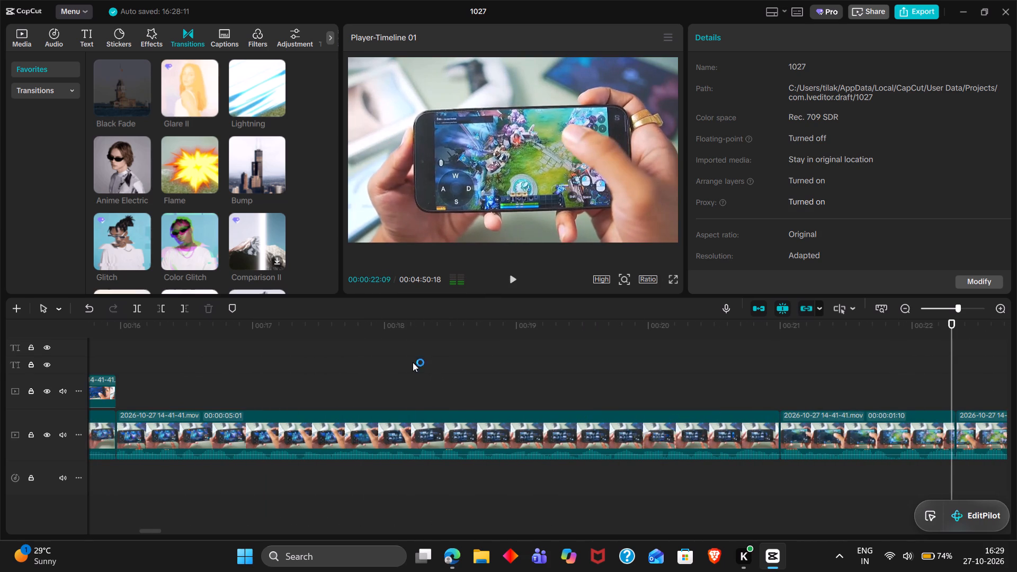
pyautogui.moveTo(413, 362); pyautogui.dragTo(132, 341)
pyautogui.press('space')
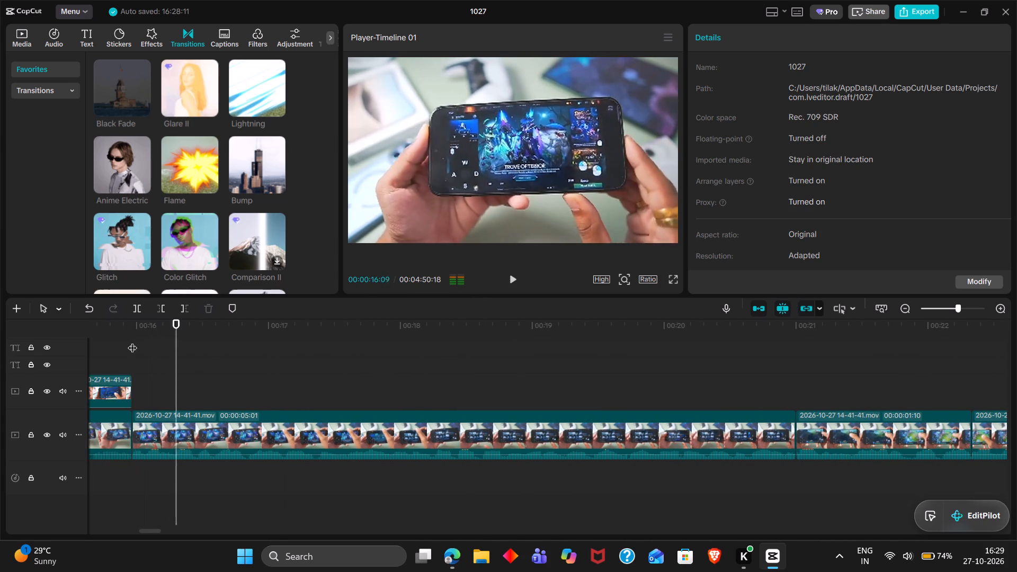
pyautogui.press('space')
pyautogui.hscroll(-3, 378, 423)
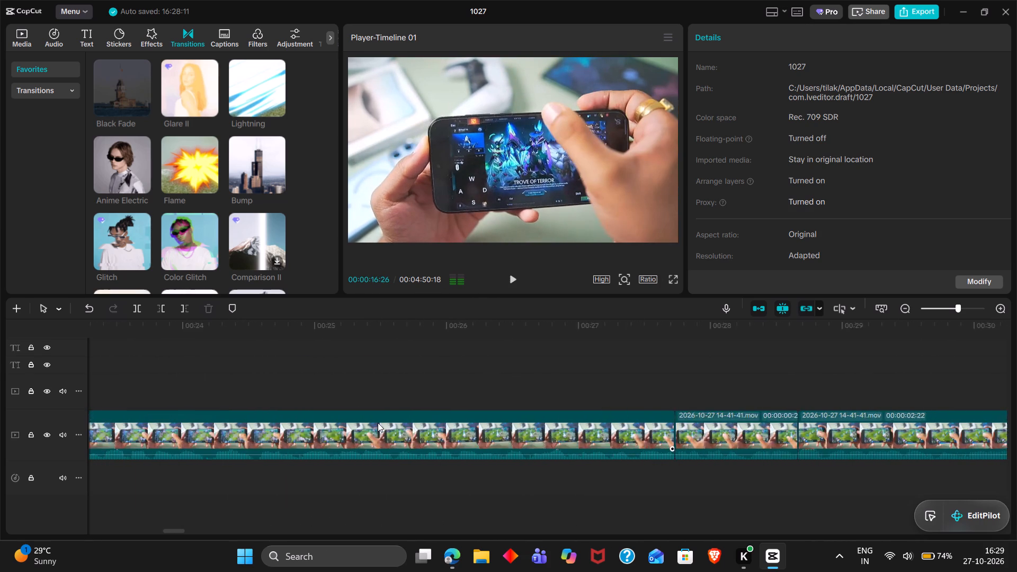
# Look through the end of the main track for a gameplay shot, stopping at 00:04:49:11 in the last 00:00:03:03 clip.
pyautogui.hscroll(-10, 378, 423)
pyautogui.doubleClick(562, 389)
pyautogui.hscroll(-2, 562, 389)
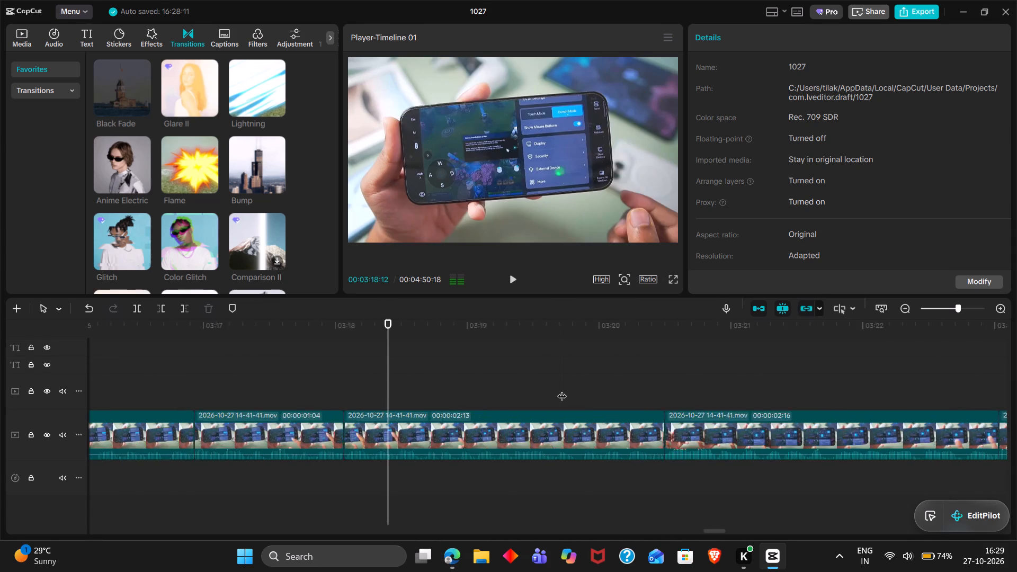
pyautogui.hscroll(-1, 562, 389)
pyautogui.doubleClick(562, 389)
pyautogui.hscroll(-6, 562, 389)
pyautogui.doubleClick(562, 389)
pyautogui.hscroll(-14, 562, 389)
pyautogui.click(562, 389)
pyautogui.moveTo(562, 389); pyautogui.dragTo(523, 392)
pyautogui.hscroll(5, 523, 392)
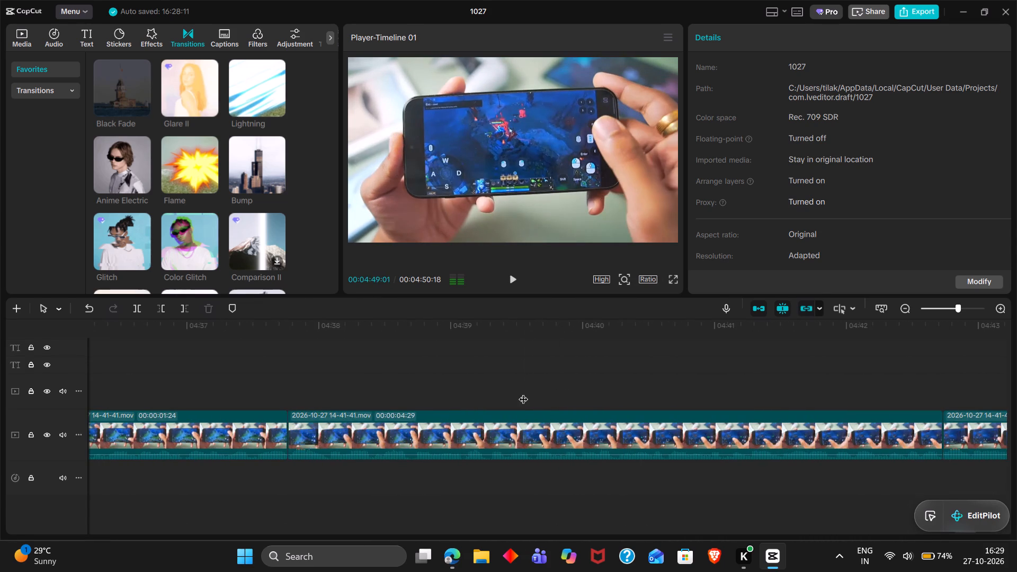
pyautogui.doubleClick(523, 392)
pyautogui.hscroll(-2, 523, 392)
pyautogui.click(522, 390)
pyautogui.moveTo(522, 390); pyautogui.dragTo(319, 383)
pyautogui.press('space')
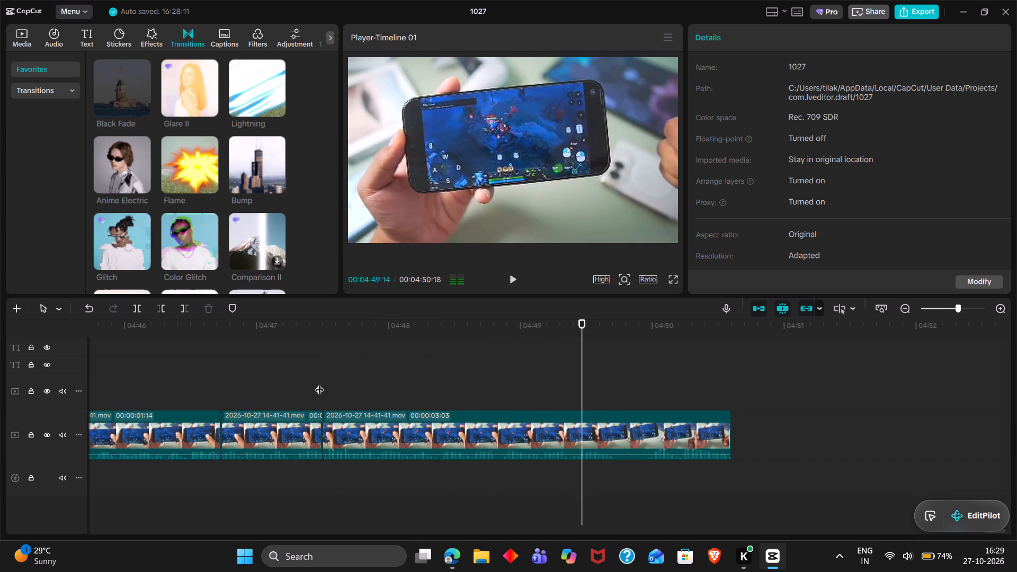
pyautogui.press('space')
pyautogui.click(580, 369)
pyautogui.moveTo(580, 369); pyautogui.dragTo(568, 368)
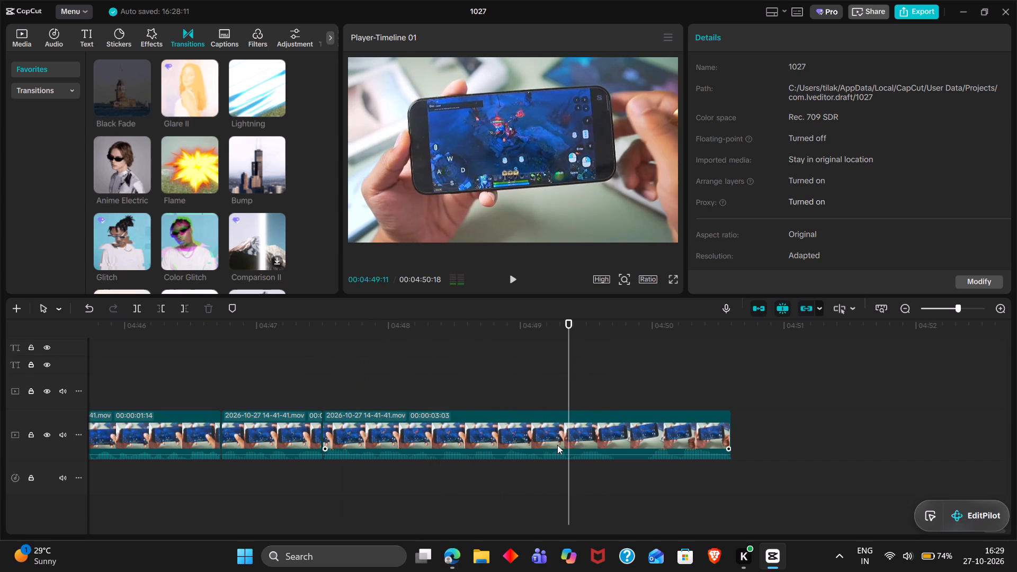
# Split the last main-track clip at 00:04:49:02 and copy its first part.
pyautogui.click(546, 367)
pyautogui.moveTo(546, 367); pyautogui.dragTo(528, 365)
pyautogui.click(513, 449)
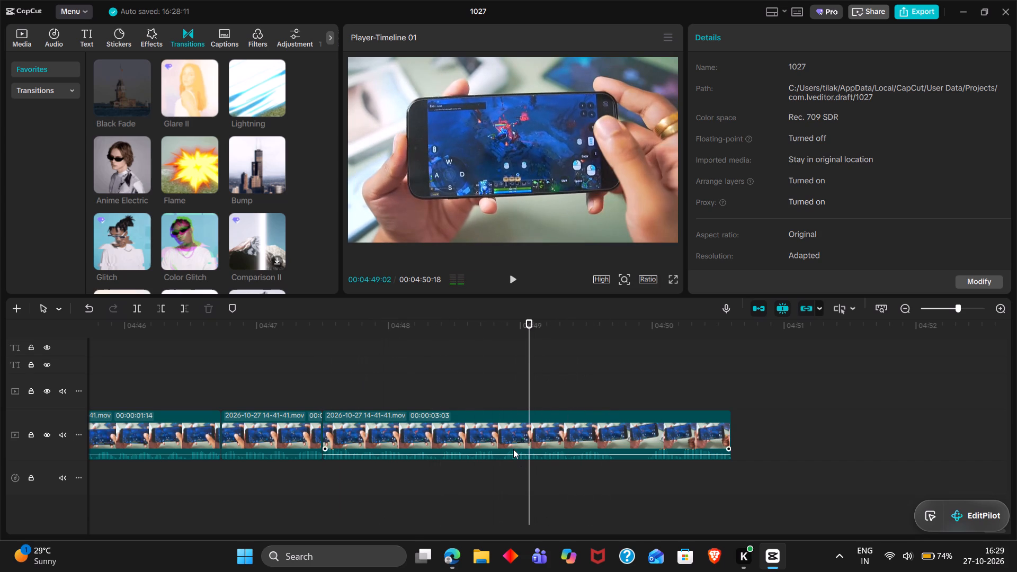
pyautogui.hotkey('ctrl', 'b')
pyautogui.click(454, 449)
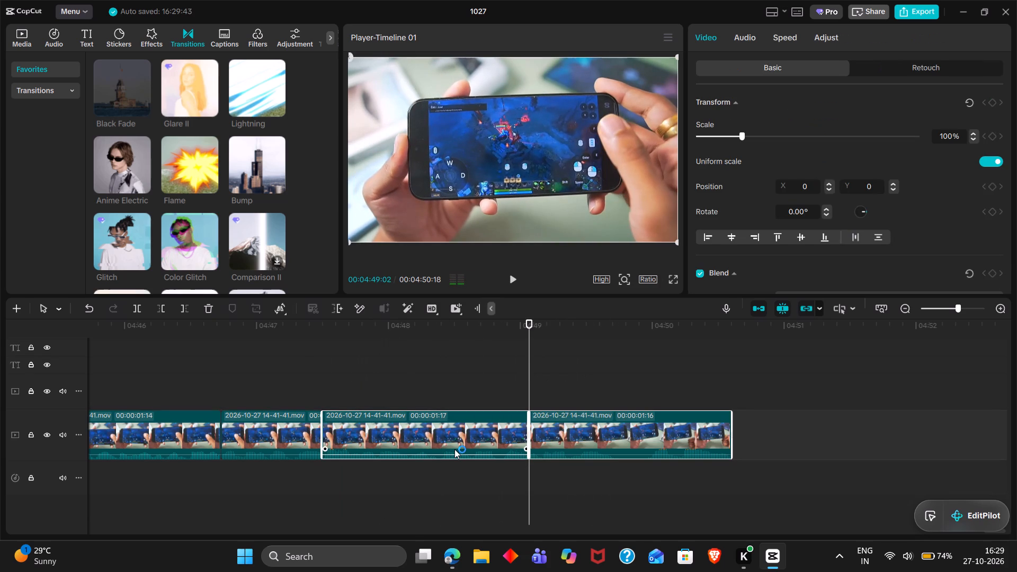
pyautogui.click(454, 449)
pyautogui.hotkey('ctrl', 'c')
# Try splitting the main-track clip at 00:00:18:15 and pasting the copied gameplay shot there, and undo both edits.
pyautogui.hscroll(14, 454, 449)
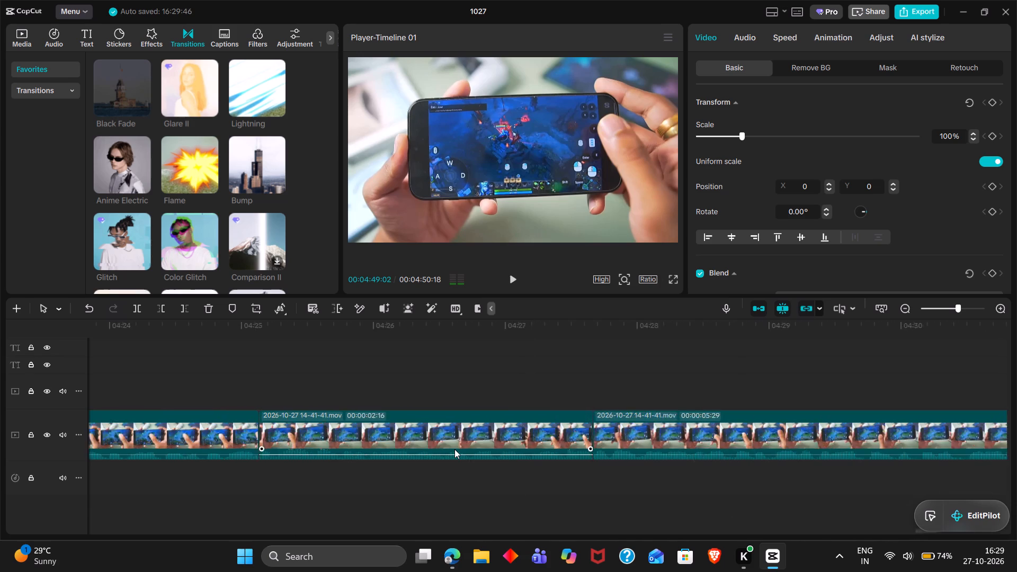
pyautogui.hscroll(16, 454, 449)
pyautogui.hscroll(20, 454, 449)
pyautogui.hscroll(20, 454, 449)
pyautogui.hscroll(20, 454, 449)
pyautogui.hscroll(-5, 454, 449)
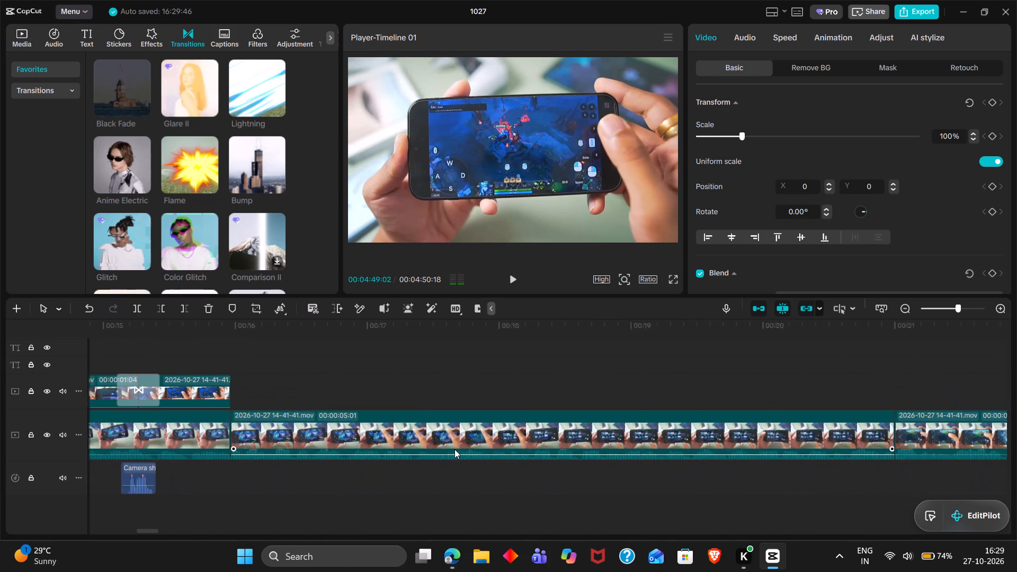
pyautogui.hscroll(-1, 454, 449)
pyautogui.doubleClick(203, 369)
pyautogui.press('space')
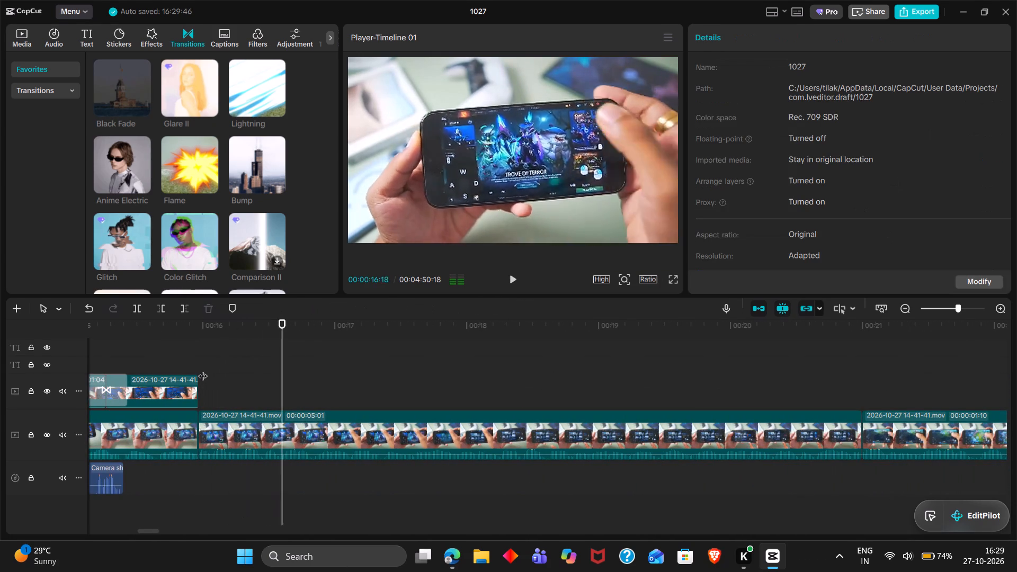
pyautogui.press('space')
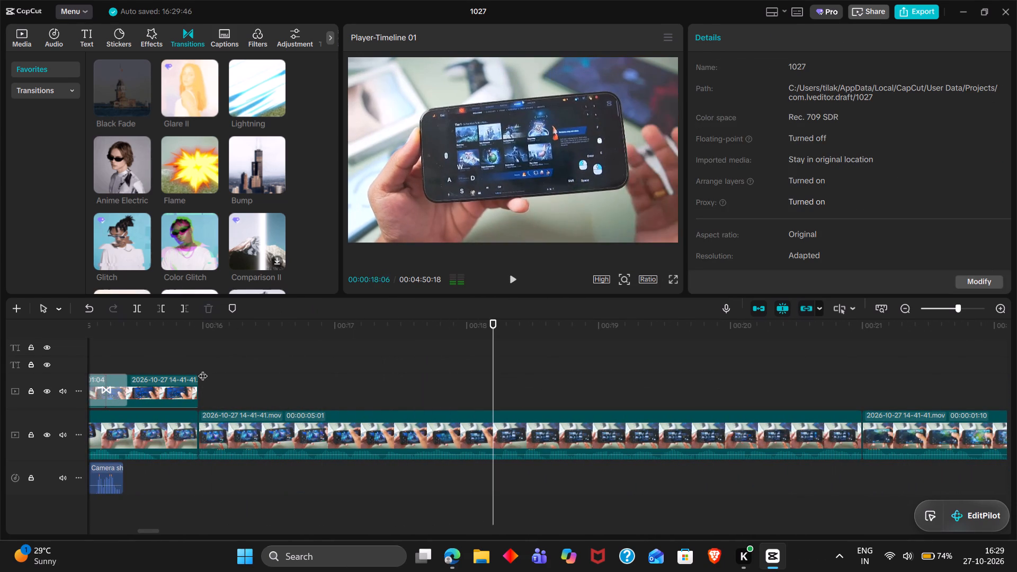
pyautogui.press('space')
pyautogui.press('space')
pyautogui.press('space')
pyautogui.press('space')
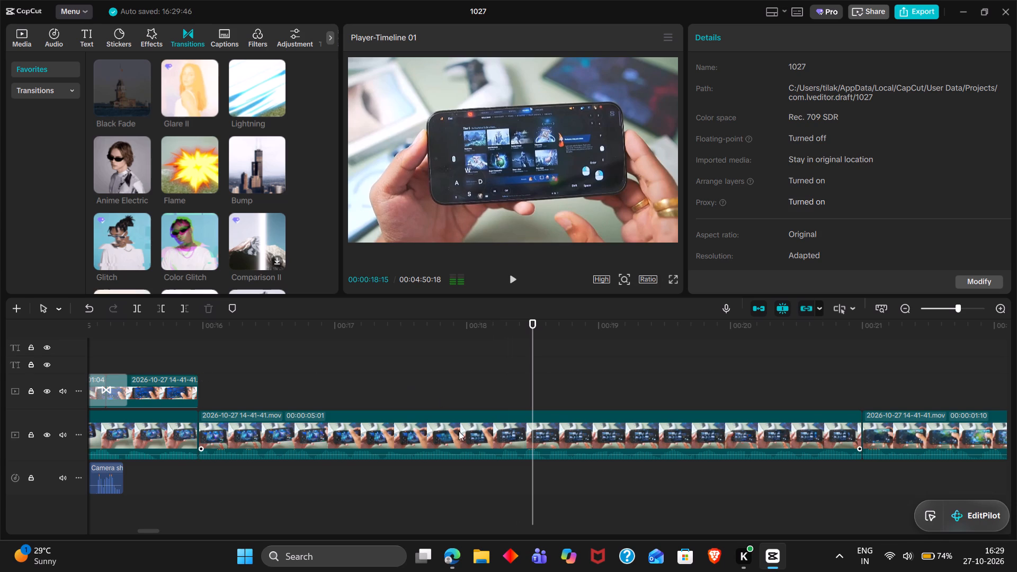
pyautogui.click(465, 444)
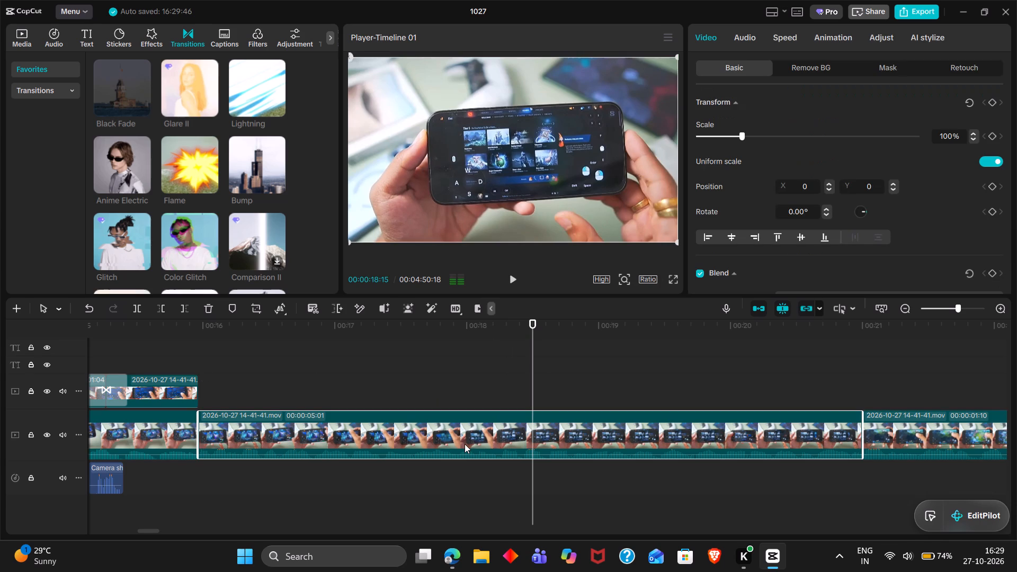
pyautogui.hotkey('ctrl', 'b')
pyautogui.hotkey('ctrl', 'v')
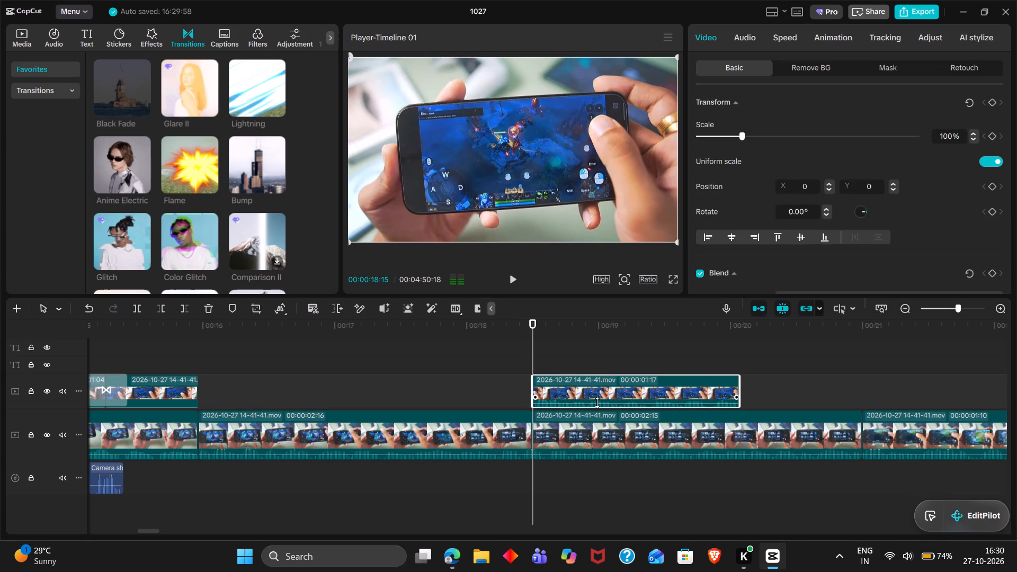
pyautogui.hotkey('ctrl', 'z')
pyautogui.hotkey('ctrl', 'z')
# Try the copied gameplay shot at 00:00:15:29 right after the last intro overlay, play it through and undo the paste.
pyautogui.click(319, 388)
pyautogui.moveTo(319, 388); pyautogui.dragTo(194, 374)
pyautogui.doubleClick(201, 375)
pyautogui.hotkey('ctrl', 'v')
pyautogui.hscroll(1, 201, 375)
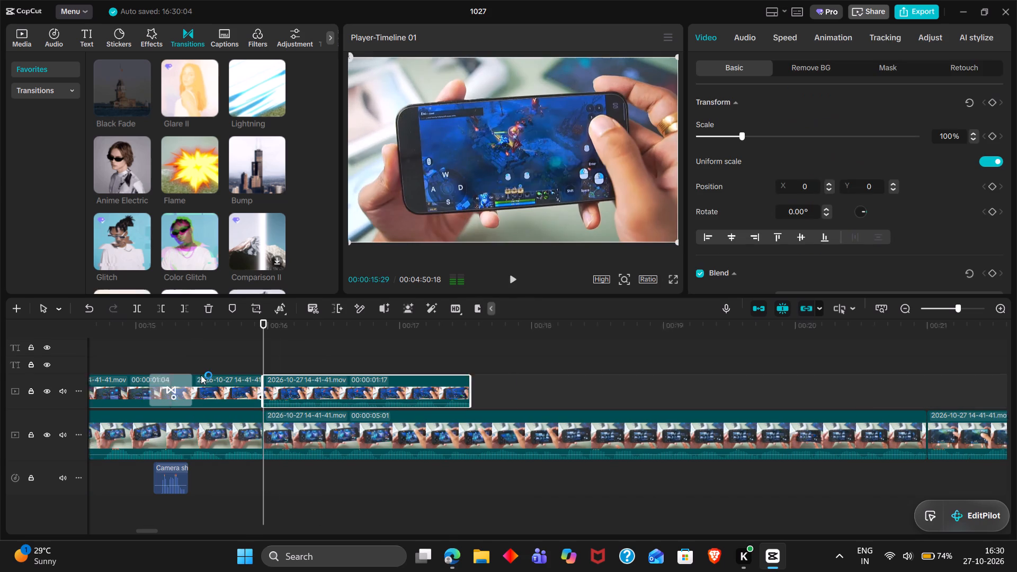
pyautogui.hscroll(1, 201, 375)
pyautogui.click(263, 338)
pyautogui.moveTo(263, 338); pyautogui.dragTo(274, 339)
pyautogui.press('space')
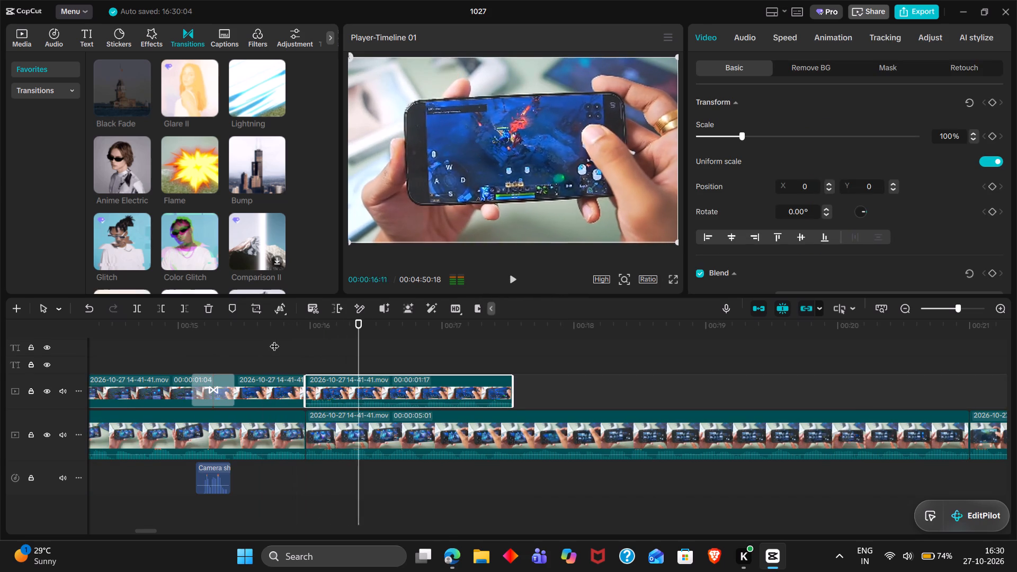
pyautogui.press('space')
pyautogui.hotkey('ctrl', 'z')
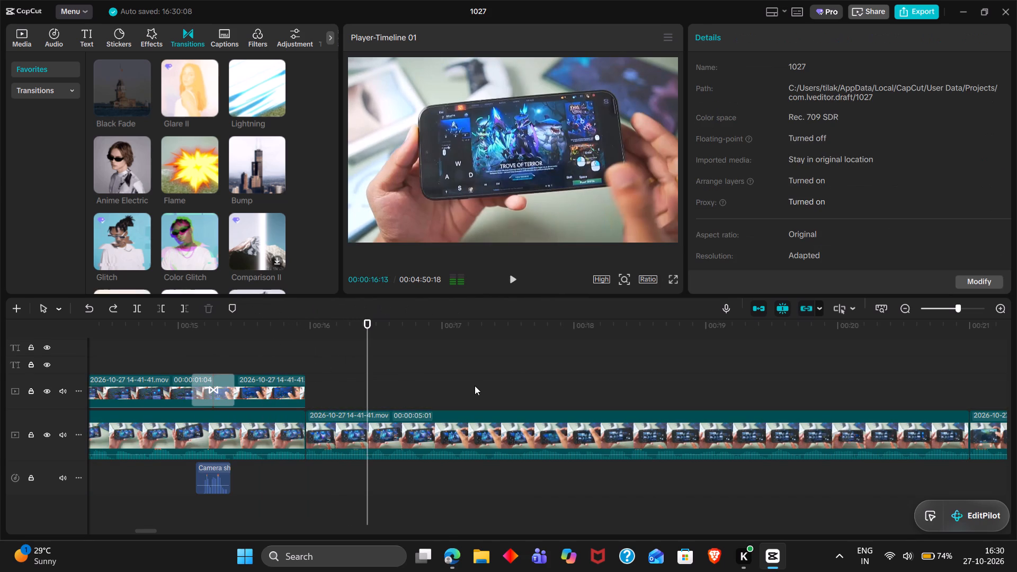
# Paste the copied gameplay shot onto the overlay track at 00:00:17:26.
pyautogui.click(595, 388)
pyautogui.moveTo(595, 388); pyautogui.dragTo(556, 383)
pyautogui.hotkey('ctrl', 'v')
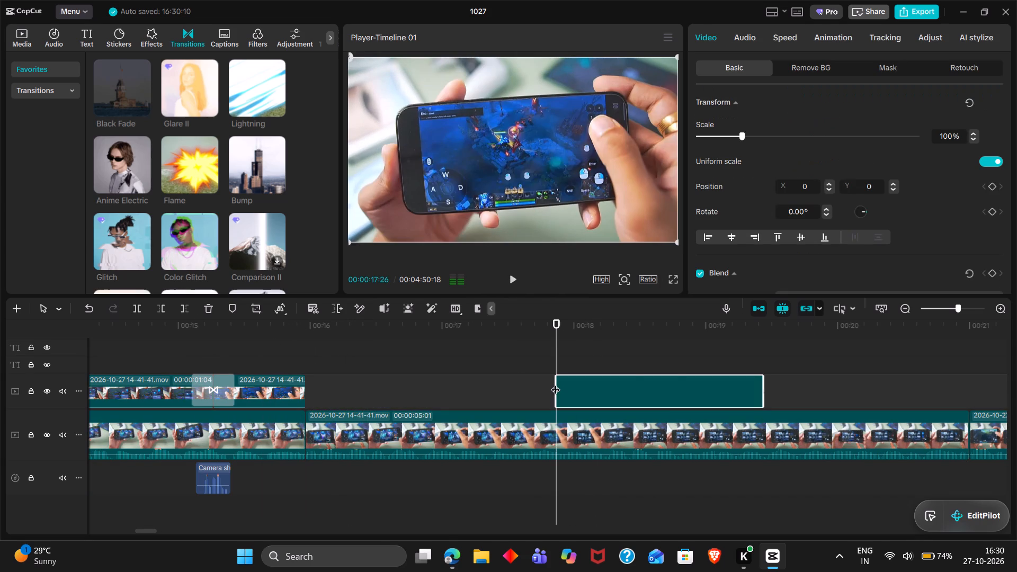
# Look through the main track from about 00:01:25 to 00:02:37 for another gameplay shot, playing the candidate clips.
pyautogui.hscroll(-20, 556, 383)
pyautogui.tripleClick(518, 381)
pyautogui.hscroll(-2, 518, 381)
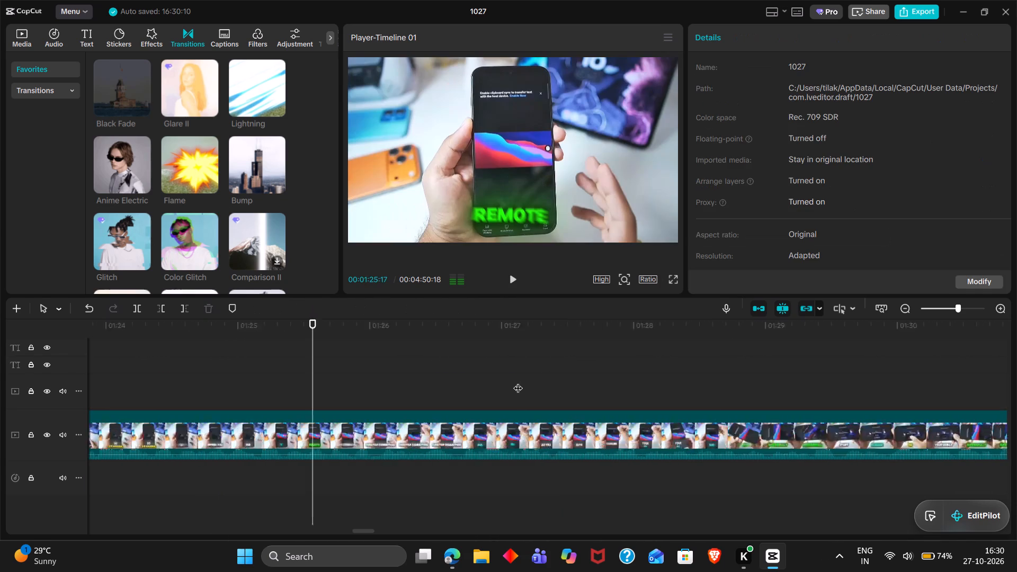
pyautogui.hscroll(-2, 518, 381)
pyautogui.doubleClick(518, 381)
pyautogui.hscroll(-6, 518, 381)
pyautogui.tripleClick(518, 381)
pyautogui.hscroll(-1, 518, 381)
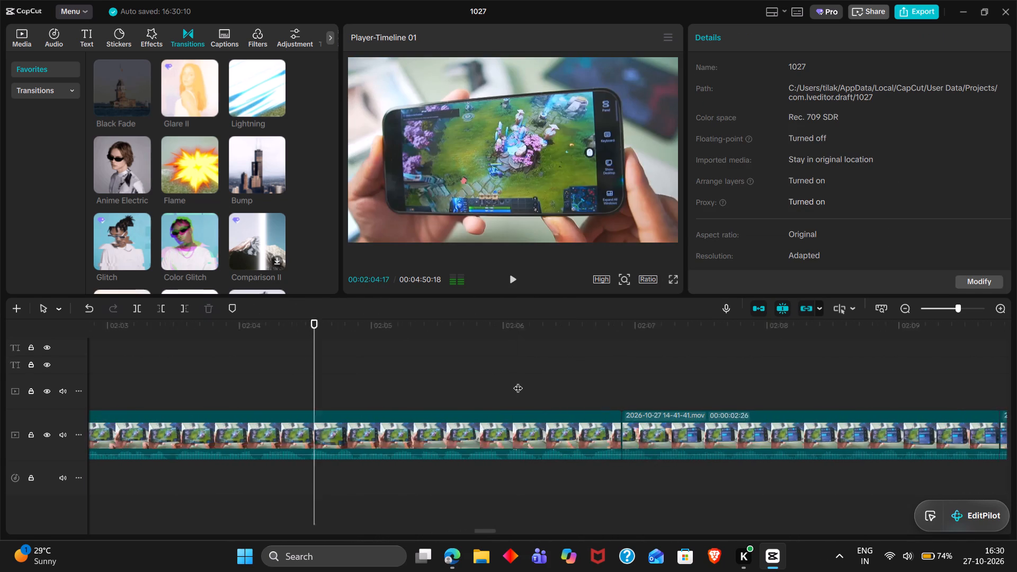
pyautogui.hscroll(-1, 518, 381)
pyautogui.click(518, 381)
pyautogui.moveTo(518, 381); pyautogui.dragTo(254, 393)
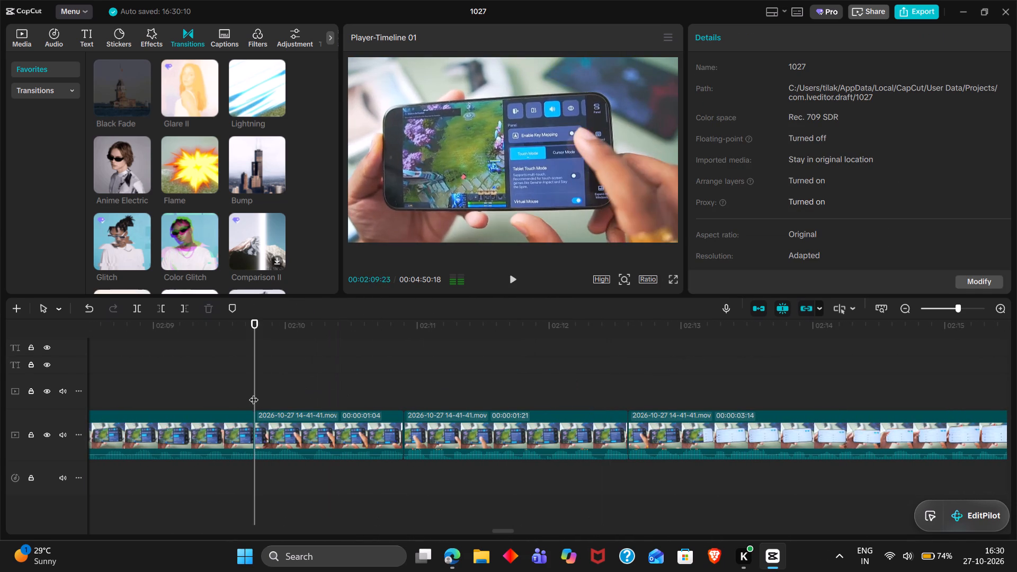
pyautogui.press('space')
pyautogui.press('space')
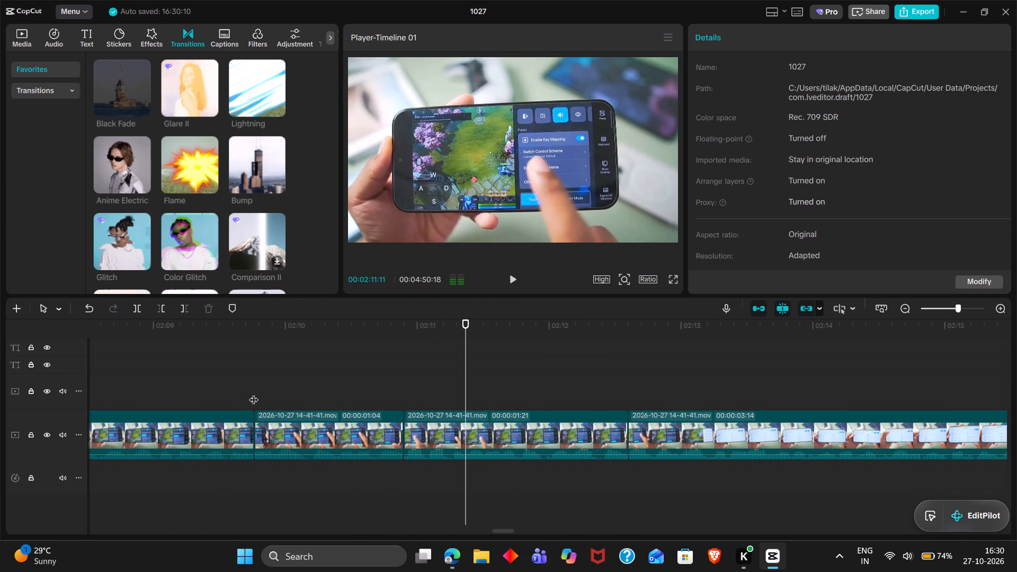
pyautogui.hscroll(-1, 254, 393)
pyautogui.doubleClick(566, 395)
pyautogui.hscroll(-3, 566, 395)
pyautogui.doubleClick(566, 395)
pyautogui.hscroll(-2, 566, 395)
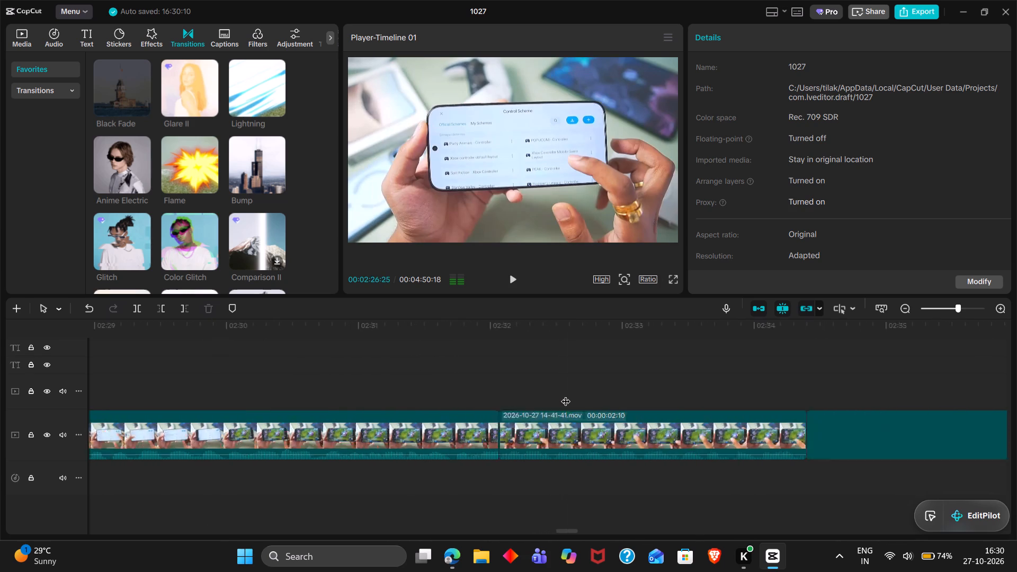
pyautogui.hscroll(-1, 566, 395)
pyautogui.doubleClick(566, 395)
pyautogui.moveTo(566, 395); pyautogui.dragTo(592, 395)
pyautogui.press('space')
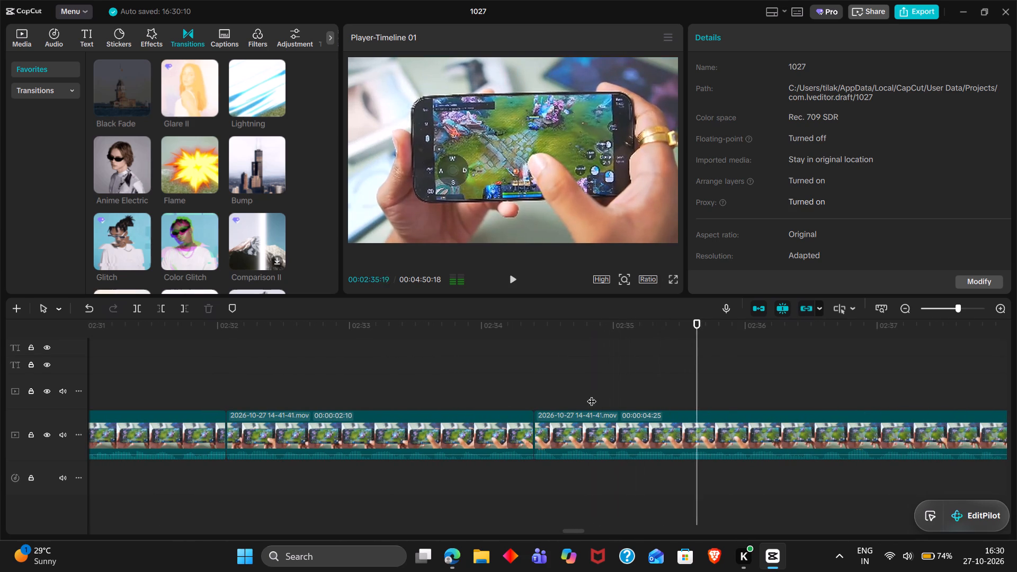
pyautogui.press('space')
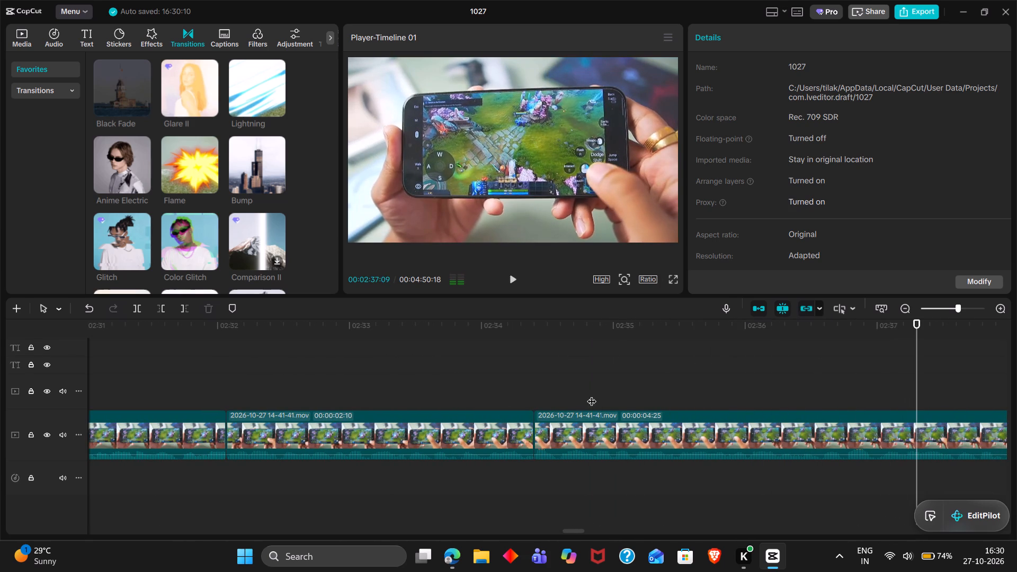
pyautogui.click(288, 364)
pyautogui.moveTo(288, 364); pyautogui.dragTo(225, 359)
pyautogui.press('space')
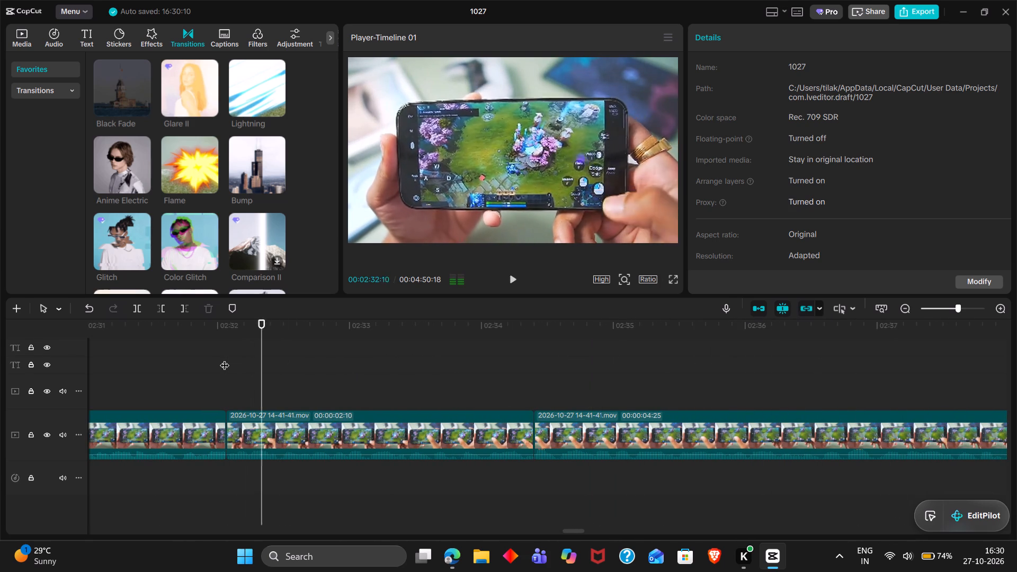
pyautogui.press('space')
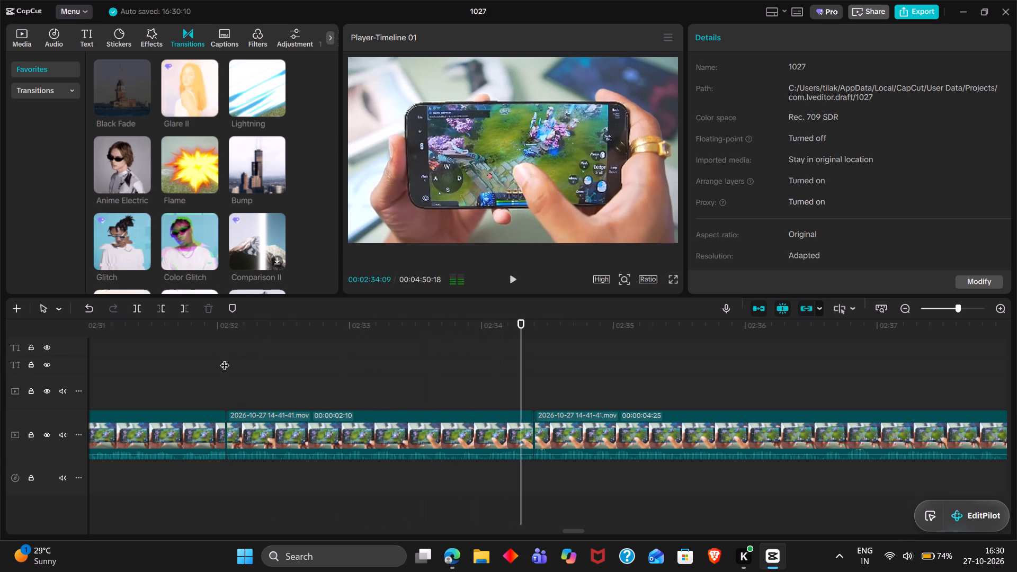
# Copy the 00:00:02:10 gameplay clip starting at about 00:02:32 and paste it as an overlay at 00:00:15:29.
pyautogui.click(311, 445)
pyautogui.hotkey('ctrl', 'c')
pyautogui.hscroll(5, 311, 445)
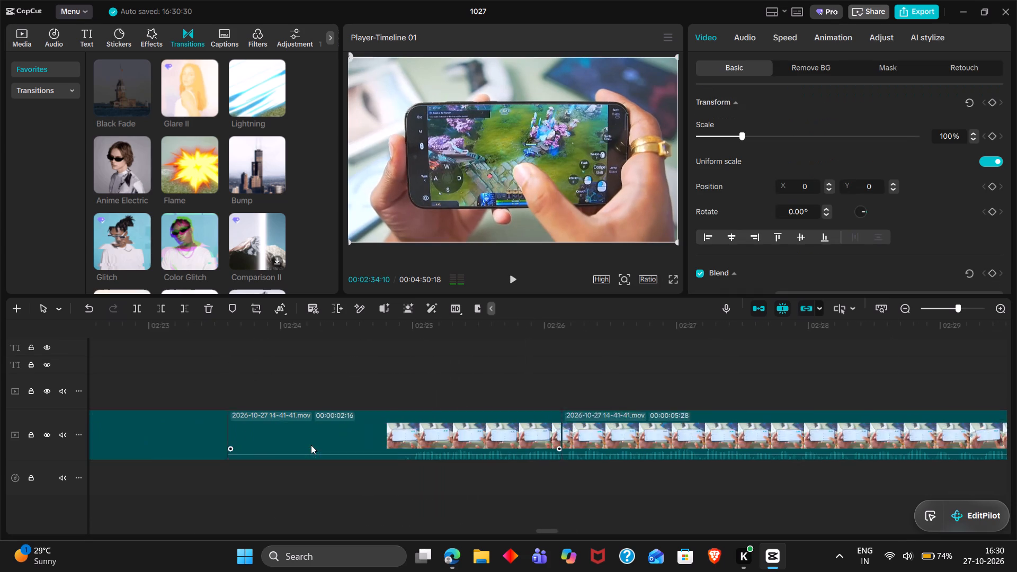
pyautogui.hscroll(19, 311, 445)
pyautogui.hscroll(-3, 311, 445)
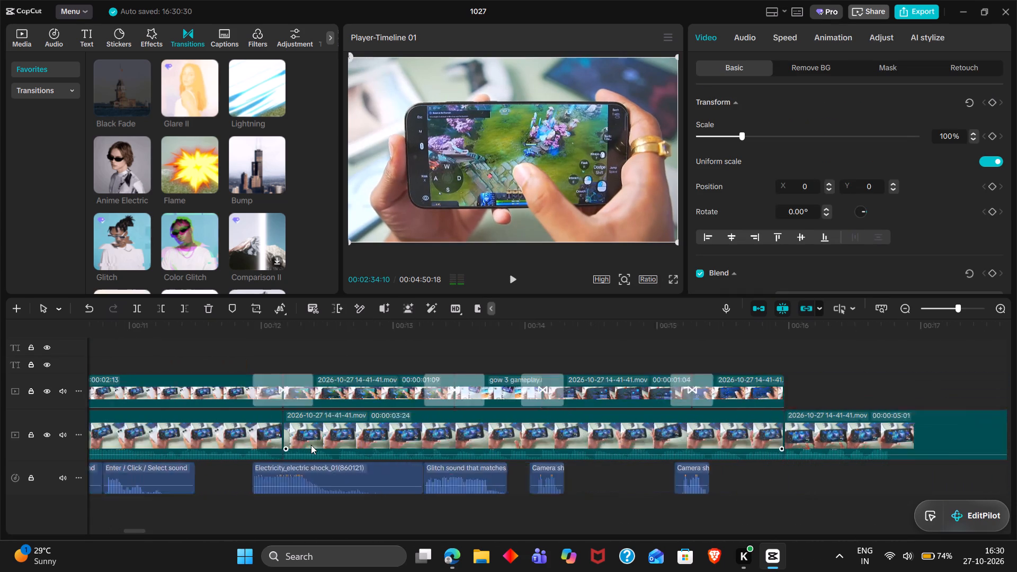
pyautogui.hscroll(-1, 311, 445)
pyautogui.doubleClick(257, 342)
pyautogui.hotkey('ctrl', 'v')
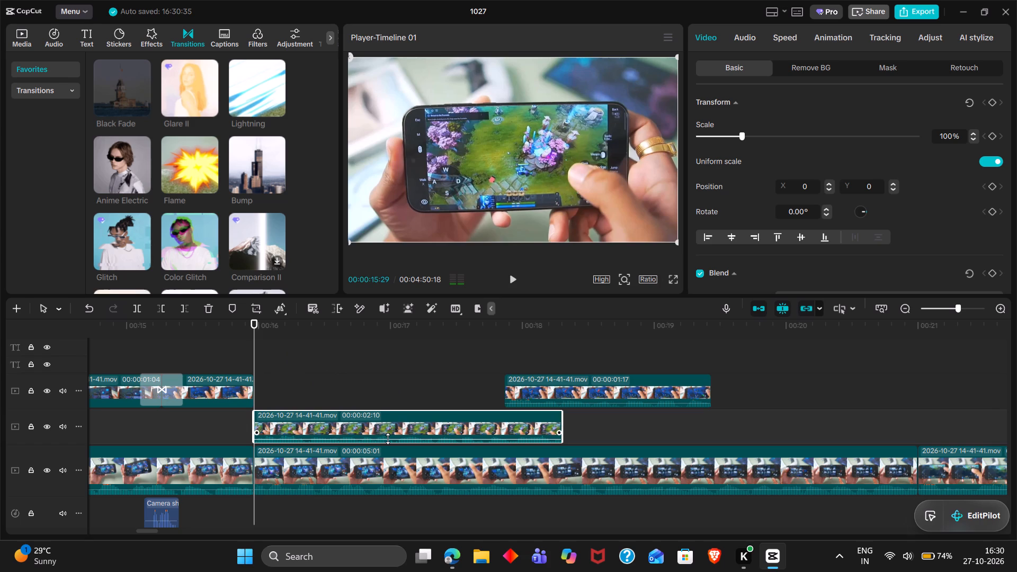
# Line up the 00:00:02:10 and 00:00:01:17 overlays back to back on the upper overlay track after the existing overlays, and play the join.
pyautogui.moveTo(388, 439); pyautogui.dragTo(391, 461)
pyautogui.moveTo(634, 391); pyautogui.dragTo(682, 428)
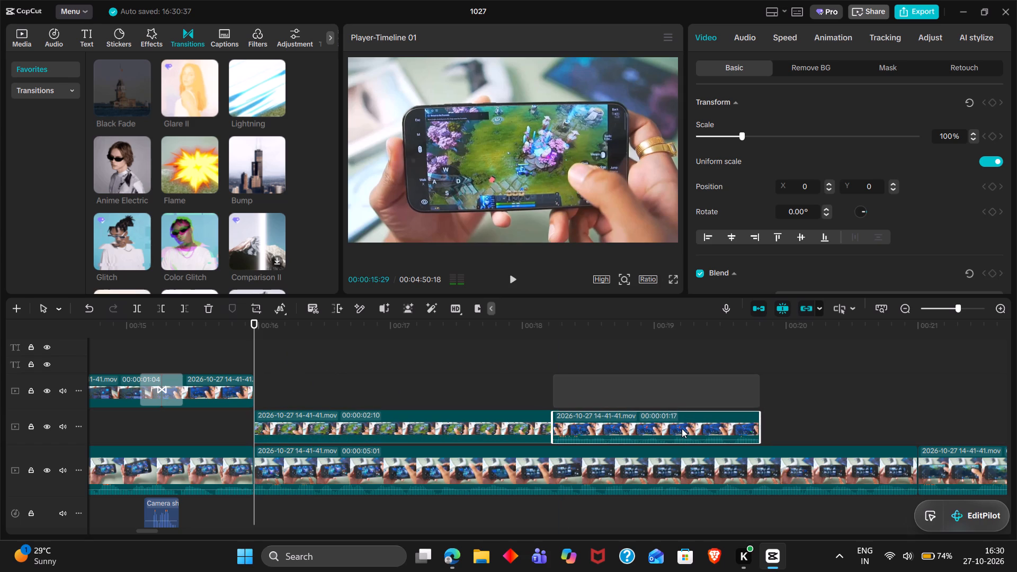
pyautogui.moveTo(682, 428); pyautogui.dragTo(693, 430)
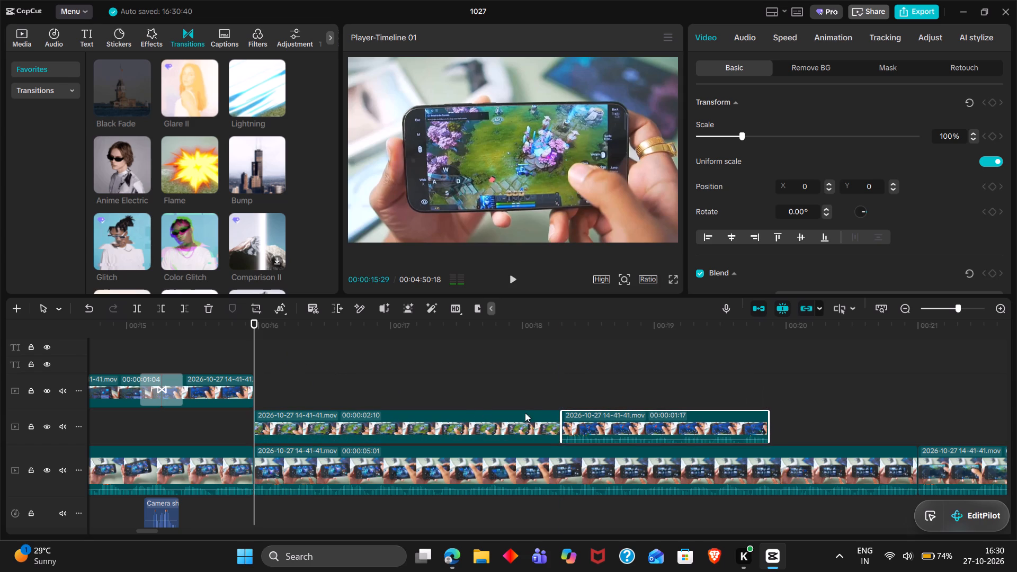
pyautogui.moveTo(476, 397); pyautogui.dragTo(590, 427)
pyautogui.moveTo(489, 419); pyautogui.dragTo(488, 391)
pyautogui.moveTo(612, 404); pyautogui.dragTo(619, 429)
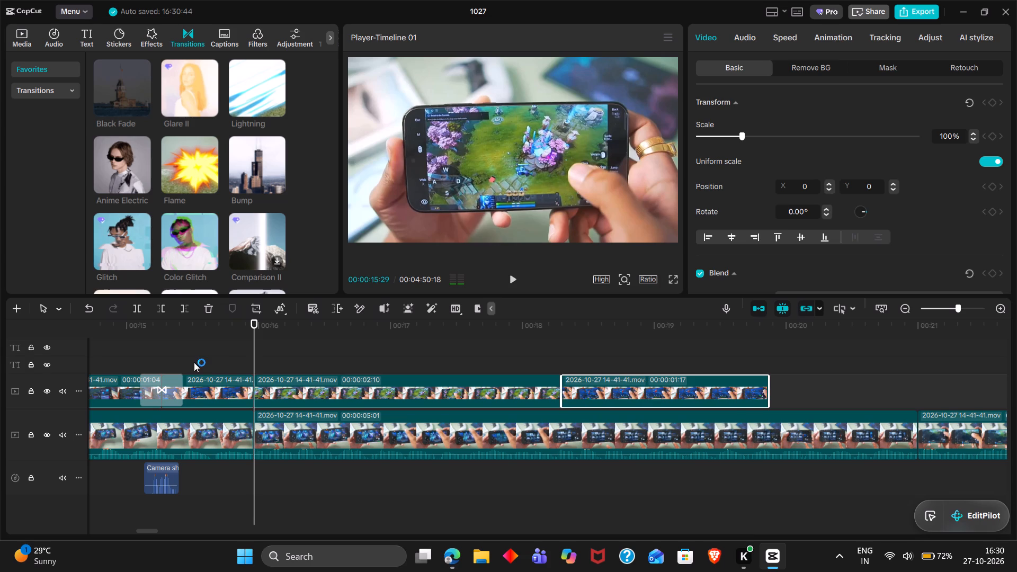
pyautogui.doubleClick(194, 362)
pyautogui.press('space')
pyautogui.press('space')
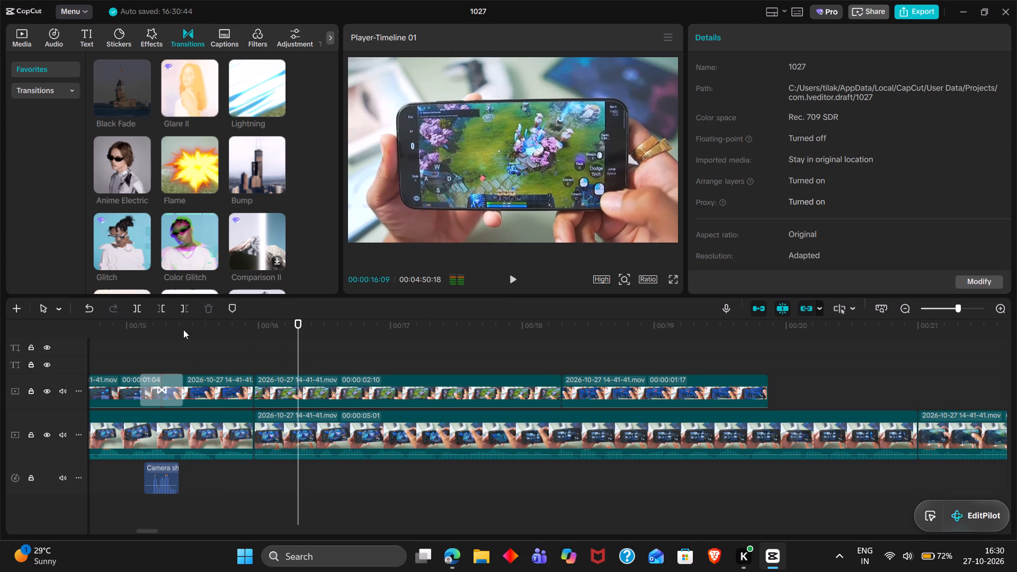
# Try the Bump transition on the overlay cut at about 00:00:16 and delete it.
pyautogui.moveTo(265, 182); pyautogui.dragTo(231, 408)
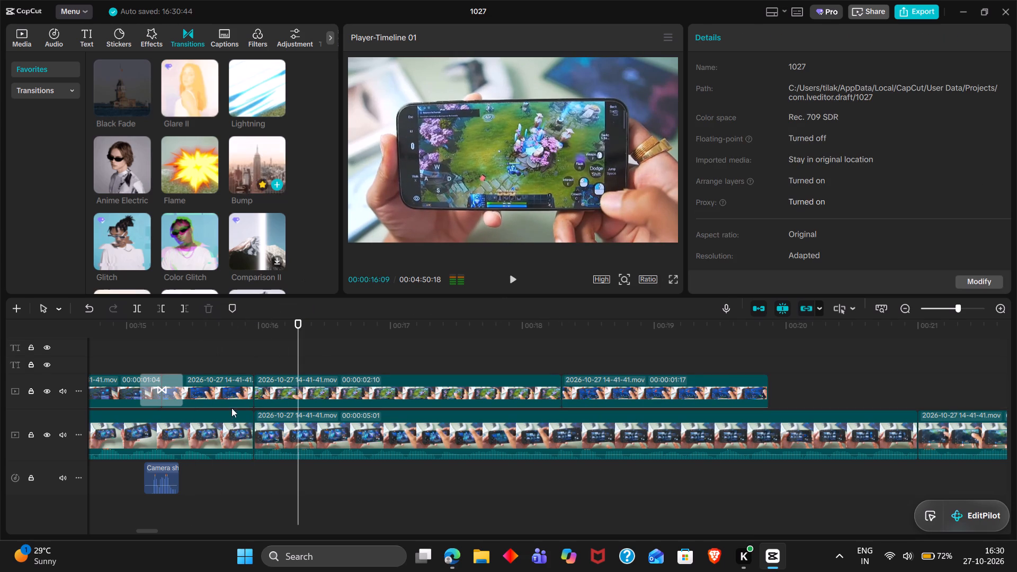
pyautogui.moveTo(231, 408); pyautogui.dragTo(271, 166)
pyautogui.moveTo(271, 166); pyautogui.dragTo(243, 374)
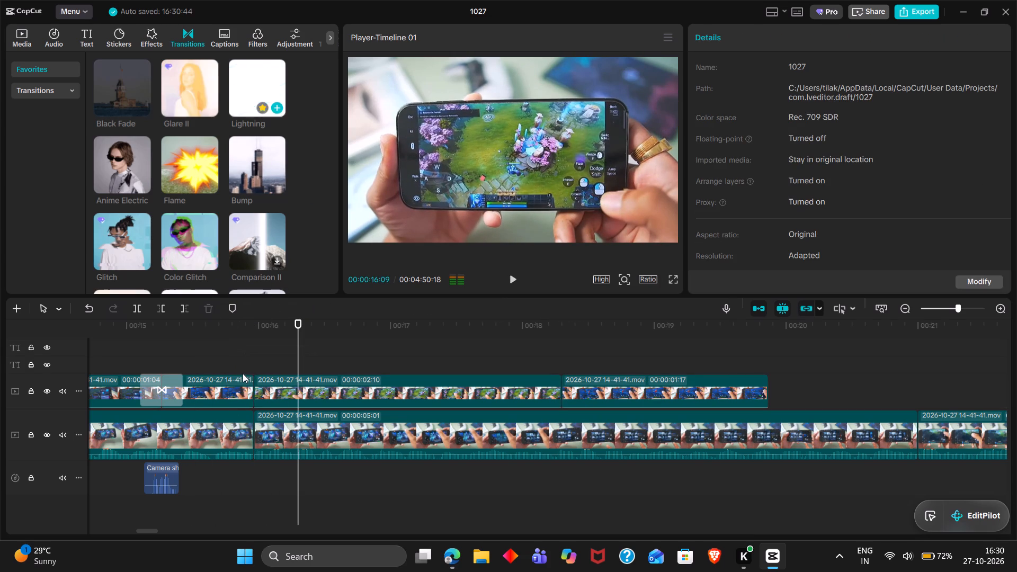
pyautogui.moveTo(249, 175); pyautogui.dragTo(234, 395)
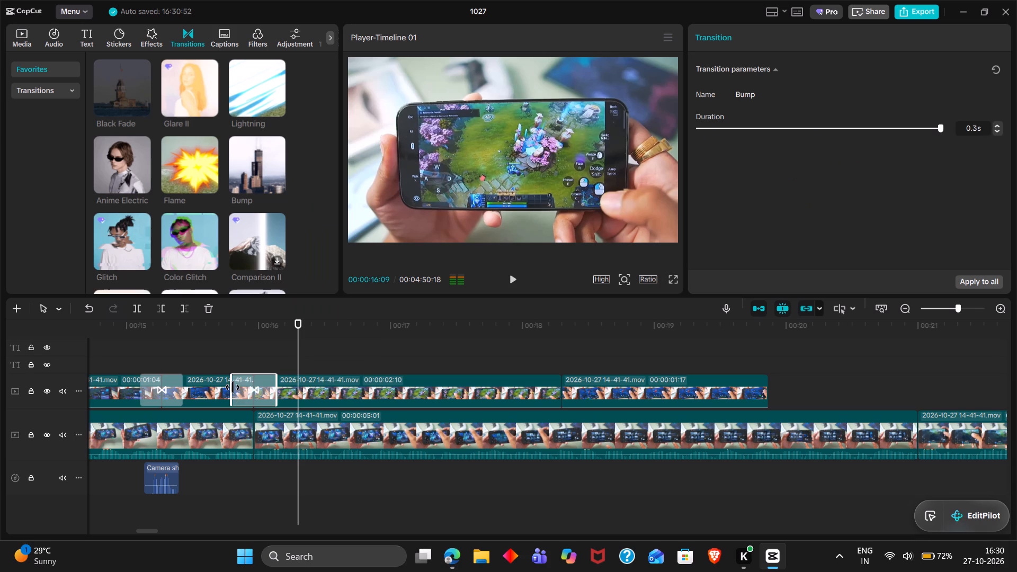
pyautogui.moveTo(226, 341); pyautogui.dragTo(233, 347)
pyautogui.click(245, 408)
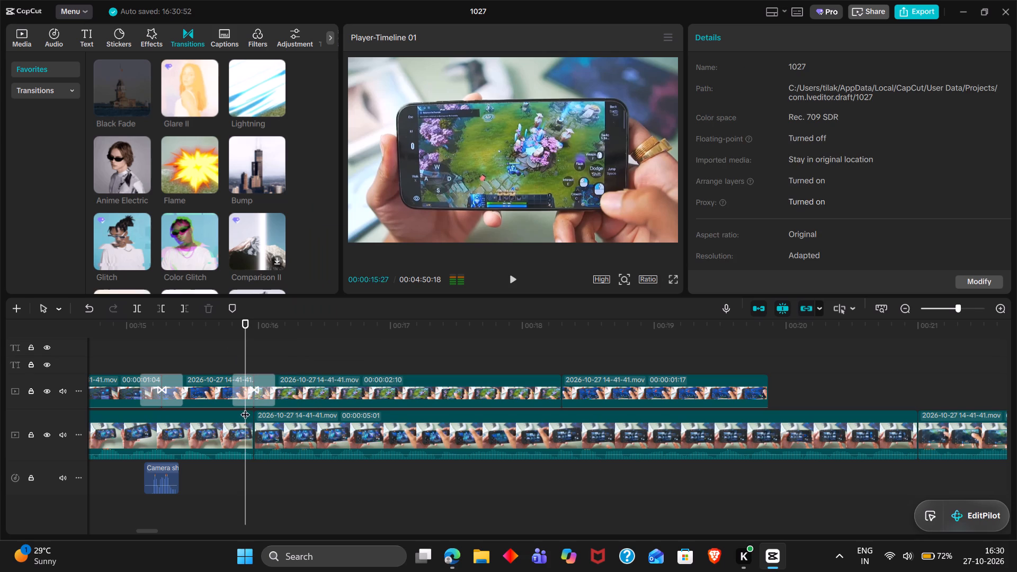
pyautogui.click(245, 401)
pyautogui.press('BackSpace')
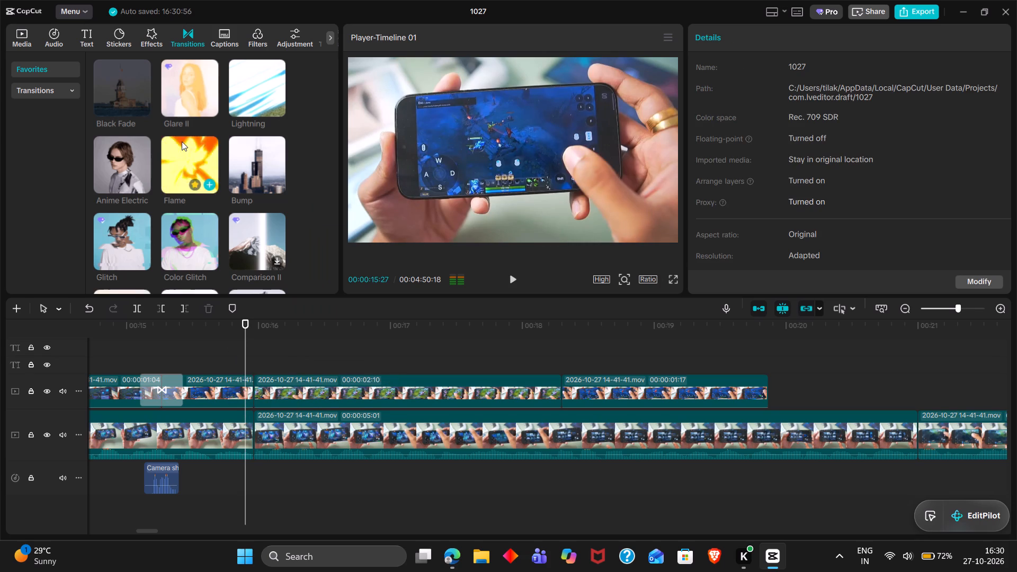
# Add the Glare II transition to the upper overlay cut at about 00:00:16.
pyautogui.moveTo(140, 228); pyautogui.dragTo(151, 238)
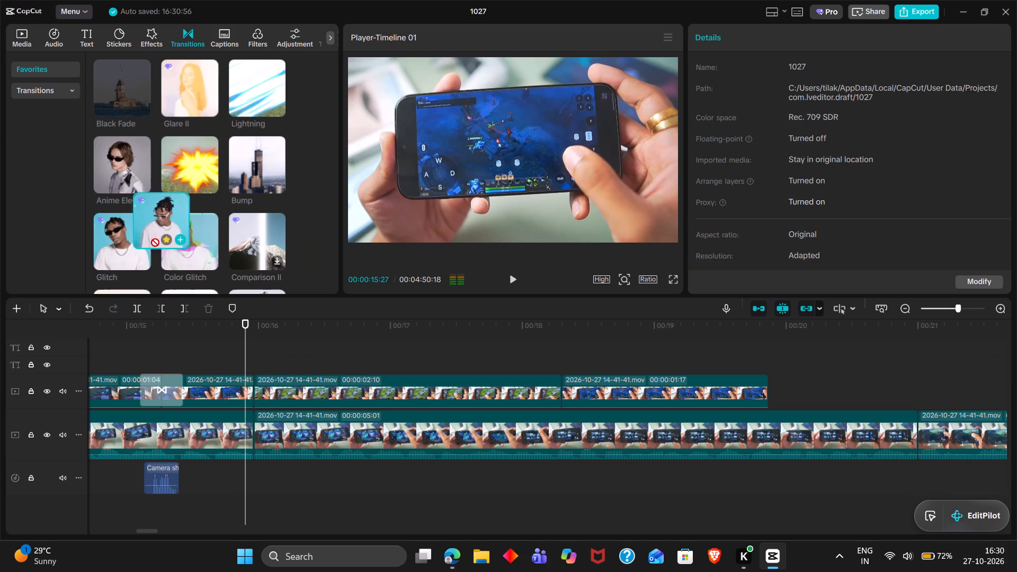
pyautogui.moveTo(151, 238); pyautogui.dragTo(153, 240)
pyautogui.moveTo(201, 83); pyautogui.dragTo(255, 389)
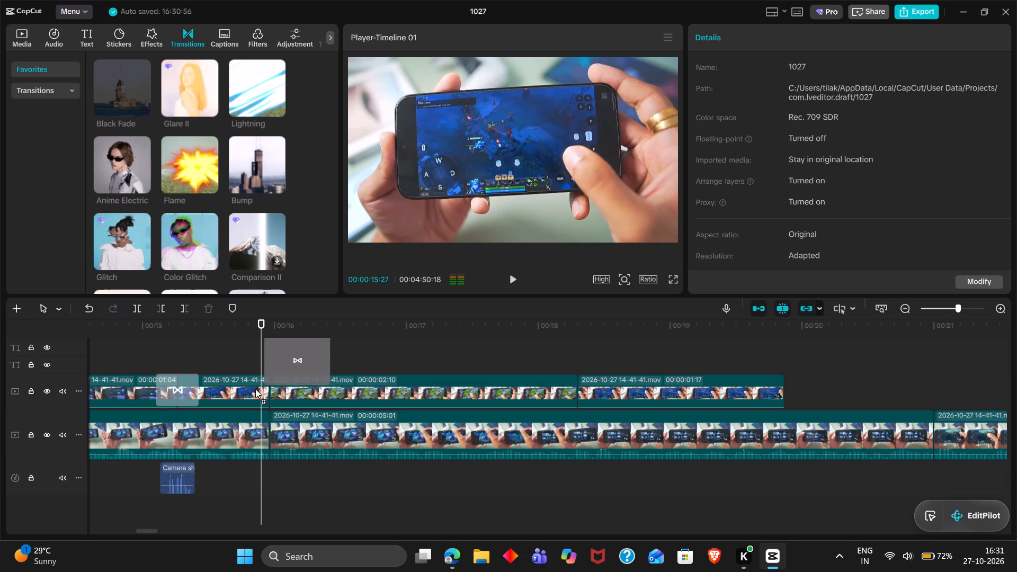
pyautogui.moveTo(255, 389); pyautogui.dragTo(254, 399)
# Copy the Camera shutter sound effect and place the copy under the overlay transition, starting at about 00:00:15:25.
pyautogui.doubleClick(255, 355)
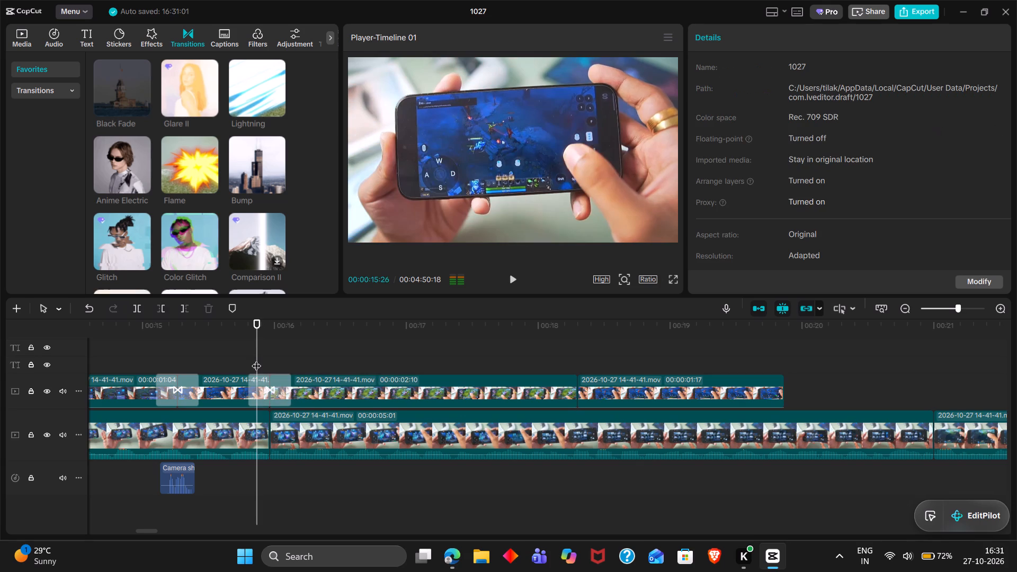
pyautogui.click(174, 476)
pyautogui.hotkey('ctrl', 'c')
pyautogui.hotkey('ctrl', 'v')
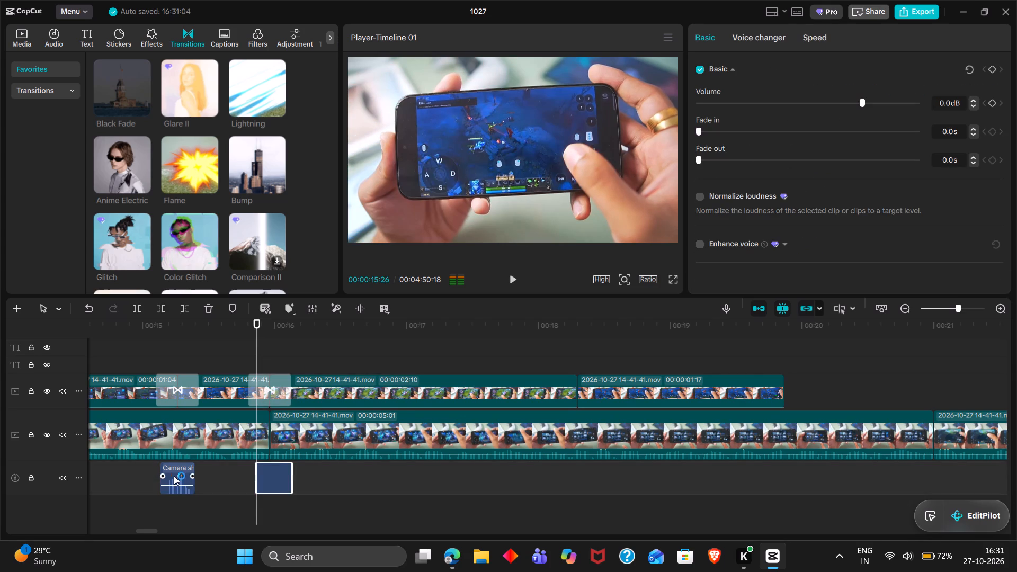
pyautogui.keyDown('ctrl'); pyautogui.scroll(10, 174, 476); pyautogui.keyUp('ctrl')
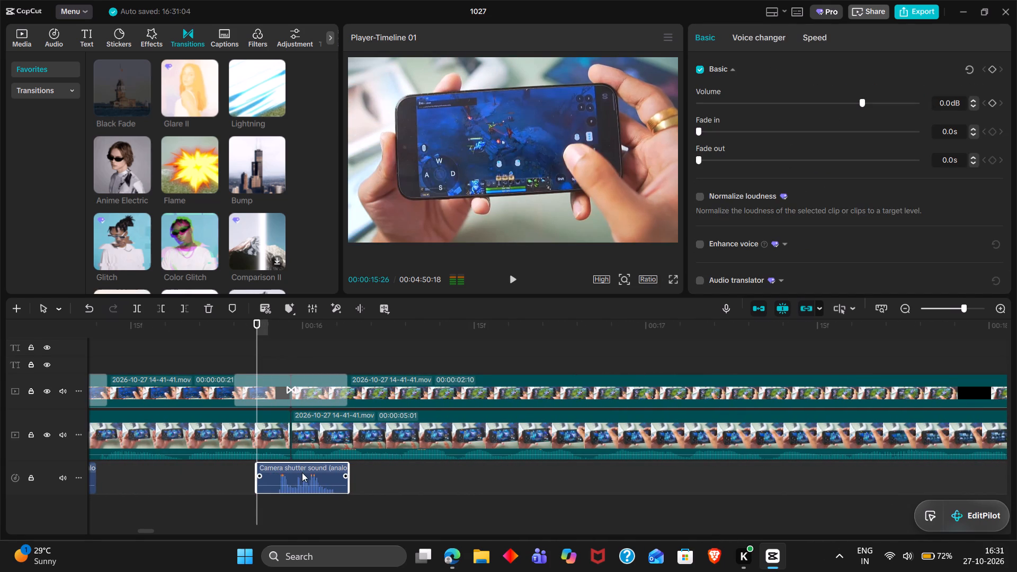
pyautogui.moveTo(302, 472); pyautogui.dragTo(283, 472)
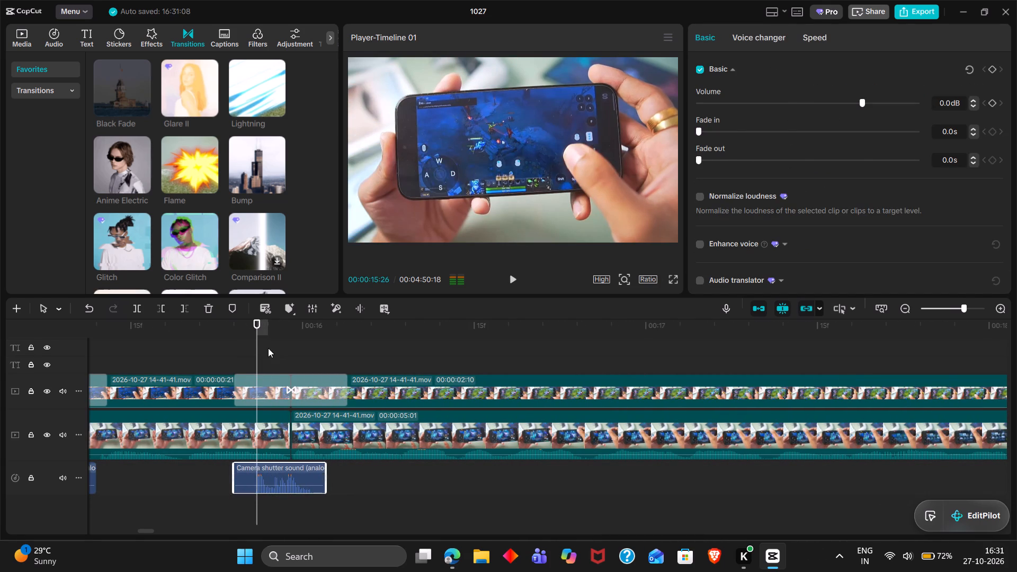
pyautogui.click(268, 348)
pyautogui.moveTo(268, 348); pyautogui.dragTo(258, 346)
pyautogui.moveTo(258, 346); pyautogui.dragTo(258, 346)
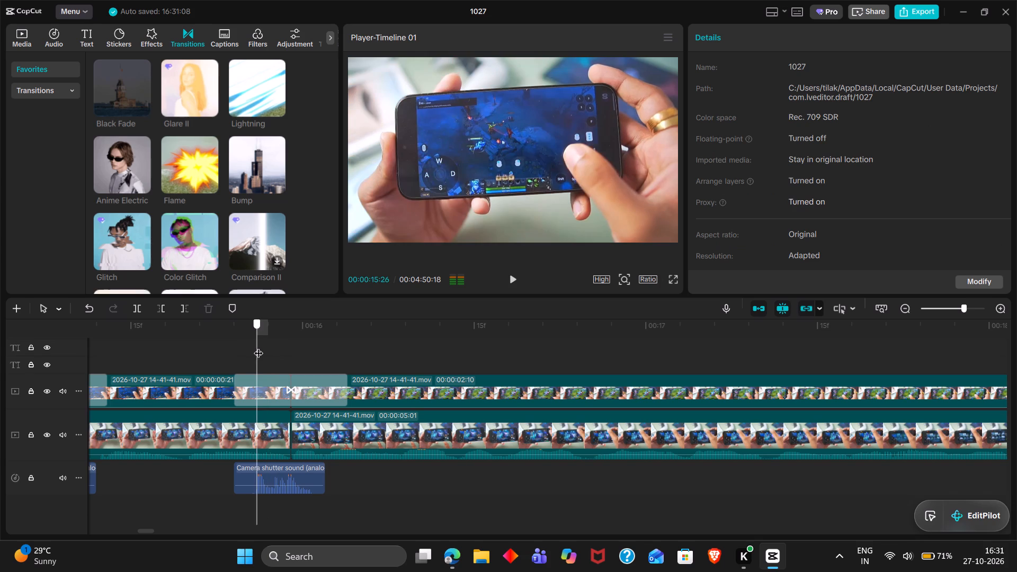
pyautogui.moveTo(258, 346); pyautogui.dragTo(263, 350)
pyautogui.moveTo(284, 471); pyautogui.dragTo(295, 471)
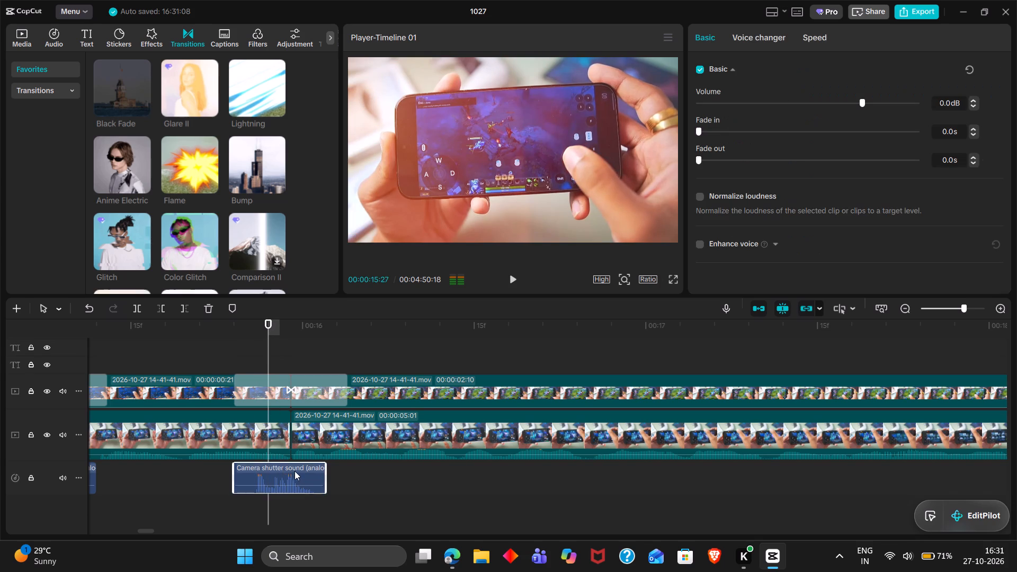
pyautogui.moveTo(295, 471); pyautogui.dragTo(295, 472)
# Play the overlays from about 00:00:15:27 to 00:00:18:20 to check the shutter sound and the following cut.
pyautogui.press('space')
pyautogui.press('space')
pyautogui.press('space')
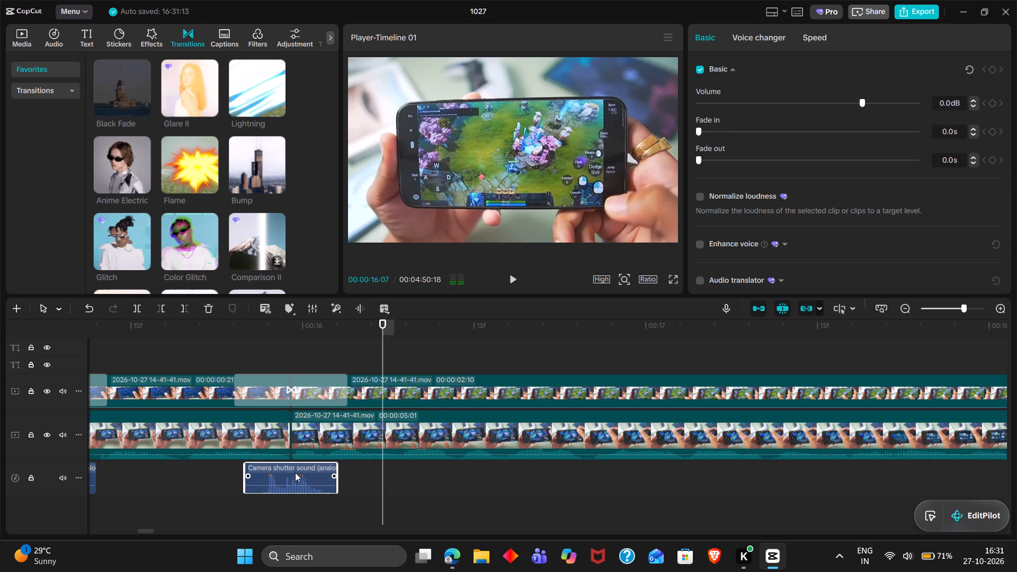
pyautogui.press('space')
pyautogui.press('space')
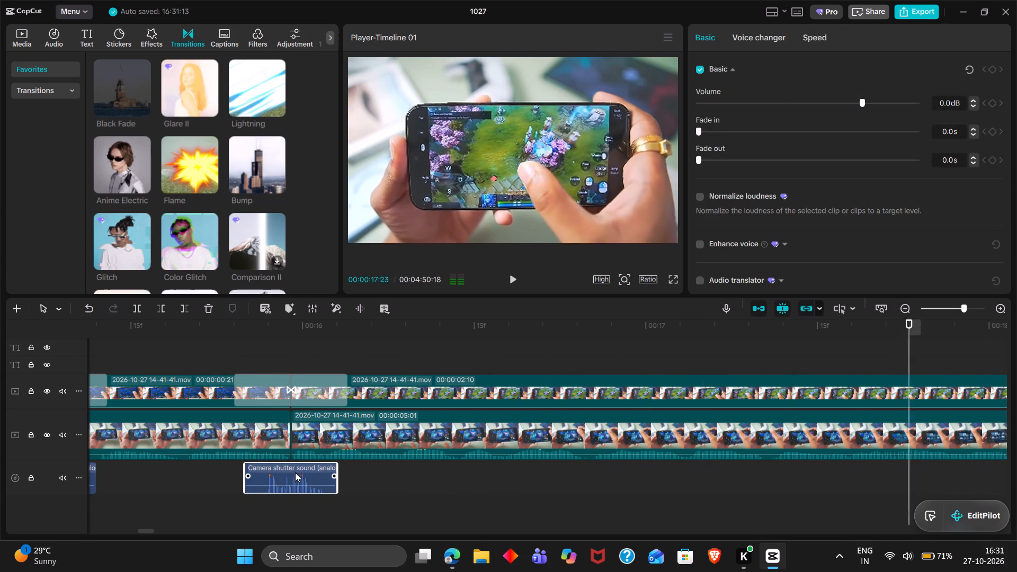
pyautogui.press('space')
pyautogui.press('space')
pyautogui.press('space')
pyautogui.press('space')
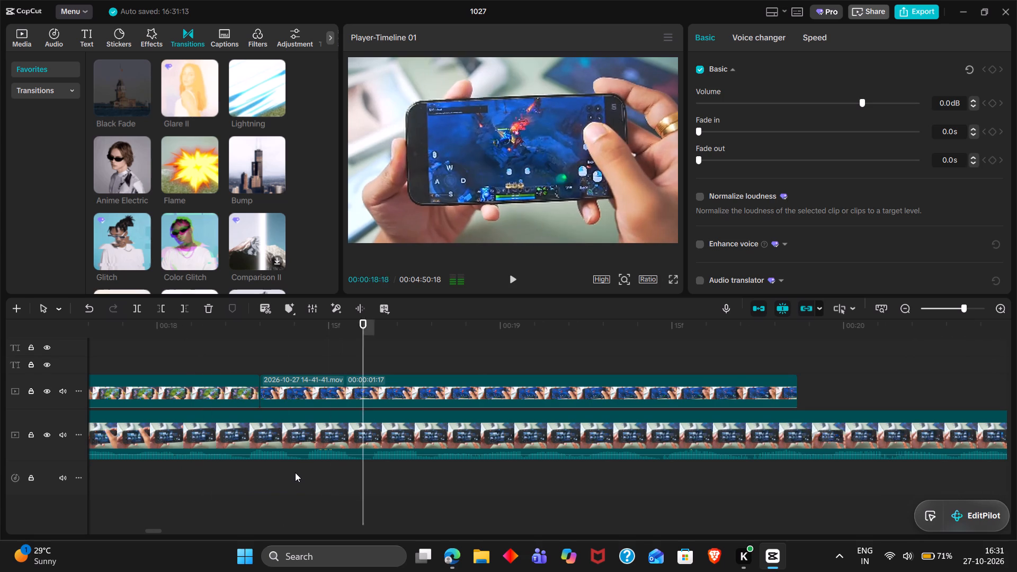
pyautogui.press('space')
# Add the Flame transition to the cut between the 00:00:02:10 and 00:00:01:17 overlays.
pyautogui.moveTo(182, 160); pyautogui.dragTo(275, 268)
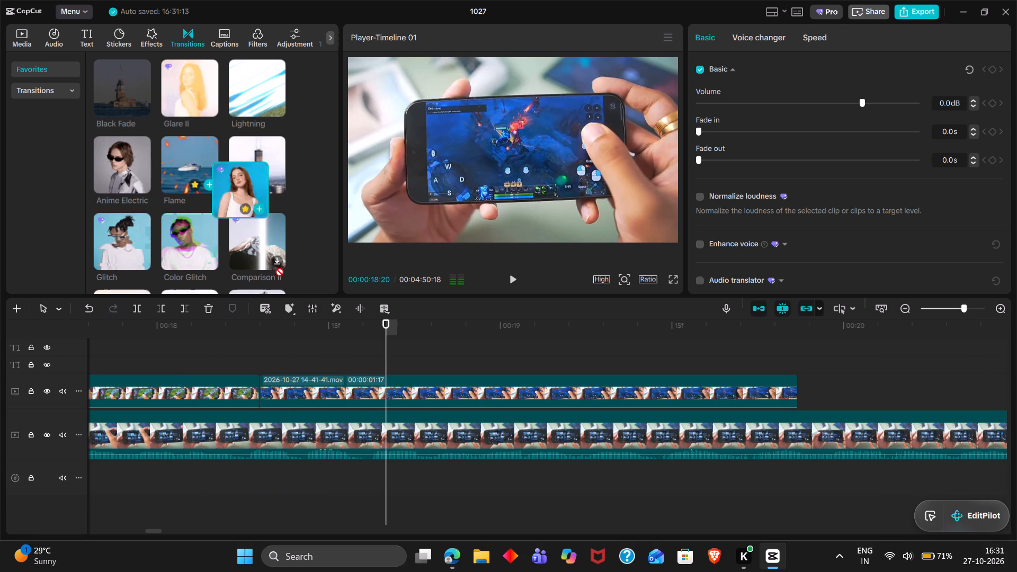
pyautogui.moveTo(275, 268); pyautogui.dragTo(245, 390)
# Copy the Fire magic (Bowl) sound from about 00:00:09:15, paste it at 00:00:18:02 under the Flame transition, and play it.
pyautogui.click(212, 341)
pyautogui.moveTo(212, 341); pyautogui.dragTo(185, 336)
pyautogui.keyDown('ctrl'); pyautogui.scroll(-3, 185, 336); pyautogui.keyUp('ctrl')
pyautogui.keyDown('ctrl'); pyautogui.scroll(-2, 233, 419); pyautogui.keyUp('ctrl')
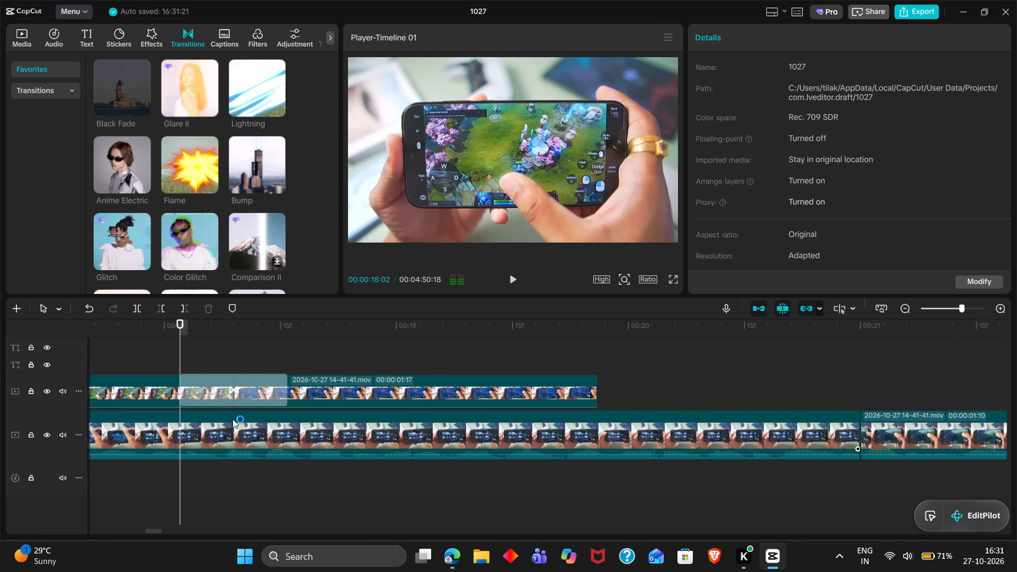
pyautogui.keyDown('ctrl'); pyautogui.scroll(-3, 233, 419); pyautogui.keyUp('ctrl')
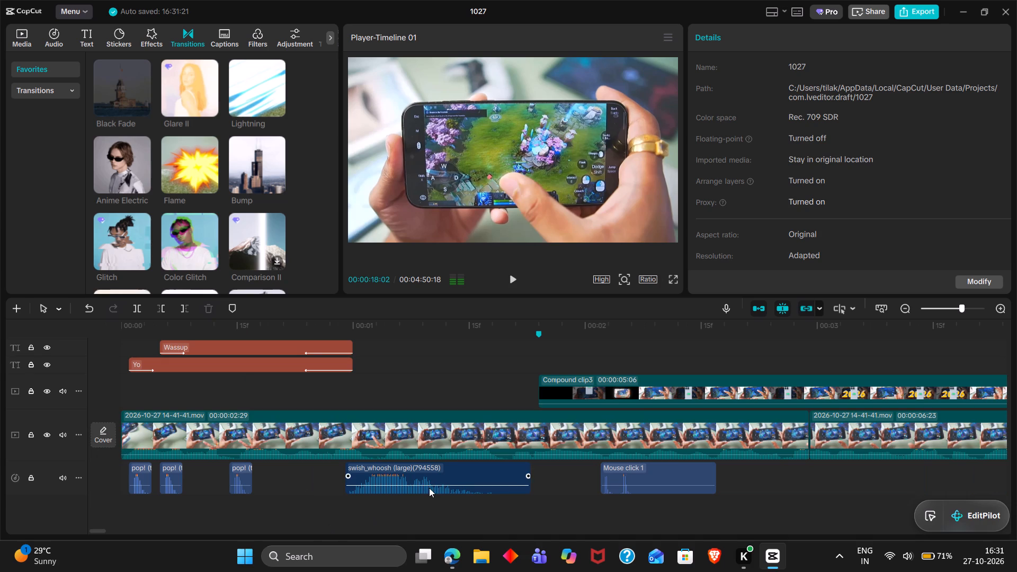
pyautogui.hscroll(-1, 429, 488)
pyautogui.hscroll(-2, 675, 472)
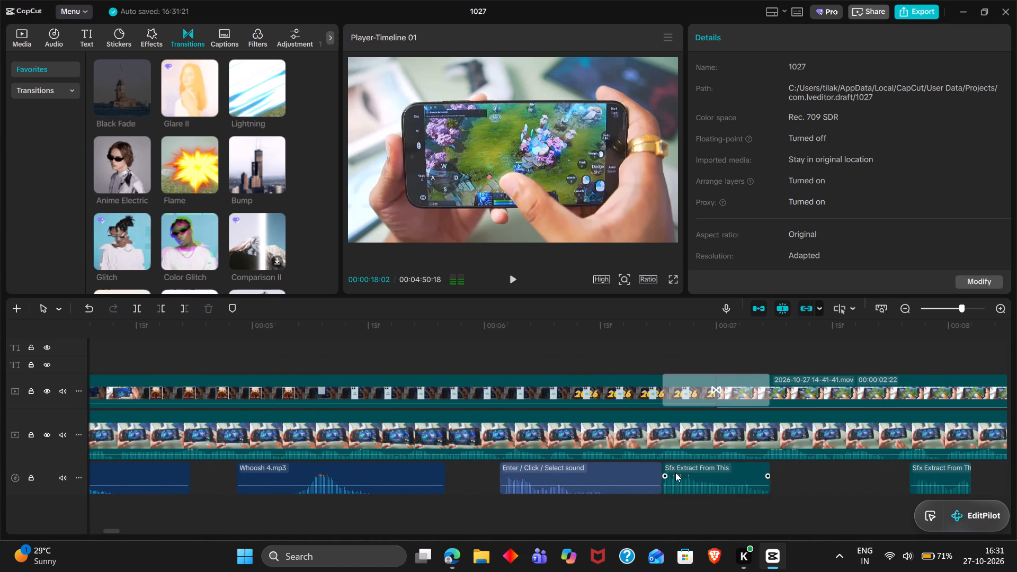
pyautogui.hscroll(-2, 635, 476)
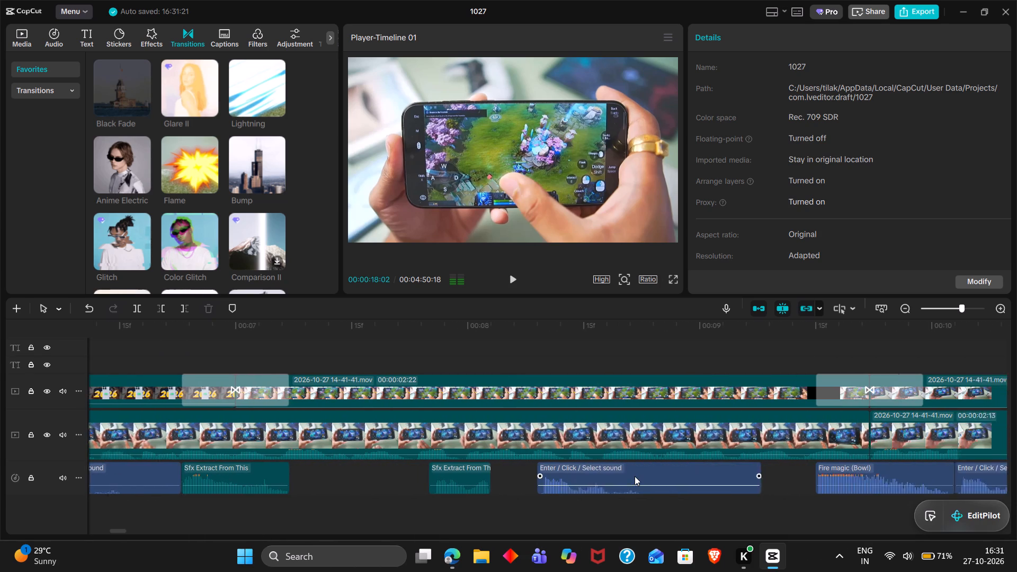
pyautogui.hscroll(-2, 635, 476)
pyautogui.click(690, 475)
pyautogui.hotkey('ctrl', 'c')
pyautogui.hotkey('ctrl', 'v')
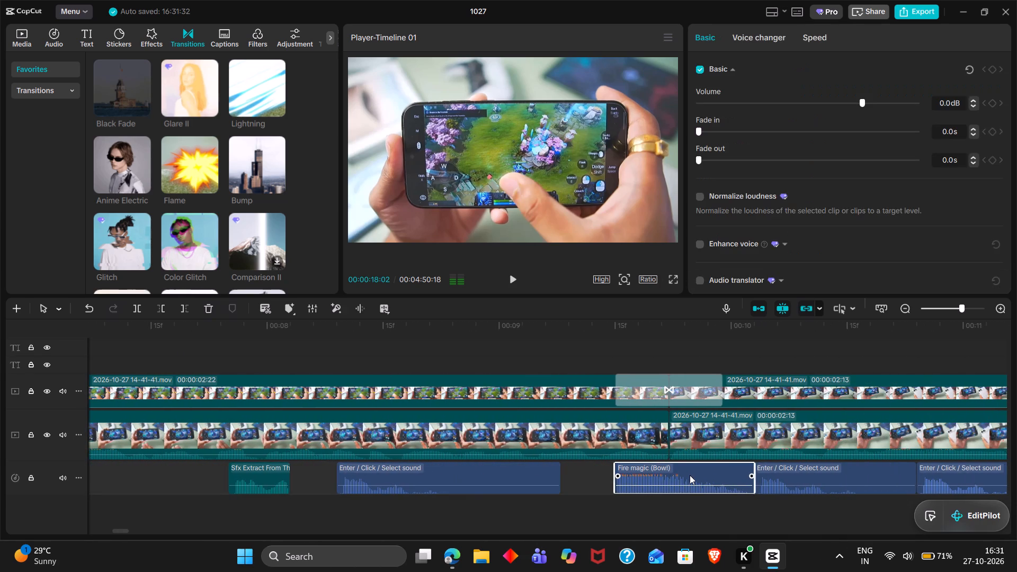
pyautogui.press('space')
pyautogui.press('space')
# Play the sequence from about 00:00:14:25 to 00:00:20:15 to review the transitions with their sounds.
pyautogui.keyDown('ctrl'); pyautogui.scroll(-2, 690, 475); pyautogui.keyUp('ctrl')
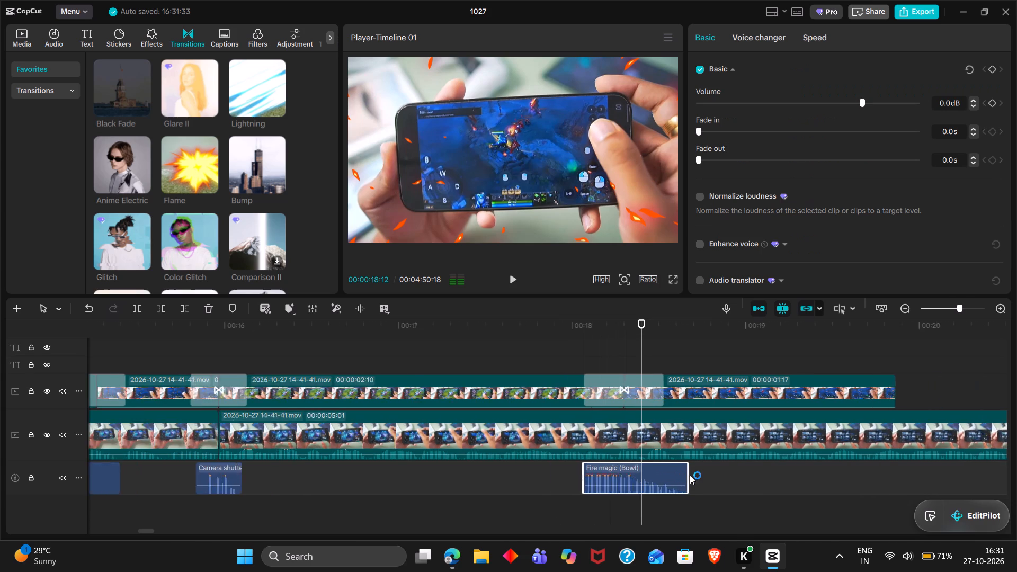
pyautogui.keyDown('ctrl'); pyautogui.scroll(-3, 690, 475); pyautogui.keyUp('ctrl')
pyautogui.click(169, 487)
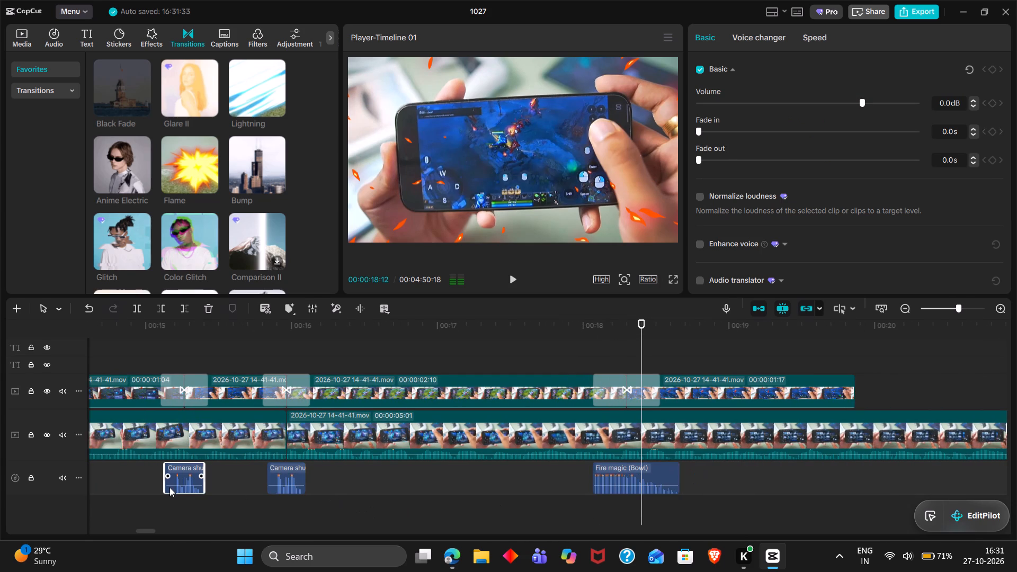
pyautogui.doubleClick(133, 480)
pyautogui.press('space')
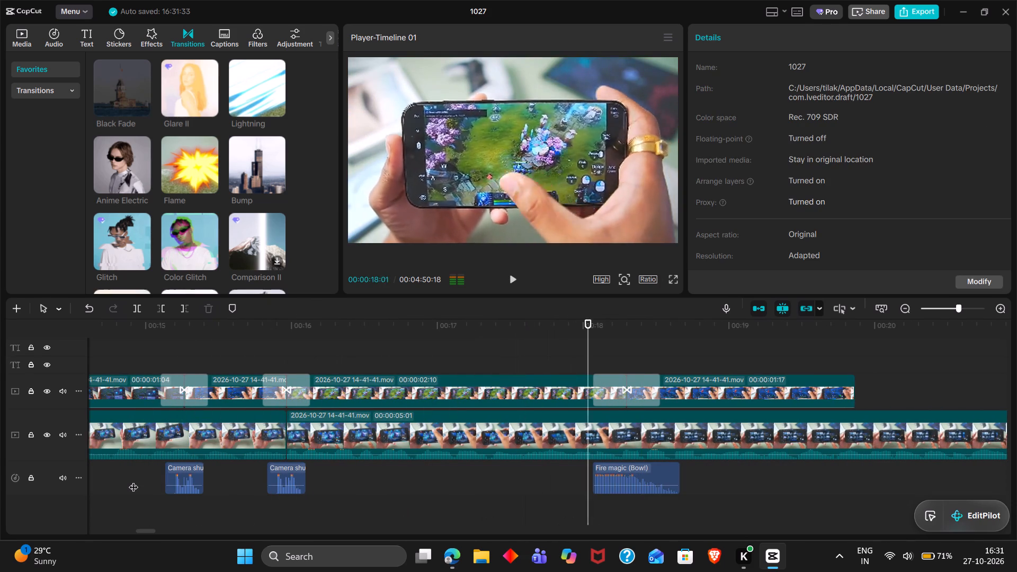
pyautogui.press('space')
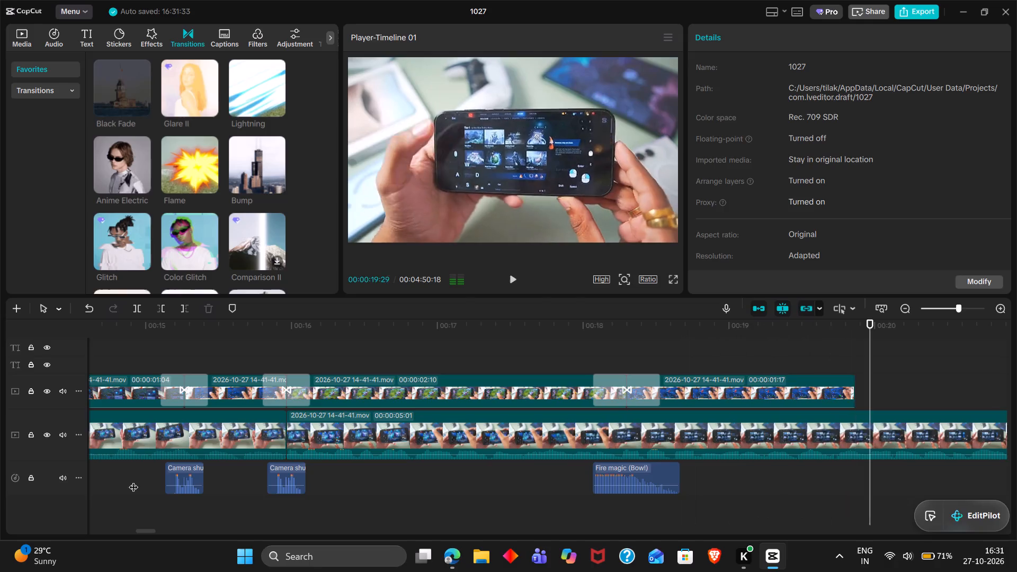
pyautogui.hscroll(-1, 133, 480)
pyautogui.press('space')
pyautogui.press('space')
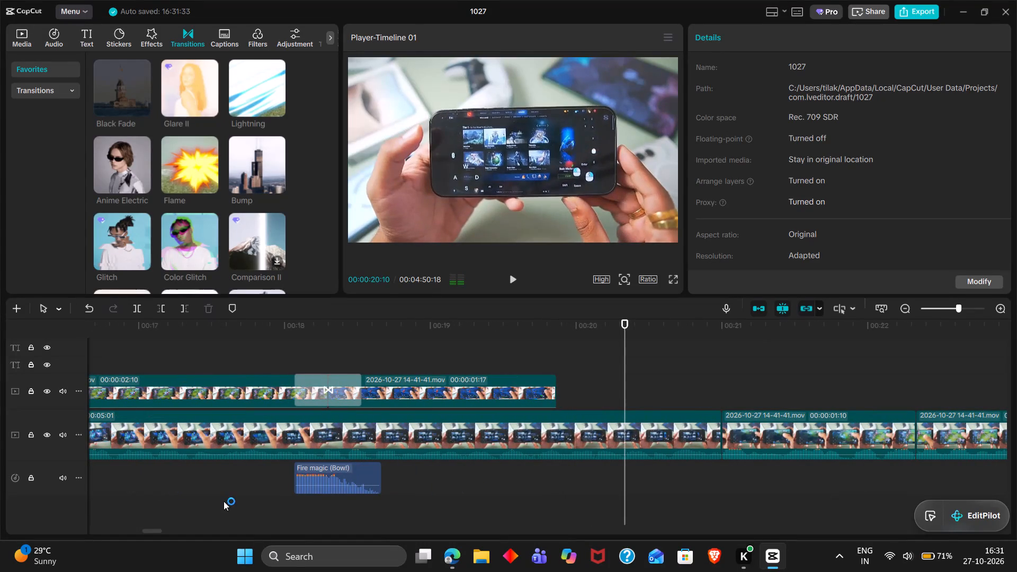
pyautogui.press('space')
pyautogui.press('space')
pyautogui.hscroll(1, 224, 501)
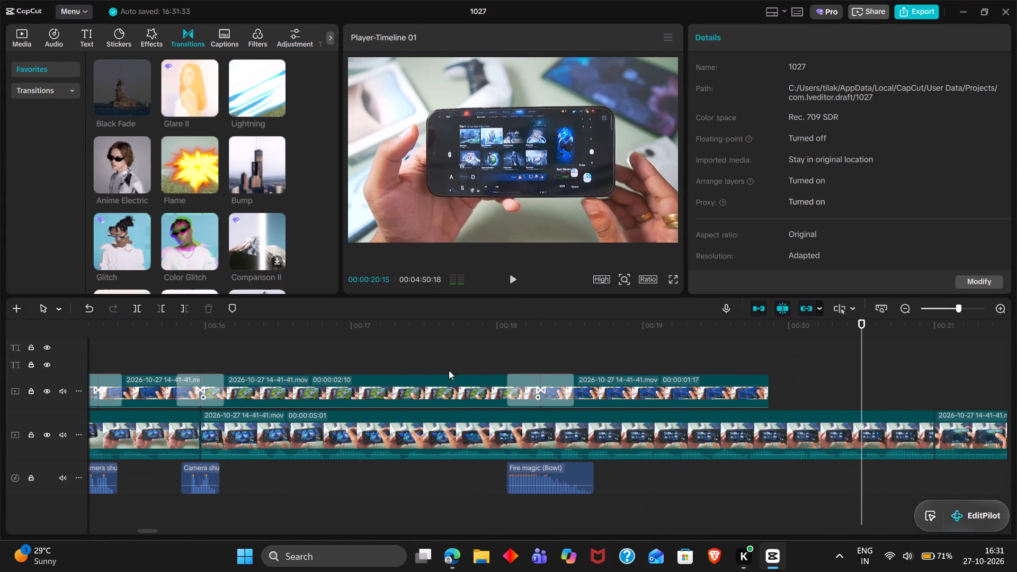
# Move the 00:00:02:10 and 00:00:01:17 overlays together so they end with the 00:00:05:01 main clip, starting at about 00:00:17:03.
pyautogui.moveTo(452, 360); pyautogui.dragTo(636, 388)
pyautogui.moveTo(636, 388); pyautogui.dragTo(781, 389)
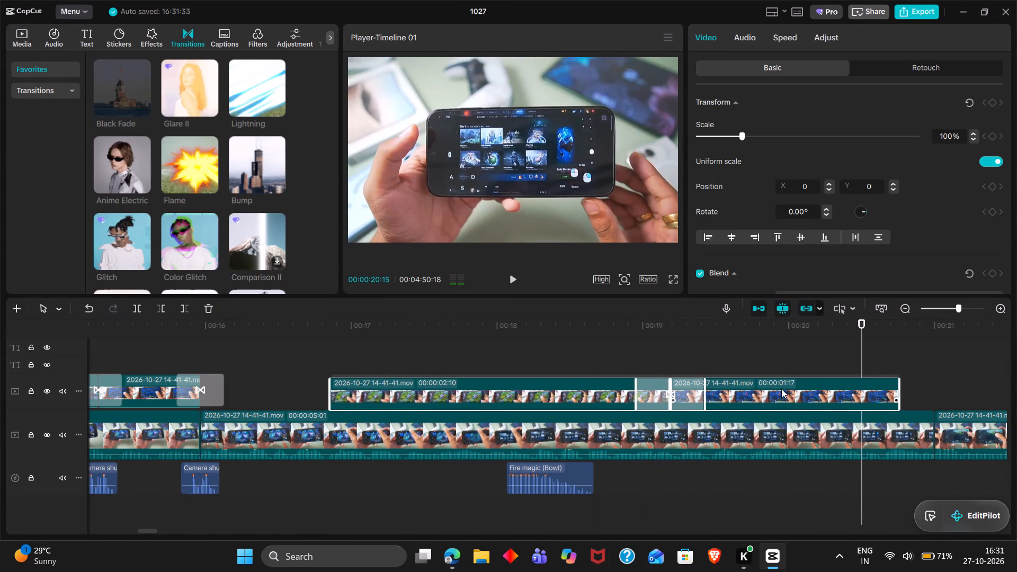
pyautogui.moveTo(781, 389); pyautogui.dragTo(802, 388)
# Split the 00:00:05:01 main track clip at 00:00:17:03, where the moved overlays start.
pyautogui.tripleClick(361, 342)
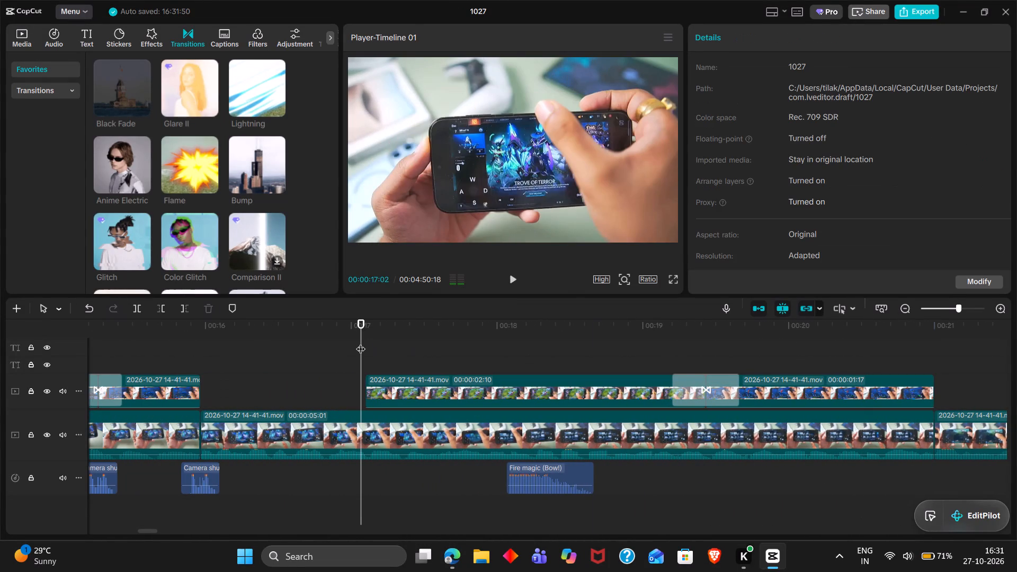
pyautogui.click(361, 342)
pyautogui.click(382, 432)
pyautogui.hotkey('ctrl', 'b')
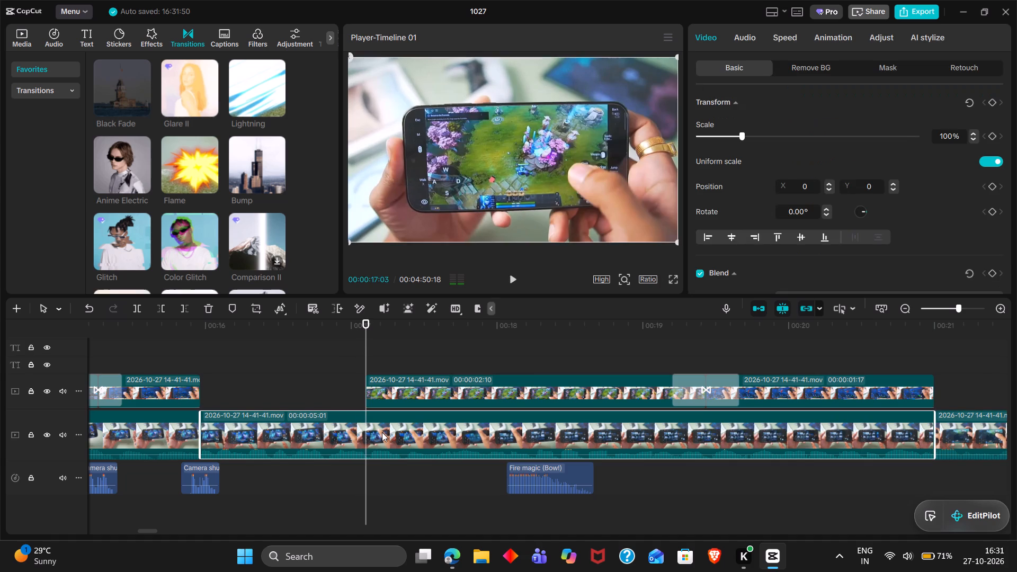
# Copy the 00:00:01:04 main track piece and paste it as an overlay at 00:00:15:29 to fill the gap.
pyautogui.doubleClick(206, 355)
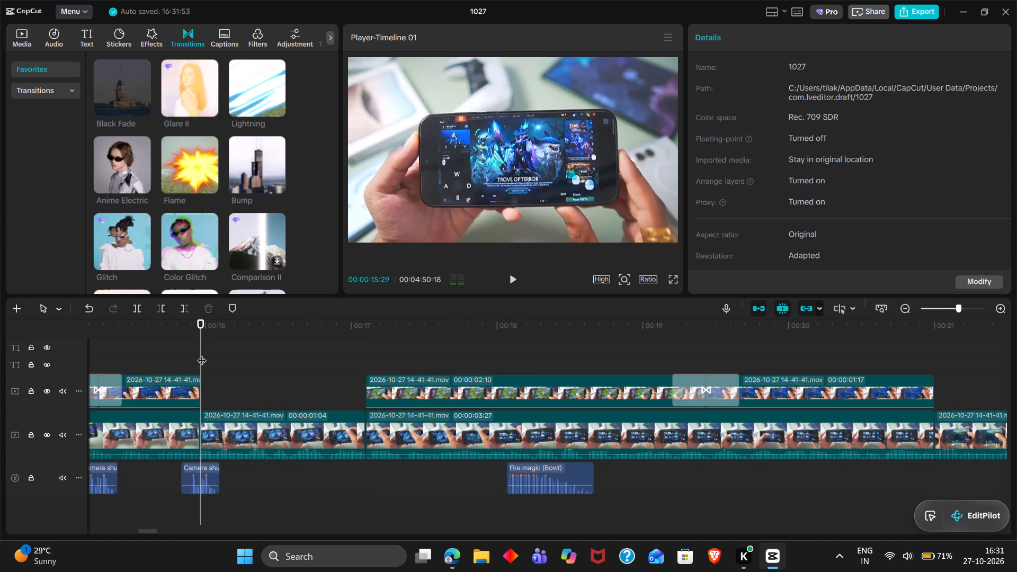
pyautogui.click(234, 445)
pyautogui.hotkey('ctrl', 'c')
pyautogui.hotkey('ctrl', 'v')
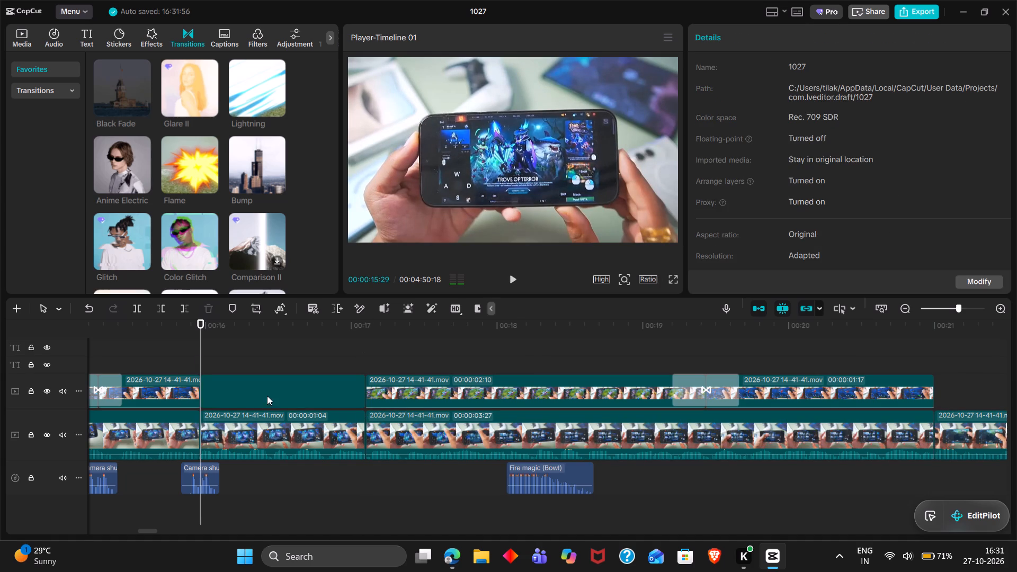
pyautogui.moveTo(276, 403); pyautogui.dragTo(282, 440)
# Add the Glare II transition to the overlay cut at 00:00:15:29.
pyautogui.moveTo(175, 58); pyautogui.dragTo(197, 84)
pyautogui.moveTo(197, 84); pyautogui.dragTo(157, 67)
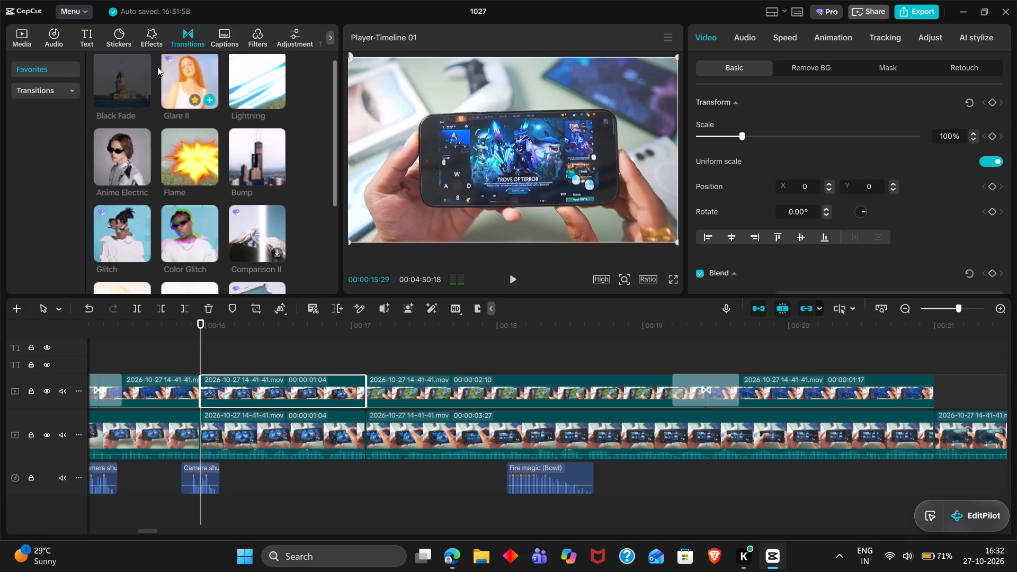
pyautogui.moveTo(157, 67); pyautogui.dragTo(157, 62)
pyautogui.moveTo(180, 72); pyautogui.dragTo(195, 381)
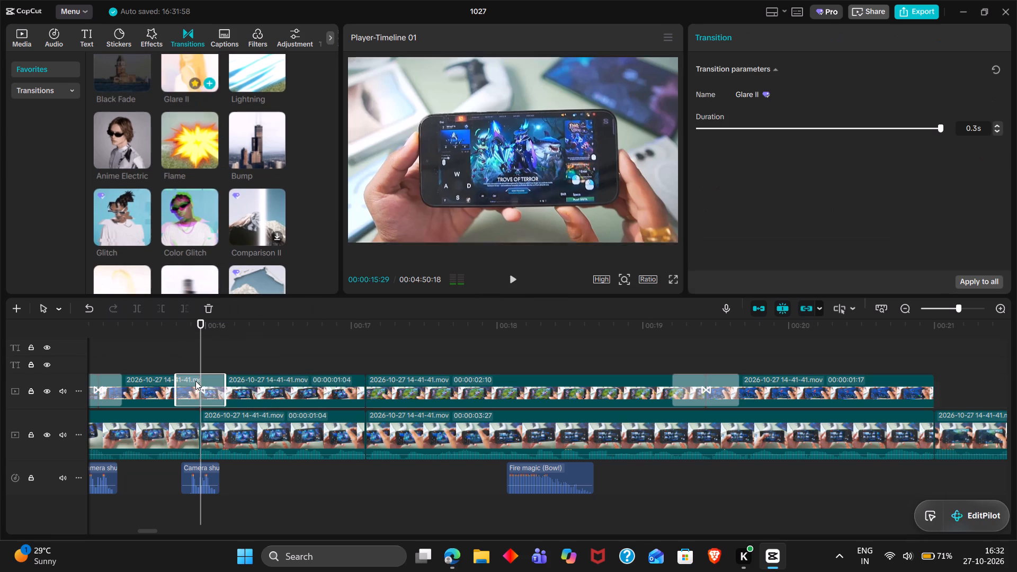
# Move the Fire magic (Bowl) sound under the shifted Flame transition, starting at about 00:00:19:06.
pyautogui.click(551, 466)
pyautogui.moveTo(551, 466); pyautogui.dragTo(705, 466)
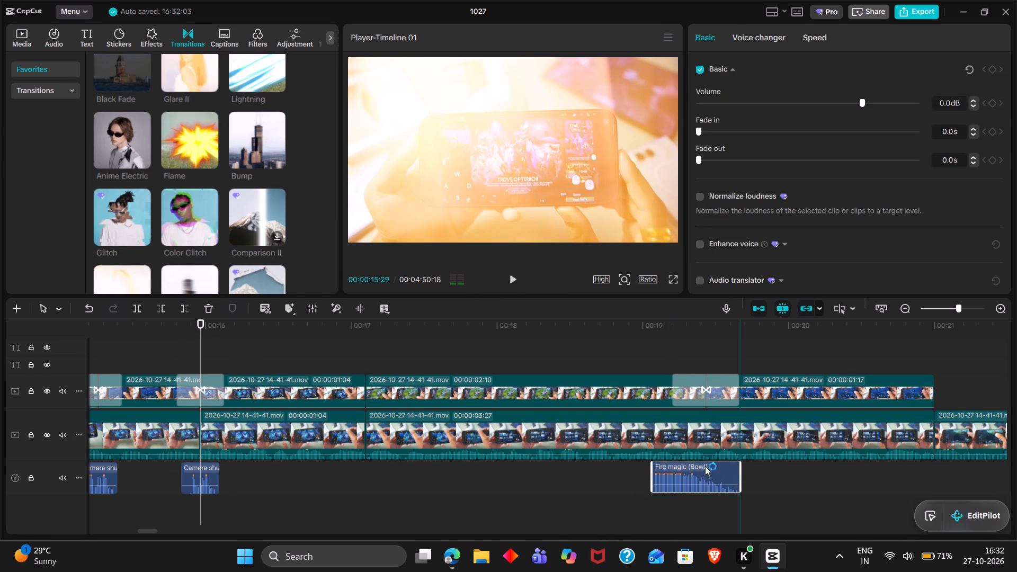
pyautogui.moveTo(705, 466); pyautogui.dragTo(714, 466)
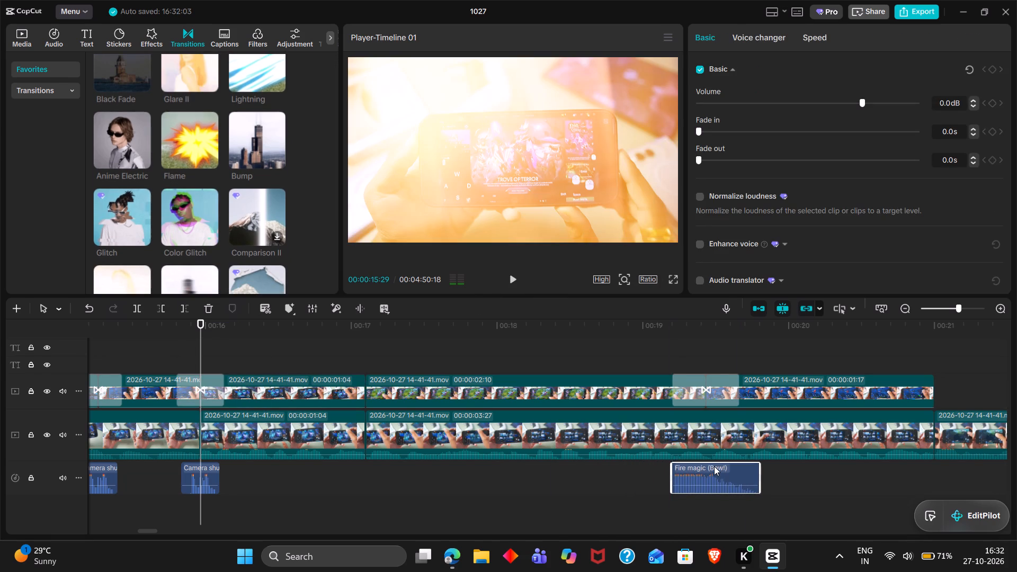
# Add the Bump transition to the overlay cut at about 00:00:17:03, between the 00:00:01:04 and 00:00:02:10 clips.
pyautogui.click(366, 346)
pyautogui.moveTo(366, 346); pyautogui.dragTo(331, 334)
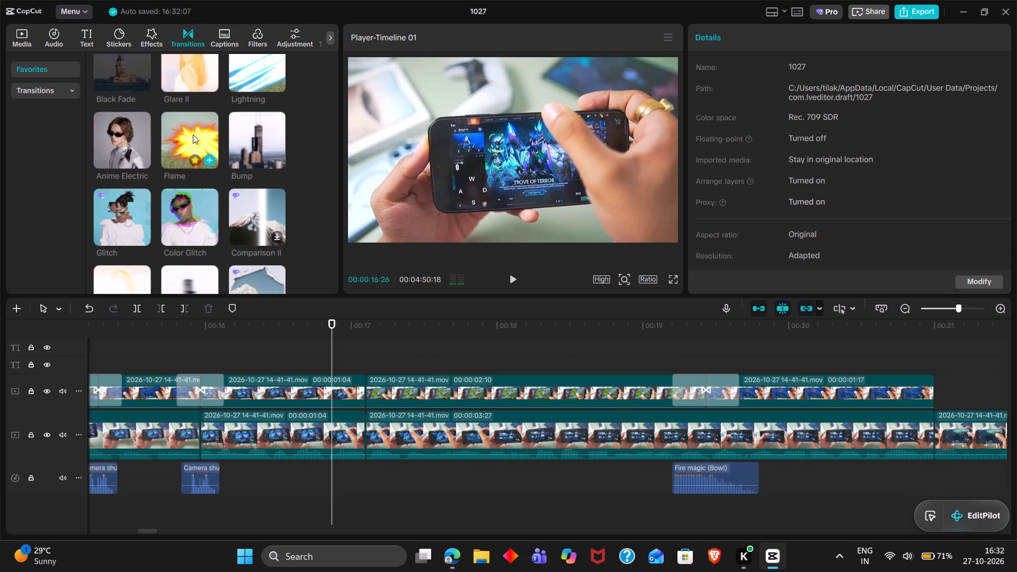
pyautogui.scroll(-1, 193, 135)
pyautogui.scroll(1, 191, 144)
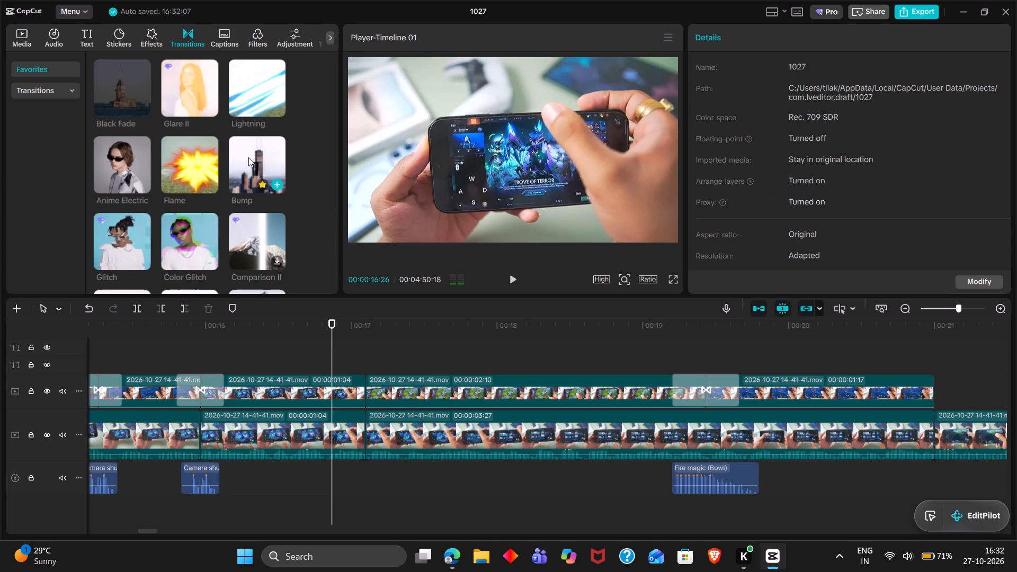
pyautogui.moveTo(262, 171); pyautogui.dragTo(351, 392)
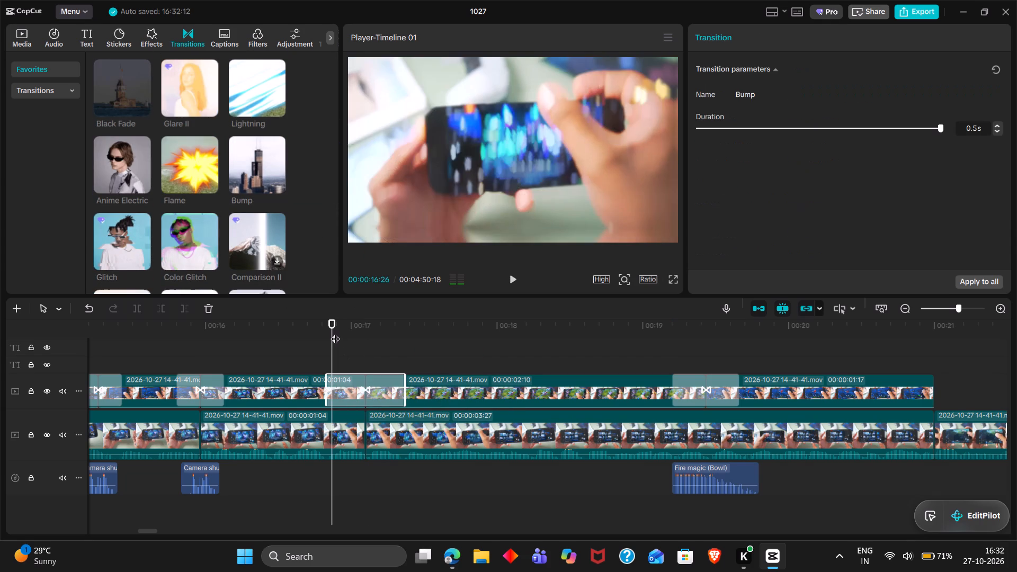
# Add the swish_whoosh (large) favourite sound under the Bump transition, starting at about 00:00:16:24.
pyautogui.click(335, 332)
pyautogui.moveTo(335, 332); pyautogui.dragTo(329, 333)
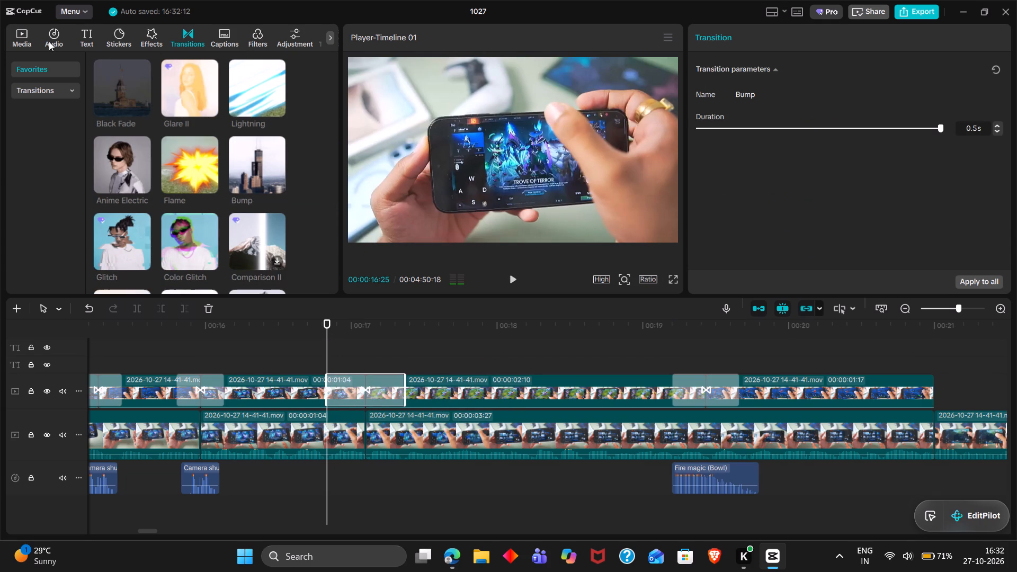
pyautogui.doubleClick(60, 44)
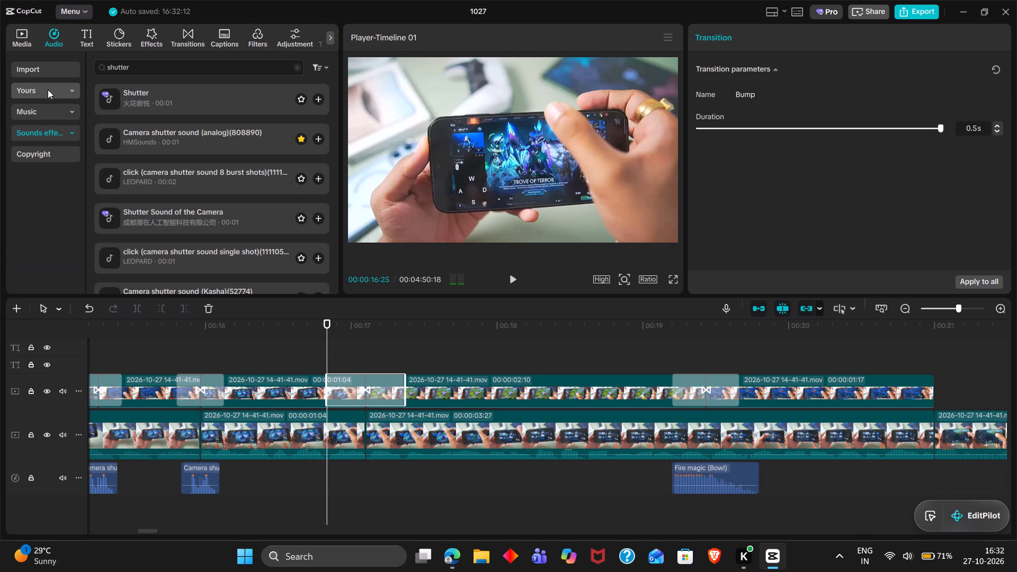
pyautogui.doubleClick(48, 90)
pyautogui.moveTo(201, 135); pyautogui.dragTo(363, 444)
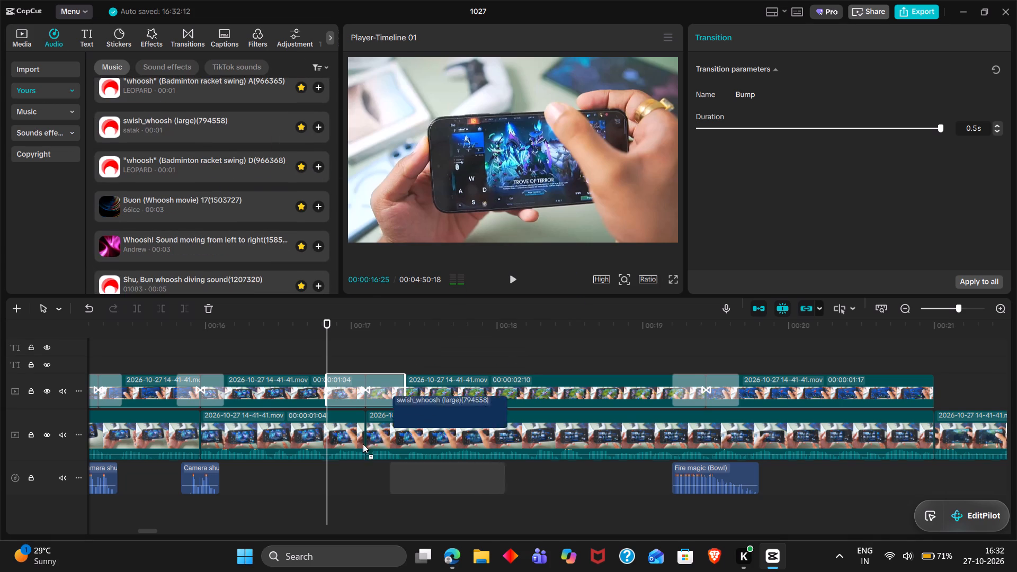
pyautogui.moveTo(363, 444); pyautogui.dragTo(314, 486)
pyautogui.moveTo(355, 474); pyautogui.dragTo(364, 474)
# Trim the end of the swish_whoosh (large) sound at 00:00:17:11, where the Bump transition ends.
pyautogui.keyDown('ctrl'); pyautogui.scroll(-2, 367, 509); pyautogui.keyUp('ctrl')
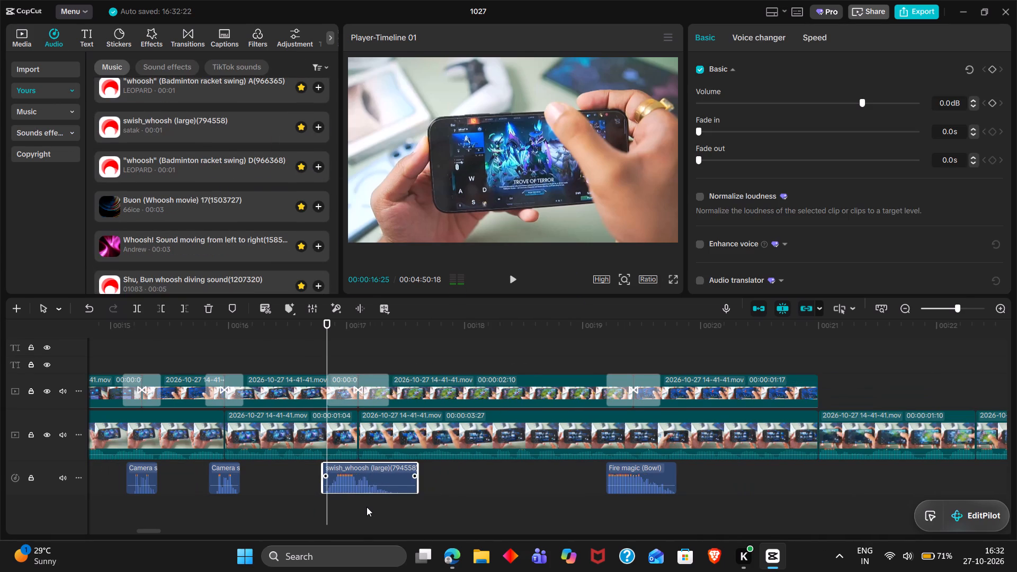
pyautogui.doubleClick(384, 357)
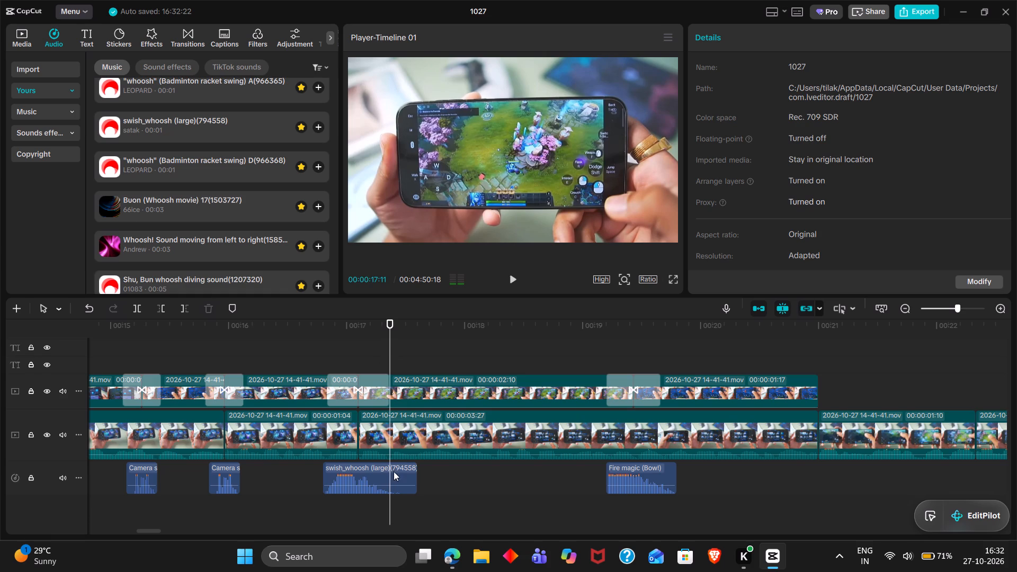
pyautogui.click(394, 469)
pyautogui.press('w')
# Play back the overlays from about 00:00:16:13 past the Flame transition, and again from about 00:00:15:29, to check transitions and sounds.
pyautogui.keyDown('ctrl'); pyautogui.scroll(-1, 394, 469); pyautogui.keyUp('ctrl')
pyautogui.doubleClick(294, 486)
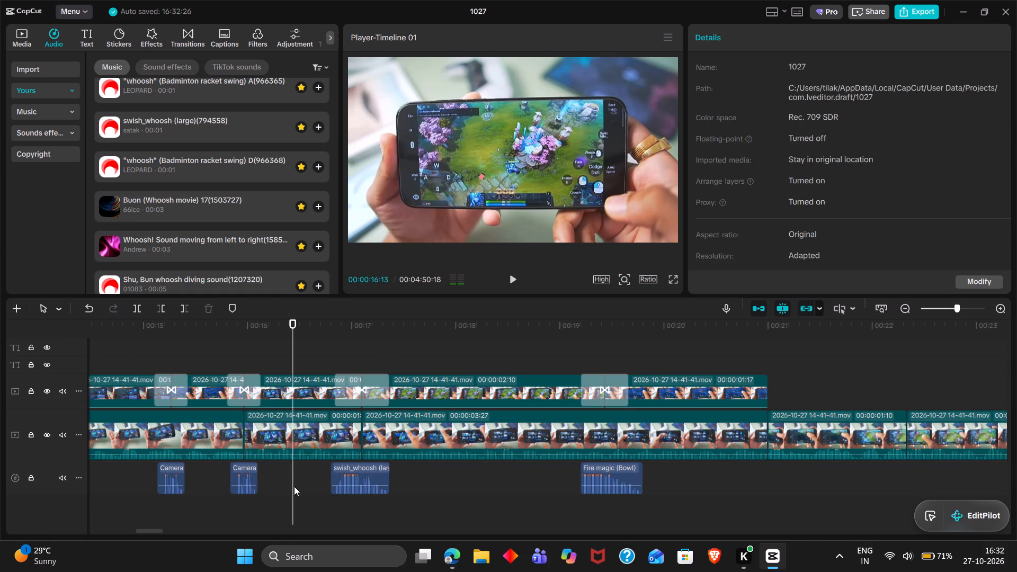
pyautogui.press('space')
pyautogui.press('space')
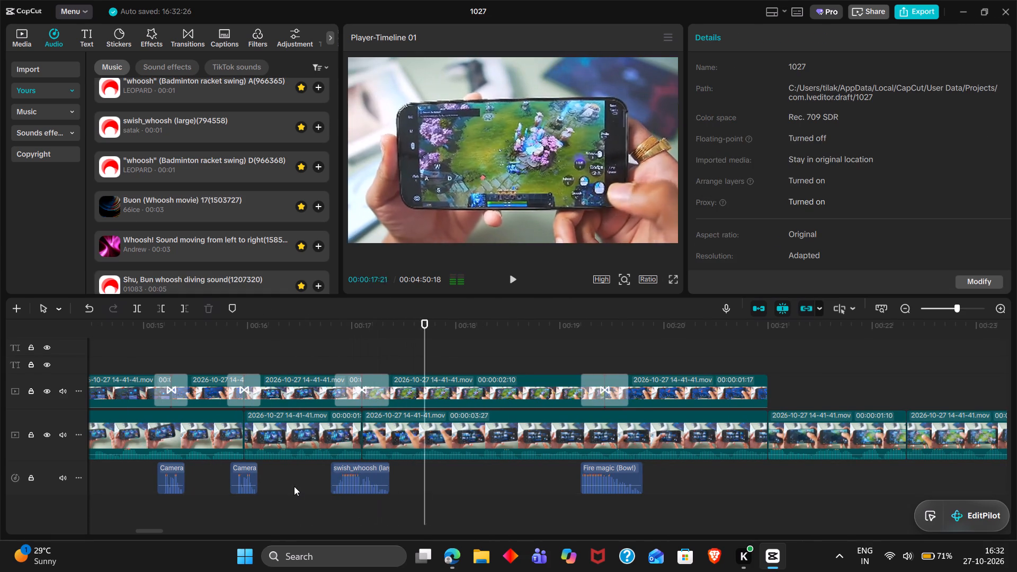
pyautogui.hscroll(-1, 294, 486)
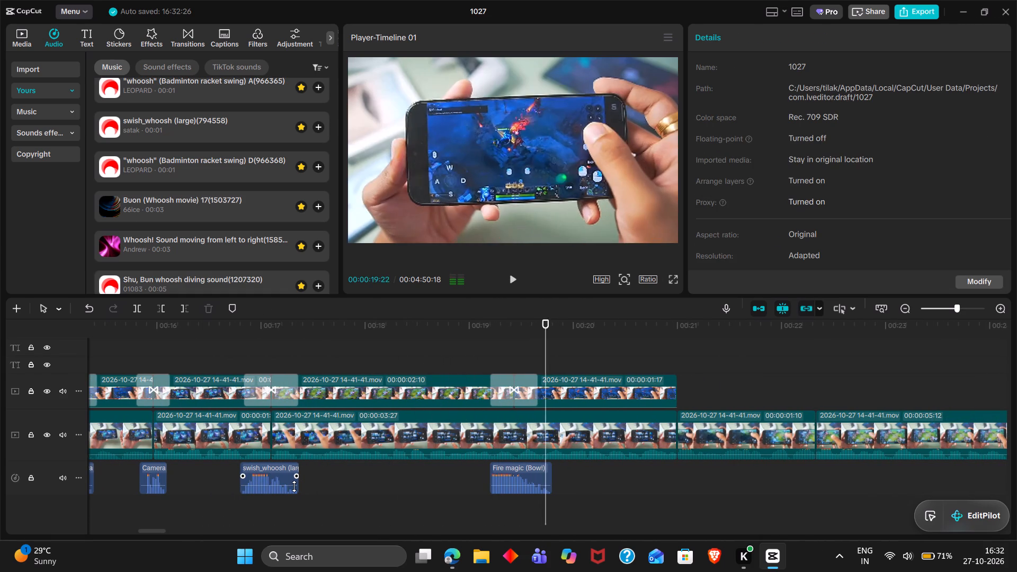
pyautogui.press('space')
pyautogui.keyDown('ctrl'); pyautogui.scroll(-3, 294, 486); pyautogui.keyUp('ctrl')
pyautogui.press('space')
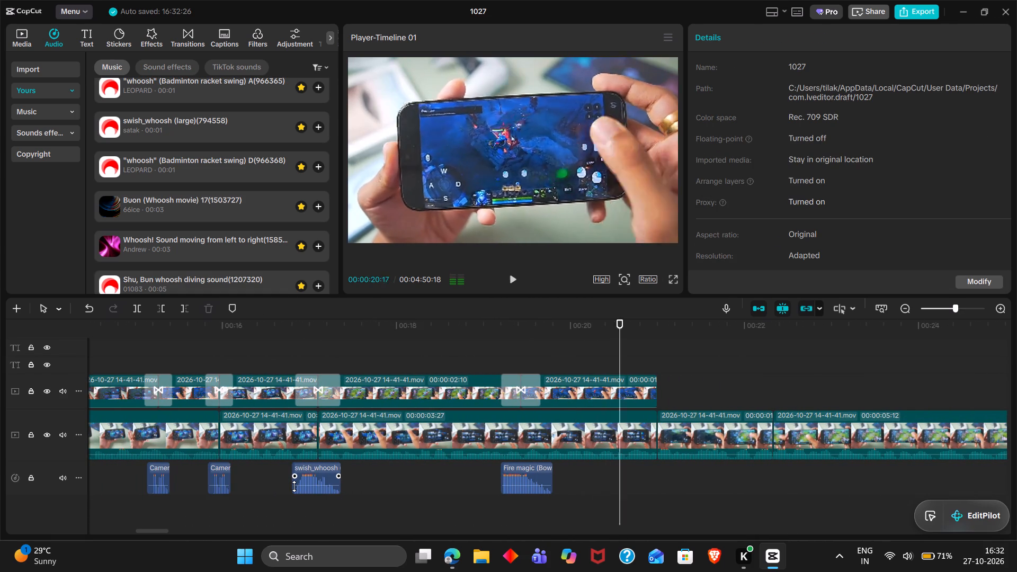
pyautogui.press('space')
pyautogui.keyDown('ctrl'); pyautogui.scroll(-2, 294, 486); pyautogui.keyUp('ctrl')
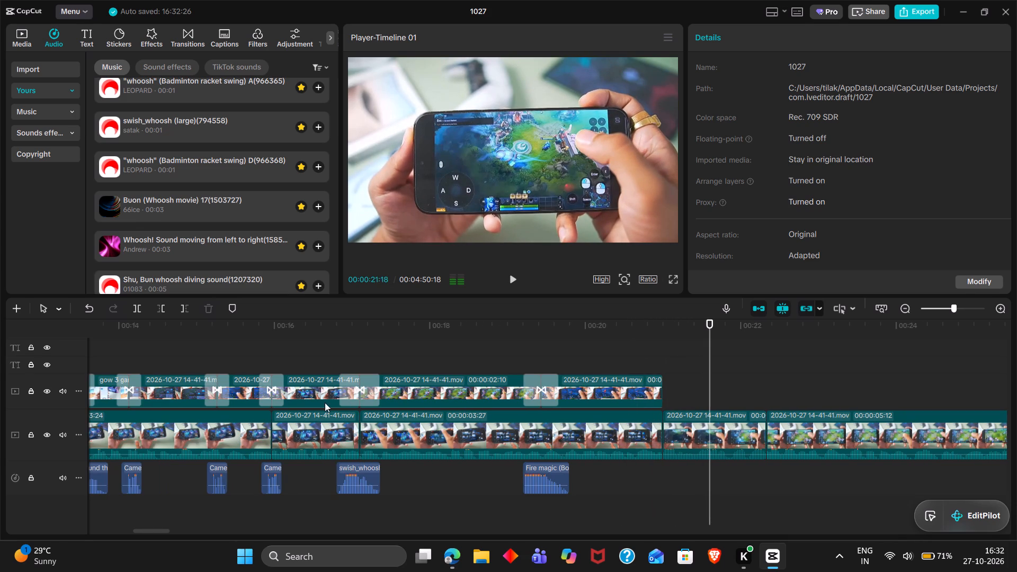
pyautogui.click(294, 365)
pyautogui.moveTo(294, 365); pyautogui.dragTo(273, 353)
pyautogui.press('space')
pyautogui.press('space')
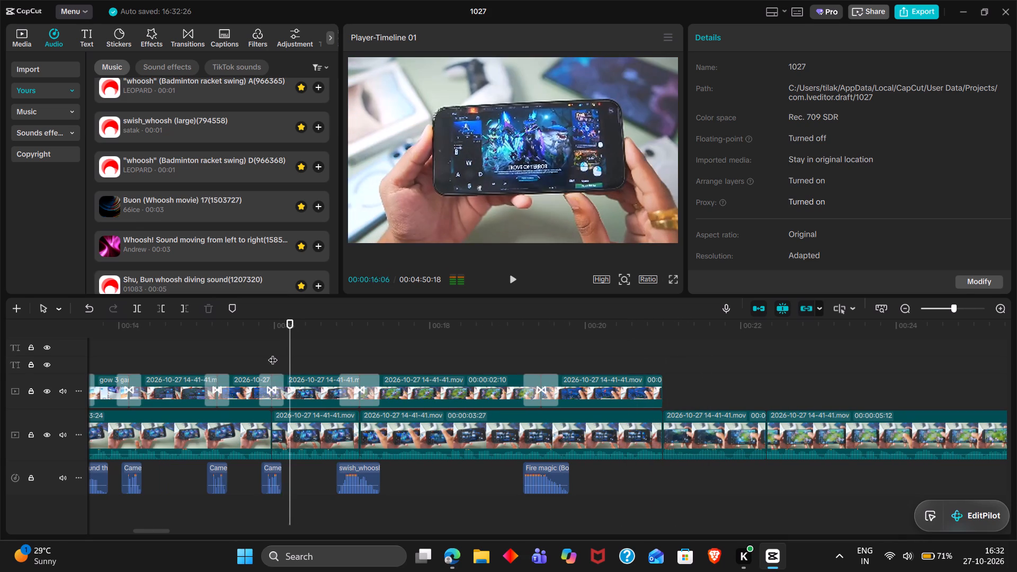
# Keyframe a zoom-in on the 00:00:01:04 overlay, from 100% scale at 00:00:15:29 to 112% at 00:00:17:03.
pyautogui.scroll(7, 273, 353)
pyautogui.scroll(-2, 273, 353)
pyautogui.keyDown('ctrl'); pyautogui.scroll(4, 273, 353); pyautogui.keyUp('ctrl')
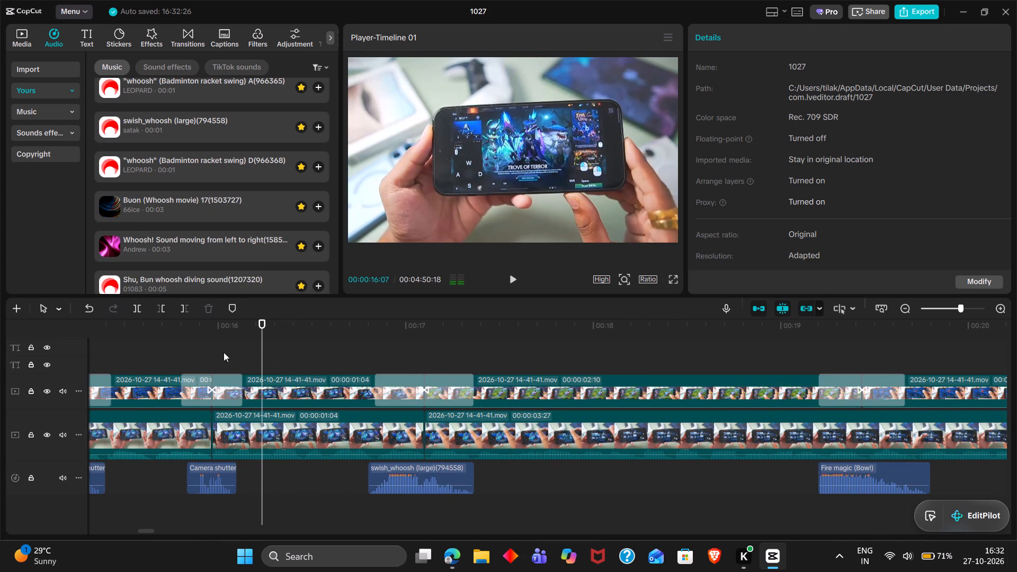
pyautogui.click(203, 348)
pyautogui.moveTo(203, 348); pyautogui.dragTo(212, 351)
pyautogui.click(323, 401)
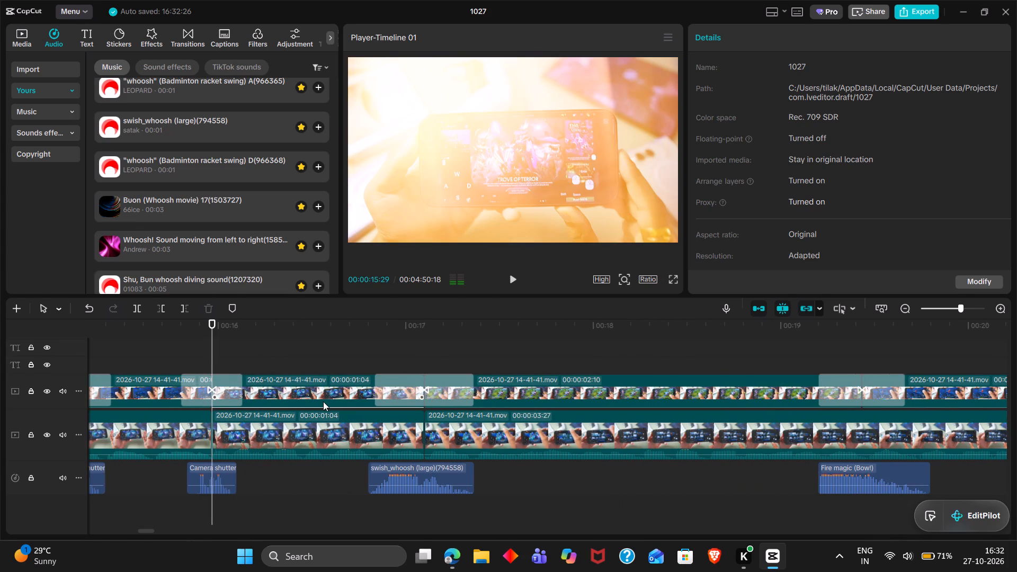
pyautogui.click(993, 103)
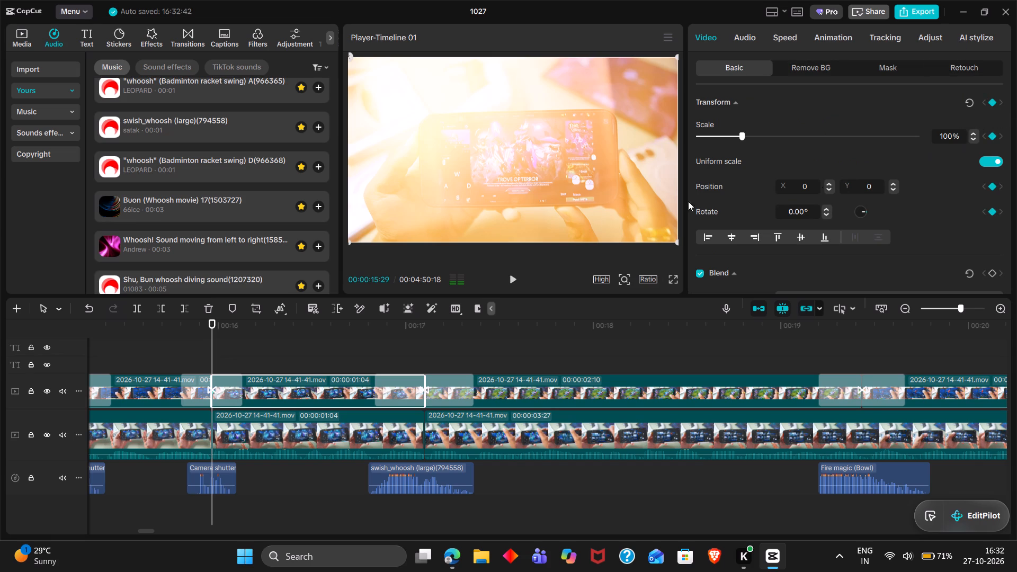
pyautogui.click(416, 328)
pyautogui.moveTo(416, 328); pyautogui.dragTo(422, 329)
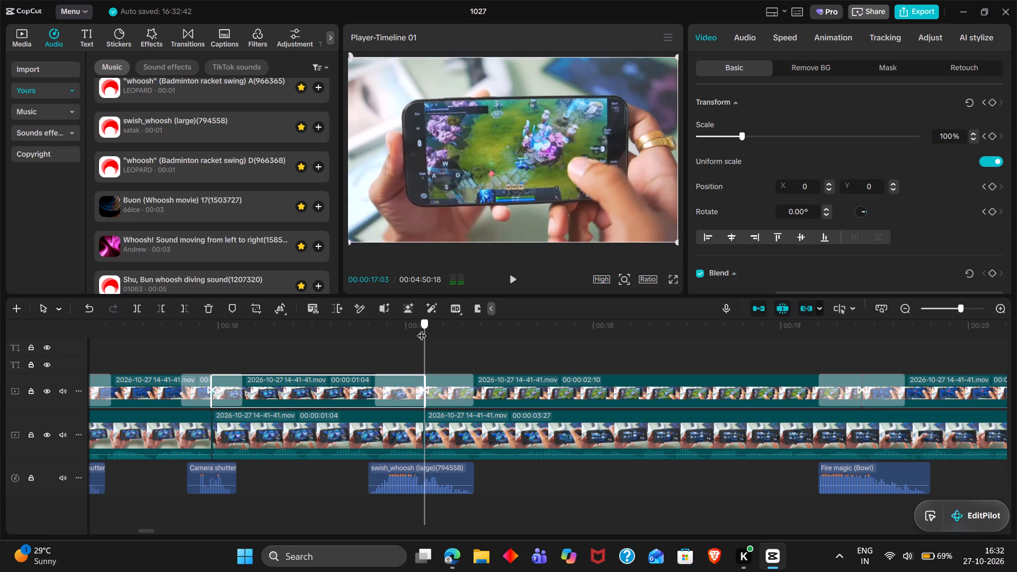
pyautogui.moveTo(422, 329); pyautogui.dragTo(422, 328)
pyautogui.doubleClick(941, 138)
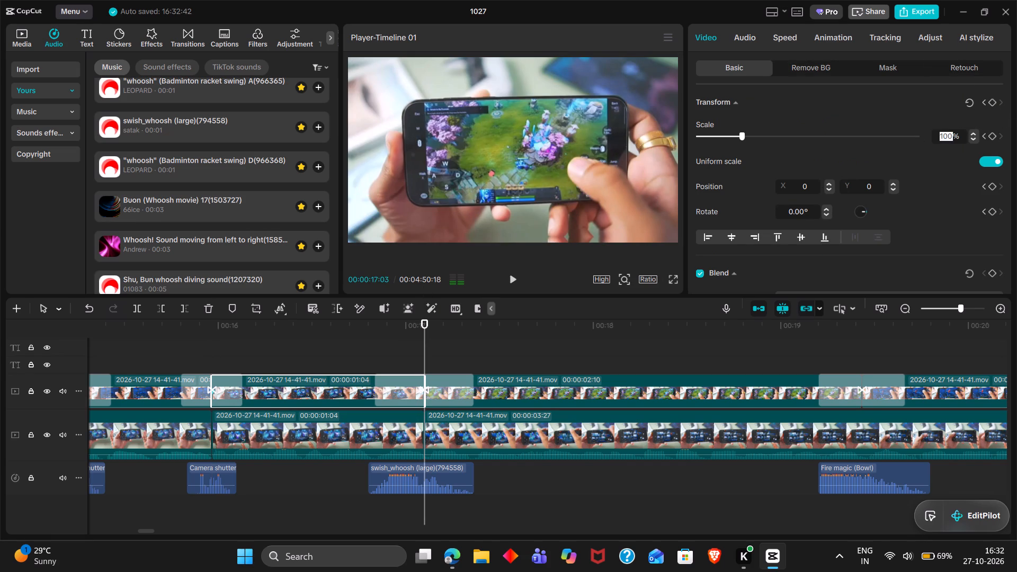
pyautogui.write('112')
pyautogui.press('Return')
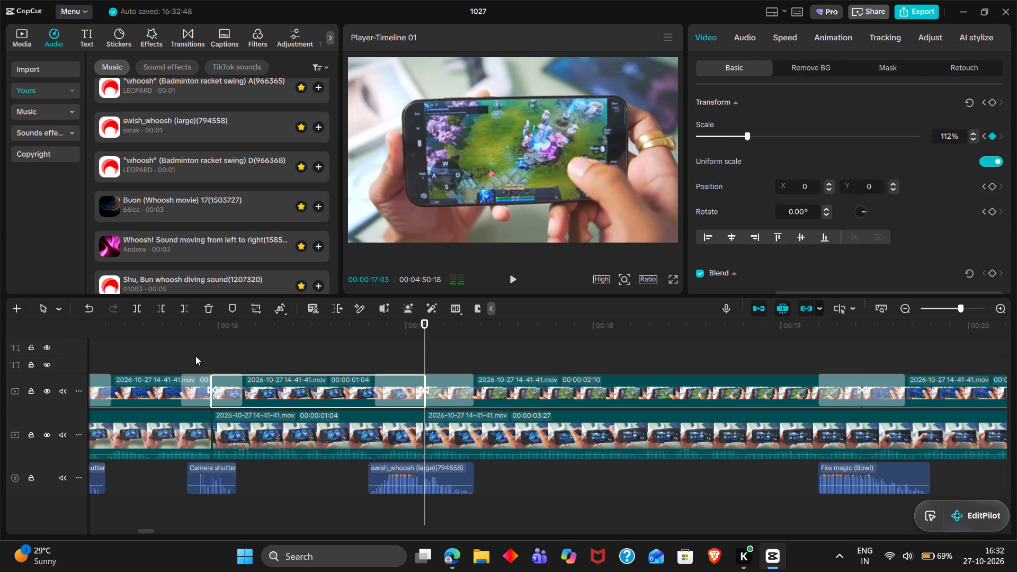
# Set the overlay's closing scale keyframe at 00:00:17:03 to 107% and play back the zoom.
pyautogui.doubleClick(195, 356)
pyautogui.press('space')
pyautogui.press('space')
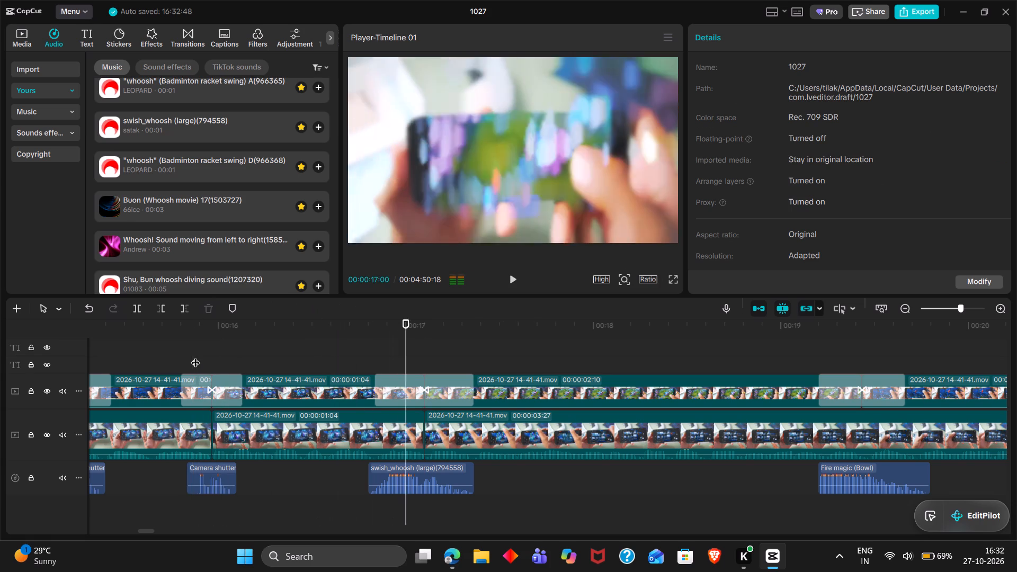
pyautogui.press('space')
pyautogui.click(371, 390)
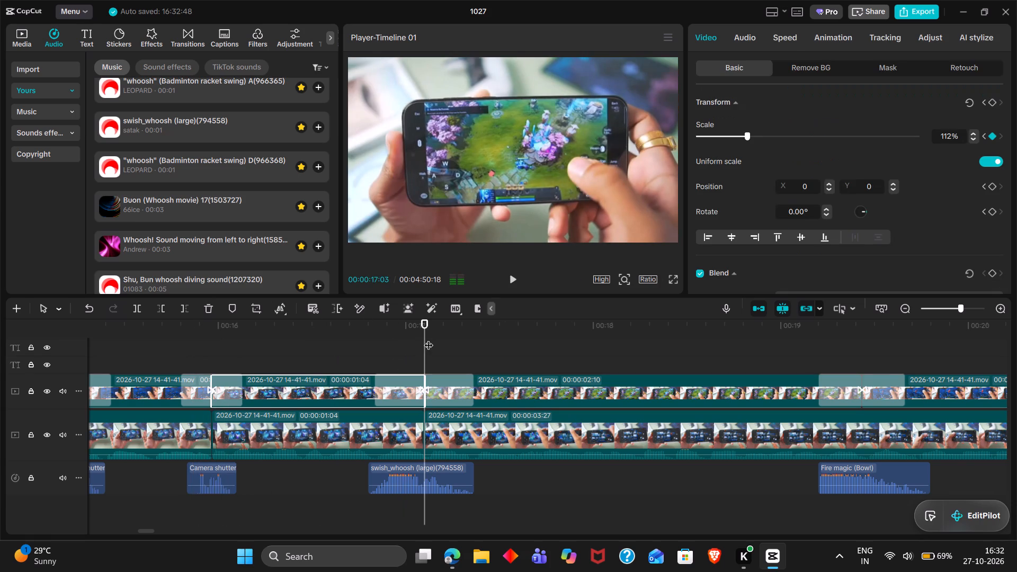
pyautogui.moveTo(419, 328); pyautogui.dragTo(411, 327)
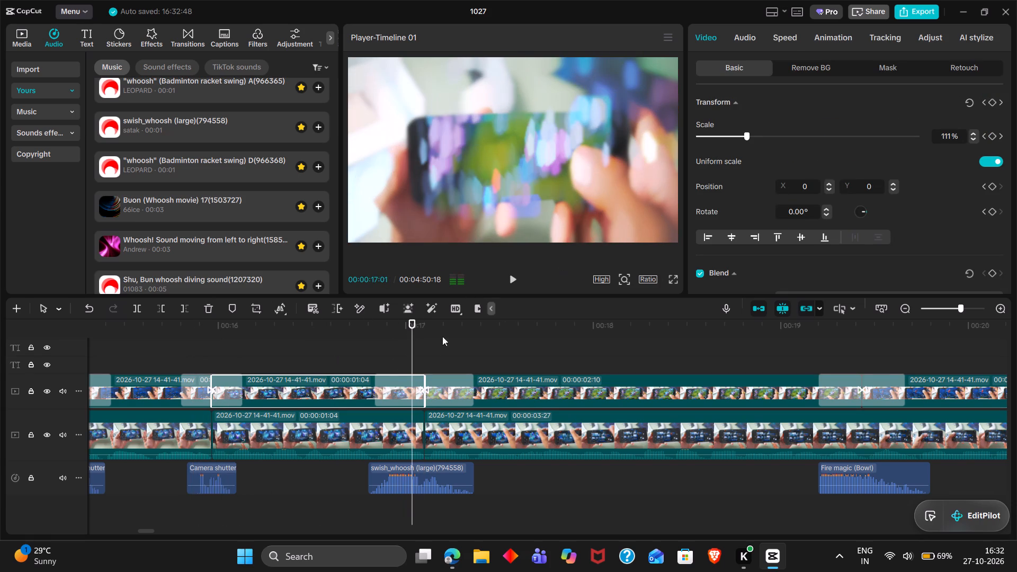
pyautogui.moveTo(408, 341); pyautogui.dragTo(426, 341)
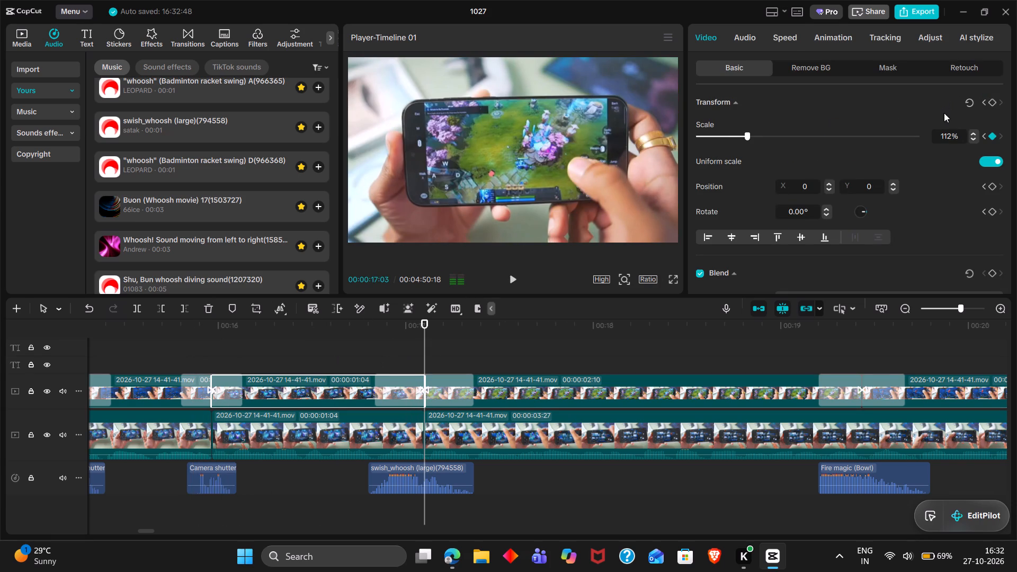
pyautogui.doubleClick(949, 133)
pyautogui.write('107')
pyautogui.press('Return')
pyautogui.click(265, 373)
pyautogui.press('space')
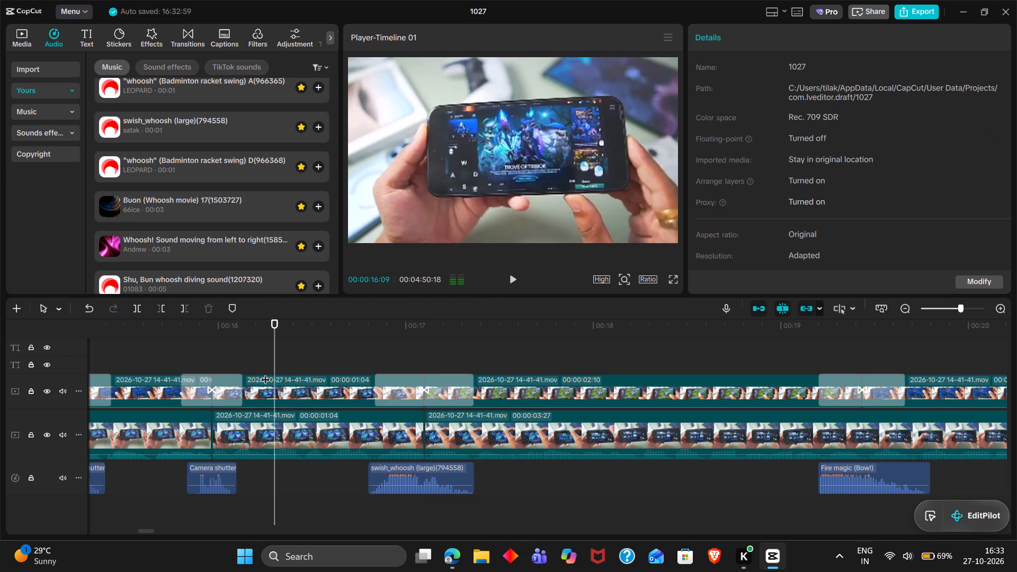
pyautogui.press('space')
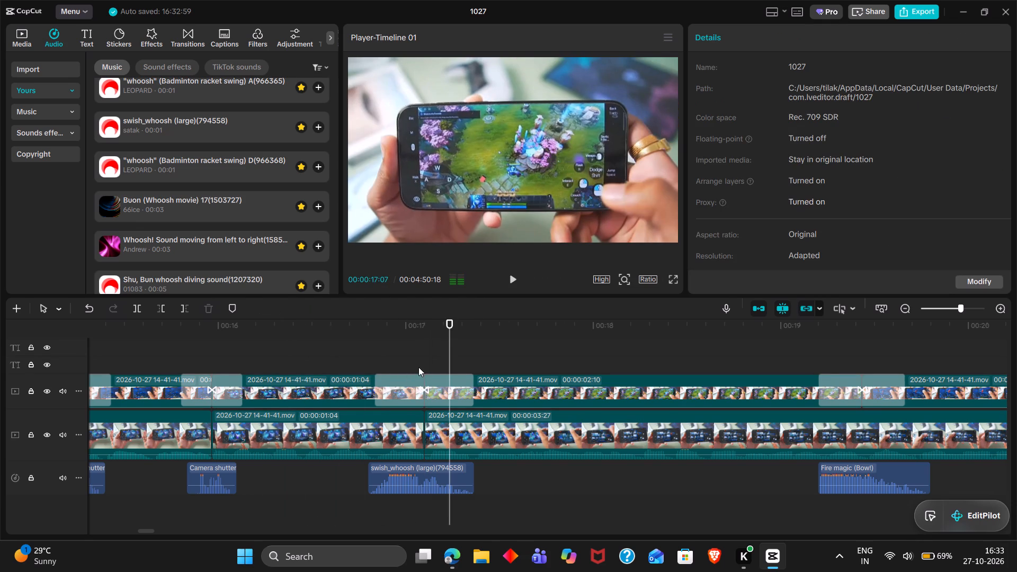
# Keyframe a zoom-out on the 00:00:02:10 overlay, from 114% scale at 00:00:17:03 to 100% at 00:00:19:13, and play it back.
pyautogui.doubleClick(423, 357)
pyautogui.click(472, 382)
pyautogui.click(515, 386)
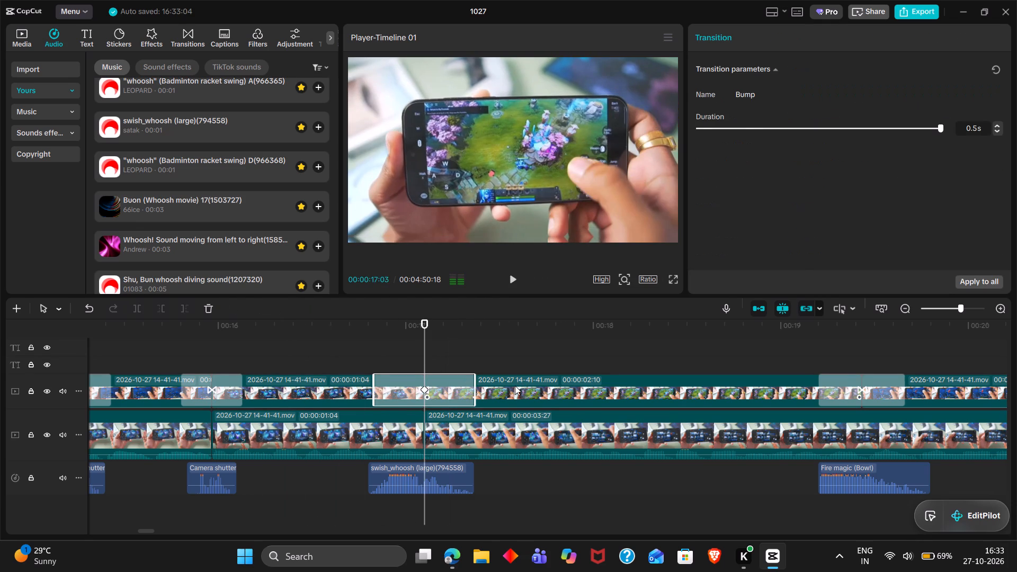
pyautogui.click(996, 103)
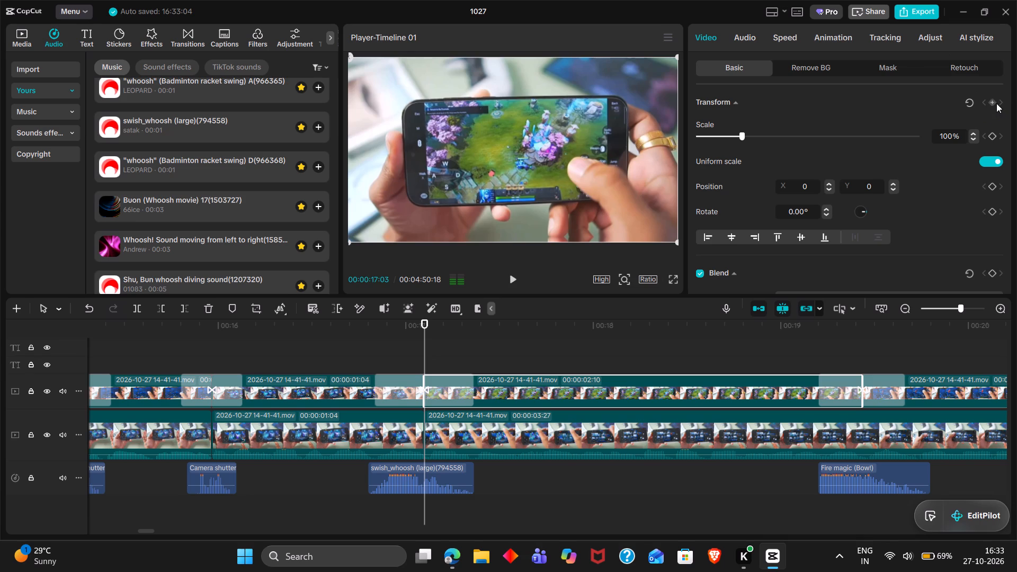
pyautogui.doubleClick(861, 325)
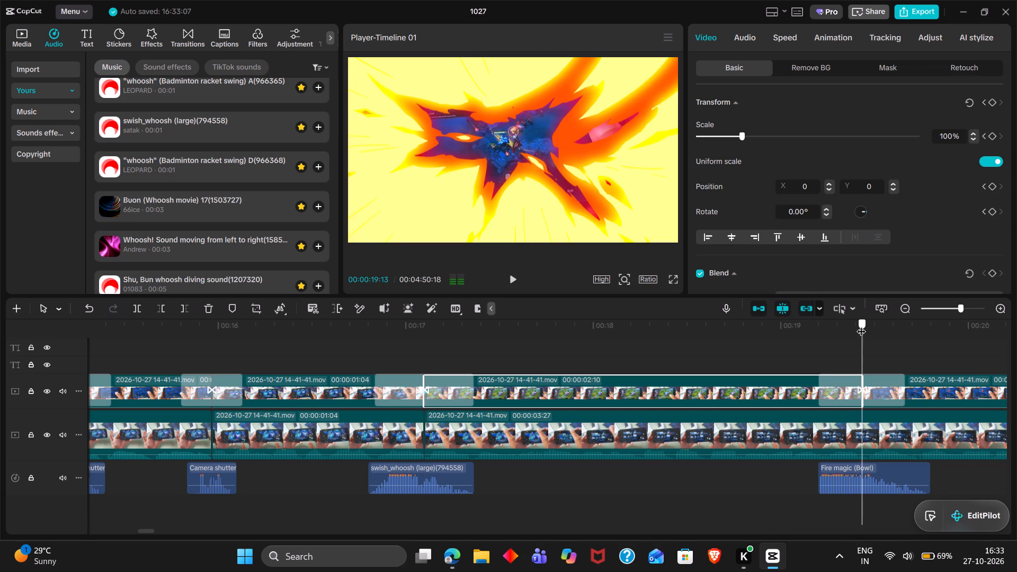
pyautogui.click(992, 100)
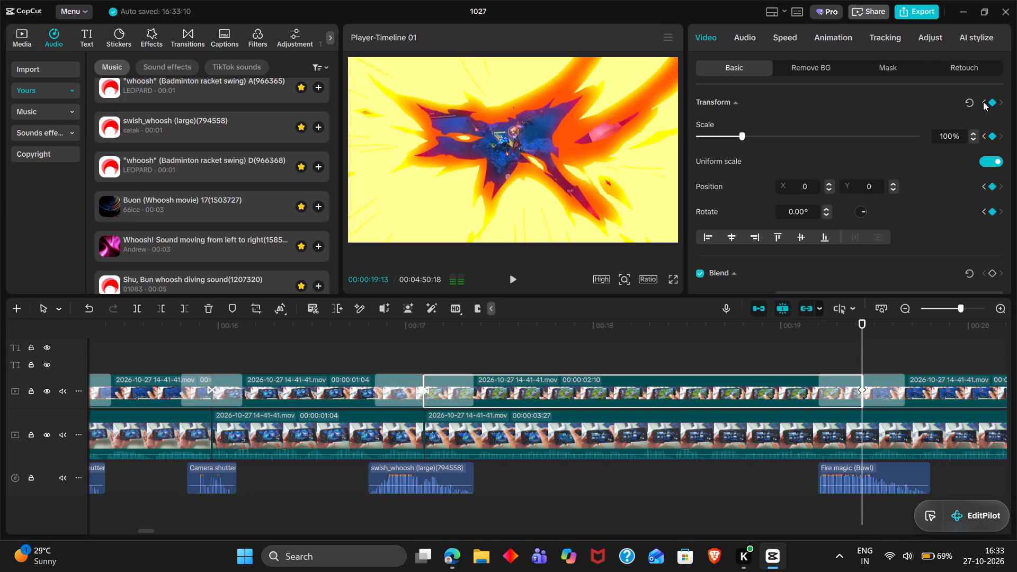
pyautogui.click(983, 102)
pyautogui.click(939, 145)
pyautogui.tripleClick(948, 141)
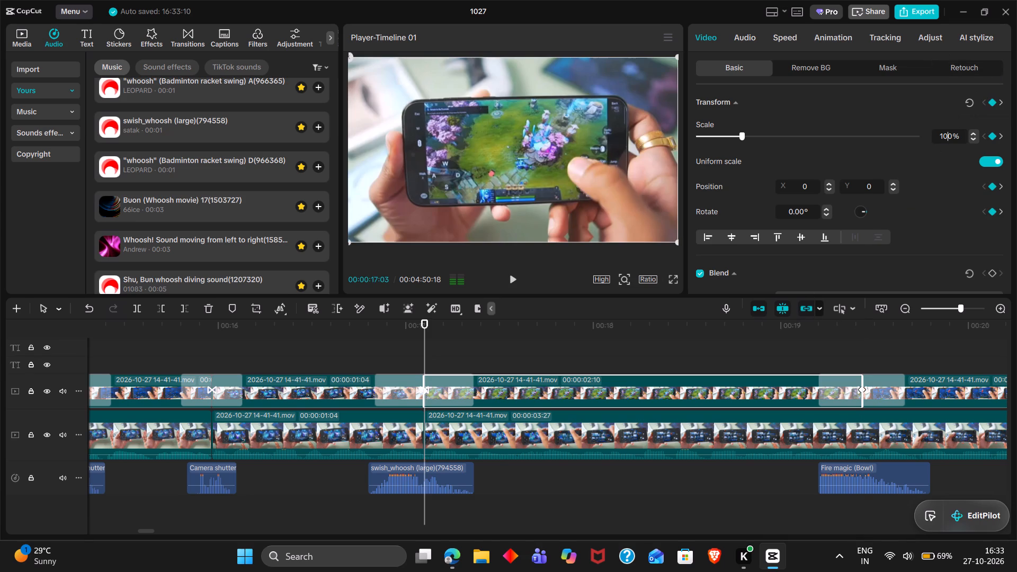
pyautogui.write('114')
pyautogui.press('Return')
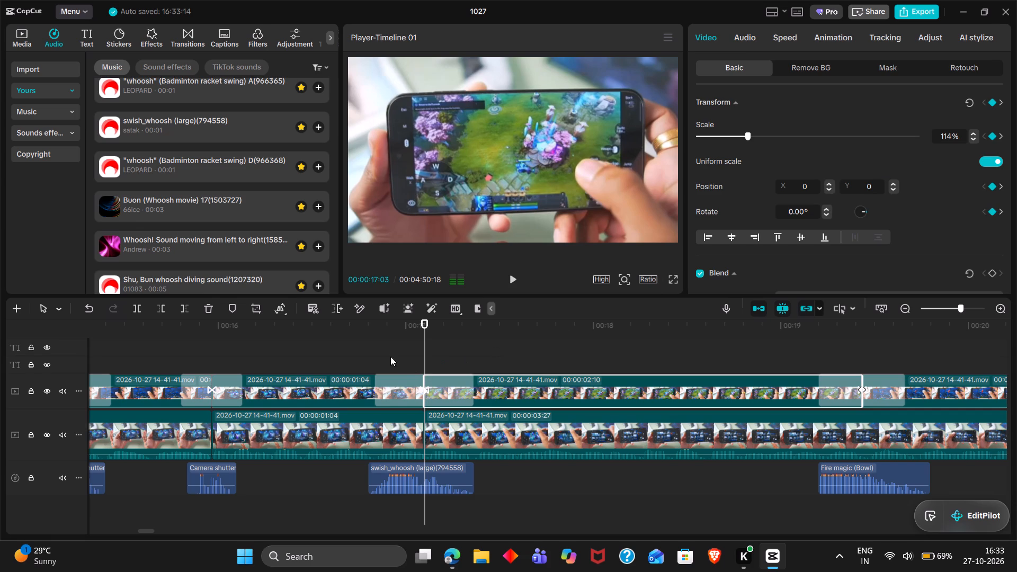
pyautogui.doubleClick(388, 354)
pyautogui.press('space')
pyautogui.keyDown('ctrl'); pyautogui.scroll(-3, 388, 354); pyautogui.keyUp('ctrl')
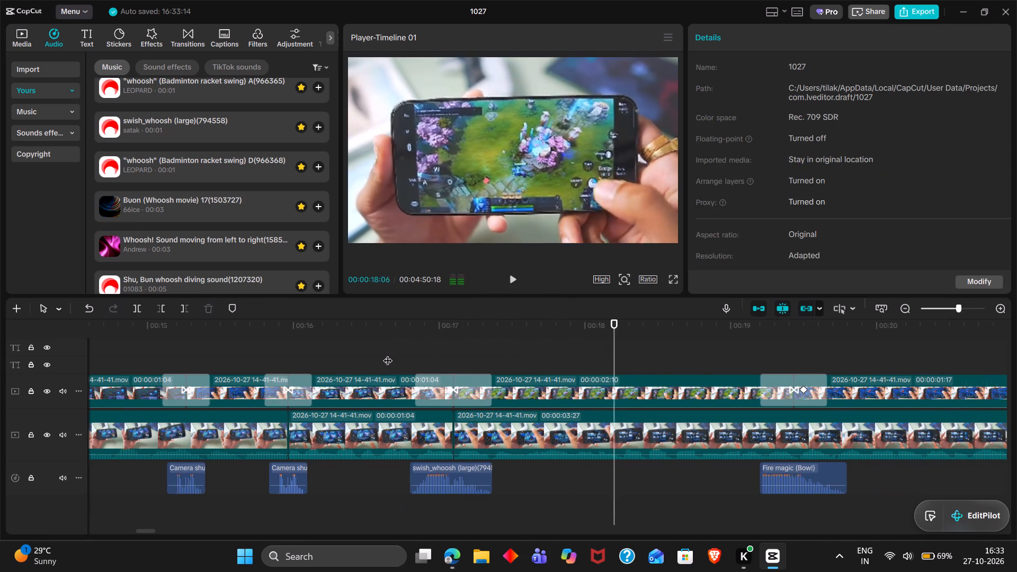
pyautogui.hscroll(-1, 388, 354)
pyautogui.press('space')
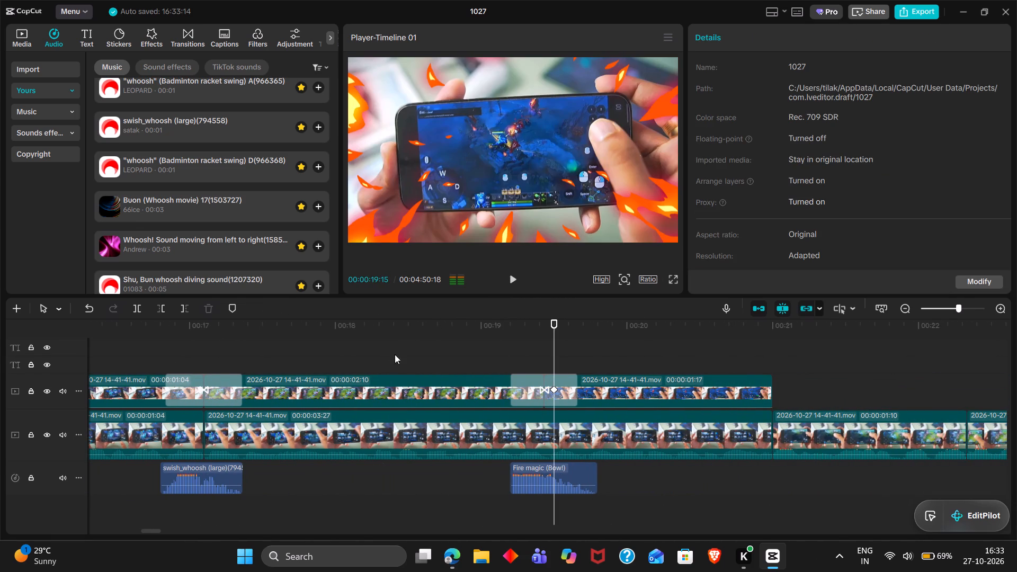
# Keyframe a zoom-out on the 00:00:01:17 overlay, from 108% scale at 00:00:19:13 to 100% at 00:00:21:00, and play it back.
pyautogui.doubleClick(551, 358)
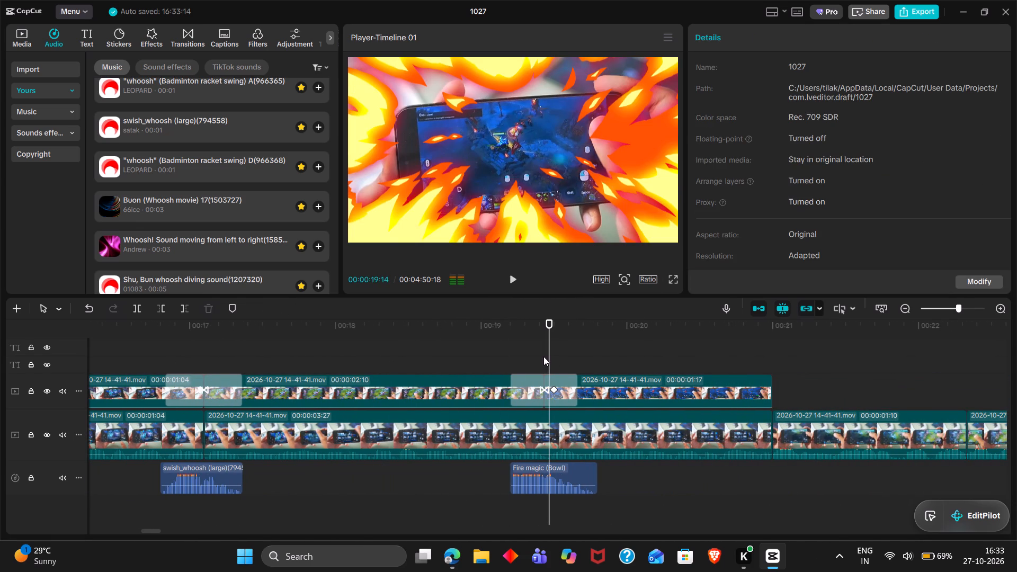
pyautogui.doubleClick(543, 356)
pyautogui.click(622, 396)
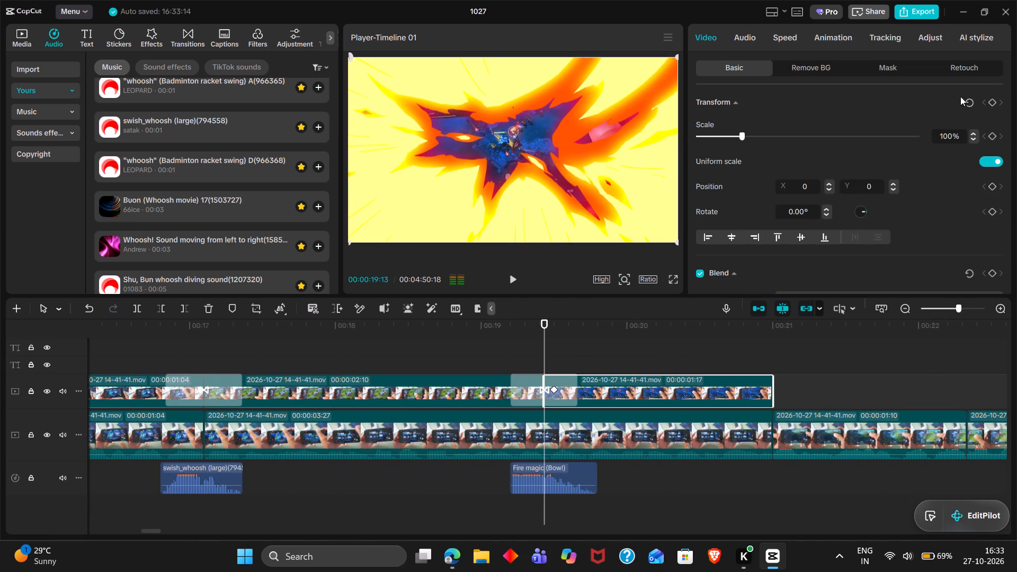
pyautogui.click(994, 106)
pyautogui.click(766, 331)
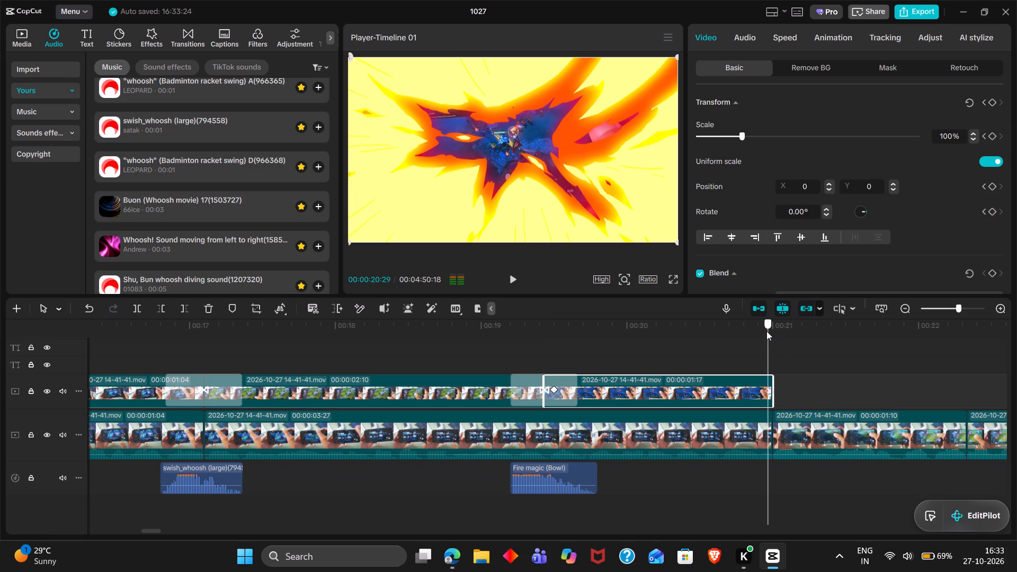
pyautogui.moveTo(766, 331); pyautogui.dragTo(773, 332)
pyautogui.click(992, 102)
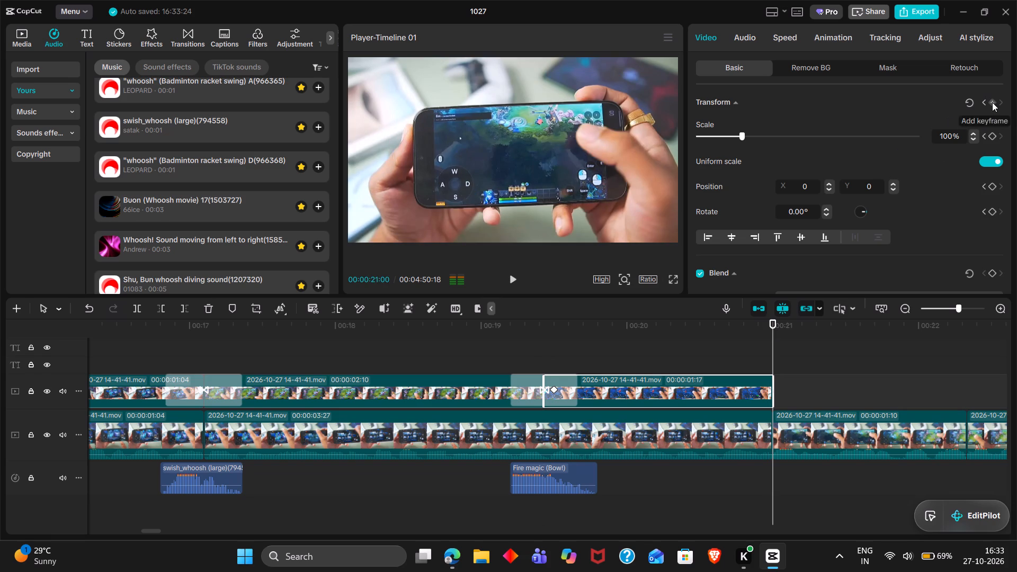
pyautogui.click(985, 103)
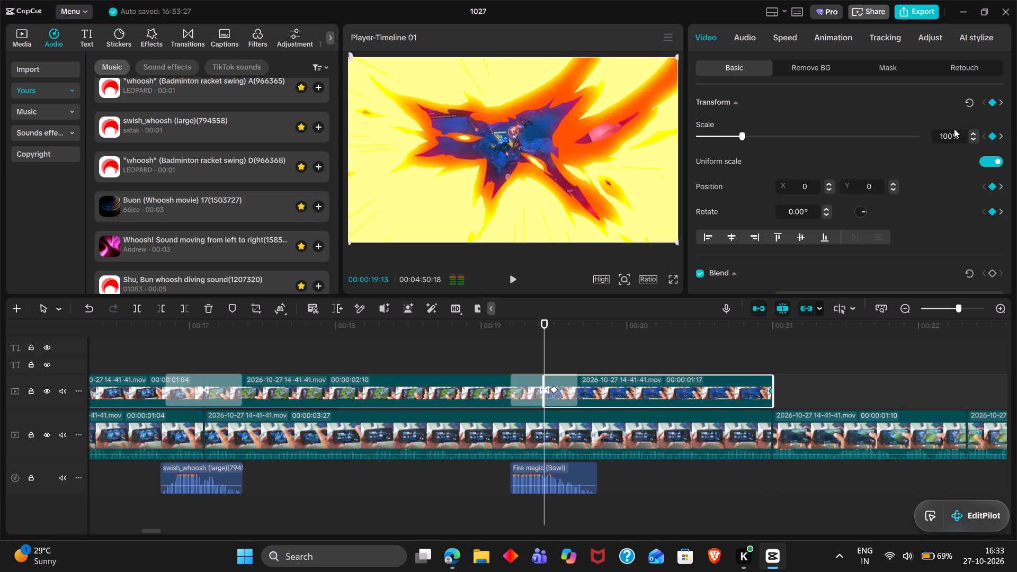
pyautogui.moveTo(954, 129); pyautogui.dragTo(952, 135)
pyautogui.doubleClick(952, 135)
pyautogui.press('1')
pyautogui.press('1')
pyautogui.press('BackSpace')
pyautogui.write('084')
pyautogui.press('BackSpace')
pyautogui.press('Return')
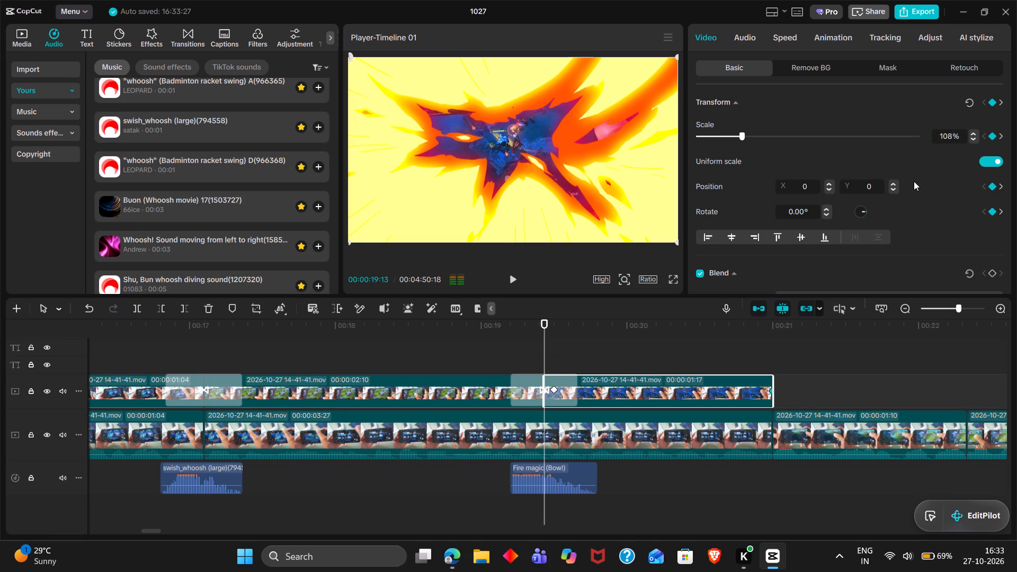
pyautogui.doubleClick(467, 359)
pyautogui.press('space')
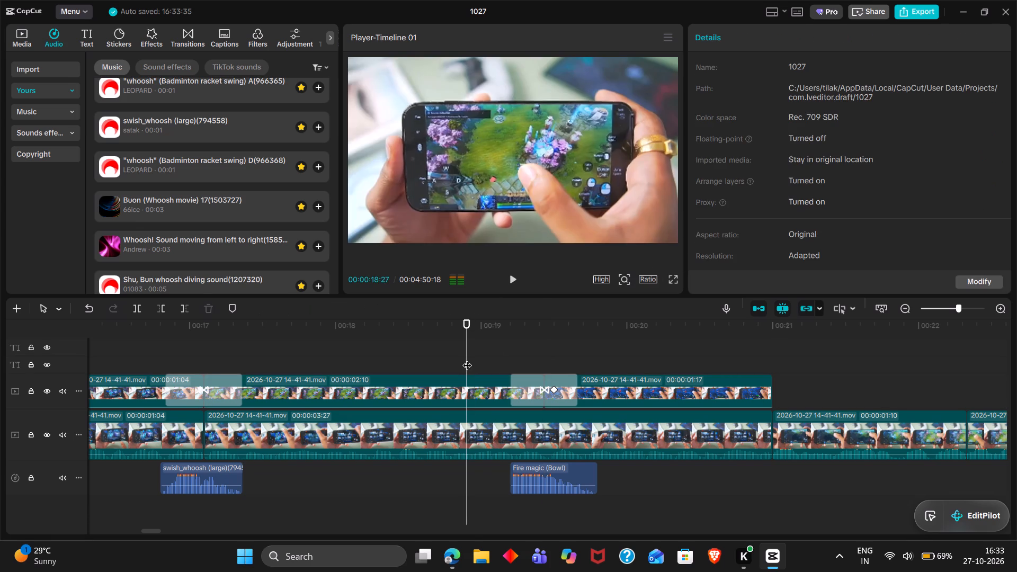
pyautogui.press('space')
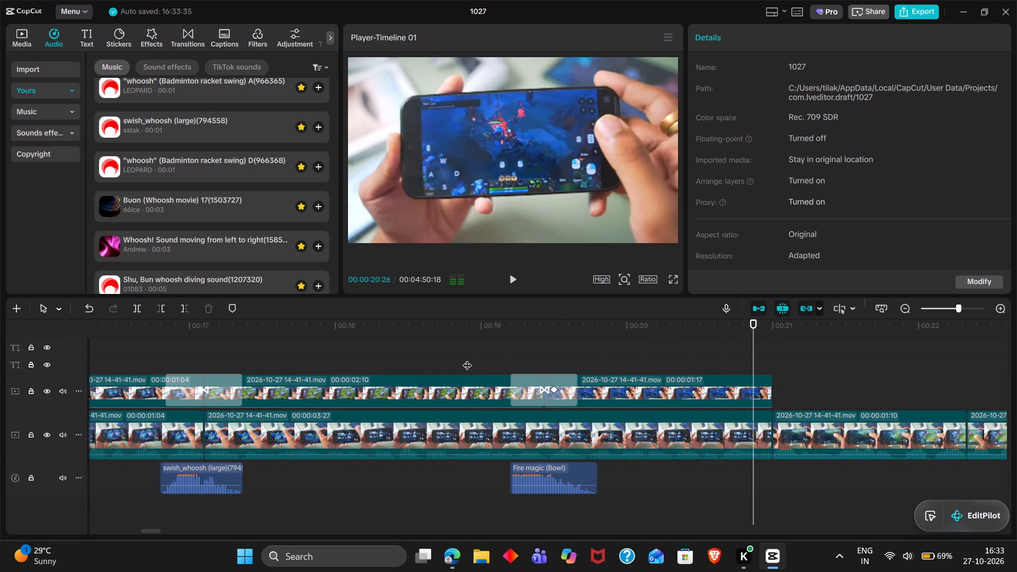
# Replay the early part of the 00:00:02:10 overlay several times to locate an insertion point, stopping at 00:00:18:03.
pyautogui.doubleClick(235, 351)
pyautogui.press('space')
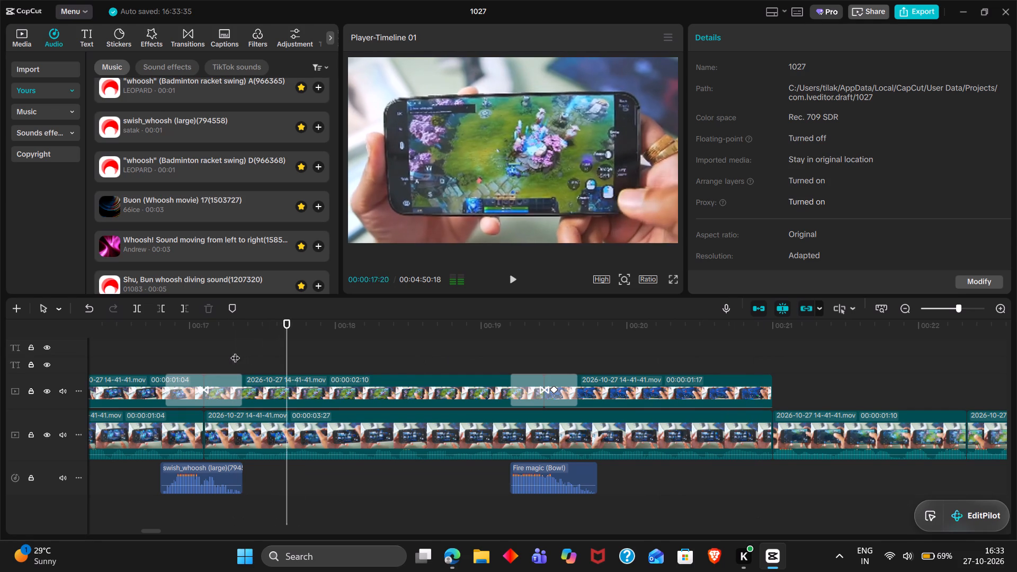
pyautogui.press('space')
pyautogui.press('space')
pyautogui.press('space')
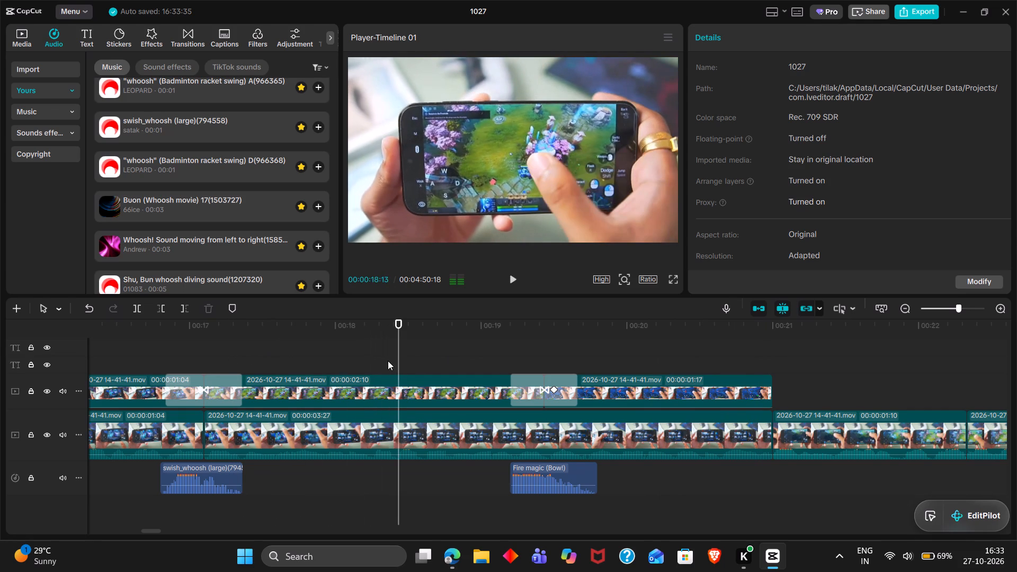
pyautogui.click(388, 361)
pyautogui.moveTo(388, 361); pyautogui.dragTo(336, 355)
pyautogui.press('space')
pyautogui.press('space')
pyautogui.press('space')
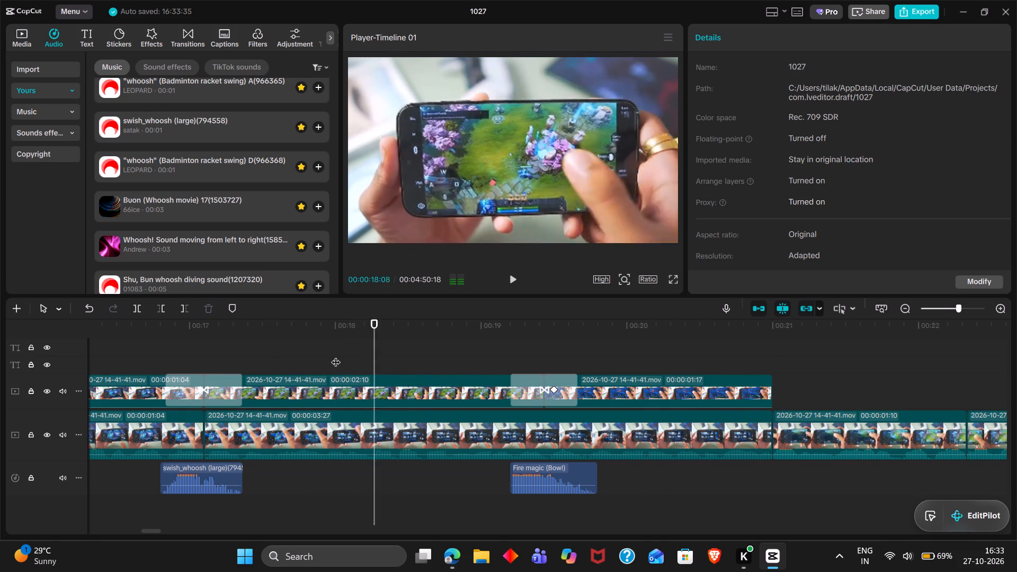
pyautogui.press('space')
pyautogui.doubleClick(301, 355)
pyautogui.press('space')
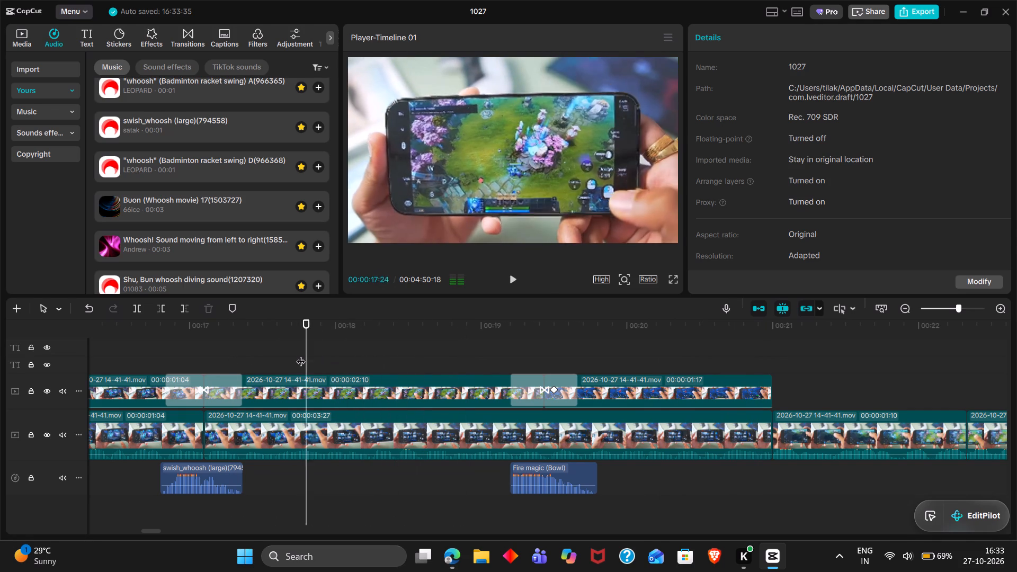
pyautogui.press('space')
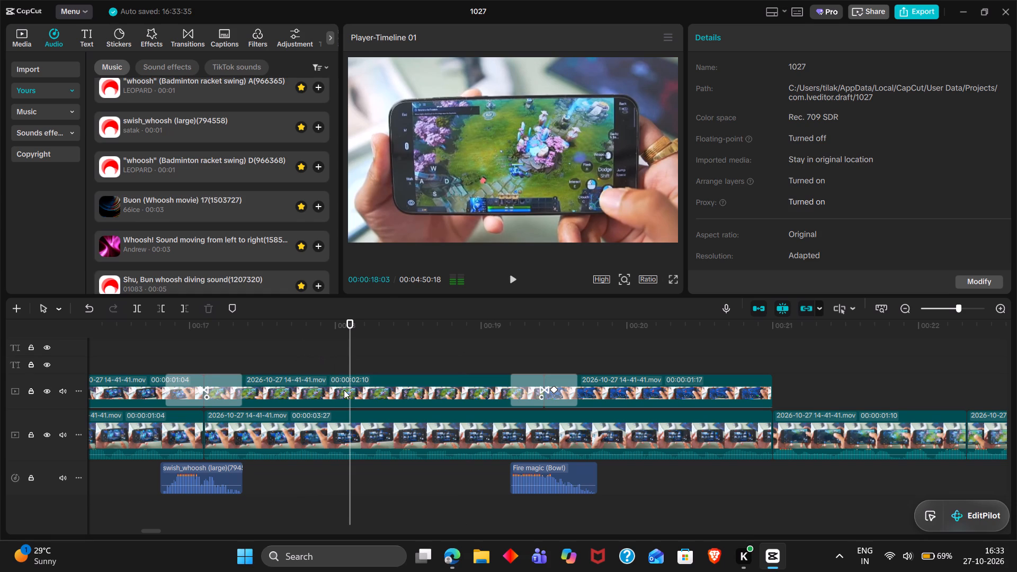
# Open Compound clip3 near the video's start, copy its Dota 2 compound clip, and return to the main timeline.
pyautogui.click(344, 390)
pyautogui.hscroll(5, 344, 390)
pyautogui.scroll(1, 344, 390)
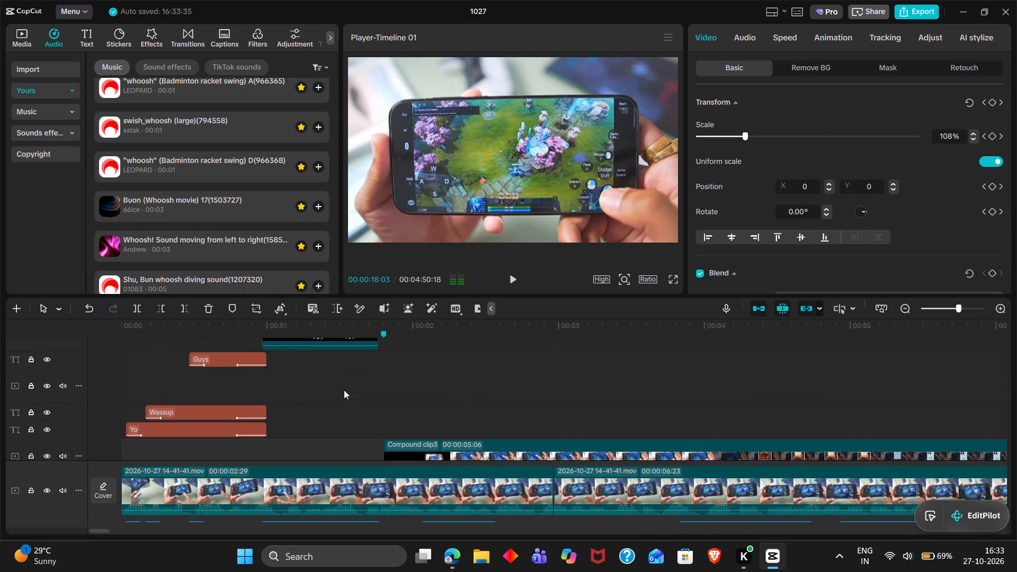
pyautogui.scroll(1, 471, 448)
pyautogui.scroll(-1, 350, 416)
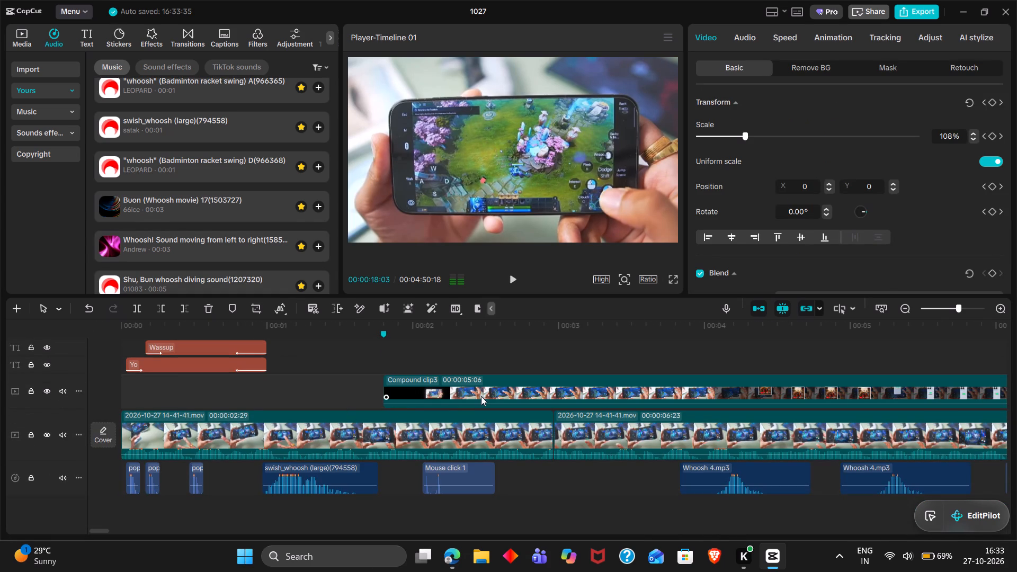
pyautogui.doubleClick(481, 396)
pyautogui.click(525, 373)
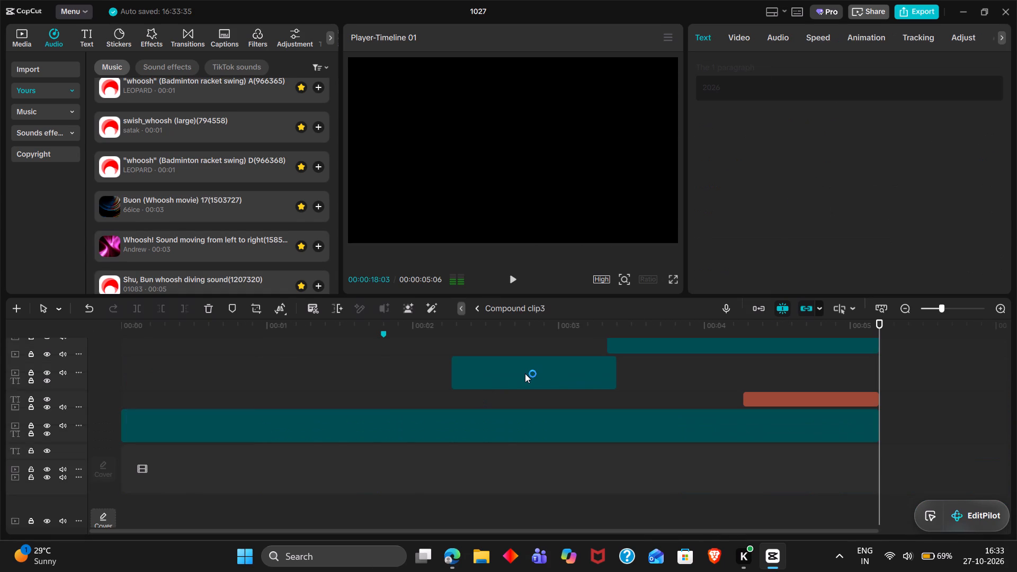
pyautogui.scroll(3, 525, 373)
pyautogui.click(558, 386)
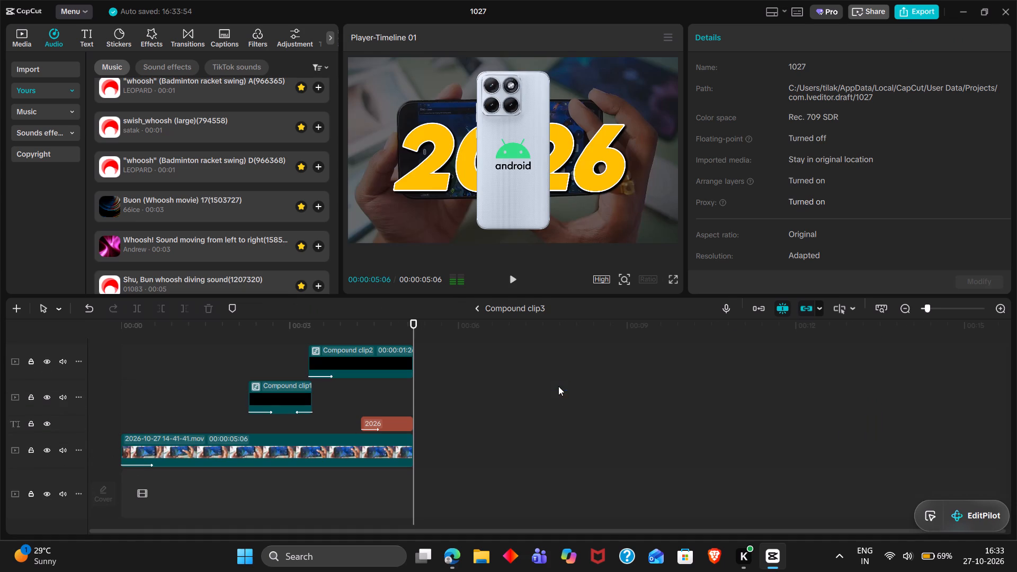
pyautogui.click(291, 348)
pyautogui.moveTo(291, 348); pyautogui.dragTo(284, 347)
pyautogui.click(289, 391)
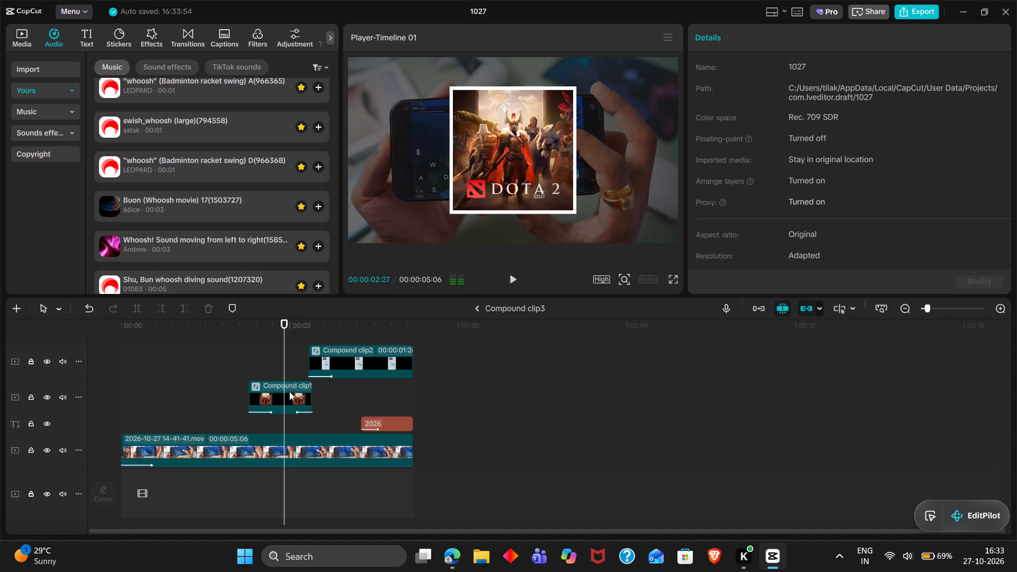
pyautogui.hotkey('ctrl', 'c')
pyautogui.click(479, 310)
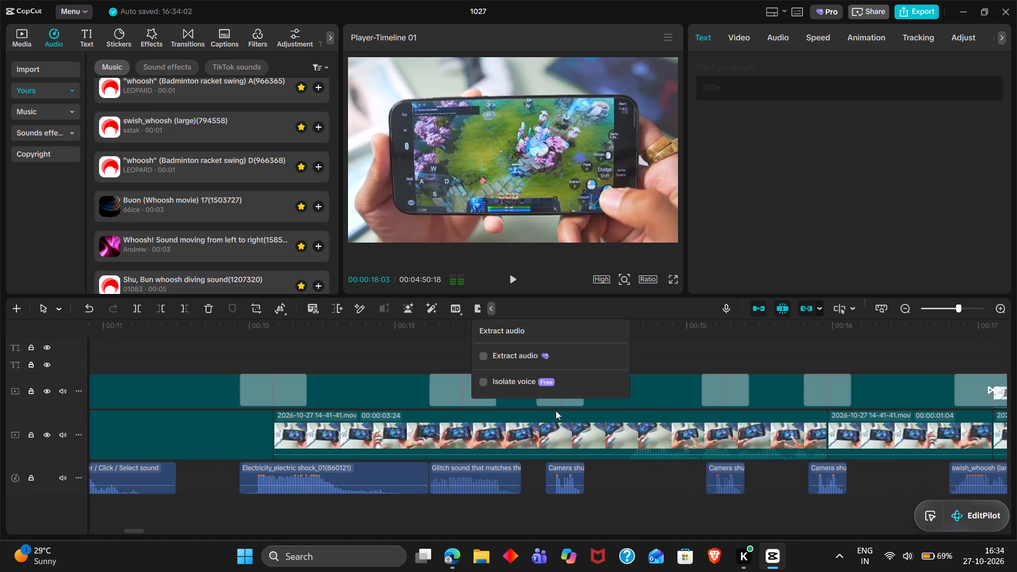
# Paste the Dota 2 compound clip above the 00:00:02:10 gameplay overlay at 00:00:18:03.
pyautogui.hscroll(3, 460, 407)
pyautogui.hscroll(-2, 460, 407)
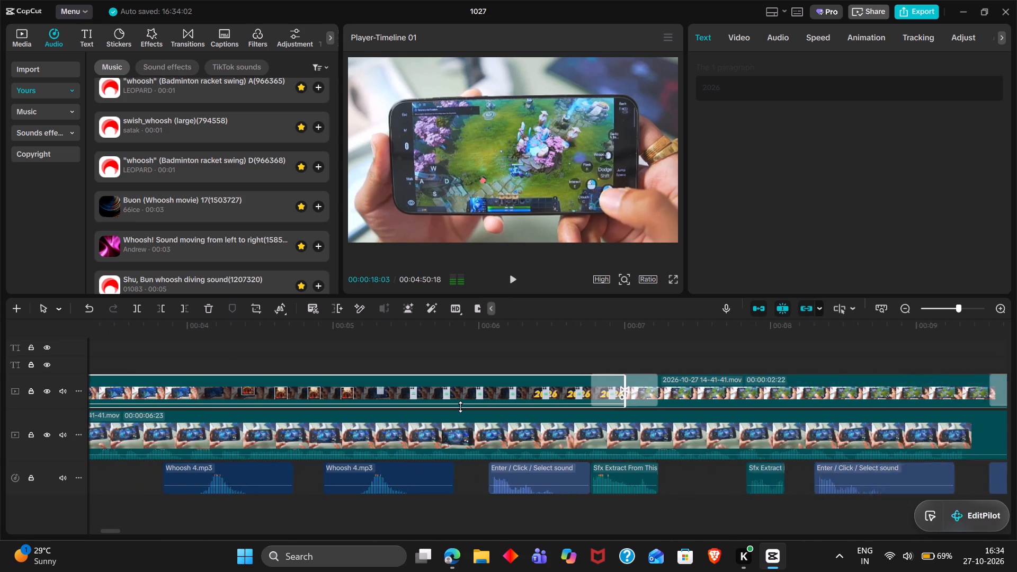
pyautogui.hscroll(-5, 460, 407)
pyautogui.keyDown('ctrl'); pyautogui.scroll(-1, 460, 407); pyautogui.keyUp('ctrl')
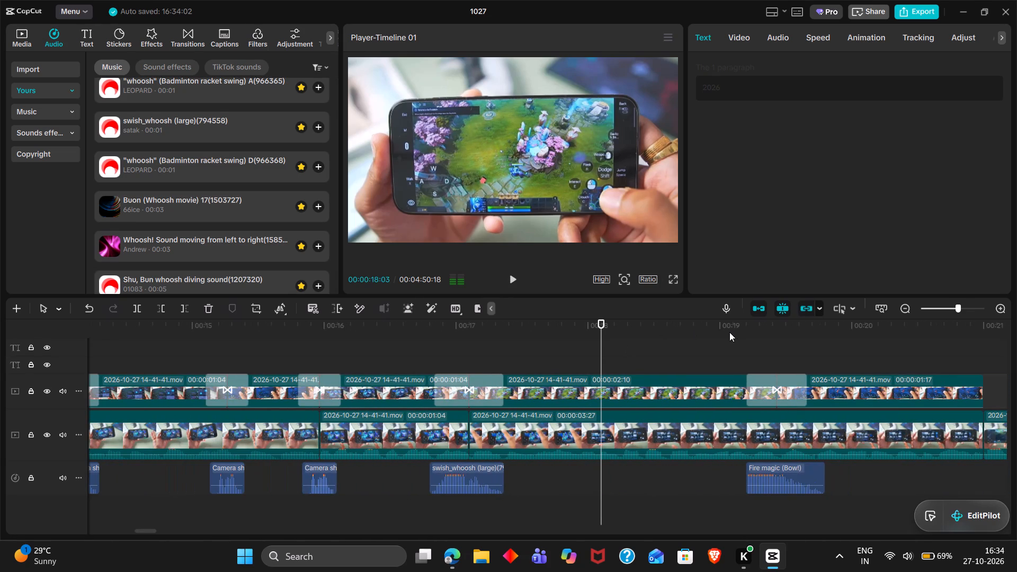
pyautogui.hotkey('ctrl', 'v')
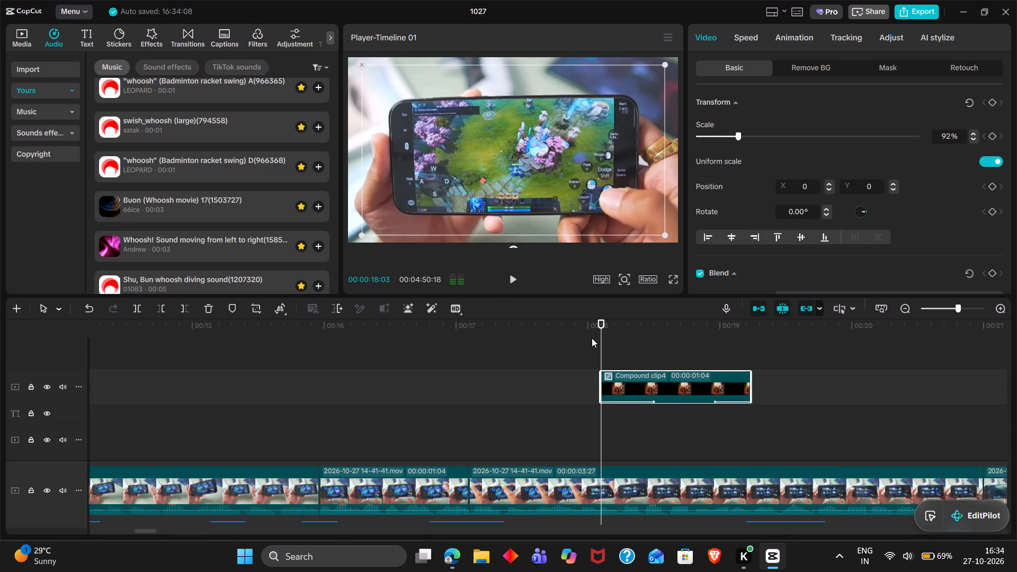
pyautogui.press('space')
pyautogui.press('space')
pyautogui.click(605, 343)
pyautogui.moveTo(605, 343); pyautogui.dragTo(604, 348)
# Set the opacity of the 00:00:03:27 main-track clip beneath the overlays to 0%.
pyautogui.scroll(-1, 604, 348)
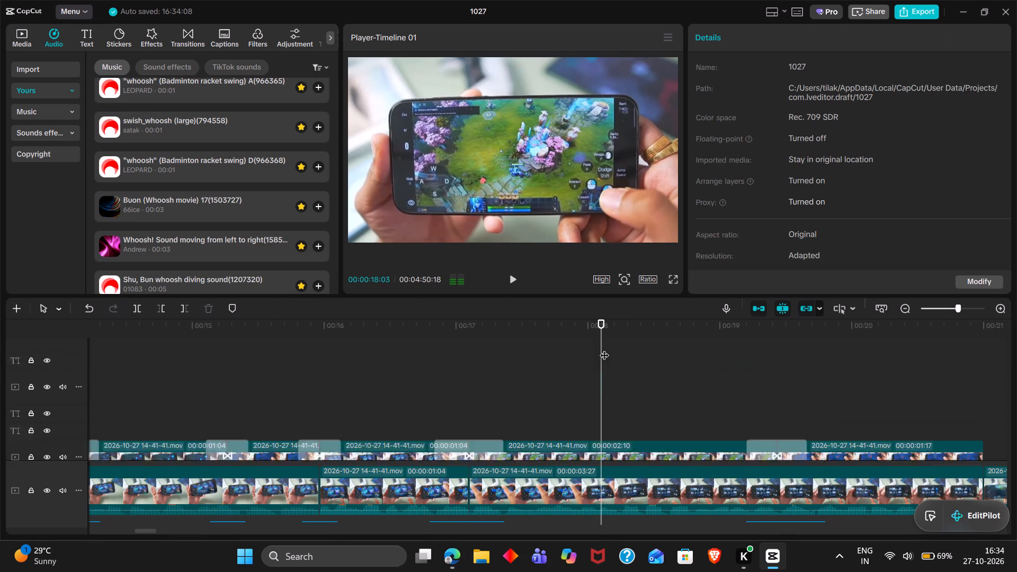
pyautogui.scroll(-1, 604, 348)
pyautogui.click(616, 453)
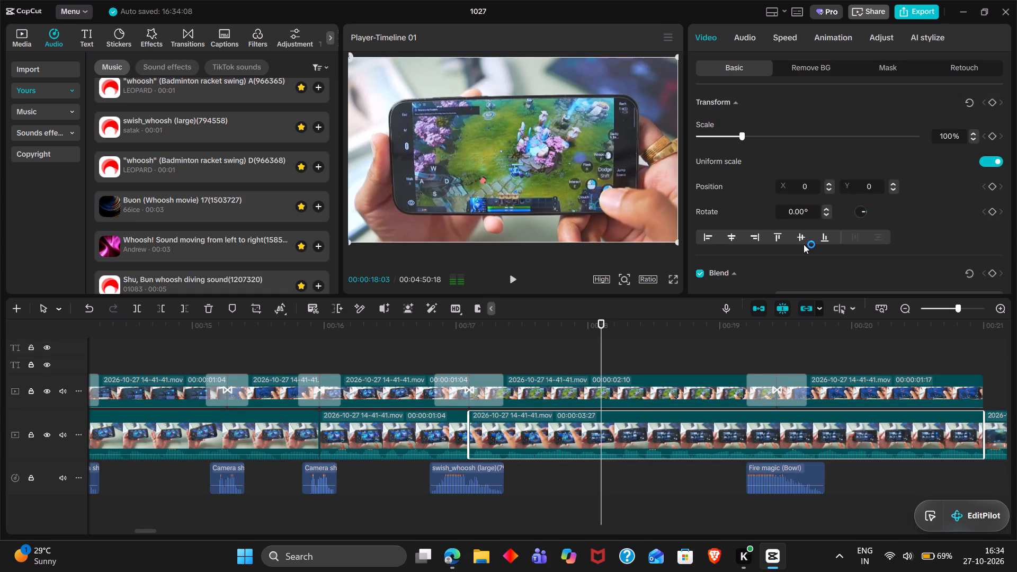
pyautogui.moveTo(781, 278); pyautogui.dragTo(657, 264)
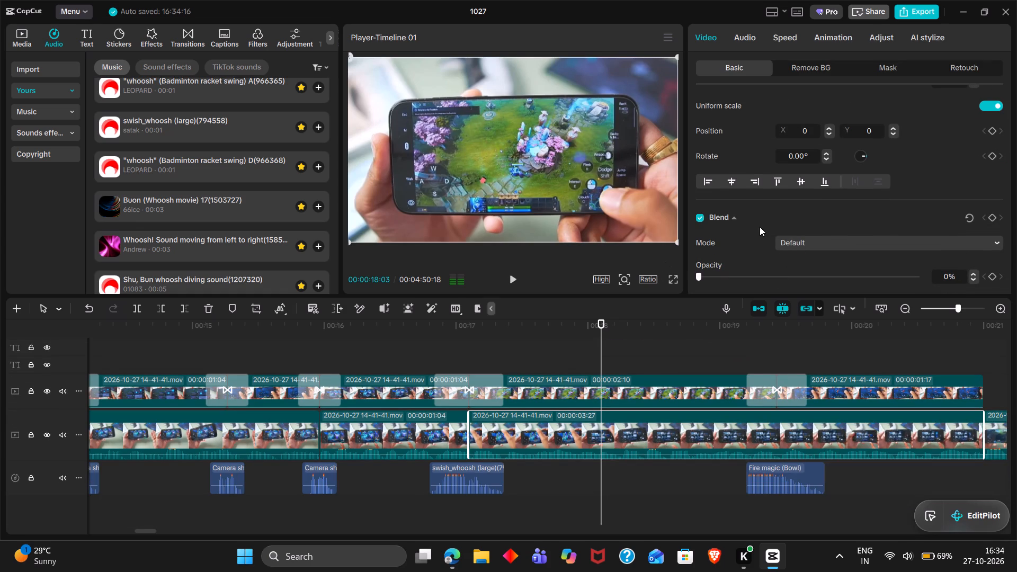
# Keyframe the 00:00:02:10 overlay's opacity from 100% at 00:00:18:03 down to 44% at 00:00:18:06 to dim the gameplay.
pyautogui.click(653, 384)
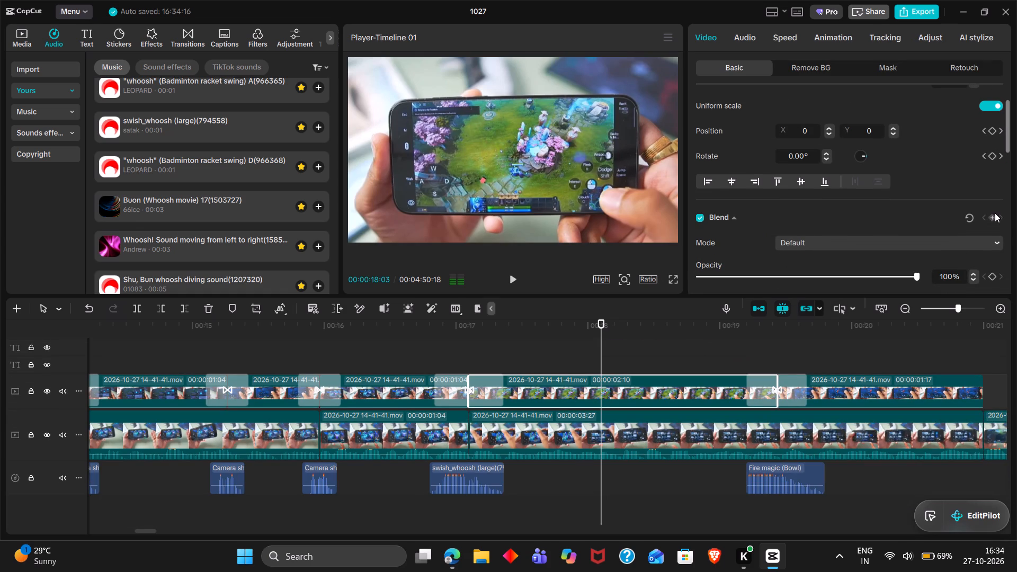
pyautogui.click(995, 213)
pyautogui.doubleClick(615, 325)
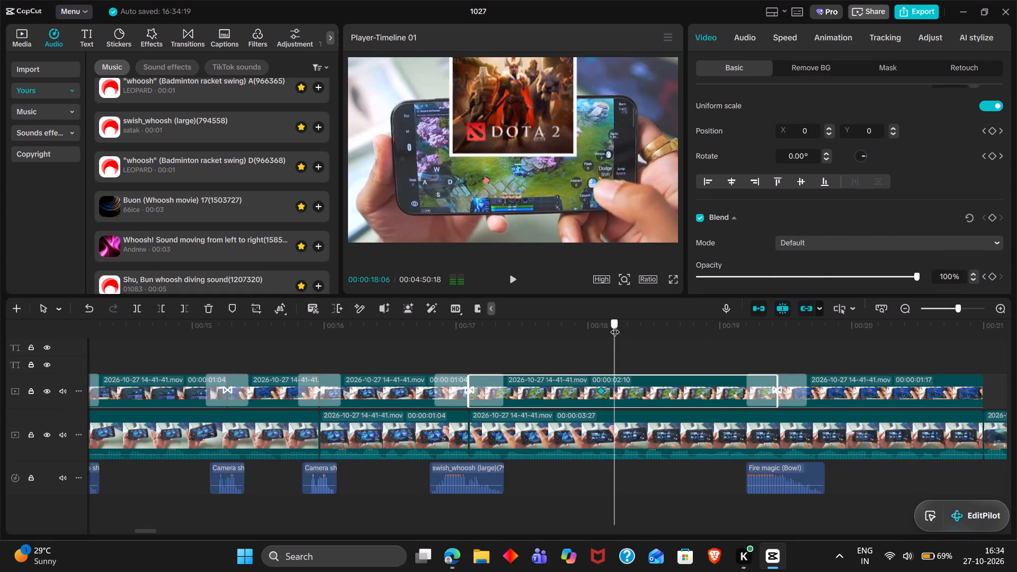
pyautogui.click(811, 271)
pyautogui.moveTo(811, 271); pyautogui.dragTo(796, 272)
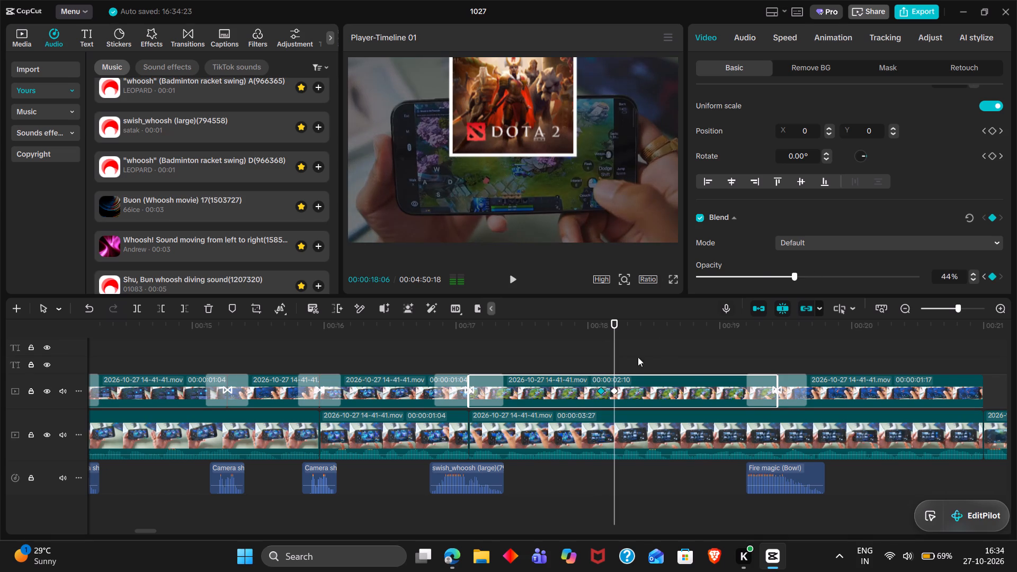
# Copy an early Whoosh 4.mp3 sound, paste it at 00:00:18:05, and shift it slightly earlier to match the Dota 2 clip's entrance.
pyautogui.scroll(2, 593, 421)
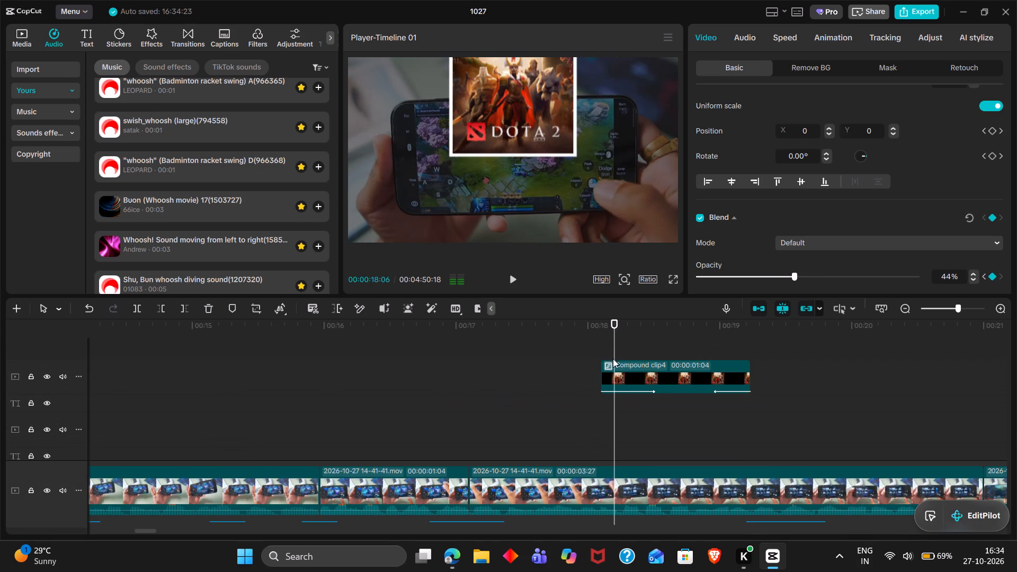
pyautogui.doubleClick(608, 350)
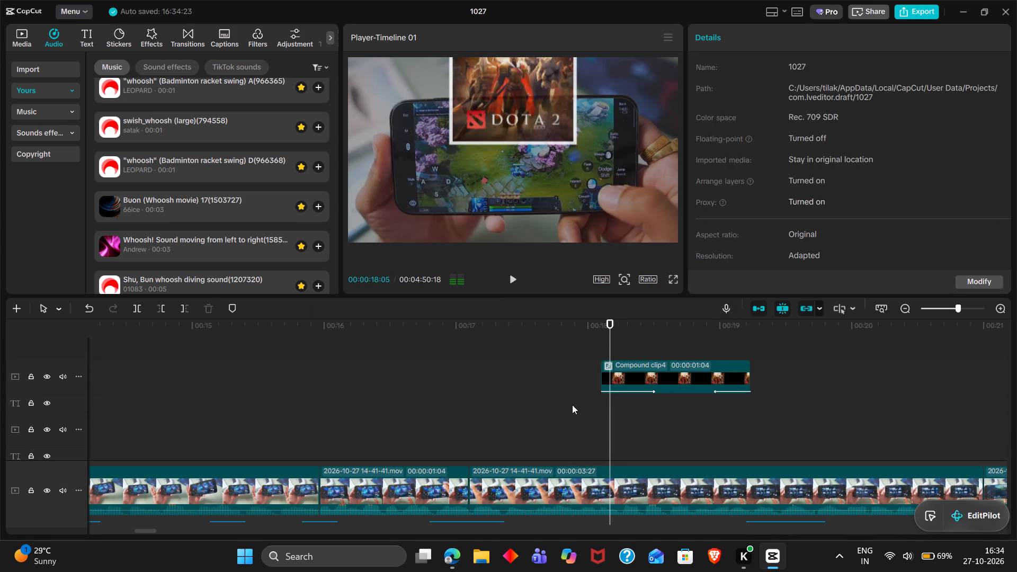
pyautogui.scroll(-3, 572, 405)
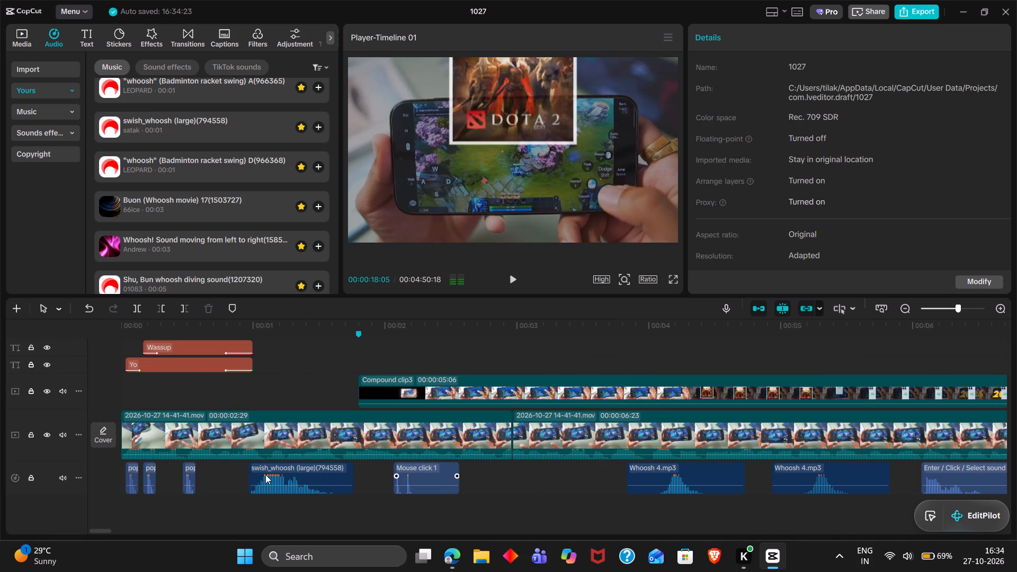
pyautogui.hscroll(-2, 614, 473)
pyautogui.click(438, 483)
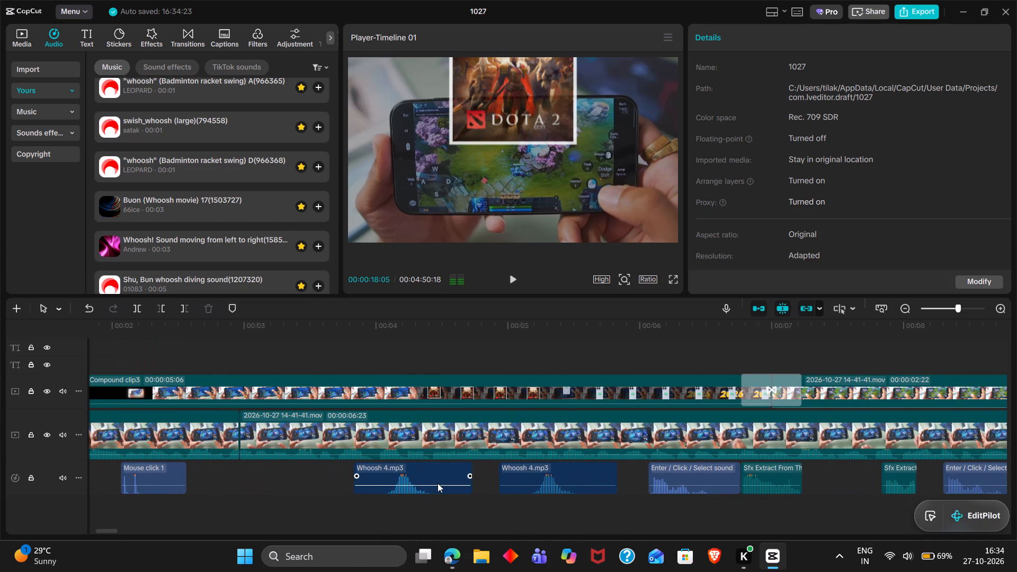
pyautogui.hotkey('ctrl', 'c')
pyautogui.hotkey('ctrl', 'v')
pyautogui.moveTo(585, 472); pyautogui.dragTo(557, 473)
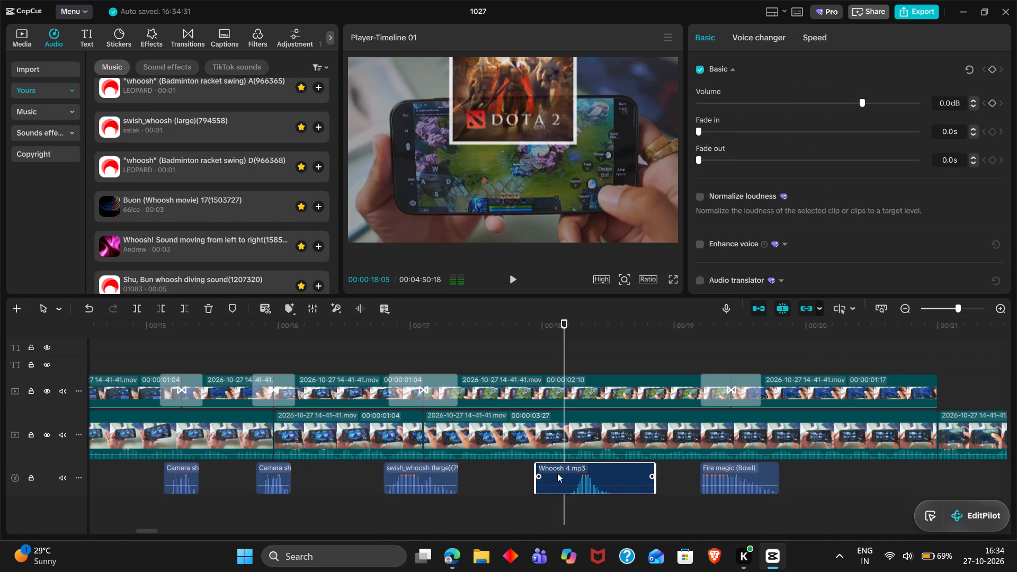
# Shift the Whoosh 4.mp3 sound near 00:00:18:05 slightly earlier and play back its sync with the Dota 2 artwork.
pyautogui.moveTo(557, 473); pyautogui.dragTo(550, 469)
pyautogui.press('space')
pyautogui.press('space')
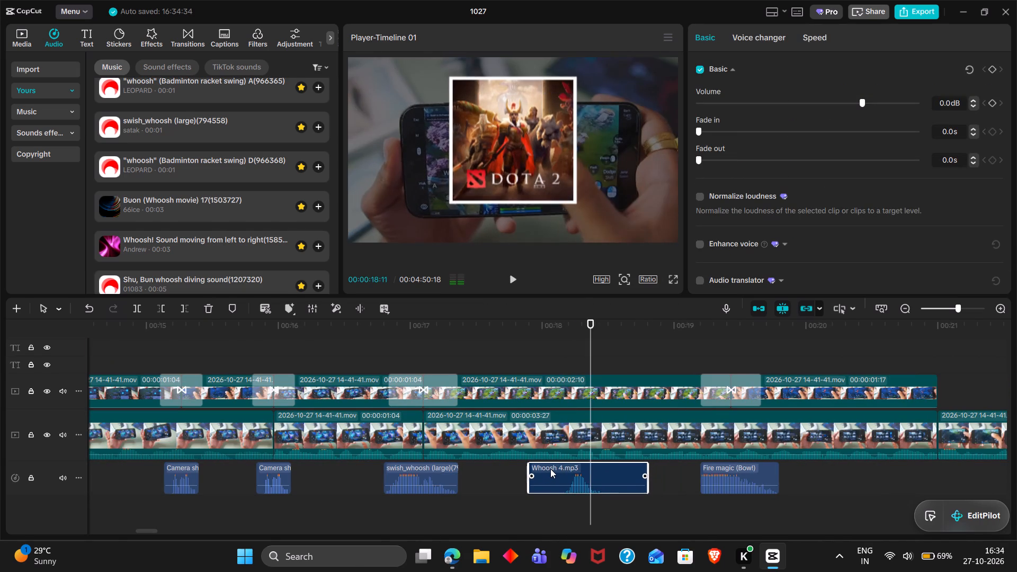
pyautogui.press('space')
pyautogui.press('space')
pyautogui.press('space')
pyautogui.press('space')
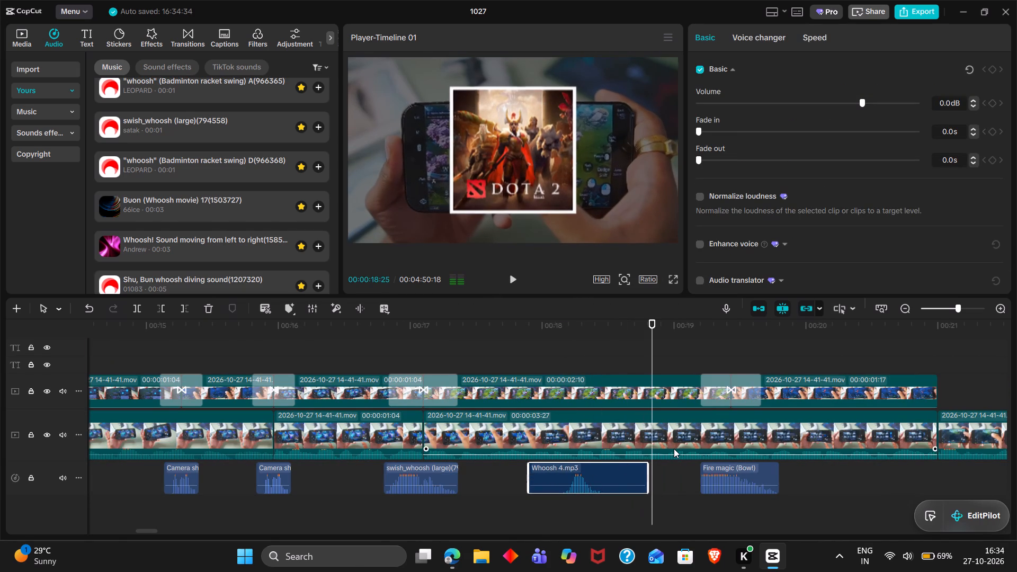
# Trim the end of the Dota 2 compound clip back to about 00:00:18:27.
pyautogui.scroll(3, 674, 449)
pyautogui.click(652, 389)
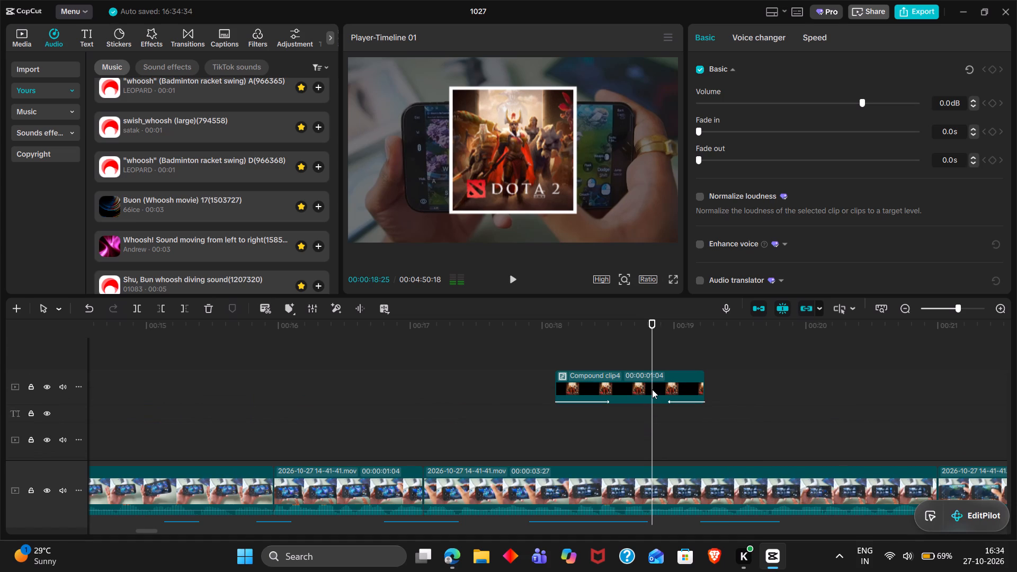
pyautogui.press('w')
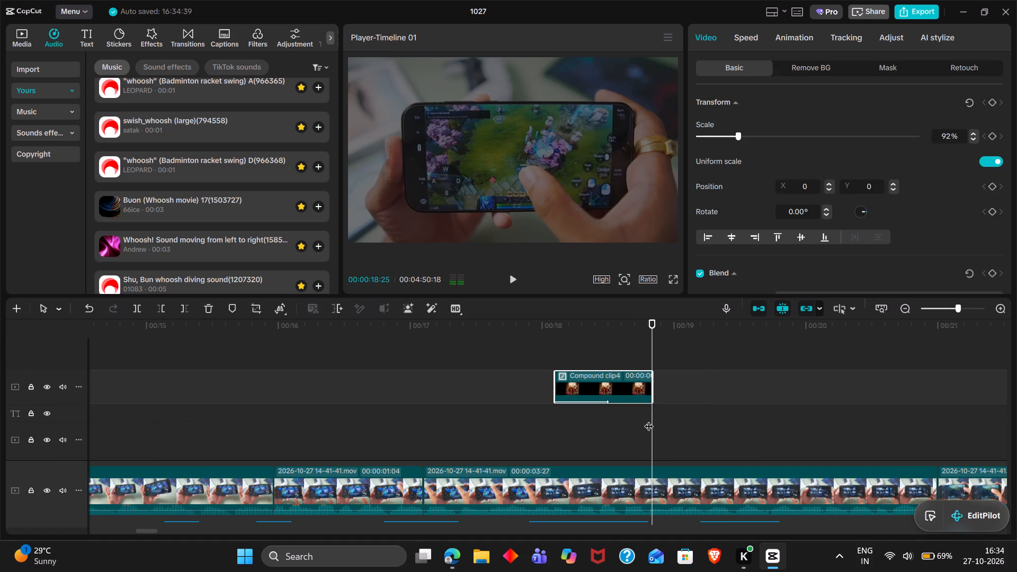
pyautogui.click(654, 387)
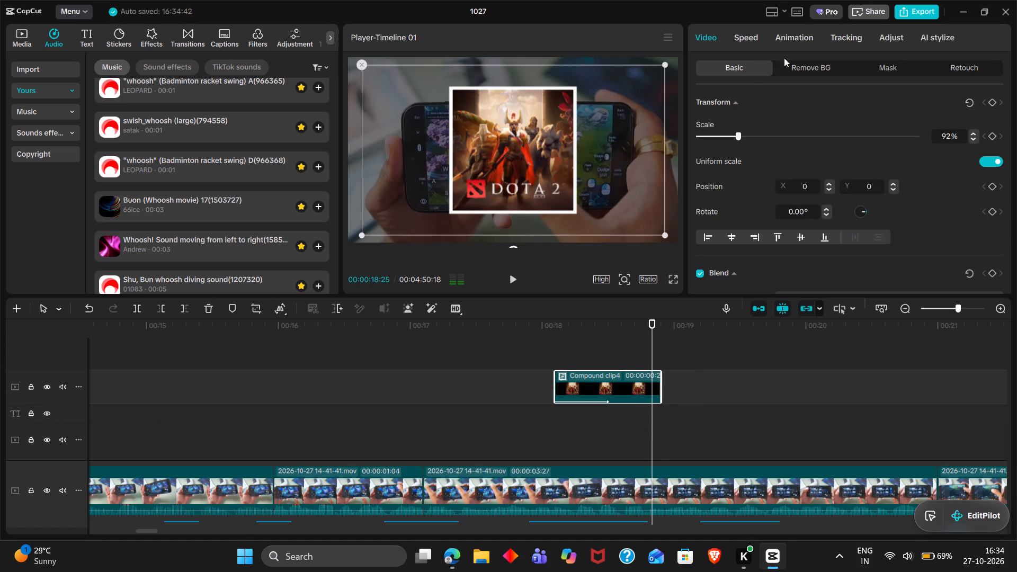
# Give the Dota 2 compound clip a Fade Out exit animation lasting 0.2s.
pyautogui.doubleClick(793, 41)
pyautogui.tripleClick(858, 71)
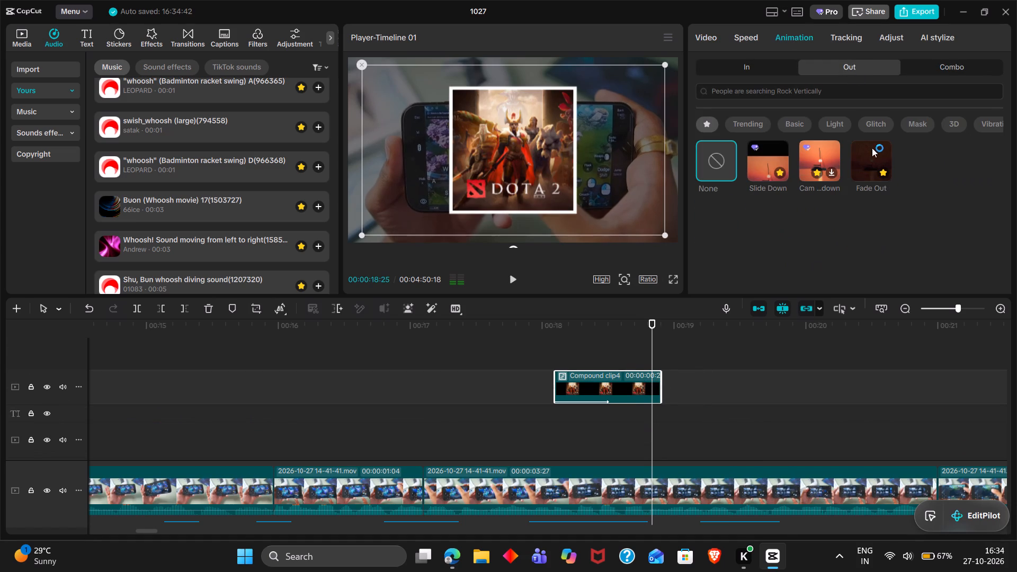
pyautogui.doubleClick(872, 148)
pyautogui.click(915, 284)
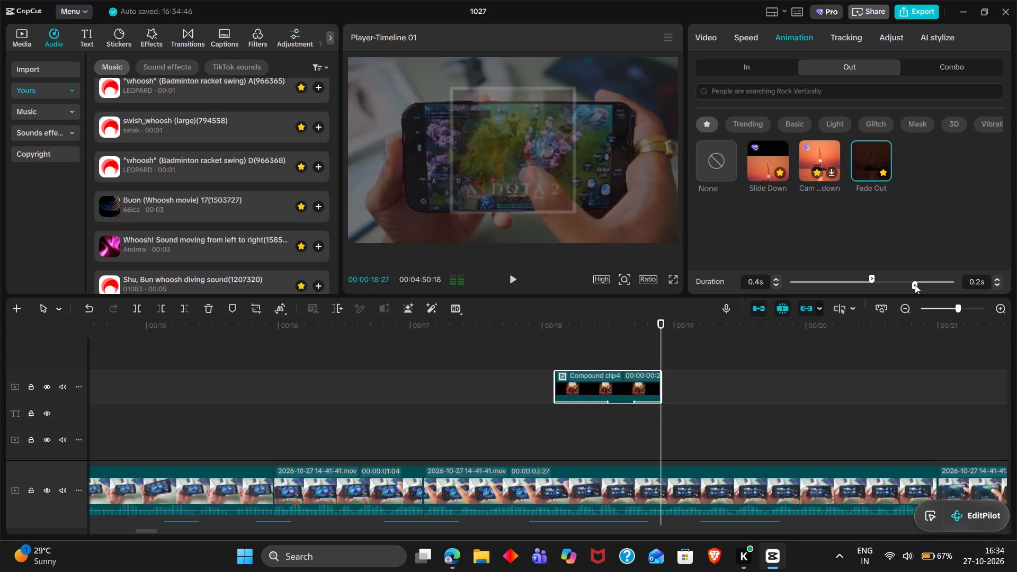
# Keyframe the 00:00:02:10 overlay's opacity from its dimmed level at 00:00:18:24 back up to 100% at 00:00:18:27.
pyautogui.doubleClick(649, 354)
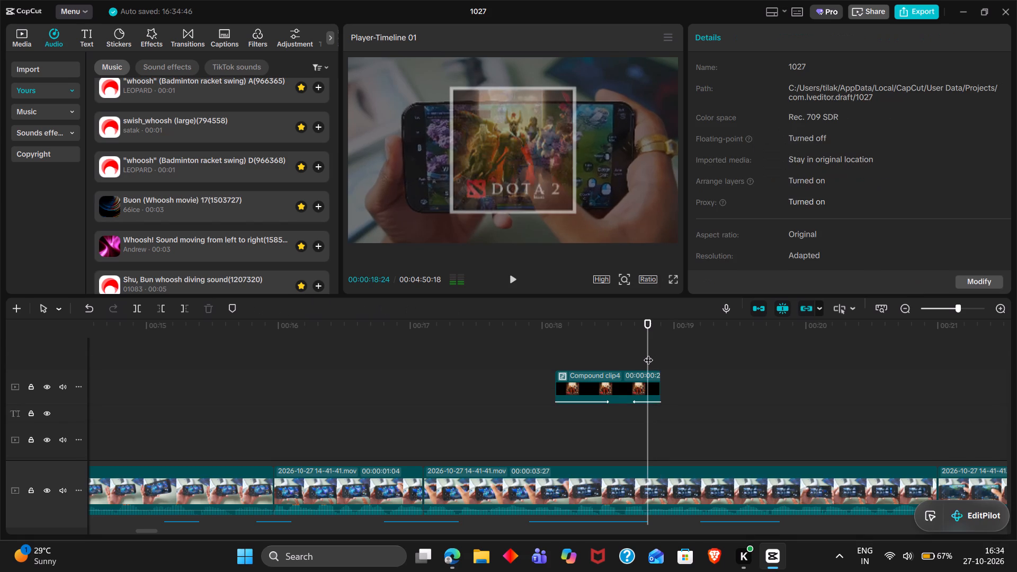
pyautogui.scroll(-2, 648, 353)
pyautogui.click(653, 405)
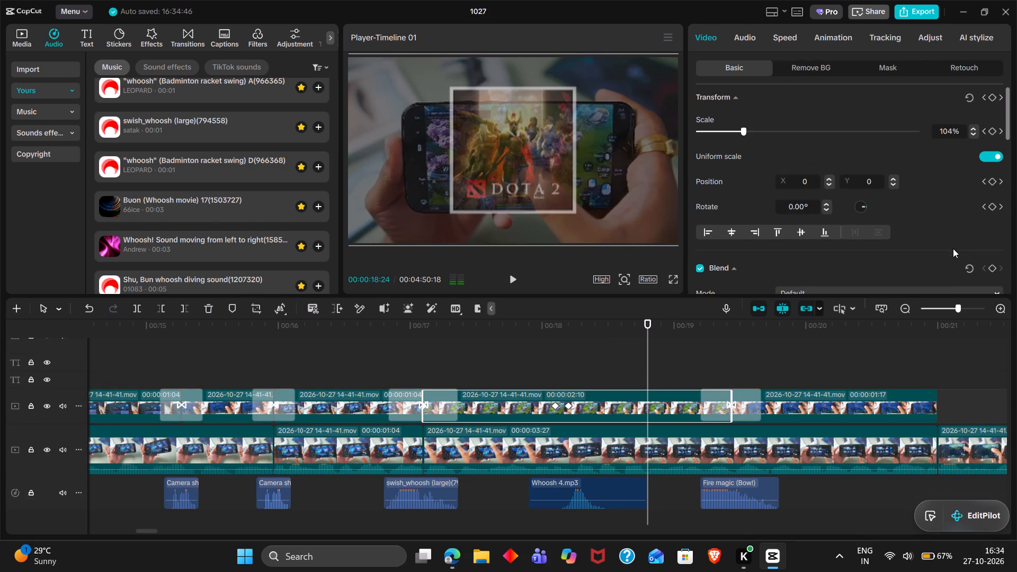
pyautogui.click(992, 265)
pyautogui.scroll(1, 691, 461)
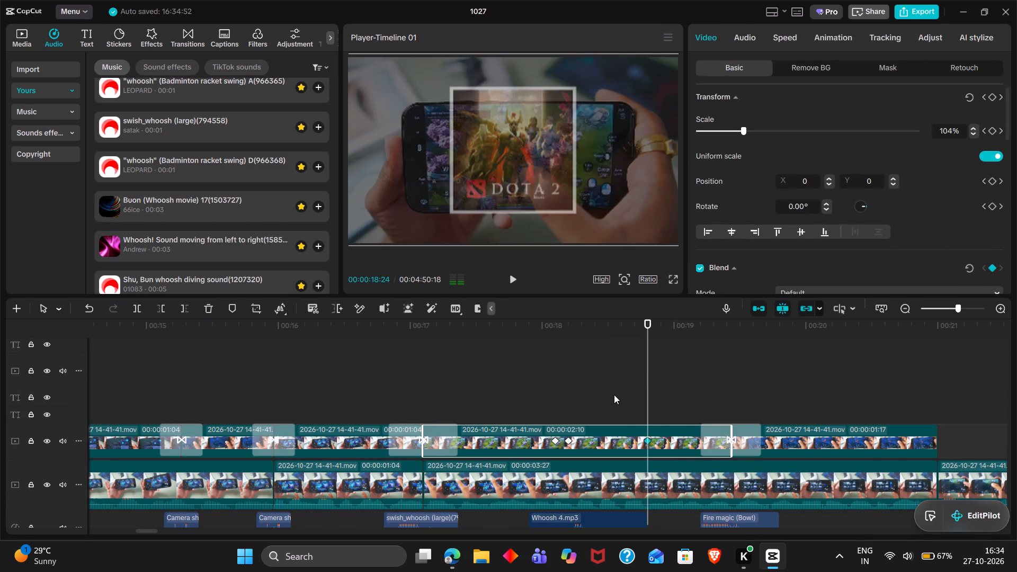
pyautogui.scroll(1, 614, 395)
pyautogui.doubleClick(658, 325)
pyautogui.scroll(-1, 658, 437)
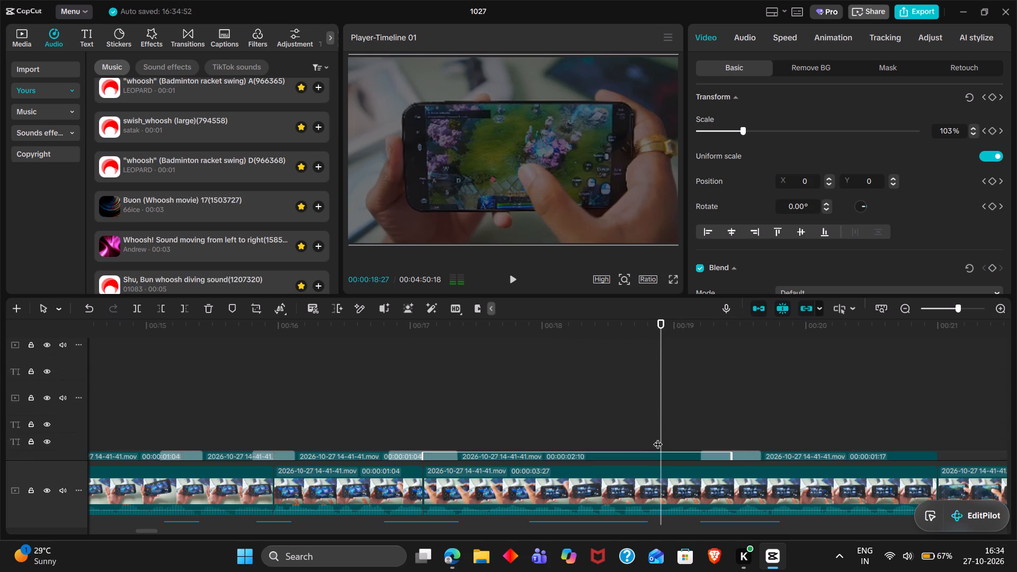
pyautogui.scroll(-1, 658, 437)
pyautogui.click(991, 269)
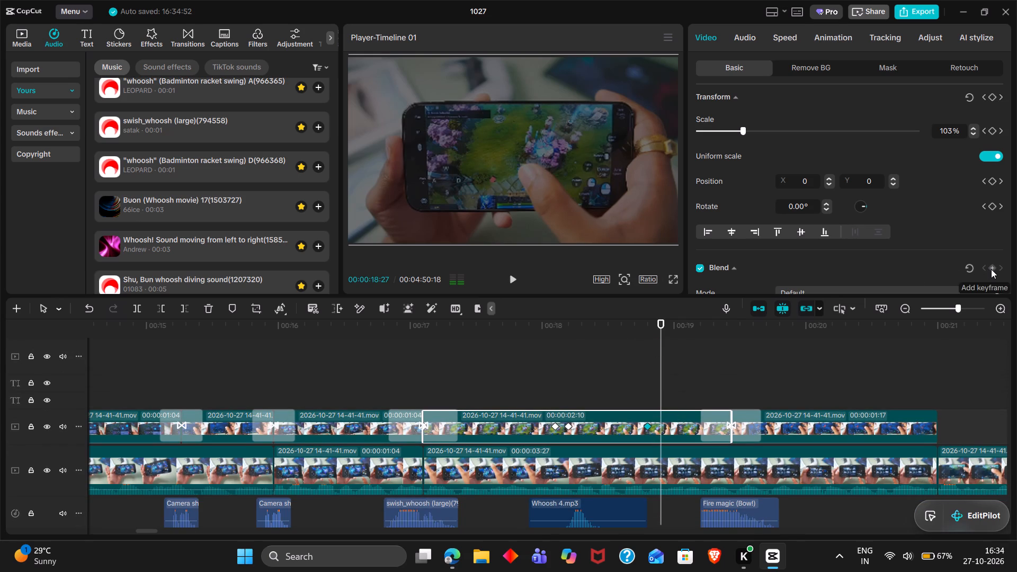
pyautogui.scroll(-1, 936, 257)
pyautogui.moveTo(838, 219); pyautogui.dragTo(1011, 224)
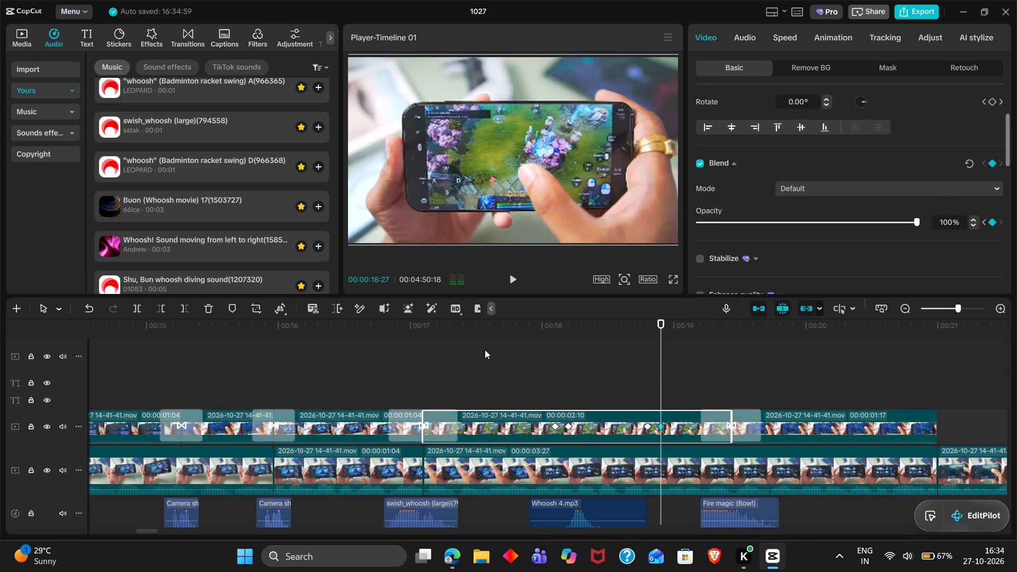
# Play back the overlay section from about 00:00:17 to 00:00:20 to check the Dota 2 pop-in and following transition.
pyautogui.doubleClick(351, 374)
pyautogui.press('space')
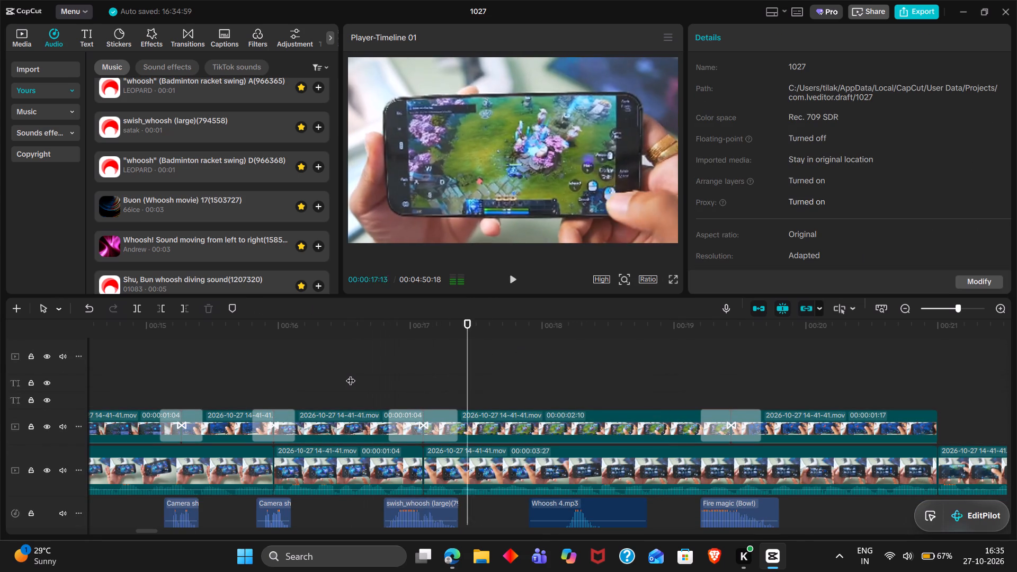
pyautogui.hscroll(-1, 351, 374)
pyautogui.press('space')
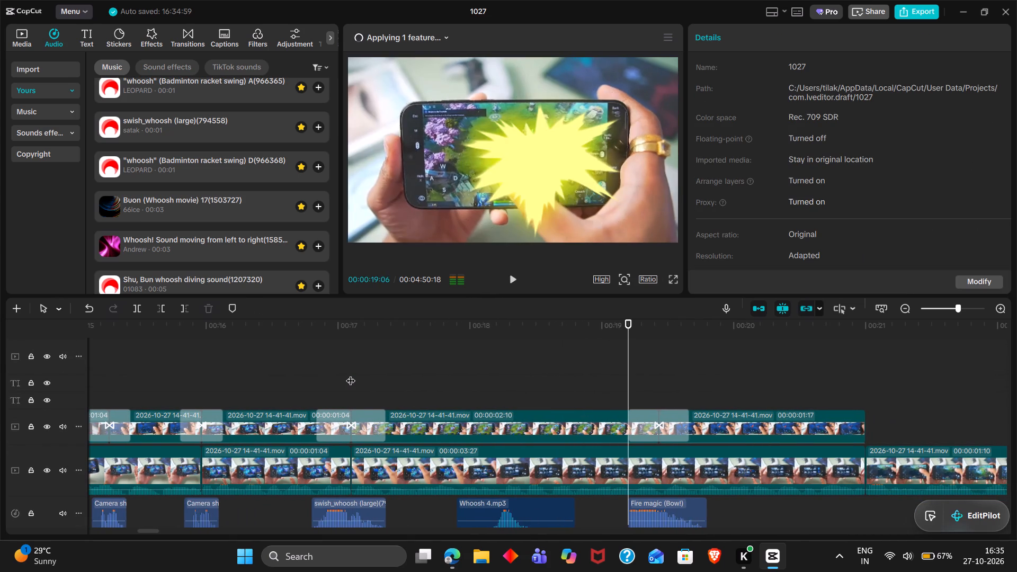
pyautogui.hscroll(-1, 351, 374)
pyautogui.press('space')
pyautogui.press('space')
pyautogui.press('space')
pyautogui.press('space')
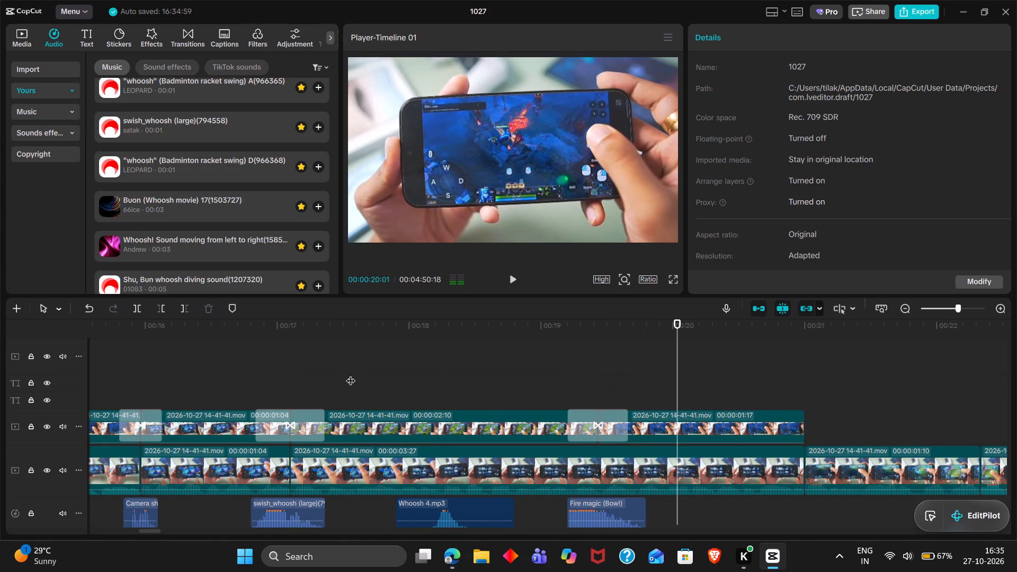
# Copy the green bg flash clip that precedes the Multiplayer title and paste it at 00:00:20:06.
pyautogui.press('space')
pyautogui.press('space')
pyautogui.hscroll(2, 351, 374)
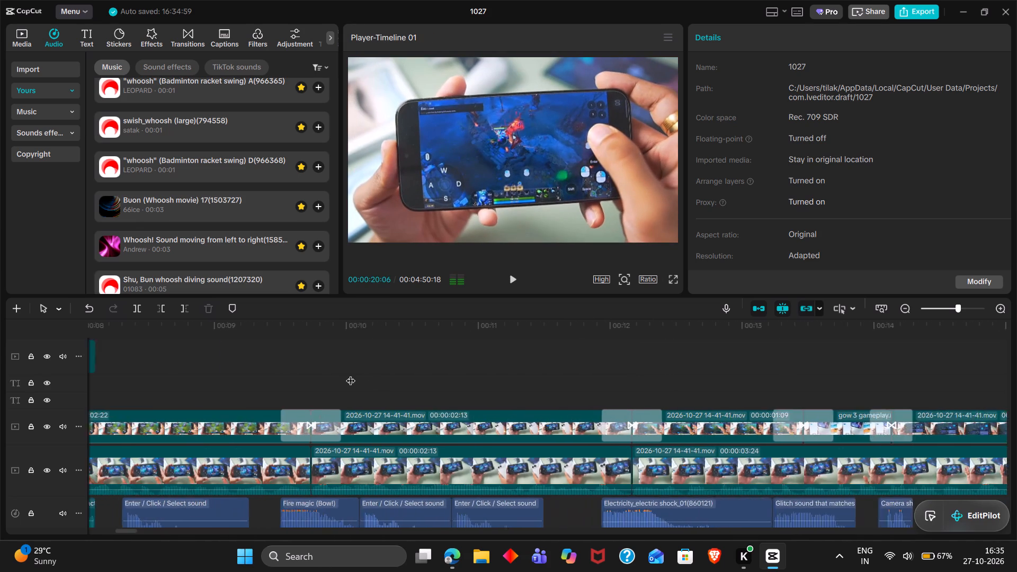
pyautogui.hscroll(3, 351, 374)
pyautogui.scroll(1, 351, 374)
pyautogui.scroll(1, 506, 371)
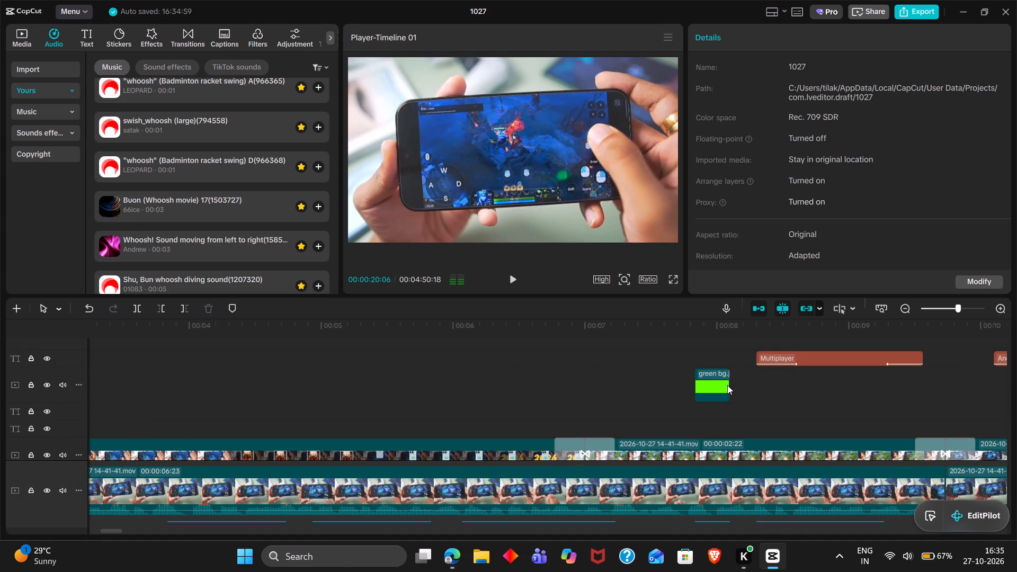
pyautogui.click(725, 390)
pyautogui.hotkey('ctrl', 'c')
pyautogui.hotkey('ctrl', 'v')
# Copy the short Sfx Extract sound under the earlier green flash, paste it at 00:00:20:06, and play it back.
pyautogui.hscroll(1, 725, 390)
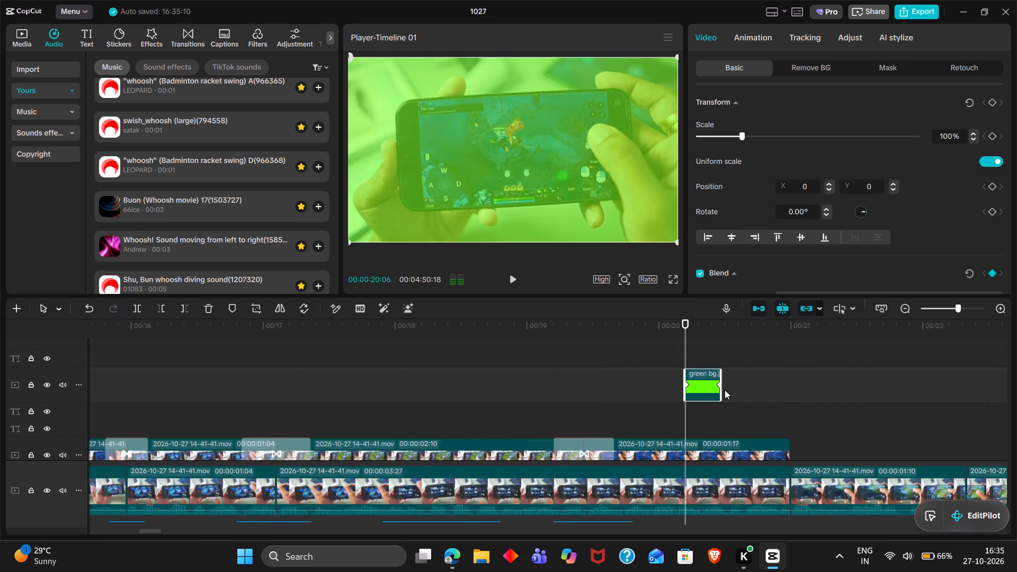
pyautogui.hscroll(2, 725, 390)
pyautogui.scroll(-5, 725, 390)
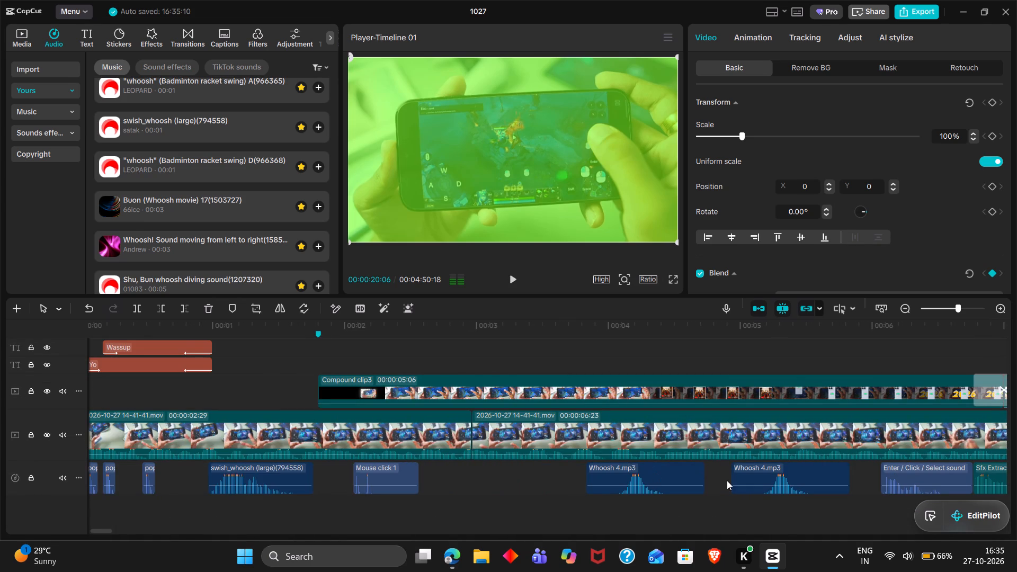
pyautogui.hscroll(-1, 727, 480)
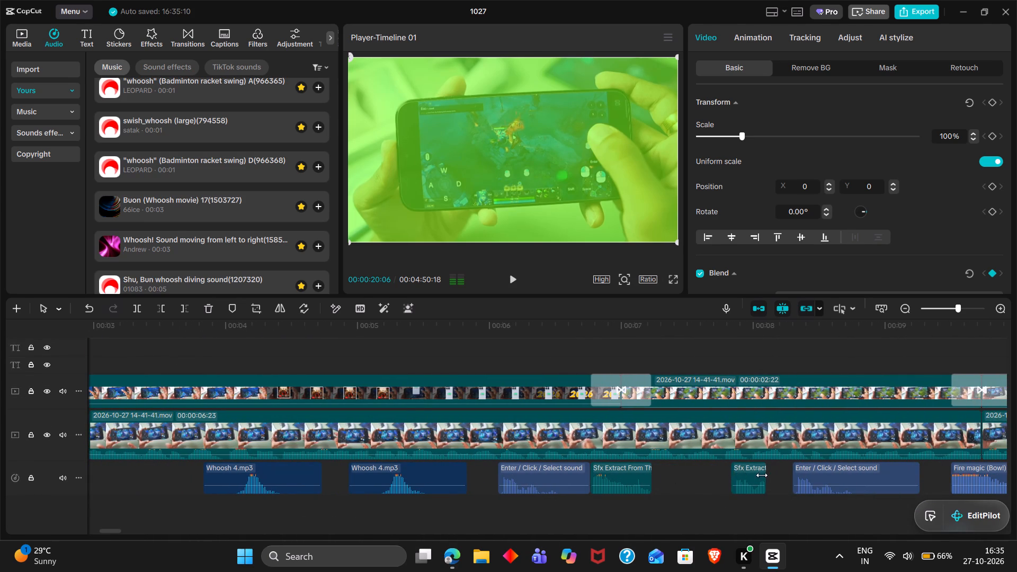
pyautogui.click(750, 477)
pyautogui.hotkey('ctrl', 'c')
pyautogui.hotkey('ctrl', 'v')
pyautogui.press('space')
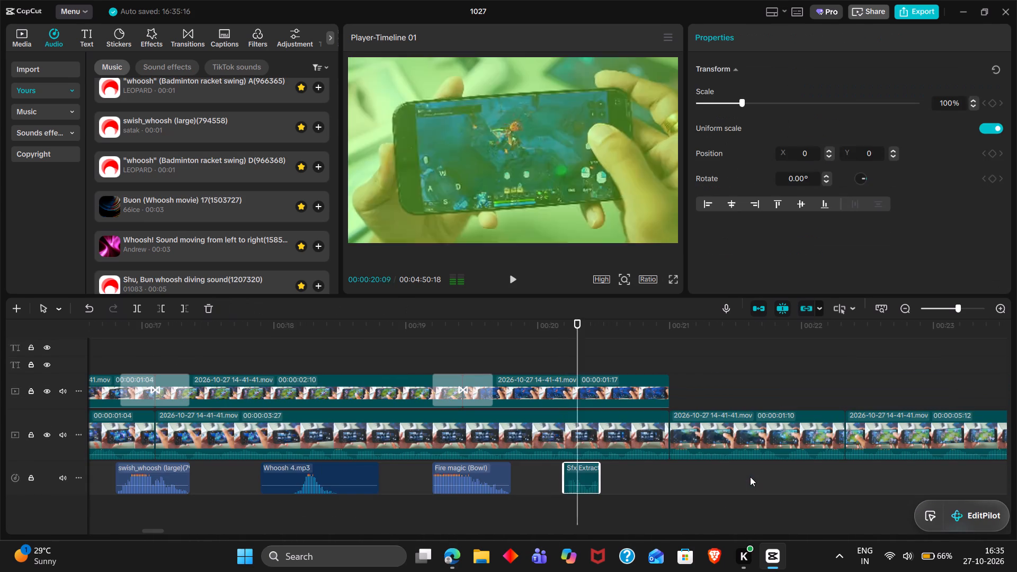
pyautogui.press('space')
# Copy the 00:00:01:10 main-track gameplay clip and paste it on the overlay track at 00:00:21:00.
pyautogui.keyDown('ctrl'); pyautogui.scroll(-3, 750, 477); pyautogui.keyUp('ctrl')
pyautogui.press('space')
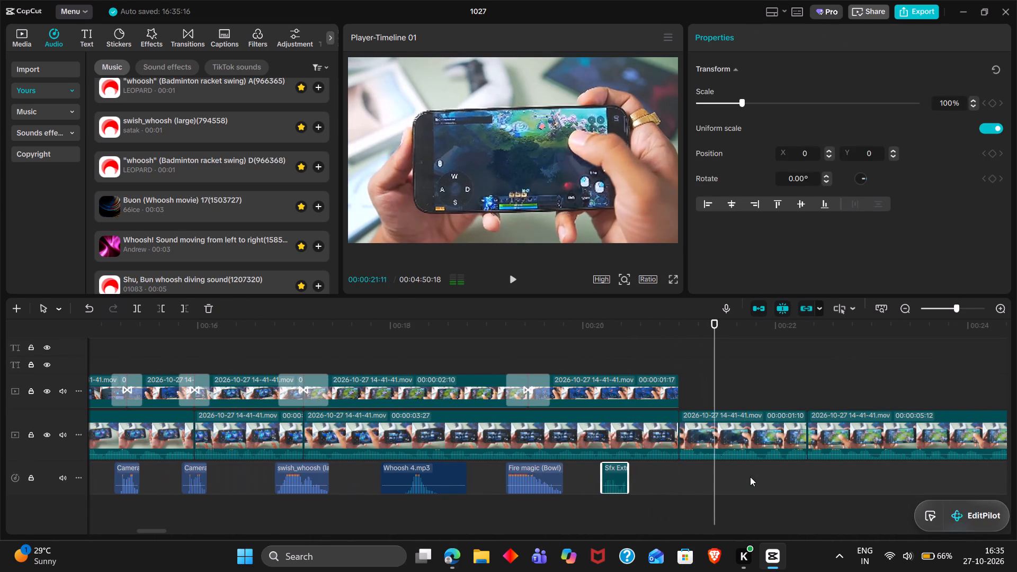
pyautogui.click(719, 386)
pyautogui.moveTo(719, 386); pyautogui.dragTo(683, 381)
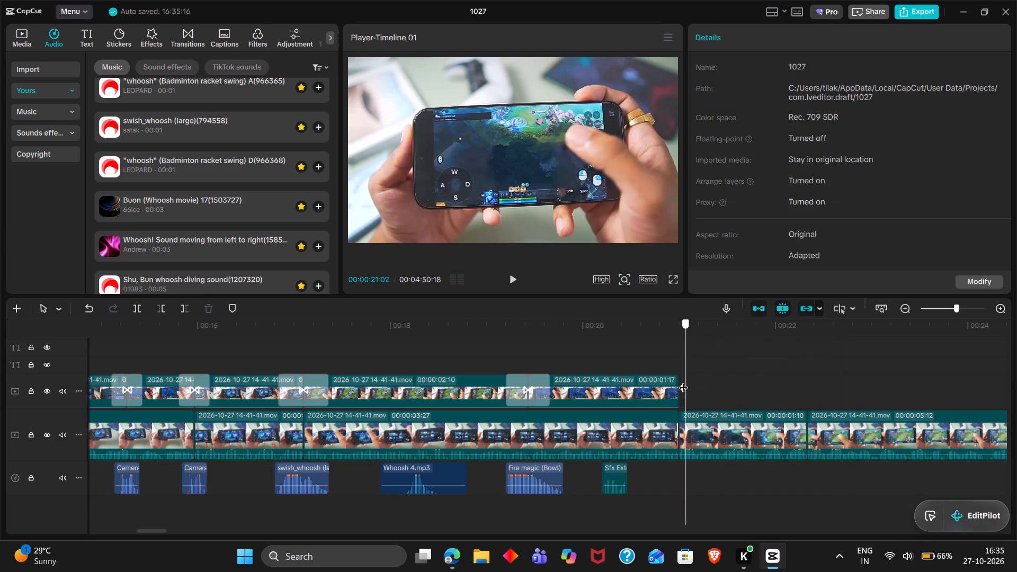
pyautogui.moveTo(683, 381); pyautogui.dragTo(680, 381)
pyautogui.click(703, 421)
pyautogui.hotkey('ctrl', 'c')
pyautogui.hotkey('ctrl', 'v')
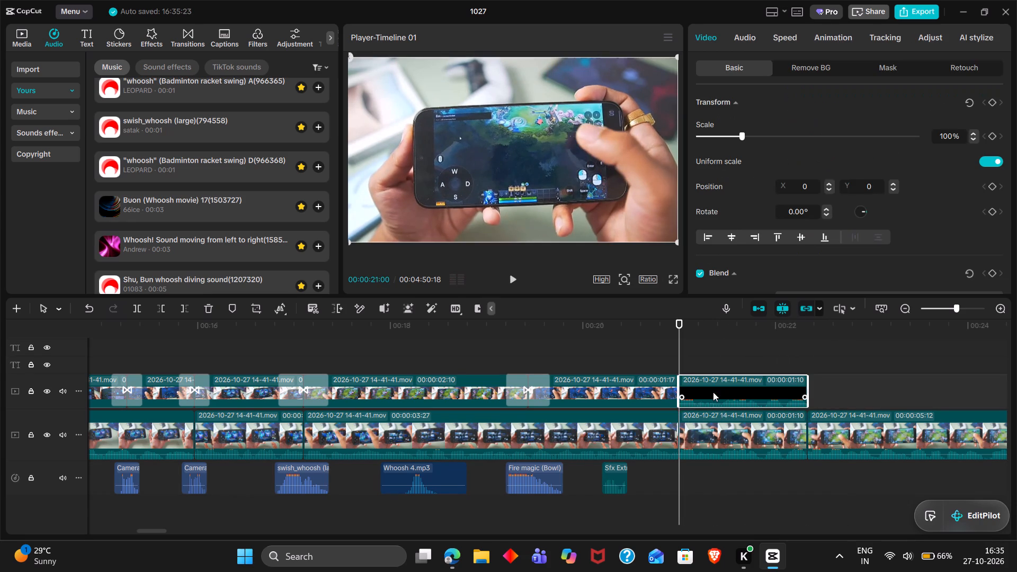
pyautogui.moveTo(714, 403); pyautogui.dragTo(719, 423)
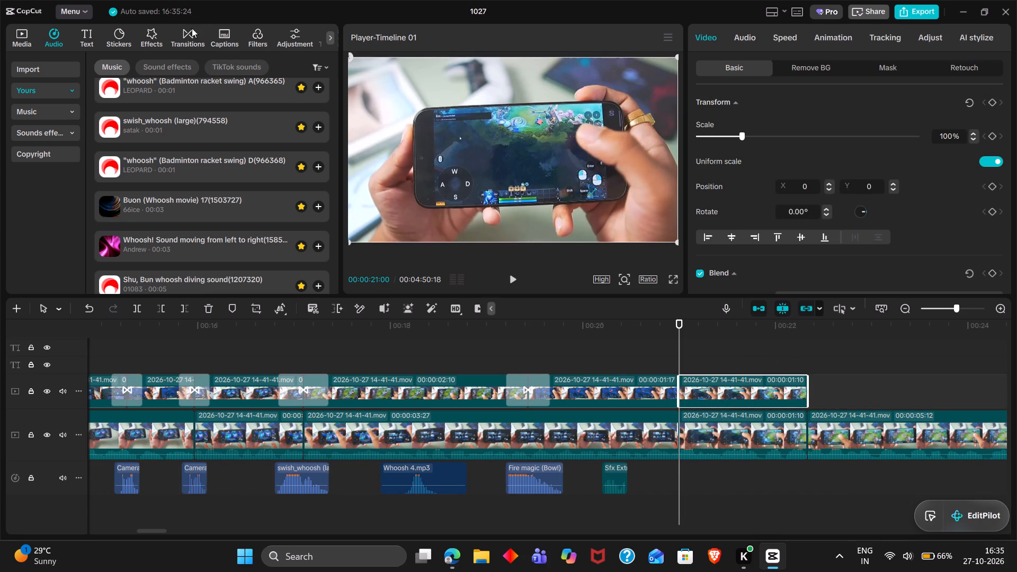
# Add a Color Glitch transition between the 00:00:01:17 and 00:00:01:10 gameplay overlays.
pyautogui.doubleClick(190, 37)
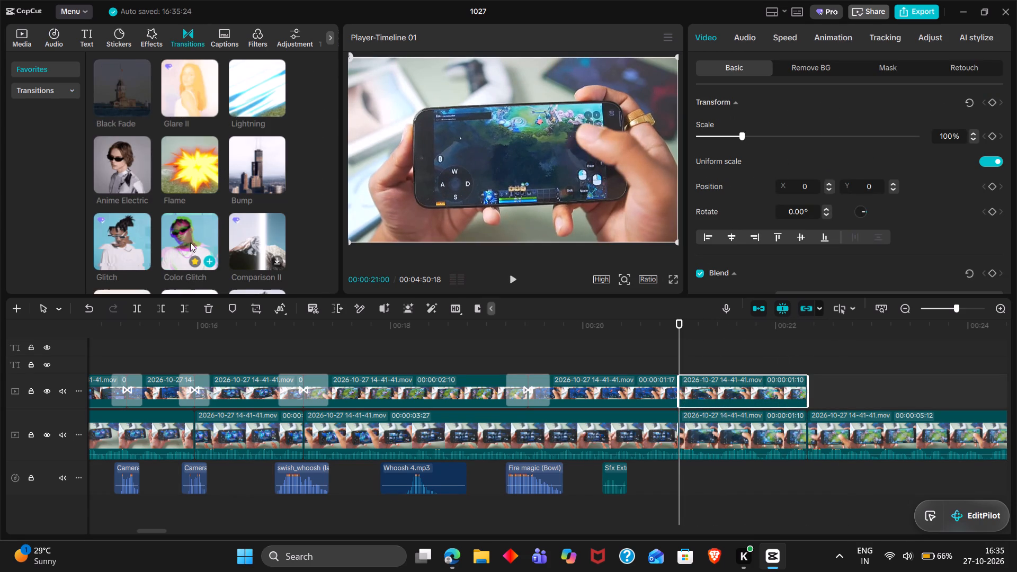
pyautogui.moveTo(185, 245); pyautogui.dragTo(662, 405)
# Copy the earlier Glitch sound effect and paste it at 00:00:20:23, where the Color Glitch transition starts.
pyautogui.doubleClick(656, 366)
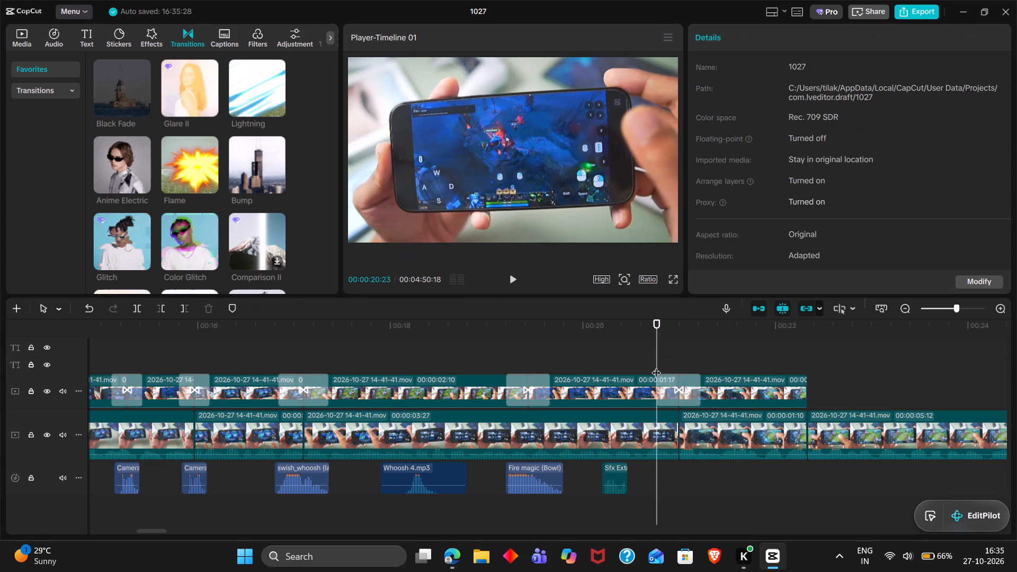
pyautogui.scroll(-1, 656, 366)
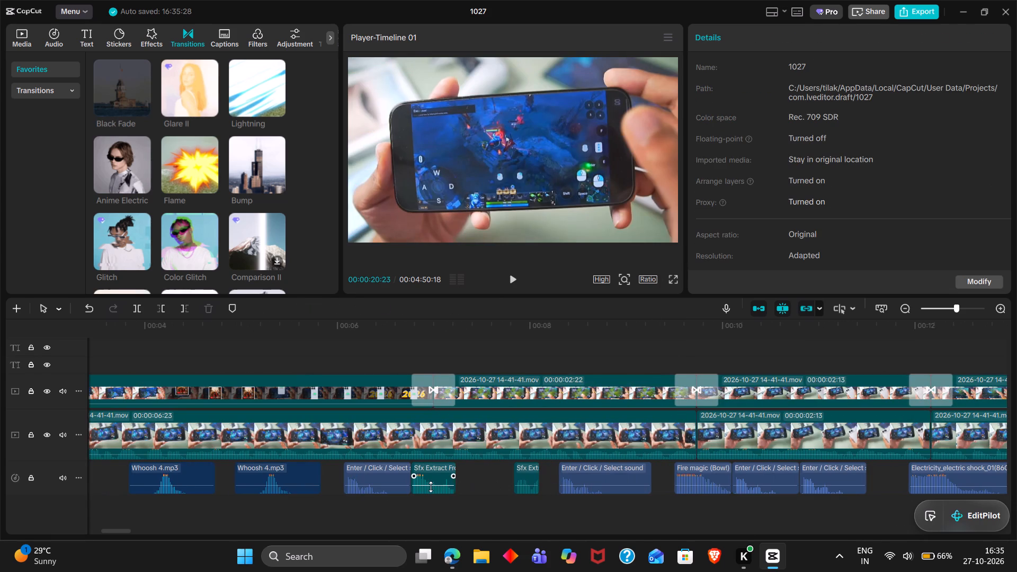
pyautogui.hscroll(-1, 431, 487)
pyautogui.click(565, 483)
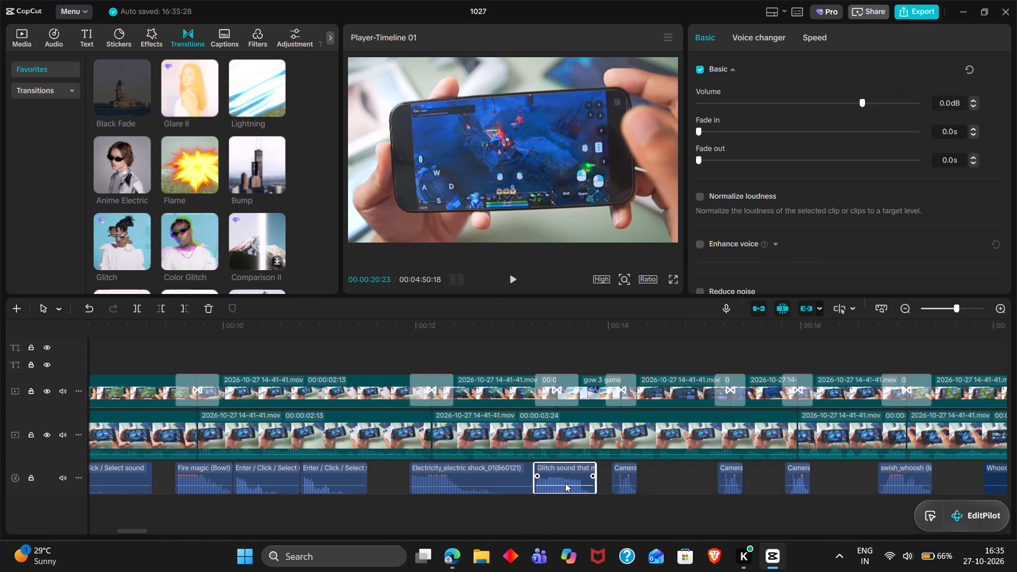
pyautogui.hotkey('ctrl', 'c')
pyautogui.hotkey('ctrl', 'v')
# Play back the intro from the start of the timeline to about 00:00:17:14, checking the overlays, transitions and sound effects.
pyautogui.keyDown('ctrl'); pyautogui.scroll(-6, 565, 483); pyautogui.keyUp('ctrl')
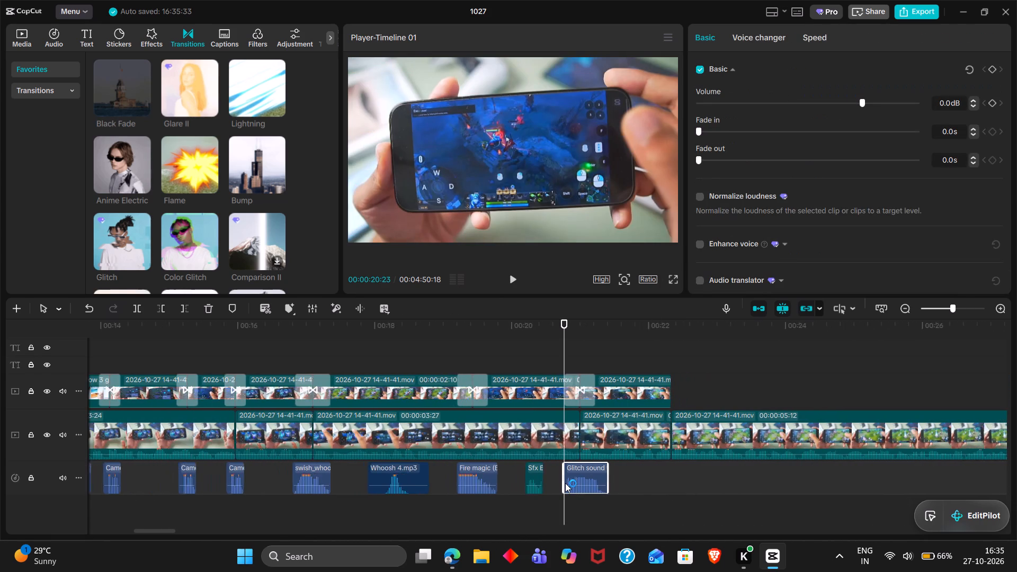
pyautogui.keyDown('ctrl'); pyautogui.scroll(-4, 565, 483); pyautogui.keyUp('ctrl')
pyautogui.click(563, 503)
pyautogui.moveTo(563, 503); pyautogui.dragTo(0, 471)
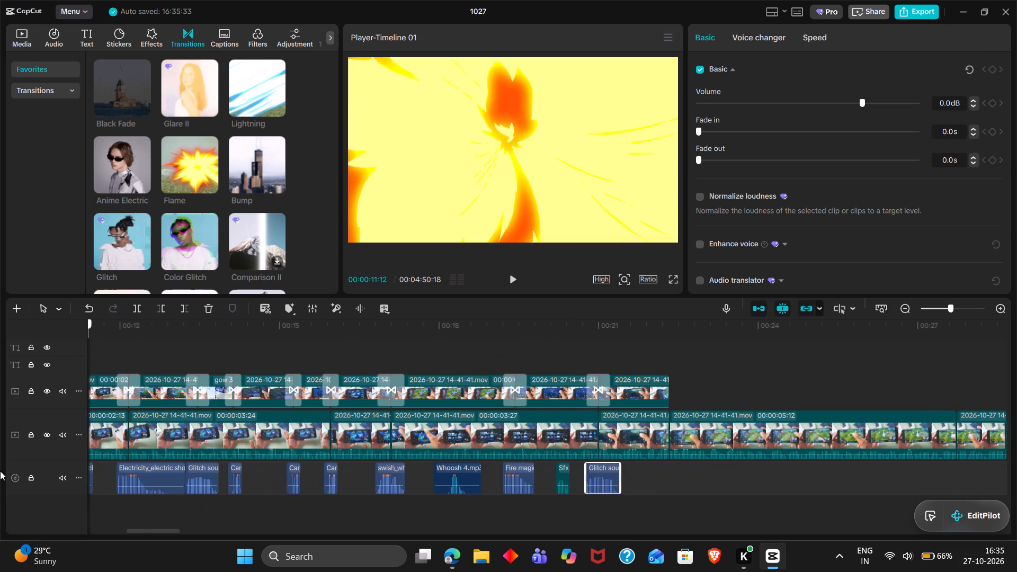
pyautogui.moveTo(0, 471); pyautogui.dragTo(0, 468)
pyautogui.press('space')
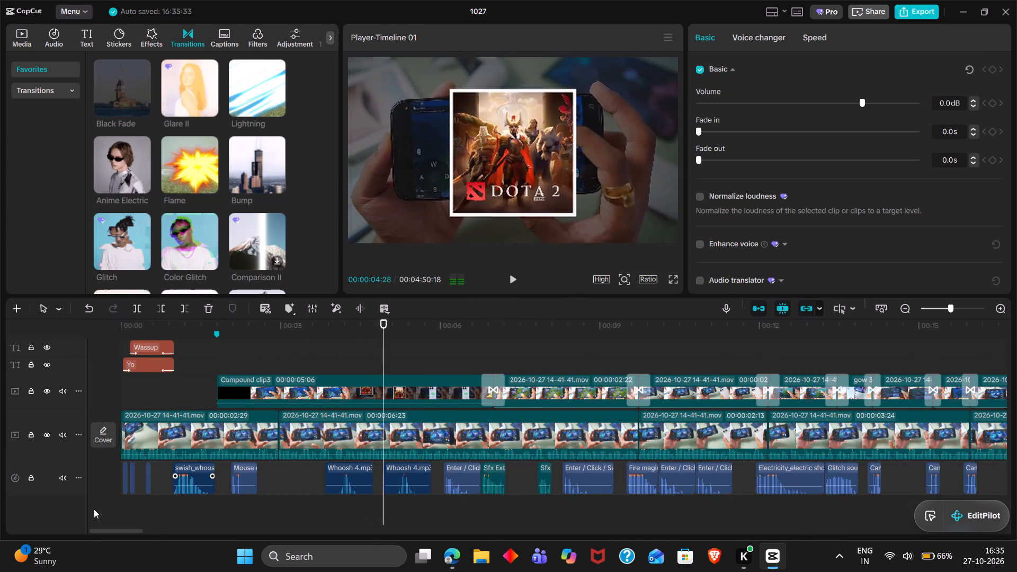
pyautogui.scroll(-1, 321, 430)
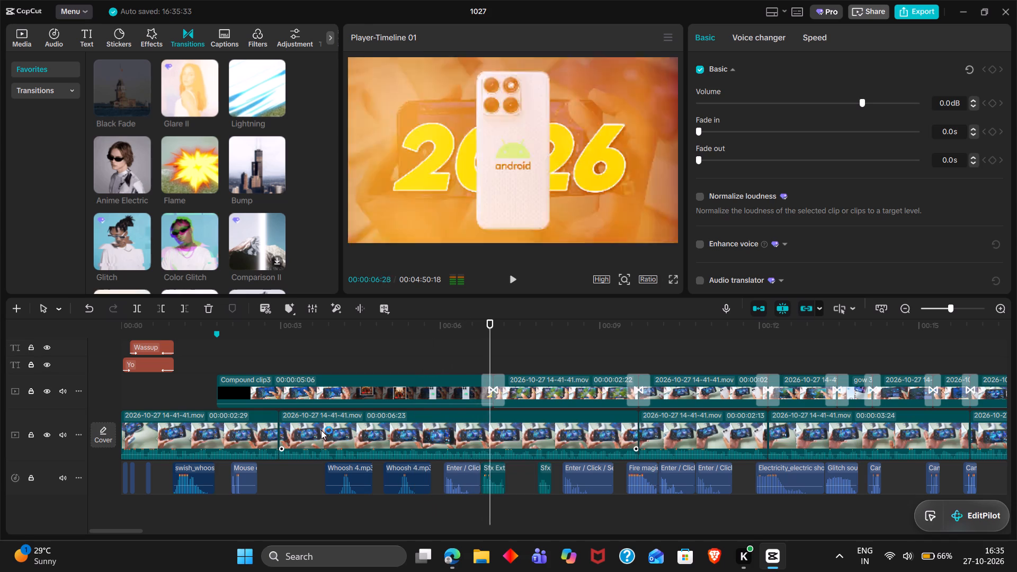
pyautogui.scroll(-1, 321, 430)
pyautogui.hscroll(-1, 321, 430)
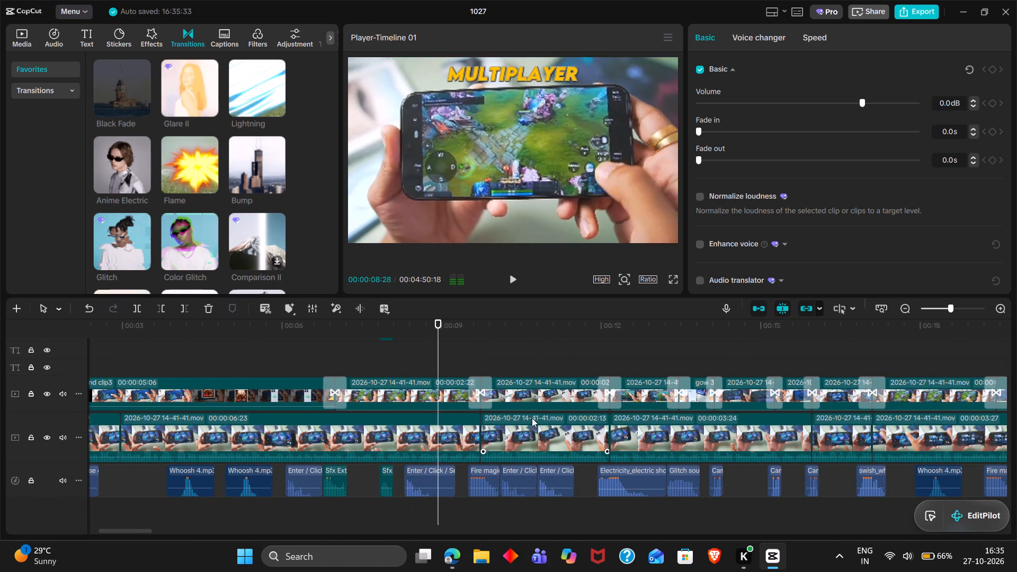
pyautogui.hscroll(-2, 532, 418)
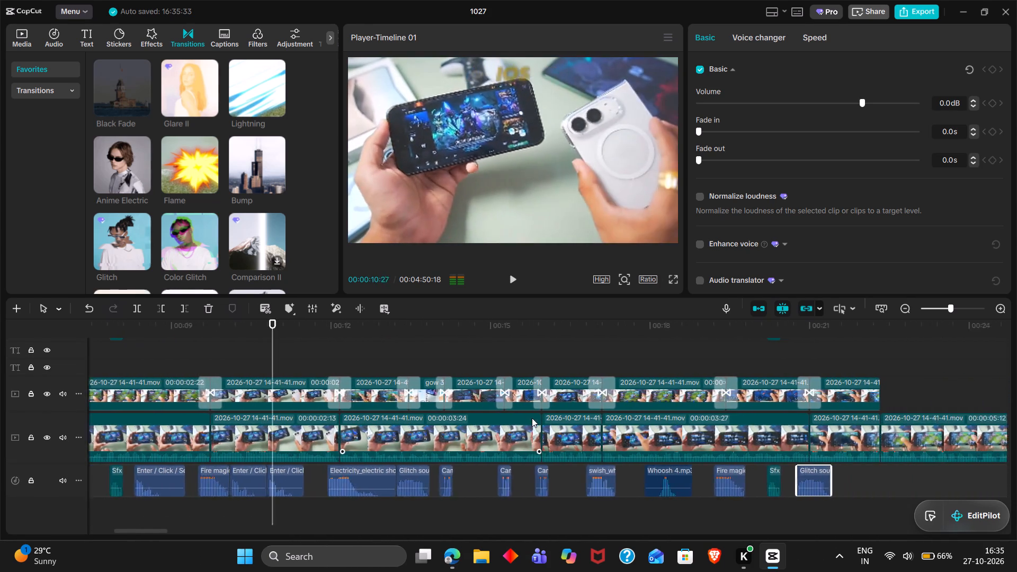
pyautogui.hscroll(-2, 532, 418)
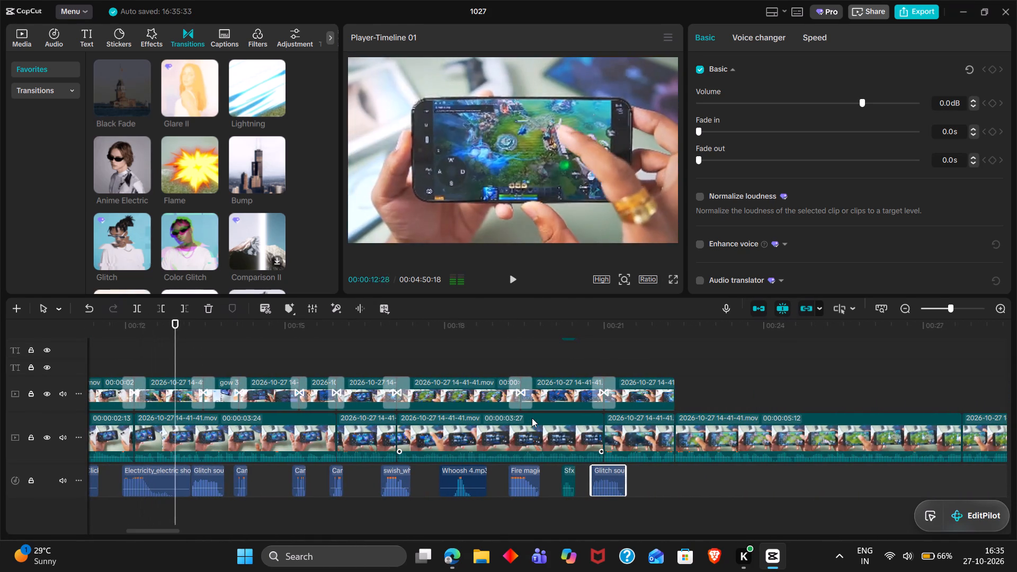
pyautogui.hscroll(-1, 532, 418)
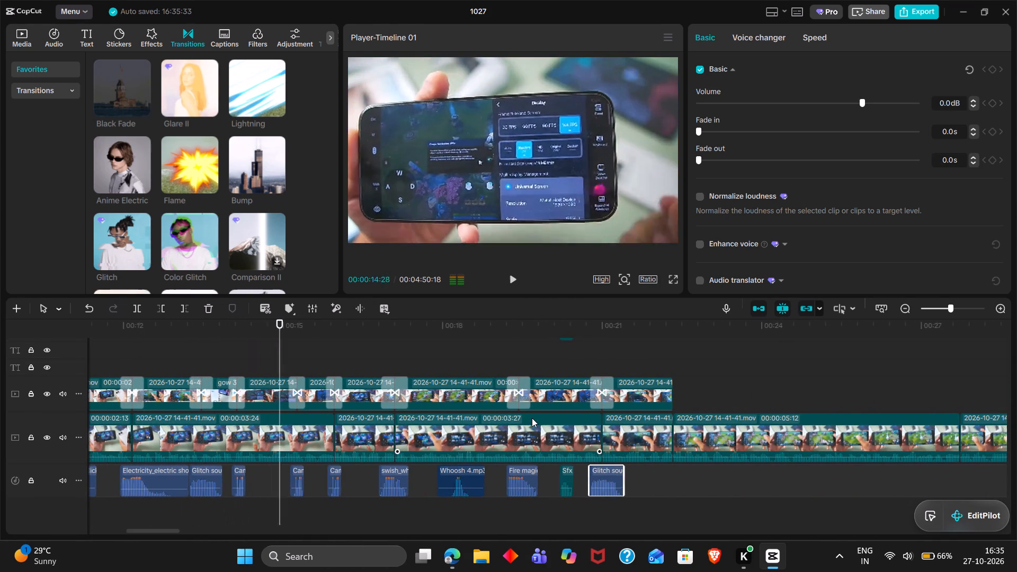
pyautogui.hscroll(-3, 532, 418)
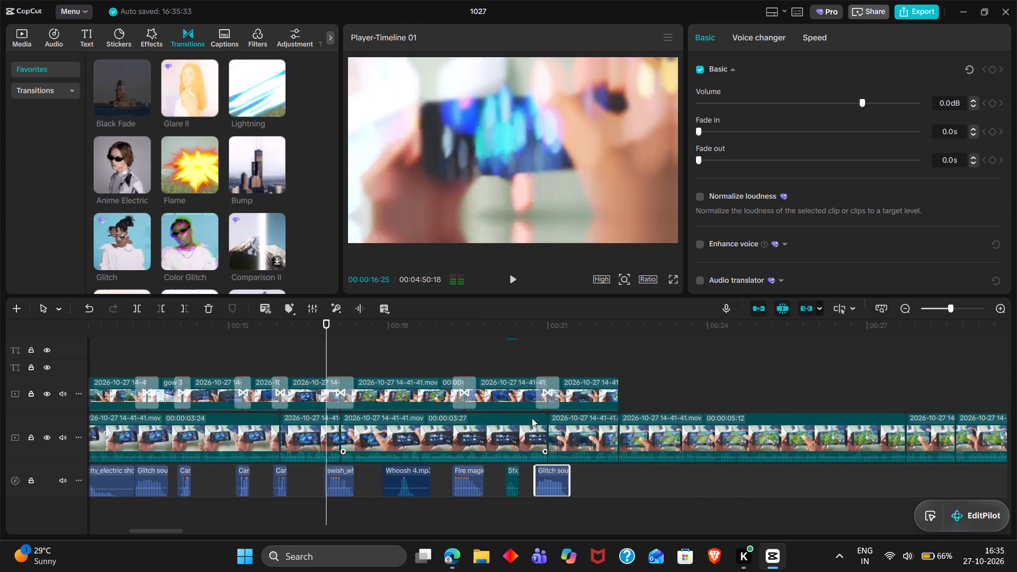
pyautogui.hscroll(-1, 532, 418)
pyautogui.press('space')
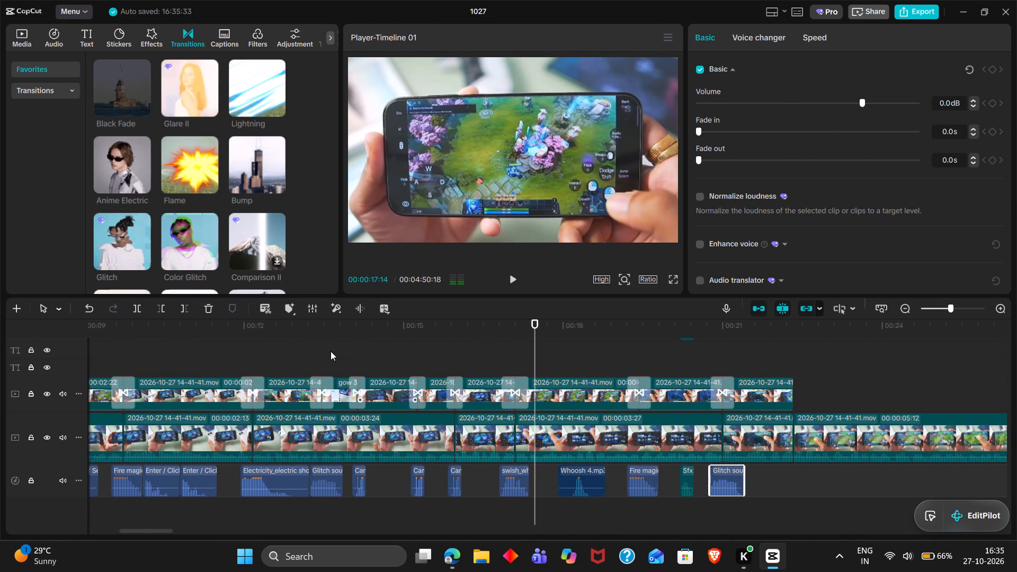
# Scale the "gow 3 game" overlay clip to 142% and shift its picture downward in the frame, keeping it horizontally centred.
pyautogui.doubleClick(331, 351)
pyautogui.click(336, 386)
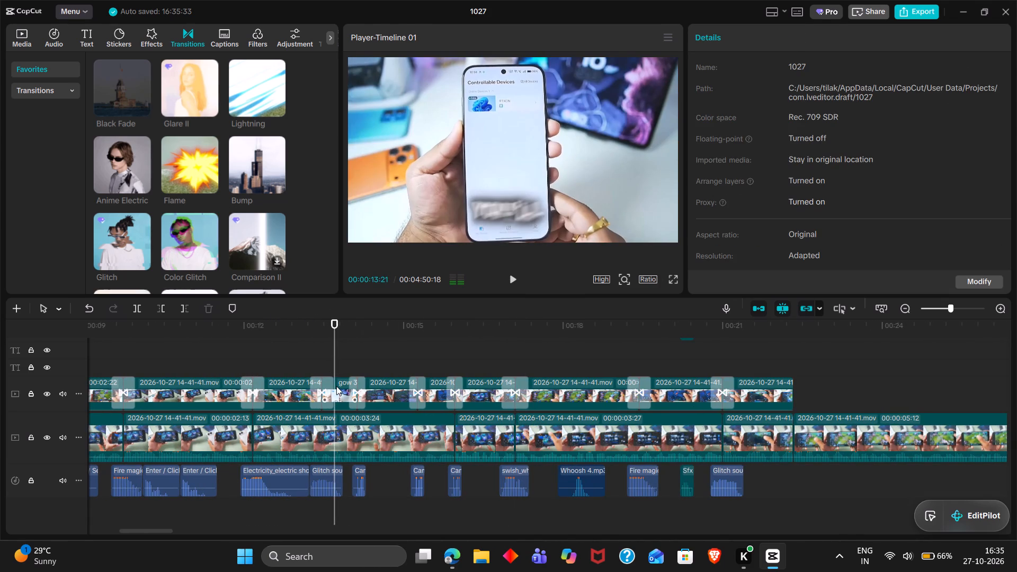
pyautogui.click(751, 134)
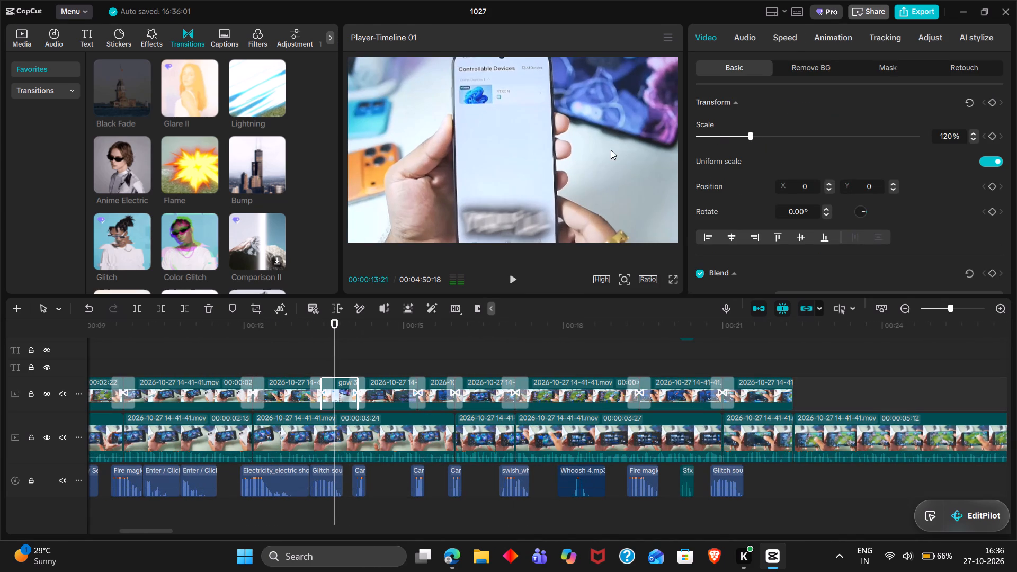
pyautogui.moveTo(611, 150); pyautogui.dragTo(613, 165)
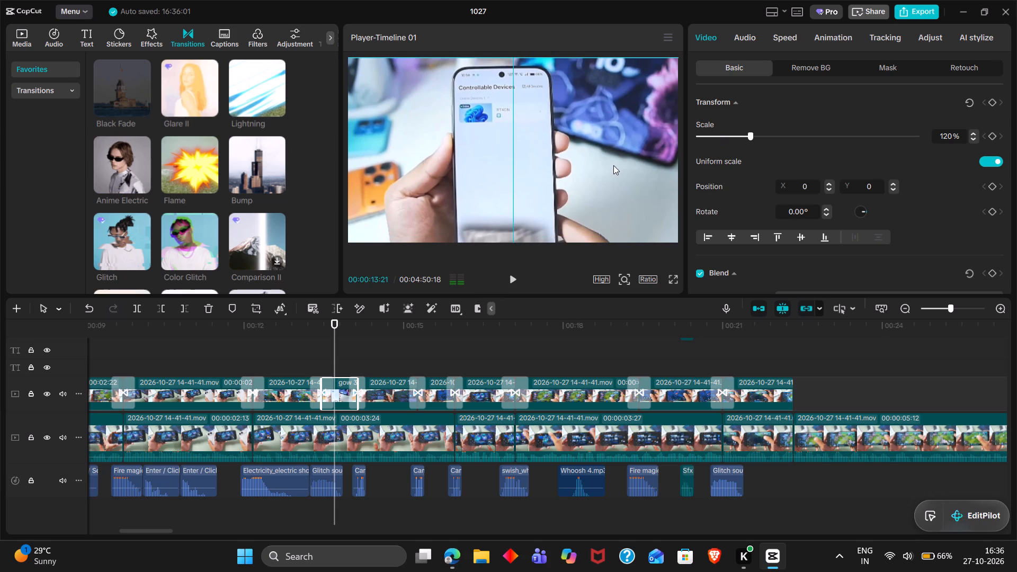
pyautogui.moveTo(613, 165); pyautogui.dragTo(613, 165)
pyautogui.click(755, 137)
pyautogui.moveTo(755, 137); pyautogui.dragTo(760, 136)
pyautogui.moveTo(584, 153); pyautogui.dragTo(582, 169)
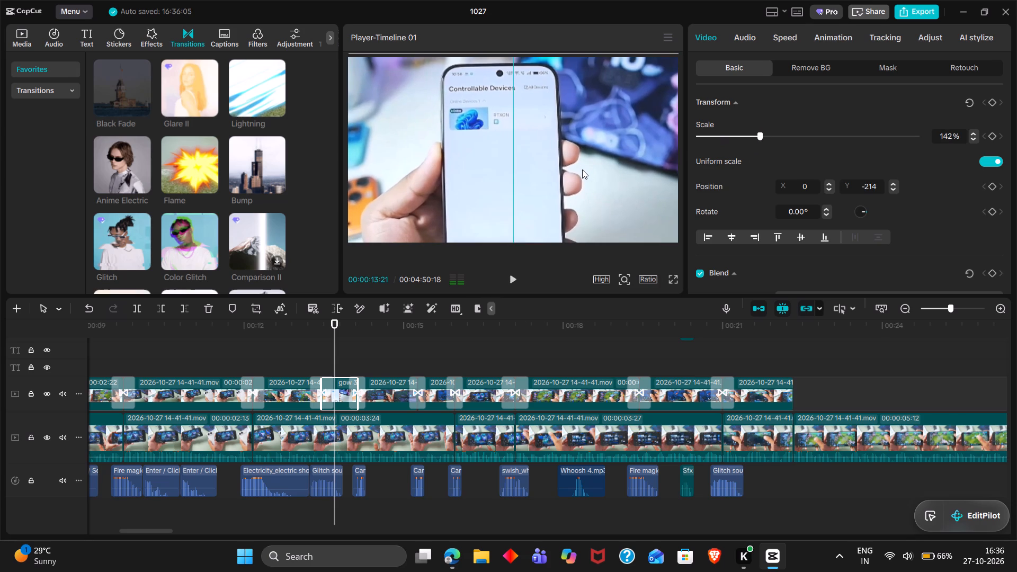
pyautogui.moveTo(582, 169); pyautogui.dragTo(583, 169)
pyautogui.doubleClick(302, 358)
# Play back from the enlarged "gow 3 game" overlay to about 00:00:21:27 to review the clips and find the next title's start.
pyautogui.press('space')
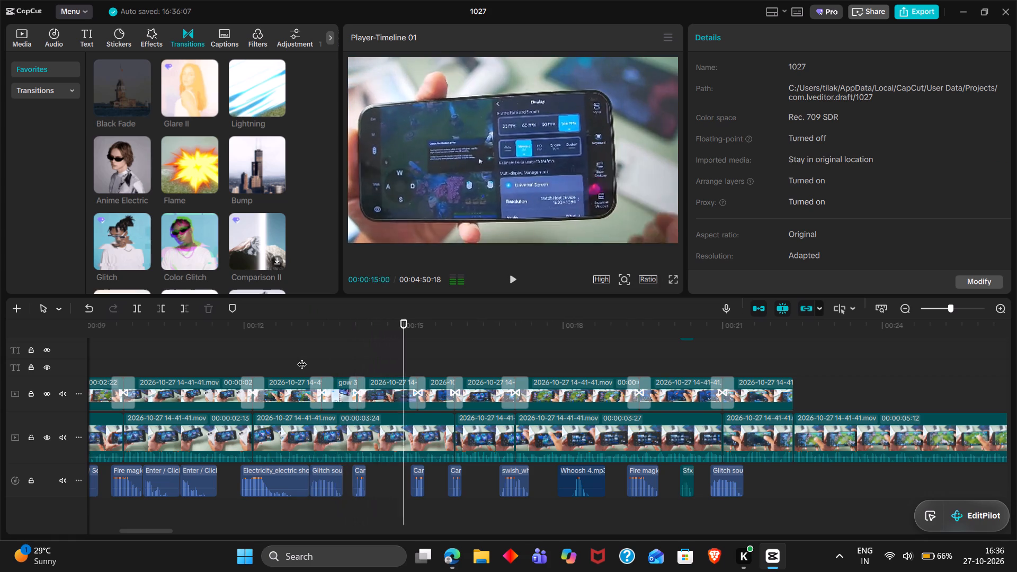
pyautogui.hscroll(-1, 397, 361)
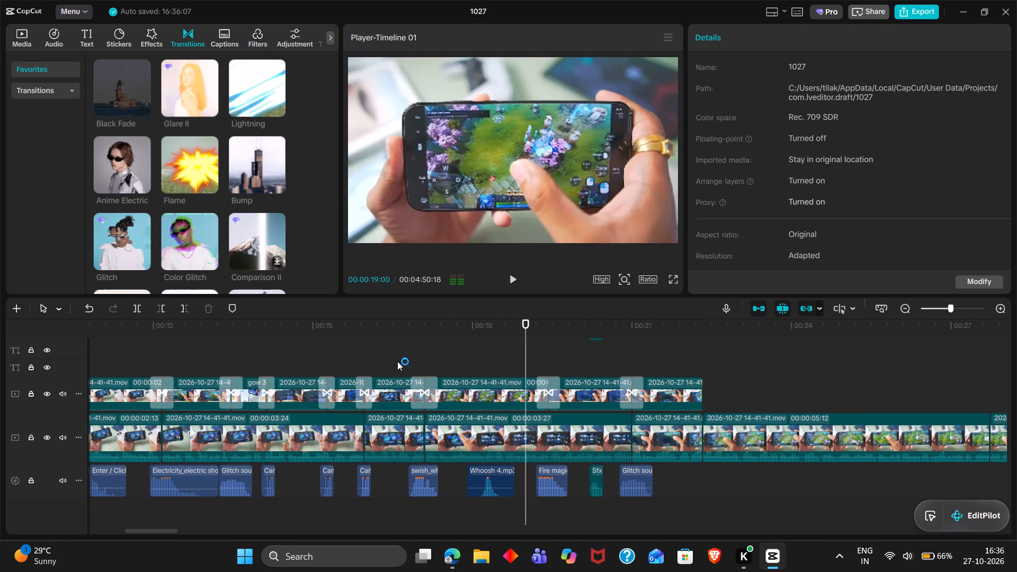
pyautogui.press('space')
pyautogui.press('space')
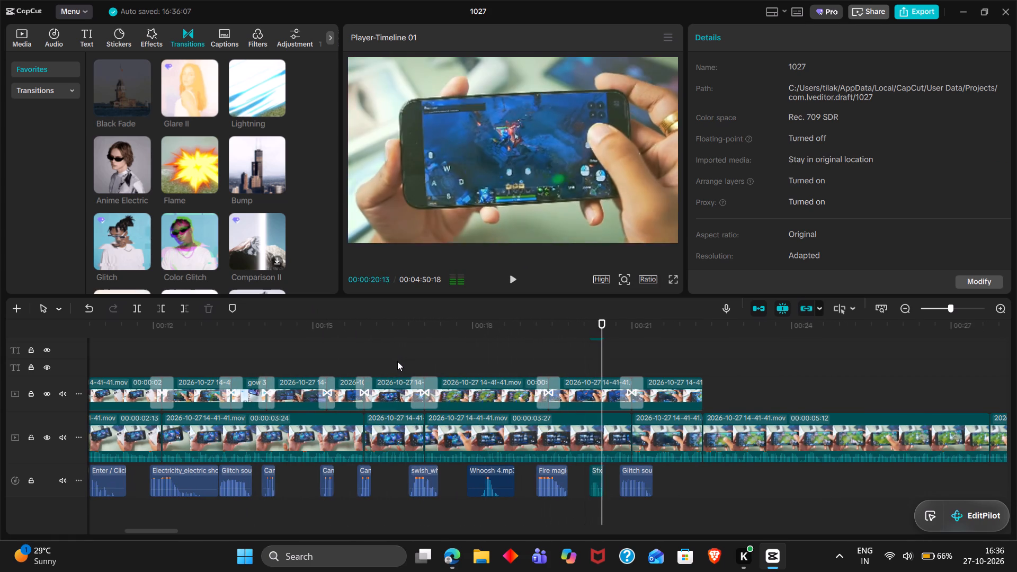
pyautogui.hscroll(-1, 397, 361)
pyautogui.press('space')
pyautogui.press('space')
pyautogui.press('space')
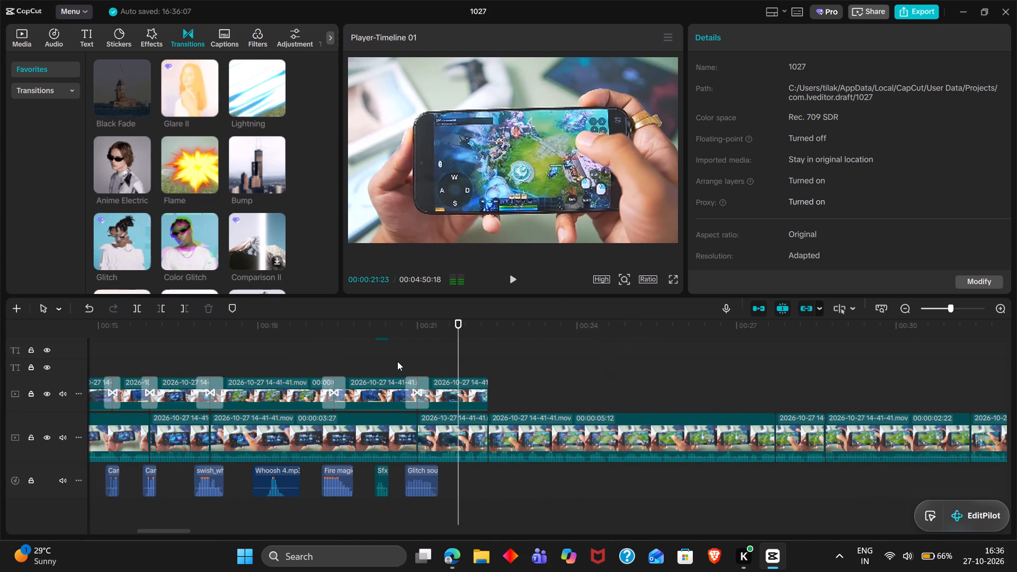
pyautogui.press('space')
pyautogui.press('space')
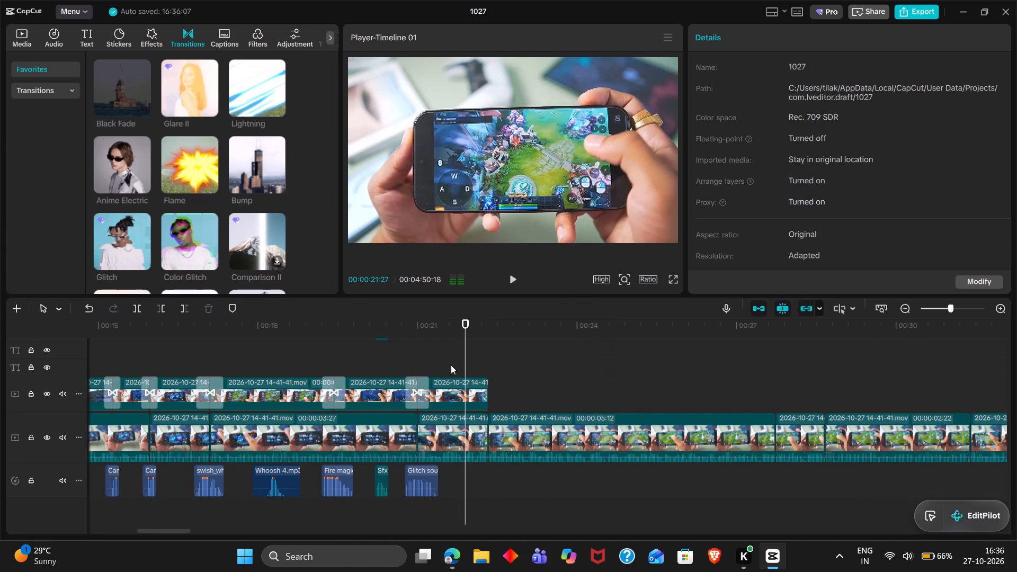
# Copy the earlier "Ios" title, paste it at 00:00:21:23, and change its text to "Fake".
pyautogui.click(461, 365)
pyautogui.hscroll(1, 458, 364)
pyautogui.scroll(1, 458, 364)
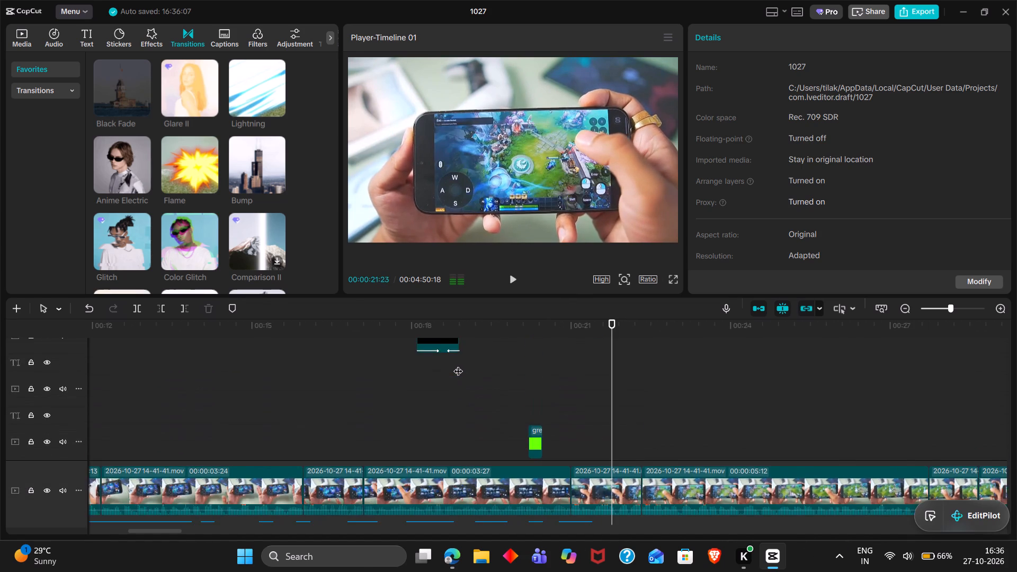
pyautogui.hscroll(1, 458, 364)
pyautogui.scroll(1, 458, 364)
pyautogui.click(504, 409)
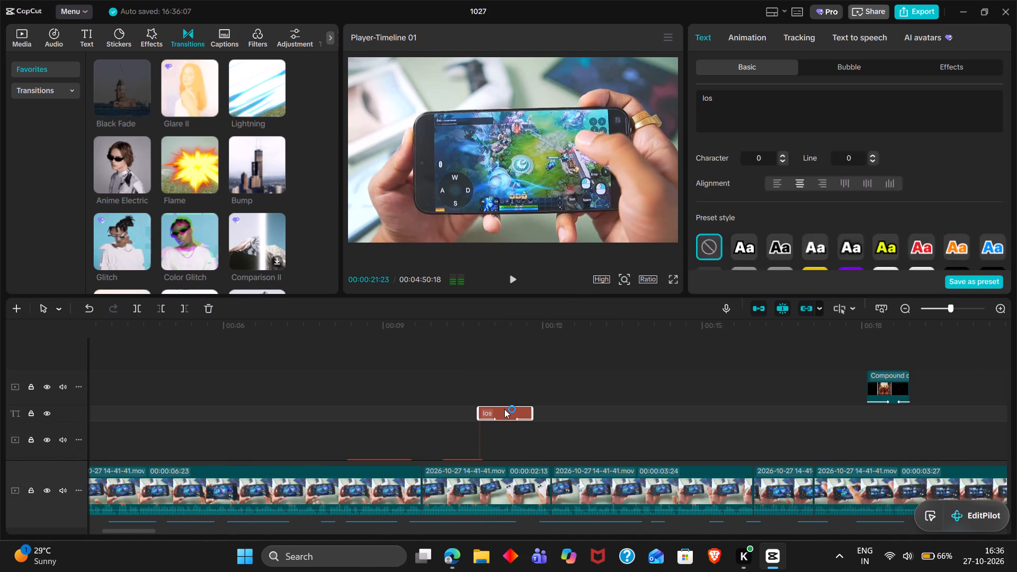
pyautogui.hotkey('ctrl', 'c')
pyautogui.hotkey('ctrl', 'v')
pyautogui.tripleClick(762, 116)
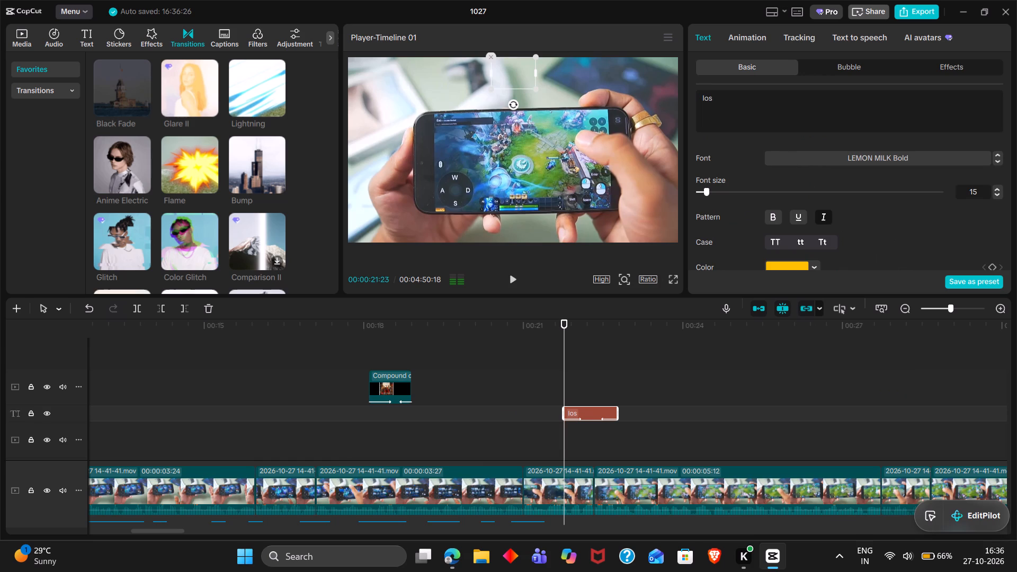
pyautogui.write('Fak')
pyautogui.press('e')
# Enlarge the "Fake" title and move it slightly lower, centred just above the phone.
pyautogui.moveTo(544, 87); pyautogui.dragTo(551, 88)
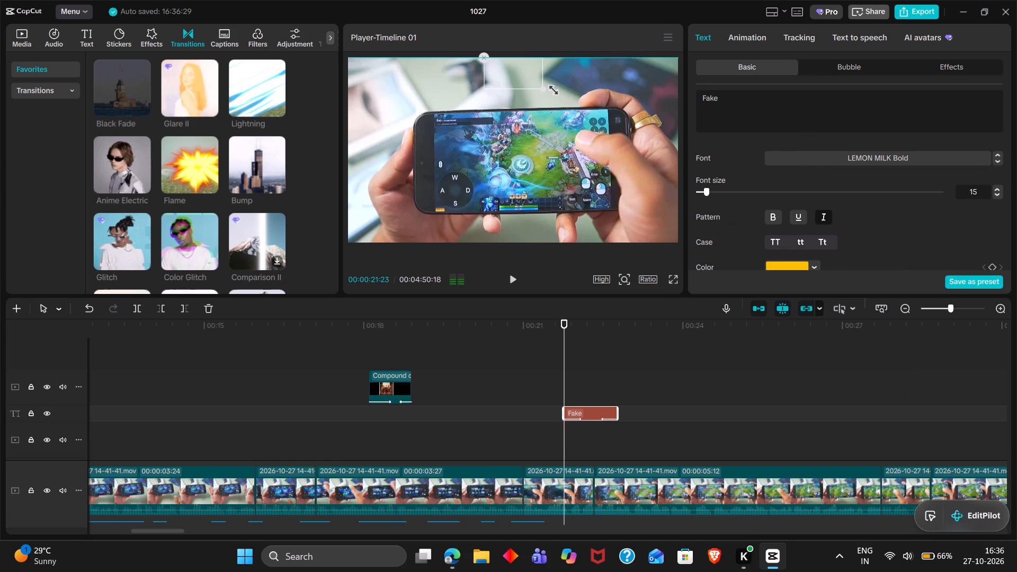
pyautogui.moveTo(551, 88); pyautogui.dragTo(552, 88)
pyautogui.tripleClick(586, 336)
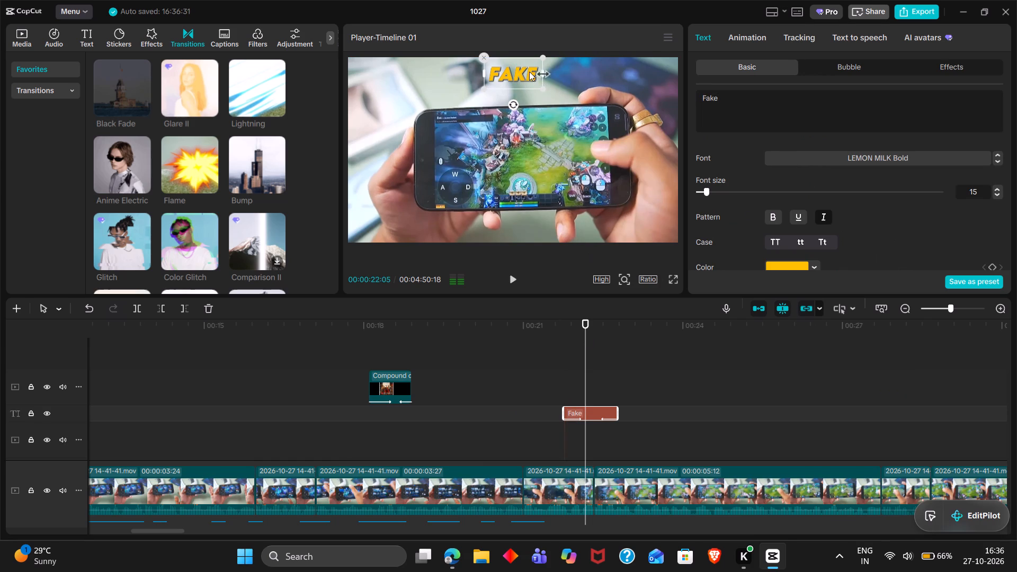
pyautogui.moveTo(508, 57); pyautogui.dragTo(510, 81)
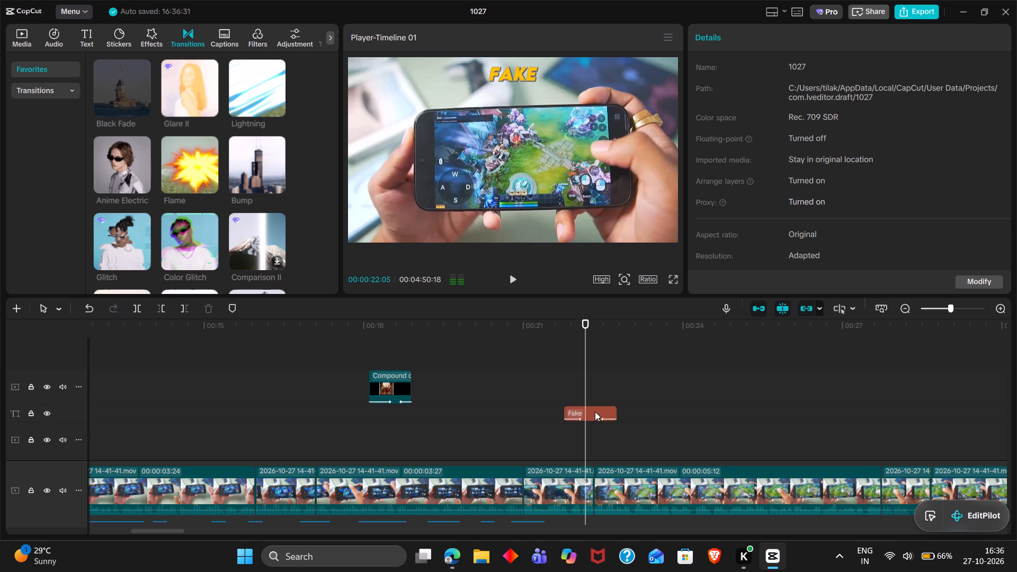
pyautogui.click(595, 412)
pyautogui.moveTo(503, 77); pyautogui.dragTo(496, 115)
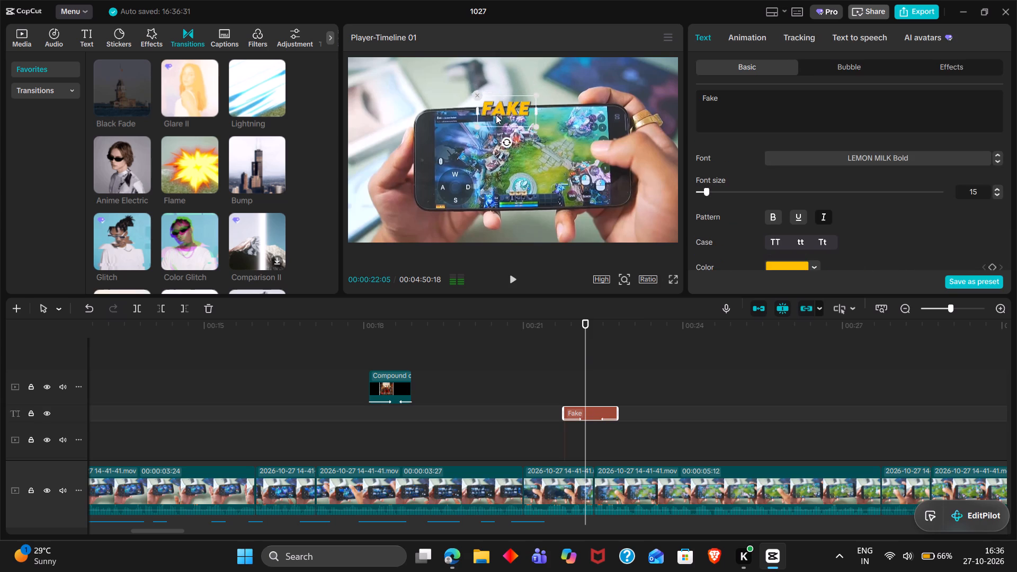
pyautogui.moveTo(496, 115); pyautogui.dragTo(501, 86)
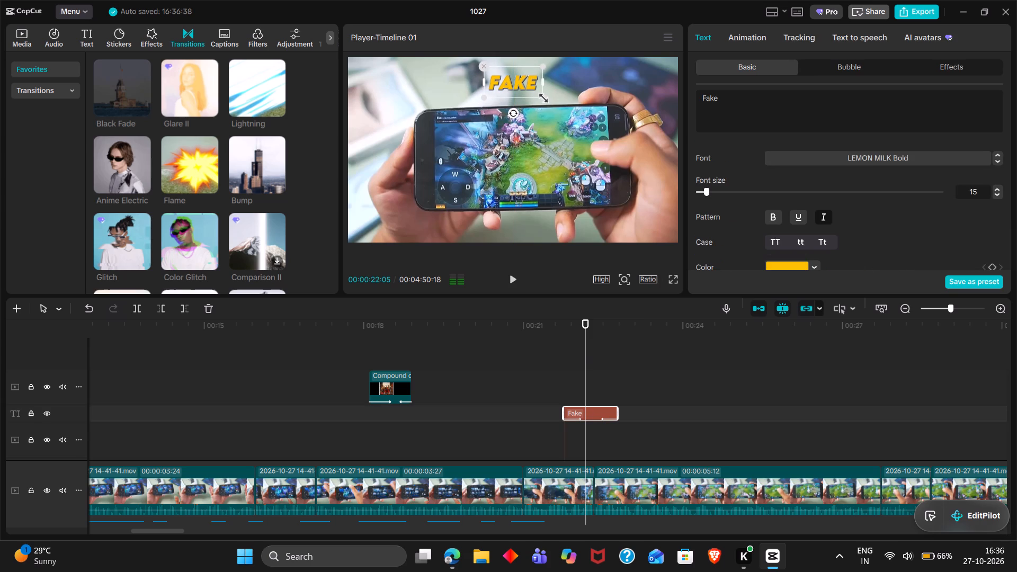
pyautogui.moveTo(540, 96); pyautogui.dragTo(570, 102)
# Set the "Fake" title's character spacing to -1.
pyautogui.scroll(-1, 804, 235)
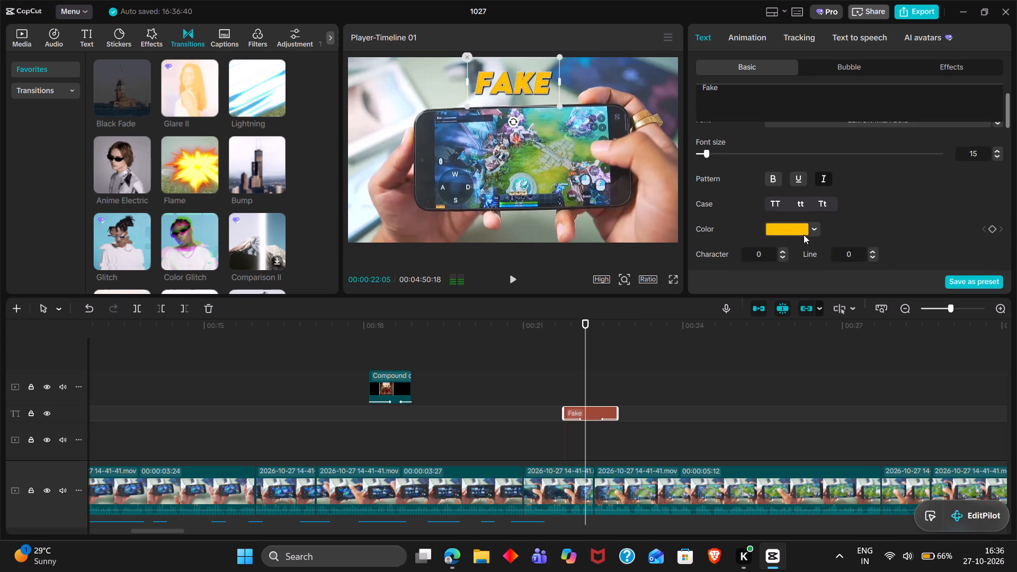
pyautogui.scroll(-1, 804, 235)
pyautogui.scroll(1, 787, 150)
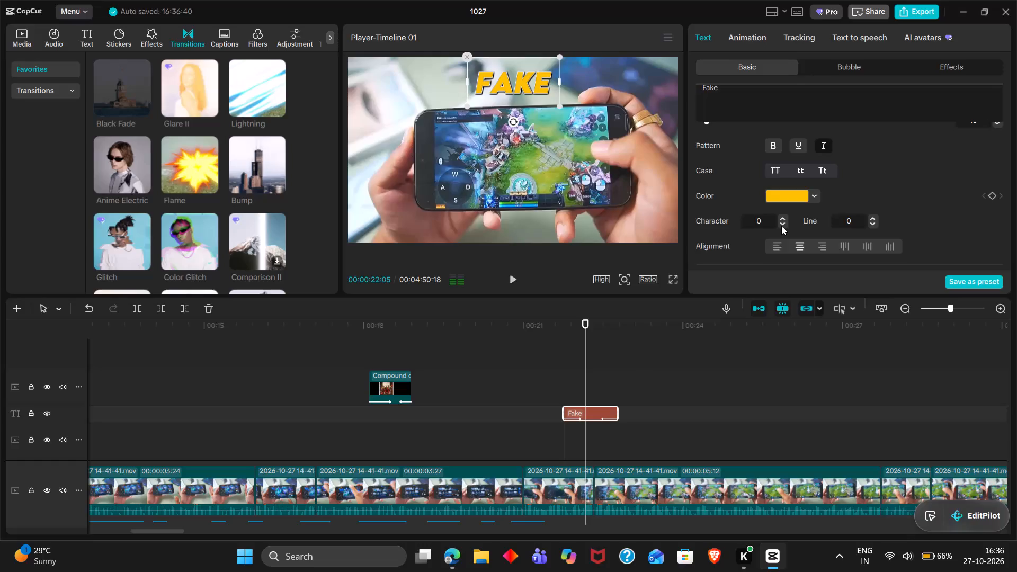
pyautogui.click(781, 226)
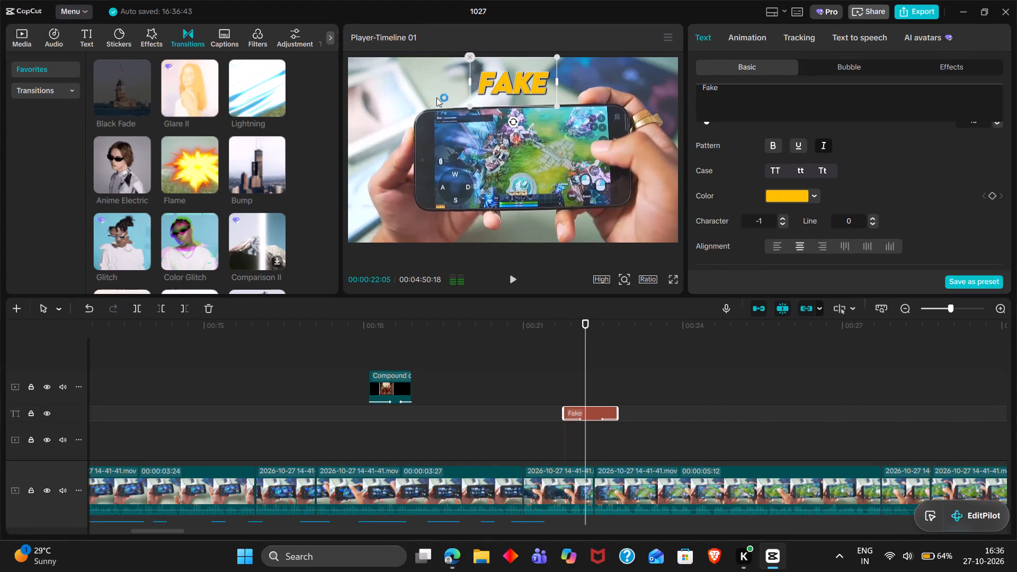
# Search the stickers for "cross" and add the red cross with the black outline at 00:00:22:05, above the "Fake" title.
pyautogui.click(116, 39)
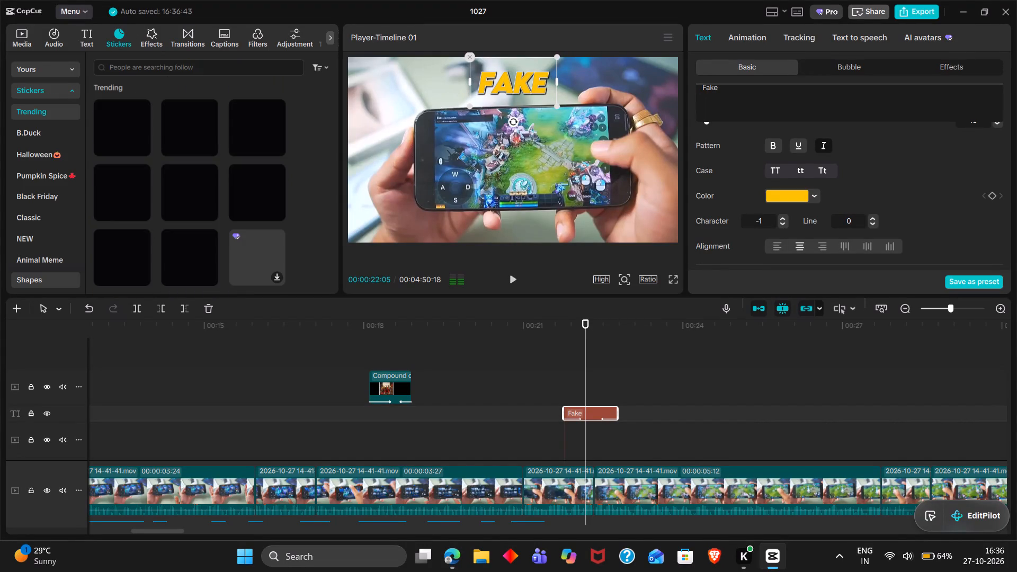
pyautogui.click(174, 63)
pyautogui.write('sticker')
pyautogui.press('BackSpace')
pyautogui.press('BackSpace')
pyautogui.press('BackSpace')
pyautogui.press('BackSpace')
pyautogui.press('BackSpace')
pyautogui.press('BackSpace')
pyautogui.press('BackSpace')
pyautogui.press('BackSpace')
pyautogui.press('BackSpace')
pyautogui.press('BackSpace')
pyautogui.press('BackSpace')
pyautogui.press('BackSpace')
pyautogui.press('BackSpace')
pyautogui.press('BackSpace')
pyautogui.press('BackSpace')
pyautogui.press('BackSpace')
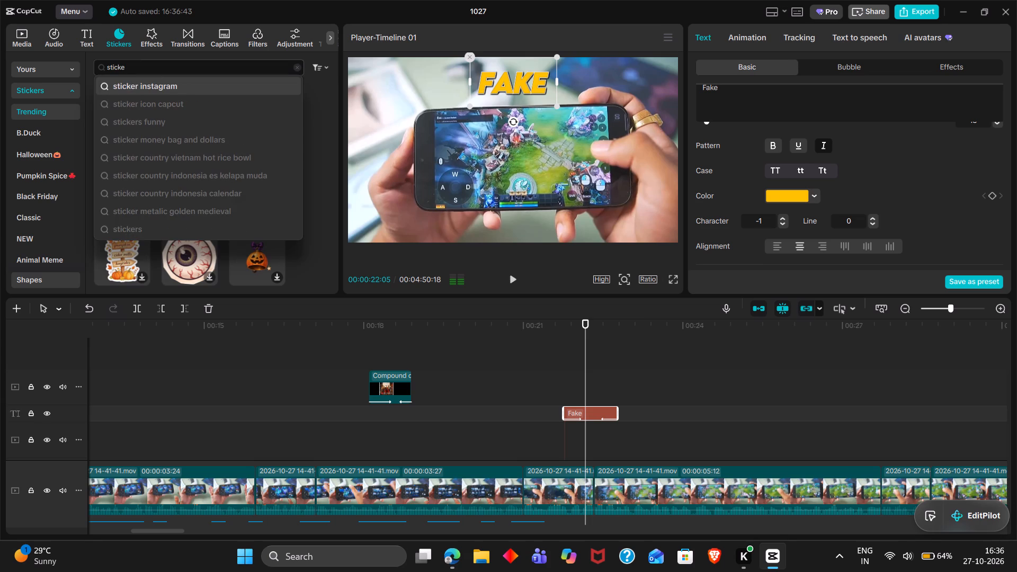
pyautogui.write('cross')
pyautogui.press('Return')
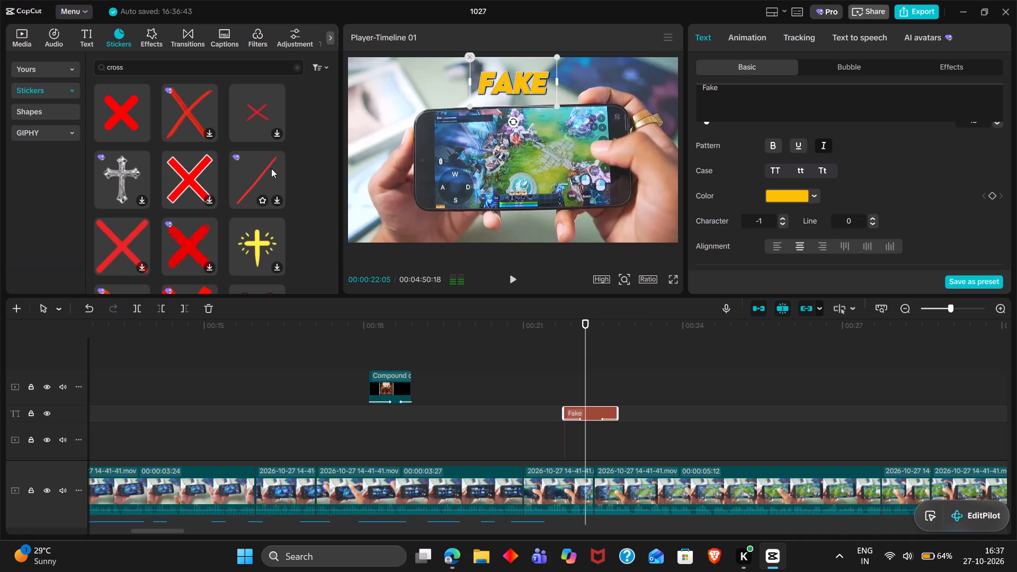
pyautogui.scroll(-1, 208, 153)
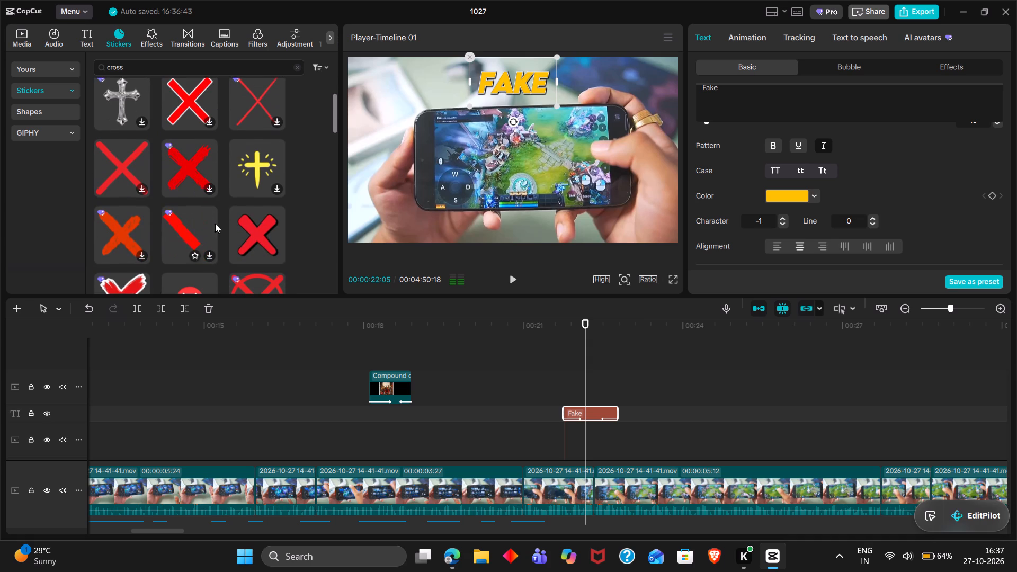
pyautogui.moveTo(267, 228); pyautogui.dragTo(618, 389)
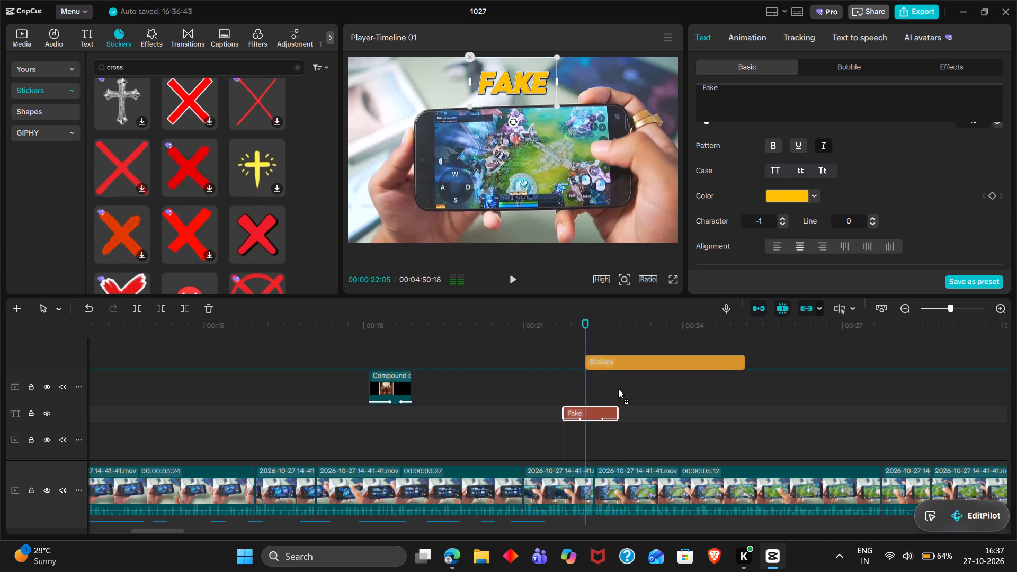
pyautogui.moveTo(618, 389); pyautogui.dragTo(584, 401)
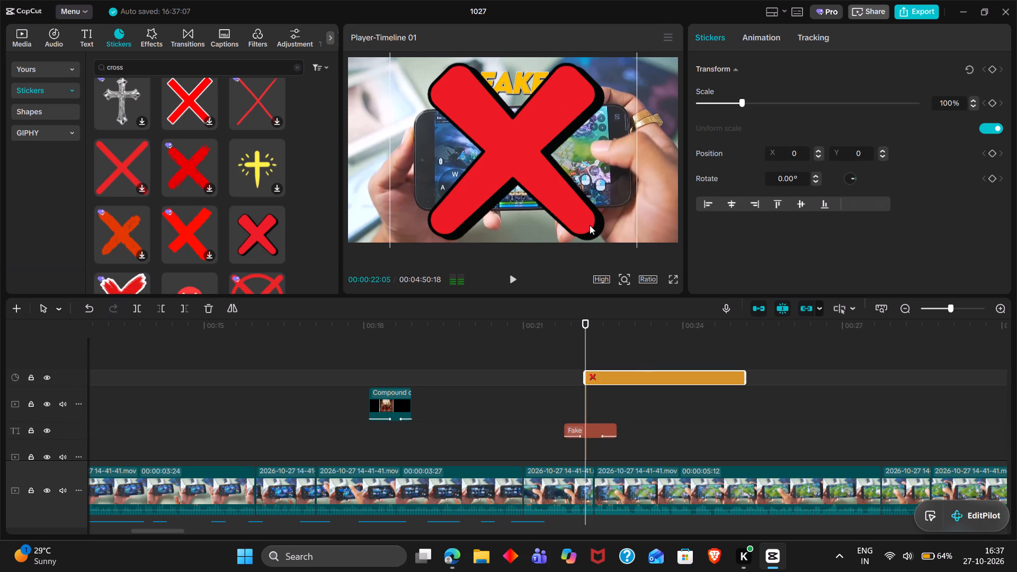
# Shrink the cross sticker to 15% scale and centre it over the "Fake" title at about Y 779.
pyautogui.click(637, 384)
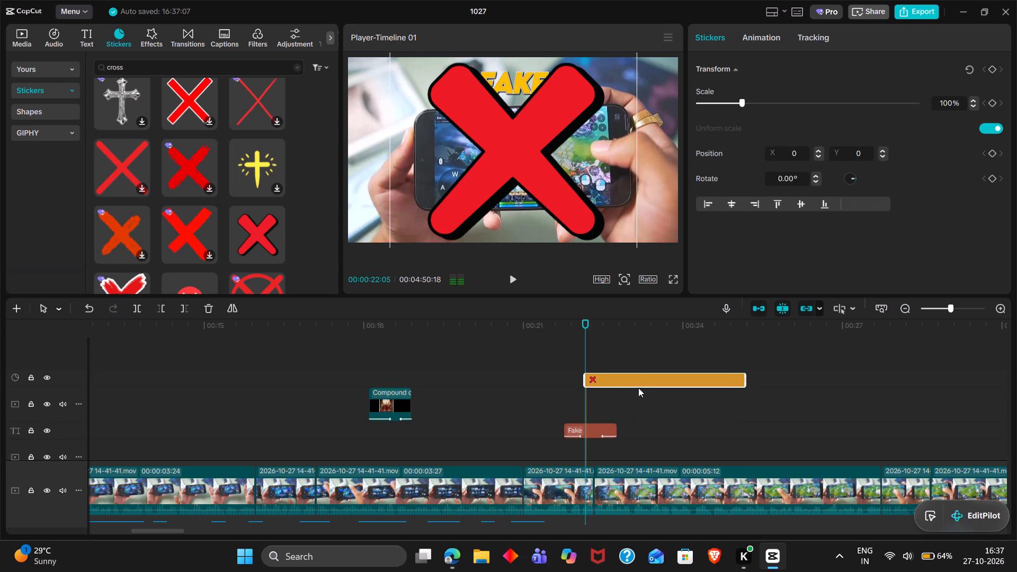
pyautogui.click(724, 103)
pyautogui.moveTo(724, 103); pyautogui.dragTo(709, 97)
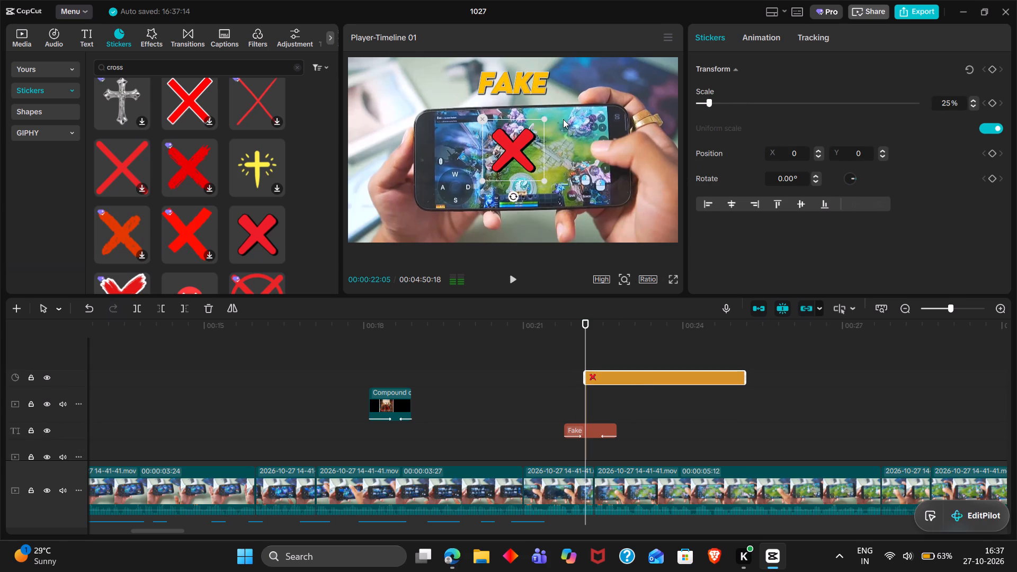
pyautogui.moveTo(518, 149); pyautogui.dragTo(518, 81)
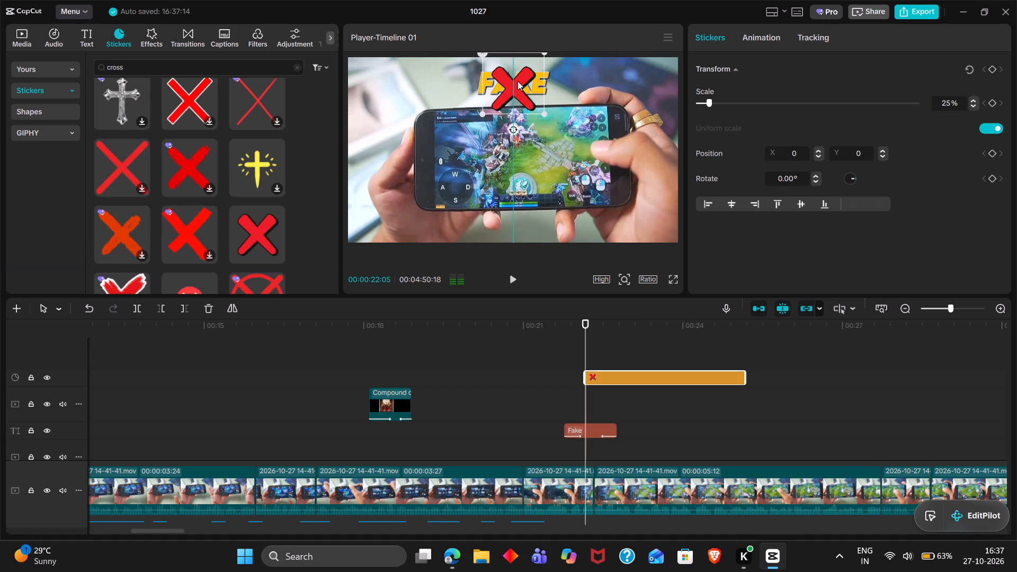
pyautogui.moveTo(518, 81); pyautogui.dragTo(518, 81)
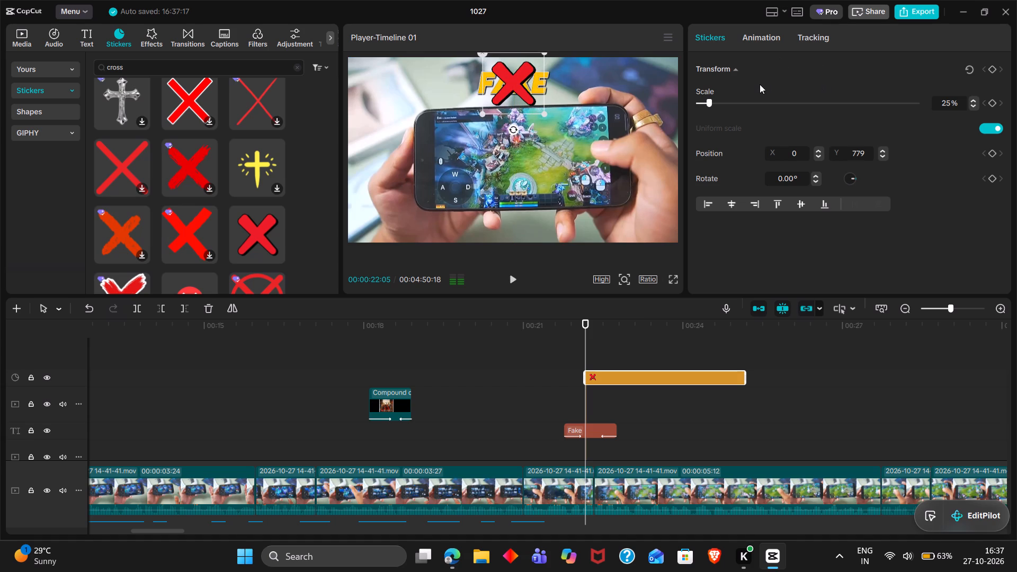
pyautogui.click(707, 102)
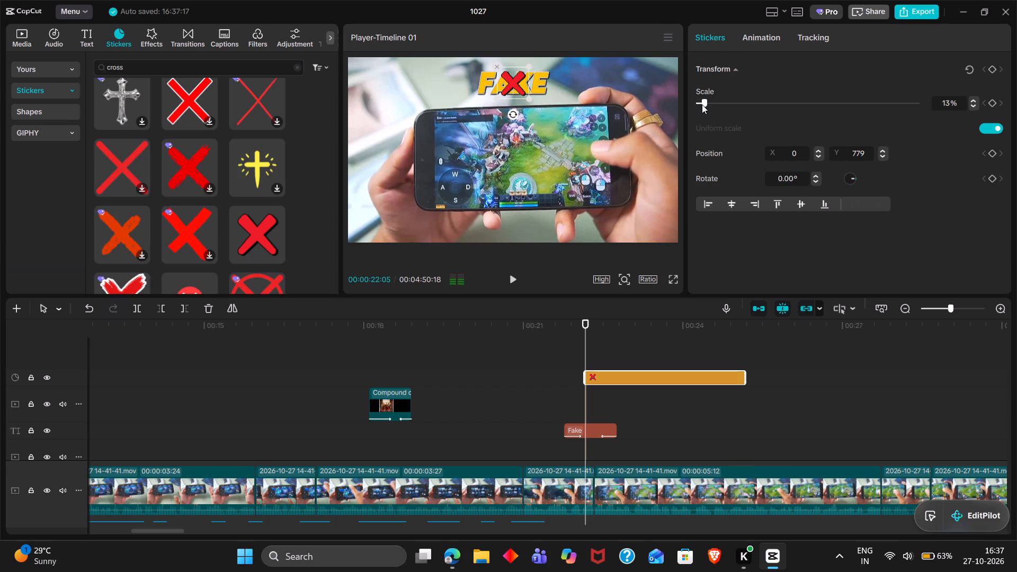
# Copy an earlier "Enter / Click" sound effect to 00:00:21:23, where the "Fake" title starts, and play it back.
pyautogui.tripleClick(563, 396)
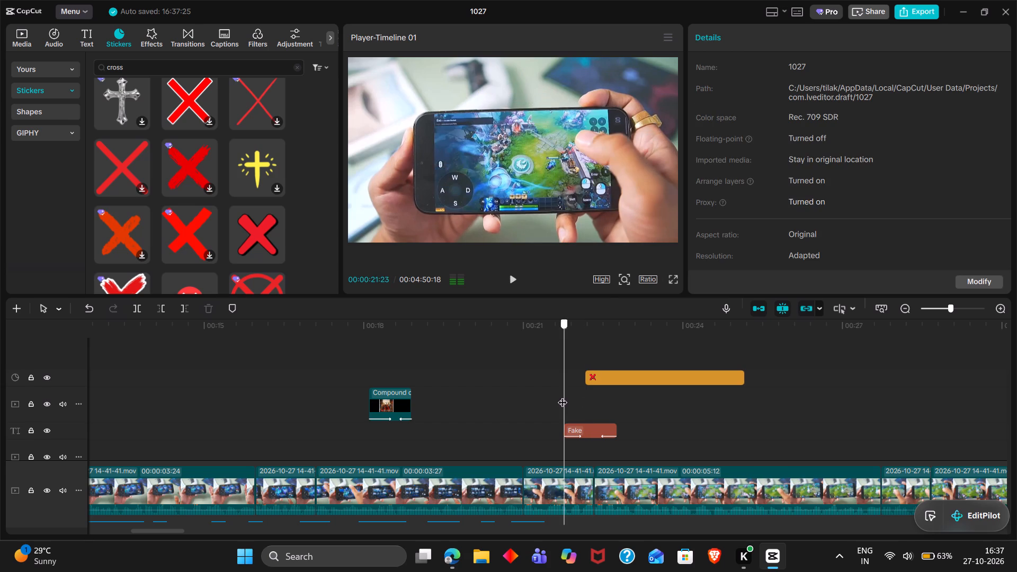
pyautogui.scroll(-4, 567, 417)
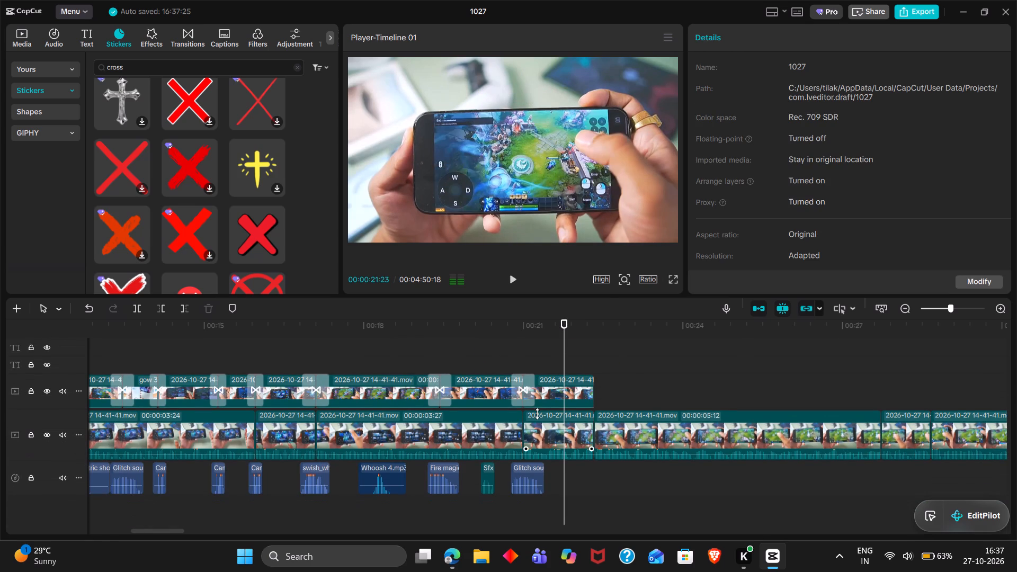
pyautogui.scroll(-1, 537, 414)
pyautogui.hscroll(1, 547, 447)
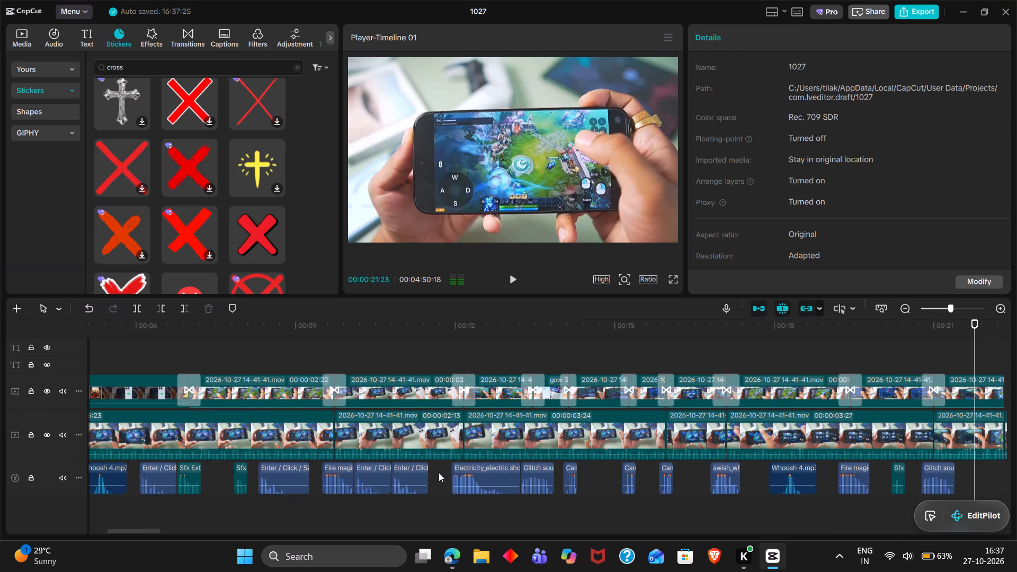
pyautogui.click(408, 468)
pyautogui.hotkey('ctrl', 'c')
pyautogui.hotkey('ctrl', 'v')
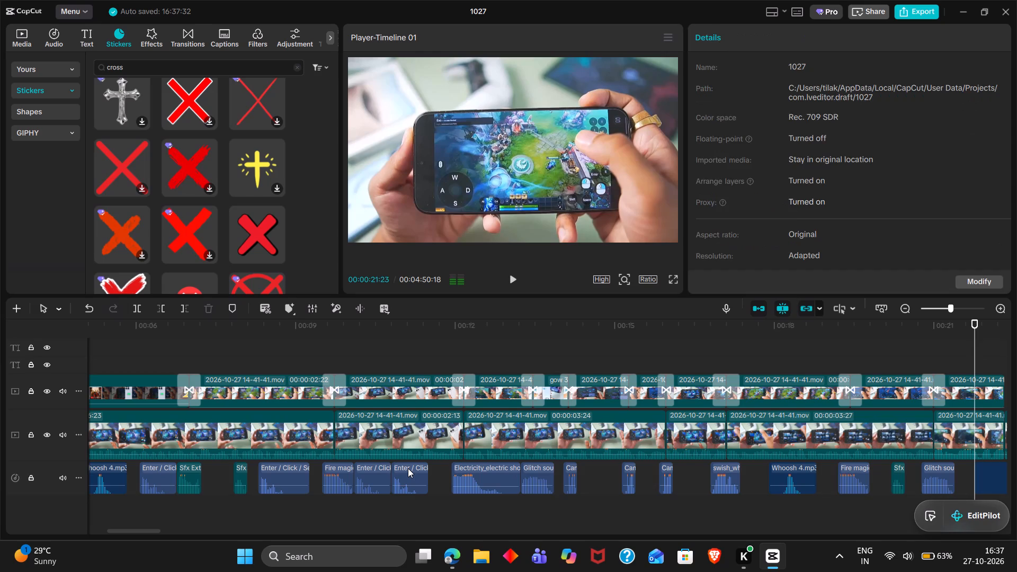
pyautogui.press('space')
pyautogui.press('space')
pyautogui.hscroll(-1, 408, 468)
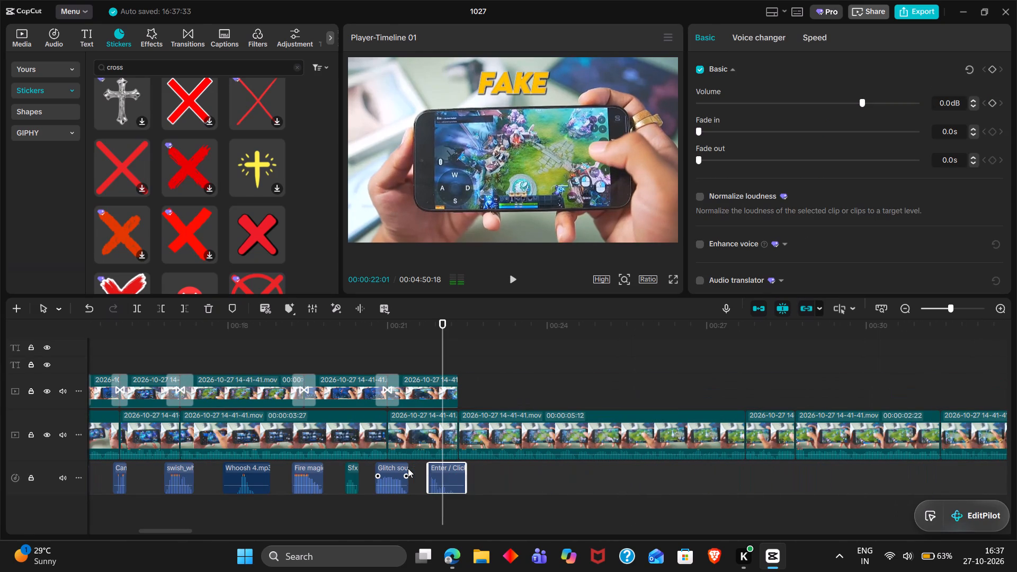
pyautogui.press('space')
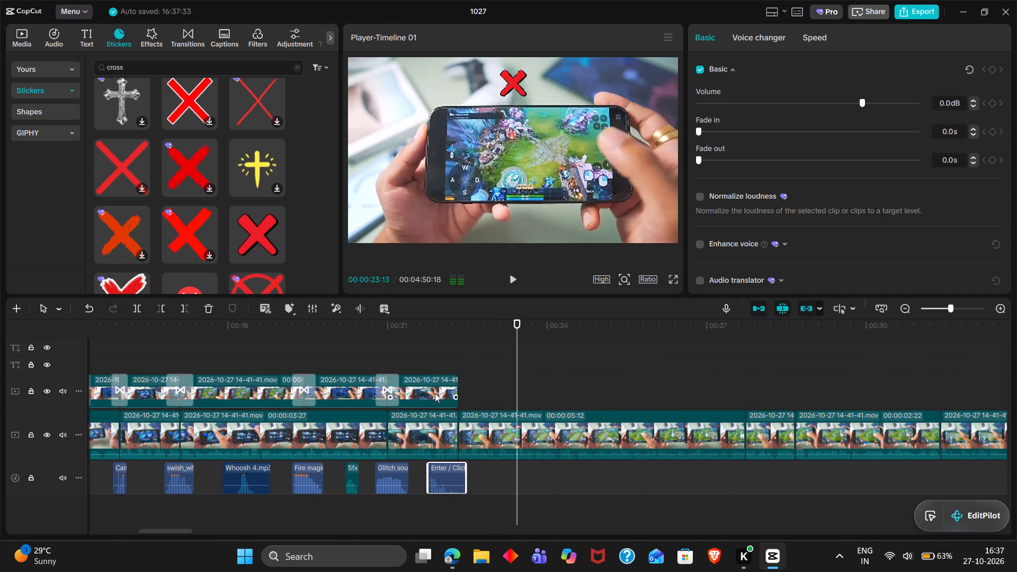
# Replay the "Fake" title's opening and shift the cross sticker slightly earlier, so it starts at 00:00:22:04.
pyautogui.doubleClick(433, 369)
pyautogui.press('space')
pyautogui.press('space')
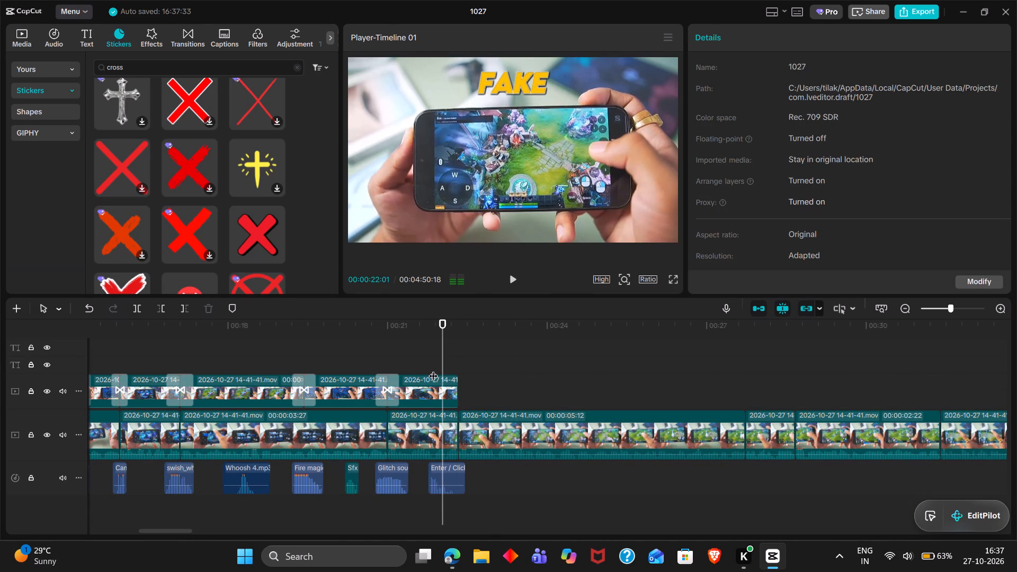
pyautogui.scroll(1, 461, 370)
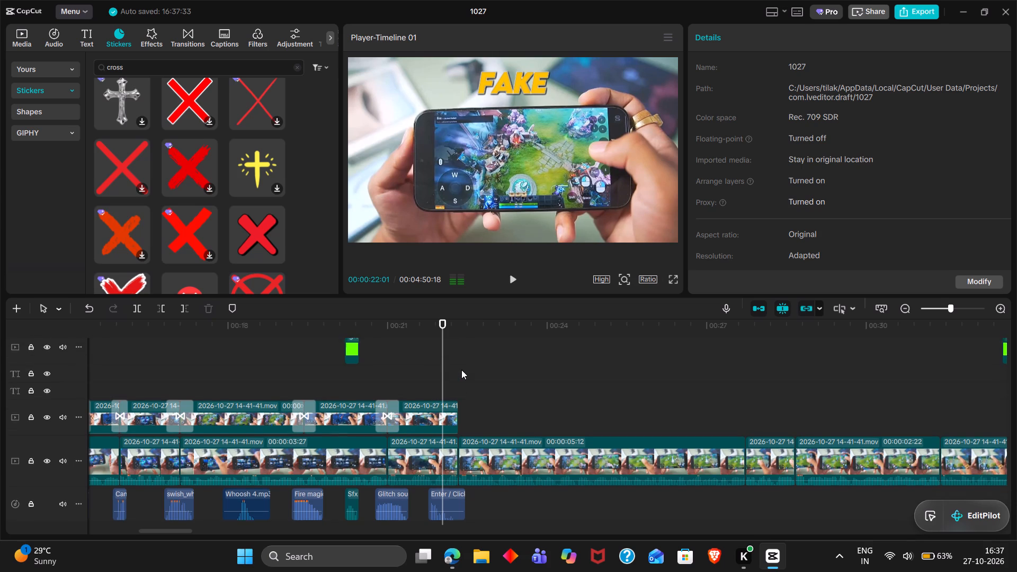
pyautogui.scroll(1, 461, 370)
pyautogui.click(459, 378)
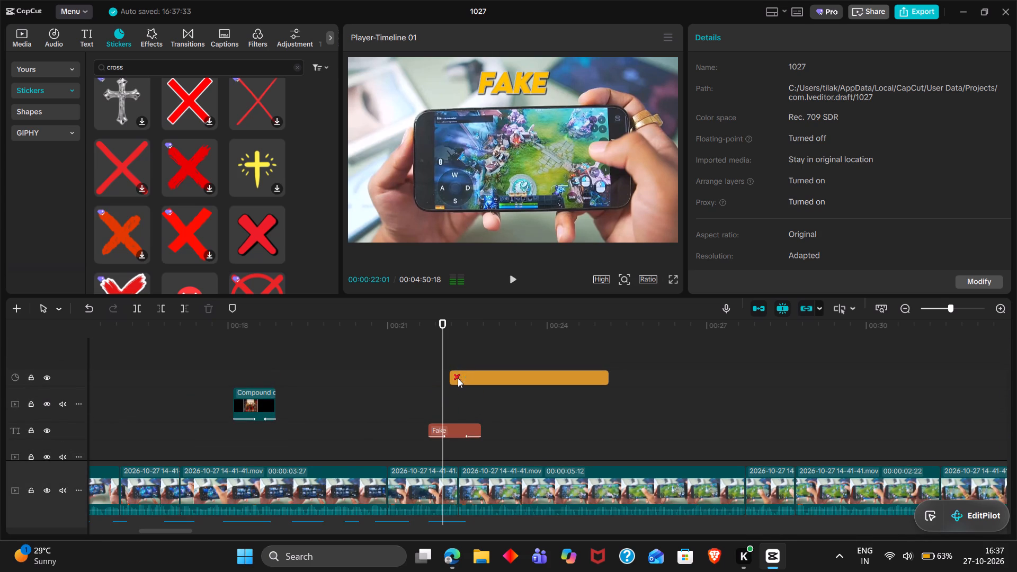
pyautogui.doubleClick(458, 378)
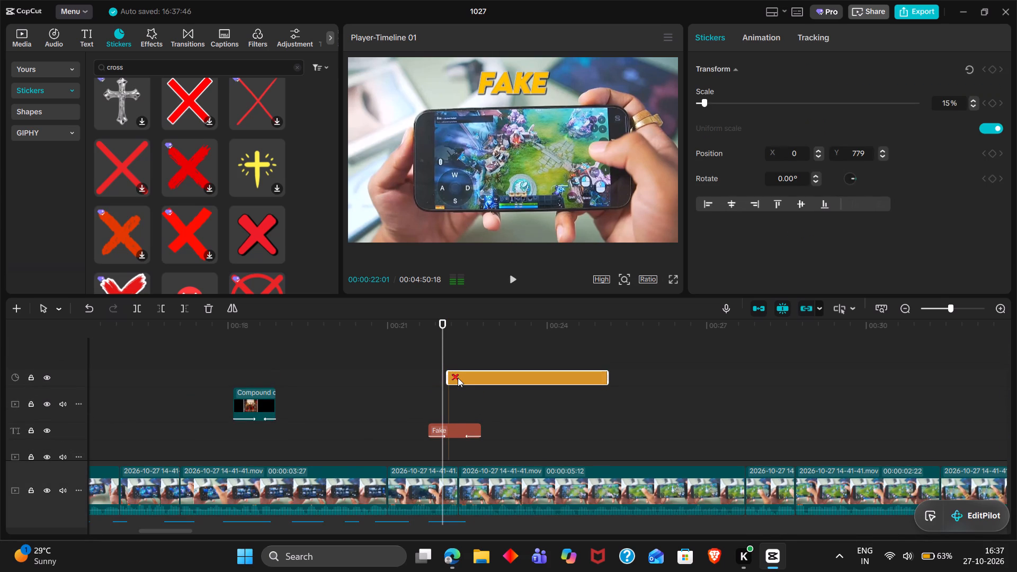
pyautogui.doubleClick(447, 328)
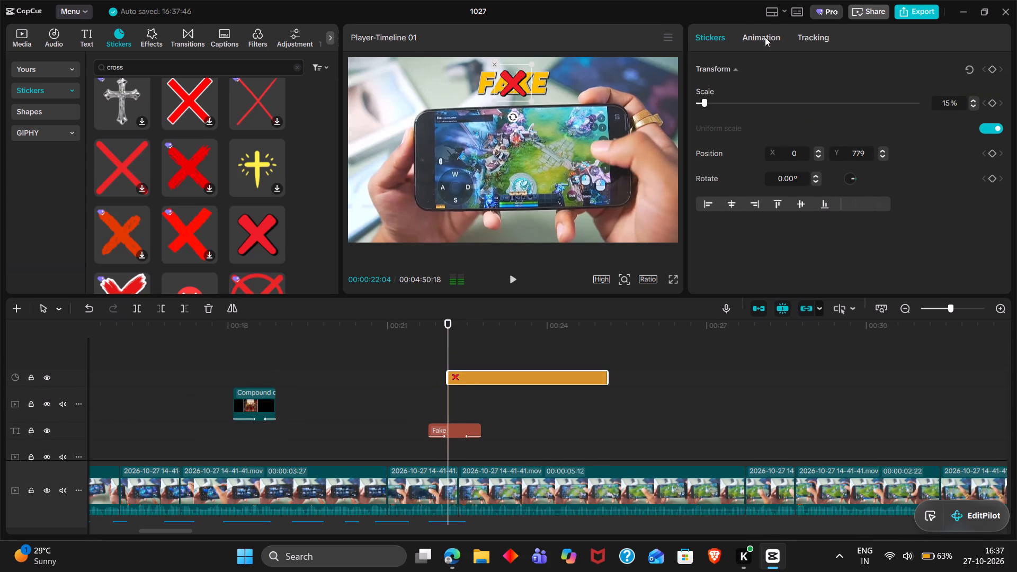
# Give the cross sticker a Fade In entrance animation lasting 0.3 s.
pyautogui.doubleClick(765, 37)
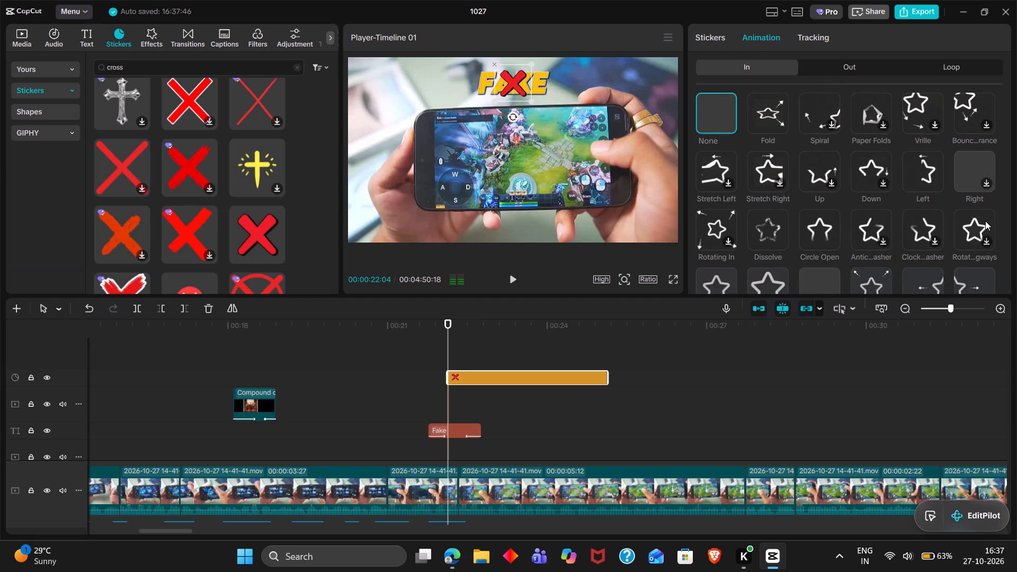
pyautogui.scroll(-1, 832, 223)
pyautogui.doubleClick(810, 180)
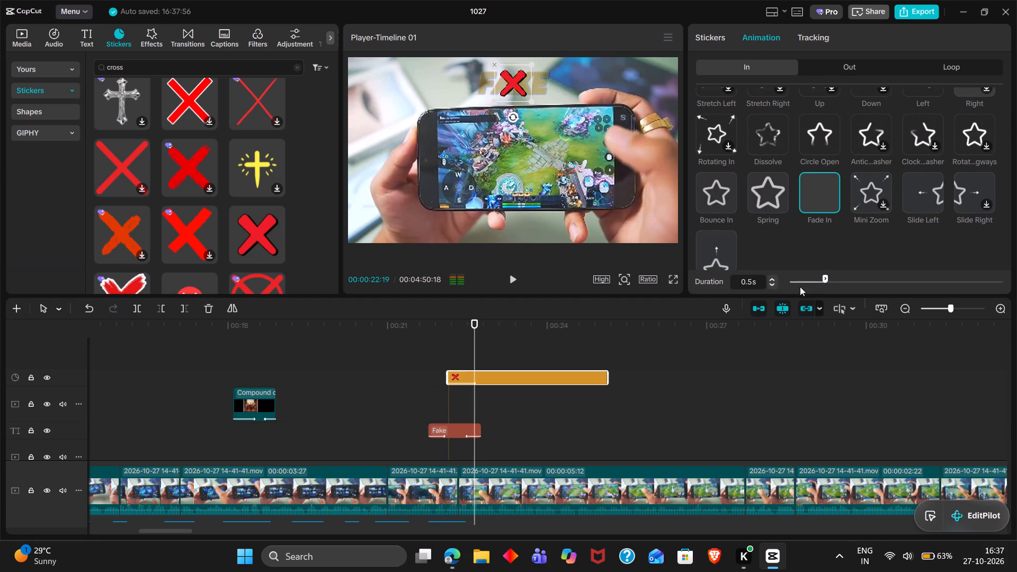
pyautogui.click(803, 280)
pyautogui.moveTo(803, 280); pyautogui.dragTo(808, 280)
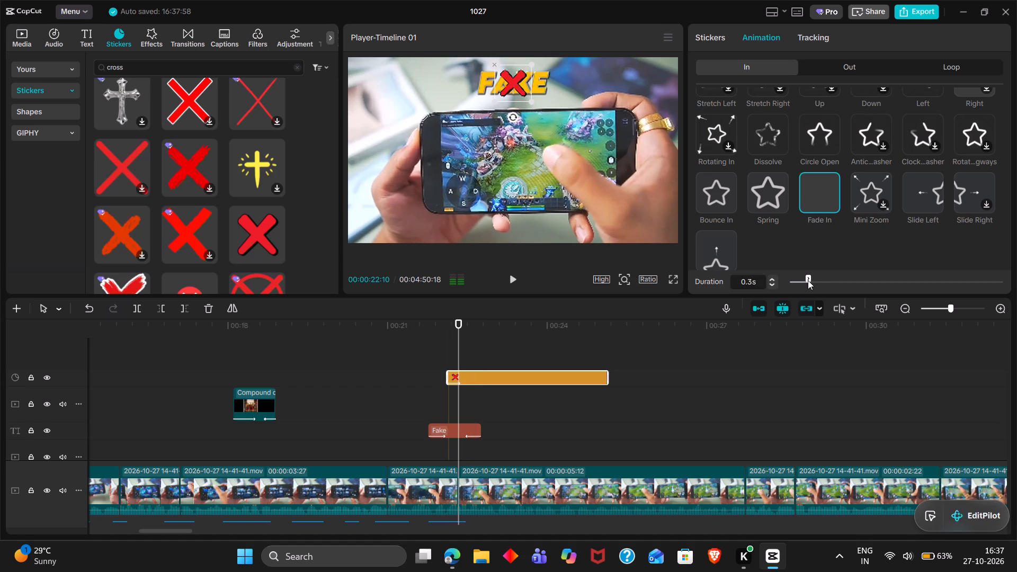
pyautogui.moveTo(808, 280); pyautogui.dragTo(809, 280)
# Search the sound effects for "wrong", preview the candidates, and add "Wrong answer" at the cross sticker's start, 00:00:22:04.
pyautogui.moveTo(461, 338); pyautogui.dragTo(450, 340)
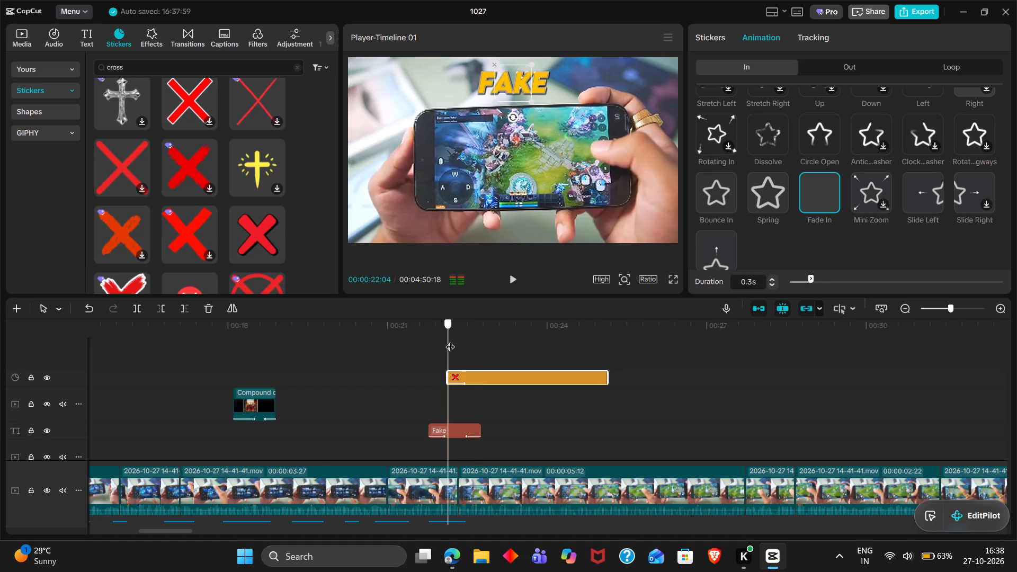
pyautogui.moveTo(450, 340); pyautogui.dragTo(448, 339)
pyautogui.doubleClick(51, 43)
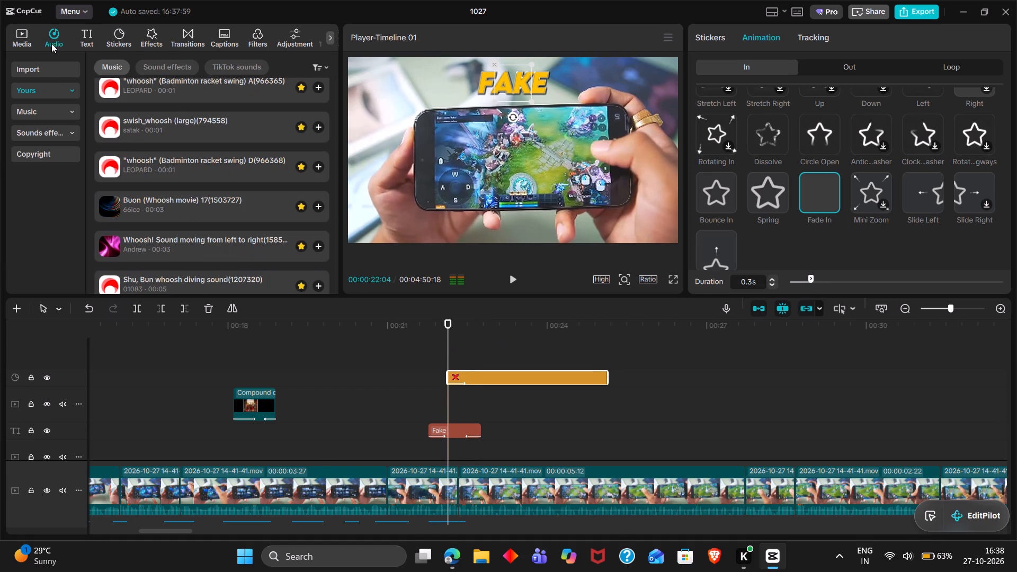
pyautogui.click(32, 135)
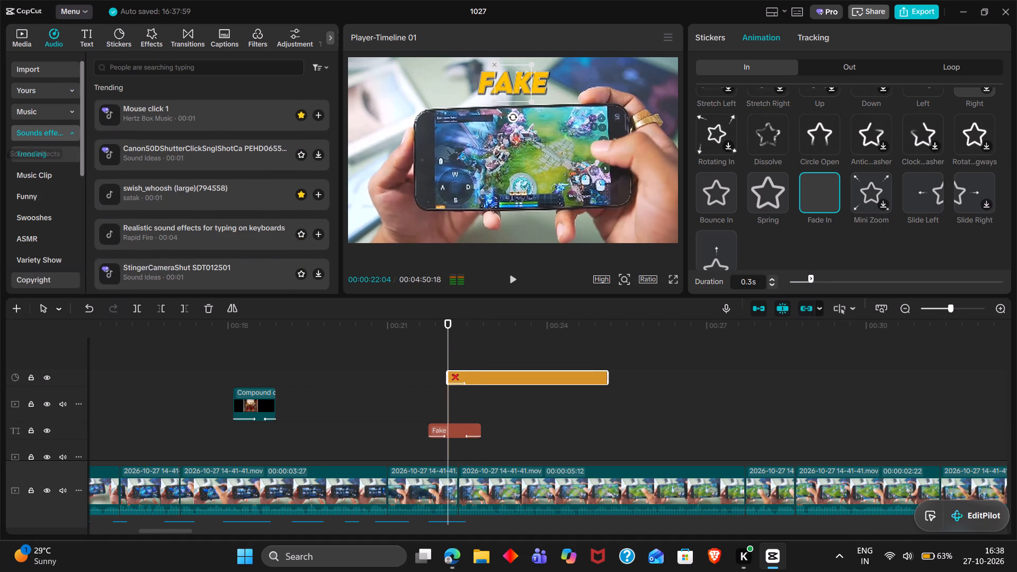
pyautogui.click(175, 66)
pyautogui.press('w')
pyautogui.press('BackSpace')
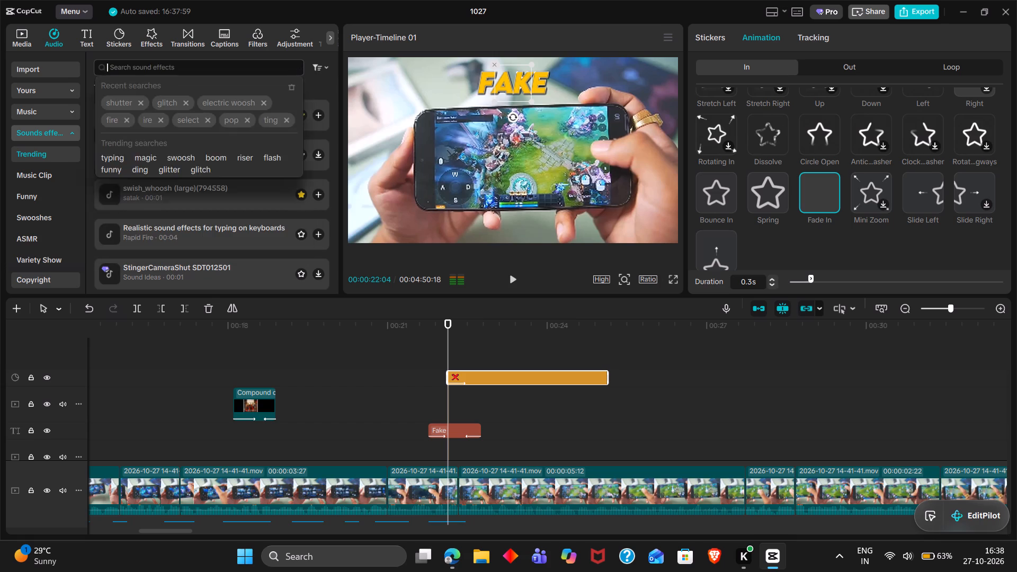
pyautogui.press('r')
pyautogui.press('BackSpace')
pyautogui.press('BackSpace')
pyautogui.write('wrong')
pyautogui.press('Return')
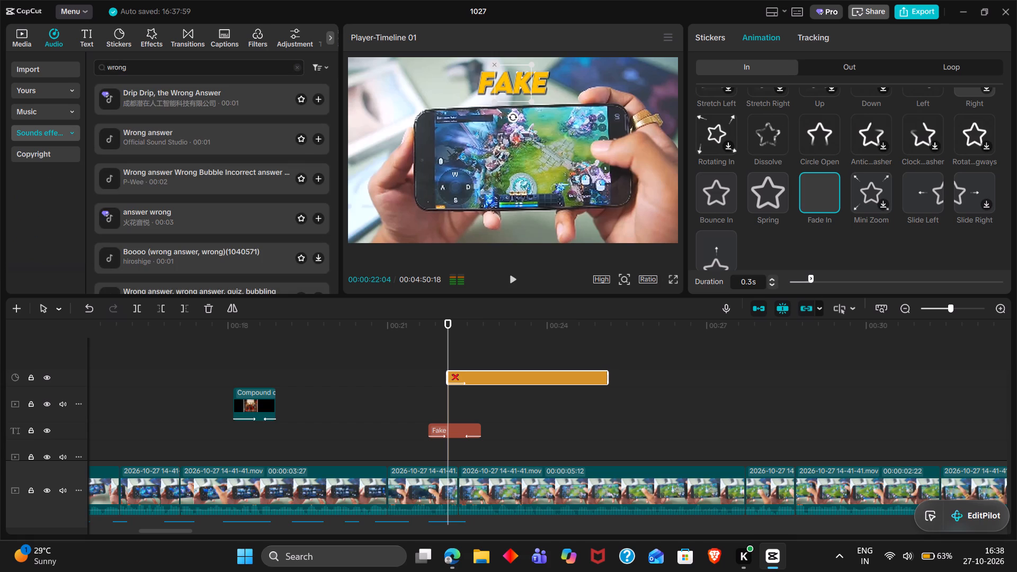
pyautogui.moveTo(201, 108); pyautogui.dragTo(212, 135)
pyautogui.tripleClick(212, 135)
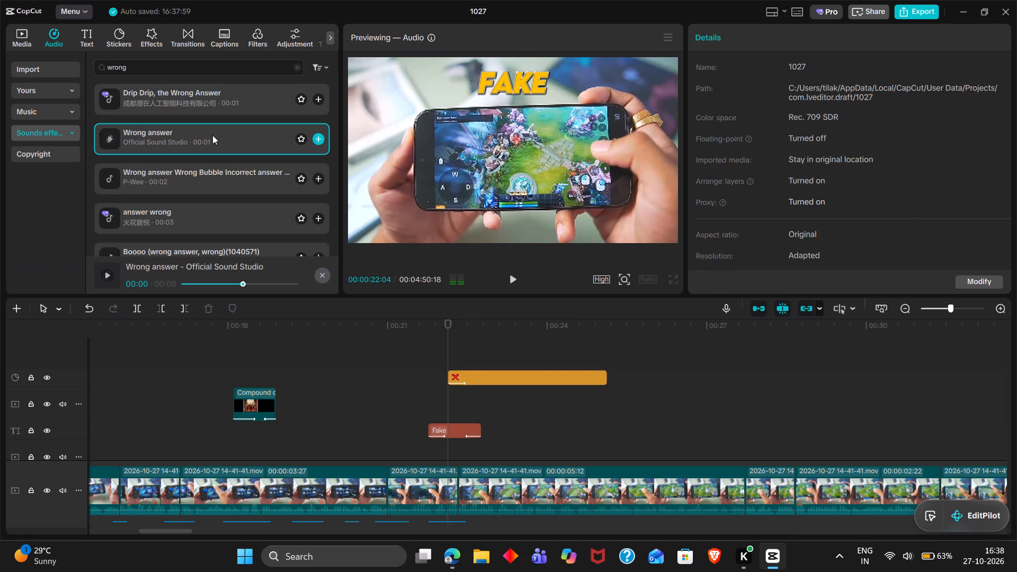
pyautogui.doubleClick(230, 104)
pyautogui.doubleClick(243, 146)
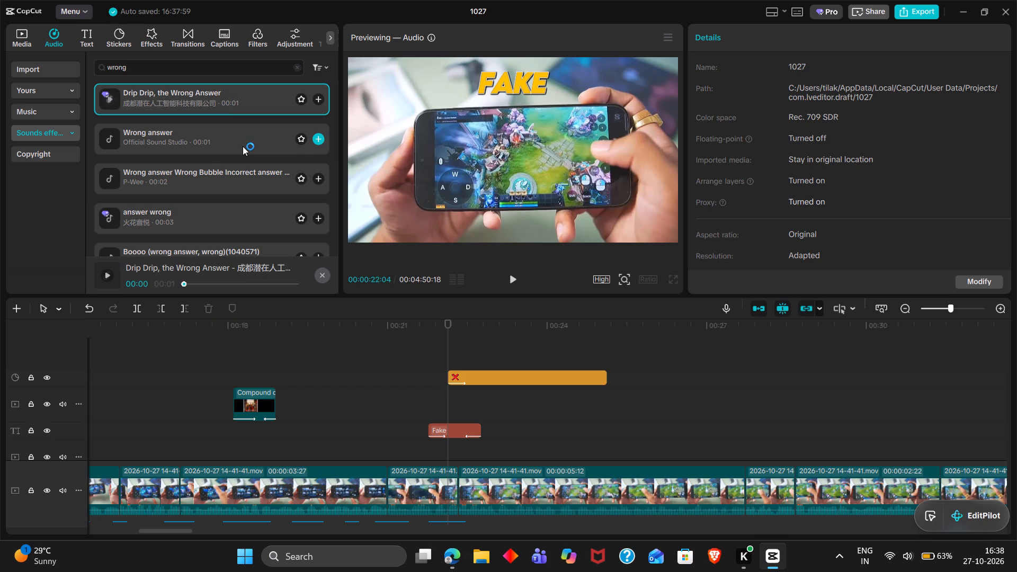
pyautogui.moveTo(243, 146); pyautogui.dragTo(445, 406)
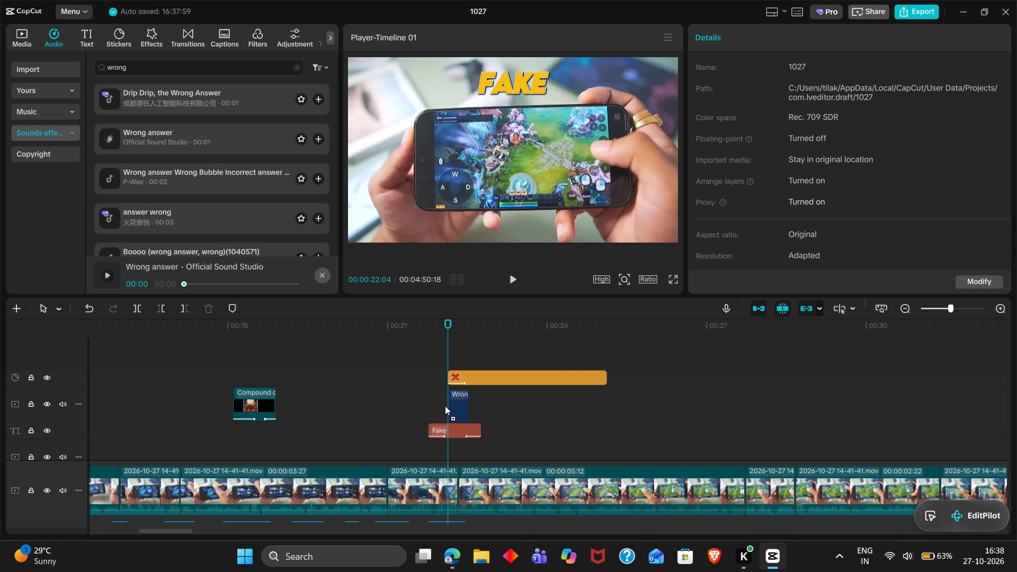
# Play back the "Fake" title and cross sticker together with the added "Wrong answer" sound effect.
pyautogui.press('space')
pyautogui.press('space')
pyautogui.keyDown('ctrl'); pyautogui.scroll(-2, 445, 406); pyautogui.keyUp('ctrl')
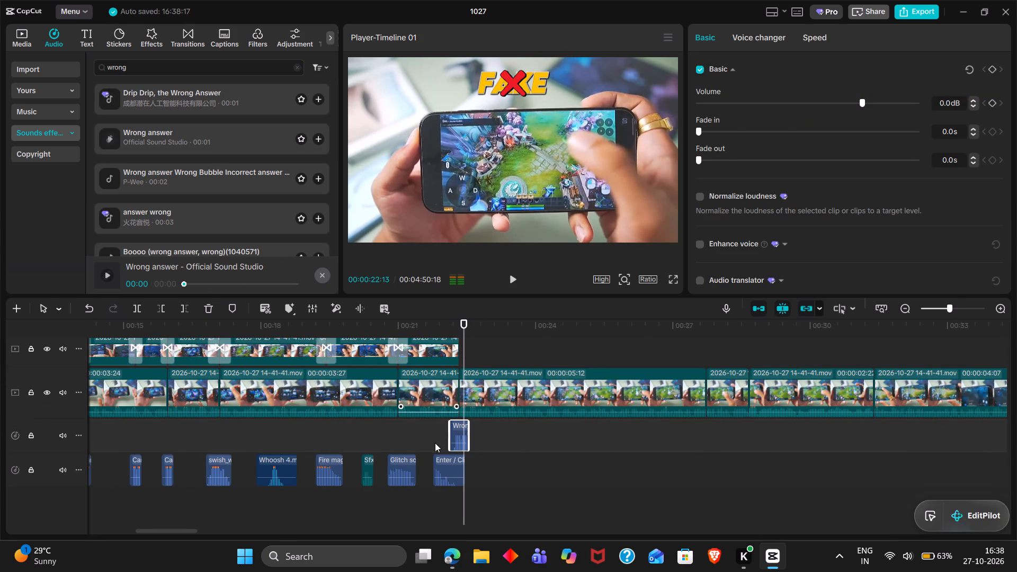
pyautogui.click(435, 443)
pyautogui.moveTo(435, 443); pyautogui.dragTo(378, 441)
pyautogui.press('space')
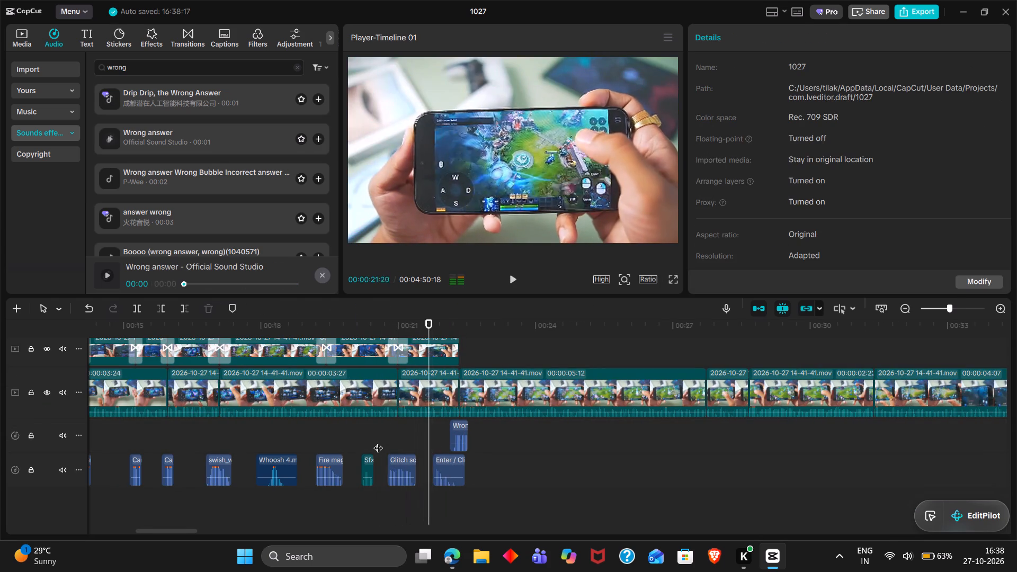
pyautogui.press('space')
# Extend the end of the "Fake" title to about 00:00:23:23.
pyautogui.scroll(1, 378, 441)
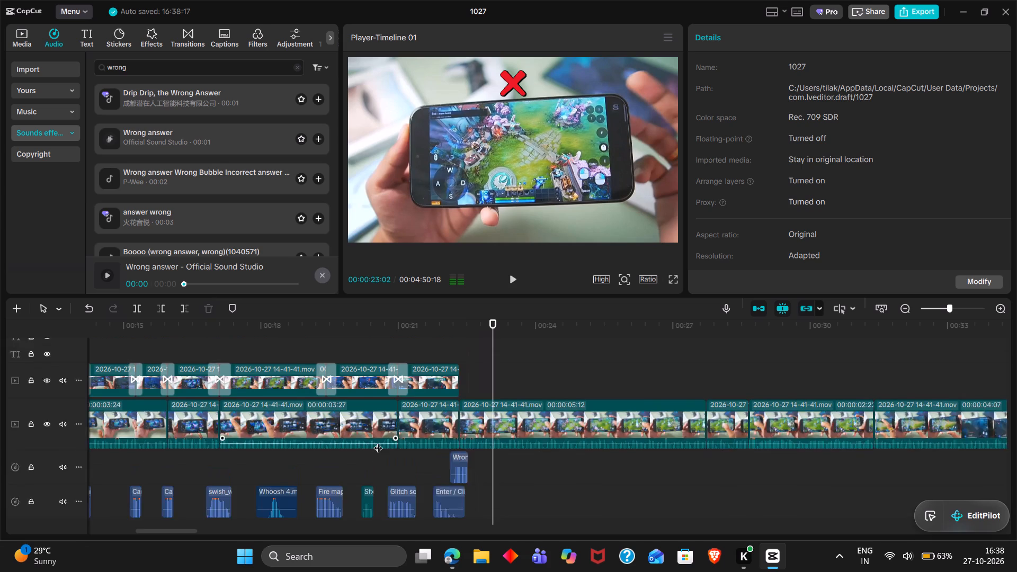
pyautogui.scroll(1, 378, 441)
pyautogui.scroll(1, 611, 409)
pyautogui.click(462, 426)
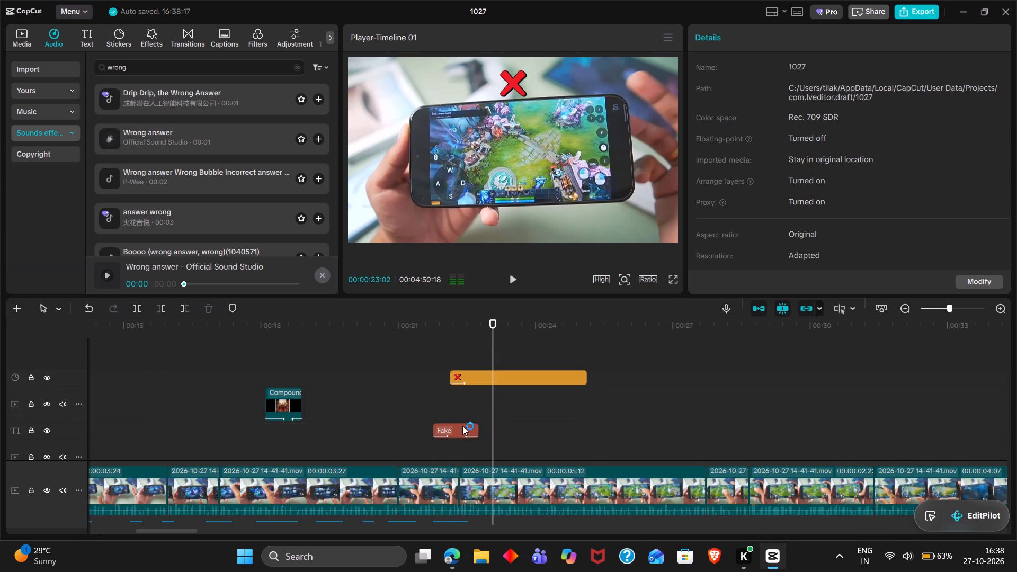
pyautogui.moveTo(479, 431); pyautogui.dragTo(522, 435)
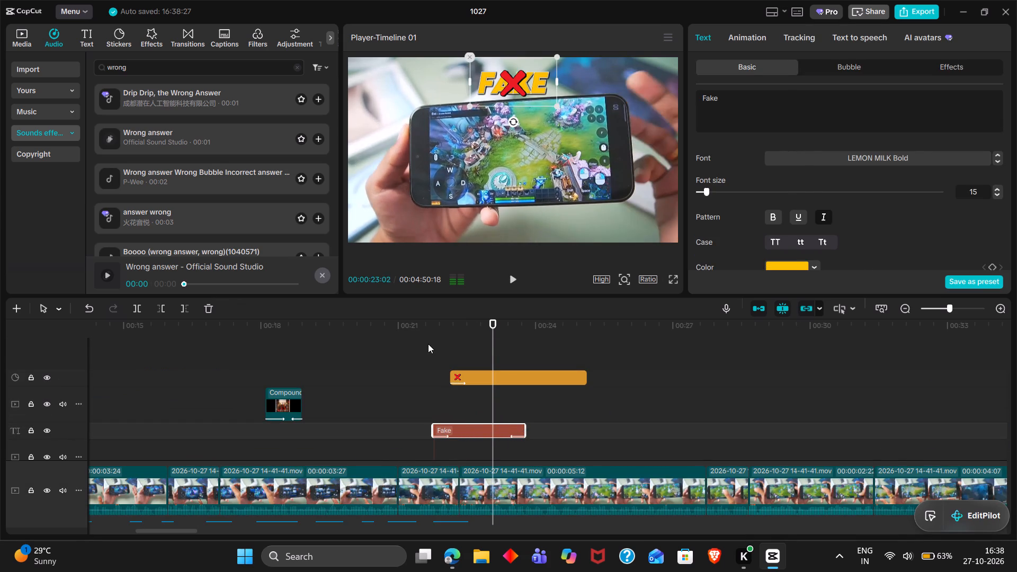
# Replay the extended title and trim the cross sticker's end to 00:00:23:23, level with the end of the "Fake" title.
pyautogui.doubleClick(428, 344)
pyautogui.press('space')
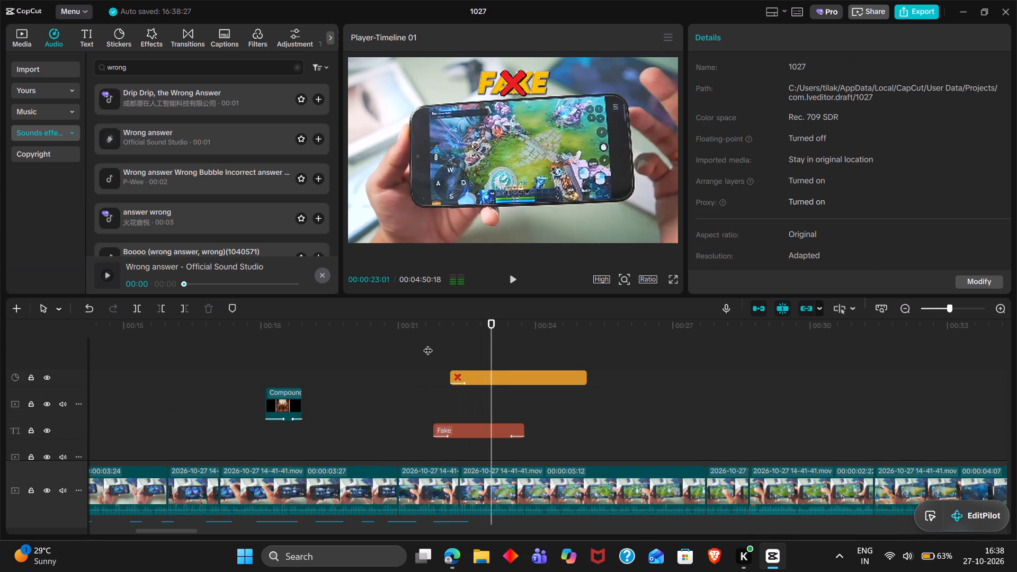
pyautogui.press('space')
pyautogui.press('space')
pyautogui.press('space')
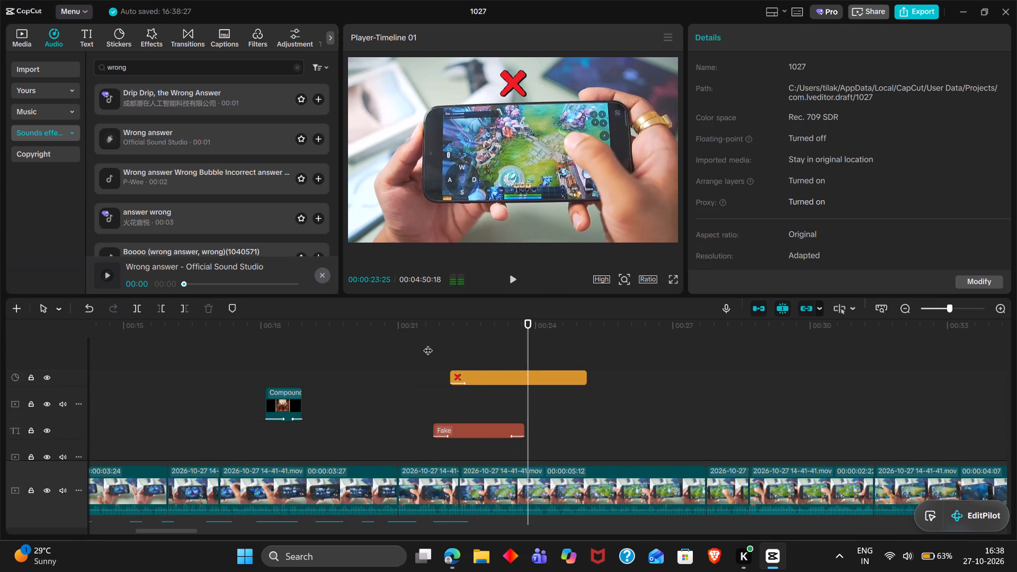
pyautogui.moveTo(534, 342); pyautogui.dragTo(522, 343)
pyautogui.doubleClick(522, 343)
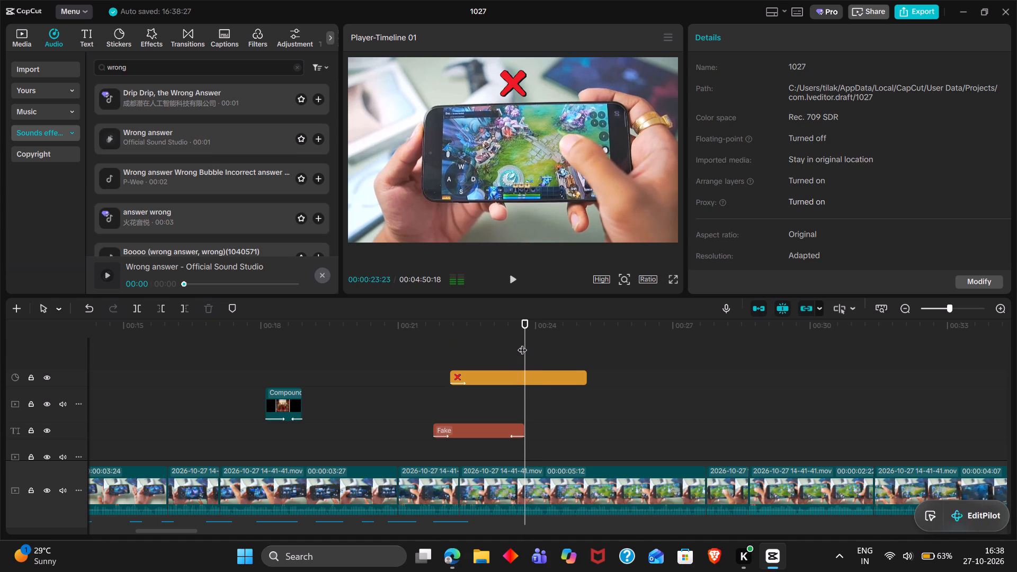
pyautogui.click(532, 379)
pyautogui.press('w')
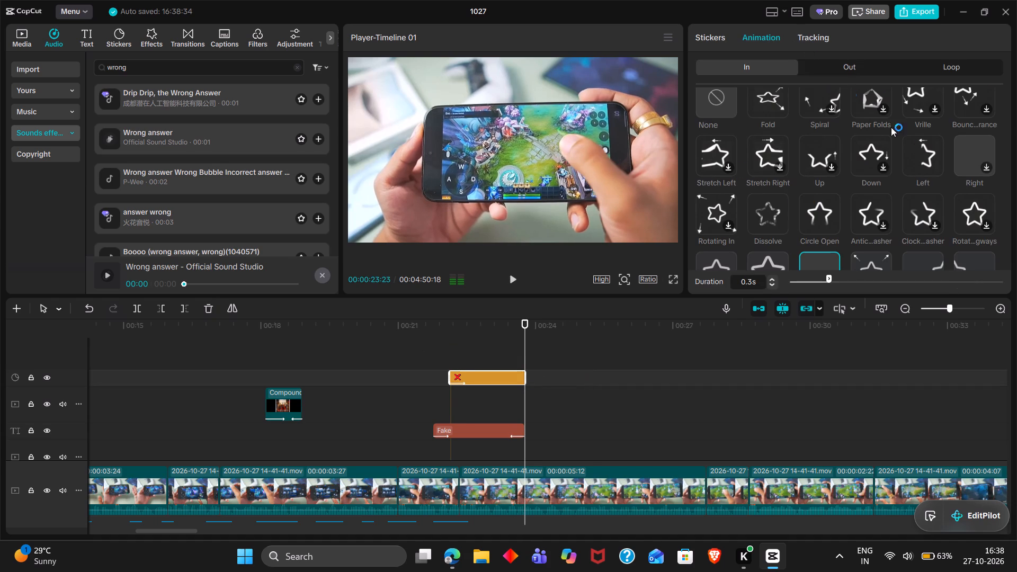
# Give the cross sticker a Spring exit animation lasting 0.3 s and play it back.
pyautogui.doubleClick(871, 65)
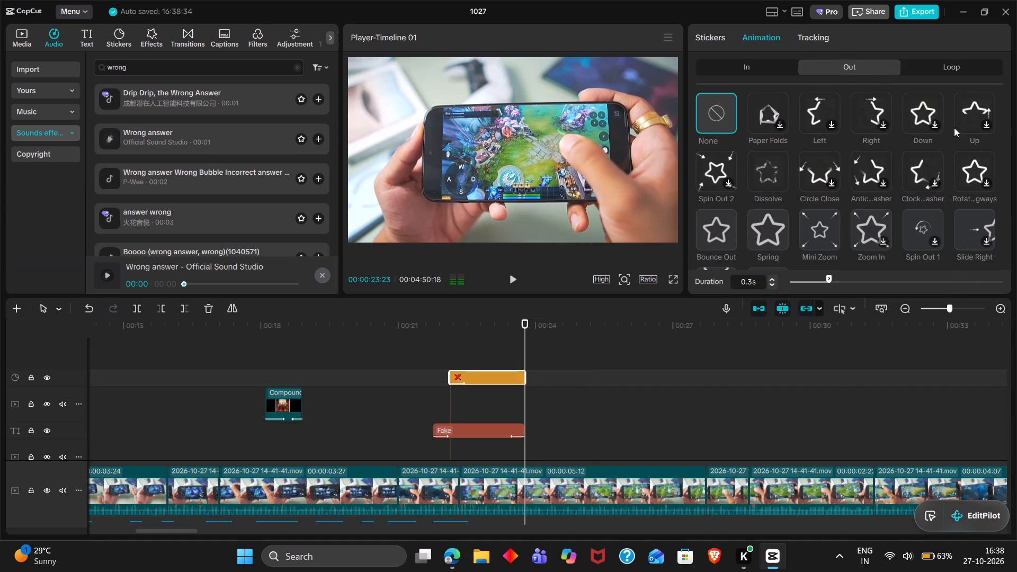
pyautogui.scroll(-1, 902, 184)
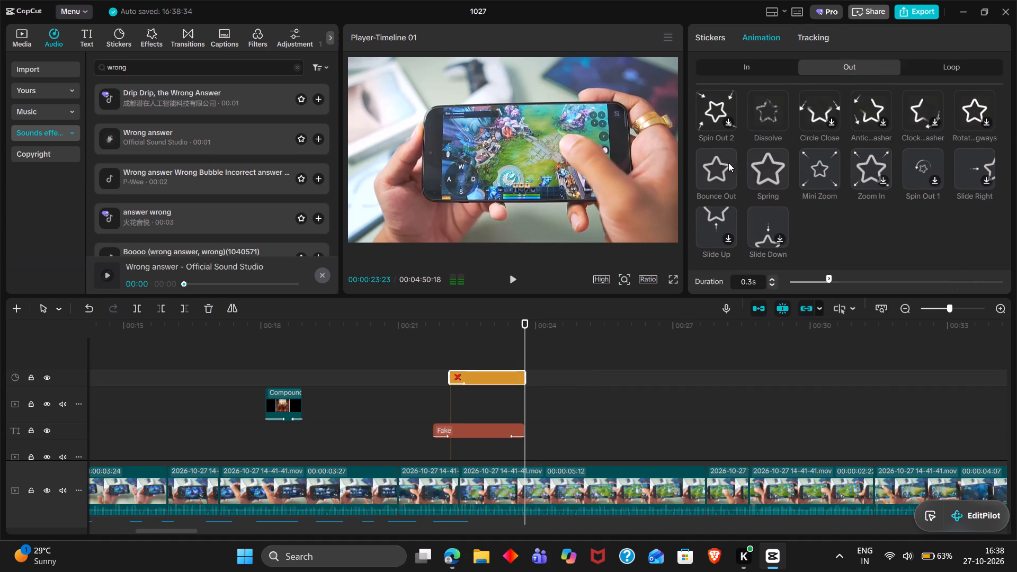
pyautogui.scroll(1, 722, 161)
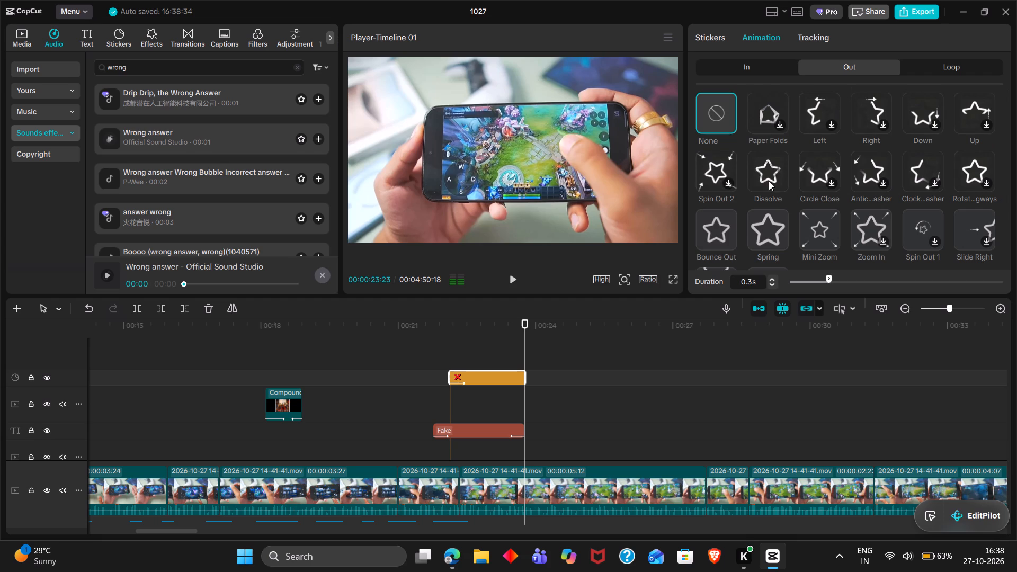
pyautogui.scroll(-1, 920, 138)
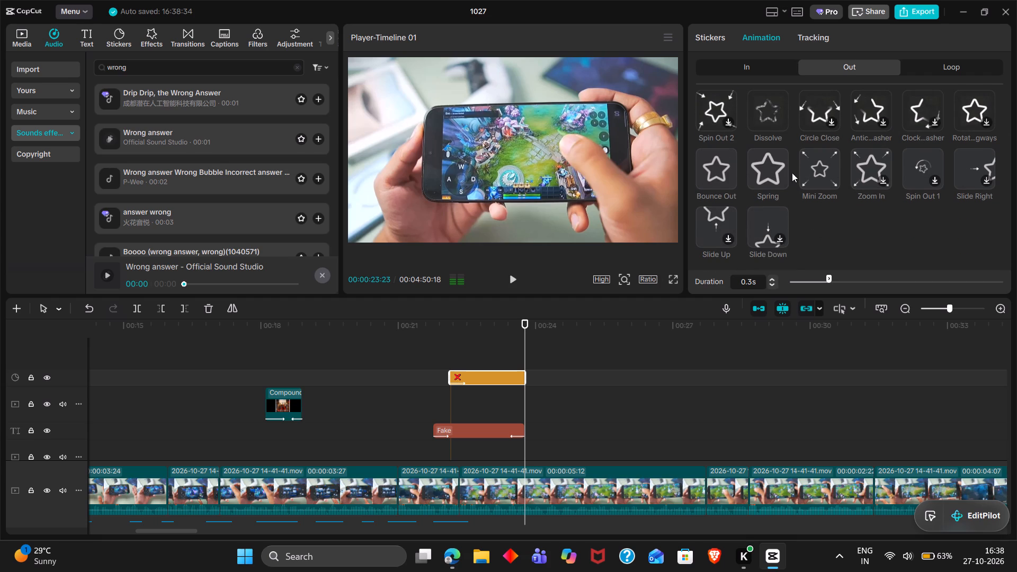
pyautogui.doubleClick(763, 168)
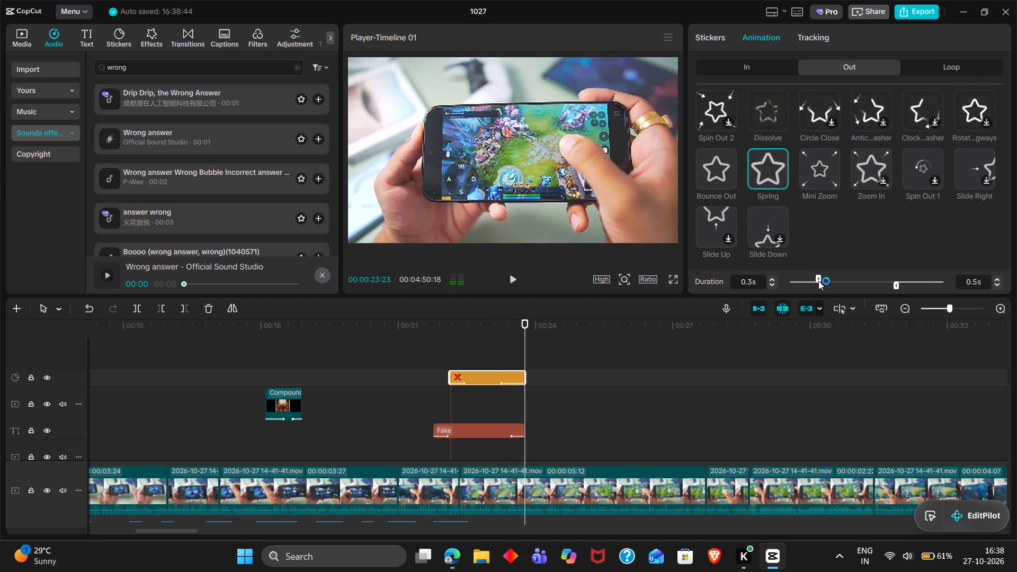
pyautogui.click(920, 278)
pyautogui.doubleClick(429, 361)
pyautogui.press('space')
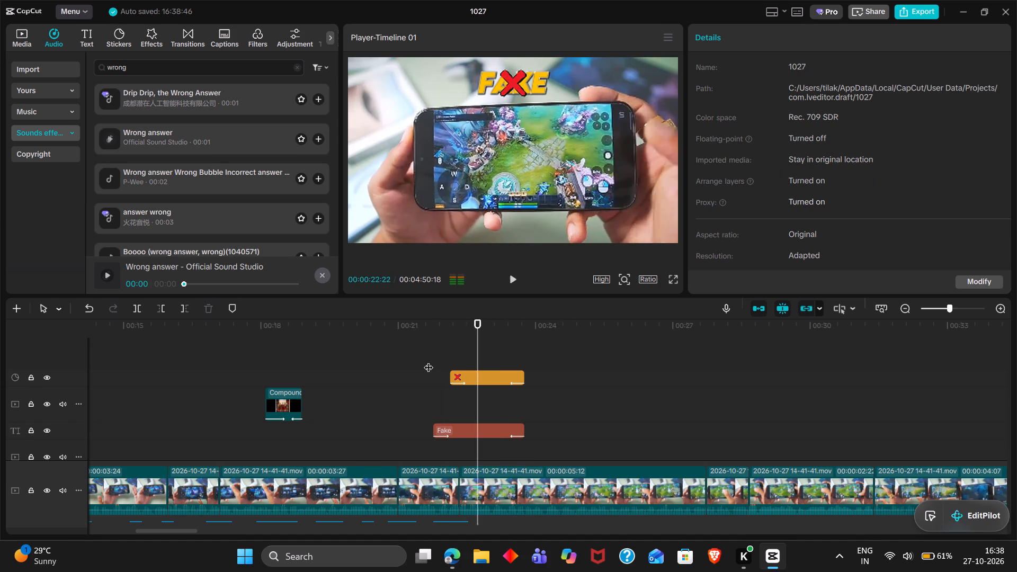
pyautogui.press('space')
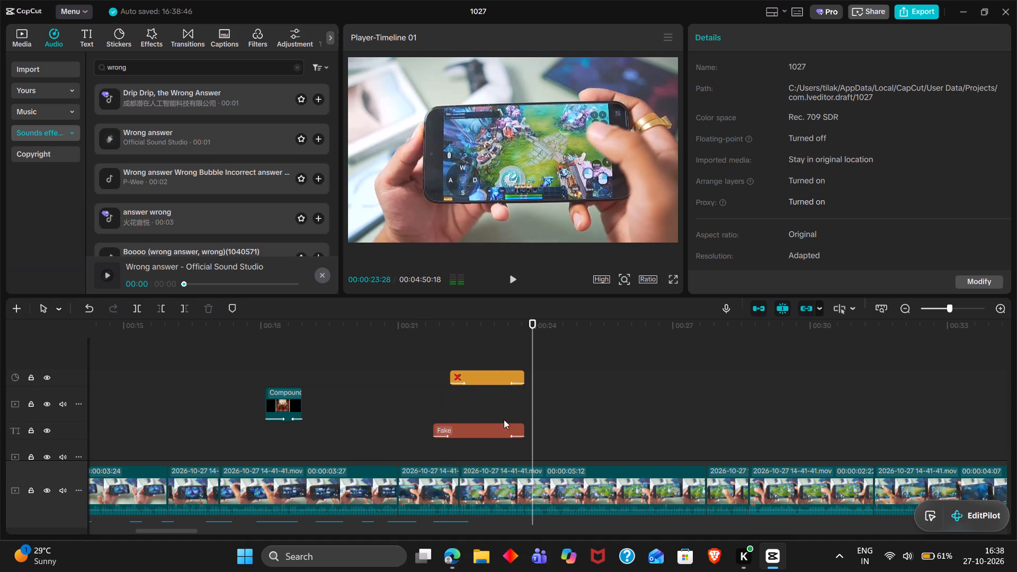
# Remove the exit animations from the cross sticker and the "Fake" title.
pyautogui.click(519, 432)
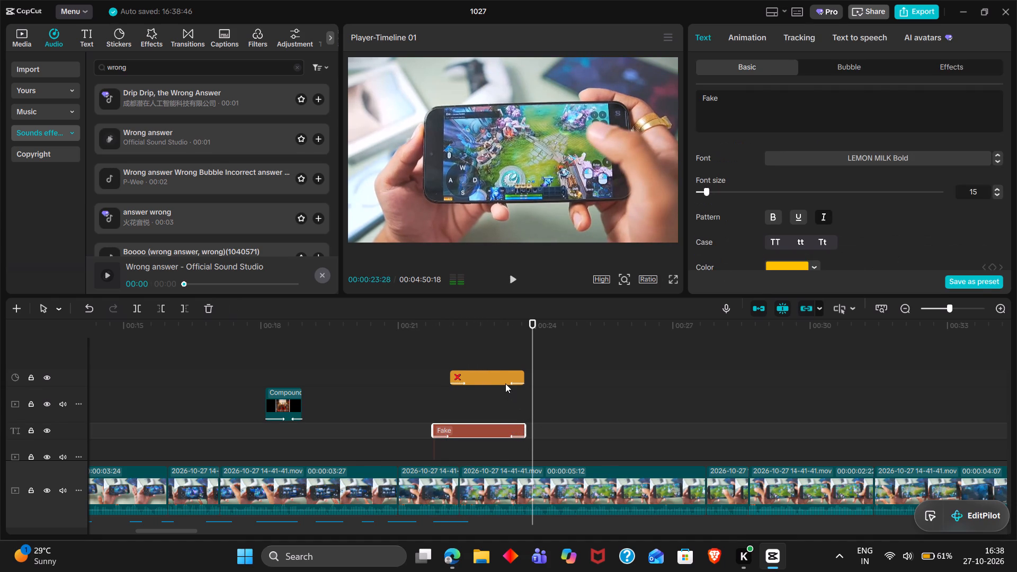
pyautogui.click(505, 383)
pyautogui.doubleClick(729, 106)
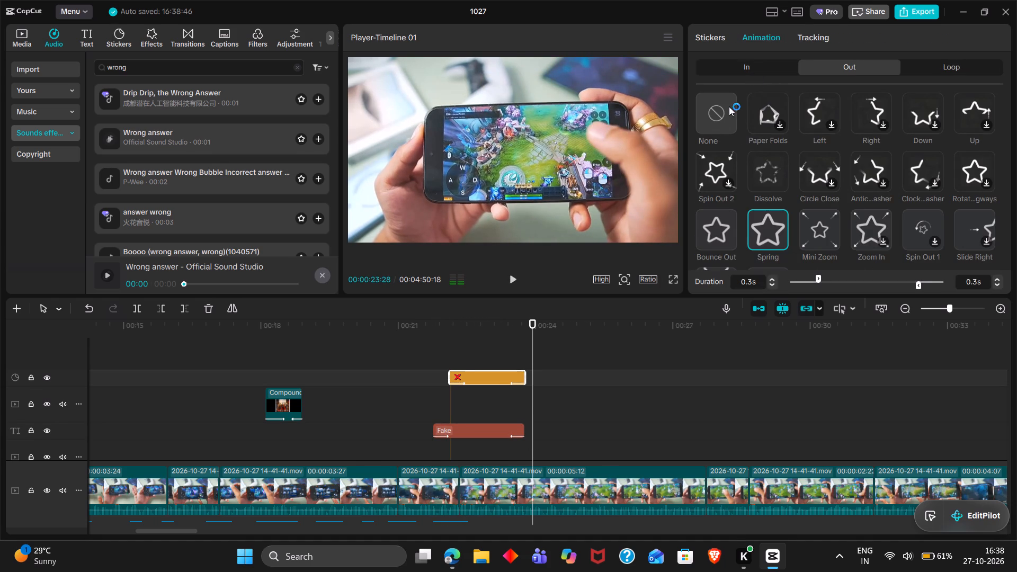
pyautogui.doubleClick(515, 425)
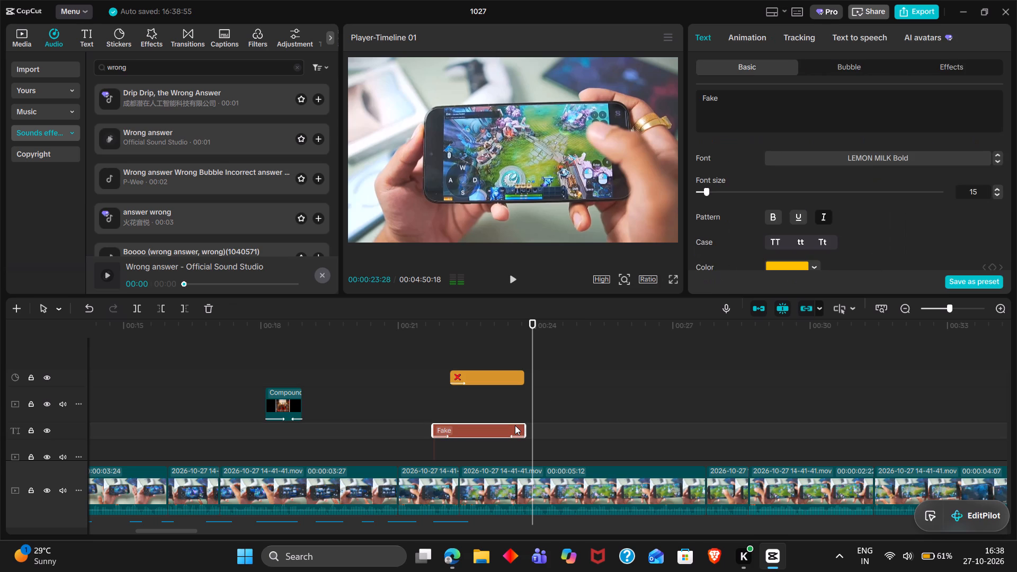
pyautogui.click(748, 28)
pyautogui.moveTo(748, 28); pyautogui.dragTo(697, 158)
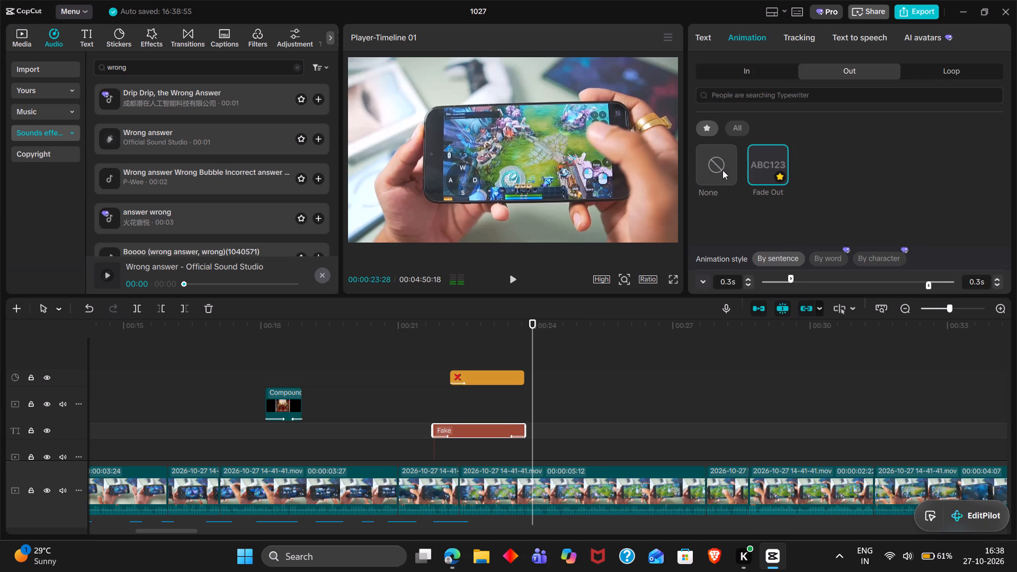
pyautogui.doubleClick(722, 170)
# Combine the "Fake" title and the cross sticker into one compound clip.
pyautogui.moveTo(577, 444); pyautogui.dragTo(478, 361)
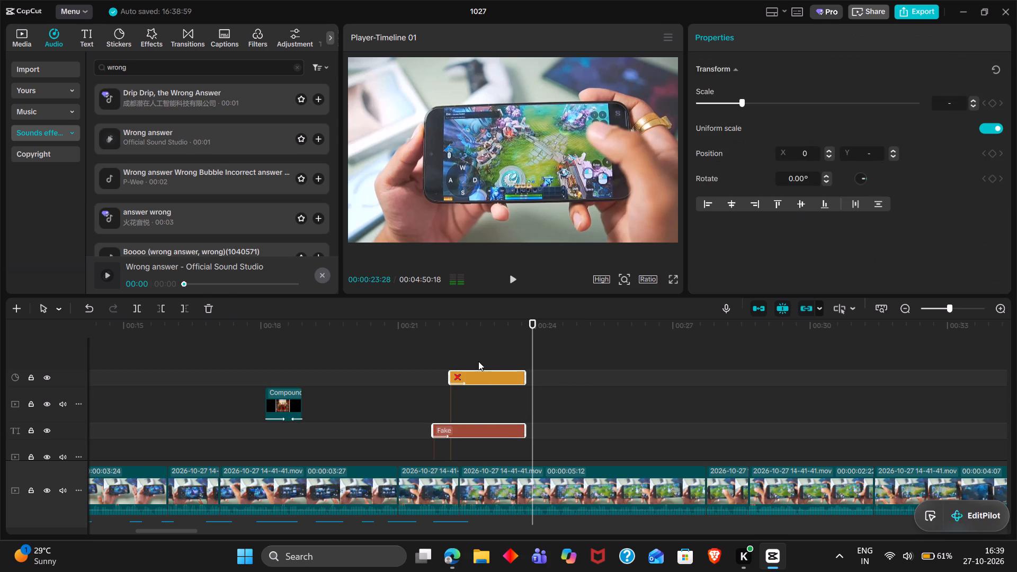
pyautogui.hotkey('alt', 'g')
# Give the new "Fake" compound clip a Fade Out exit animation lasting 0.2 s and play it back.
pyautogui.doubleClick(807, 36)
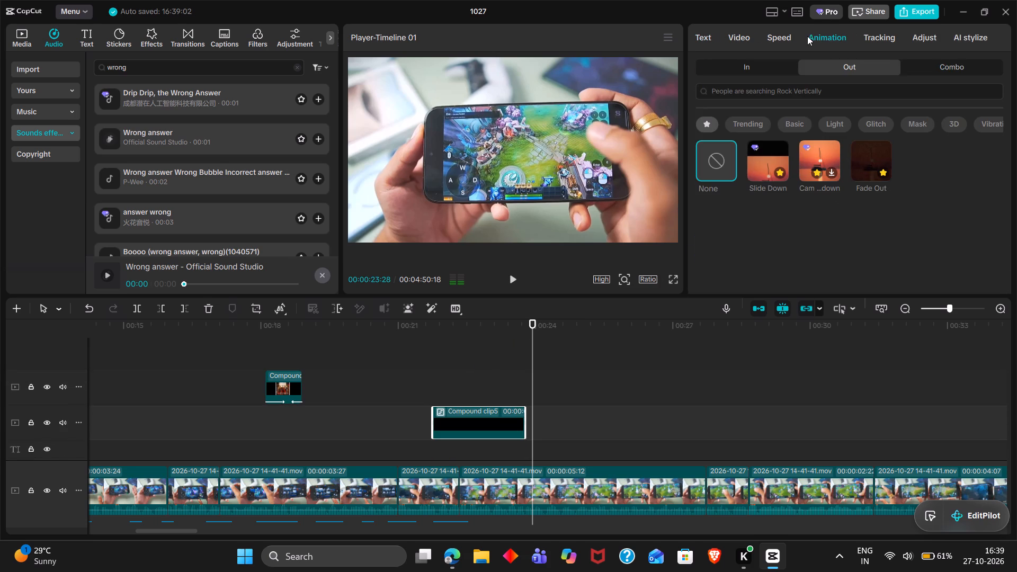
pyautogui.doubleClick(861, 174)
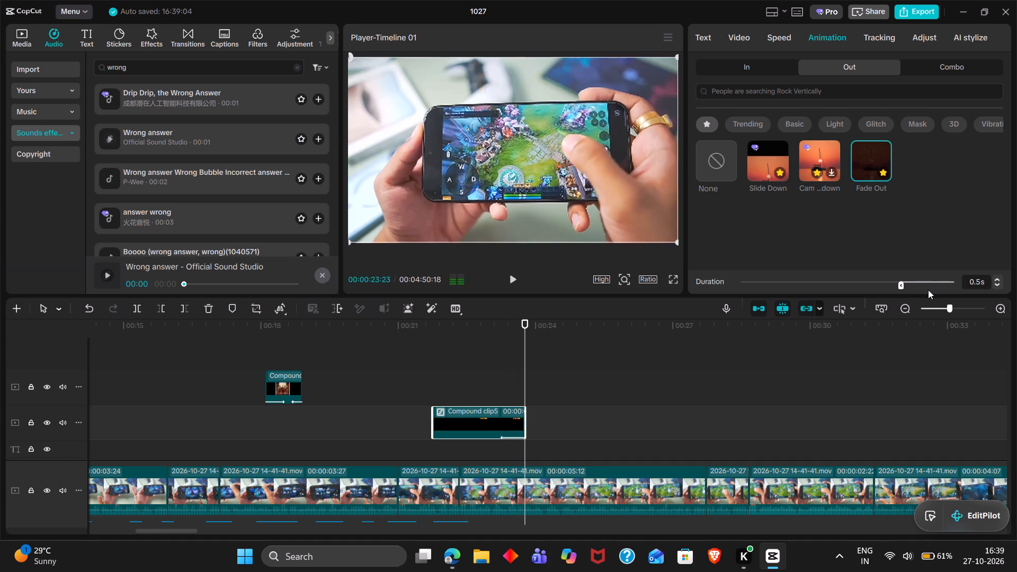
pyautogui.click(928, 290)
pyautogui.click(934, 281)
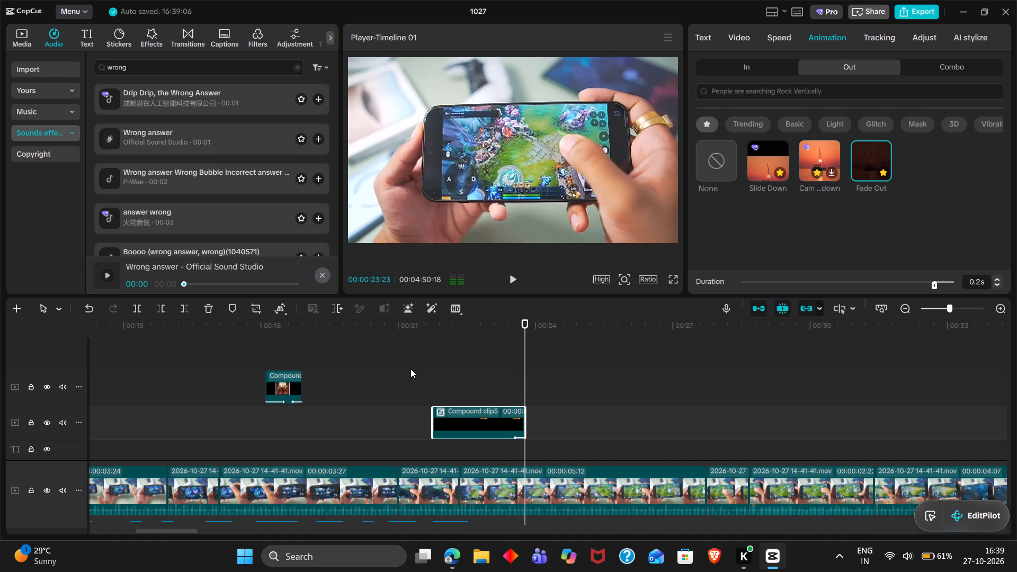
pyautogui.doubleClick(411, 369)
pyautogui.press('space')
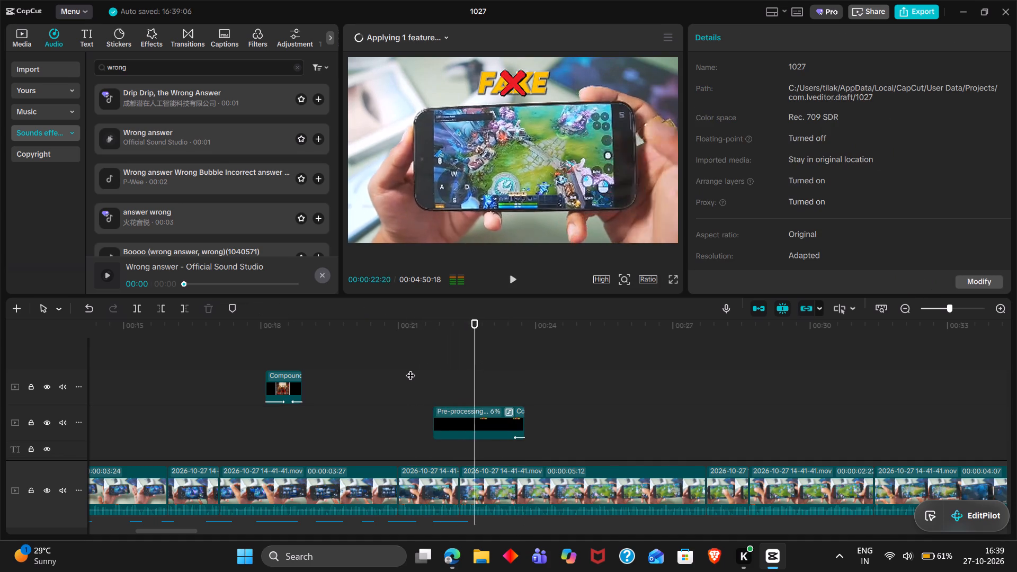
pyautogui.press('space')
pyautogui.press('space')
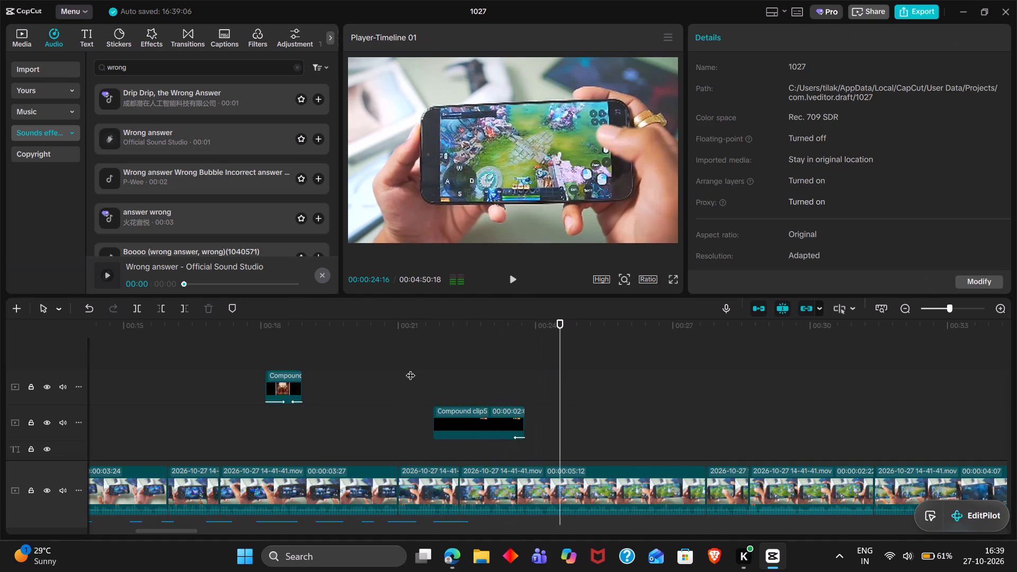
pyautogui.press('space')
# Import the image "playstore real.webp" from the Downloads folder into the project media.
pyautogui.scroll(-1, 411, 369)
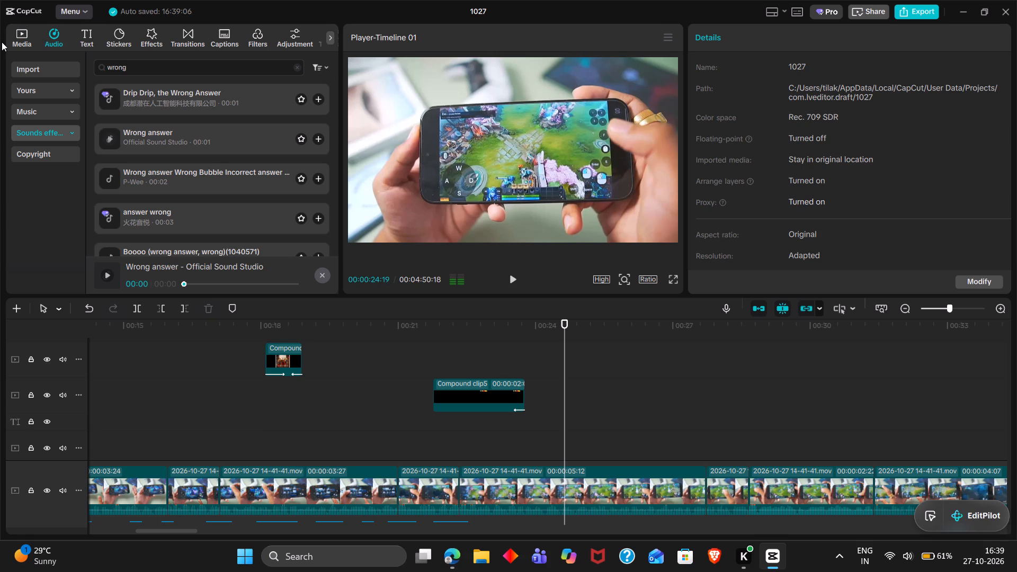
pyautogui.doubleClick(2, 42)
pyautogui.doubleClick(17, 41)
pyautogui.click(128, 70)
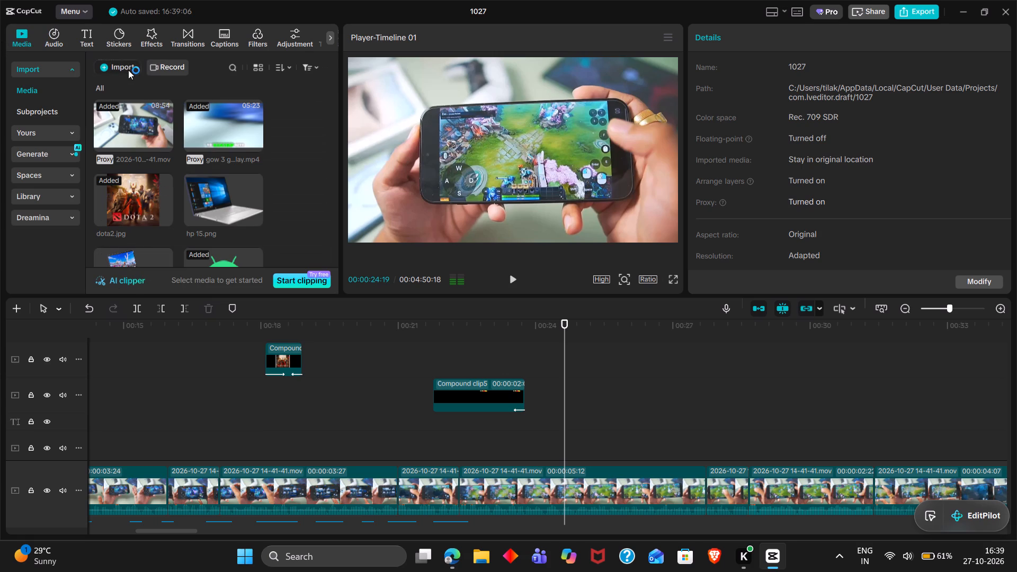
pyautogui.click(143, 94)
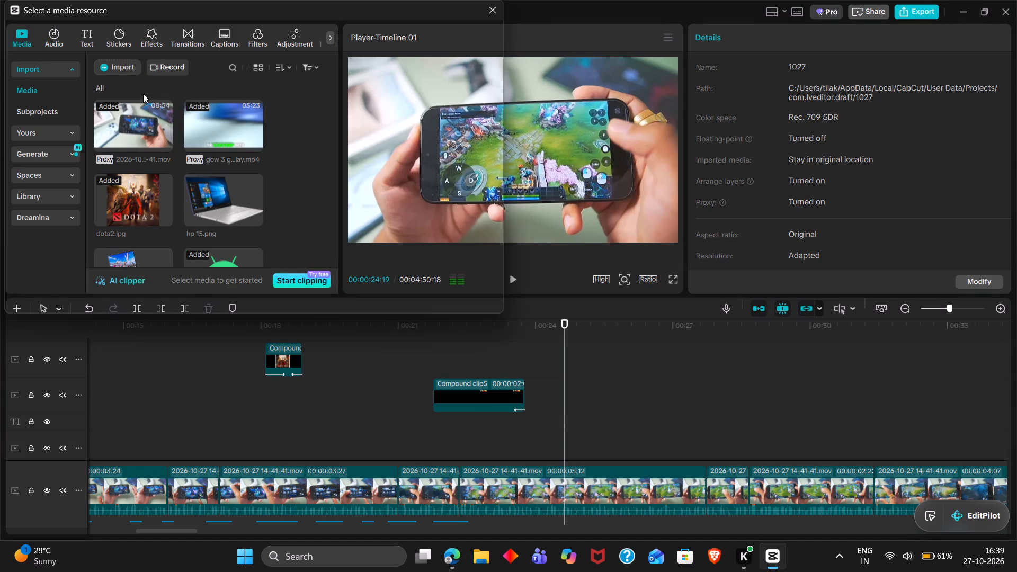
pyautogui.write('pa')
pyautogui.press('BackSpace')
pyautogui.write('la')
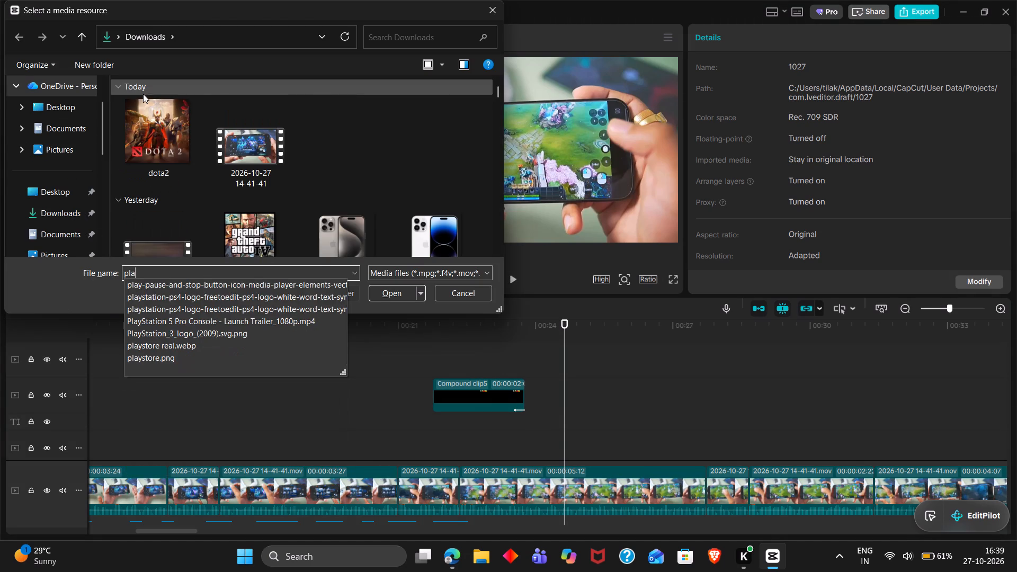
pyautogui.press('Down')
pyautogui.press('Down')
pyautogui.press('Down')
pyautogui.press('Down')
pyautogui.press('Down')
pyautogui.press('Down')
pyautogui.press('Return')
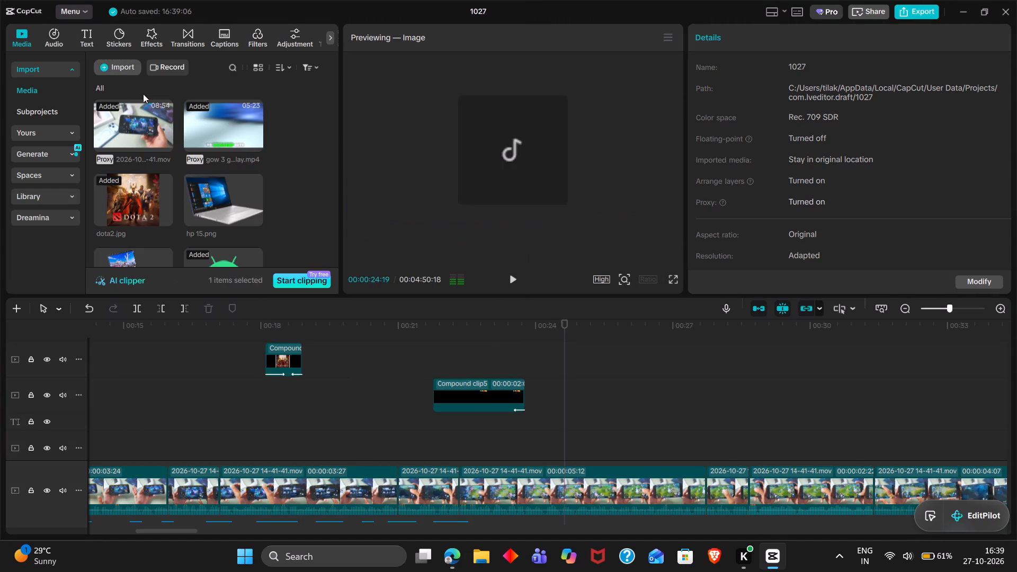
# Import the image "app store.png" from the Downloads folder into the project media.
pyautogui.click(133, 69)
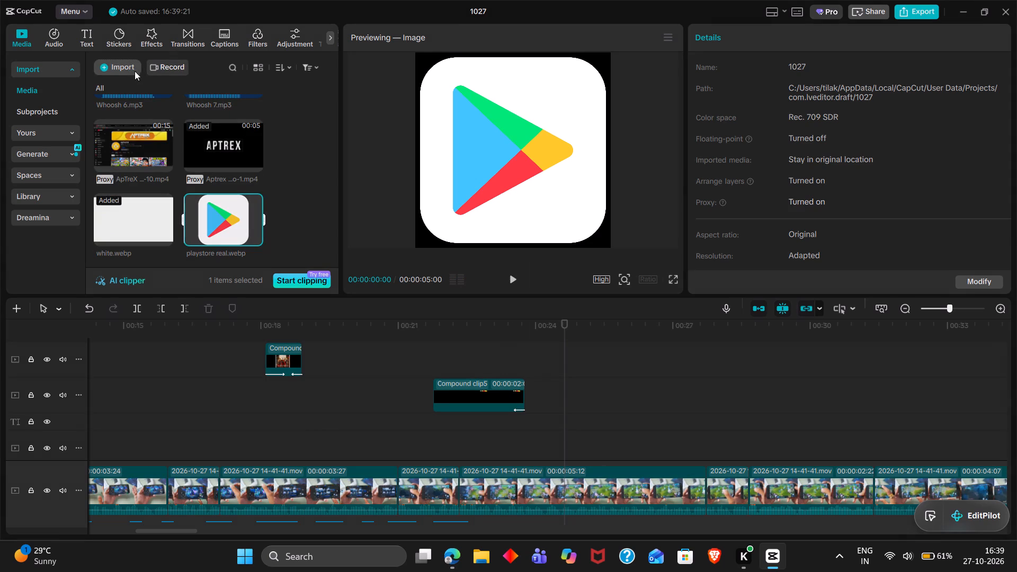
pyautogui.click(151, 90)
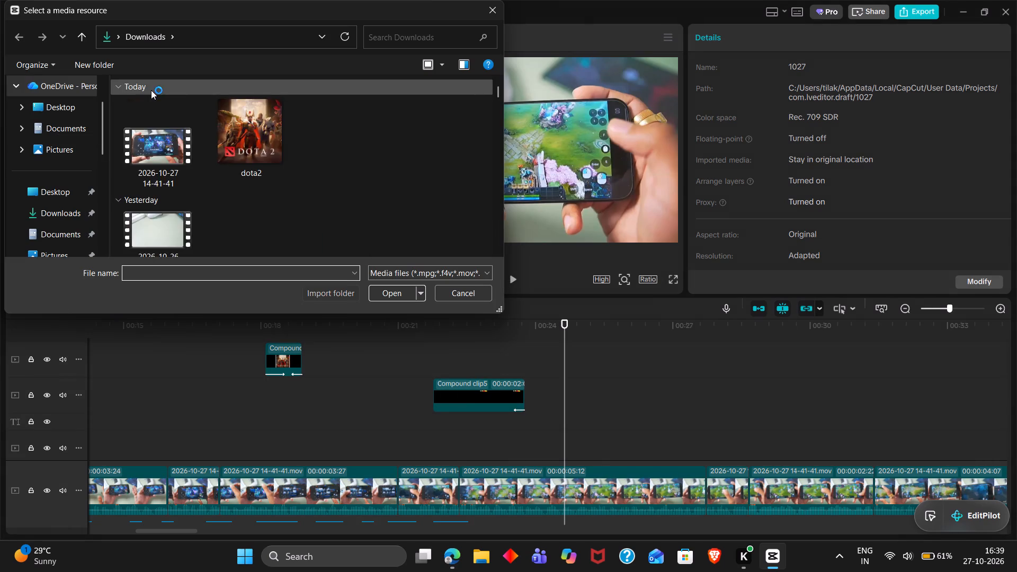
pyautogui.write('app')
pyautogui.press('Down')
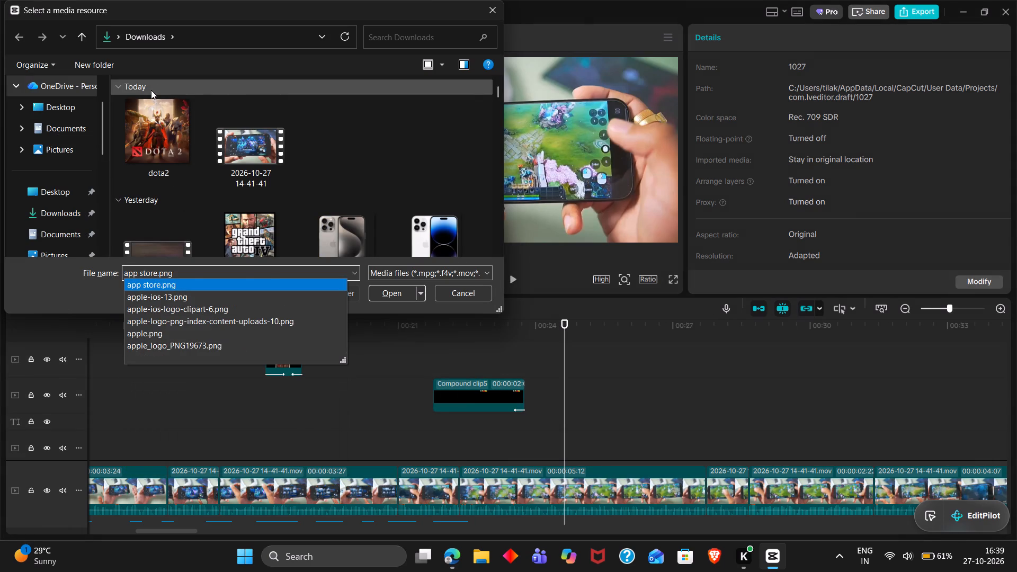
pyautogui.press('Return')
# Play back past the "Fake" overlay and add a transform keyframe at 00:00:22:10, the start of the 5:12 main-track gameplay clip.
pyautogui.click(441, 346)
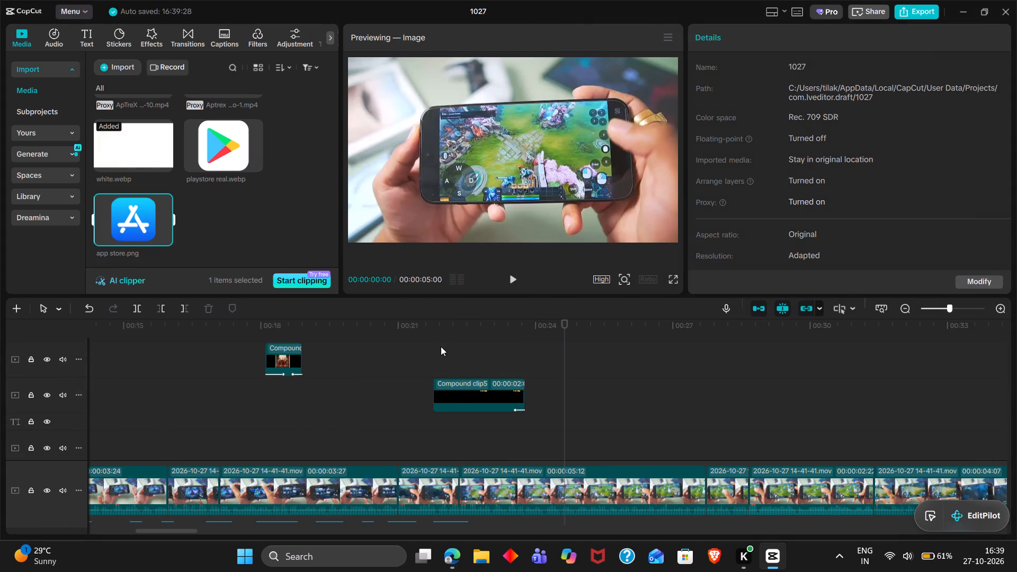
pyautogui.moveTo(441, 346); pyautogui.dragTo(487, 355)
pyautogui.press('space')
pyautogui.press('space')
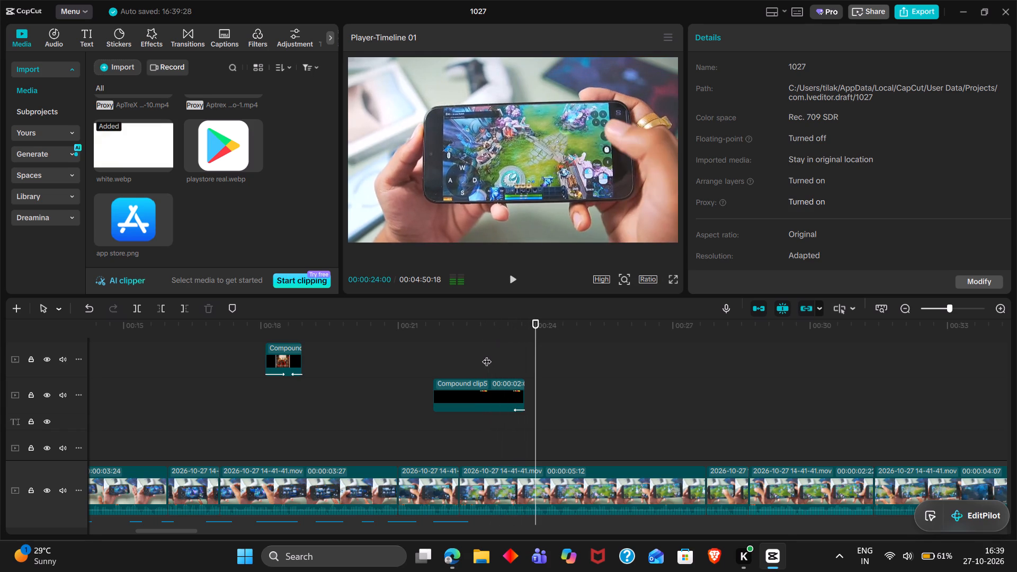
pyautogui.press('space')
pyautogui.press('space')
pyautogui.scroll(-2, 605, 412)
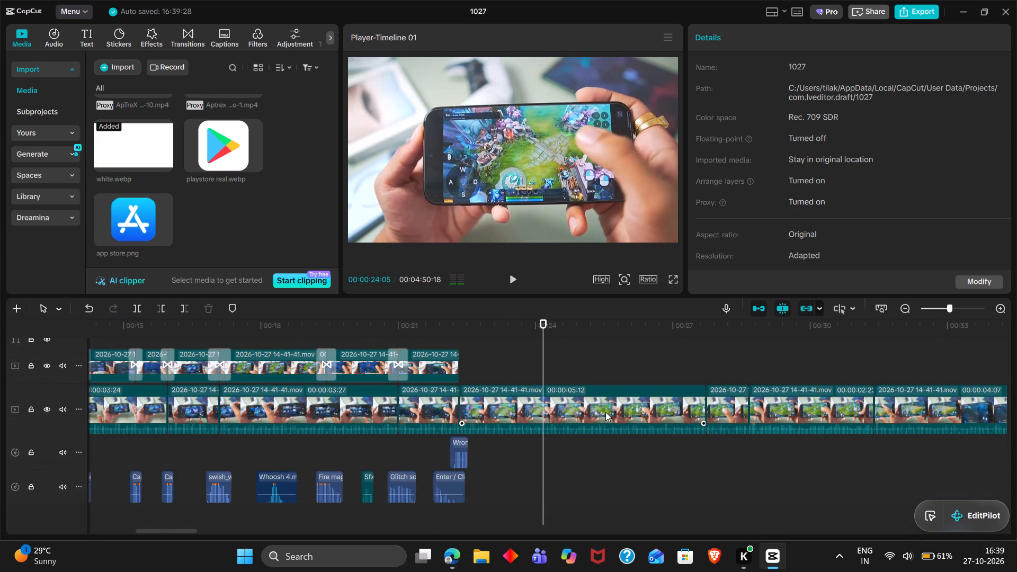
pyautogui.click(460, 332)
pyautogui.moveTo(460, 332); pyautogui.dragTo(531, 435)
pyautogui.click(531, 435)
pyautogui.doubleClick(458, 326)
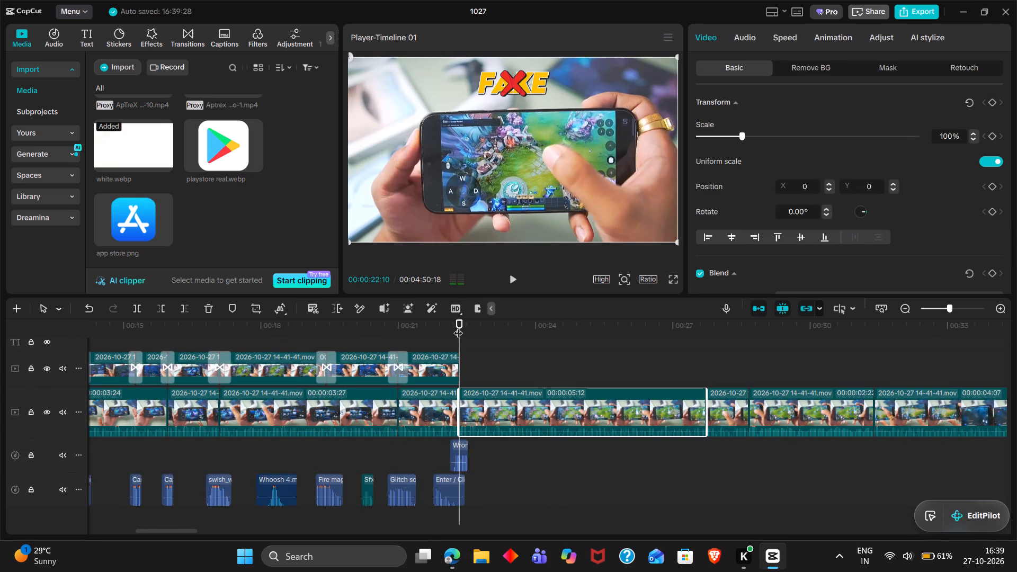
pyautogui.click(996, 101)
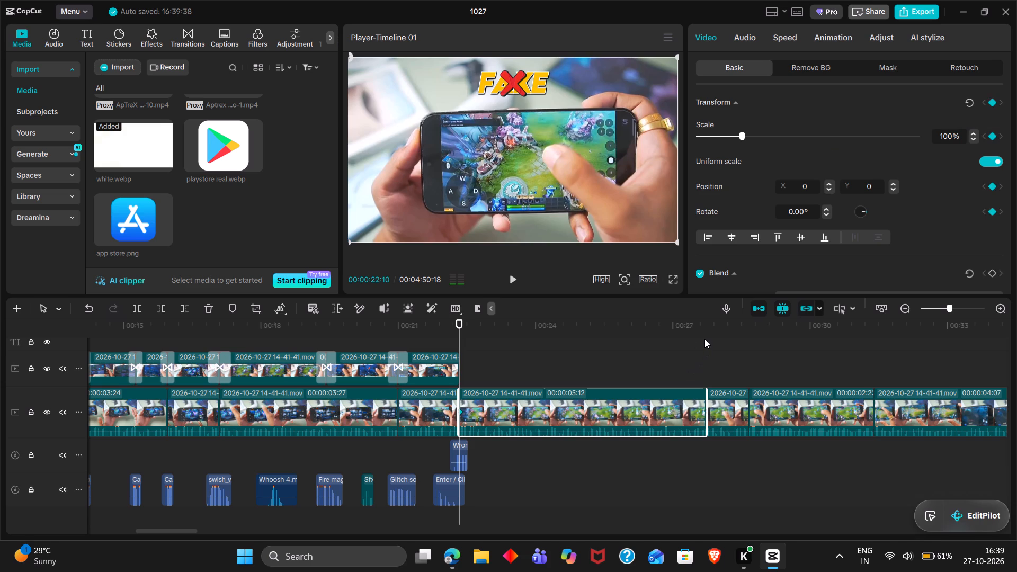
# Set the same gameplay clip's scale to 112% at its end, 00:00:27:22, for a gradual zoom-in.
pyautogui.doubleClick(704, 339)
pyautogui.click(676, 404)
pyautogui.scroll(1, 676, 404)
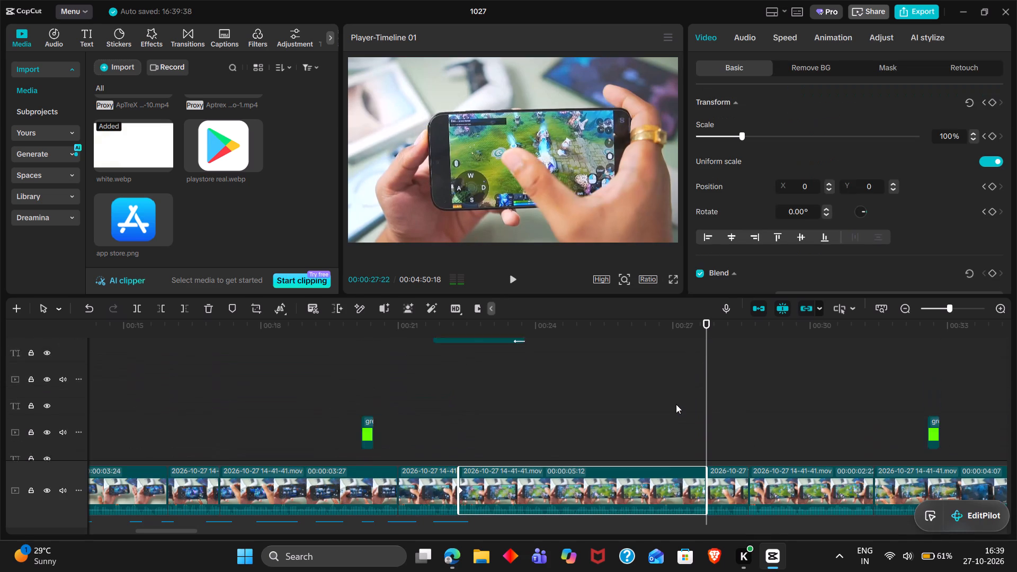
pyautogui.scroll(1, 676, 404)
pyautogui.hscroll(1, 676, 404)
pyautogui.hscroll(-1, 676, 404)
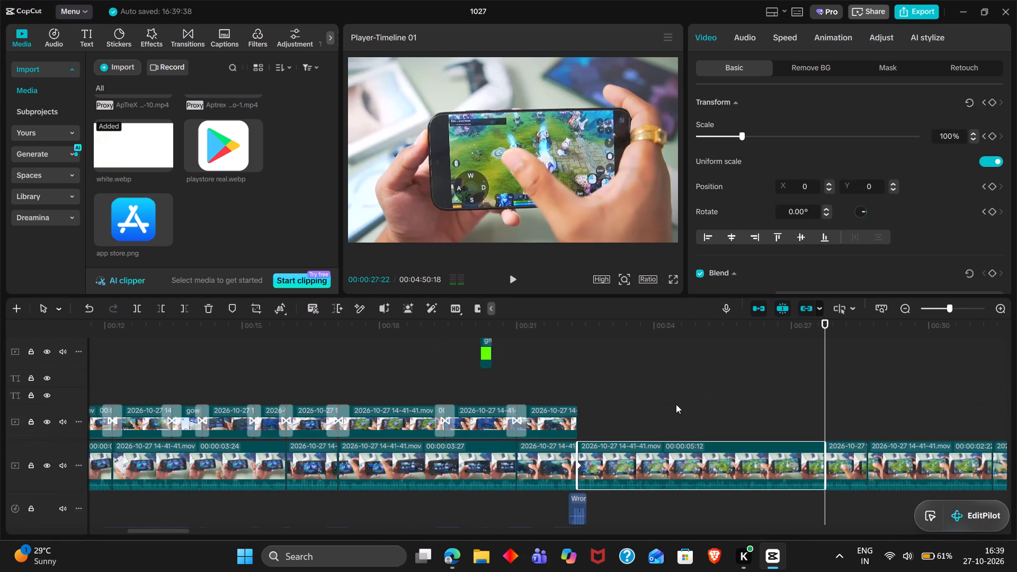
pyautogui.hscroll(-1, 676, 404)
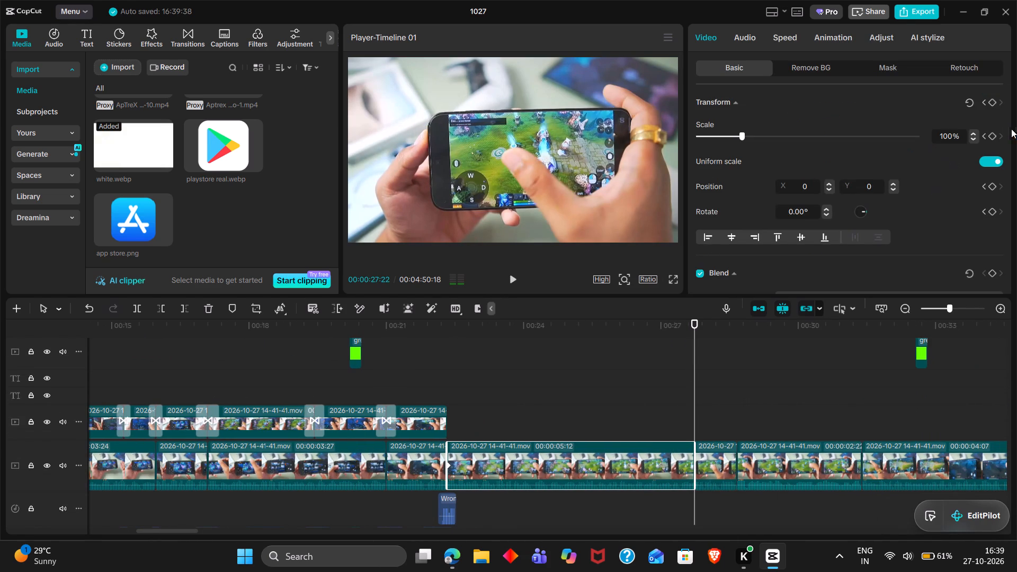
pyautogui.doubleClick(953, 135)
pyautogui.write('112')
pyautogui.press('Return')
# Play back the zoomed section and place "playstore real.webp" on the track above the gameplay clip, starting at 00:00:24:16.
pyautogui.click(402, 353)
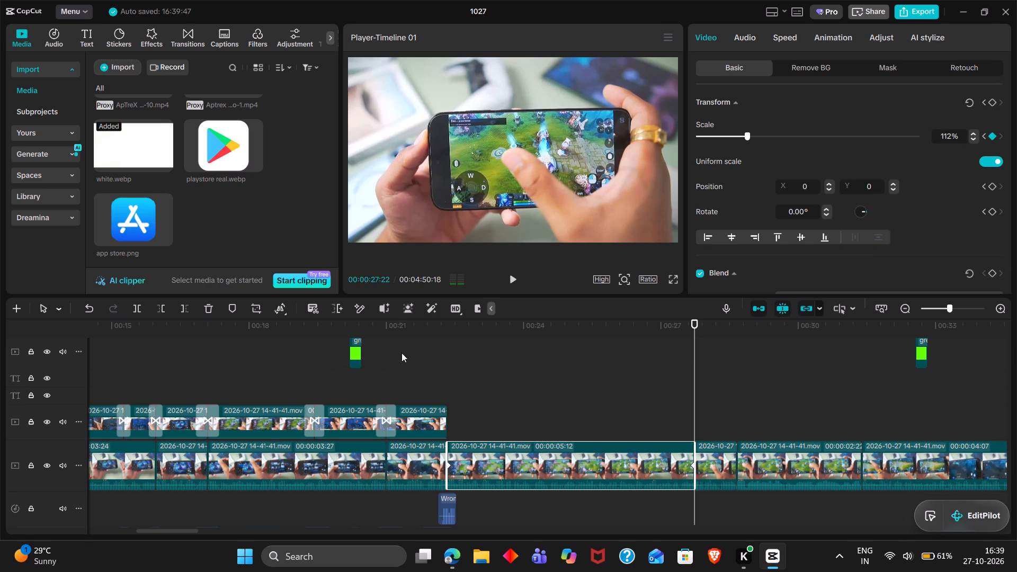
pyautogui.moveTo(402, 353); pyautogui.dragTo(429, 356)
pyautogui.press('space')
pyautogui.hscroll(-1, 429, 356)
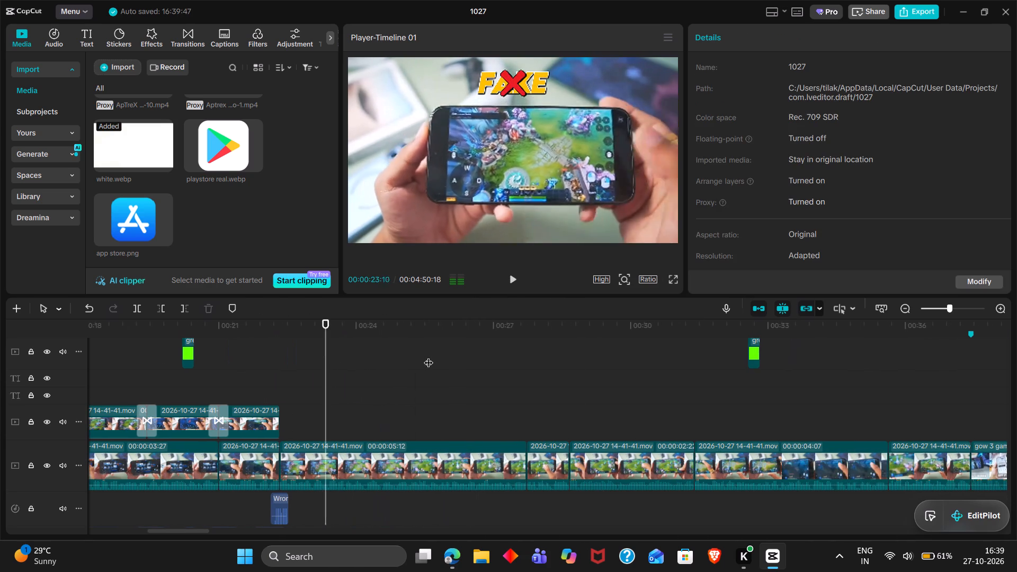
pyautogui.press('space')
pyautogui.press('space')
pyautogui.press('space')
pyautogui.press('space')
pyautogui.press('space')
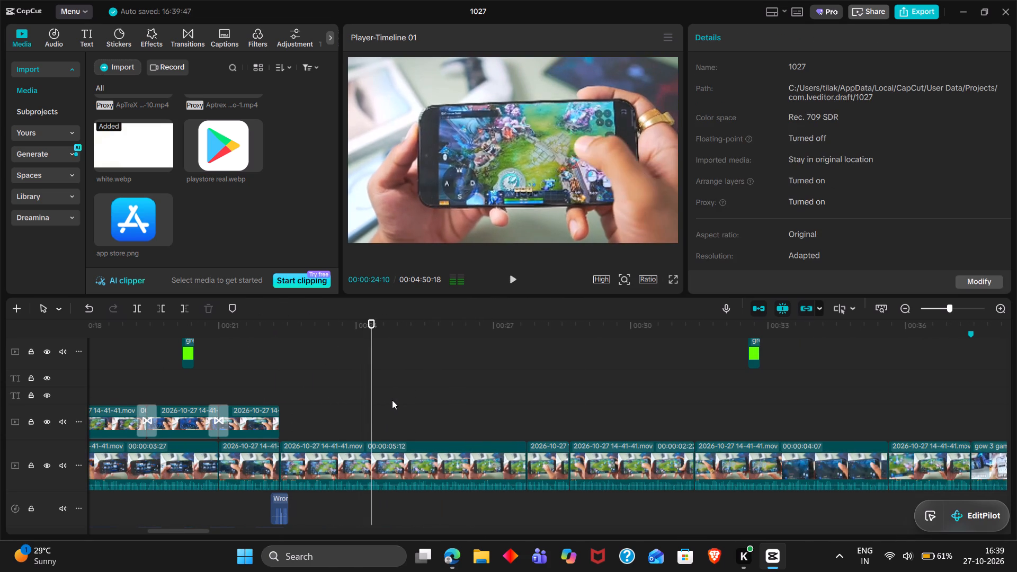
pyautogui.scroll(1, 392, 400)
pyautogui.press('space')
pyautogui.press('space')
pyautogui.scroll(1, 392, 400)
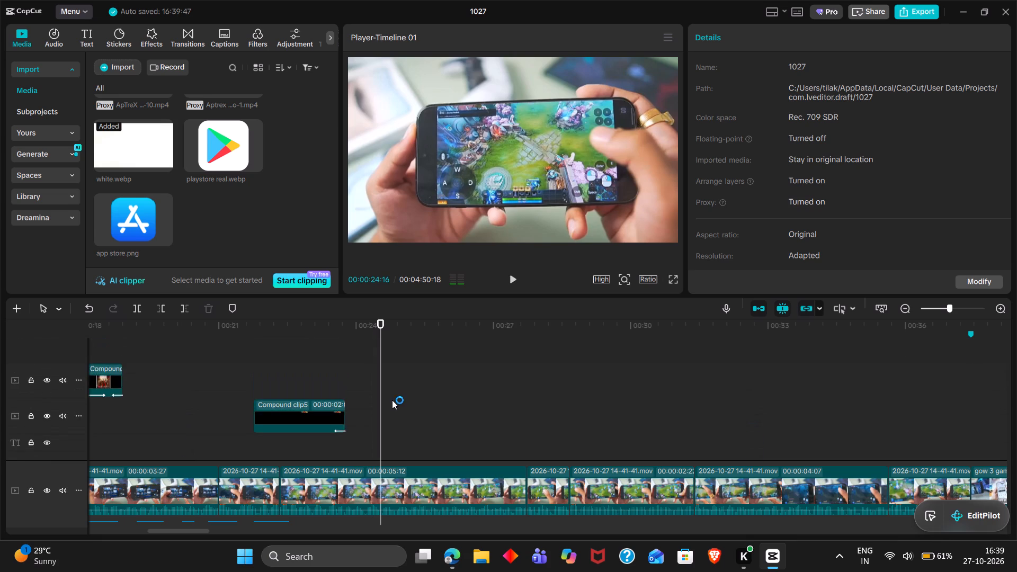
pyautogui.scroll(-1, 392, 400)
pyautogui.click(408, 455)
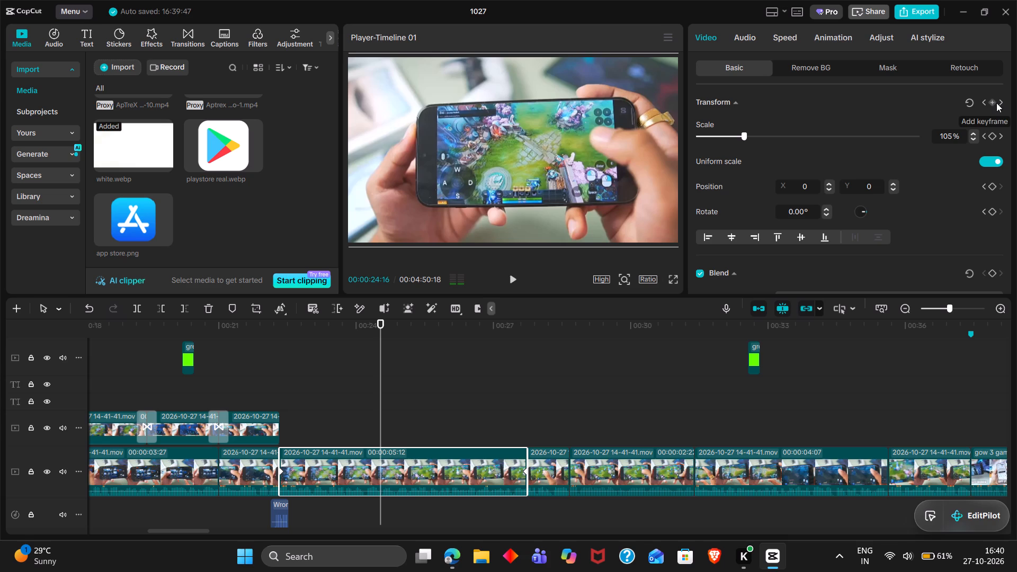
pyautogui.moveTo(226, 154); pyautogui.dragTo(407, 412)
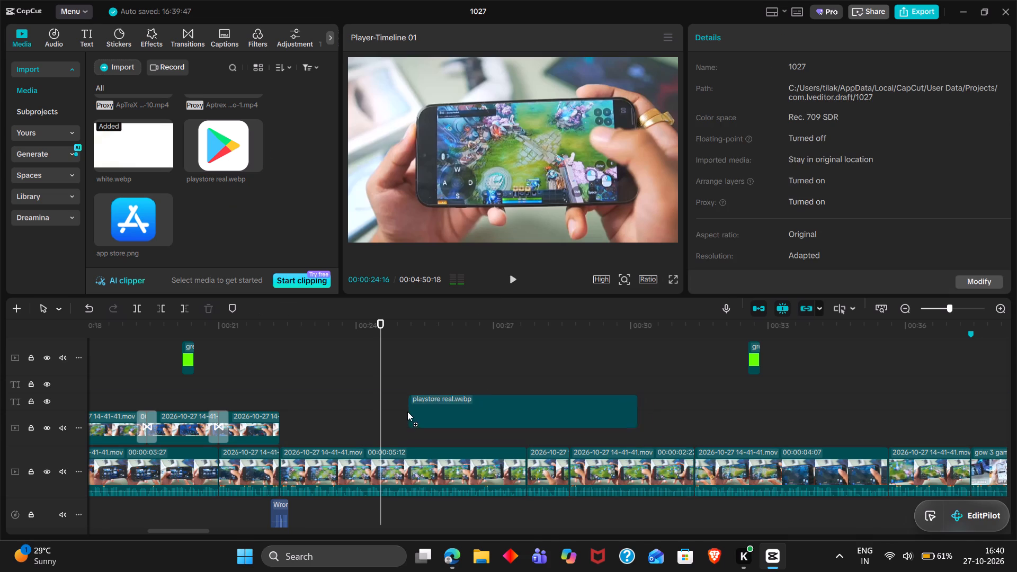
pyautogui.moveTo(407, 412); pyautogui.dragTo(381, 423)
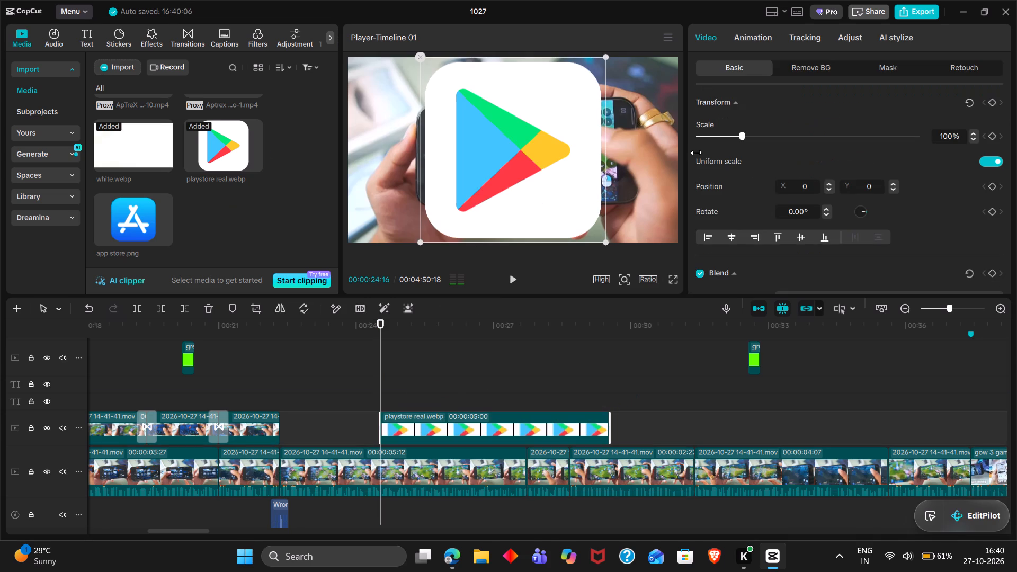
# Scale the Play Store logo to 38% and move it sideways to X -455, Y 0 over the phone.
pyautogui.click(727, 139)
pyautogui.moveTo(727, 139); pyautogui.dragTo(715, 138)
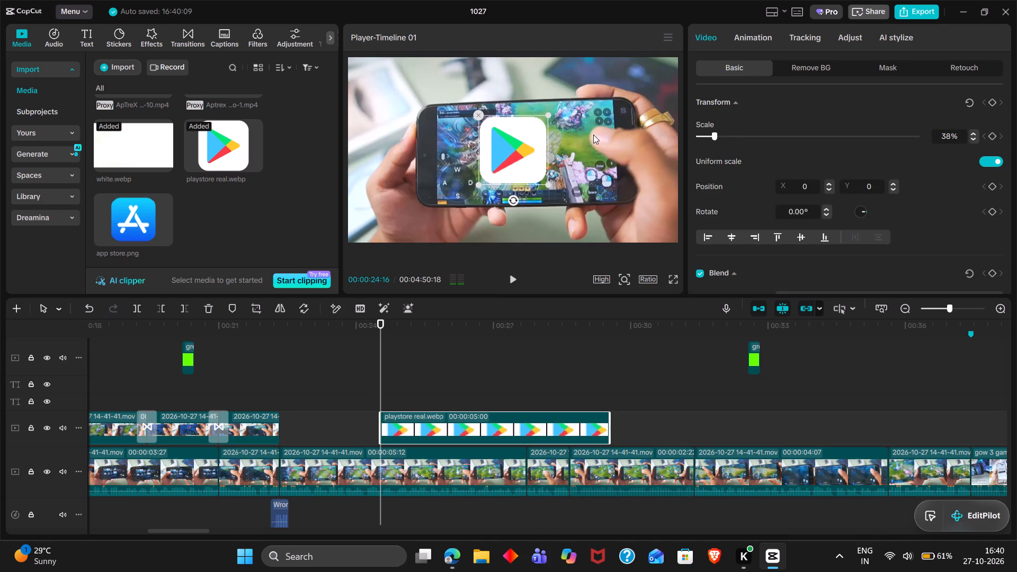
pyautogui.moveTo(518, 140); pyautogui.dragTo(503, 144)
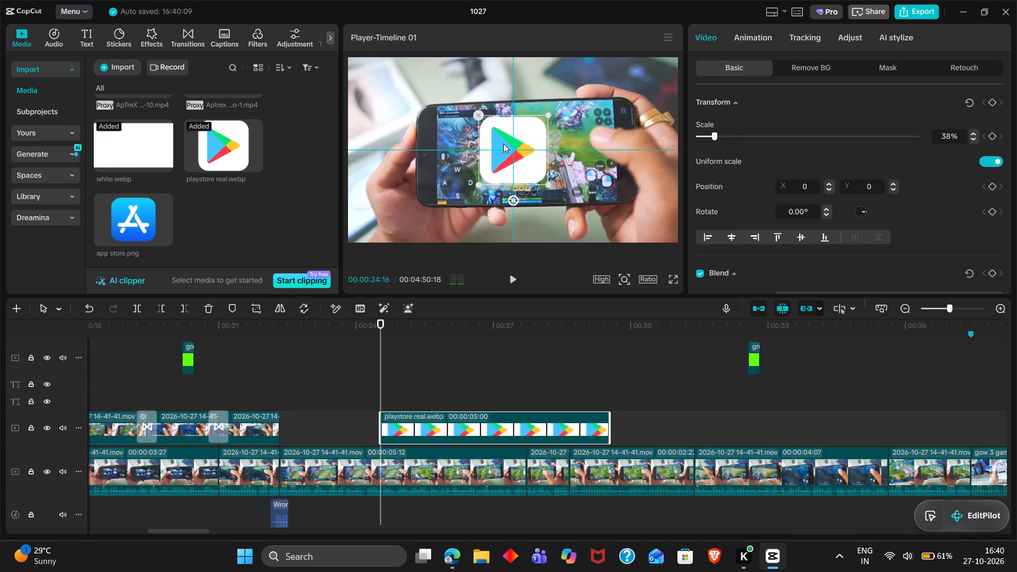
pyautogui.moveTo(503, 144); pyautogui.dragTo(478, 137)
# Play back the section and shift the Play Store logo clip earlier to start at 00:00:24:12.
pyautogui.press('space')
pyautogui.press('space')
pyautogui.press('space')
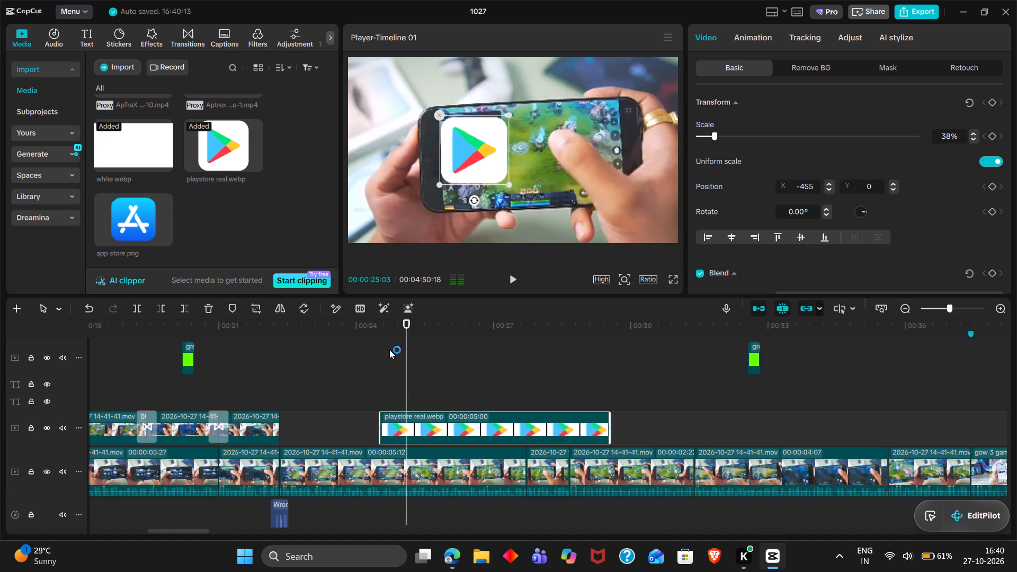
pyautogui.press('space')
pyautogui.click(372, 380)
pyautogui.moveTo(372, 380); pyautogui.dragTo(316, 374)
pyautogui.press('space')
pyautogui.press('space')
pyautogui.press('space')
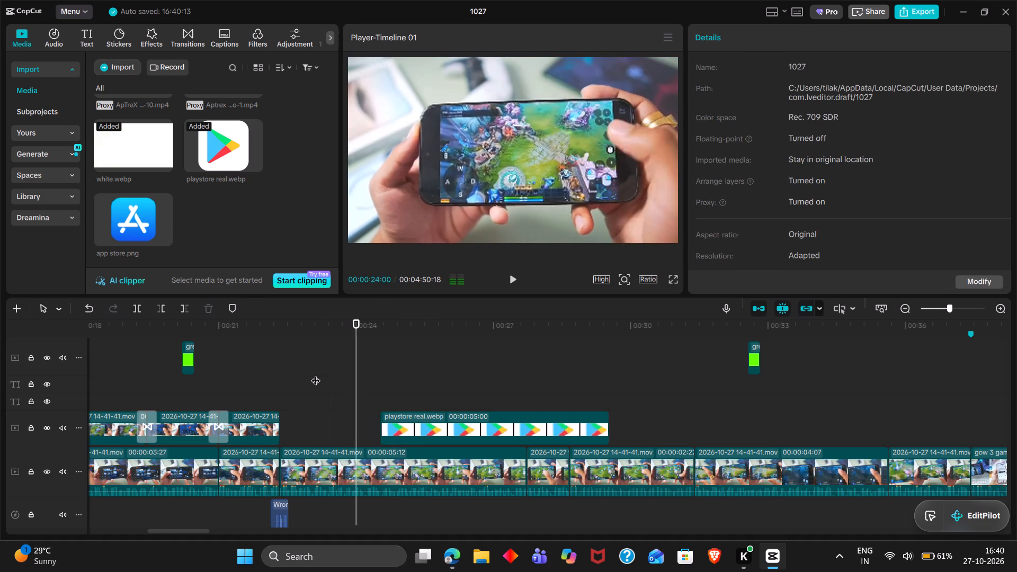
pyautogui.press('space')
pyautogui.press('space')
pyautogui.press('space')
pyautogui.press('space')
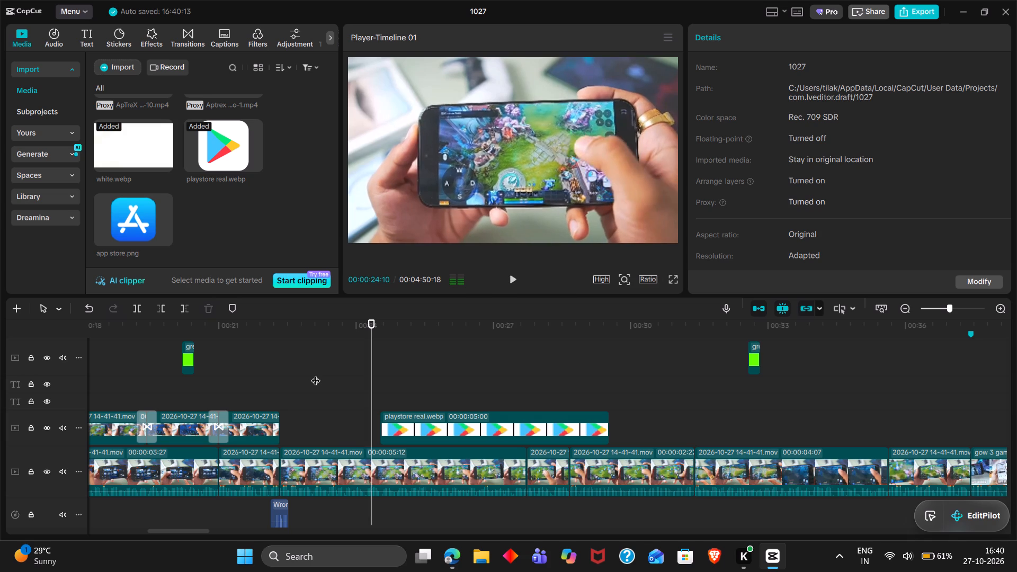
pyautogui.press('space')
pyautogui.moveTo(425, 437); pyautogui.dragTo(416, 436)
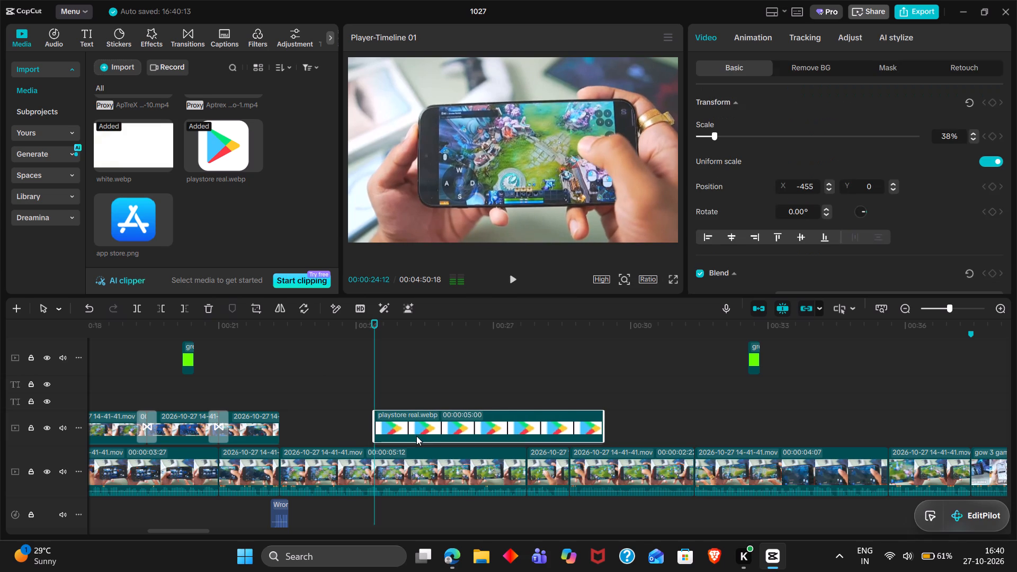
# Add a transform keyframe to the zoomed gameplay clip at 00:00:24:12.
pyautogui.click(382, 488)
pyautogui.click(995, 98)
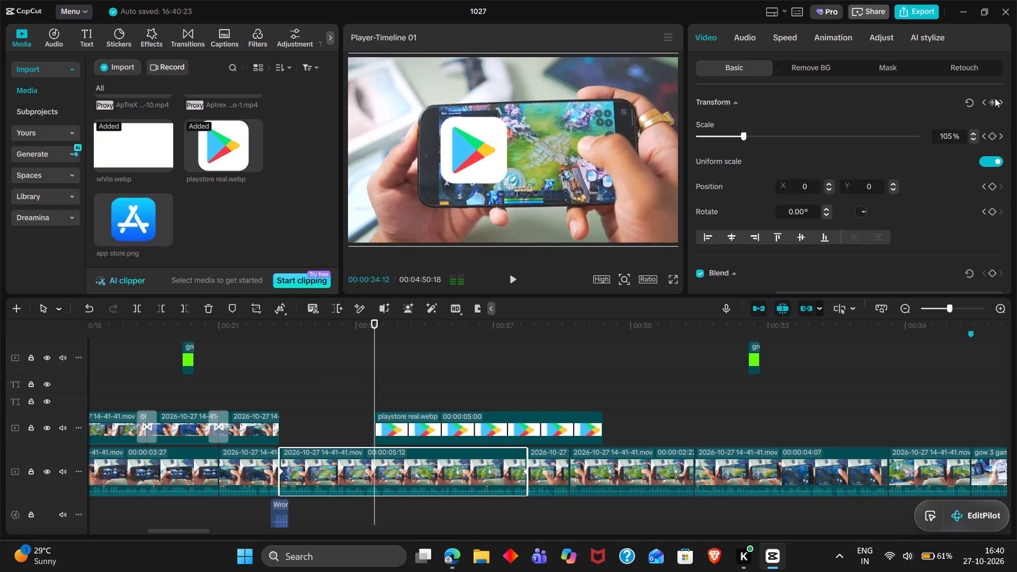
# Shift the Play Store logo clip earlier to start at about 00:00:24:03.
pyautogui.moveTo(406, 414); pyautogui.dragTo(396, 416)
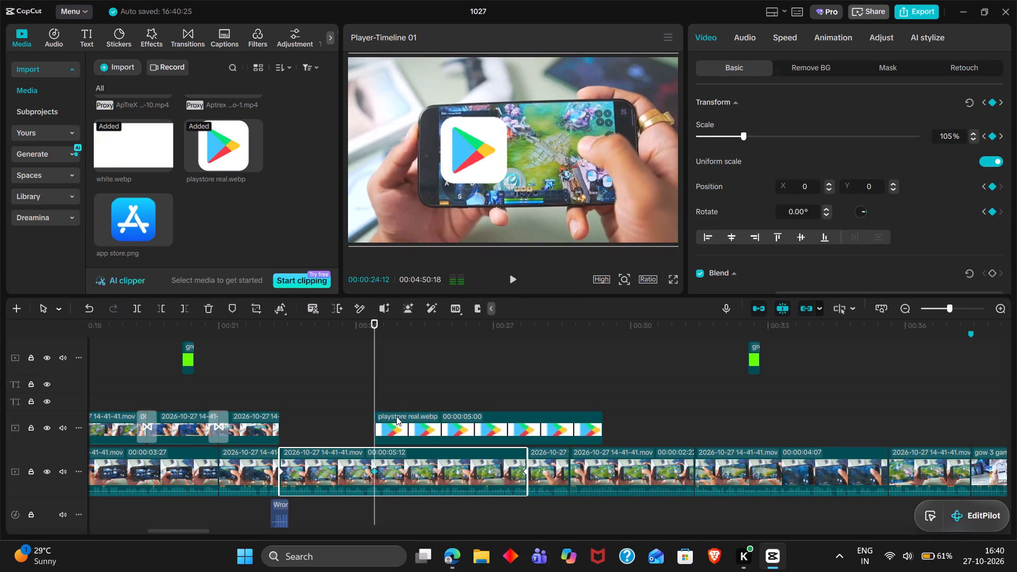
pyautogui.moveTo(396, 416); pyautogui.dragTo(392, 416)
pyautogui.scroll(1, 392, 416)
pyautogui.scroll(-1, 361, 427)
# Move the gameplay clip's middle keyframe back to 00:00:24:03, in line with the start of the Play Store logo clip.
pyautogui.doubleClick(361, 399)
pyautogui.scroll(-1, 361, 399)
pyautogui.click(397, 417)
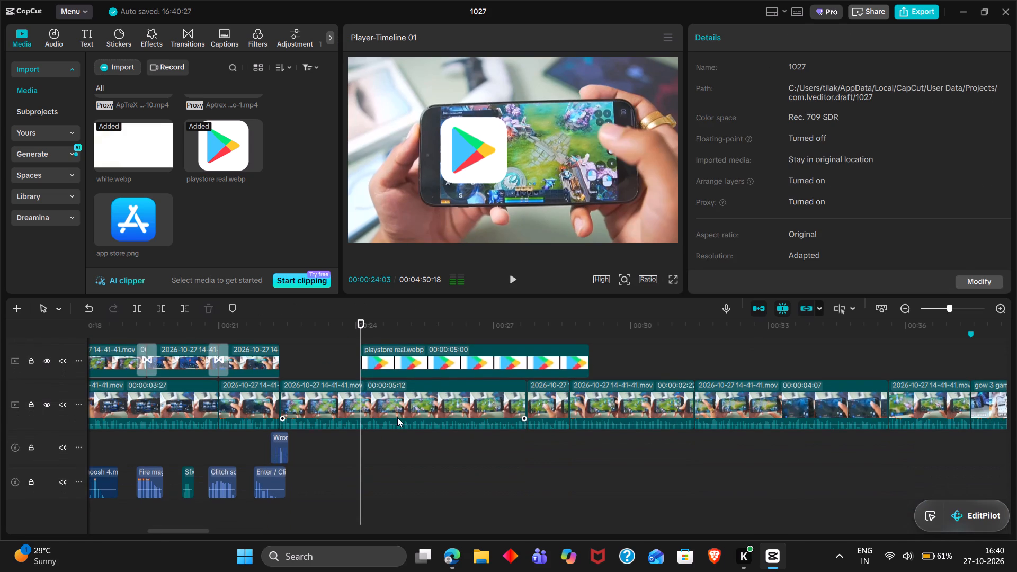
pyautogui.moveTo(372, 407); pyautogui.dragTo(361, 401)
pyautogui.click(361, 401)
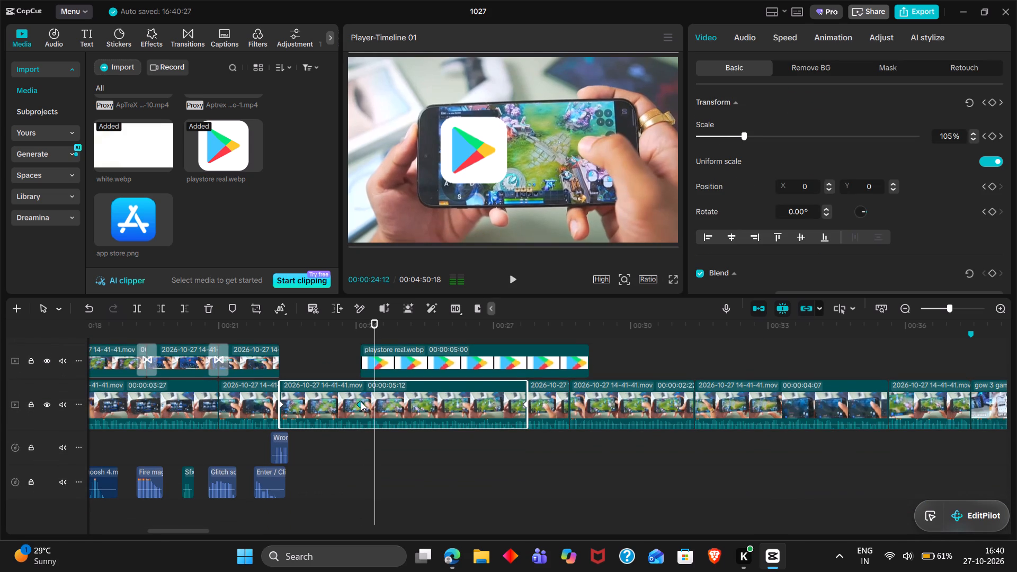
# With the playhead at 00:00:24:09, lower the gameplay clip's opacity to 33% to dim it behind the logo.
pyautogui.scroll(-1, 894, 198)
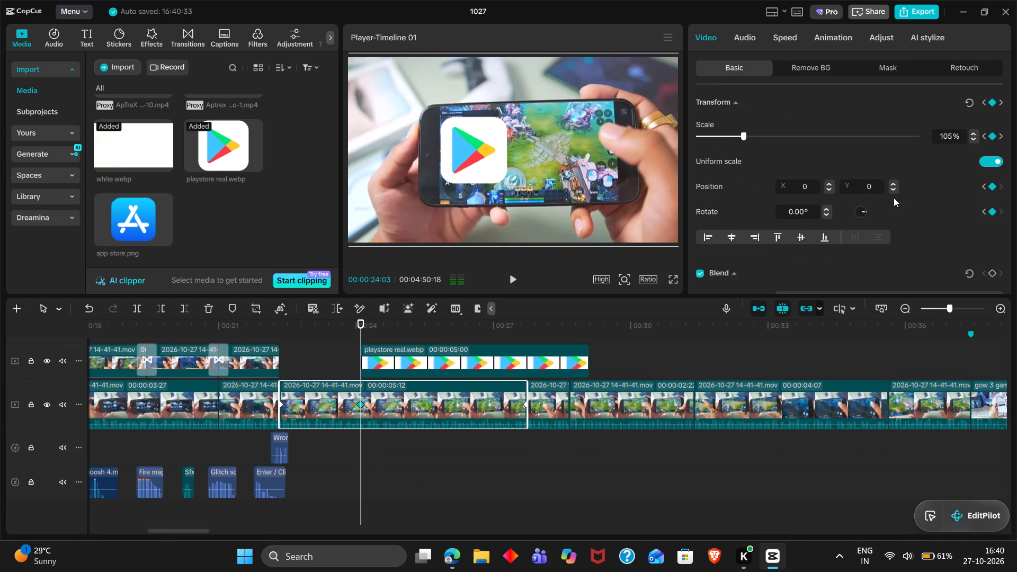
pyautogui.scroll(-1, 894, 198)
pyautogui.tripleClick(370, 323)
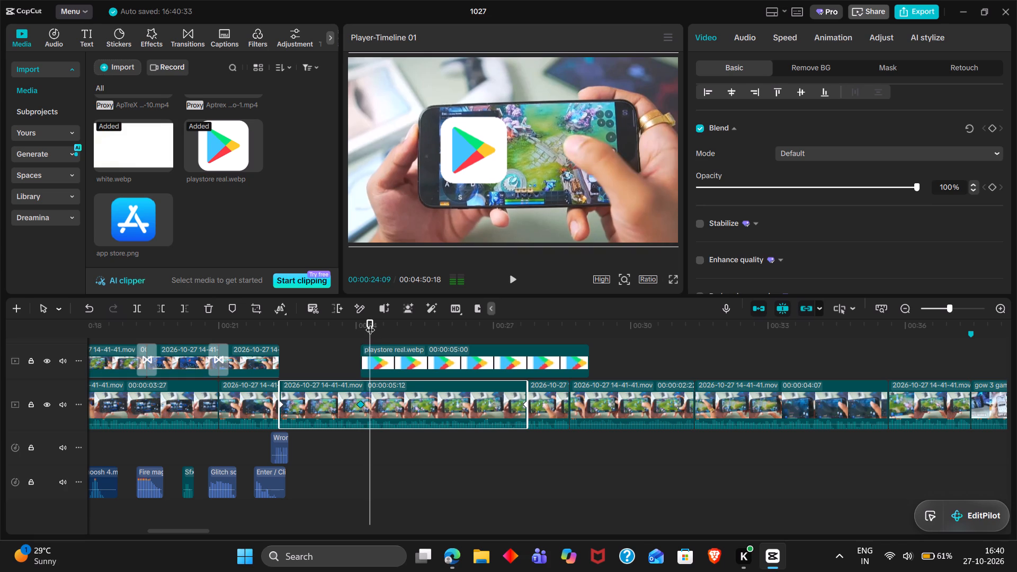
pyautogui.click(795, 190)
pyautogui.moveTo(795, 190); pyautogui.dragTo(776, 189)
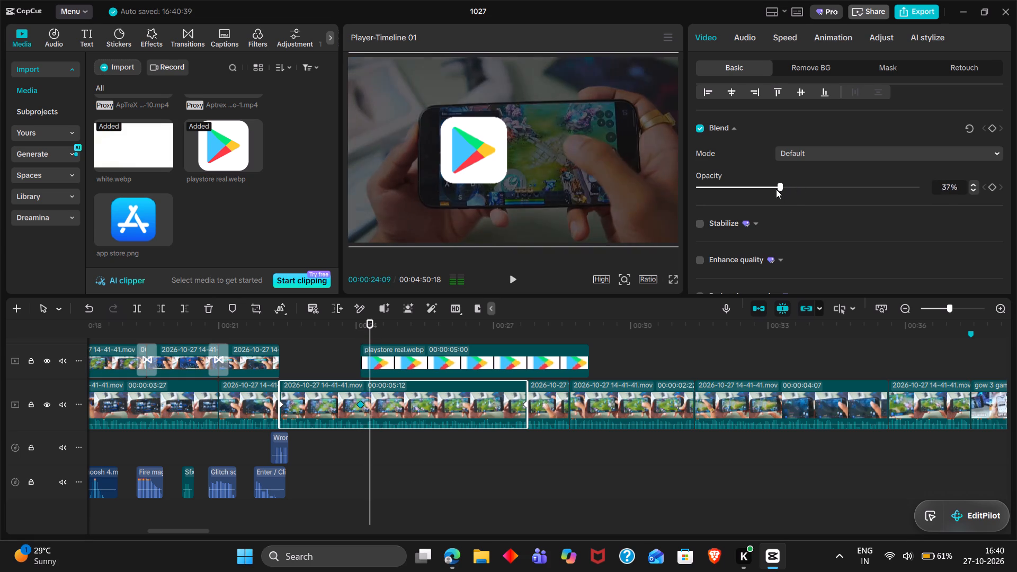
pyautogui.moveTo(776, 189); pyautogui.dragTo(770, 189)
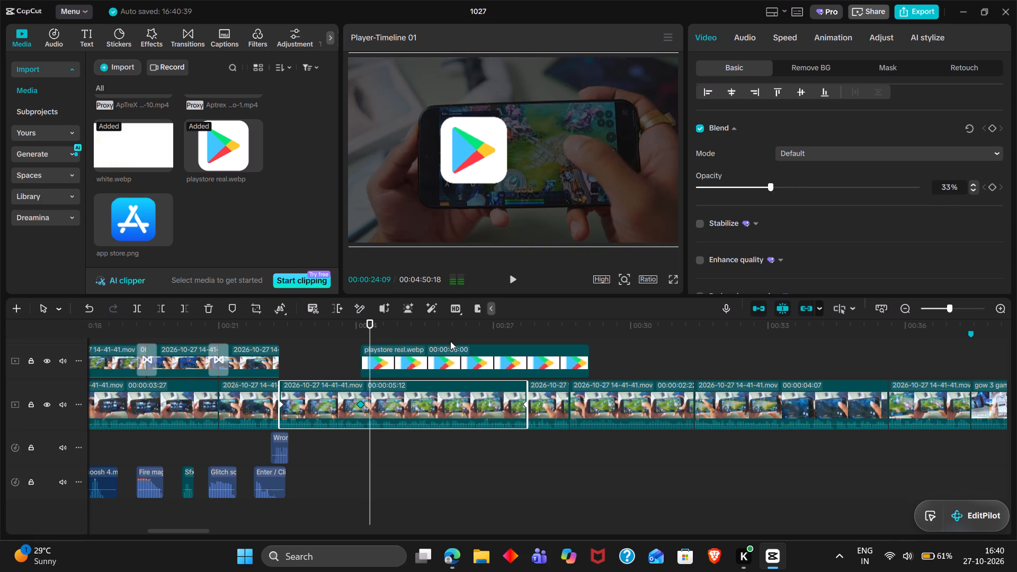
# Enlarge the Play Store logo slightly and centre it in the frame.
pyautogui.click(451, 352)
pyautogui.moveTo(506, 186); pyautogui.dragTo(526, 189)
pyautogui.moveTo(459, 153); pyautogui.dragTo(504, 156)
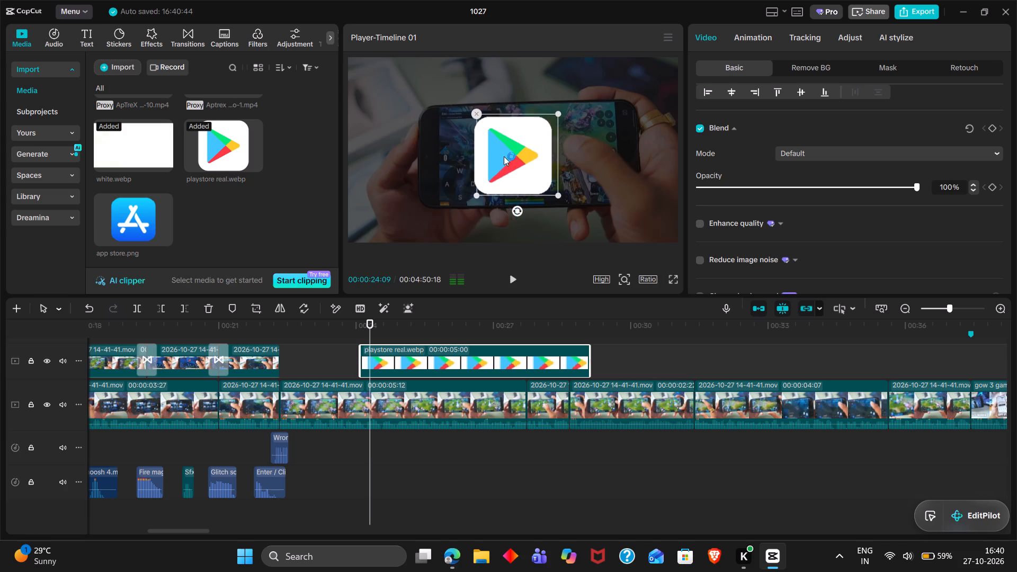
pyautogui.moveTo(504, 156); pyautogui.dragTo(501, 156)
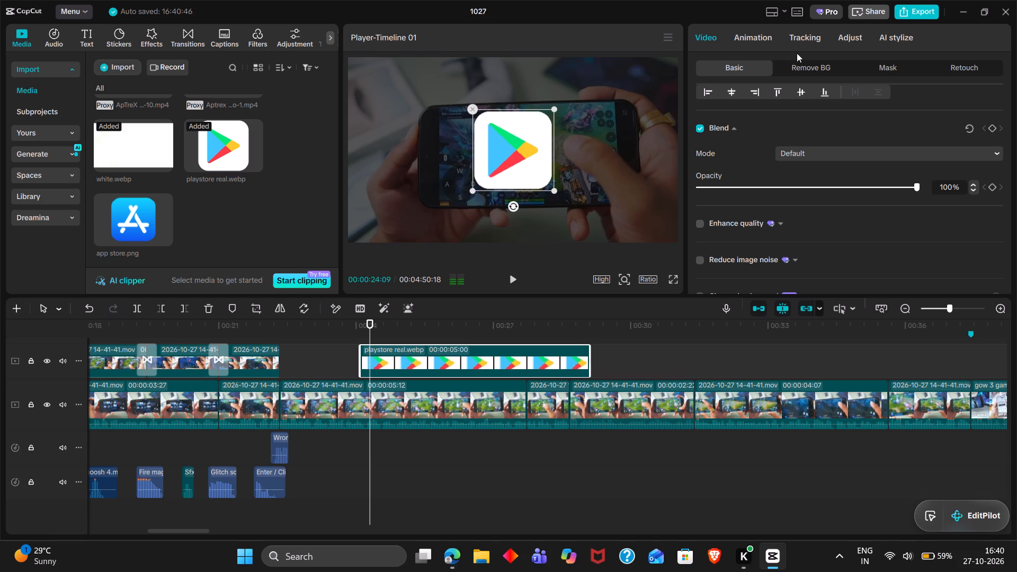
# Apply the Slide Down entrance animation to the Play Store logo clip with a 0.4 s duration.
pyautogui.doubleClick(765, 41)
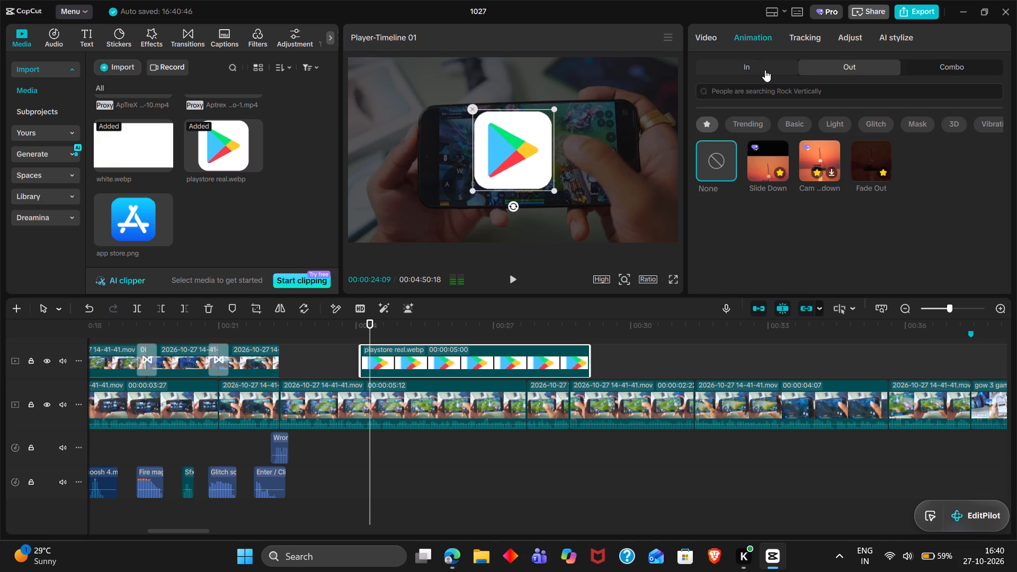
pyautogui.doubleClick(765, 70)
pyautogui.doubleClick(966, 212)
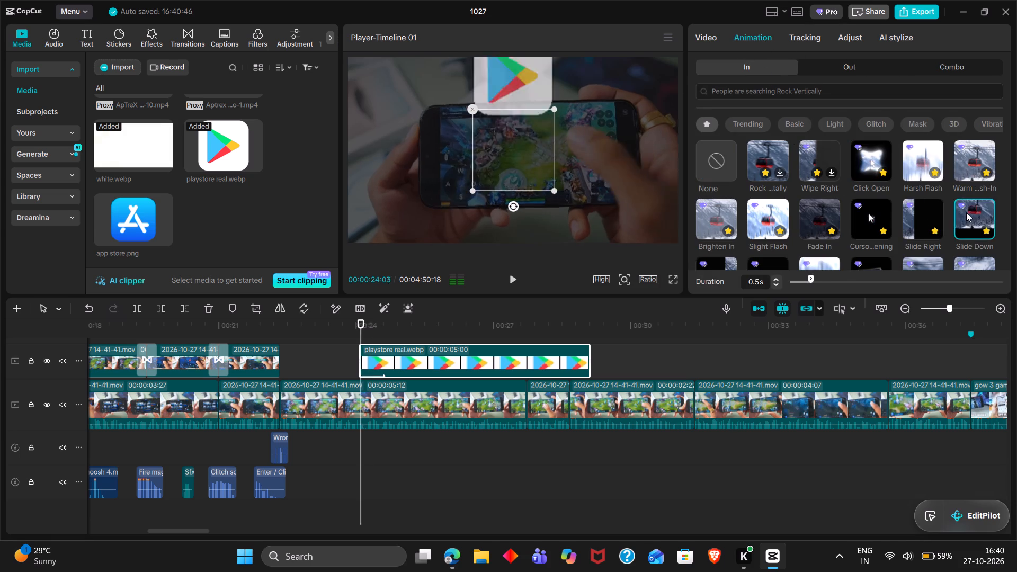
pyautogui.click(772, 284)
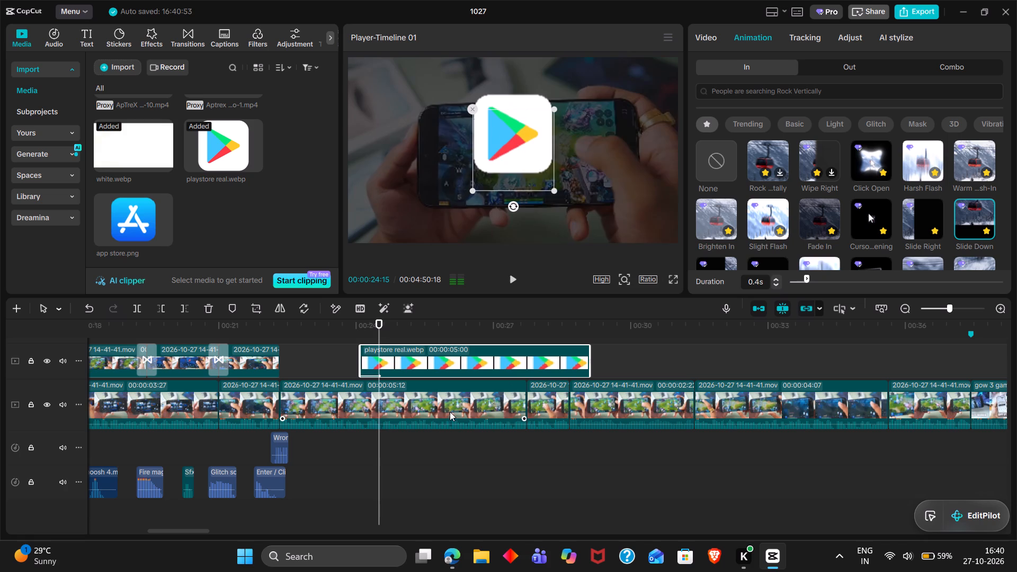
# Copy an earlier Whoosh 4.mp3 sound effect and paste it at 00:00:24:06 under the Play Store logo.
pyautogui.doubleClick(367, 338)
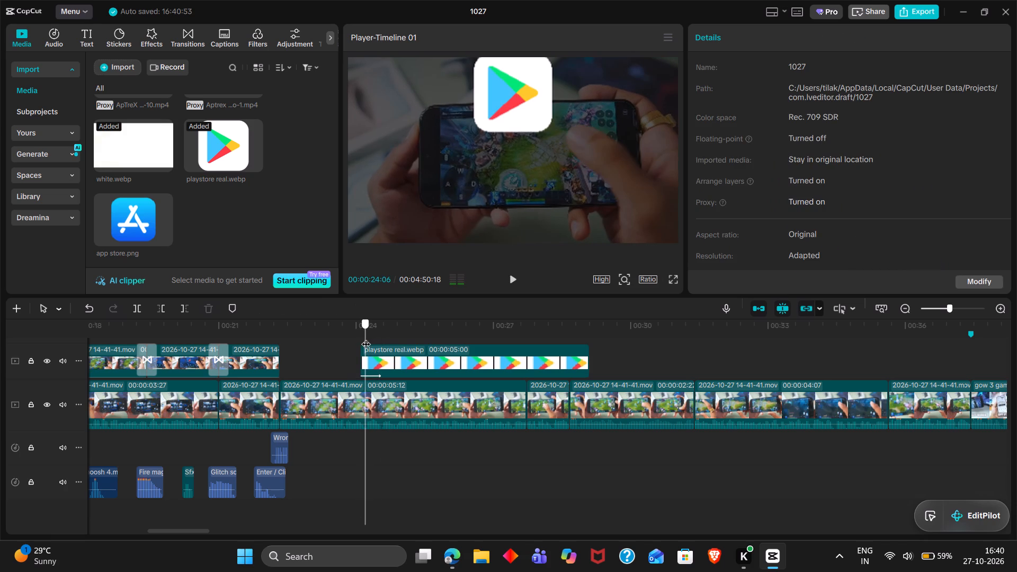
pyautogui.hscroll(1, 373, 462)
pyautogui.scroll(-1, 373, 462)
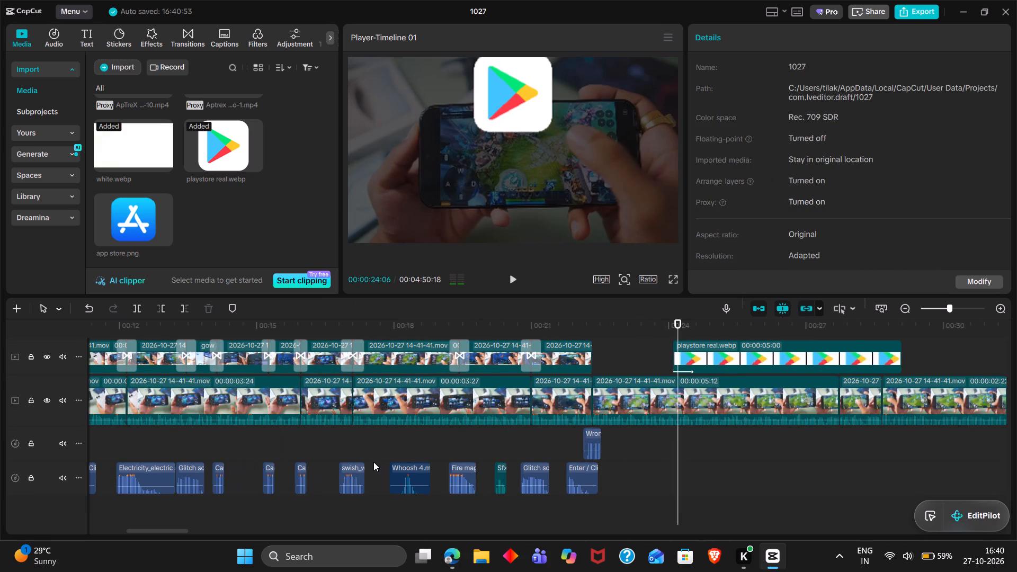
pyautogui.hscroll(2, 373, 462)
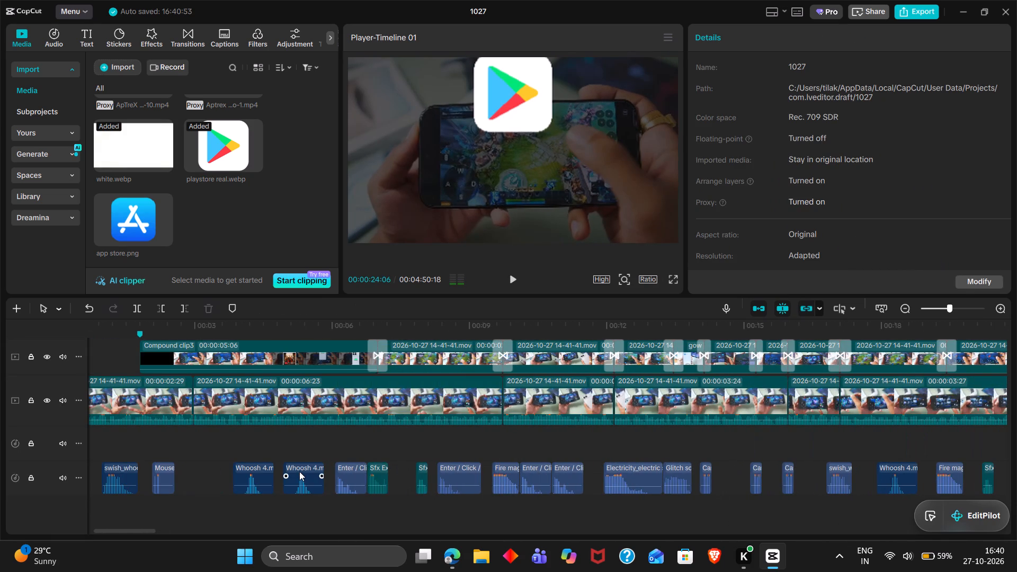
pyautogui.click(299, 471)
pyautogui.hotkey('ctrl', 'c')
pyautogui.hotkey('ctrl', 'v')
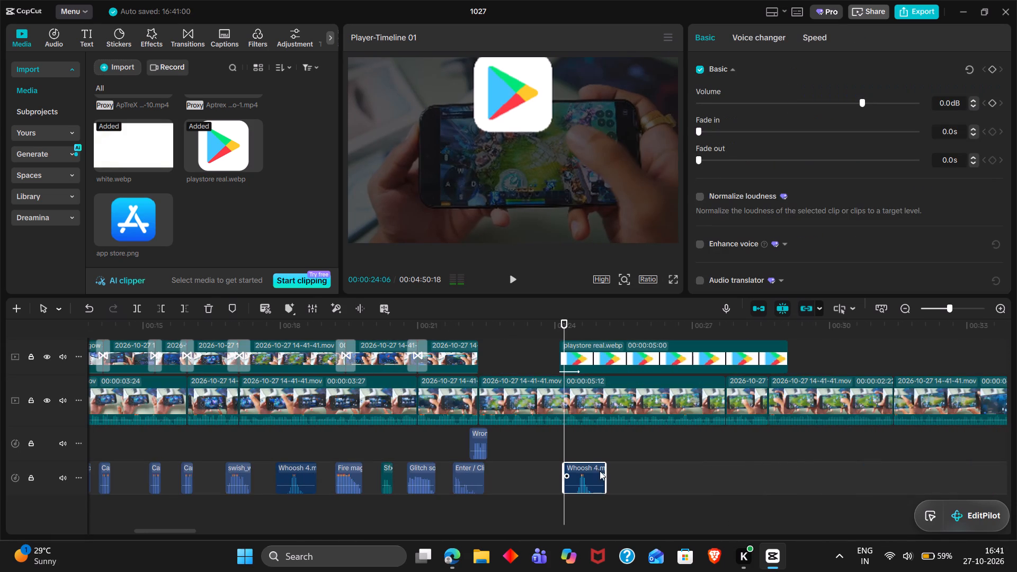
# Give the pasted whoosh a 0.1 s fade-out, shift it to start just before the logo clip, and play back the logo's entrance.
pyautogui.click(602, 473)
pyautogui.moveTo(586, 473); pyautogui.dragTo(575, 473)
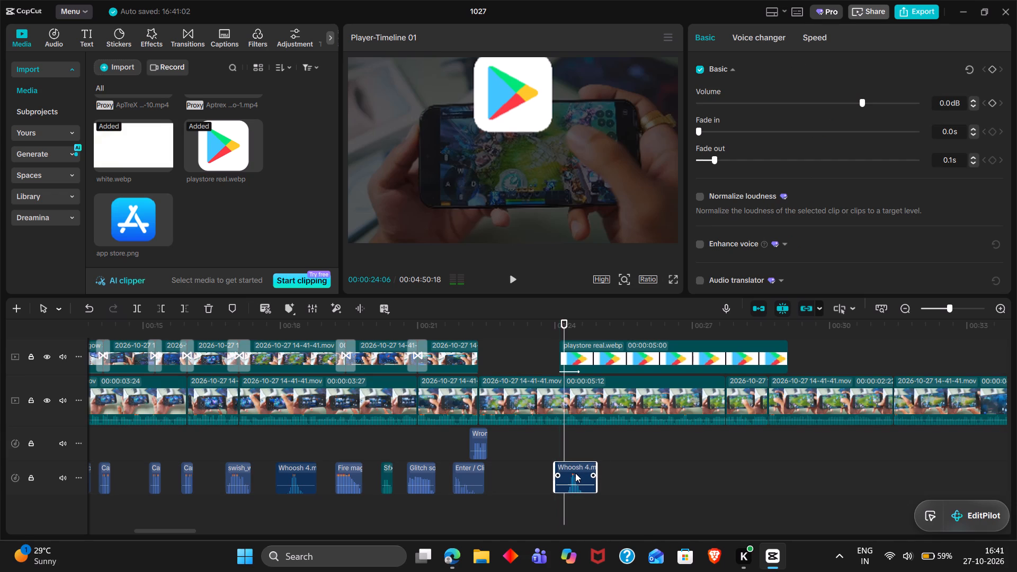
pyautogui.moveTo(575, 473); pyautogui.dragTo(576, 472)
pyautogui.keyDown('ctrl'); pyautogui.scroll(6, 576, 472); pyautogui.keyUp('ctrl')
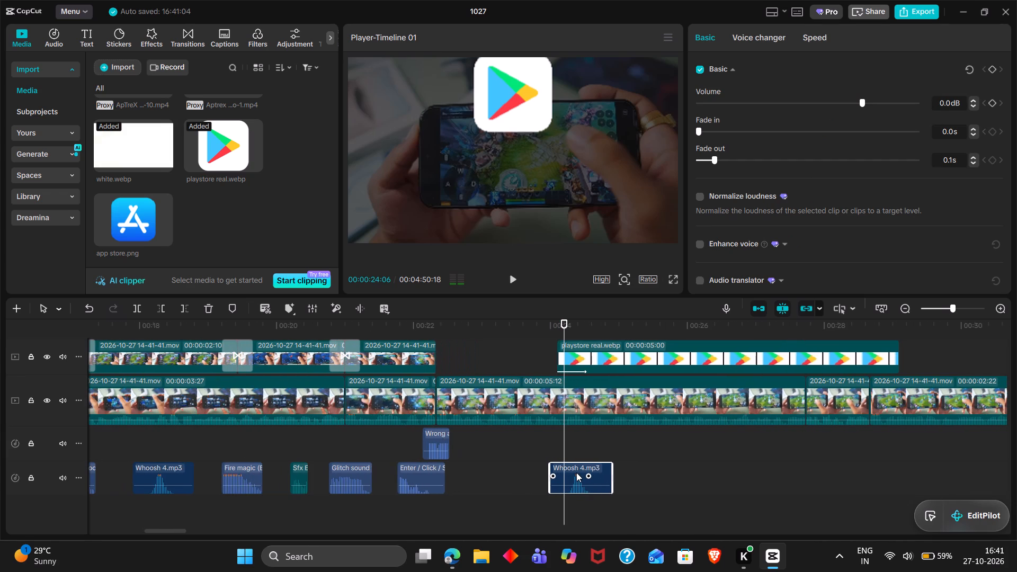
pyautogui.click(576, 472)
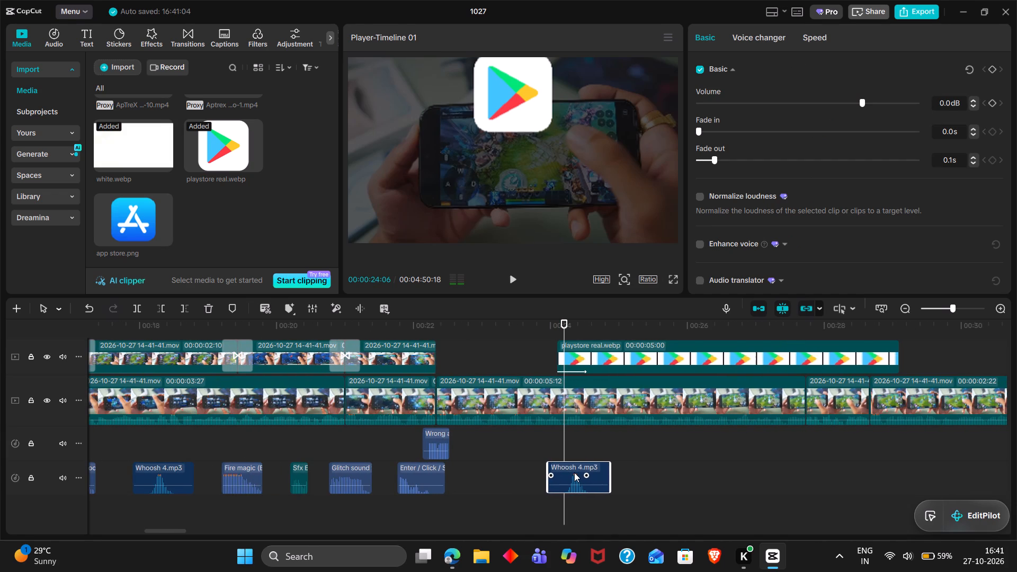
pyautogui.press('space')
pyautogui.press('space')
pyautogui.press('space')
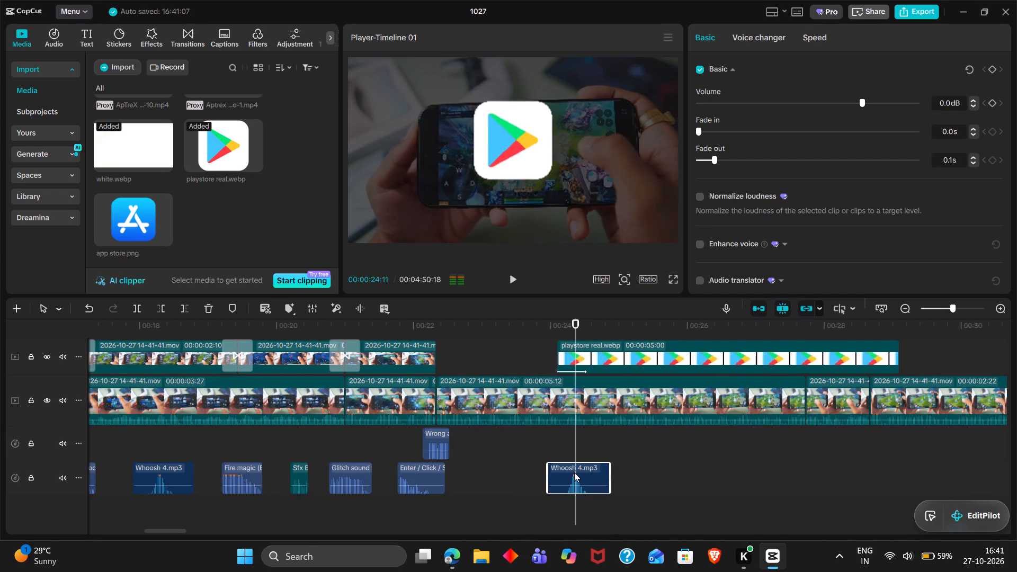
pyautogui.press('space')
pyautogui.press('space')
pyautogui.press('space')
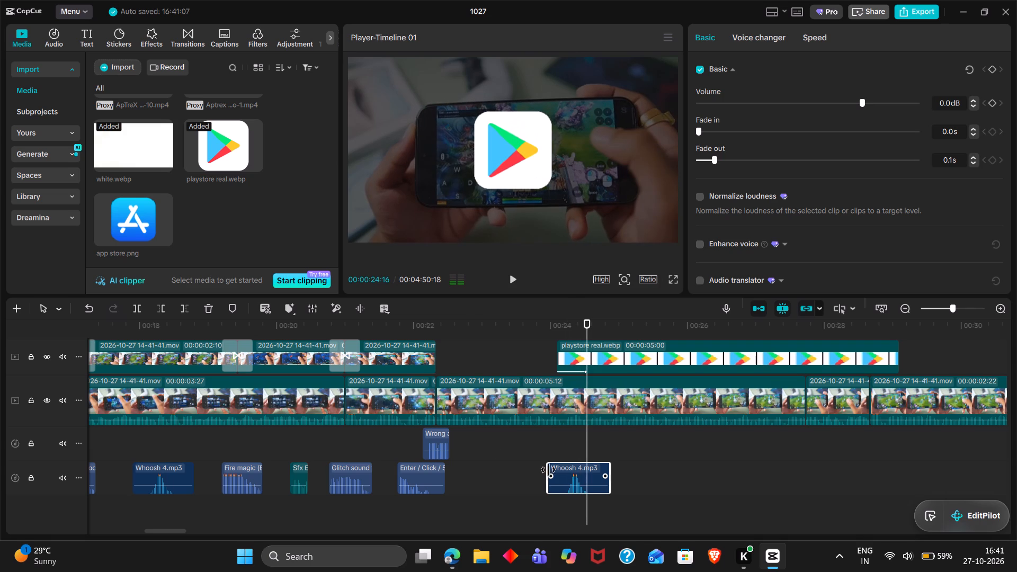
# Copy the earlier Ios title and paste it at 00:00:24:16, where the Play Store logo's entrance ends.
pyautogui.click(86, 34)
pyautogui.scroll(1, 406, 427)
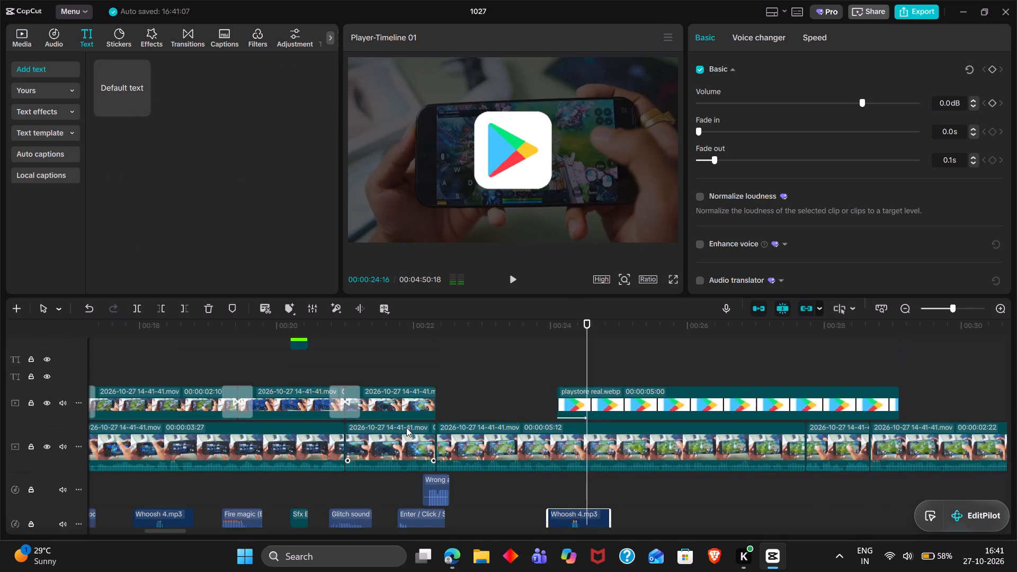
pyautogui.scroll(1, 406, 427)
pyautogui.scroll(2, 488, 410)
pyautogui.scroll(-1, 465, 390)
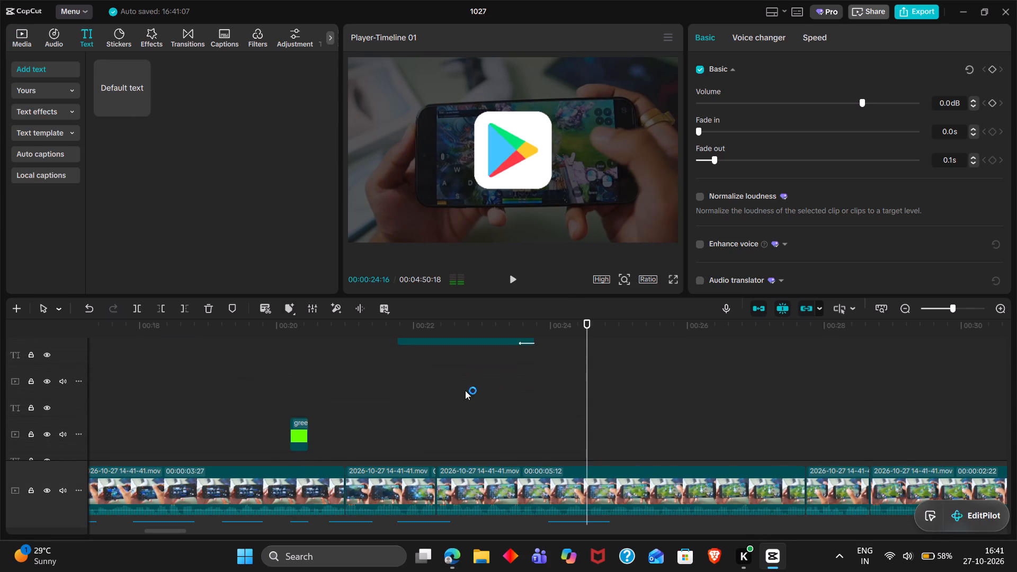
pyautogui.hscroll(2, 390, 394)
pyautogui.scroll(2, 390, 394)
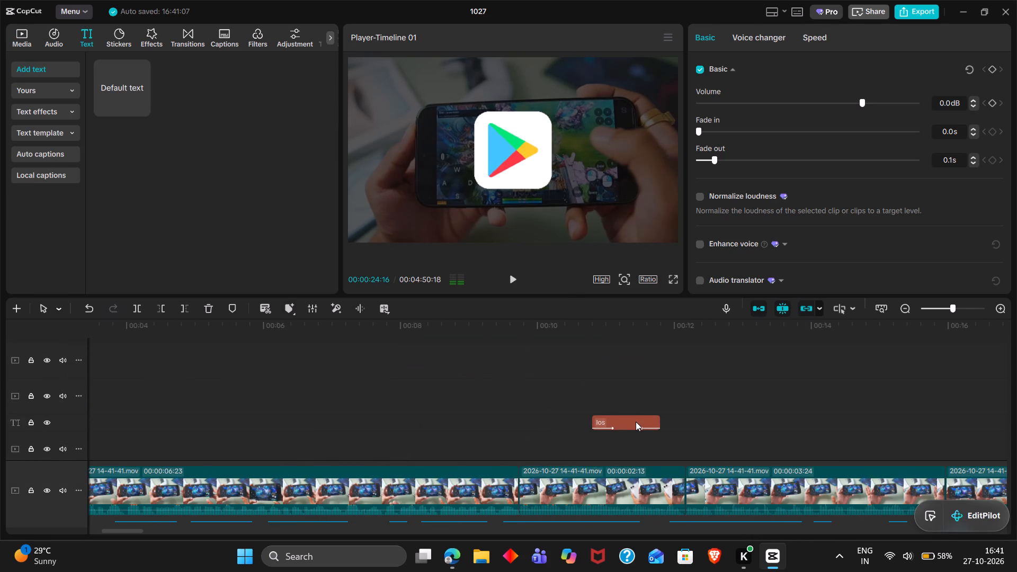
pyautogui.click(636, 422)
pyautogui.hotkey('ctrl', 'c')
pyautogui.hotkey('ctrl', 'v')
pyautogui.scroll(1, 697, 370)
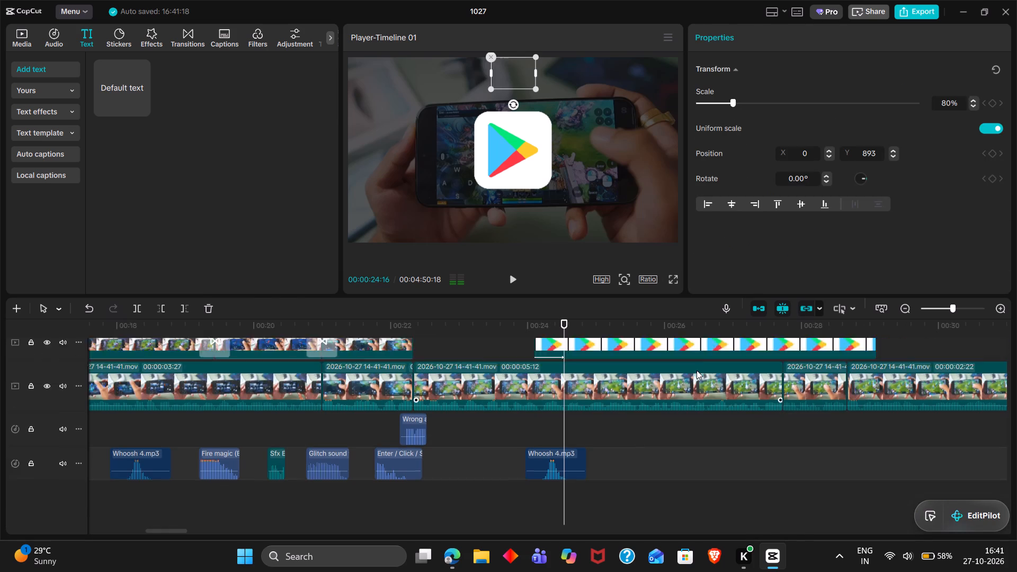
pyautogui.scroll(1, 697, 370)
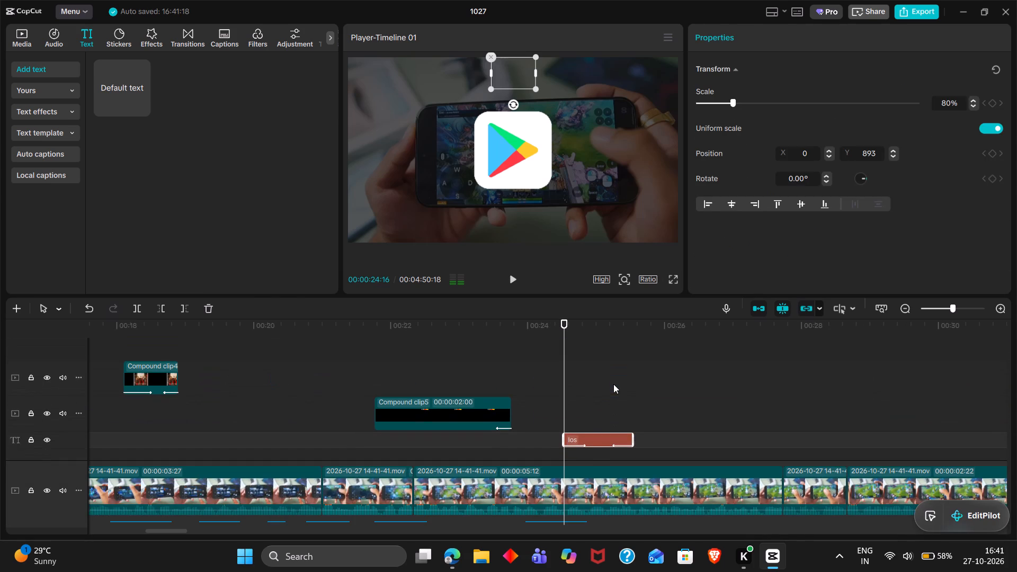
# Replace the pasted title's text with PlayStore in the LEMON MILK Bold font.
pyautogui.click(592, 439)
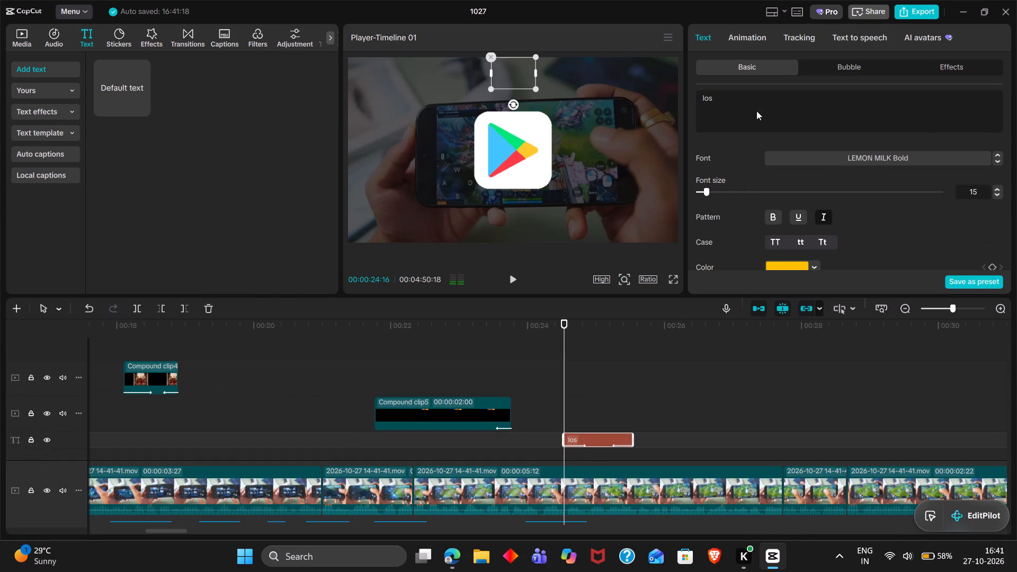
pyautogui.doubleClick(756, 111)
pyautogui.write('PlayS')
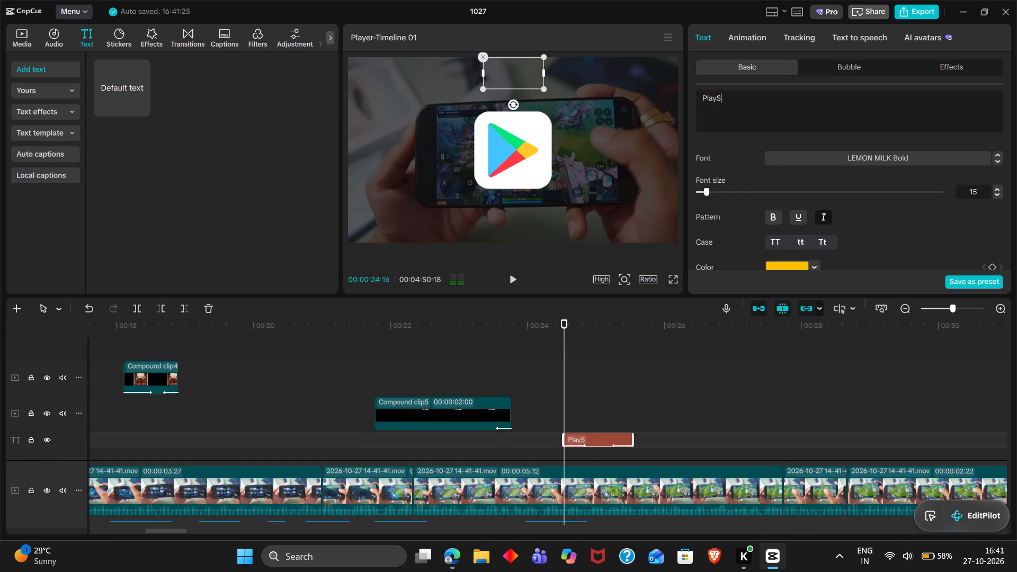
pyautogui.write('tore')
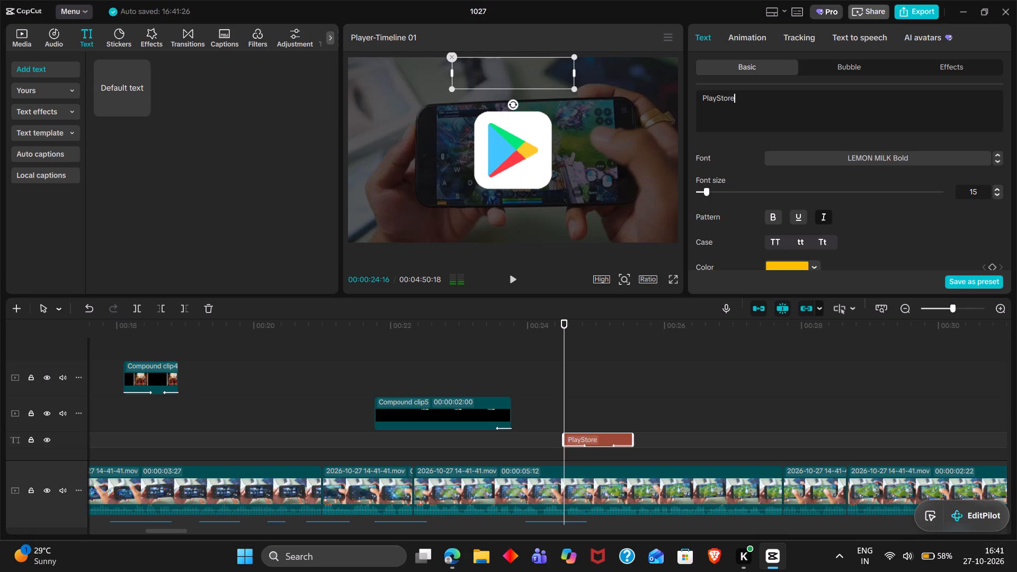
pyautogui.click(815, 158)
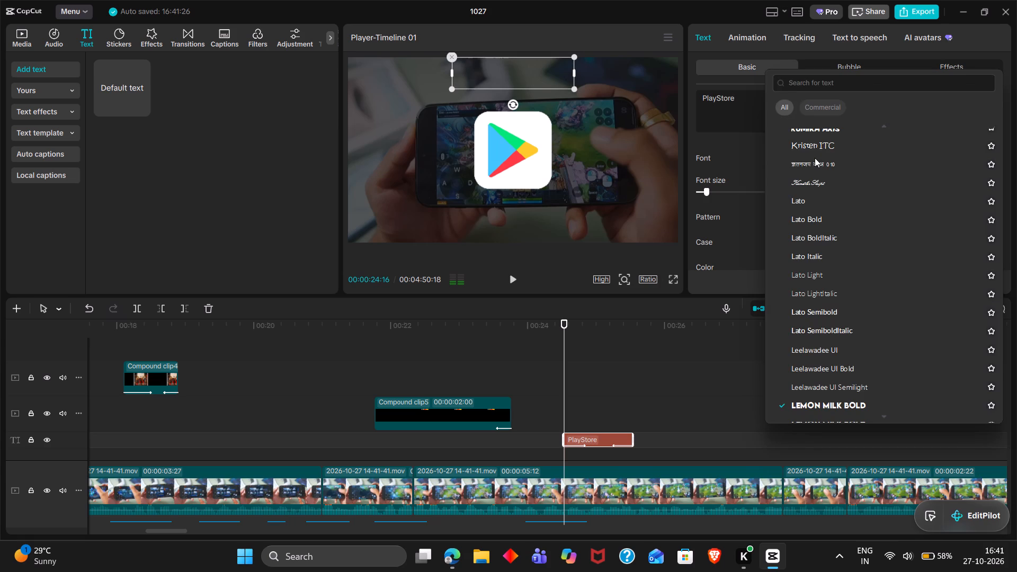
pyautogui.scroll(13, 853, 184)
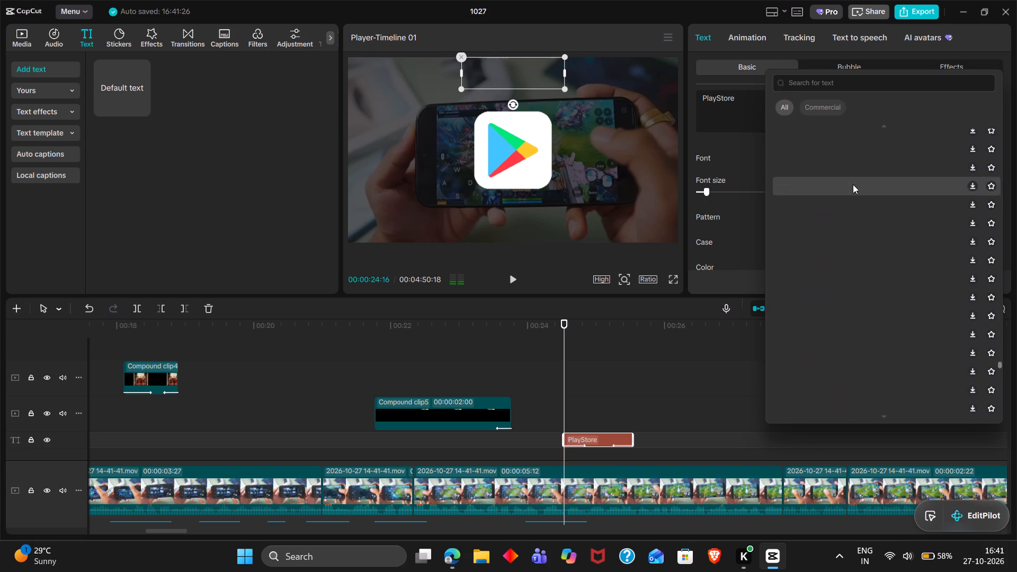
pyautogui.scroll(20, 853, 184)
pyautogui.scroll(16, 853, 184)
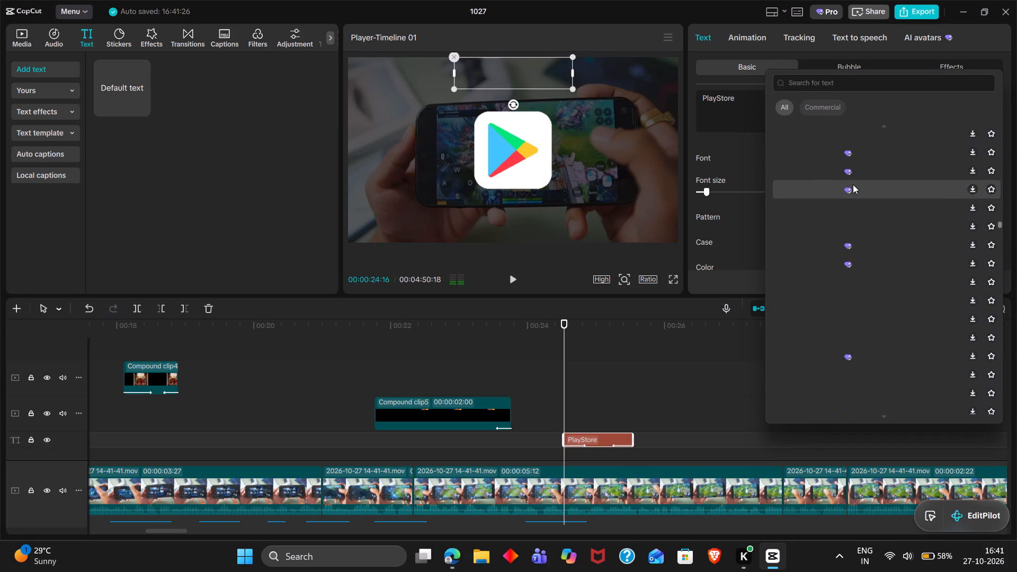
pyautogui.scroll(20, 853, 184)
pyautogui.scroll(8, 853, 184)
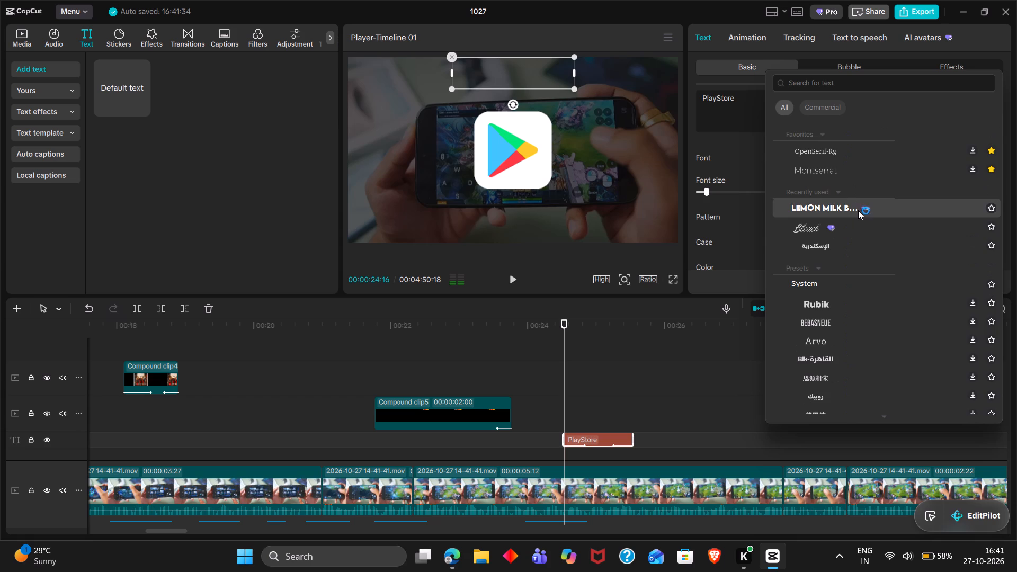
pyautogui.click(858, 210)
# Set the PlayStore title's character spacing to -1.
pyautogui.doubleClick(589, 373)
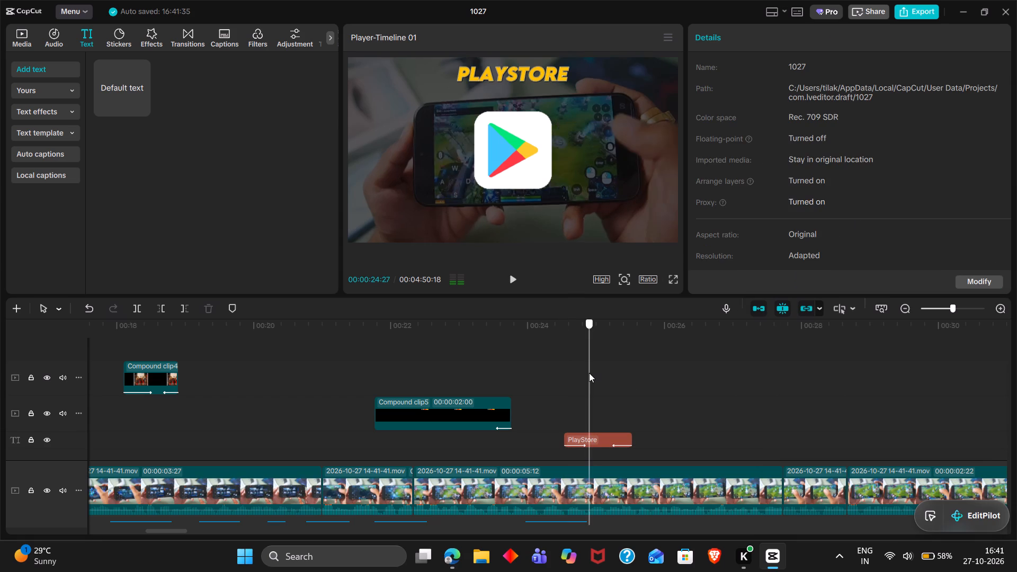
pyautogui.click(596, 438)
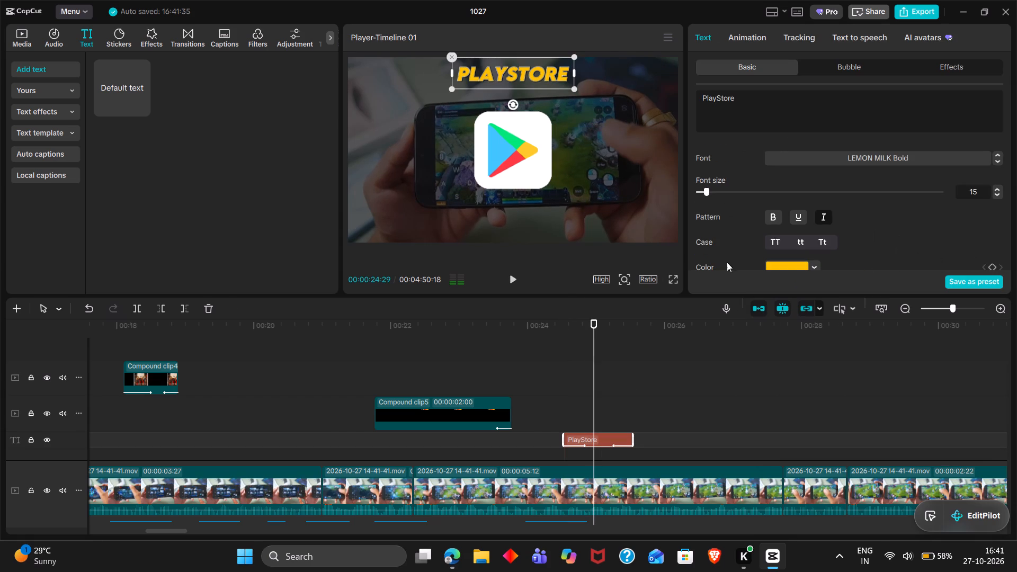
pyautogui.scroll(-1, 807, 234)
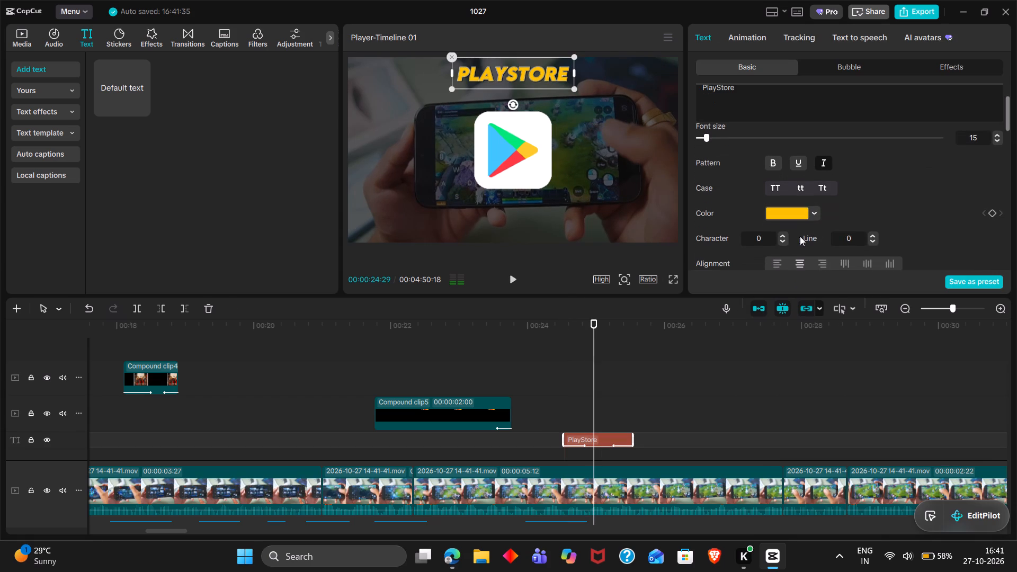
pyautogui.click(786, 242)
# Resize the PlayStore title and place it horizontally centred just above the Play Store logo.
pyautogui.moveTo(571, 90); pyautogui.dragTo(573, 91)
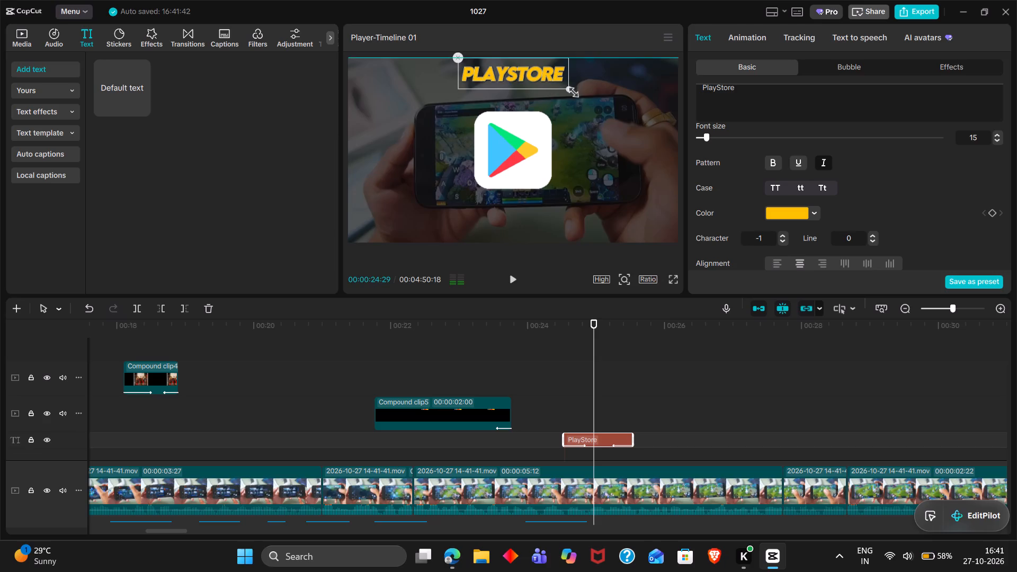
pyautogui.moveTo(573, 91); pyautogui.dragTo(578, 99)
pyautogui.moveTo(540, 70); pyautogui.dragTo(540, 95)
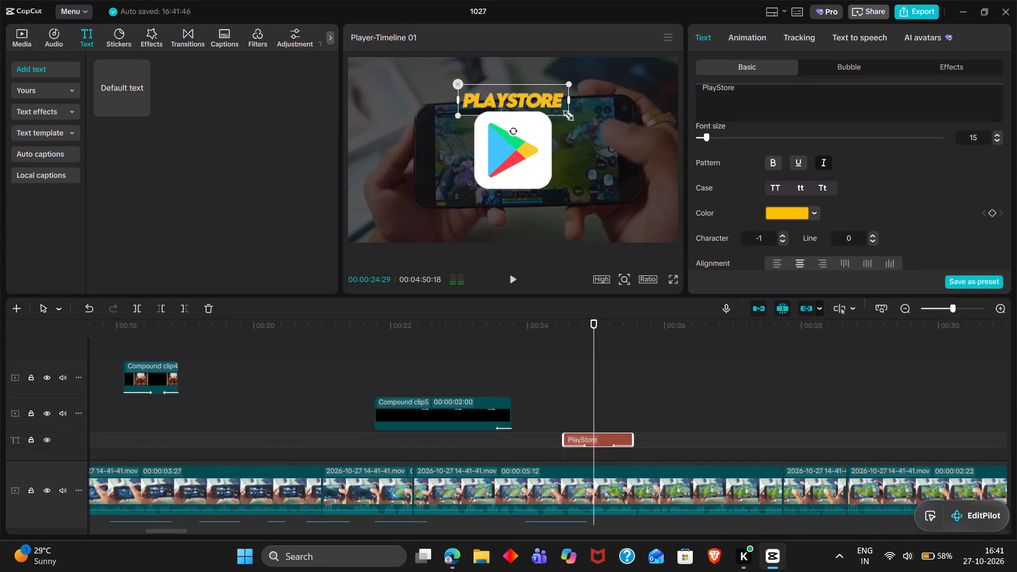
pyautogui.moveTo(567, 114); pyautogui.dragTo(576, 116)
pyautogui.click(548, 103)
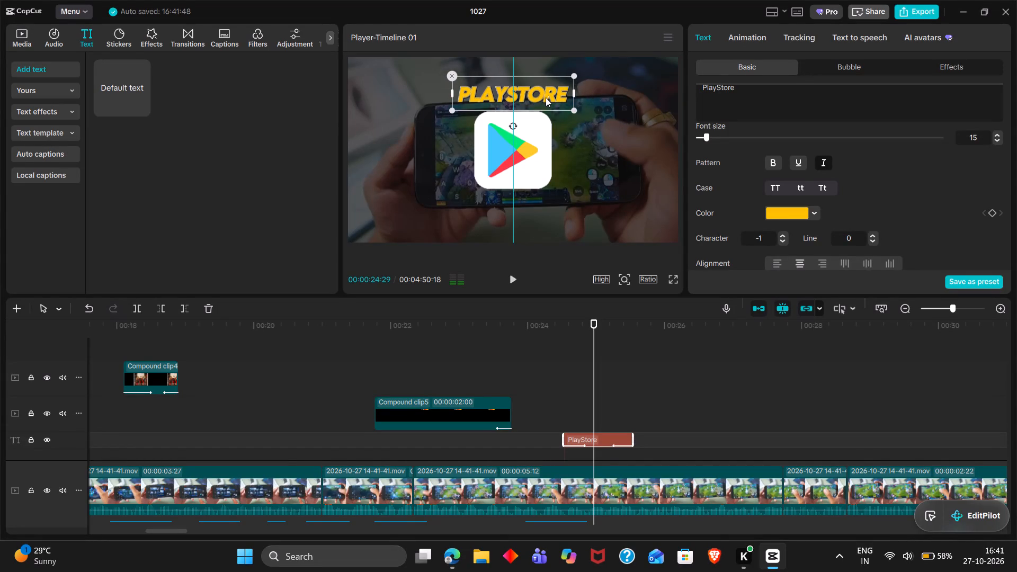
# Trim the end of the logo's Whoosh 4.mp3 clip at 00:00:24:16, where the PlayStore title starts.
pyautogui.moveTo(570, 399); pyautogui.dragTo(565, 399)
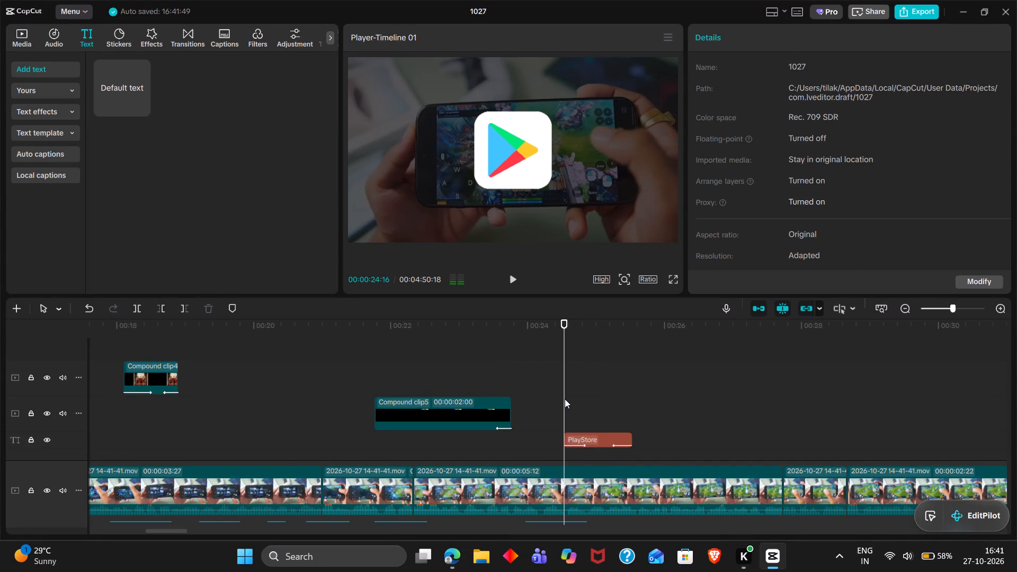
pyautogui.doubleClick(565, 399)
pyautogui.scroll(-3, 565, 399)
pyautogui.click(561, 475)
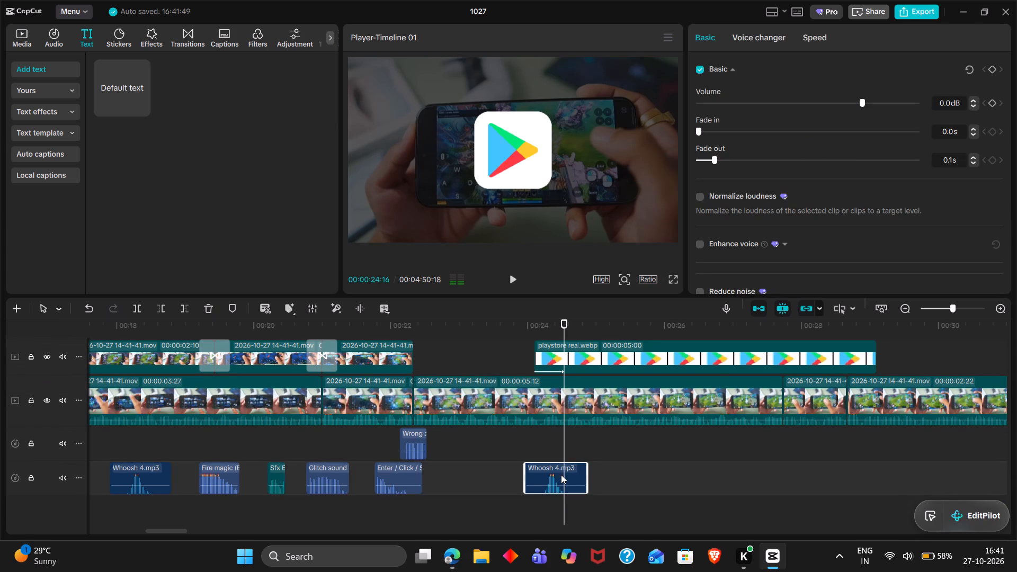
pyautogui.press('w')
# Copy the earlier Enter / Click sound effect to 00:00:24:16, delete the extra whoosh copy pasted with it, and play back the section.
pyautogui.click(411, 475)
pyautogui.hotkey('ctrl', 'c')
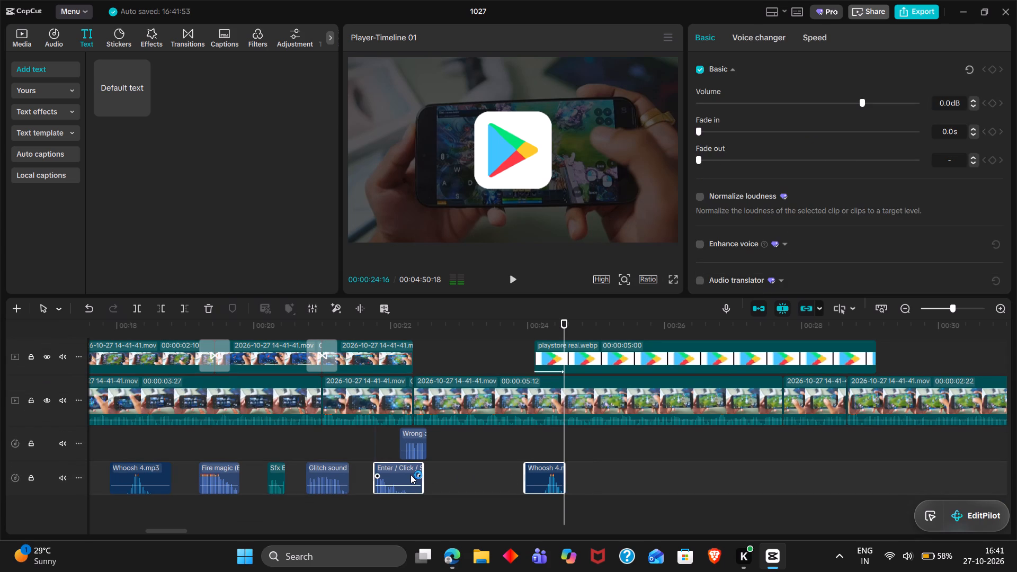
pyautogui.hotkey('ctrl', 'v')
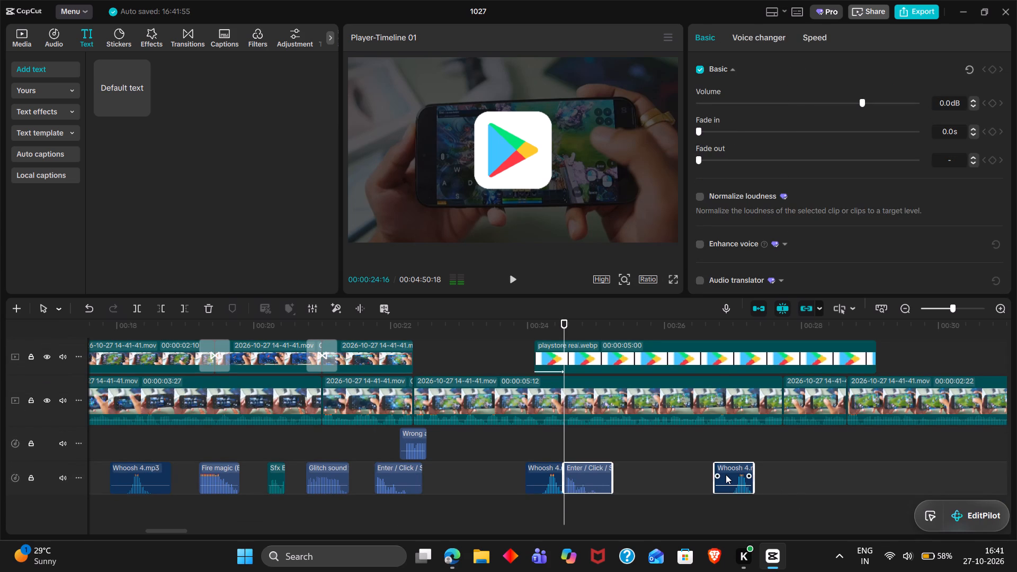
pyautogui.click(726, 475)
pyautogui.press('BackSpace')
pyautogui.doubleClick(371, 446)
pyautogui.press('space')
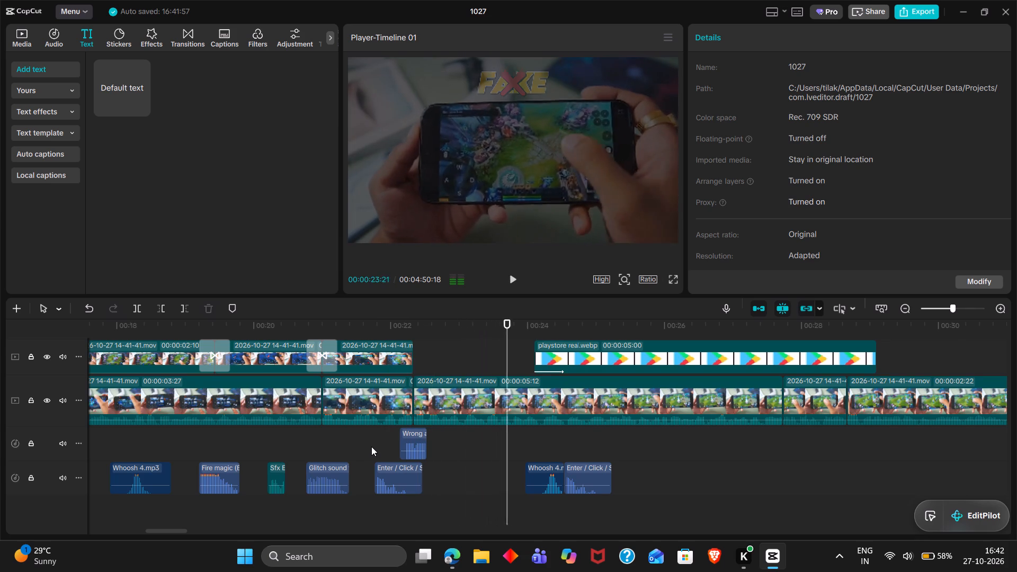
# Keyframe the gameplay clip's opacity from 100% at 00:00:24:03 down to 33% at 00:00:24:08, as the Play Store logo enters.
pyautogui.press('space')
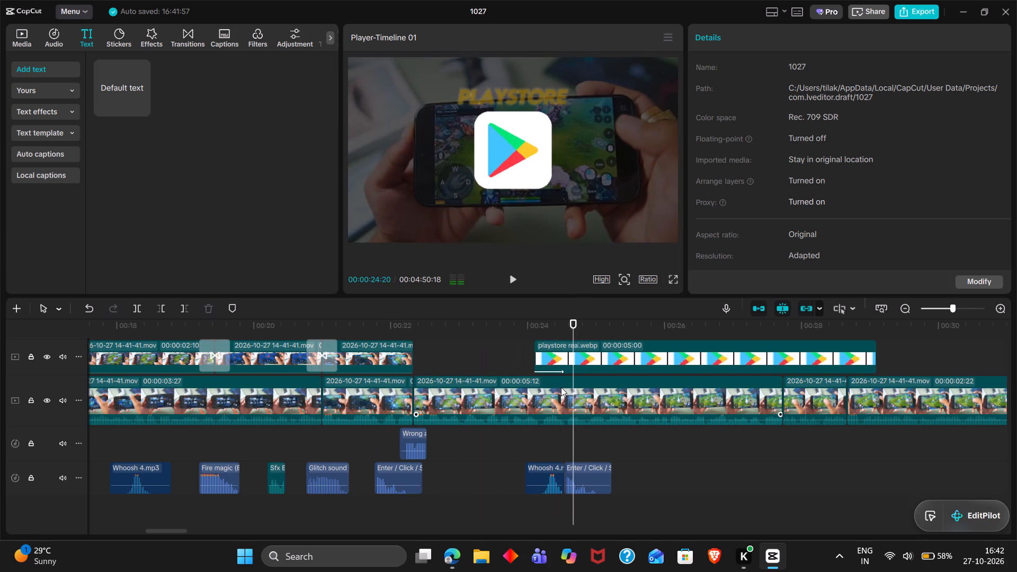
pyautogui.click(561, 387)
pyautogui.click(533, 399)
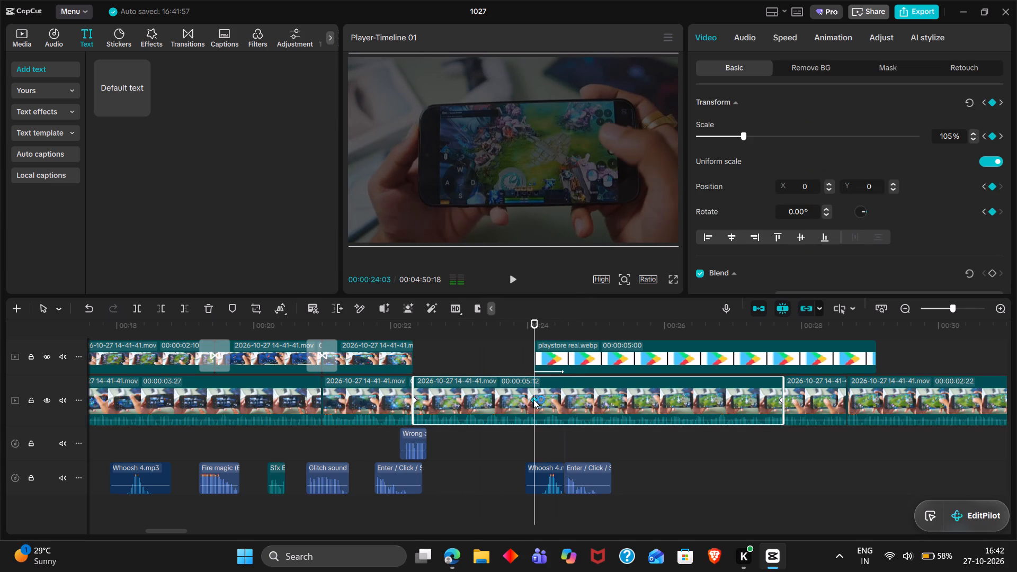
pyautogui.doubleClick(547, 324)
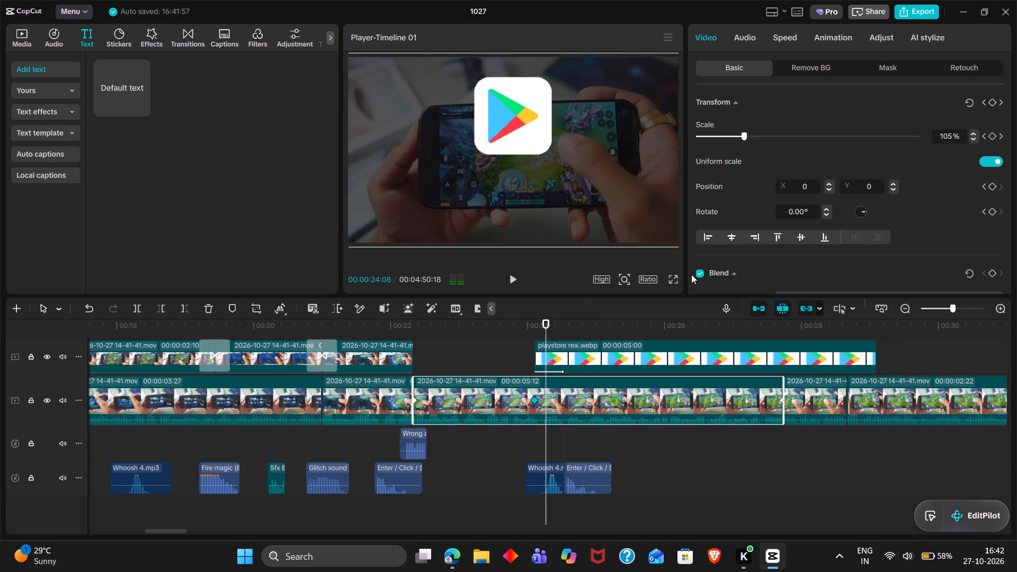
pyautogui.scroll(-1, 794, 244)
pyautogui.scroll(1, 857, 212)
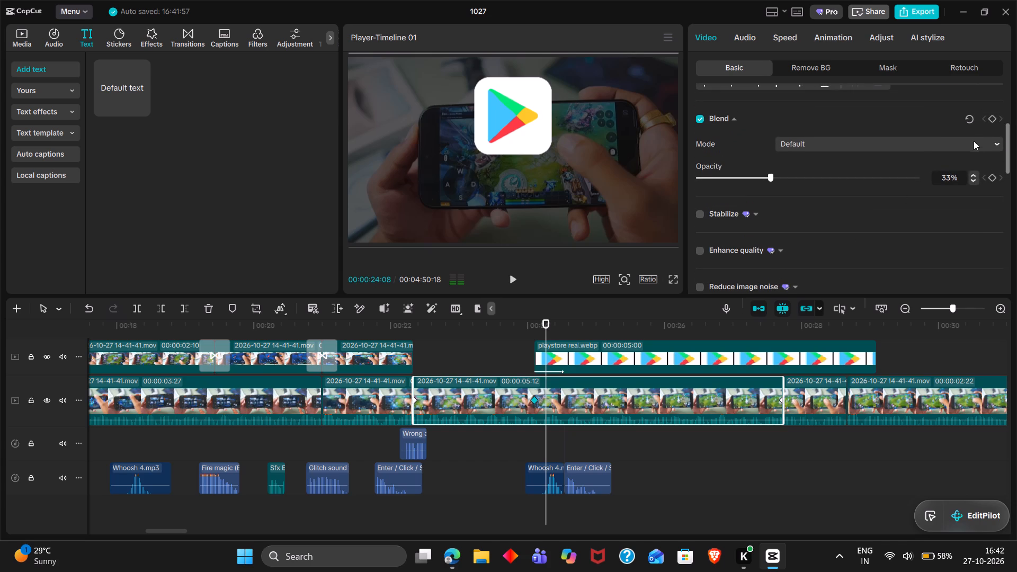
pyautogui.click(991, 119)
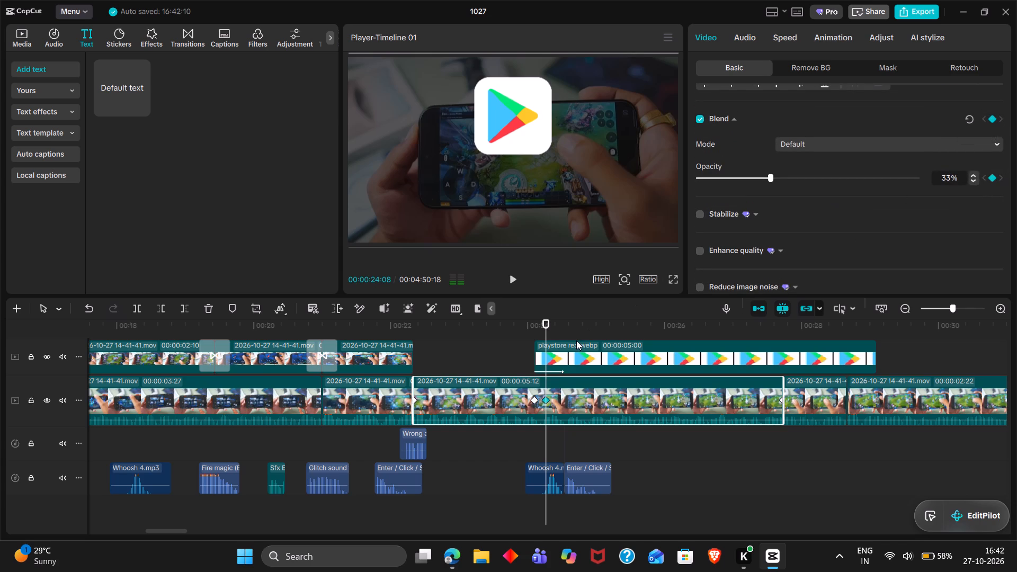
pyautogui.click(534, 400)
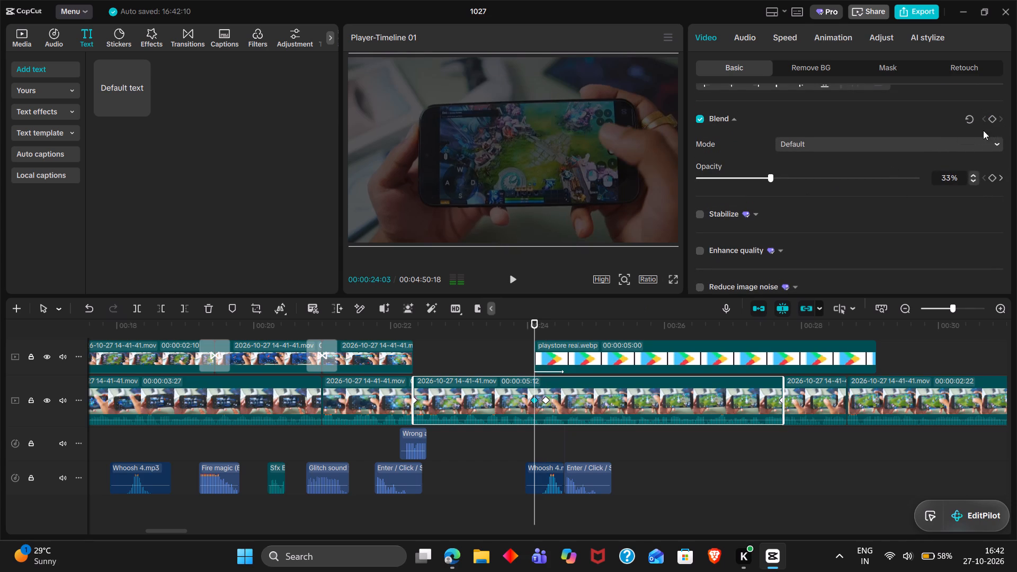
pyautogui.click(994, 122)
pyautogui.moveTo(906, 181); pyautogui.dragTo(962, 183)
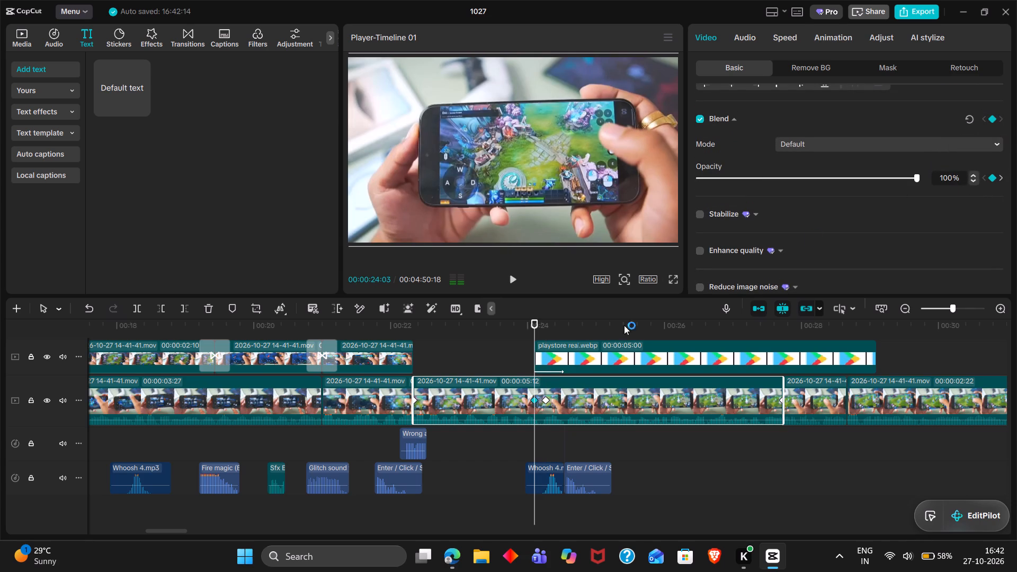
# Play back the Play Store logo and title section to check the dimming and where the title should end.
pyautogui.doubleClick(486, 350)
pyautogui.press('space')
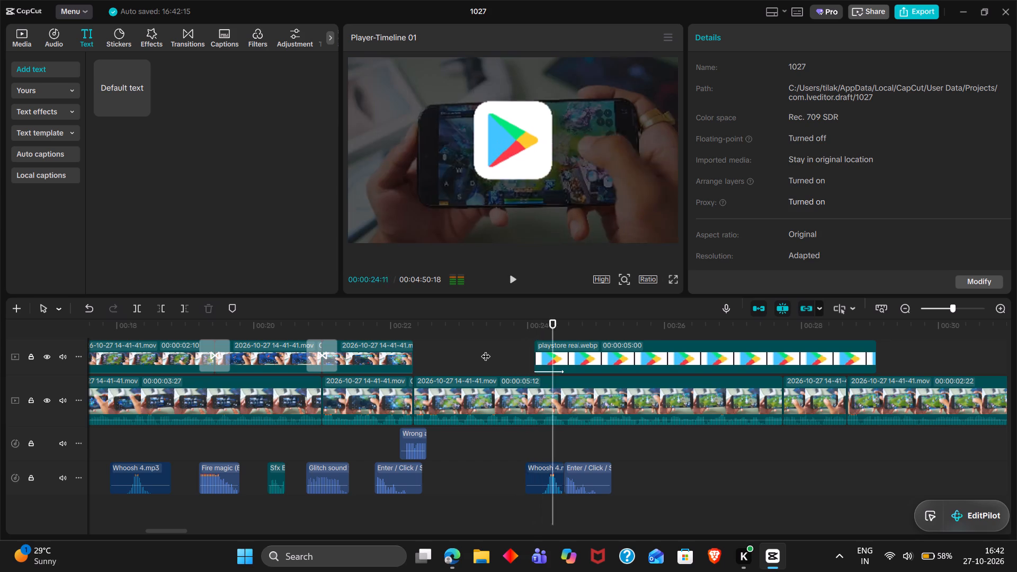
pyautogui.press('space')
pyautogui.press('space')
pyautogui.press('space')
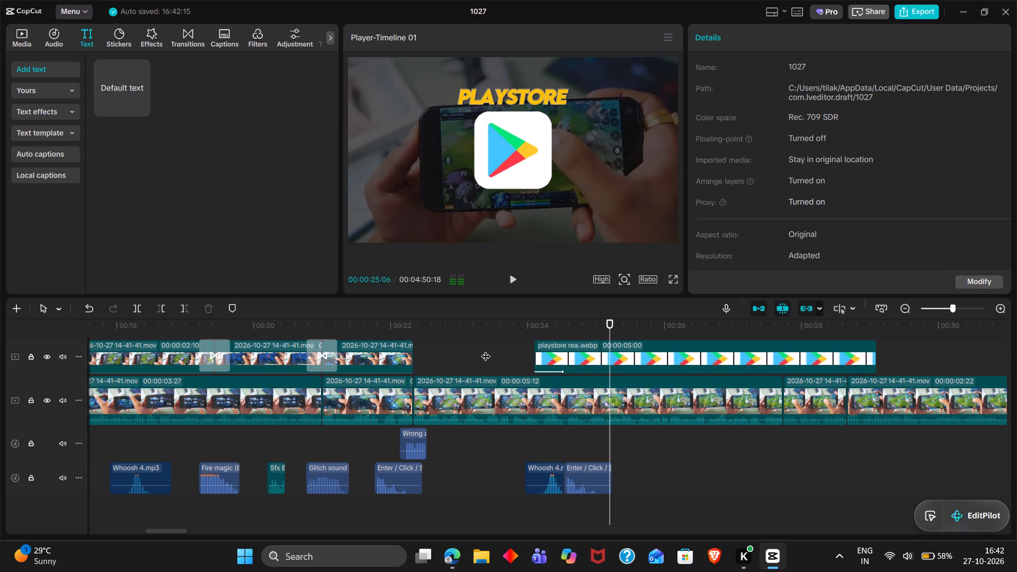
pyautogui.press('space')
pyautogui.press('space')
pyautogui.scroll(1, 659, 361)
pyautogui.press('space')
pyautogui.press('space')
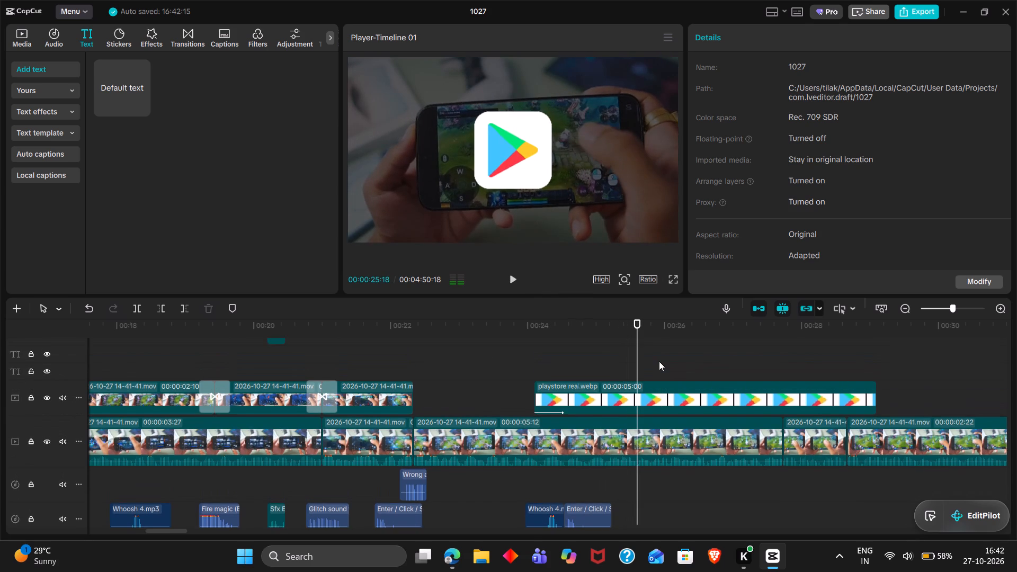
pyautogui.scroll(1, 659, 361)
pyautogui.press('space')
pyautogui.press('space')
pyautogui.scroll(1, 659, 361)
pyautogui.scroll(-1, 659, 361)
# Trim the end of the PlayStore title at 00:00:25:15.
pyautogui.doubleClick(594, 380)
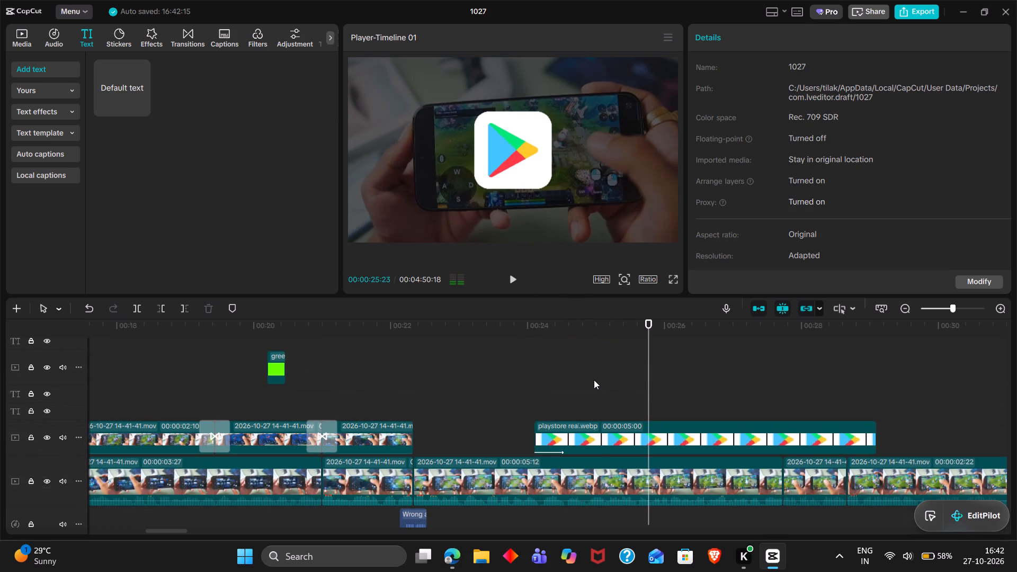
pyautogui.press('space')
pyautogui.press('space')
pyautogui.press('space')
pyautogui.press('space')
pyautogui.press('space')
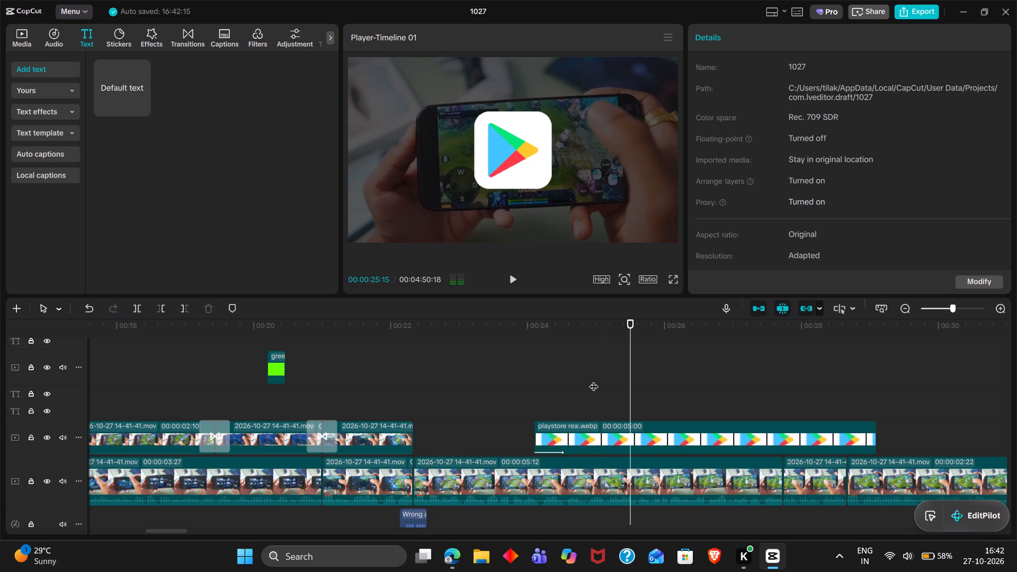
pyautogui.scroll(1, 594, 380)
pyautogui.click(628, 383)
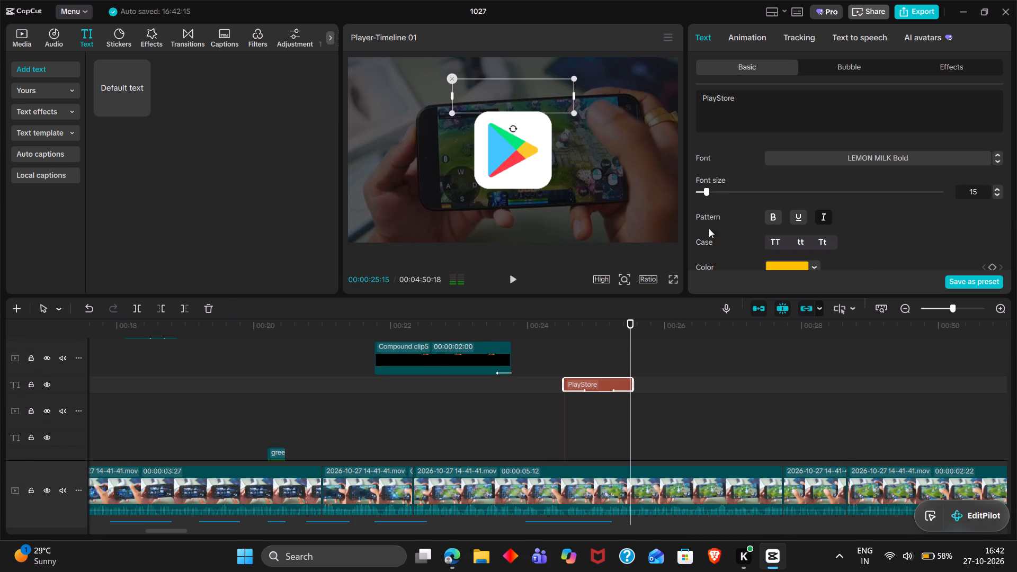
pyautogui.press('w')
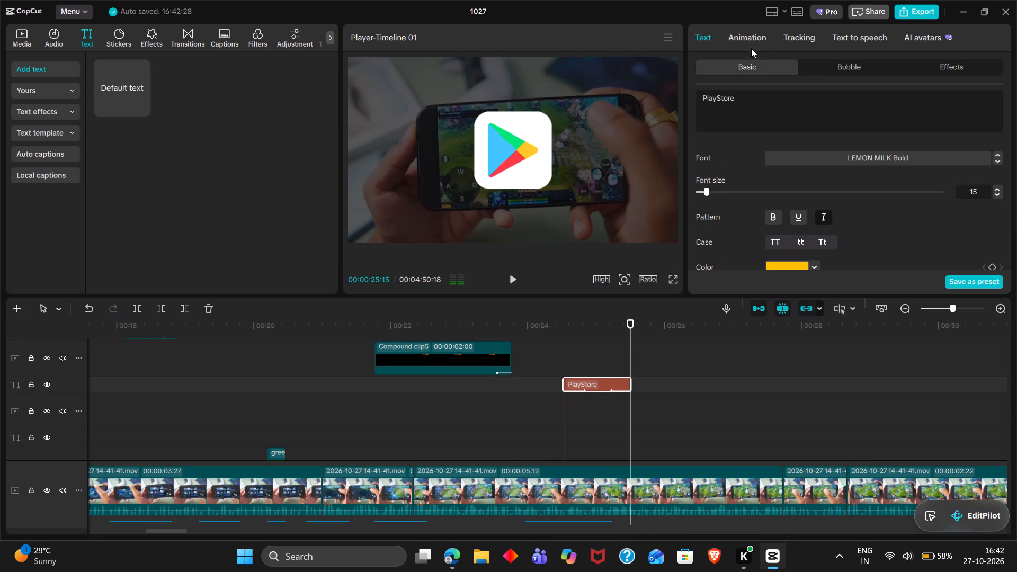
# Remove the PlayStore title's Out animation.
pyautogui.doubleClick(748, 46)
pyautogui.doubleClick(720, 168)
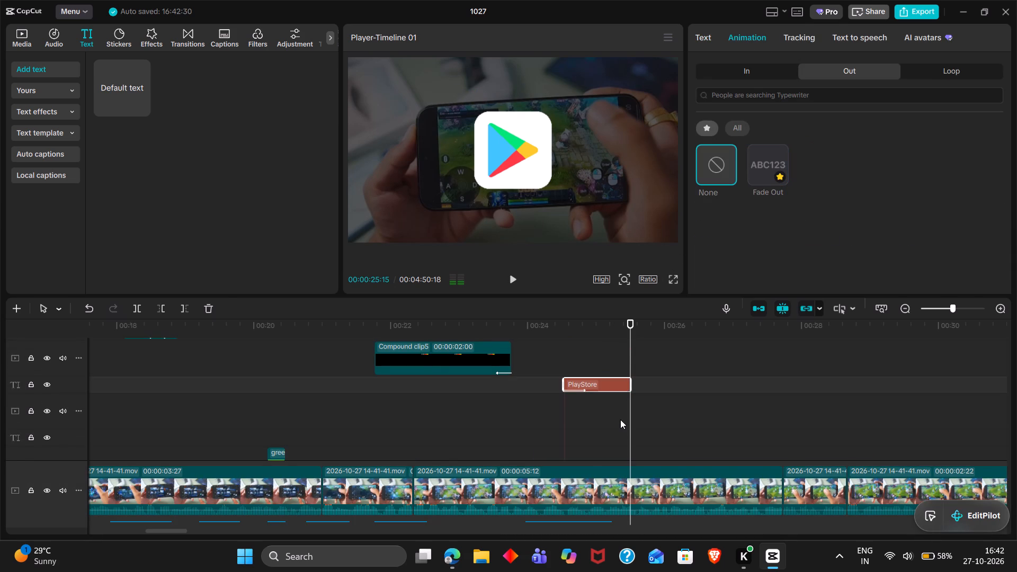
# Trim the end of the Play Store logo clip at 00:00:25:15 to match the title.
pyautogui.scroll(-4, 620, 419)
pyautogui.click(668, 367)
pyautogui.press('w')
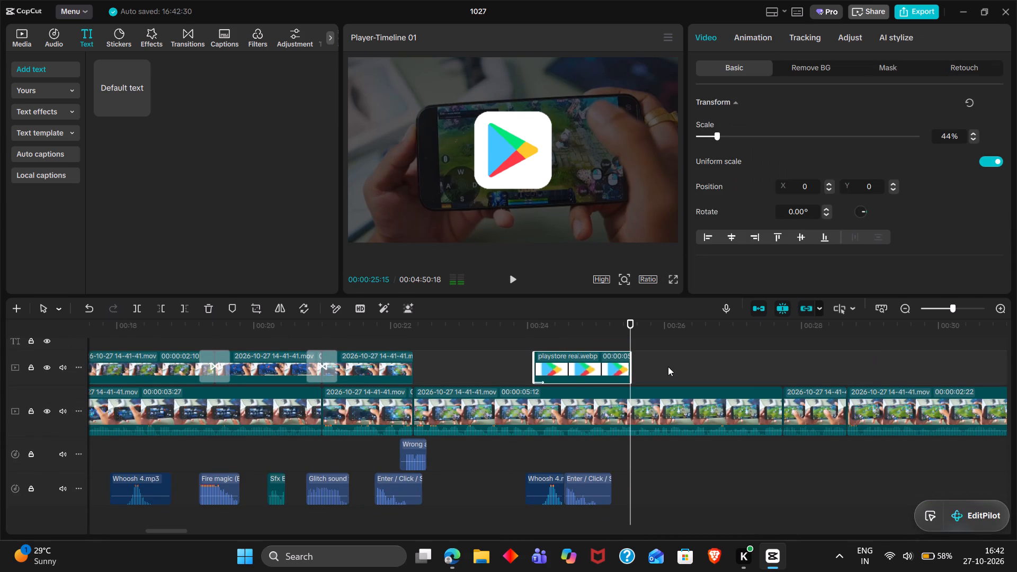
# Combine the PlayStore title and the Play Store logo clip into one compound clip.
pyautogui.scroll(2, 668, 367)
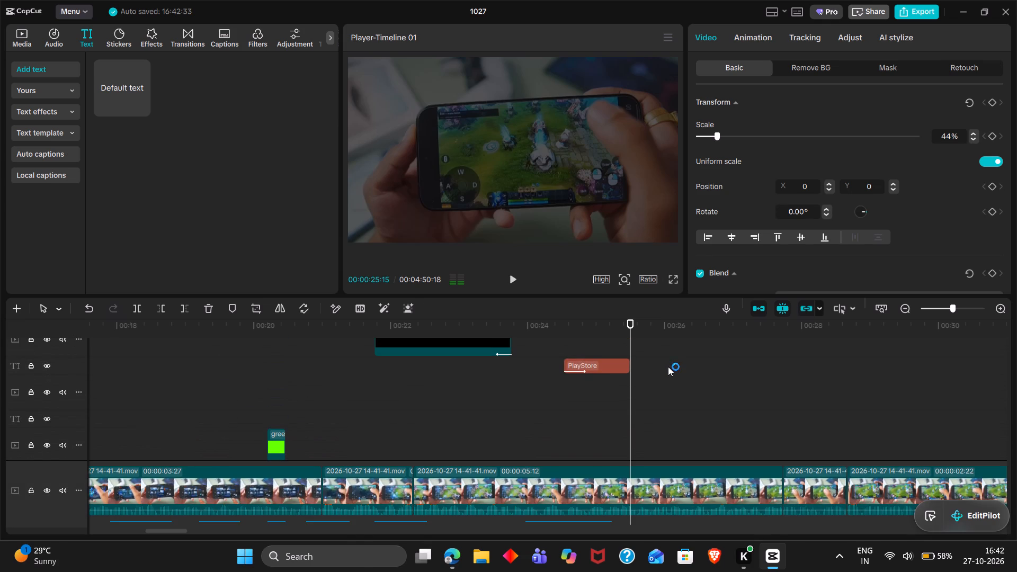
pyautogui.moveTo(598, 348); pyautogui.dragTo(654, 558)
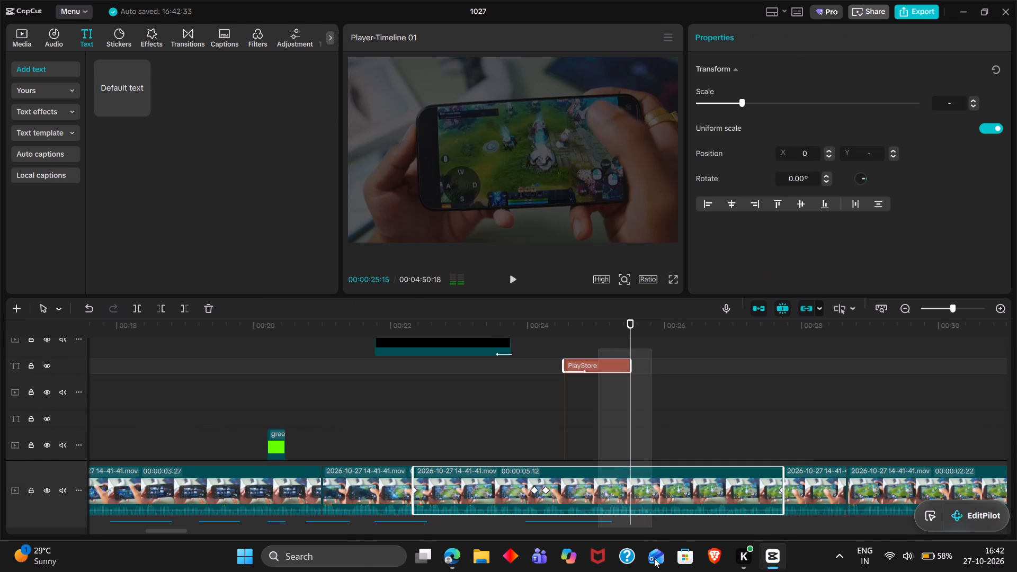
pyautogui.moveTo(654, 558); pyautogui.dragTo(654, 556)
pyautogui.scroll(-2, 664, 482)
pyautogui.moveTo(653, 409); pyautogui.dragTo(555, 97)
pyautogui.scroll(1, 634, 397)
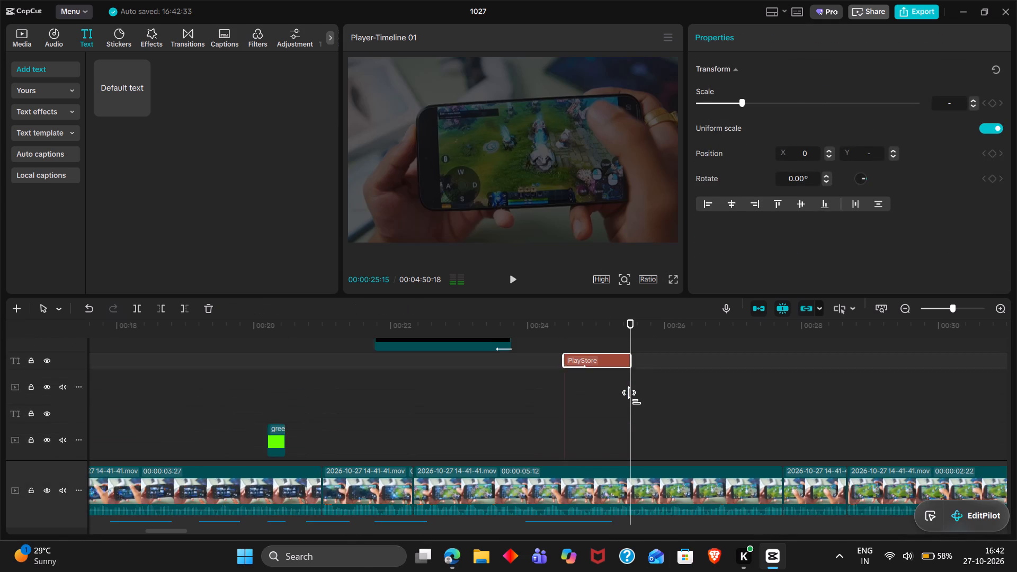
pyautogui.scroll(1, 634, 397)
pyautogui.hotkey('alt', 'g')
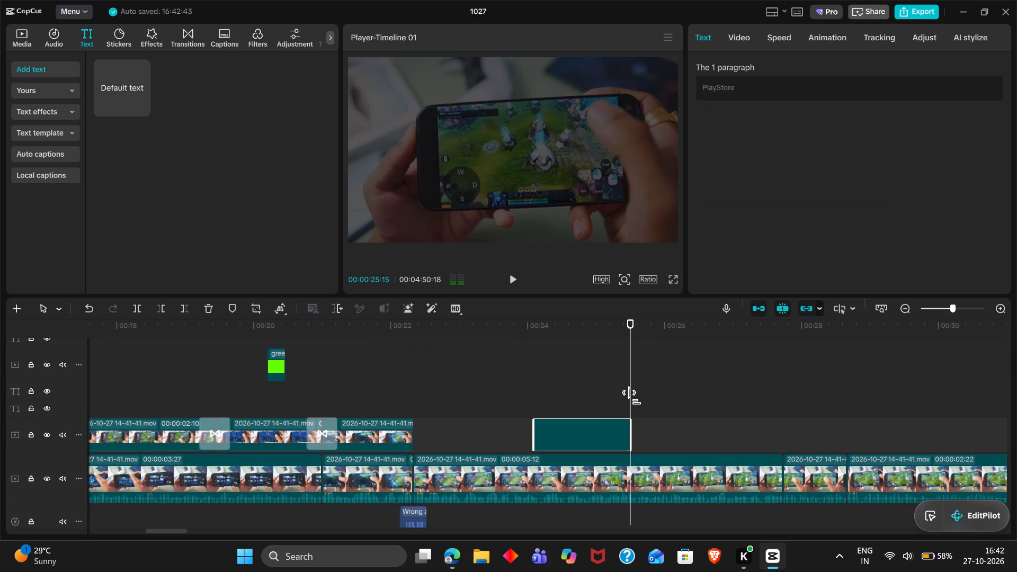
# Give the Play Store compound clip a Slide Down Out animation lasting 0.3 s.
pyautogui.doubleClick(820, 27)
pyautogui.doubleClick(853, 75)
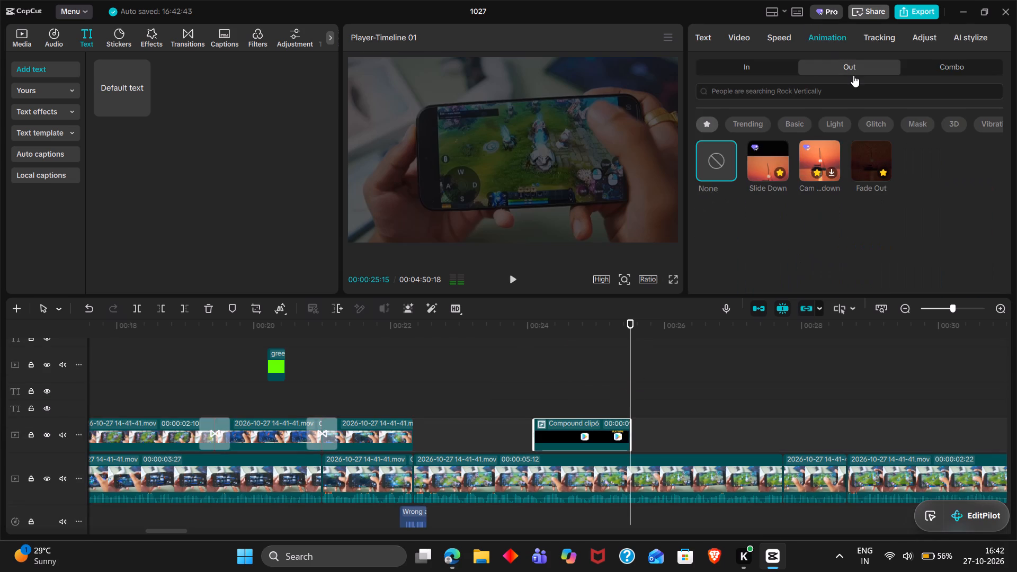
pyautogui.doubleClick(773, 154)
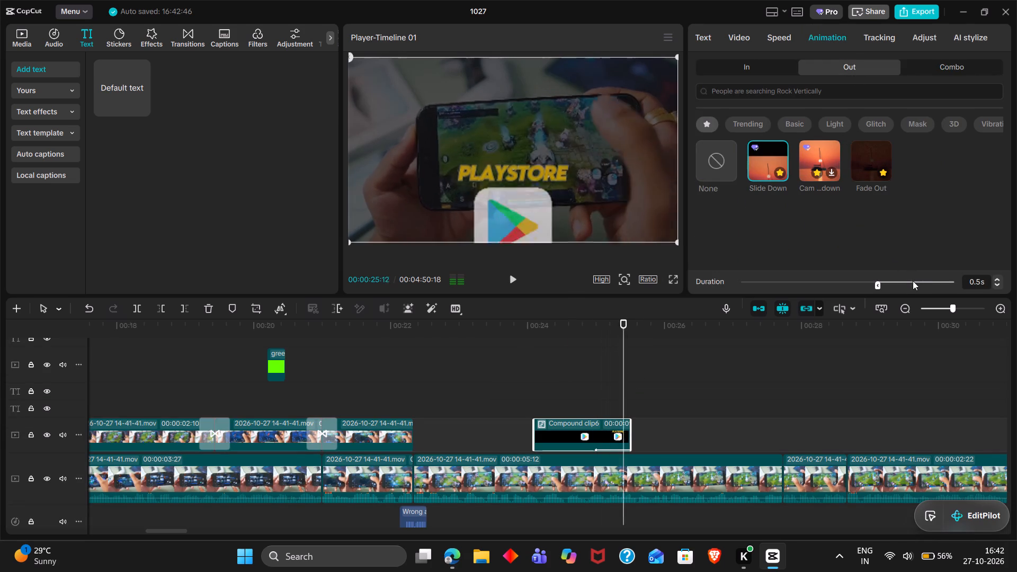
pyautogui.click(911, 282)
pyautogui.moveTo(911, 282); pyautogui.dragTo(915, 282)
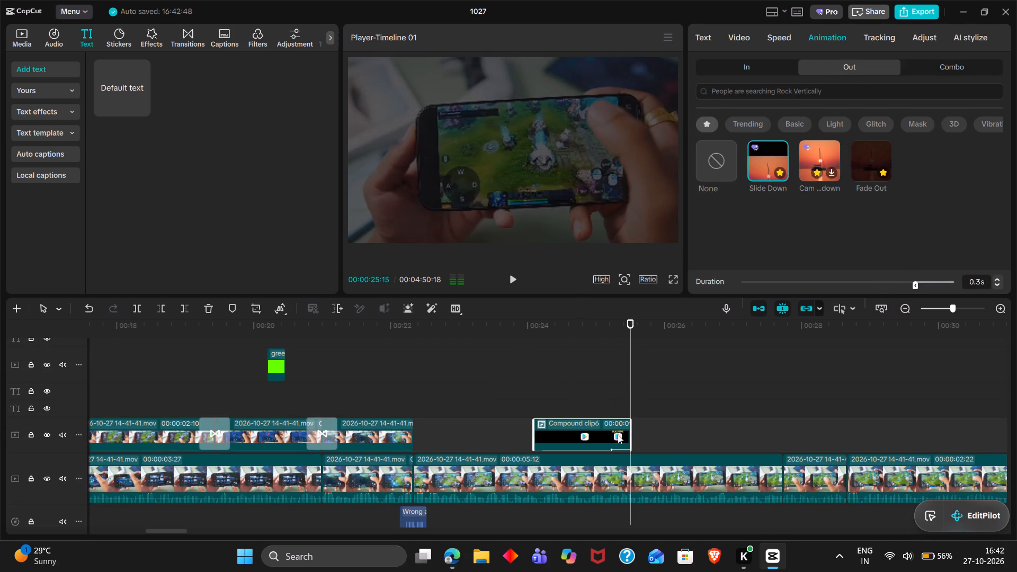
pyautogui.doubleClick(619, 404)
# Add an opacity keyframe to the gameplay clip at 00:00:25:12 and raise its opacity to 100% at 00:00:25:15.
pyautogui.scroll(-1, 622, 404)
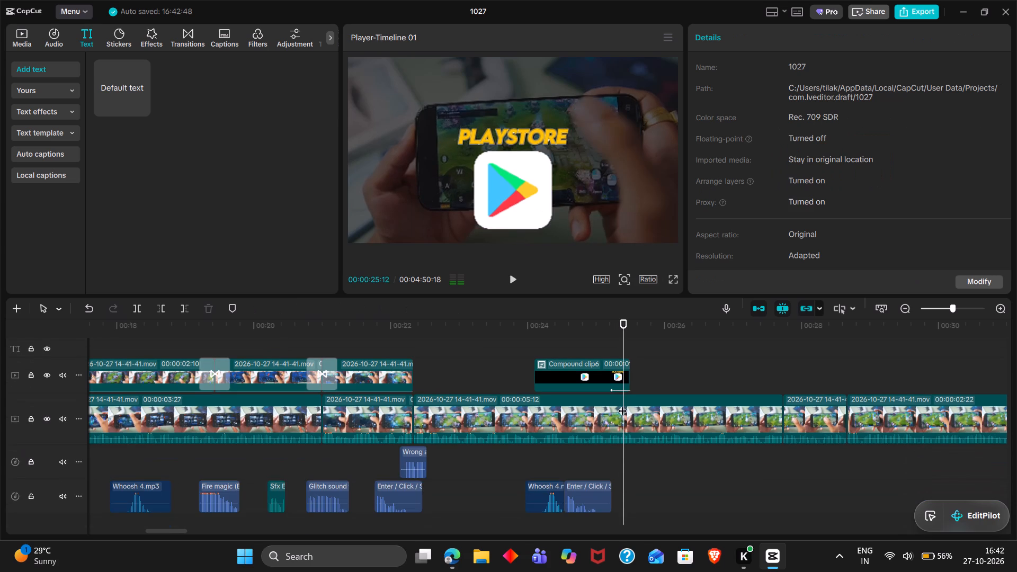
pyautogui.click(627, 419)
pyautogui.rightClick(942, 246)
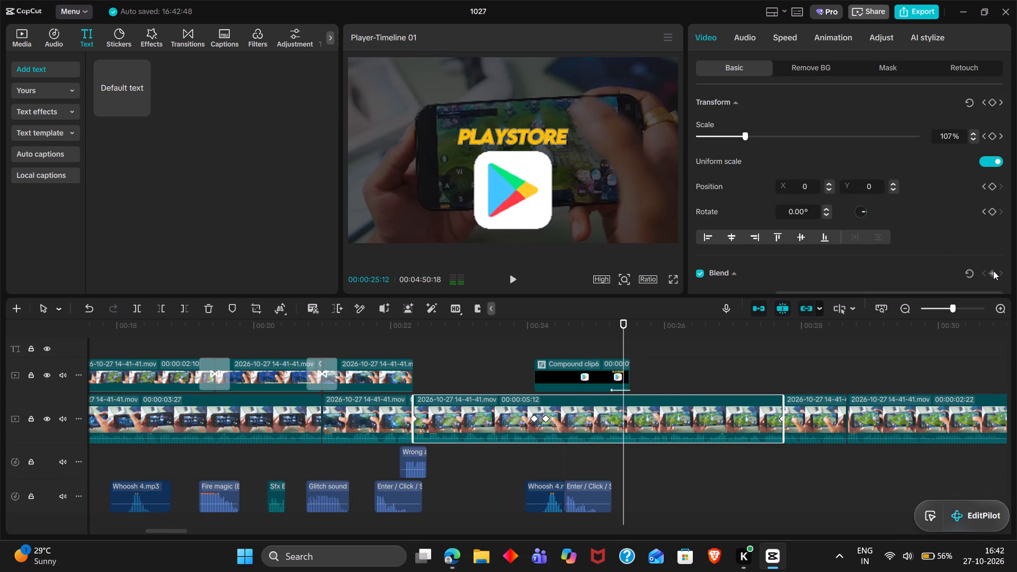
pyautogui.click(993, 271)
pyautogui.doubleClick(632, 329)
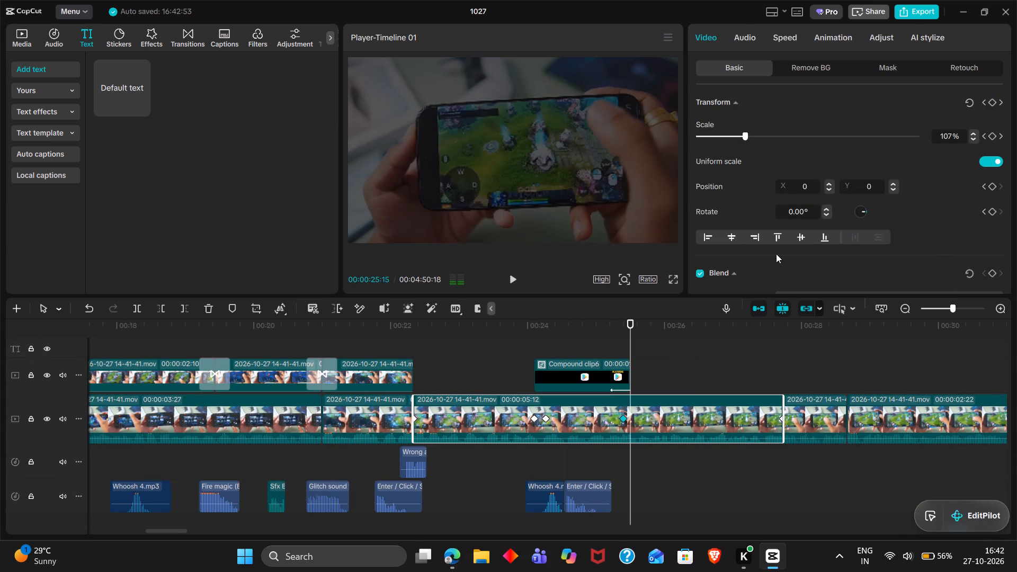
pyautogui.scroll(-1, 776, 254)
pyautogui.moveTo(831, 247); pyautogui.dragTo(985, 253)
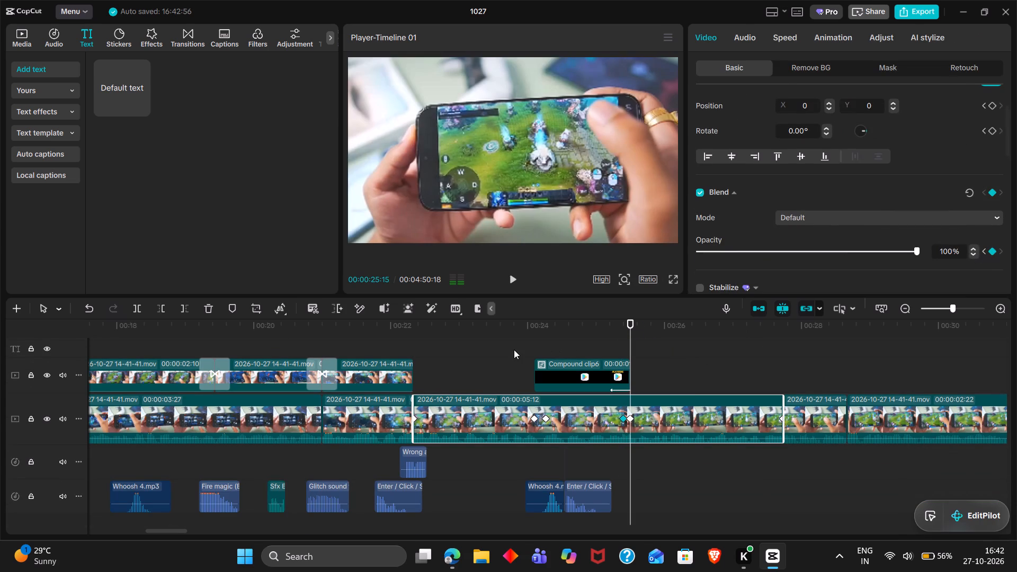
# Play back from before the Play Store logo through its exit to review the animation and the brightness change.
pyautogui.click(514, 350)
pyautogui.moveTo(514, 350); pyautogui.dragTo(405, 330)
pyautogui.press('space')
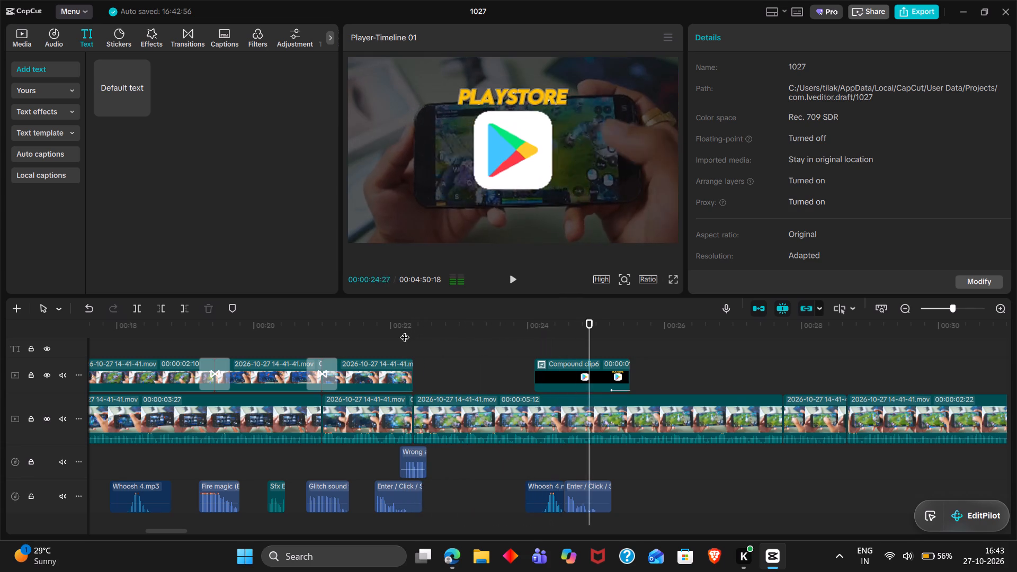
pyautogui.press('space')
pyautogui.keyDown('ctrl'); pyautogui.scroll(5, 405, 330); pyautogui.keyUp('ctrl')
pyautogui.press('space')
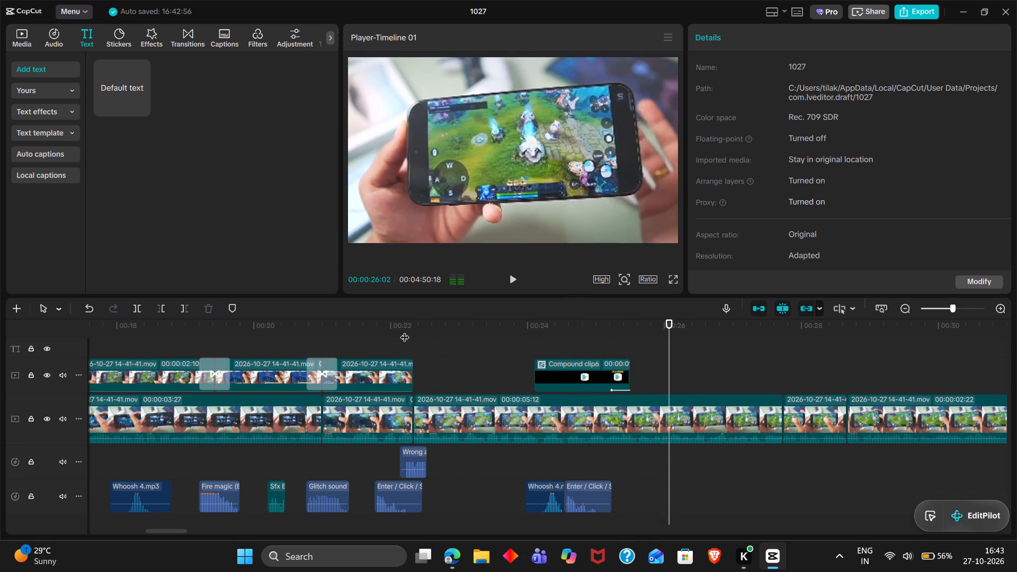
pyautogui.press('space')
pyautogui.press('space')
pyautogui.press('space')
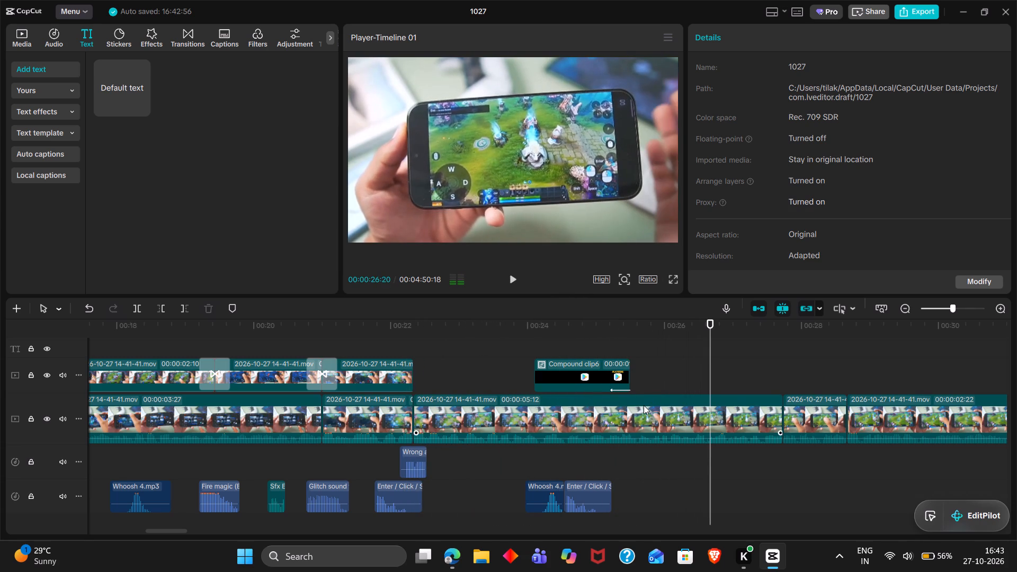
# Copy the earlier green flash clip and its Sfx sound effect to 00:00:26:20.
pyautogui.scroll(1, 644, 405)
pyautogui.hscroll(1, 644, 405)
pyautogui.scroll(1, 508, 398)
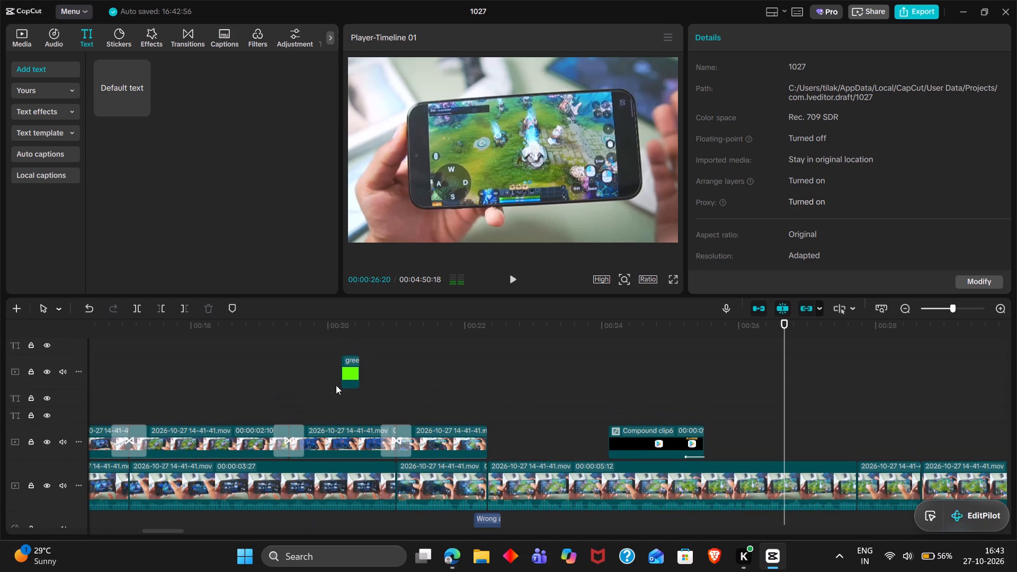
pyautogui.click(350, 378)
pyautogui.hotkey('ctrl', 'c')
pyautogui.hotkey('ctrl', 'v')
pyautogui.scroll(-3, 350, 378)
pyautogui.click(347, 465)
pyautogui.hotkey('ctrl', 'c')
pyautogui.hotkey('ctrl', 'v')
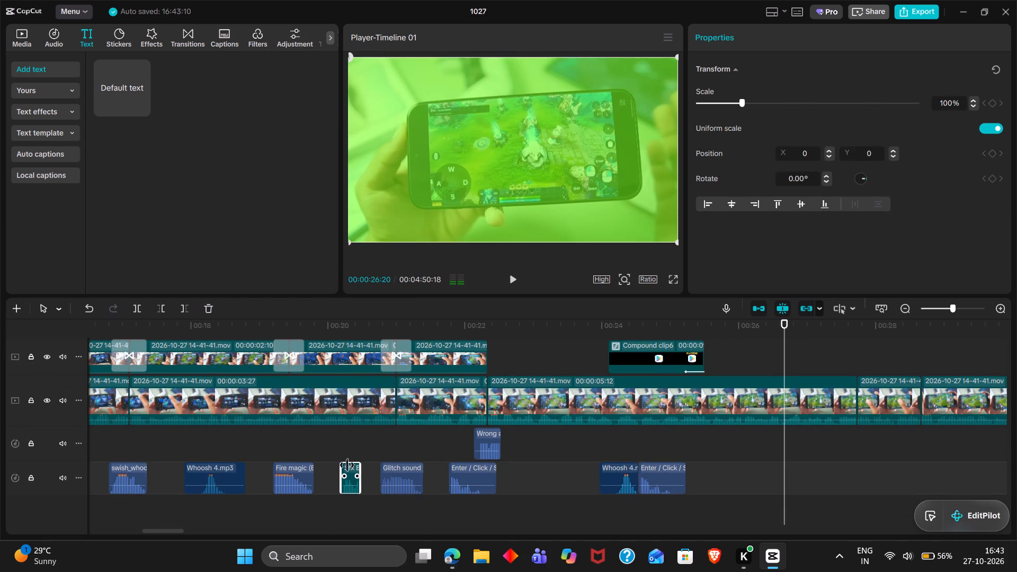
# Play back the section following the new green flash to review the upcoming gameplay clips.
pyautogui.press('space')
pyautogui.hscroll(-1, 347, 465)
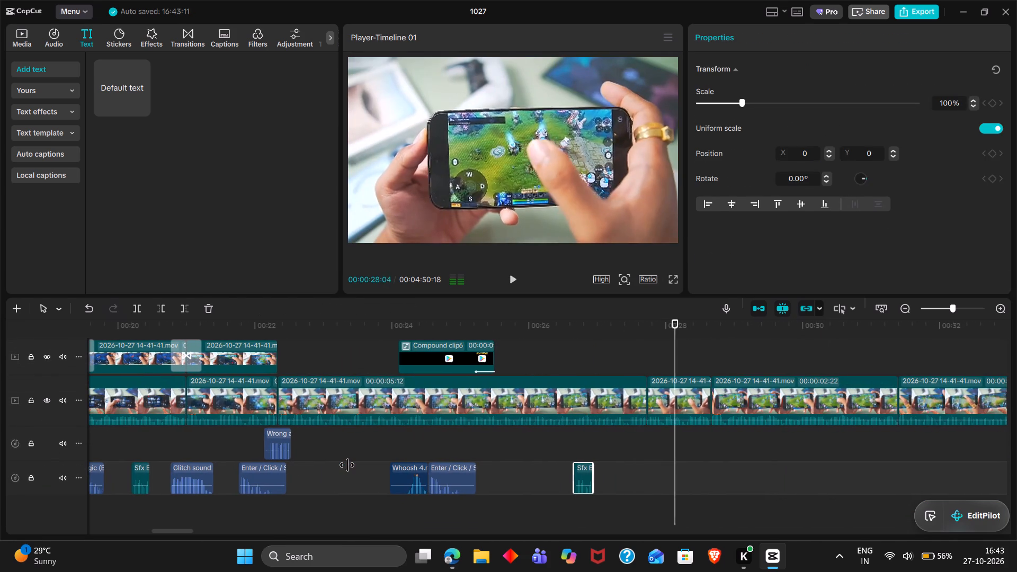
pyautogui.press('space')
pyautogui.hscroll(-1, 347, 465)
pyautogui.press('space')
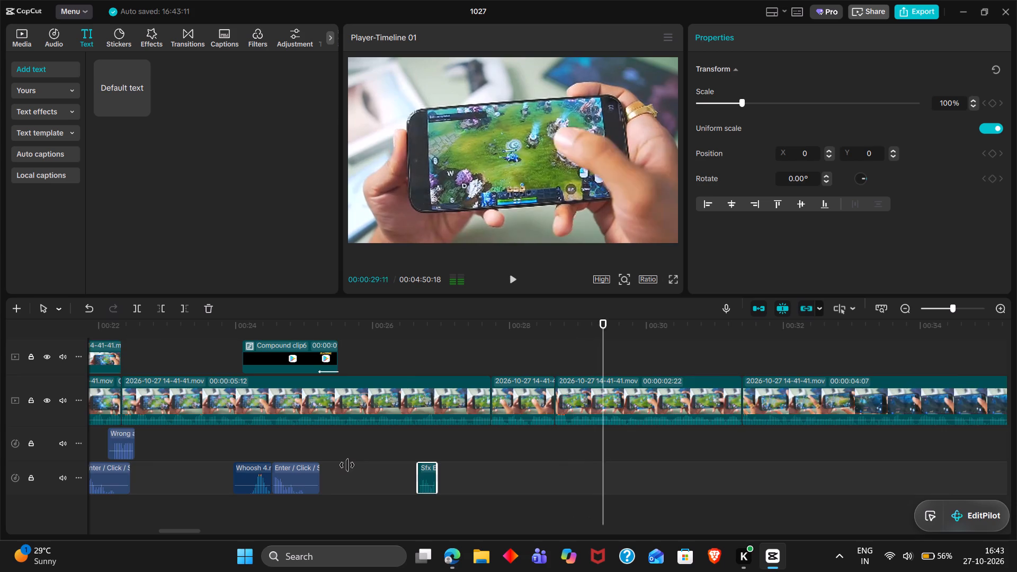
pyautogui.hscroll(-1, 347, 465)
pyautogui.press('space')
pyautogui.press('space')
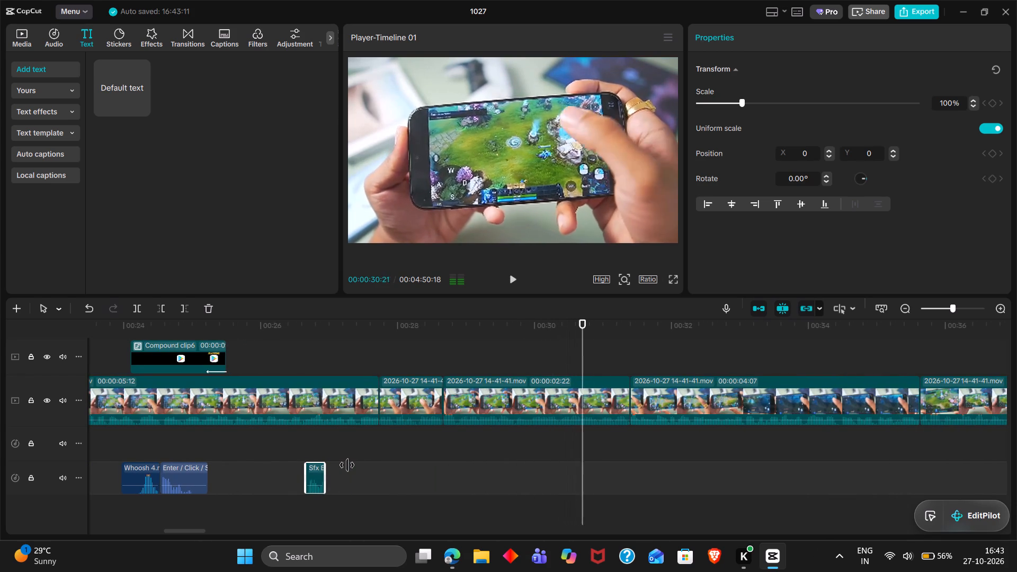
# Replay and scrub the short gameplay clip just after 00:00:28 to find the frame where the thumb taps the phone screen.
pyautogui.press('space')
pyautogui.hscroll(-1, 347, 465)
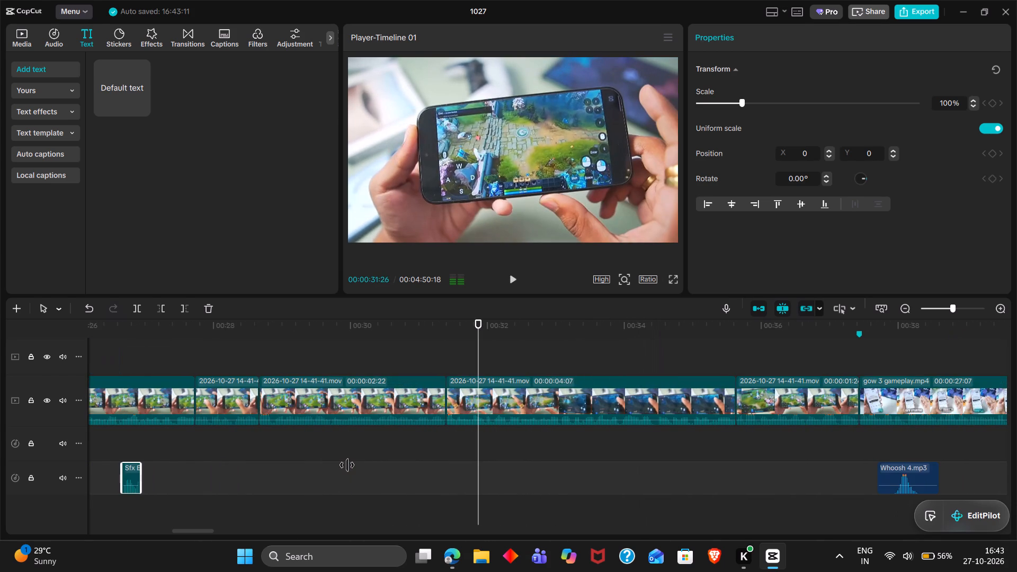
pyautogui.click(265, 362)
pyautogui.moveTo(265, 362); pyautogui.dragTo(208, 352)
pyautogui.press('space')
pyautogui.press('space')
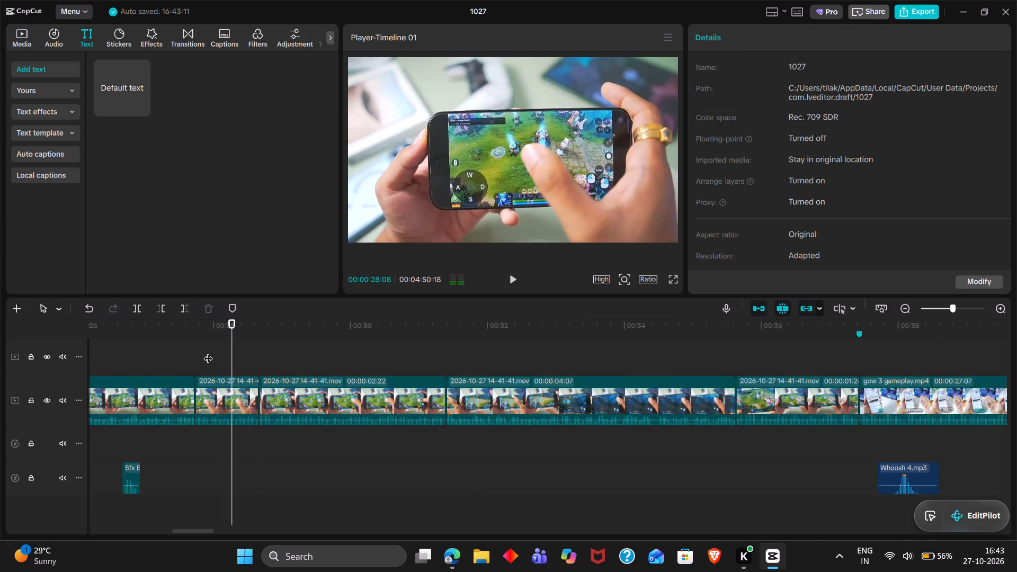
pyautogui.press('space')
pyautogui.press('space')
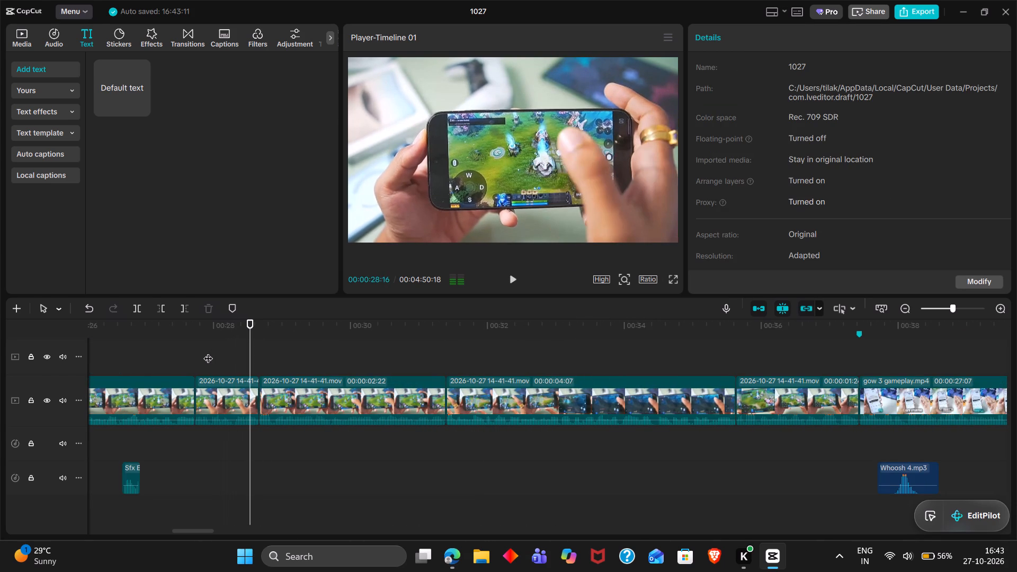
pyautogui.doubleClick(228, 361)
pyautogui.press('space')
pyautogui.press('space')
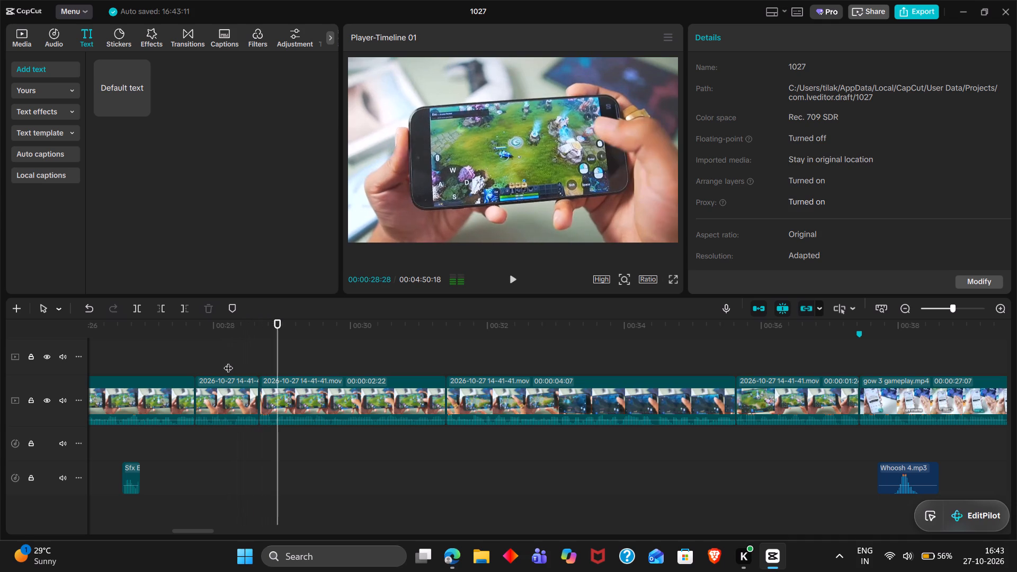
pyautogui.press('space')
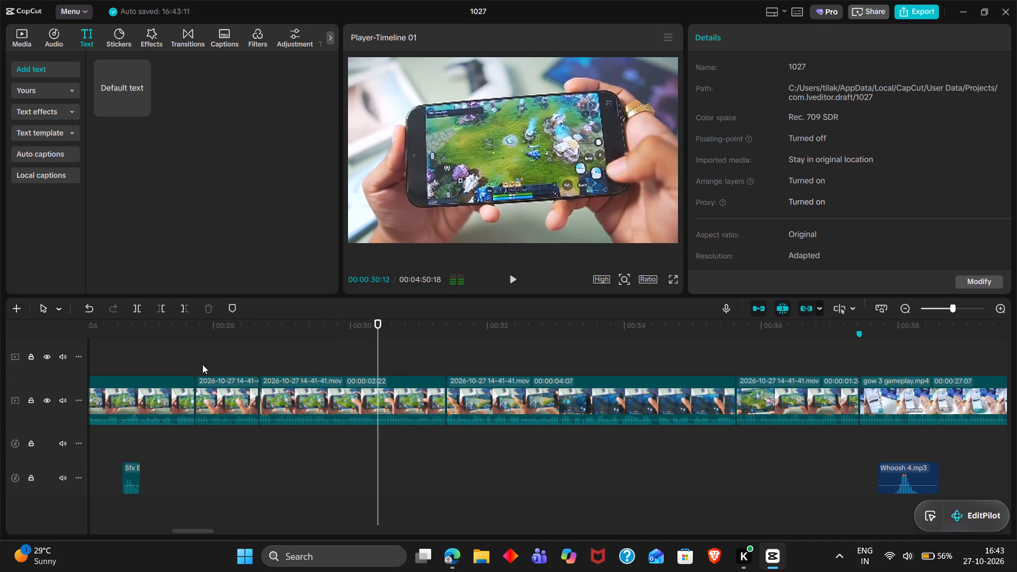
pyautogui.click(191, 362)
pyautogui.moveTo(191, 362); pyautogui.dragTo(207, 362)
pyautogui.press('space')
pyautogui.press('space')
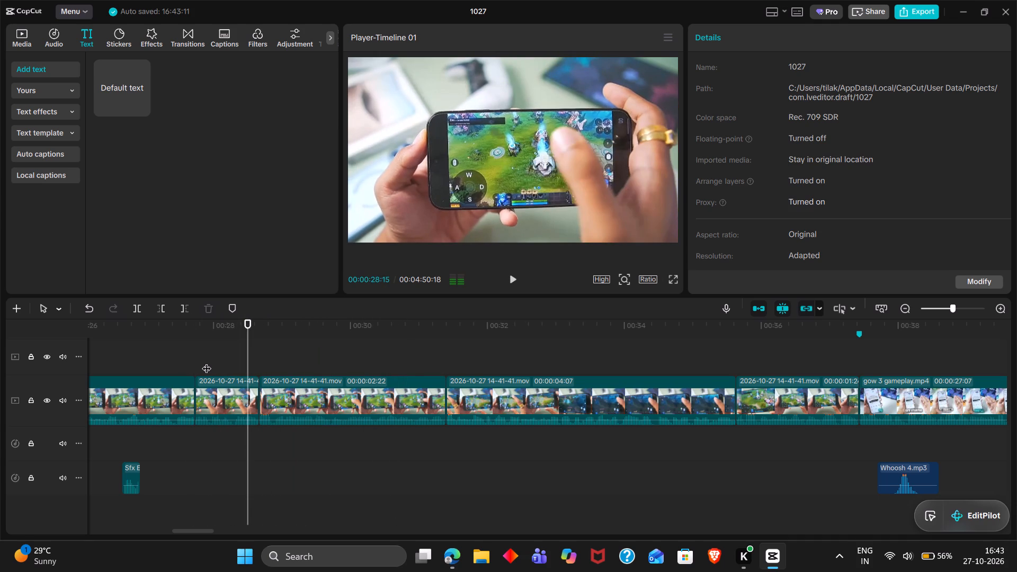
pyautogui.click(248, 368)
pyautogui.moveTo(248, 368); pyautogui.dragTo(237, 364)
pyautogui.press('space')
pyautogui.press('space')
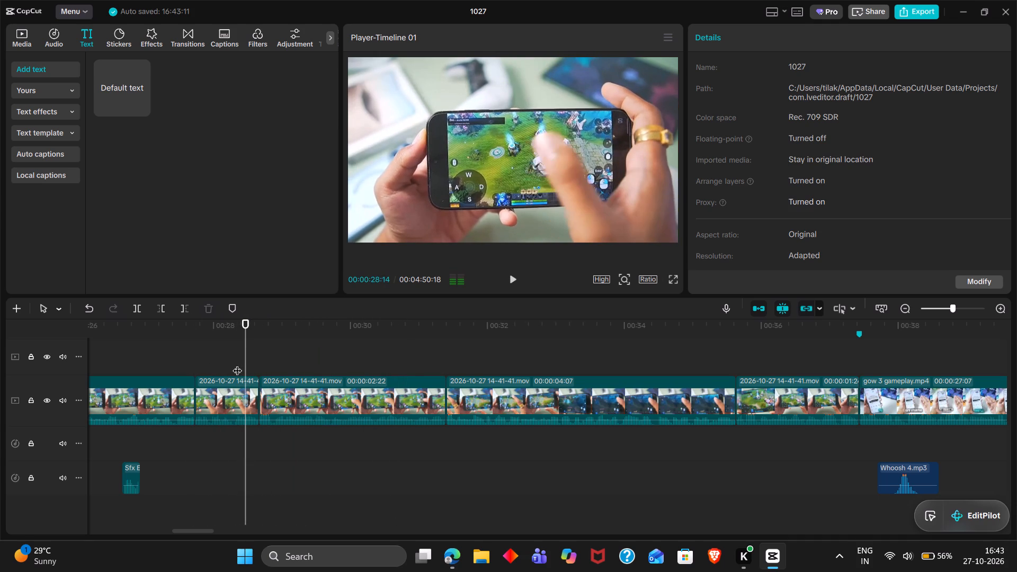
pyautogui.click(222, 356)
pyautogui.moveTo(222, 356); pyautogui.dragTo(227, 356)
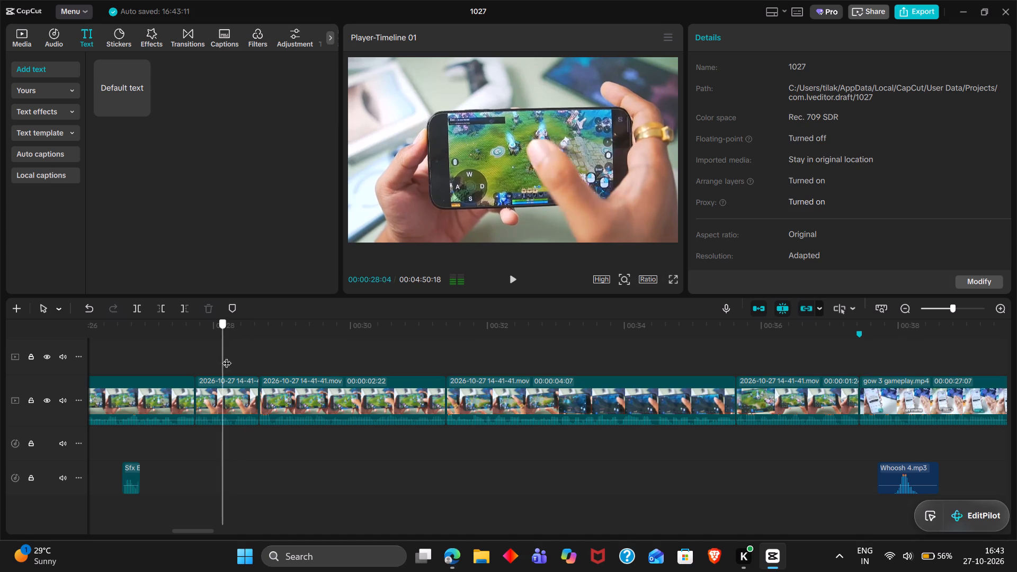
pyautogui.moveTo(227, 356); pyautogui.dragTo(238, 358)
# Search the sound effects library for "tap".
pyautogui.doubleClick(47, 157)
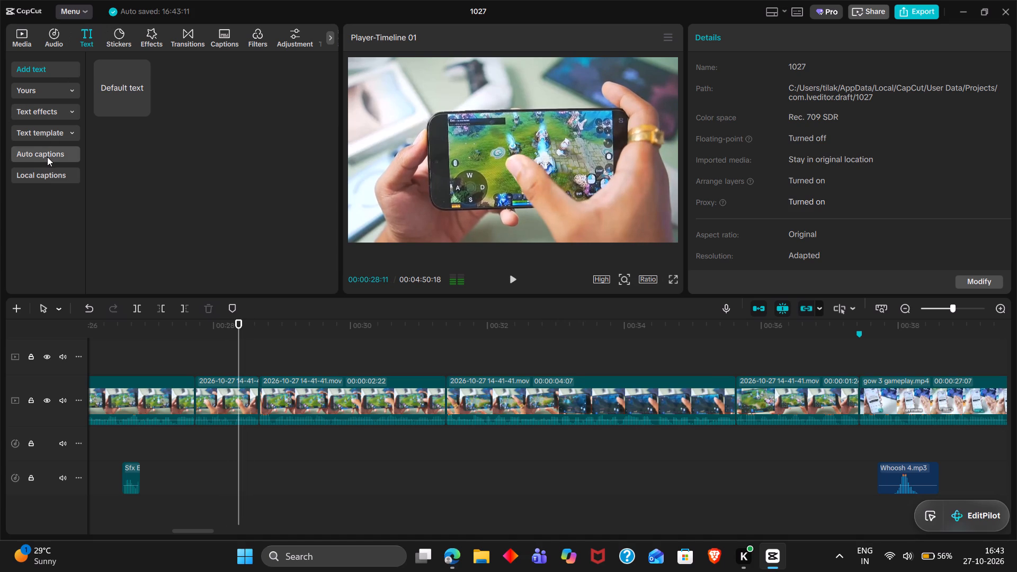
pyautogui.doubleClick(41, 27)
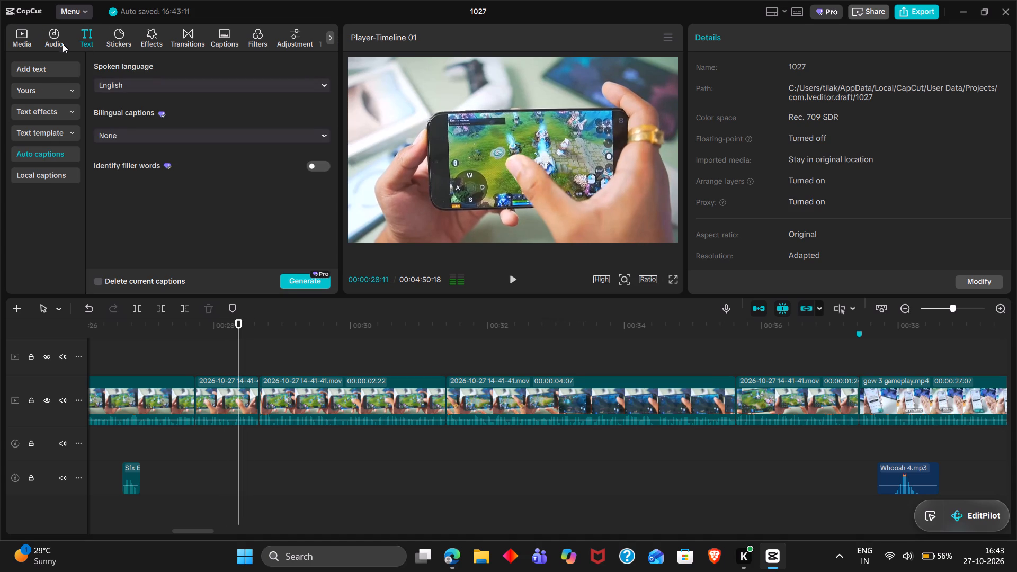
pyautogui.doubleClick(59, 39)
pyautogui.doubleClick(136, 74)
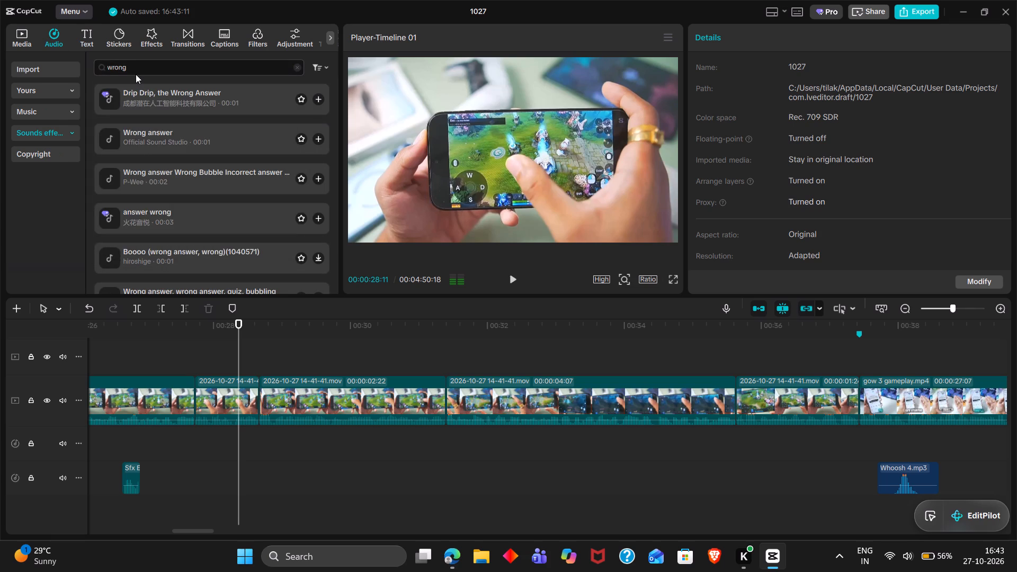
pyautogui.hotkey('ctrl', 'a')
pyautogui.write('ta')
pyautogui.press('p')
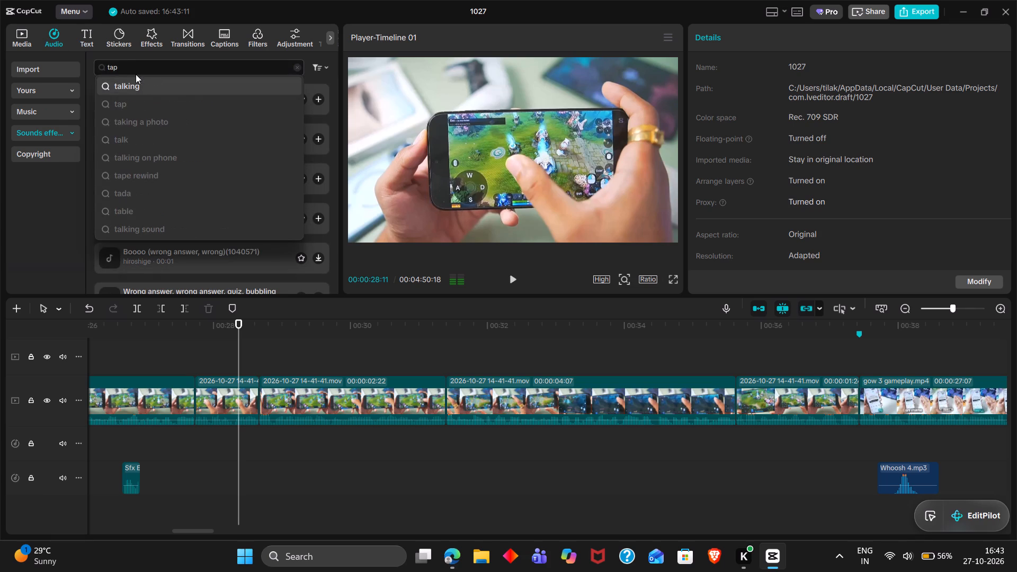
pyautogui.press('Return')
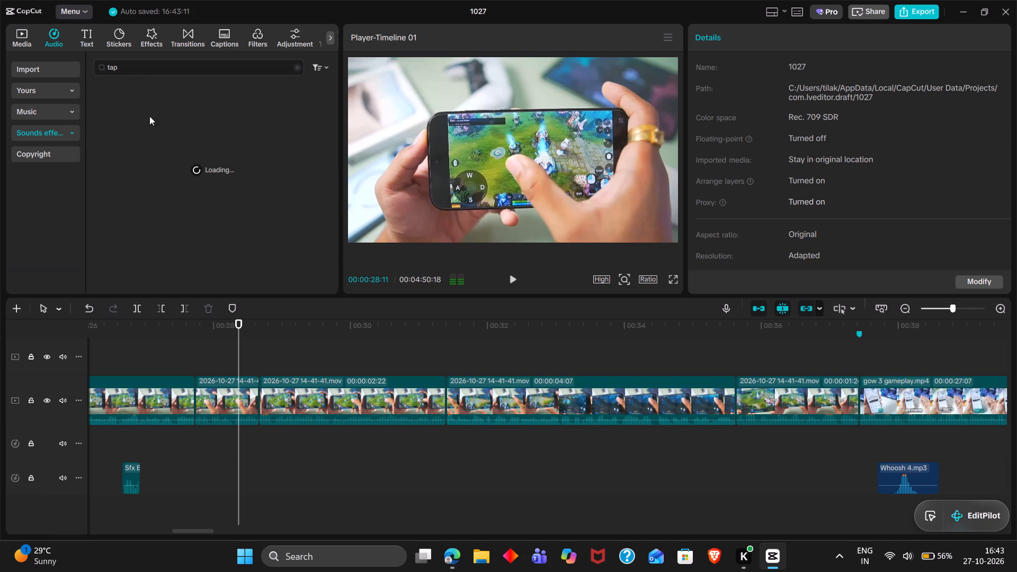
# Audition several of the tap sound effects, including the smartphone, cardboard, pop-up and wall taps.
pyautogui.doubleClick(206, 148)
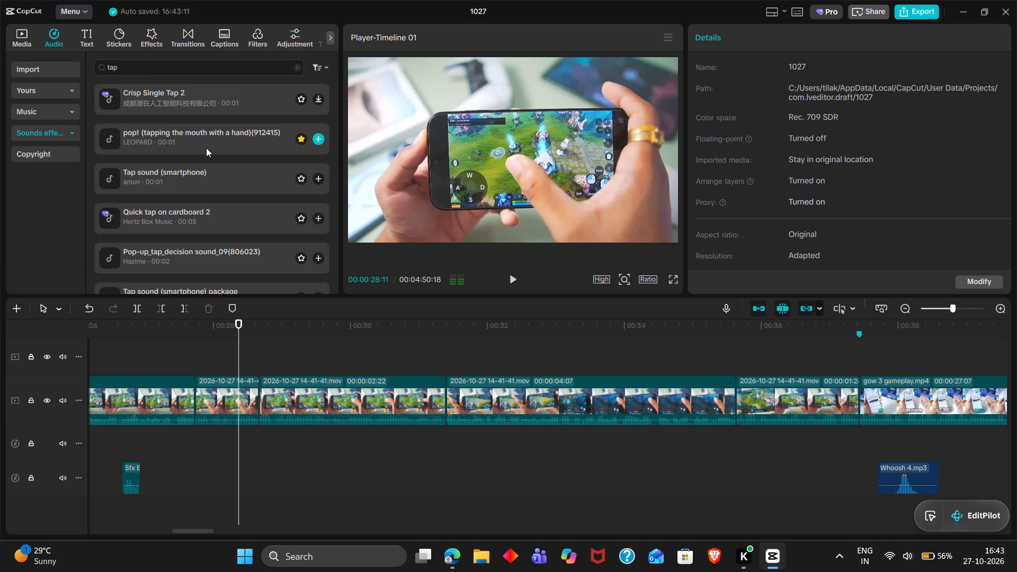
pyautogui.doubleClick(245, 177)
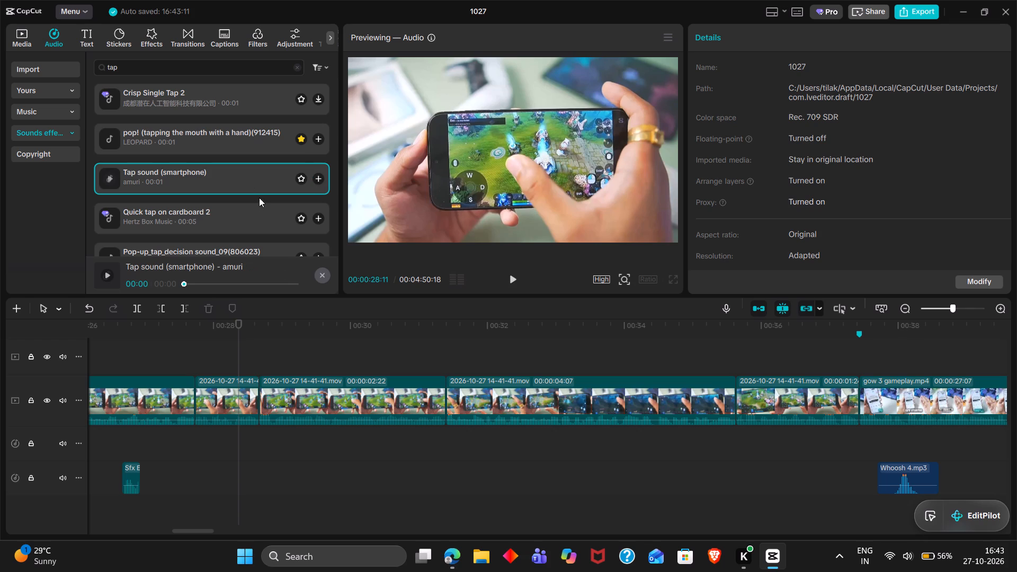
pyautogui.doubleClick(260, 208)
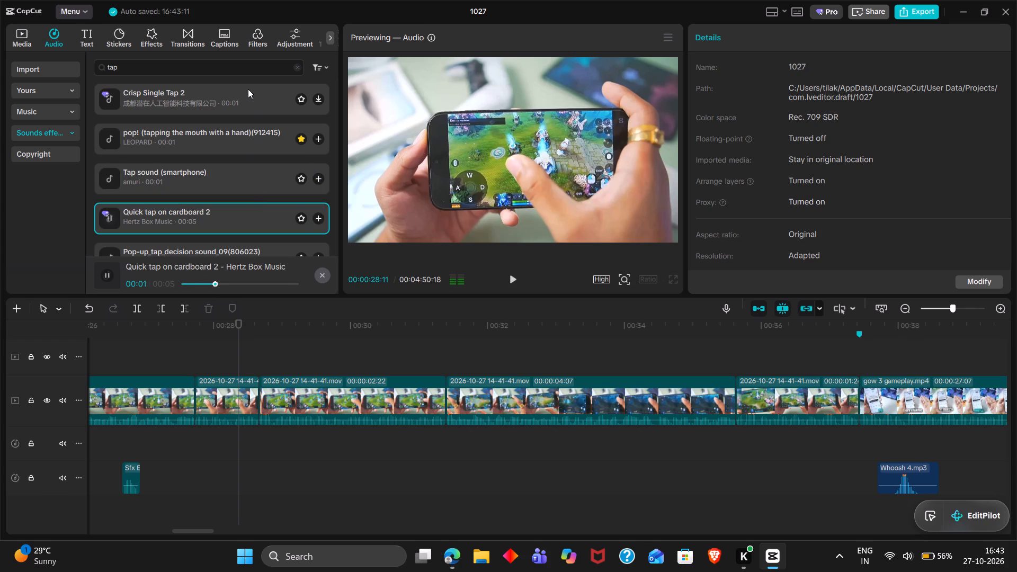
pyautogui.doubleClick(248, 89)
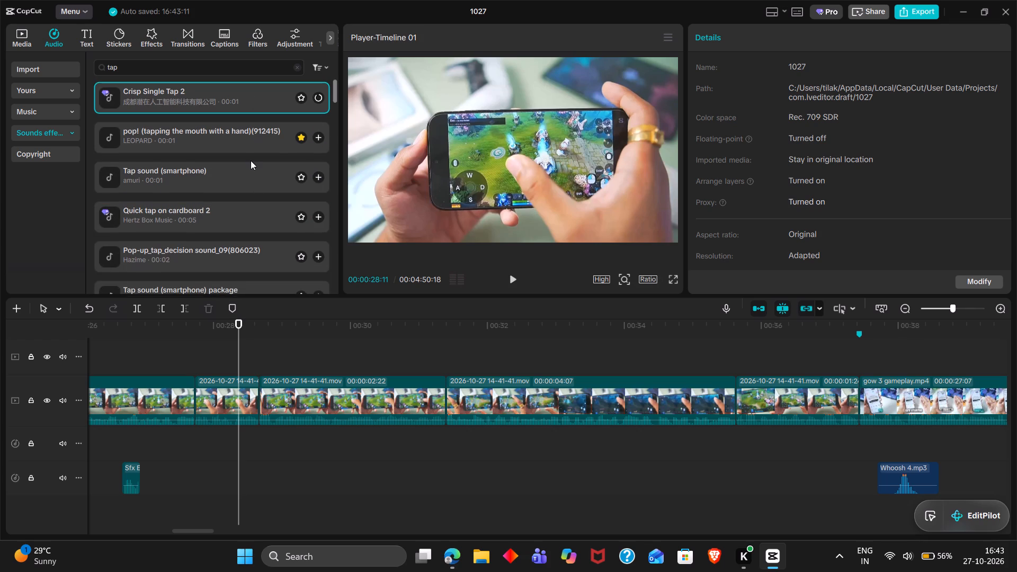
pyautogui.scroll(-1, 250, 202)
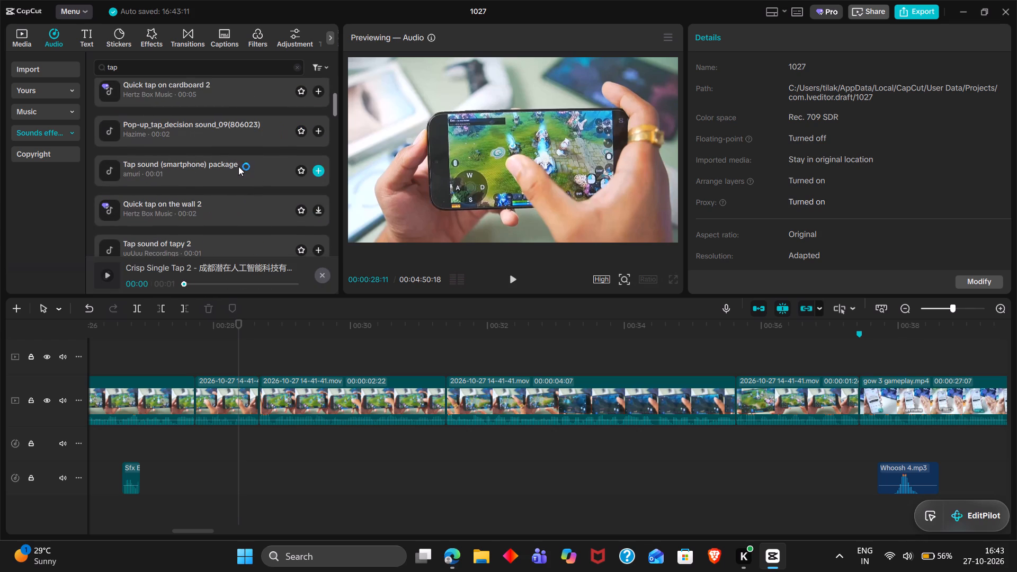
pyautogui.doubleClick(238, 166)
pyautogui.doubleClick(224, 136)
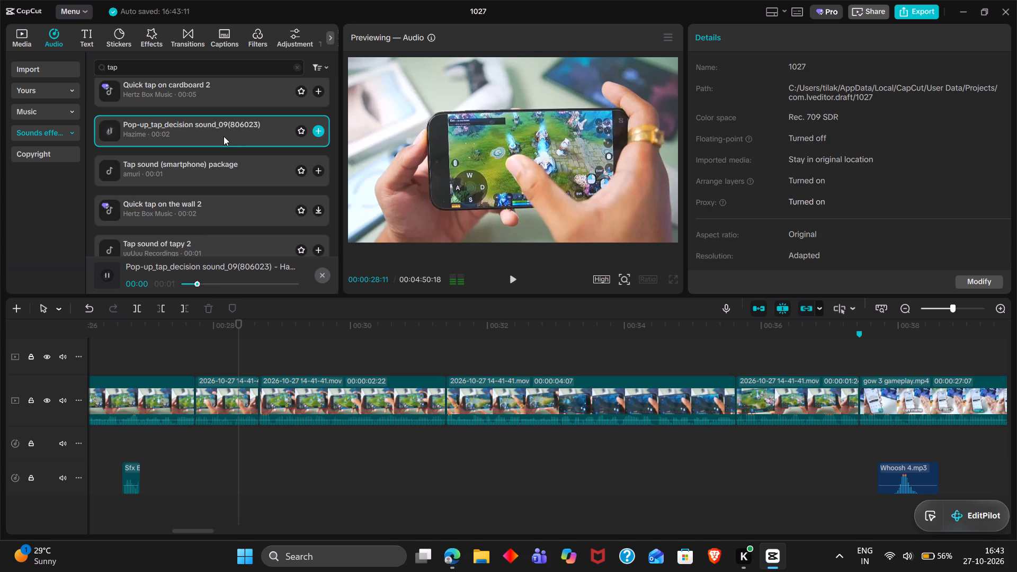
pyautogui.doubleClick(235, 207)
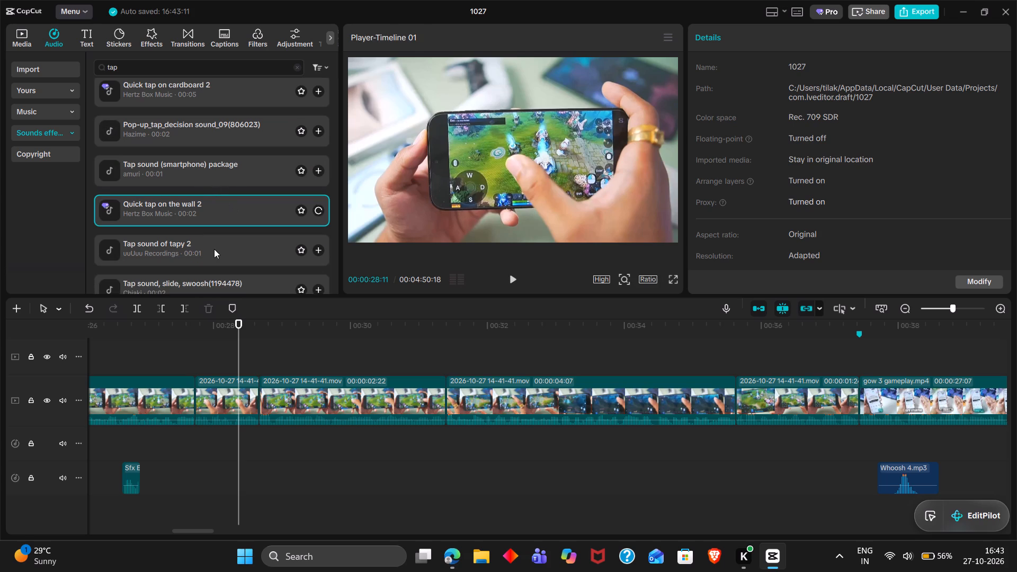
pyautogui.doubleClick(214, 249)
# Add the "Tap sound (smartphone) package" effect to the timeline at 00:00:28:11.
pyautogui.doubleClick(225, 177)
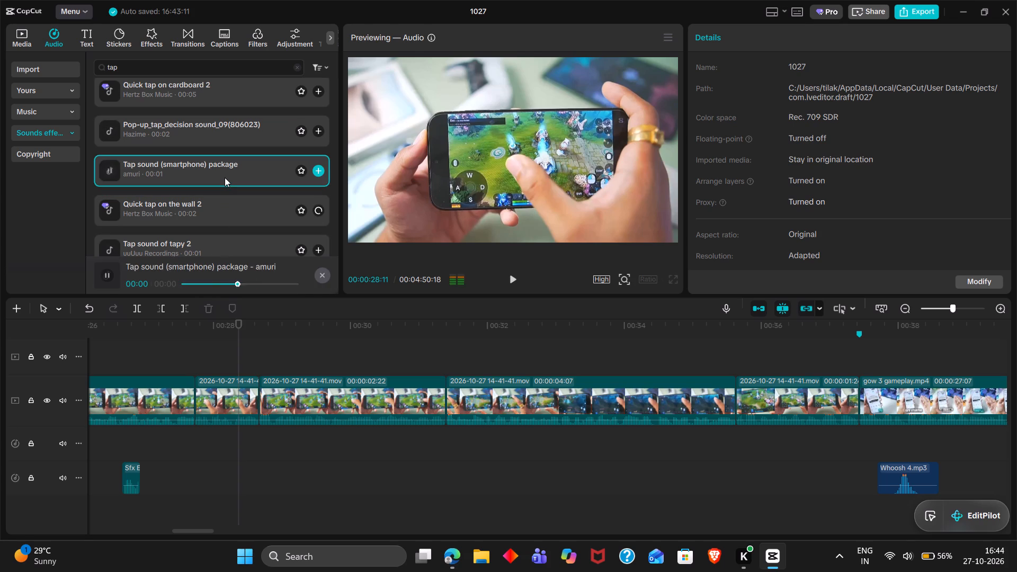
pyautogui.moveTo(225, 177); pyautogui.dragTo(239, 363)
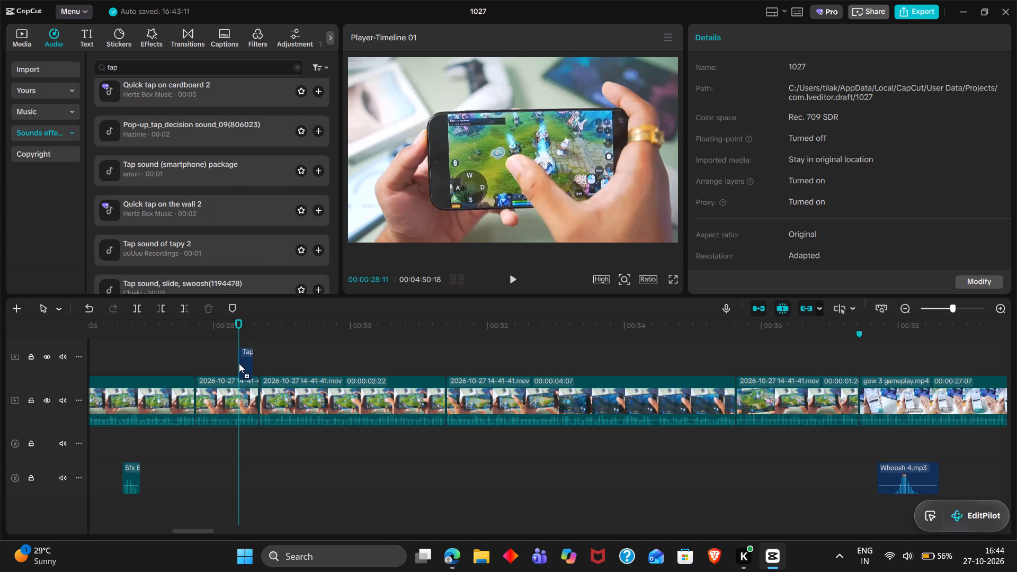
pyautogui.keyDown('ctrl'); pyautogui.scroll(3, 239, 363); pyautogui.keyUp('ctrl')
pyautogui.scroll(4, 239, 363)
pyautogui.keyDown('ctrl'); pyautogui.scroll(3, 239, 363); pyautogui.keyUp('ctrl')
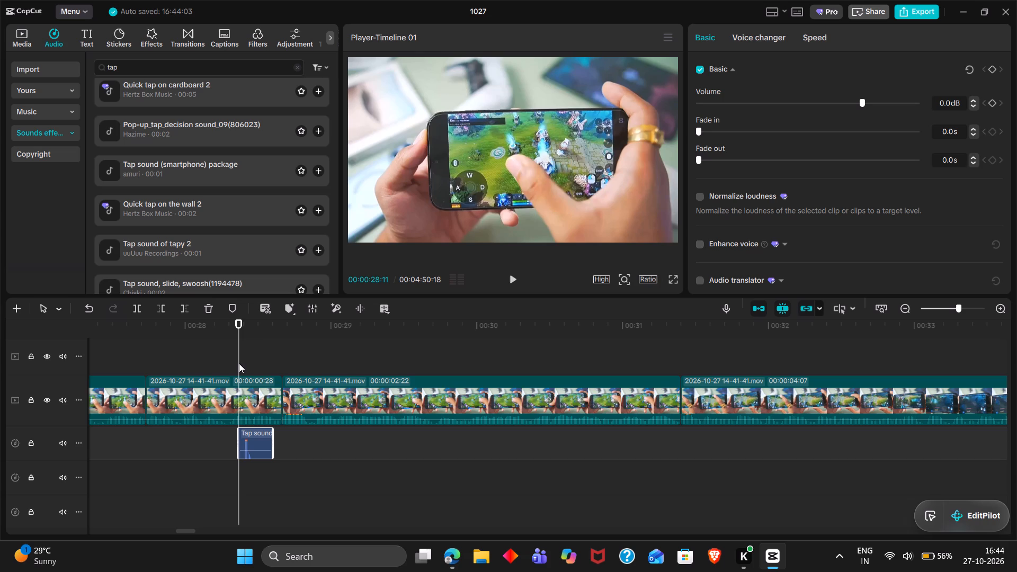
# Check the tap sound against the thumb tap and shift it slightly earlier so its waveform peak lines up with 00:00:28:11.
pyautogui.press('space')
pyautogui.press('space')
pyautogui.click(237, 454)
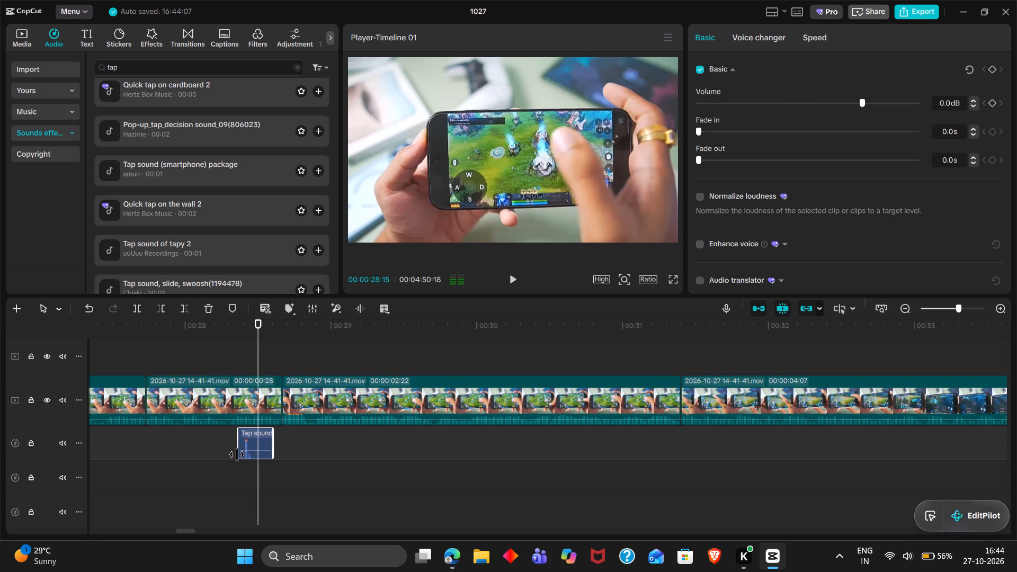
pyautogui.doubleClick(195, 480)
pyautogui.press('space')
pyautogui.press('space')
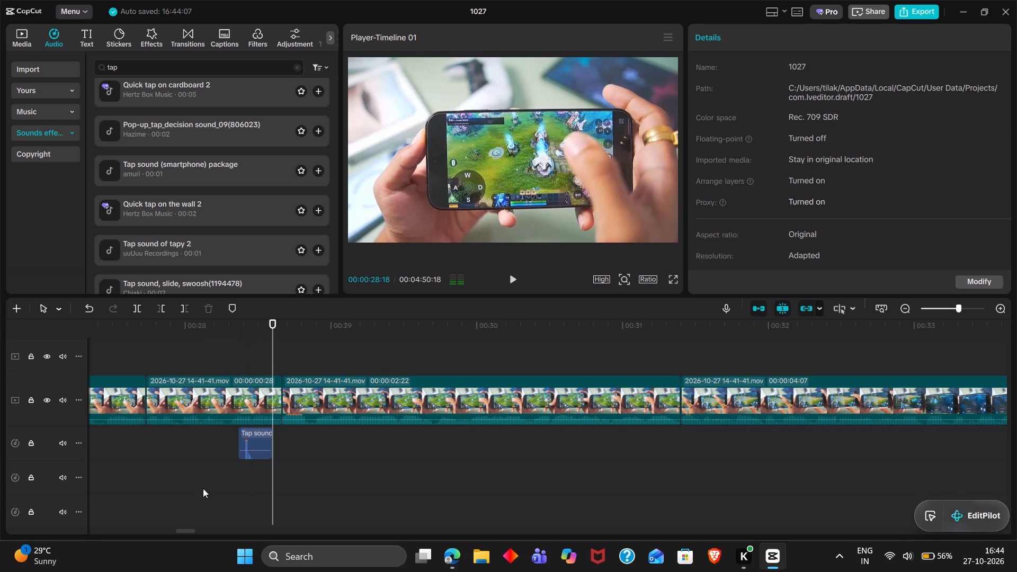
pyautogui.doubleClick(246, 473)
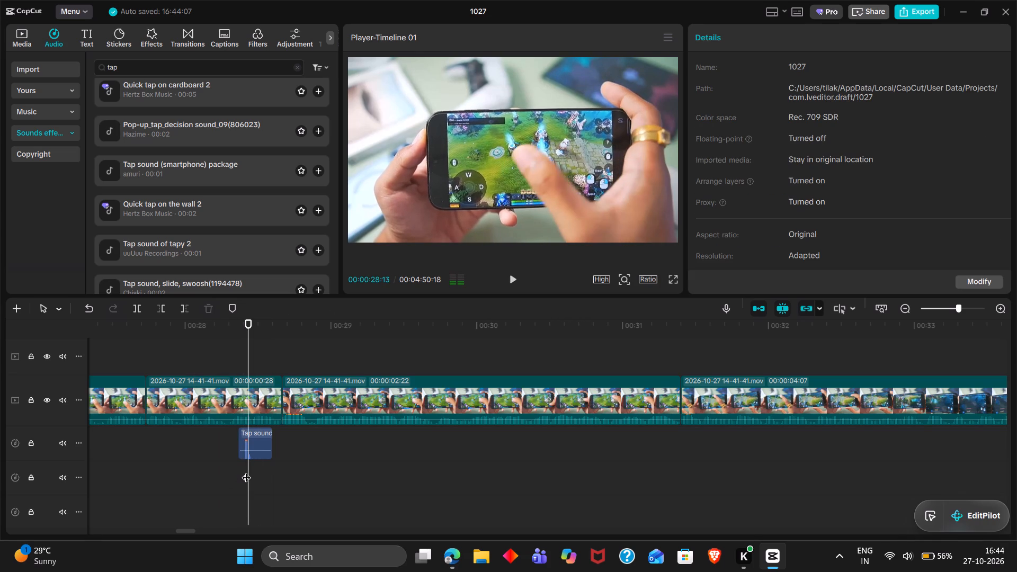
pyautogui.moveTo(246, 471); pyautogui.dragTo(237, 468)
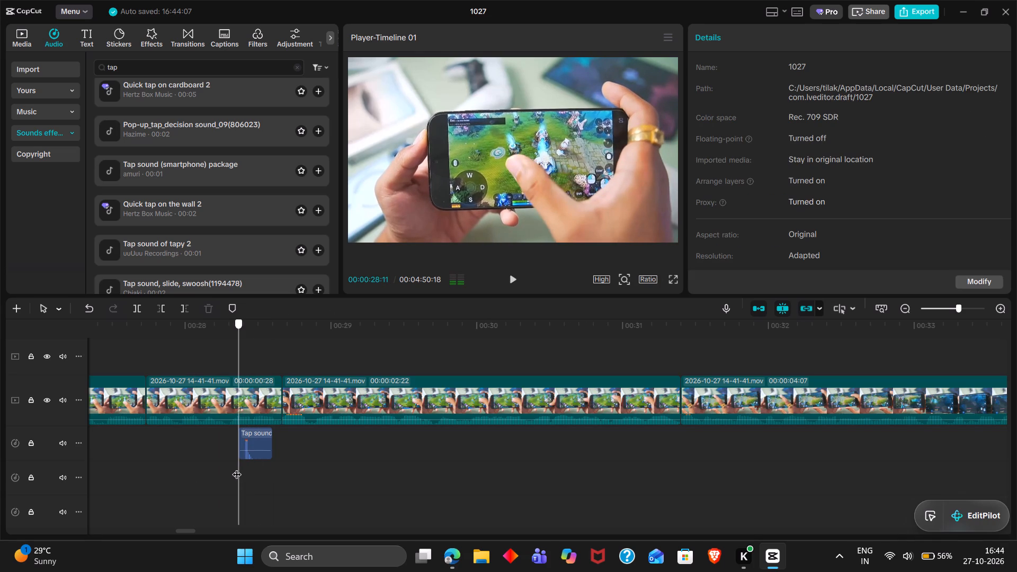
pyautogui.moveTo(237, 468); pyautogui.dragTo(235, 467)
pyautogui.keyDown('ctrl'); pyautogui.scroll(9, 235, 467); pyautogui.keyUp('ctrl')
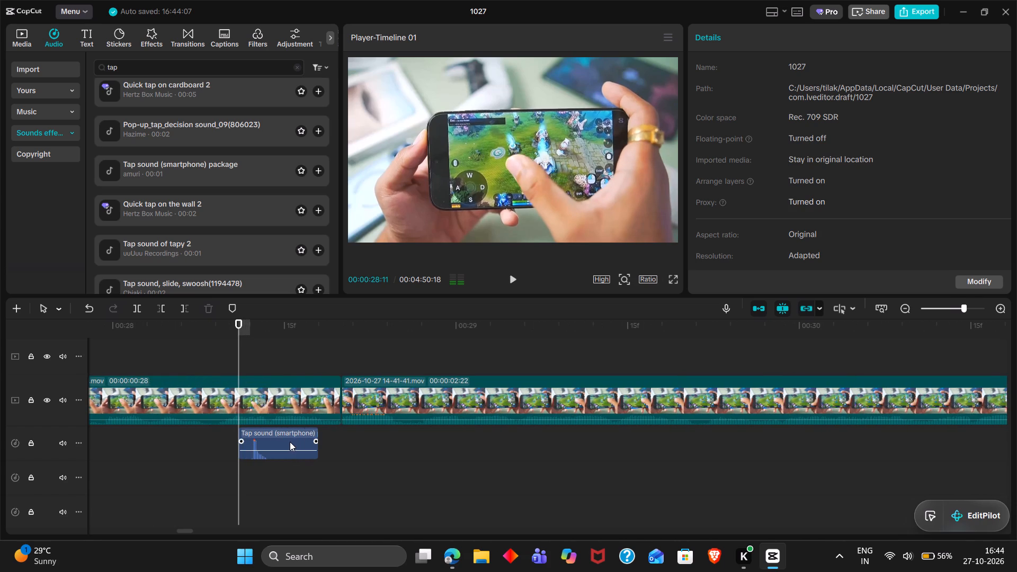
pyautogui.moveTo(290, 442); pyautogui.dragTo(278, 442)
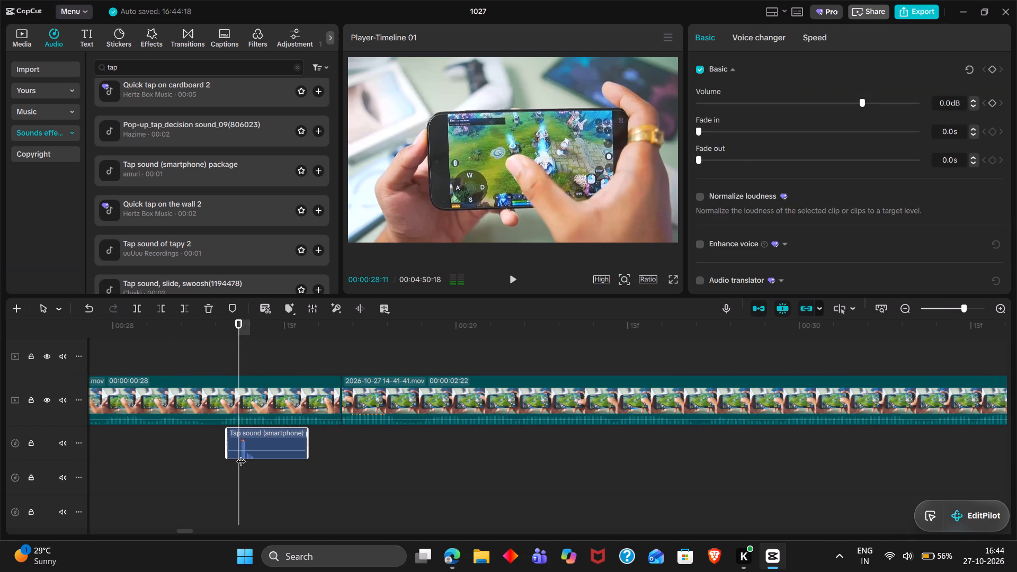
# Play back from just before the repositioned tap sound into the following gameplay clip to check its timing.
pyautogui.press('space')
pyautogui.press('space')
pyautogui.click(195, 477)
pyautogui.moveTo(195, 477); pyautogui.dragTo(121, 471)
pyautogui.press('space')
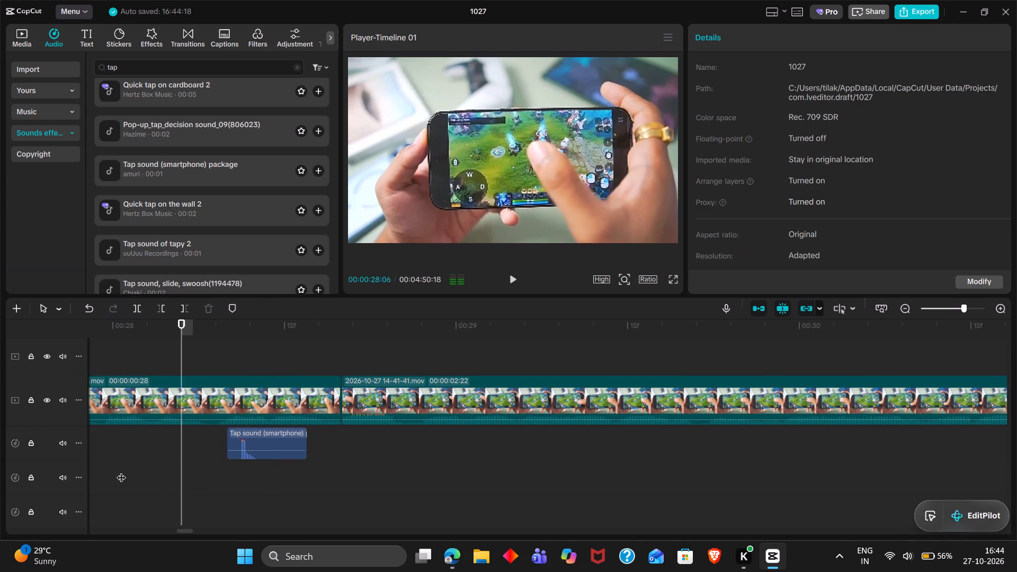
pyautogui.keyDown('ctrl'); pyautogui.scroll(-7, 121, 471); pyautogui.keyUp('ctrl')
pyautogui.hscroll(-1, 121, 471)
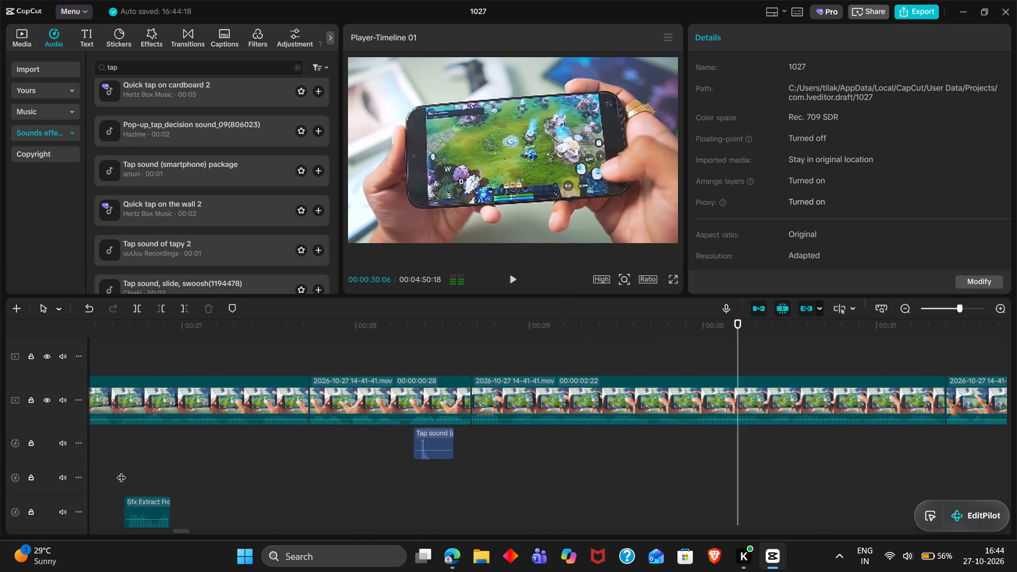
pyautogui.hscroll(-1, 121, 471)
pyautogui.keyDown('ctrl'); pyautogui.scroll(-3, 121, 471); pyautogui.keyUp('ctrl')
pyautogui.press('space')
# Review playback of the gameplay clips from 00:00:25:28 to about 00:00:32:29, checking the tap sound and the following cuts.
pyautogui.hscroll(1, 121, 471)
pyautogui.doubleClick(254, 473)
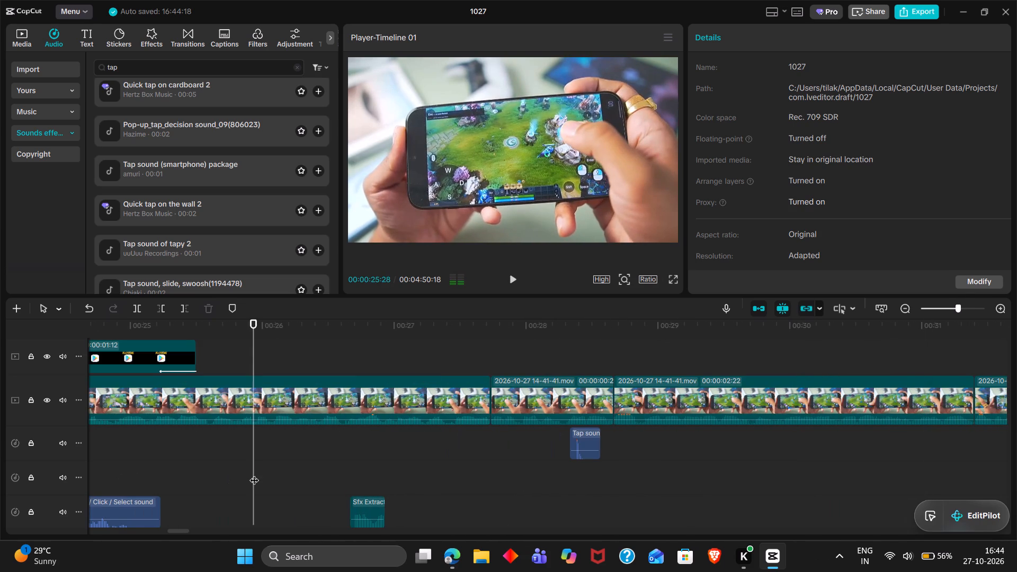
pyautogui.press('space')
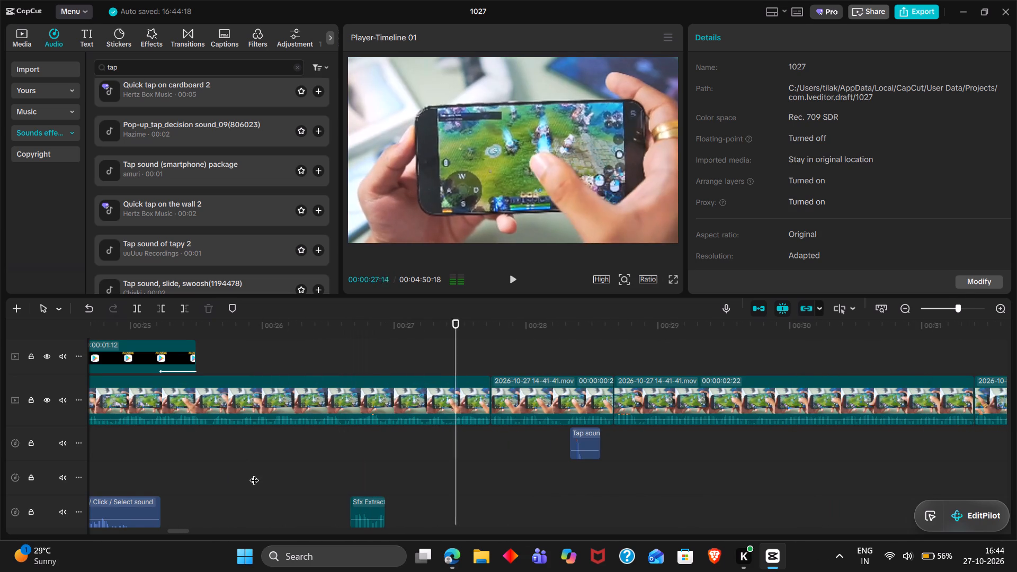
pyautogui.hscroll(-1, 254, 473)
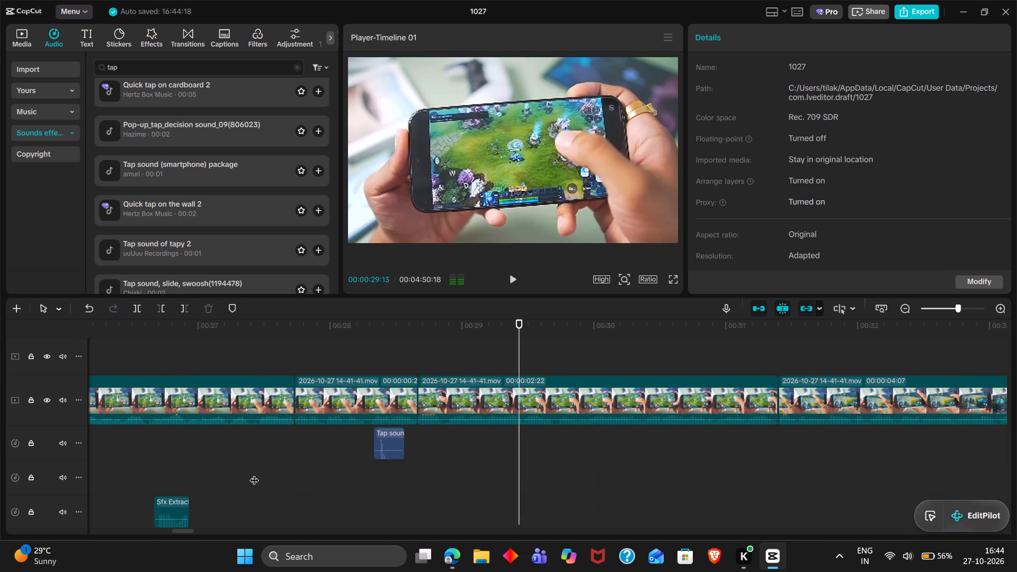
pyautogui.hscroll(-2, 254, 473)
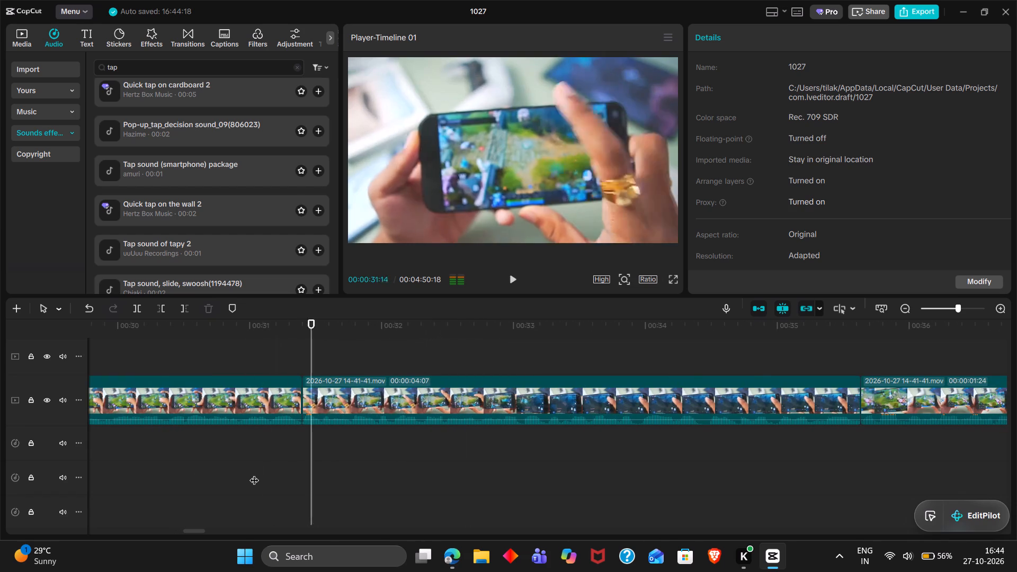
pyautogui.press('space')
pyautogui.press('space')
pyautogui.hscroll(-1, 254, 473)
pyautogui.press('space')
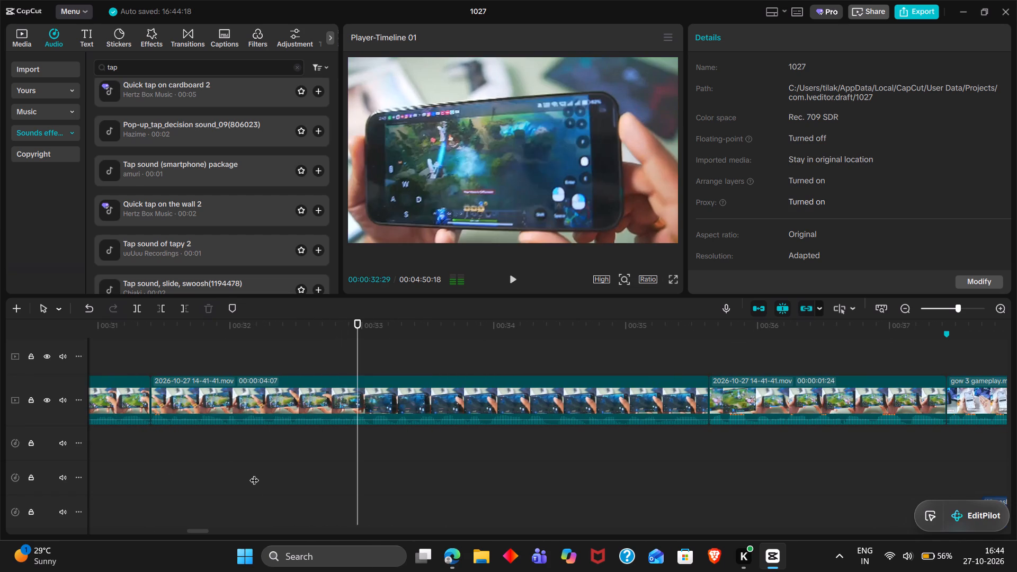
# Delete the two green bg clips above the main track between about 00:00:32:17 and 00:00:33:12.
pyautogui.scroll(4, 254, 473)
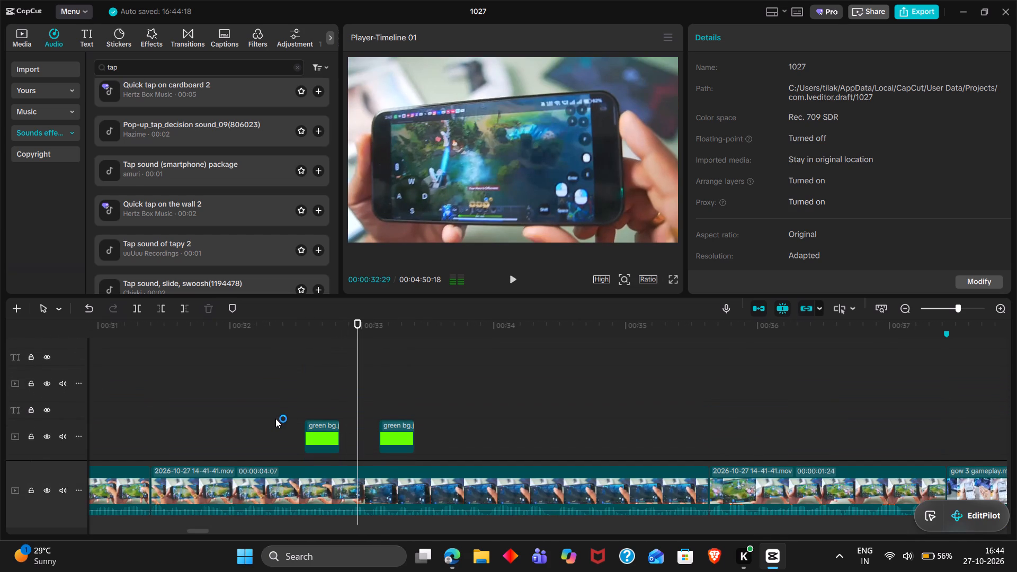
pyautogui.moveTo(275, 418); pyautogui.dragTo(426, 445)
pyautogui.press('BackSpace')
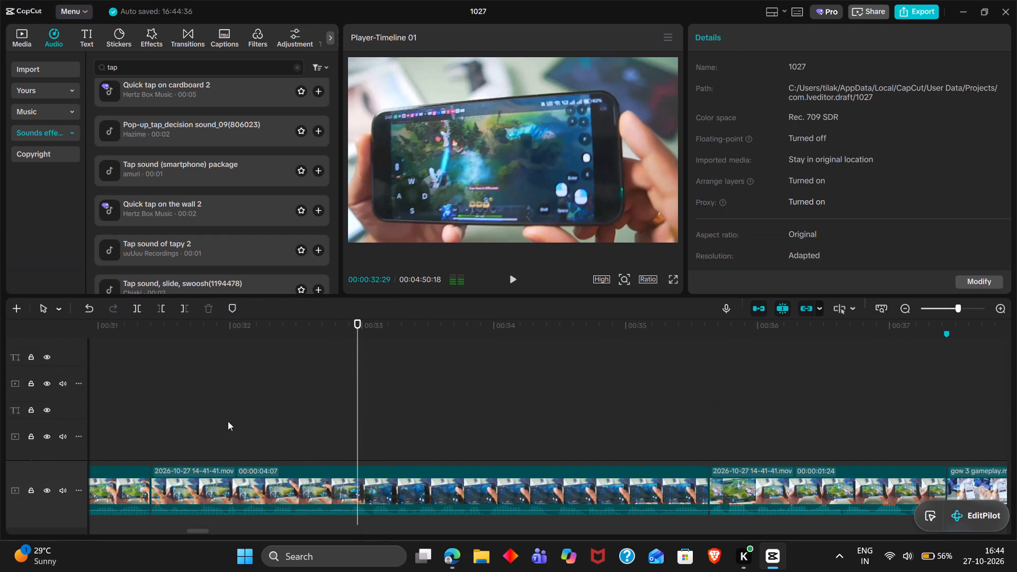
# Play back the footage around the removed overlays and the preceding cut into the 00:00:04:07 gameplay clip.
pyautogui.doubleClick(140, 424)
pyautogui.press('space')
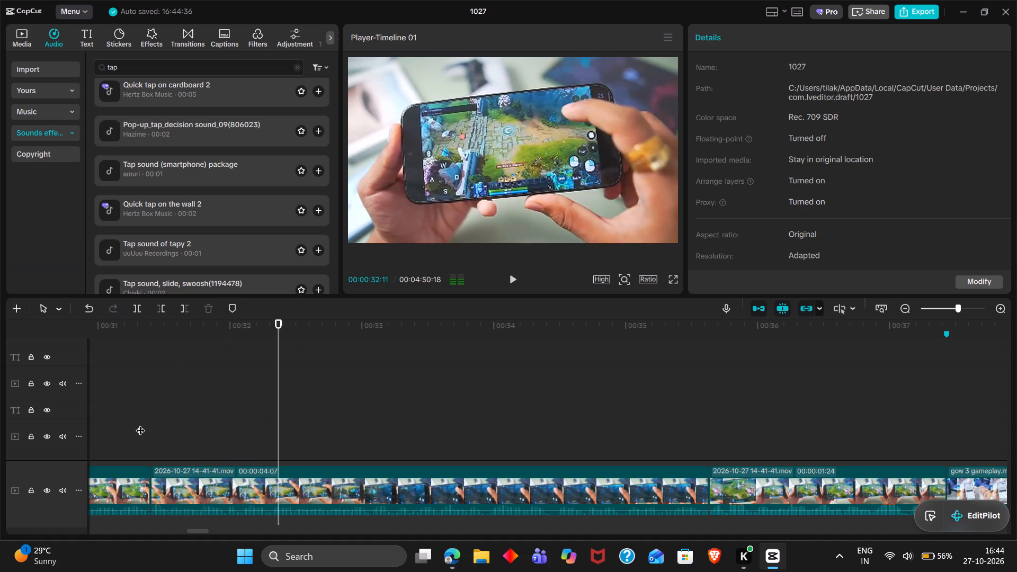
pyautogui.press('space')
pyautogui.hscroll(1, 140, 424)
pyautogui.click(260, 416)
pyautogui.moveTo(260, 416); pyautogui.dragTo(379, 417)
pyautogui.press('space')
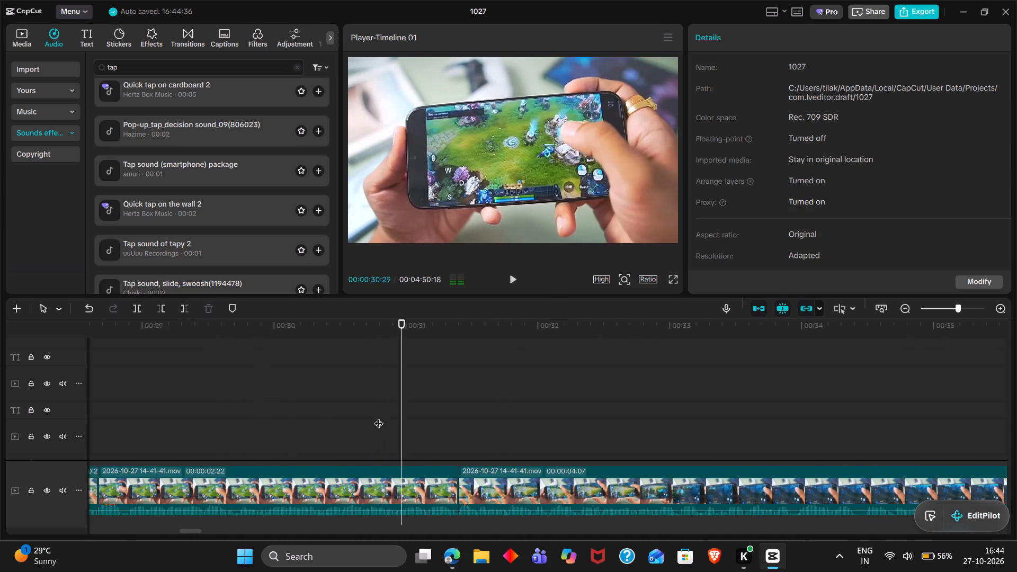
pyautogui.press('space')
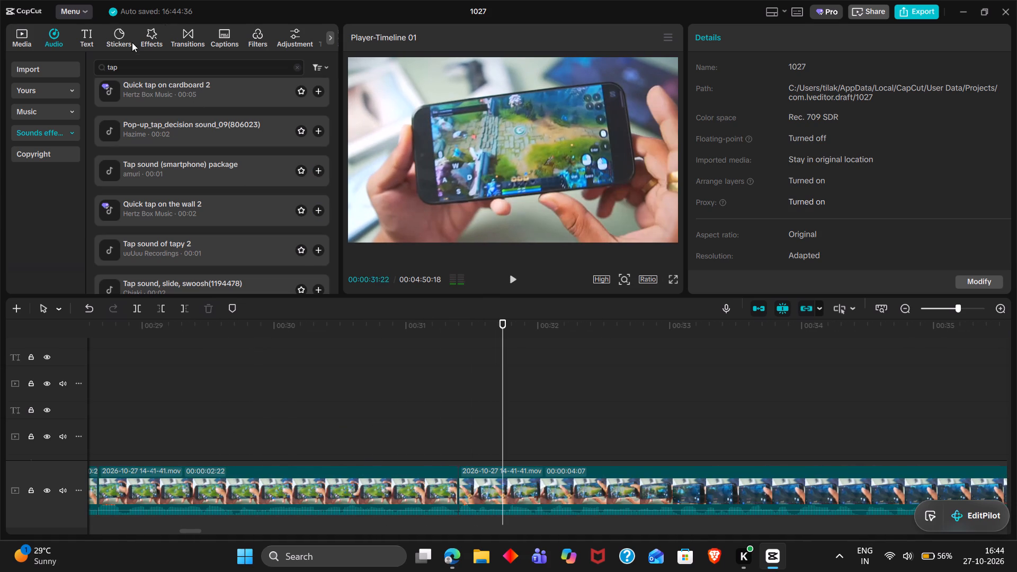
# Add the Glare II transition at the cut between the 00:00:02:22 and 00:00:04:07 gameplay clips.
pyautogui.doubleClick(193, 31)
pyautogui.moveTo(195, 91); pyautogui.dragTo(465, 491)
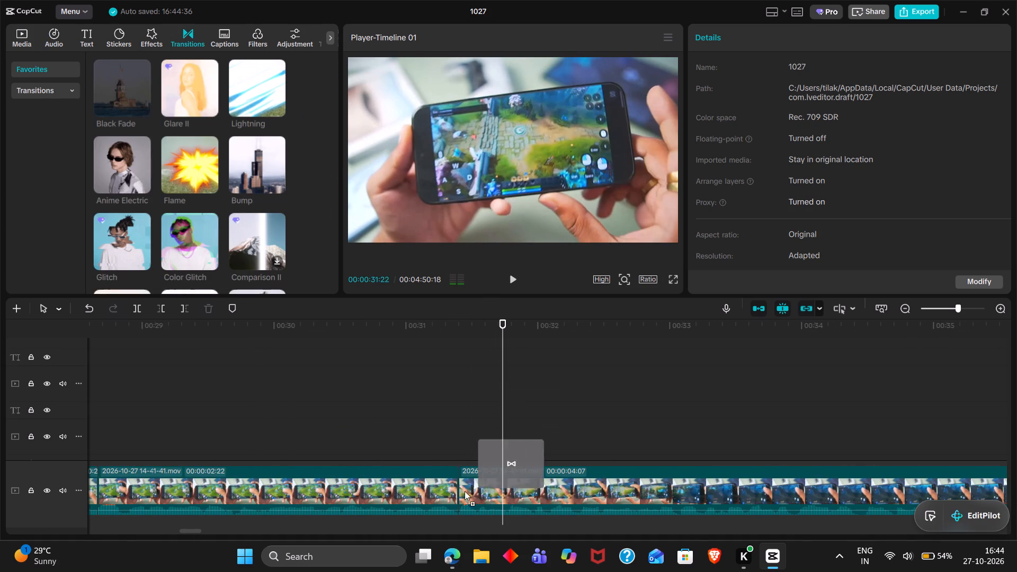
pyautogui.moveTo(465, 491); pyautogui.dragTo(436, 503)
pyautogui.scroll(-1, 392, 431)
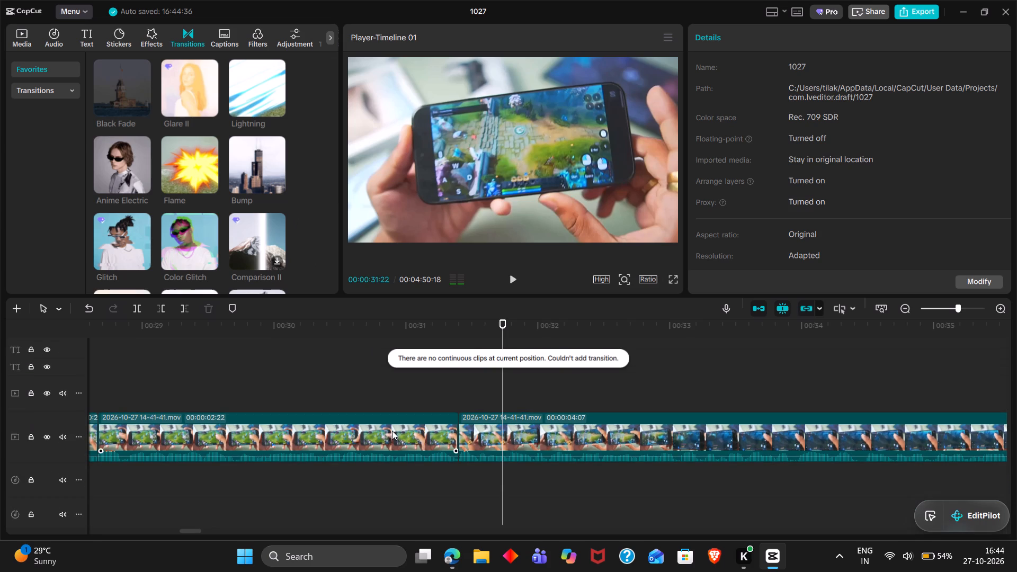
pyautogui.moveTo(179, 83); pyautogui.dragTo(441, 460)
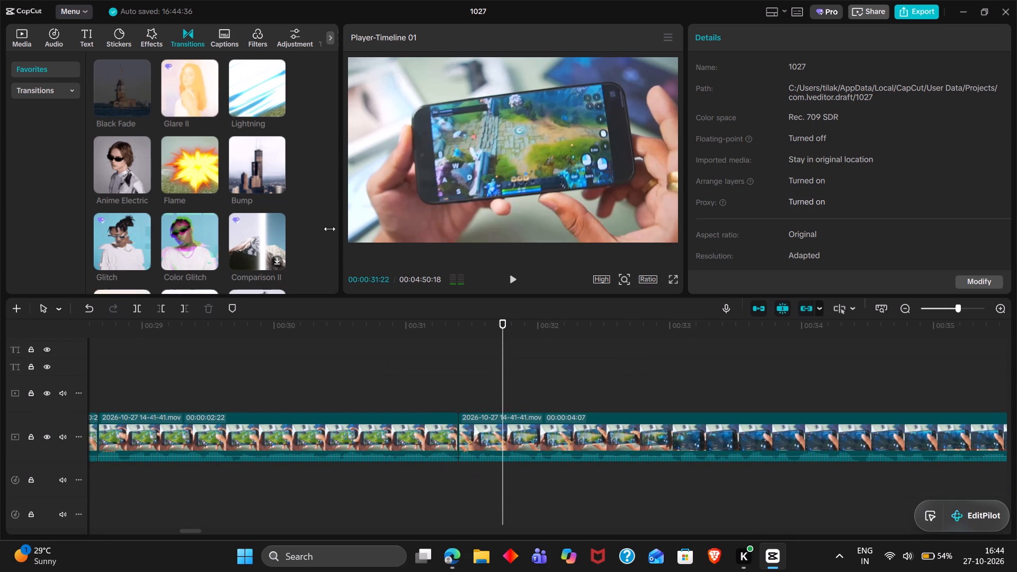
pyautogui.moveTo(173, 71); pyautogui.dragTo(434, 438)
# Copy the "Sfx Extract" sound that starts just before 00:00:07:00 to the start of the Glare II transition at 00:00:31:05.
pyautogui.doubleClick(432, 406)
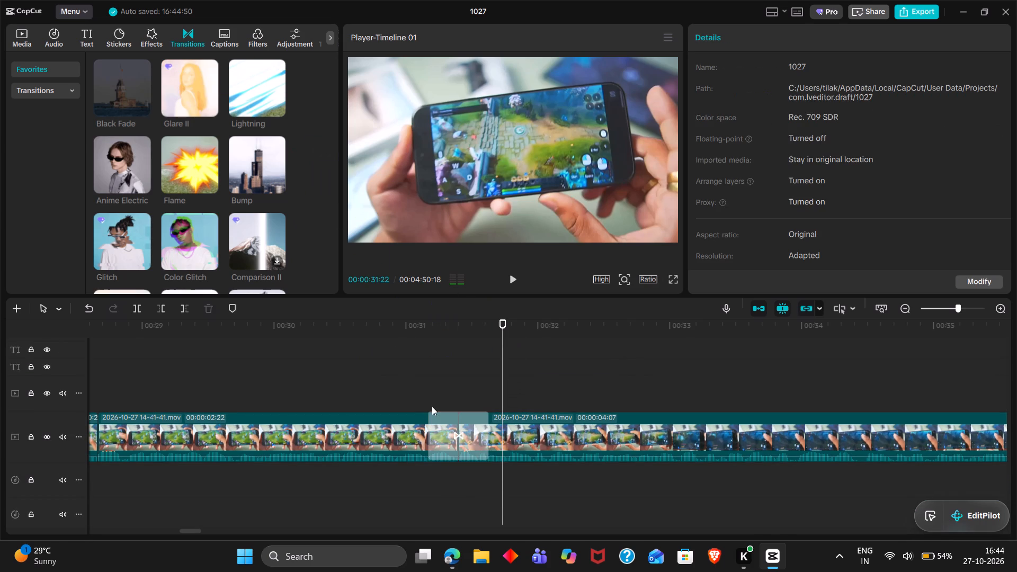
pyautogui.scroll(-3, 432, 406)
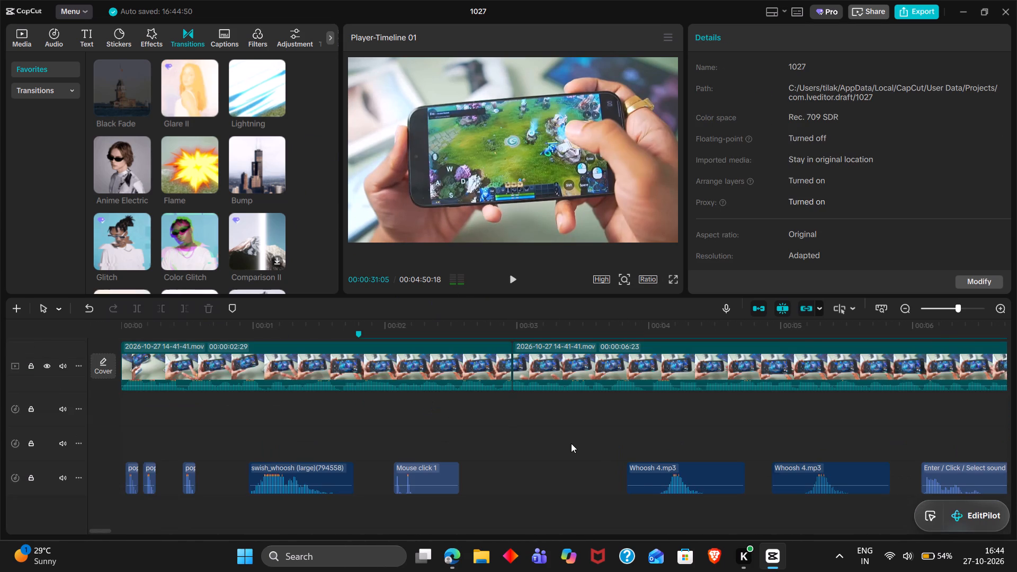
pyautogui.hscroll(-2, 571, 443)
pyautogui.hscroll(1, 431, 463)
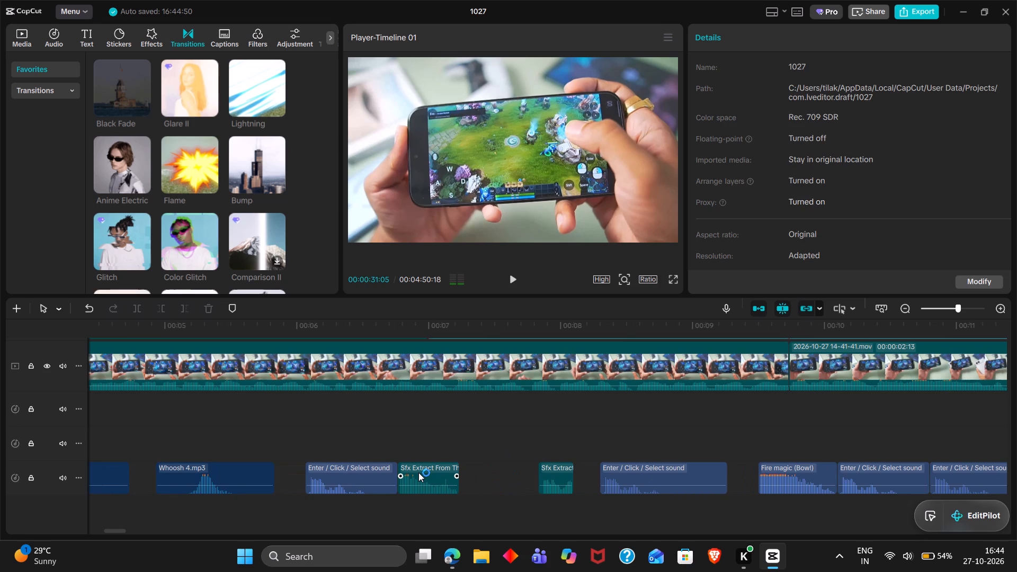
pyautogui.click(418, 472)
pyautogui.hotkey('ctrl', 'c')
pyautogui.hotkey('ctrl', 'v')
# Play back the transition with its sound and continue to the finger pointing at the phone at 00:00:34:11.
pyautogui.press('space')
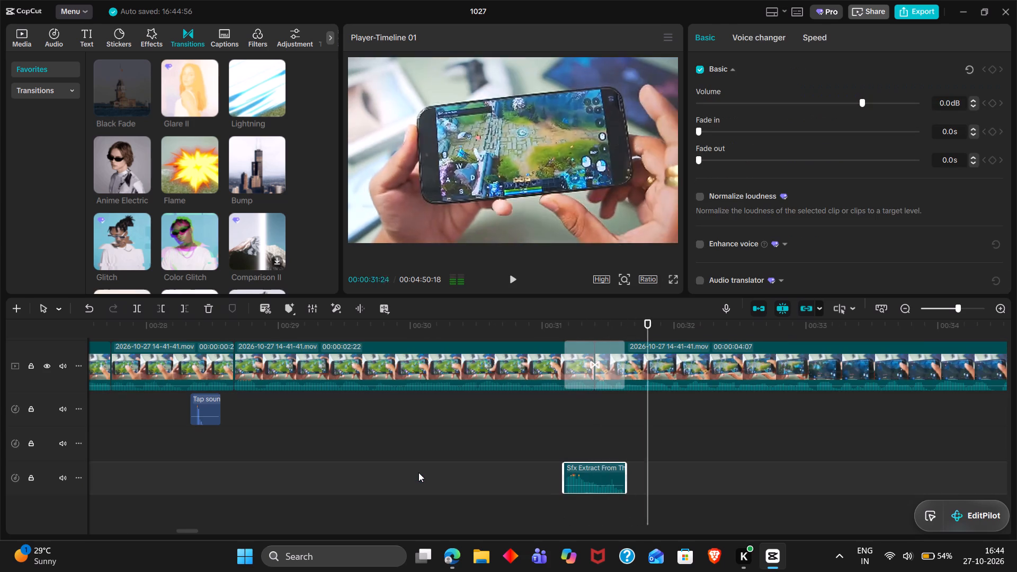
pyautogui.hscroll(-1, 418, 472)
pyautogui.press('space')
pyautogui.press('space')
pyautogui.hscroll(-1, 418, 472)
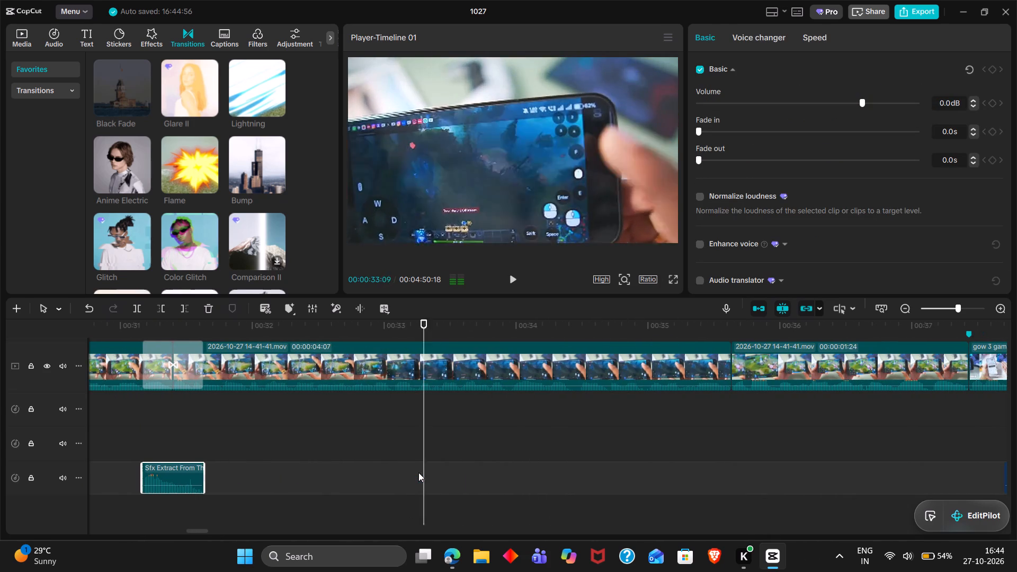
pyautogui.press('space')
pyautogui.press('space')
pyautogui.press('space')
pyautogui.press('space')
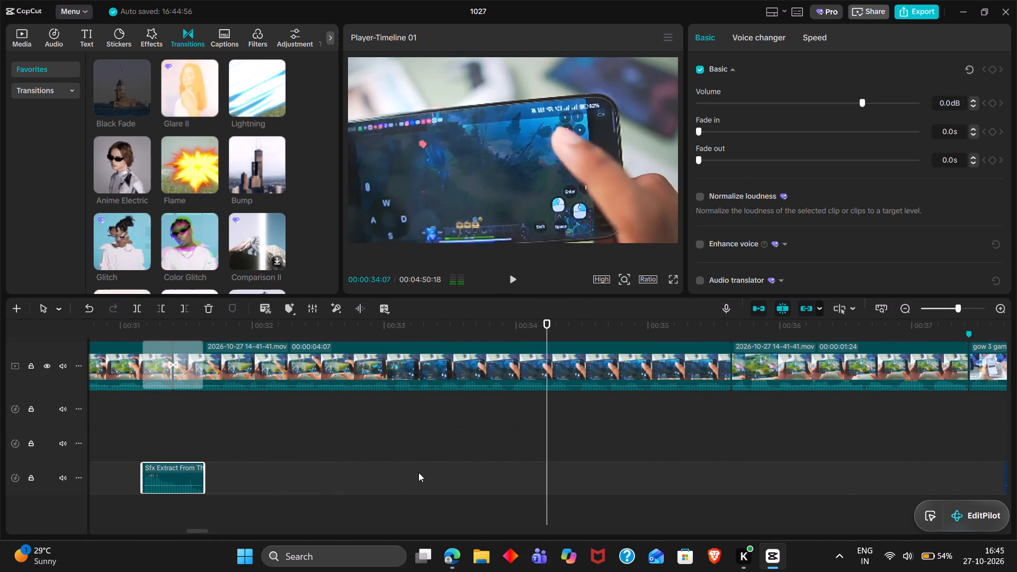
pyautogui.press('space')
# Copy the "Ios" title near 00:00:11 and paste it at 00:00:34:11.
pyautogui.scroll(2, 418, 472)
pyautogui.hscroll(2, 418, 472)
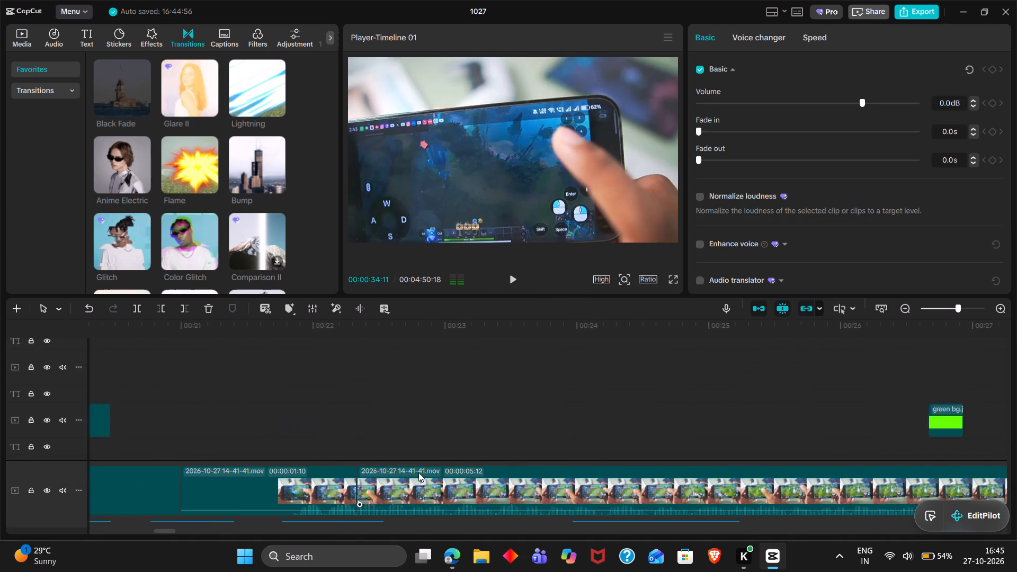
pyautogui.hscroll(1, 418, 472)
pyautogui.scroll(2, 418, 472)
pyautogui.hscroll(4, 418, 472)
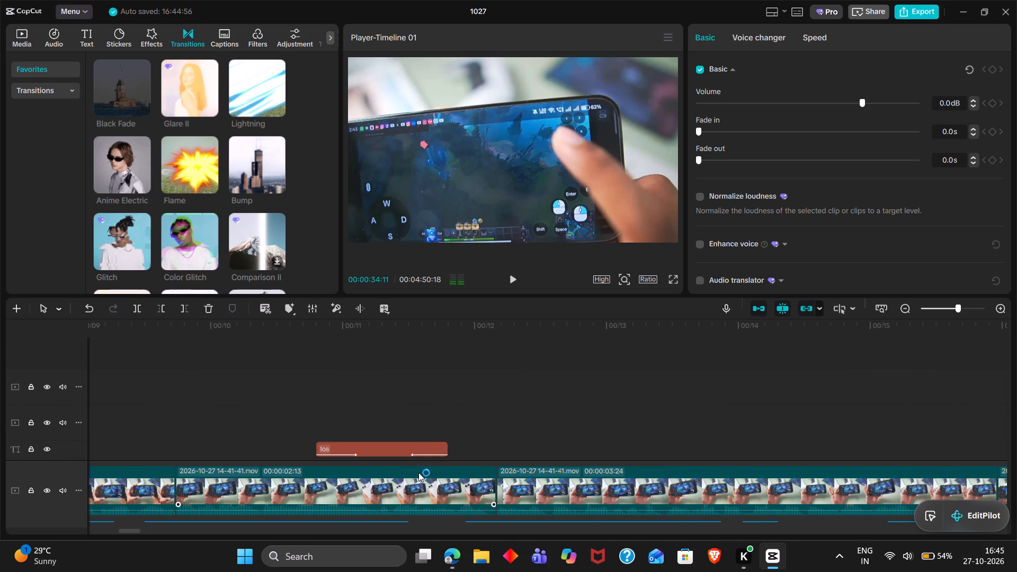
pyautogui.click(409, 452)
pyautogui.hotkey('ctrl', 'c')
pyautogui.hotkey('ctrl', 'v')
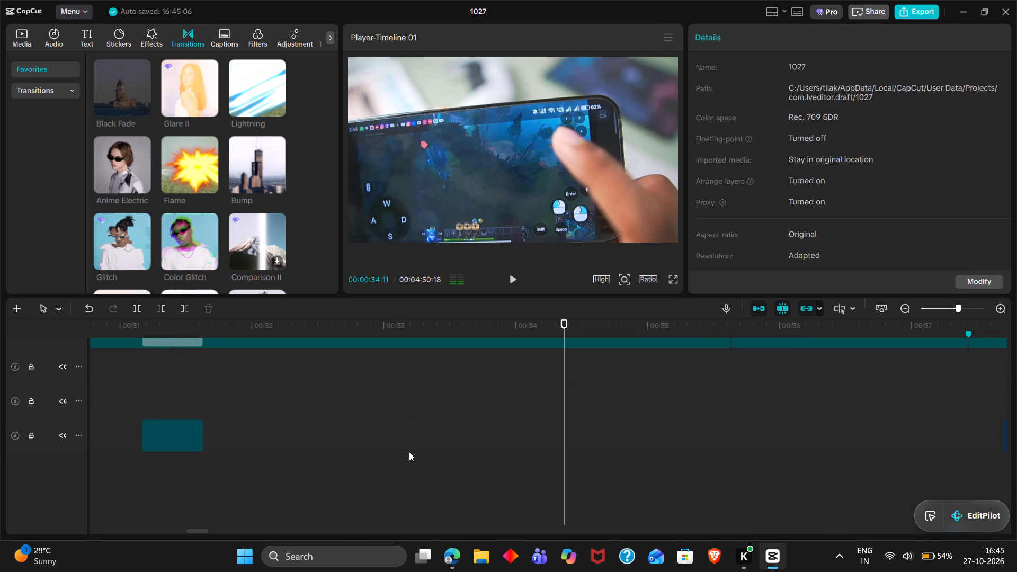
# Copy the "Enter / Click / Select sound" effect that follows Whoosh 4.mp3 near 00:00:24:15 and paste it at 00:00:34:11.
pyautogui.scroll(3, 645, 383)
pyautogui.scroll(-1, 645, 383)
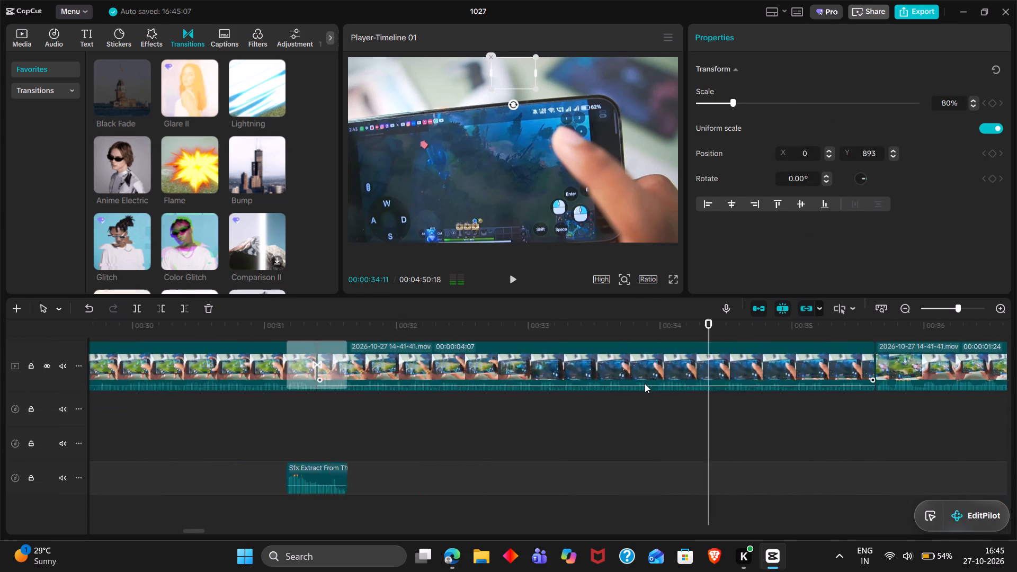
pyautogui.scroll(-1, 645, 383)
pyautogui.hscroll(1, 484, 438)
pyautogui.click(529, 476)
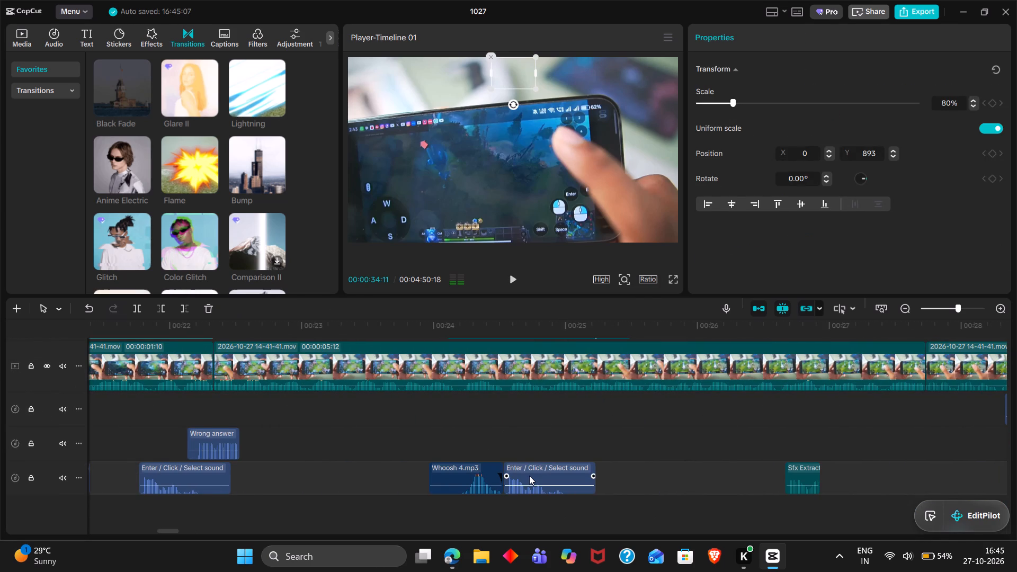
pyautogui.hotkey('ctrl', 'c')
pyautogui.hotkey('ctrl', 'v')
# Change the pasted title's text to "Active Internet", split over two lines.
pyautogui.scroll(3, 529, 476)
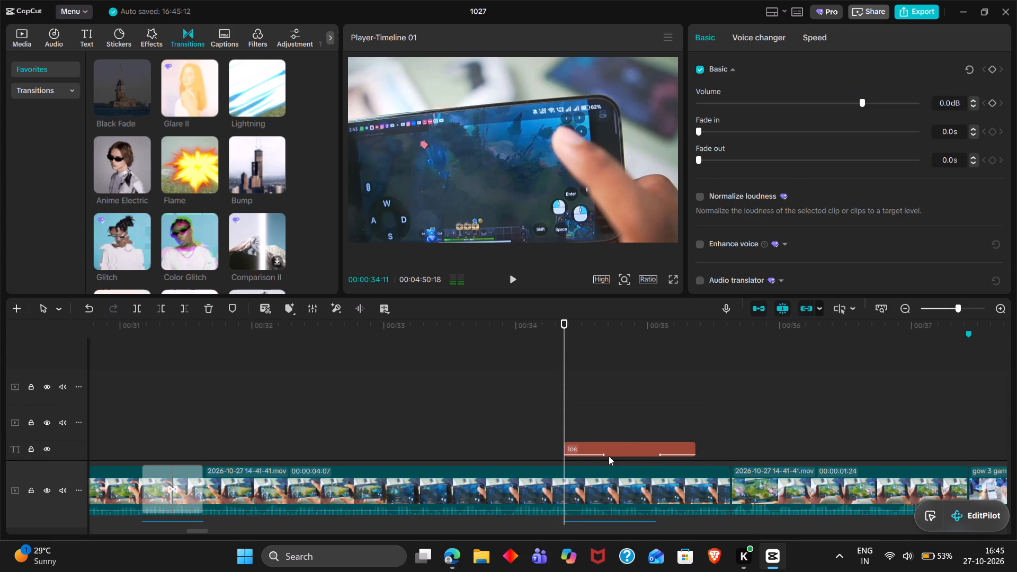
pyautogui.click(637, 449)
pyautogui.tripleClick(769, 103)
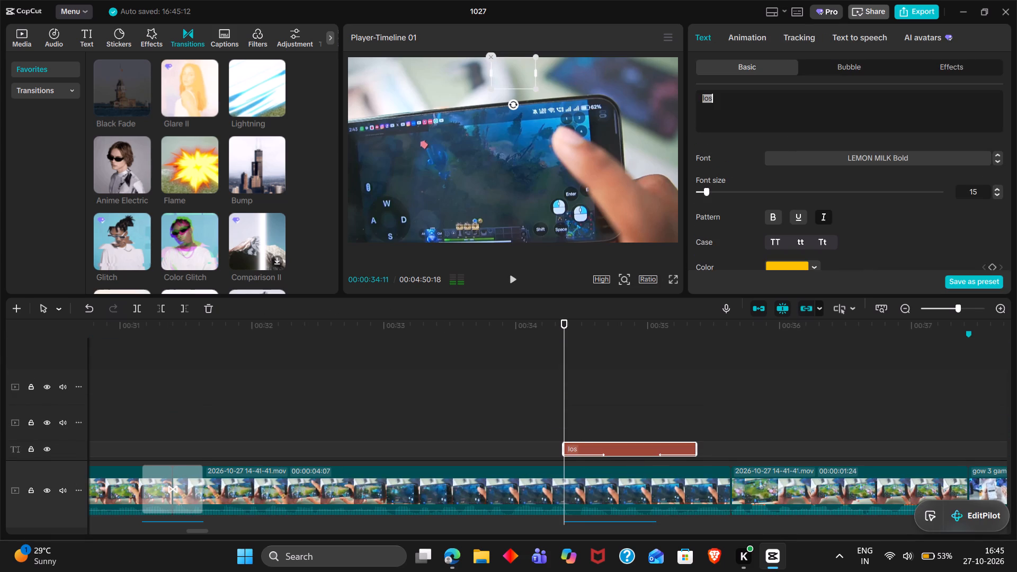
pyautogui.write('Active Internt')
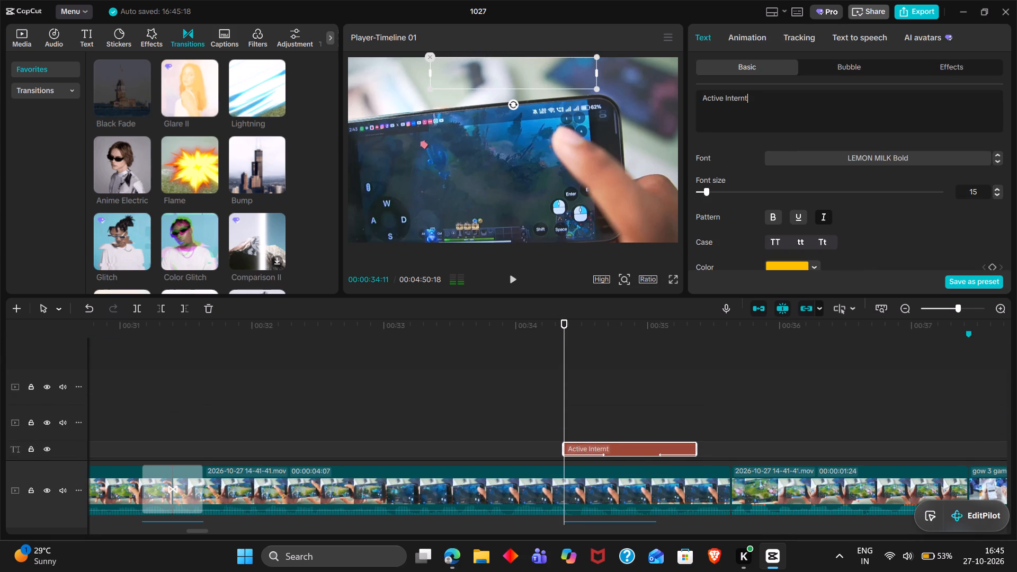
pyautogui.press('BackSpace')
pyautogui.write('et')
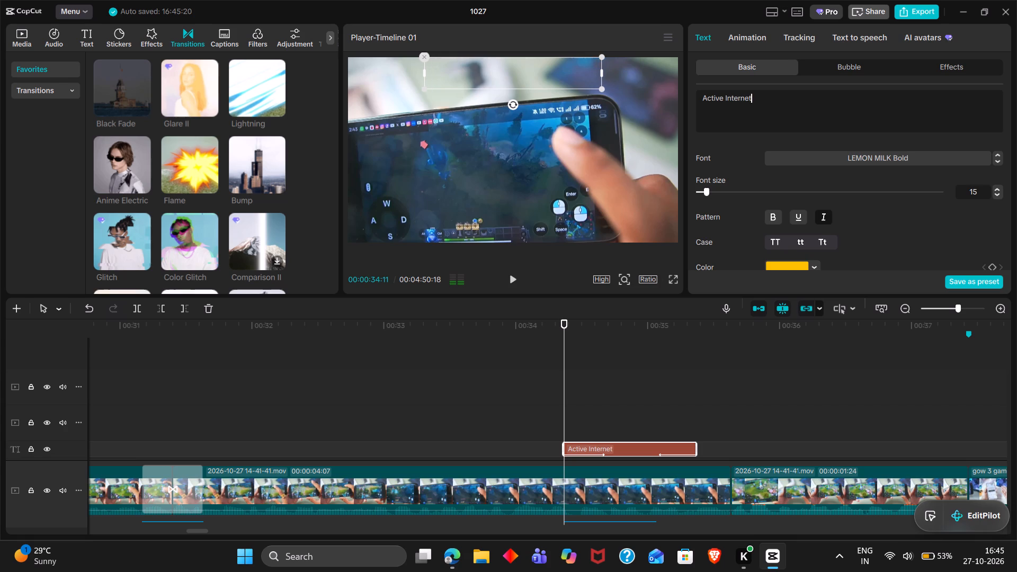
pyautogui.click(726, 98)
pyautogui.press('BackSpace')
pyautogui.press('Return')
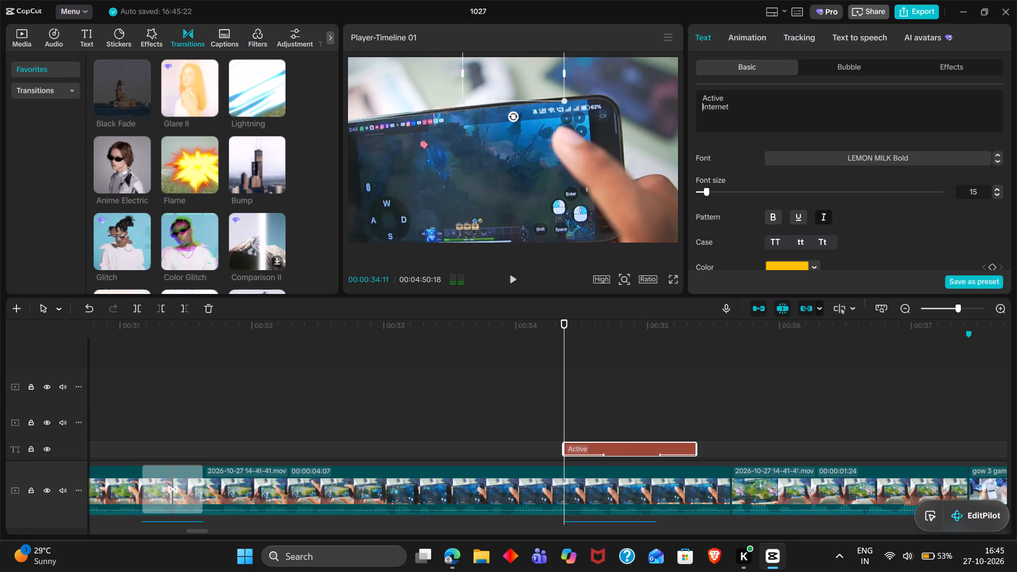
# Set the "Active Internet" title's line spacing to -3.
pyautogui.scroll(-1, 816, 226)
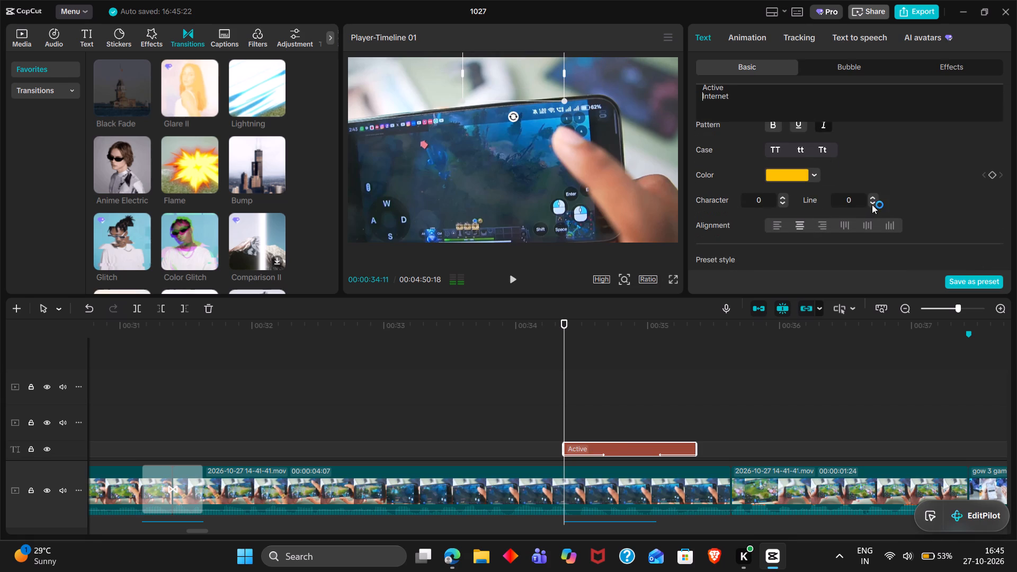
pyautogui.click(872, 204)
pyautogui.click(872, 204)
pyautogui.click(872, 204)
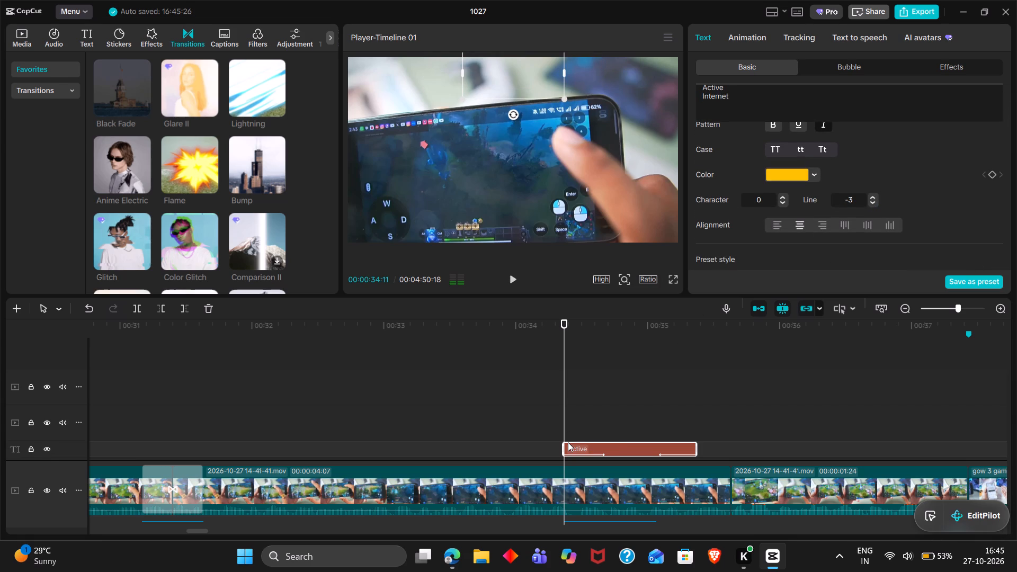
# Shrink the "Active Internet" title, place it just above the phone's upper-right corner near the pointing finger, and play it back.
pyautogui.scroll(-1, 568, 442)
pyautogui.press('space')
pyautogui.press('space')
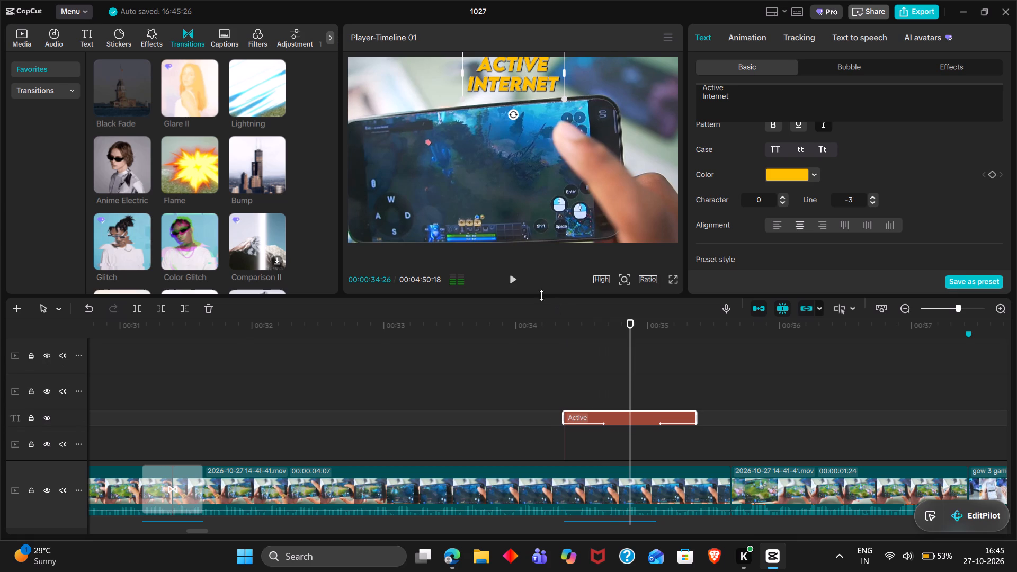
pyautogui.click(559, 101)
pyautogui.moveTo(559, 101); pyautogui.dragTo(538, 87)
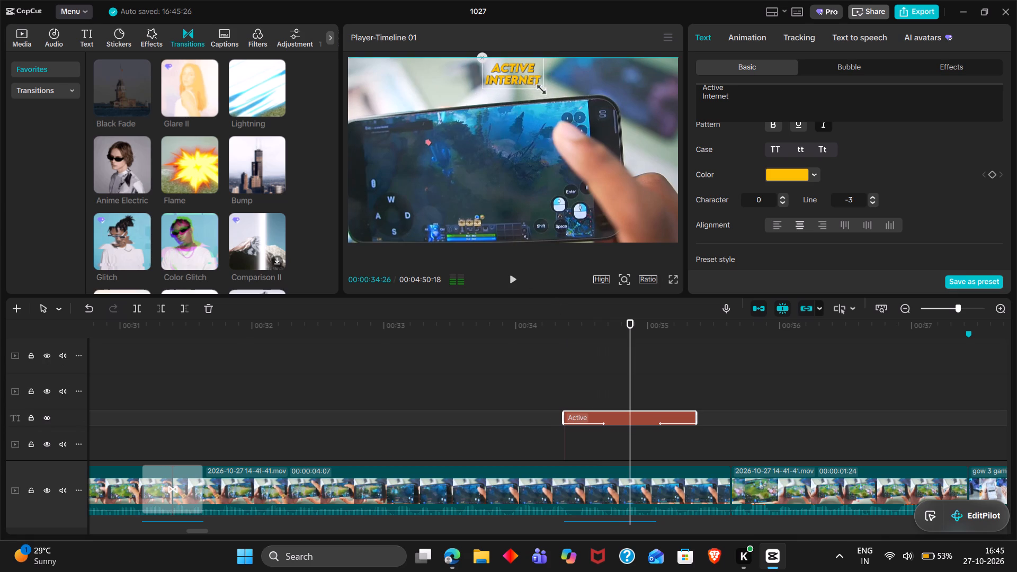
pyautogui.moveTo(538, 87); pyautogui.dragTo(532, 85)
pyautogui.moveTo(528, 80); pyautogui.dragTo(578, 88)
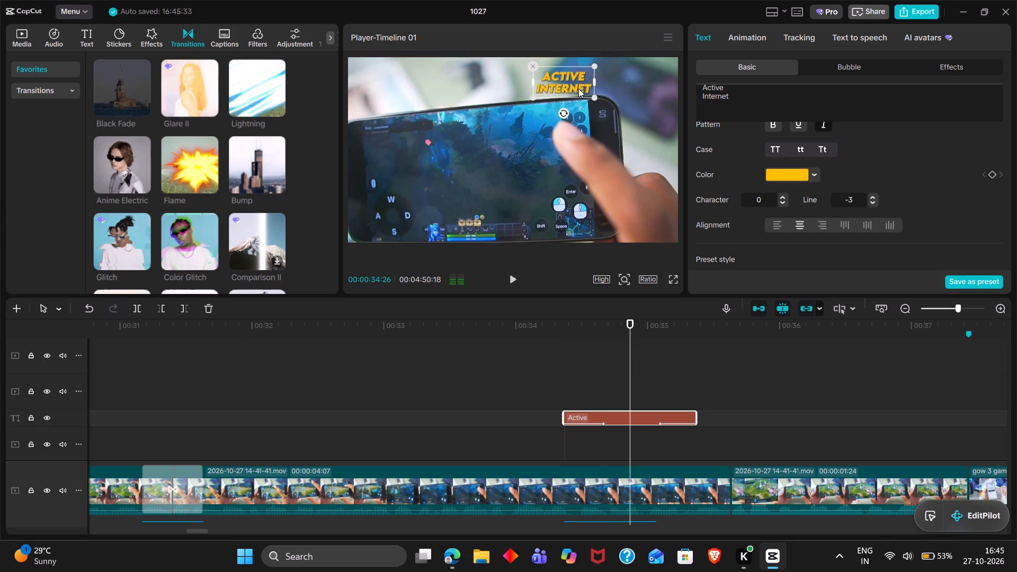
pyautogui.doubleClick(556, 420)
pyautogui.press('space')
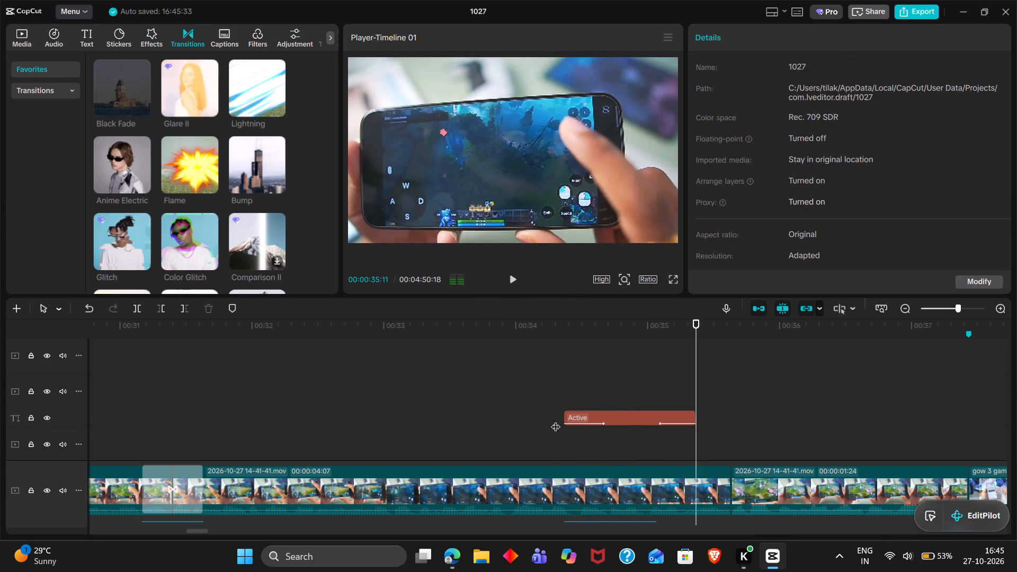
# Play back and scrub through the "Active Internet" title section to review its timing against the phone footage.
pyautogui.press('space')
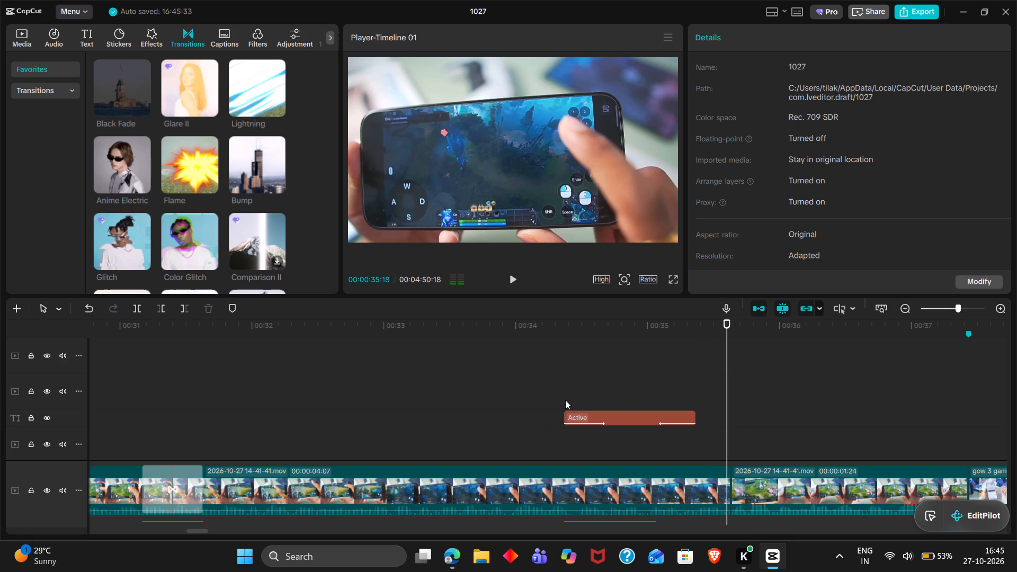
pyautogui.moveTo(565, 400); pyautogui.dragTo(578, 397)
pyautogui.doubleClick(578, 397)
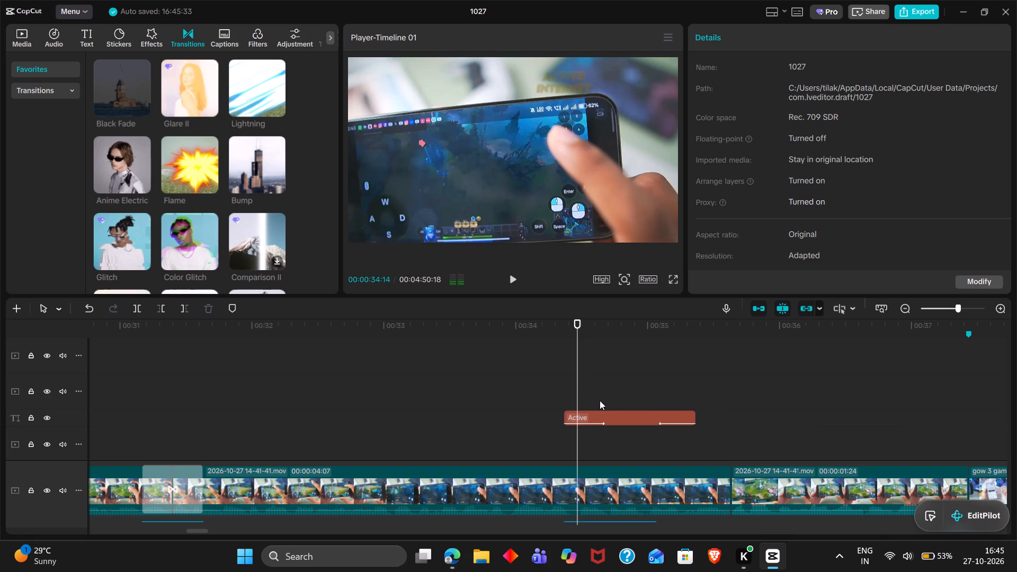
pyautogui.doubleClick(606, 399)
pyautogui.moveTo(606, 399); pyautogui.dragTo(546, 391)
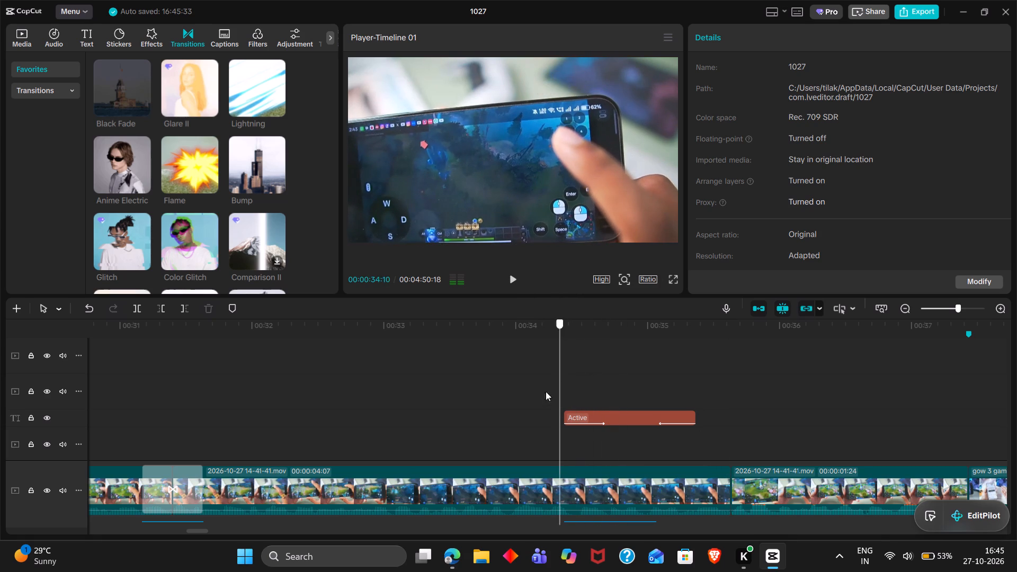
pyautogui.moveTo(546, 391); pyautogui.dragTo(632, 397)
pyautogui.click(632, 397)
pyautogui.moveTo(632, 397); pyautogui.dragTo(661, 398)
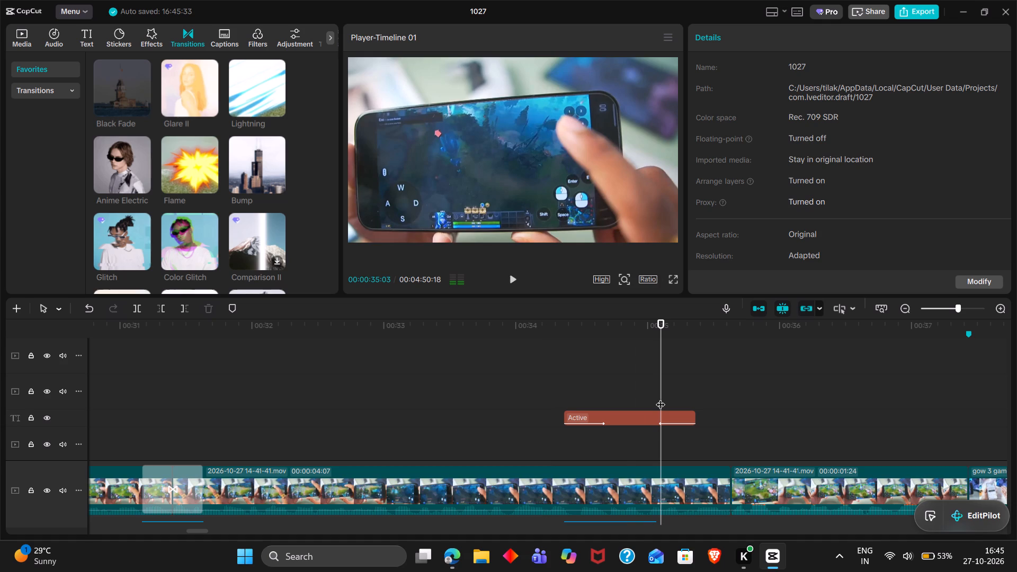
pyautogui.doubleClick(515, 386)
pyautogui.press('space')
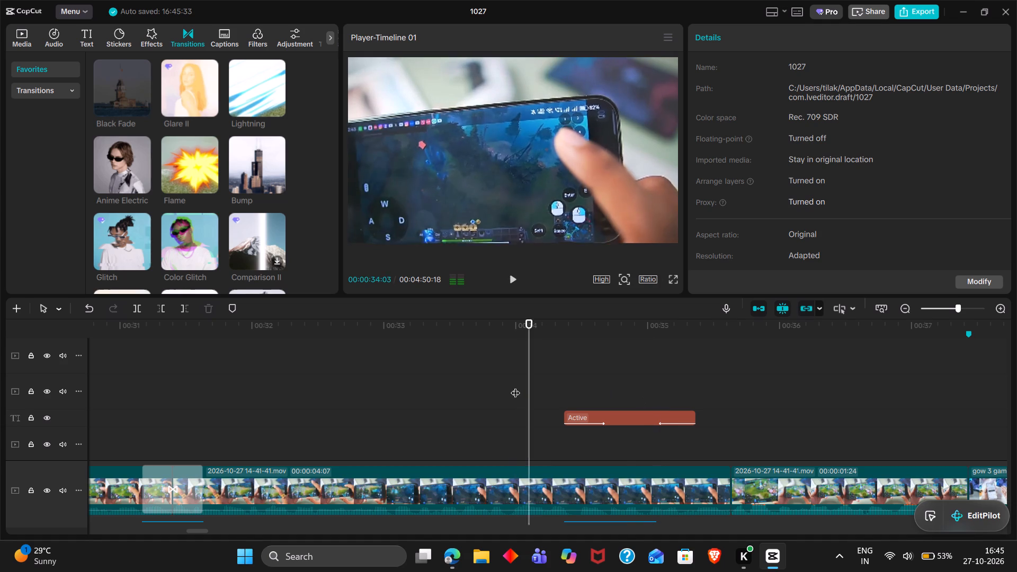
pyautogui.press('space')
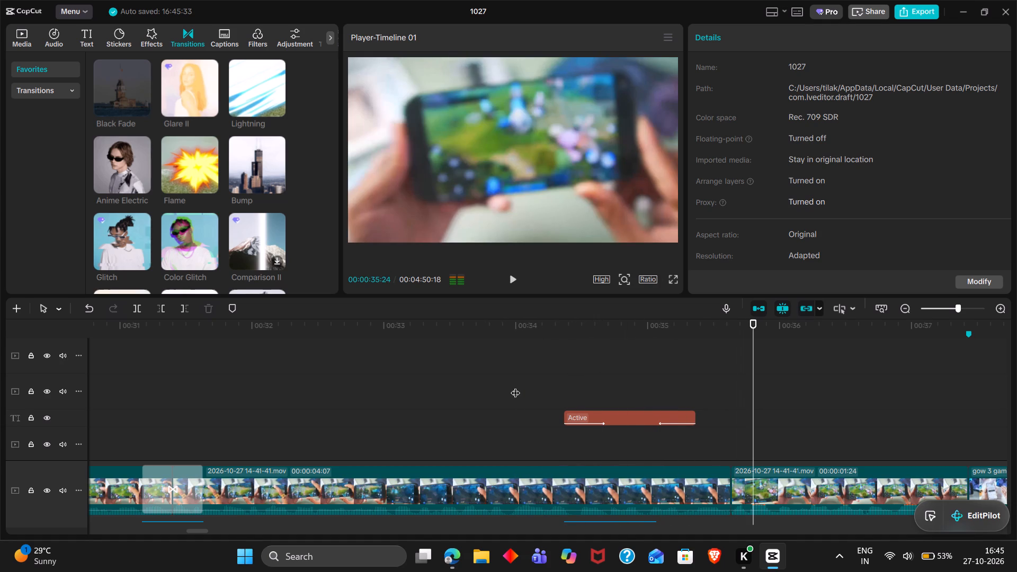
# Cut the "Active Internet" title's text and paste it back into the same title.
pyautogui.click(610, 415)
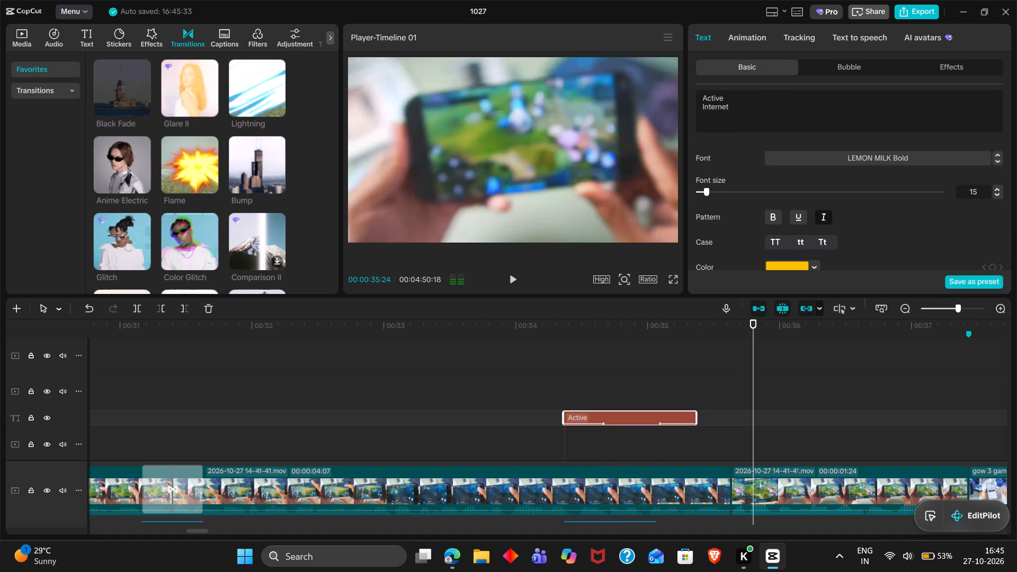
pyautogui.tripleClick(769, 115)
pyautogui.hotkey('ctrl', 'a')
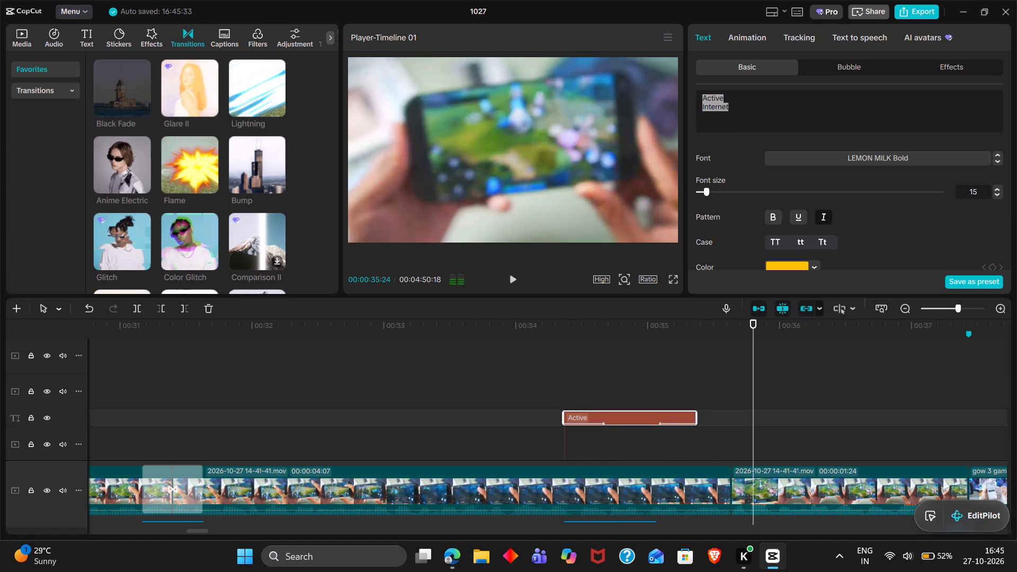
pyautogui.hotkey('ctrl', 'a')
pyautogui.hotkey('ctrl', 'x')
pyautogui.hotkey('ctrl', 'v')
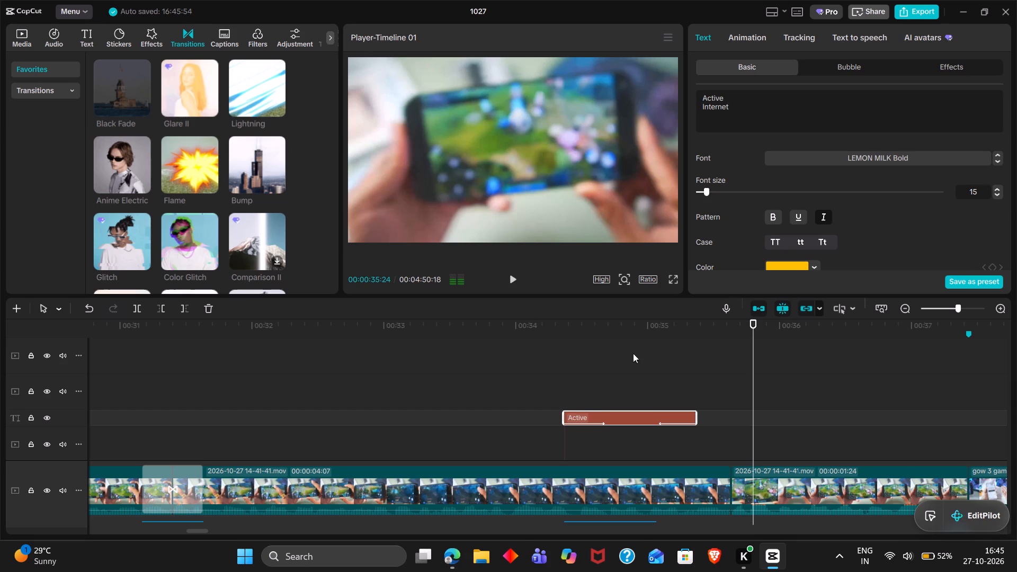
# Play back the "Active Internet" title and extend its end to the cut where the 00:00:04:07 clip finishes.
pyautogui.tripleClick(630, 377)
pyautogui.moveTo(630, 377); pyautogui.dragTo(578, 368)
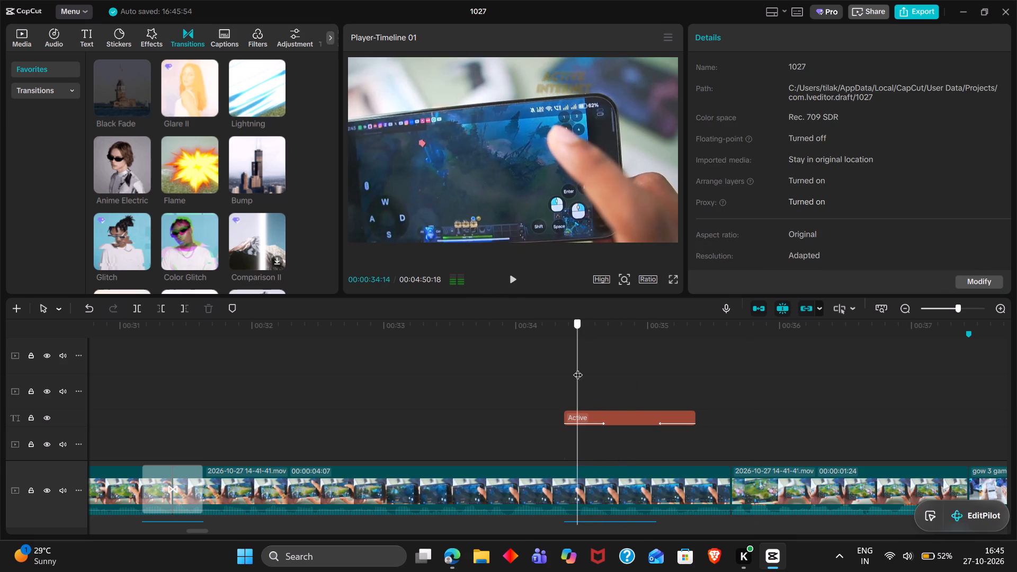
pyautogui.moveTo(578, 368); pyautogui.dragTo(588, 371)
pyautogui.press('space')
pyautogui.press('space')
pyautogui.hscroll(-1, 588, 371)
pyautogui.press('space')
pyautogui.press('space')
pyautogui.click(433, 415)
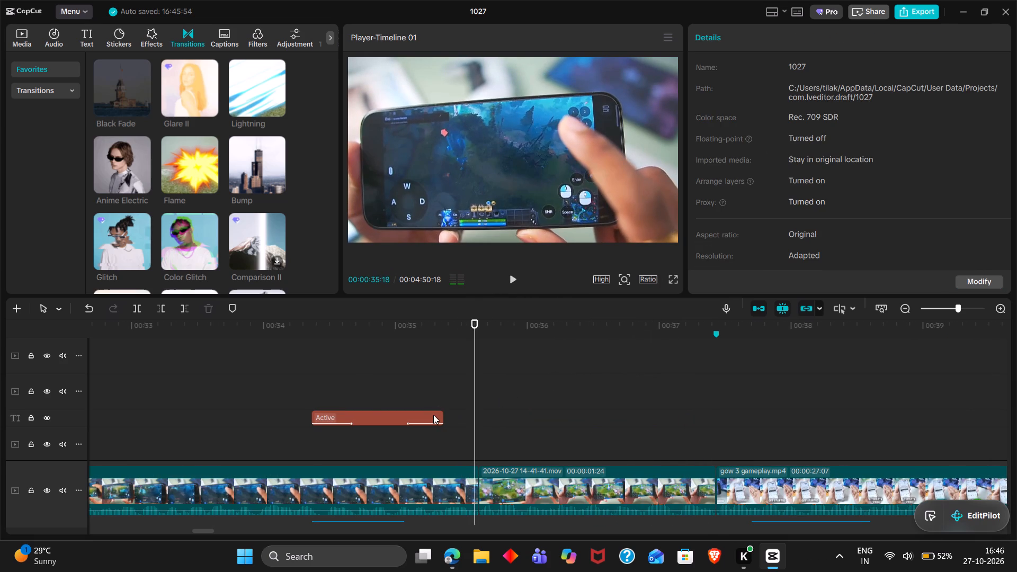
pyautogui.moveTo(444, 417); pyautogui.dragTo(477, 424)
pyautogui.keyDown('ctrl'); pyautogui.scroll(-1, 477, 424); pyautogui.keyUp('ctrl')
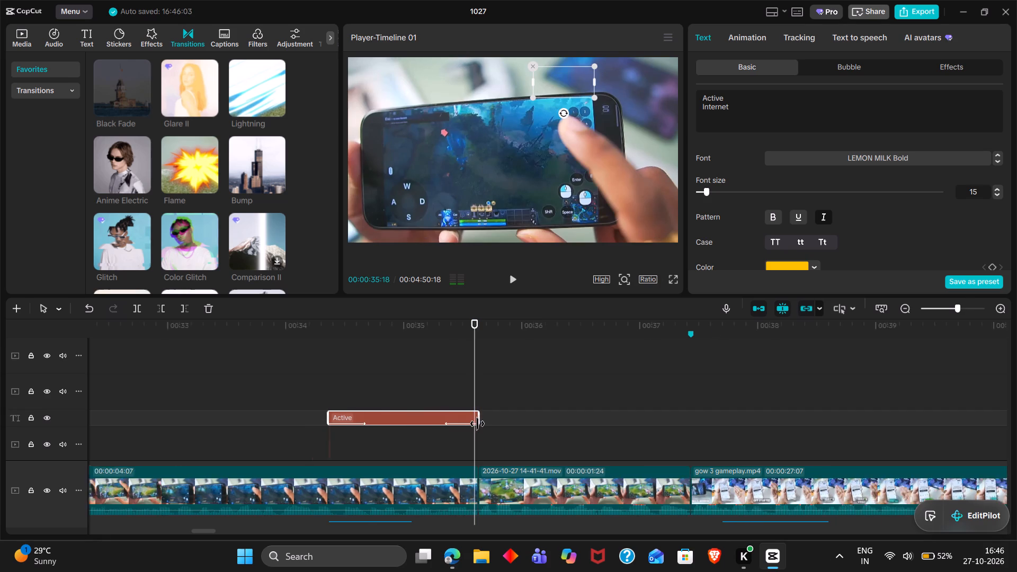
# Play back the section from about 00:00:31:09 to 00:00:37:07 to review the clips, title and sound effects.
pyautogui.keyDown('ctrl'); pyautogui.scroll(-4, 477, 424); pyautogui.keyUp('ctrl')
pyautogui.click(384, 427)
pyautogui.moveTo(384, 427); pyautogui.dragTo(281, 420)
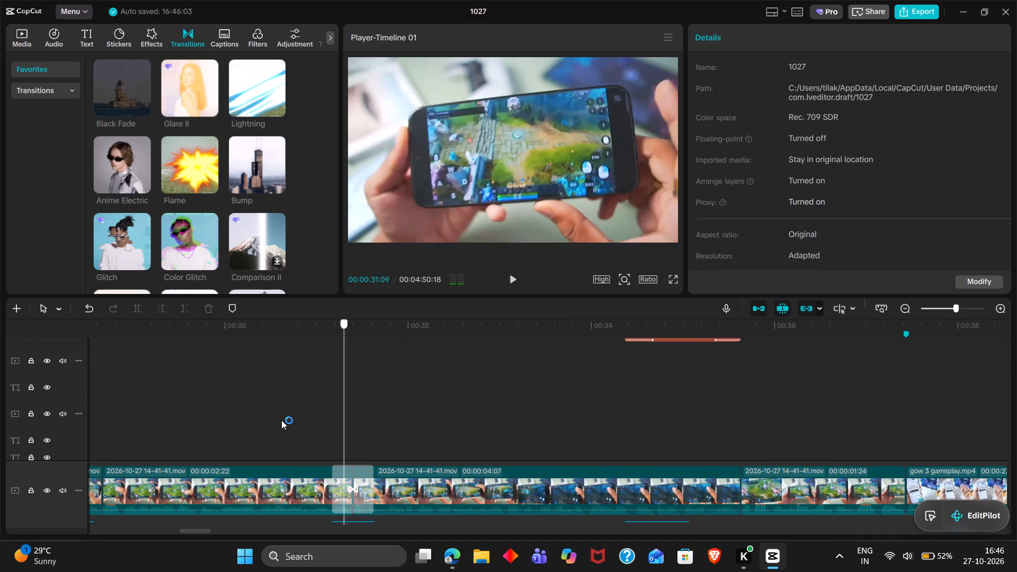
pyautogui.moveTo(281, 420); pyautogui.dragTo(275, 418)
pyautogui.press('space')
pyautogui.scroll(-2, 275, 418)
pyautogui.hscroll(-1, 275, 418)
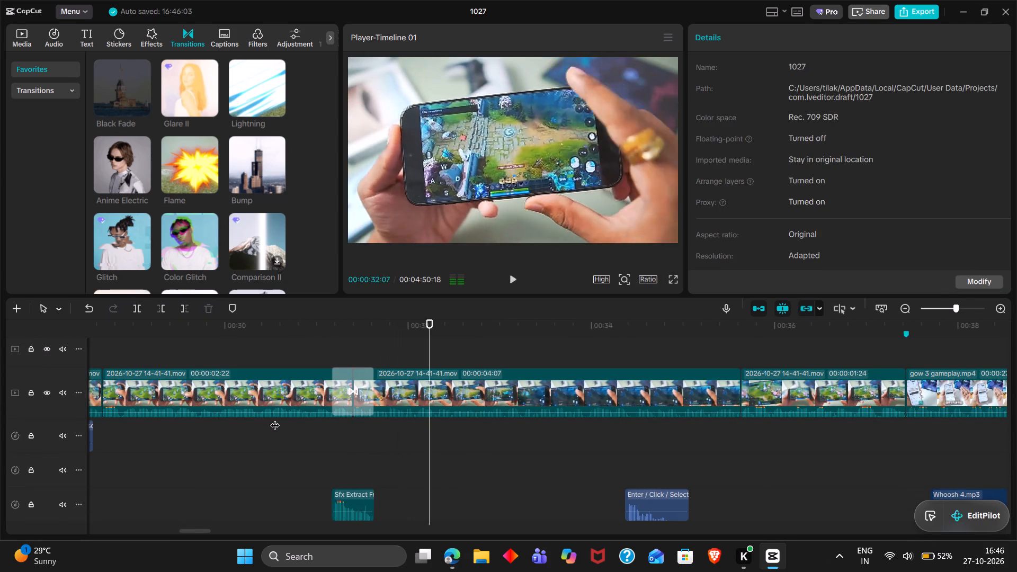
pyautogui.hscroll(-1, 275, 418)
pyautogui.keyDown('ctrl'); pyautogui.scroll(-6, 275, 418); pyautogui.keyUp('ctrl')
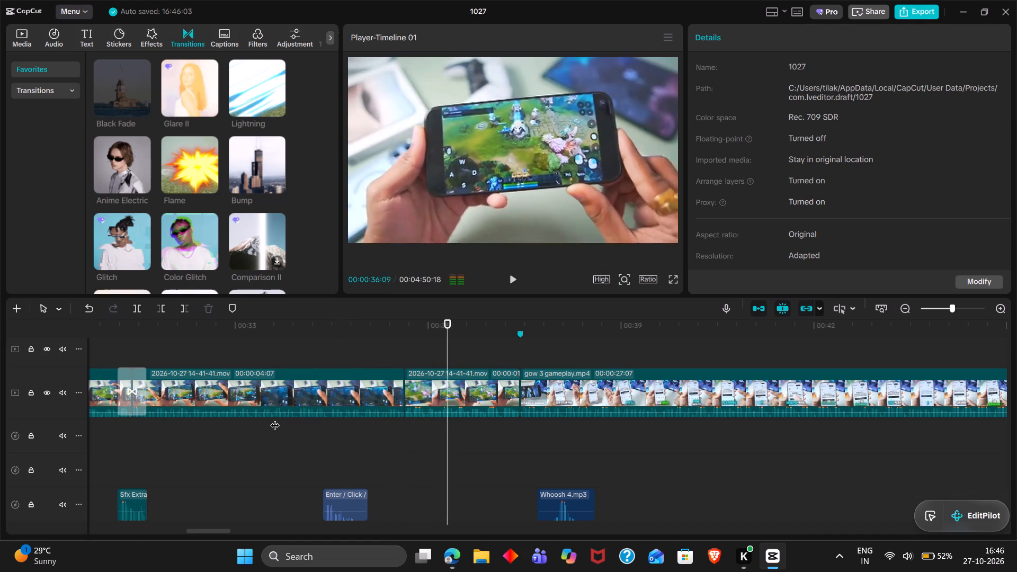
pyautogui.hscroll(-1, 275, 418)
pyautogui.press('space')
pyautogui.keyDown('ctrl'); pyautogui.scroll(3, 275, 418); pyautogui.keyUp('ctrl')
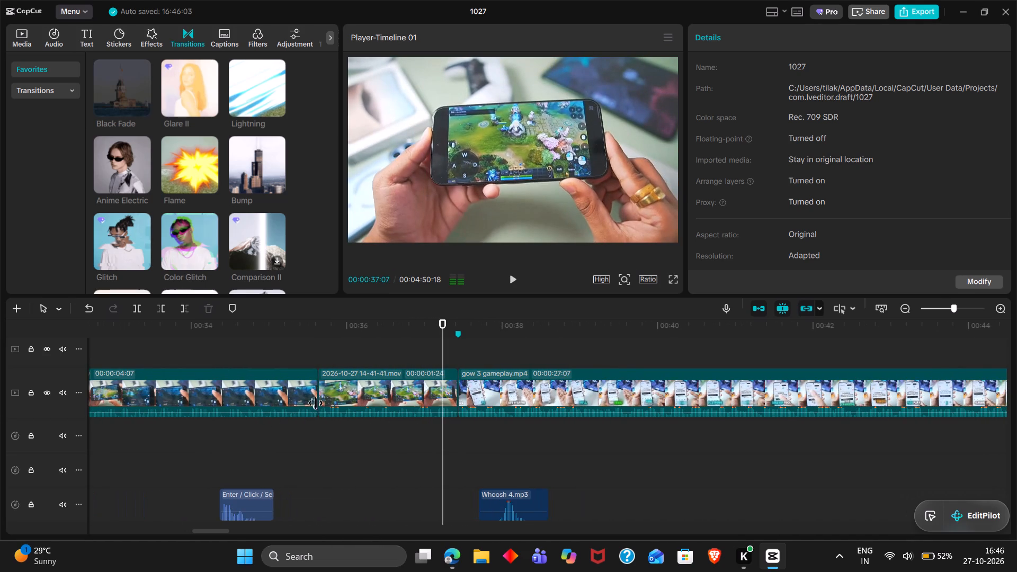
pyautogui.keyDown('ctrl'); pyautogui.scroll(7, 317, 361); pyautogui.keyUp('ctrl')
# Trim the end of the 00:00:04:07 phone clip back to 00:00:35:17, closing the gap, and play back the cut.
pyautogui.click(209, 360)
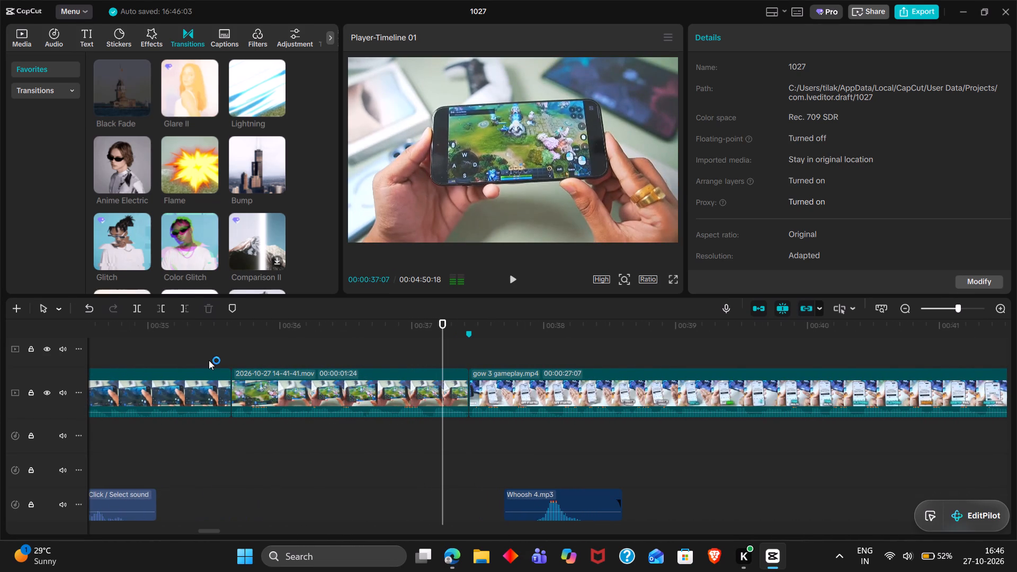
pyautogui.moveTo(209, 360); pyautogui.dragTo(194, 362)
pyautogui.press('space')
pyautogui.press('space')
pyautogui.press('Right')
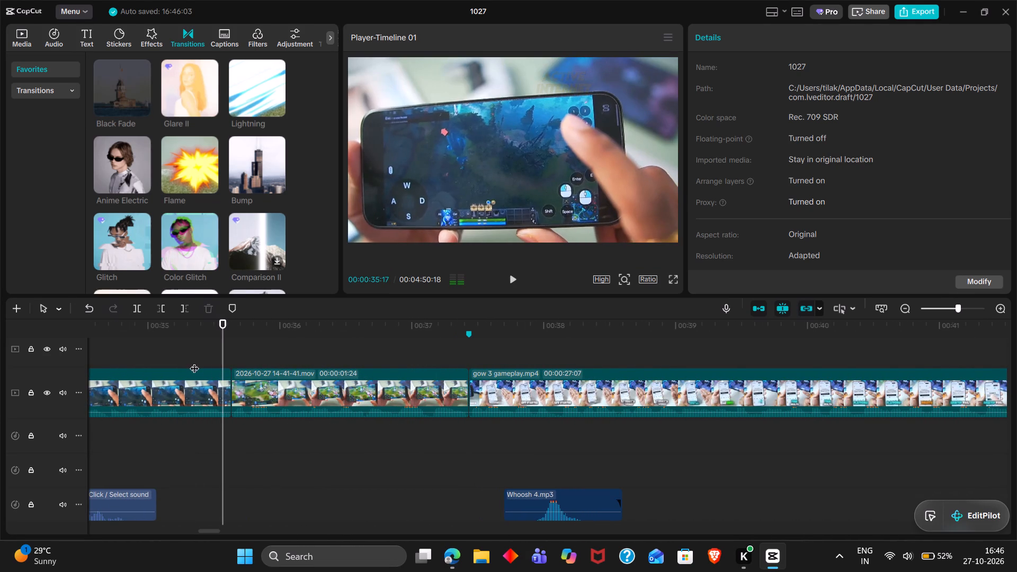
pyautogui.press('w')
pyautogui.scroll(2, 194, 362)
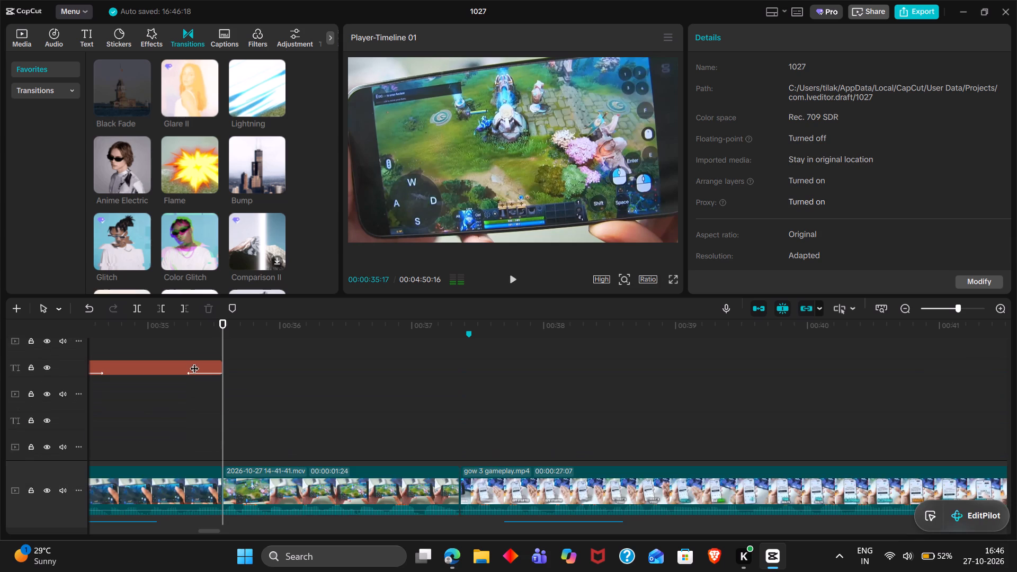
pyautogui.doubleClick(149, 407)
pyautogui.press('space')
pyautogui.press('space')
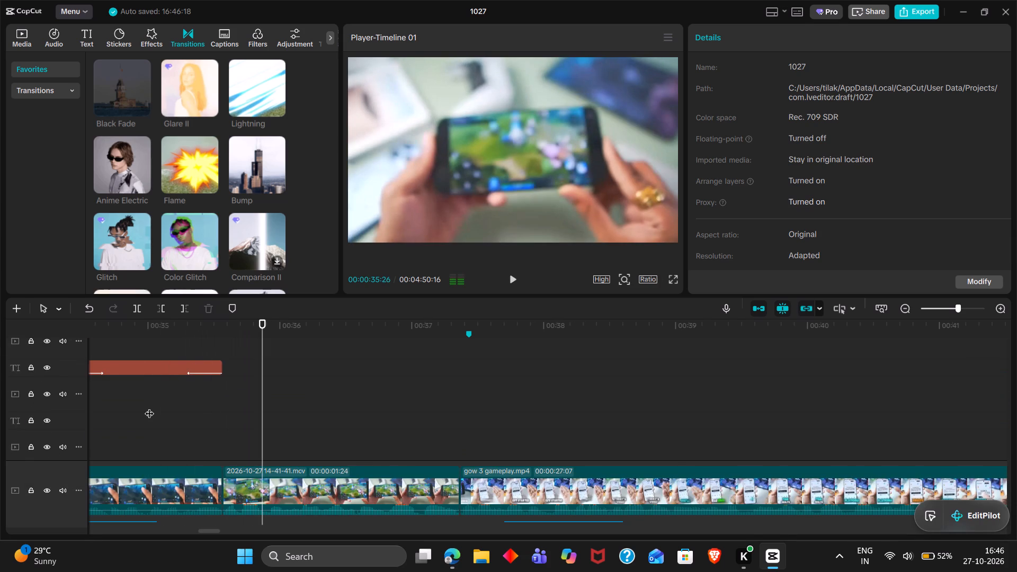
# Add the Bump transition at the 00:00:35:17 cut between the two phone gameplay clips.
pyautogui.doubleClick(223, 437)
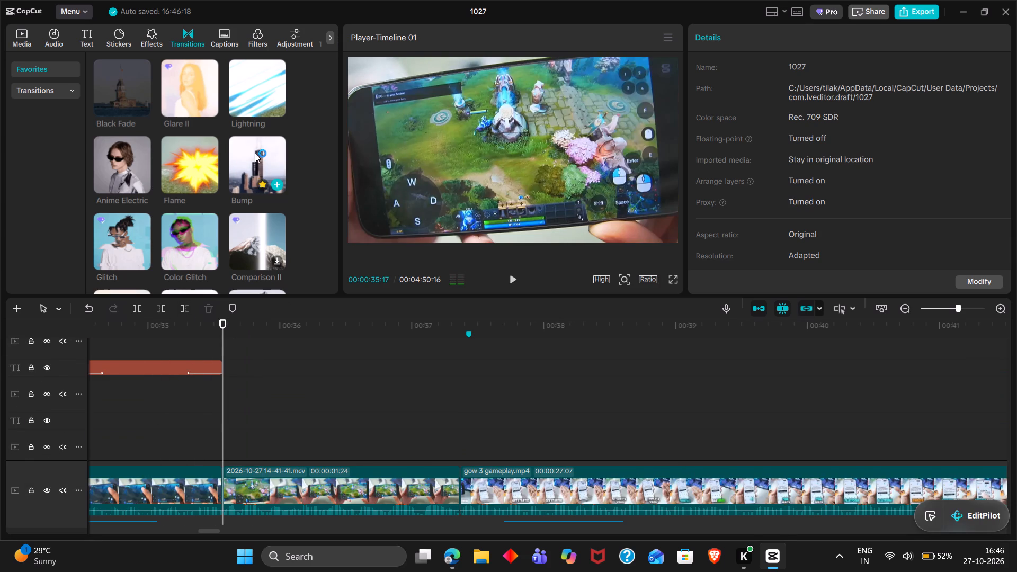
pyautogui.moveTo(255, 153); pyautogui.dragTo(194, 502)
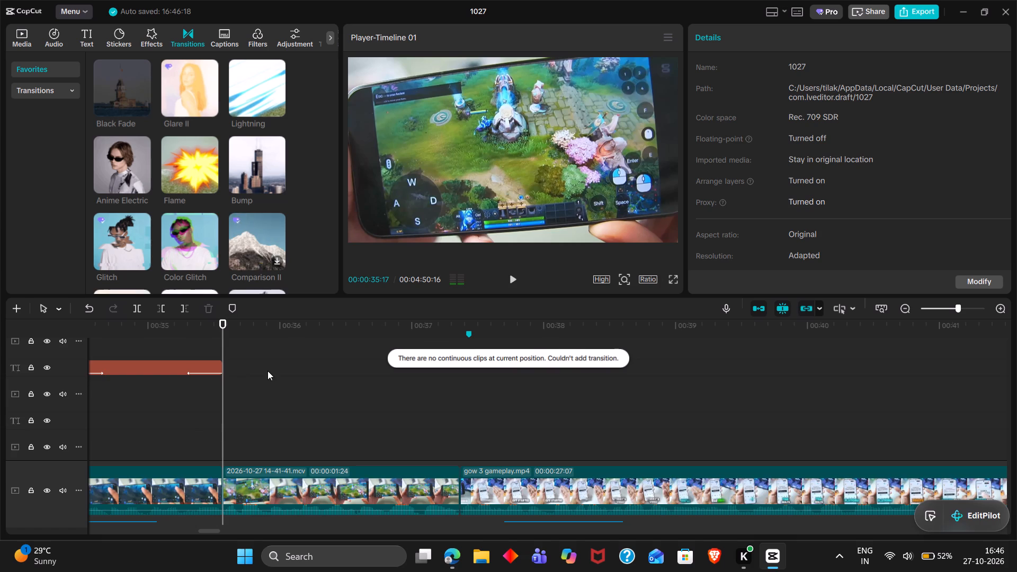
pyautogui.scroll(-2, 267, 371)
pyautogui.moveTo(249, 145); pyautogui.dragTo(212, 398)
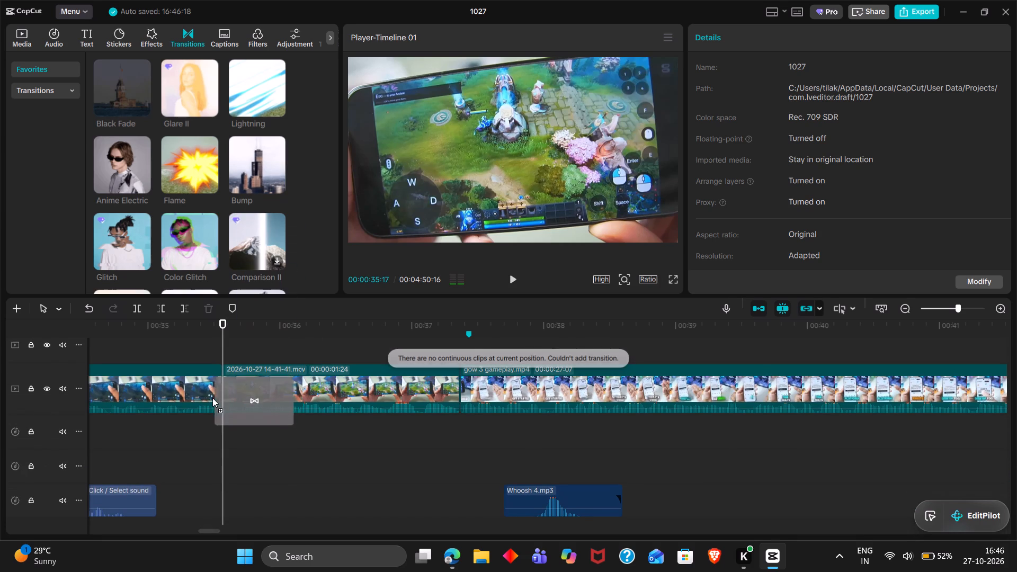
pyautogui.moveTo(212, 398); pyautogui.dragTo(200, 388)
pyautogui.click(203, 453)
pyautogui.moveTo(203, 453); pyautogui.dragTo(191, 445)
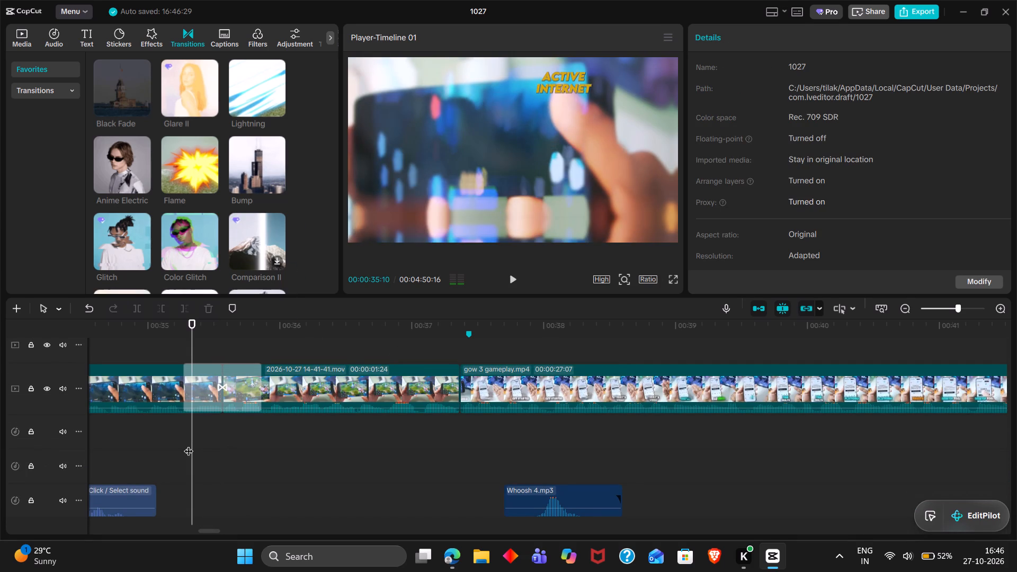
# Copy the "swish_whoosh (large)" effect near 00:00:17, paste it under the Bump transition at 00:00:35:08, and play it back.
pyautogui.click(189, 444)
pyautogui.scroll(-1, 184, 444)
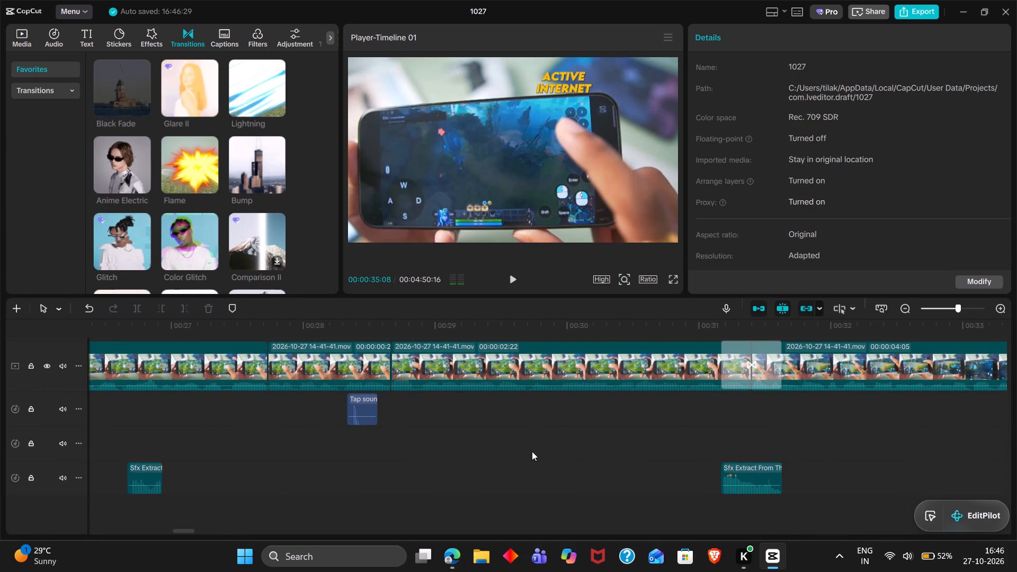
pyautogui.hscroll(1, 532, 451)
pyautogui.hscroll(1, 395, 469)
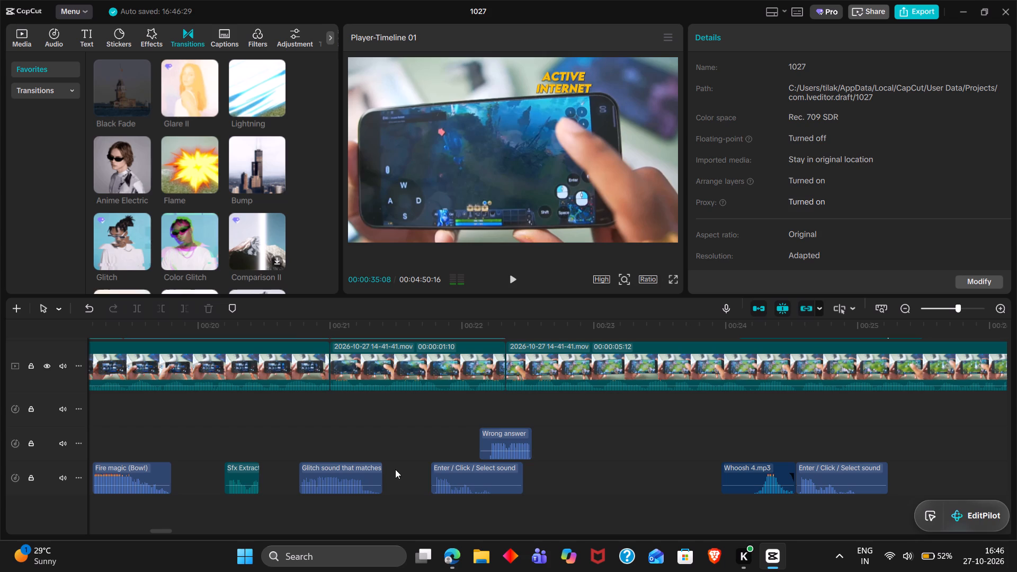
pyautogui.rightClick(395, 469)
pyautogui.hscroll(1, 477, 474)
pyautogui.click(260, 473)
pyautogui.hscroll(1, 260, 473)
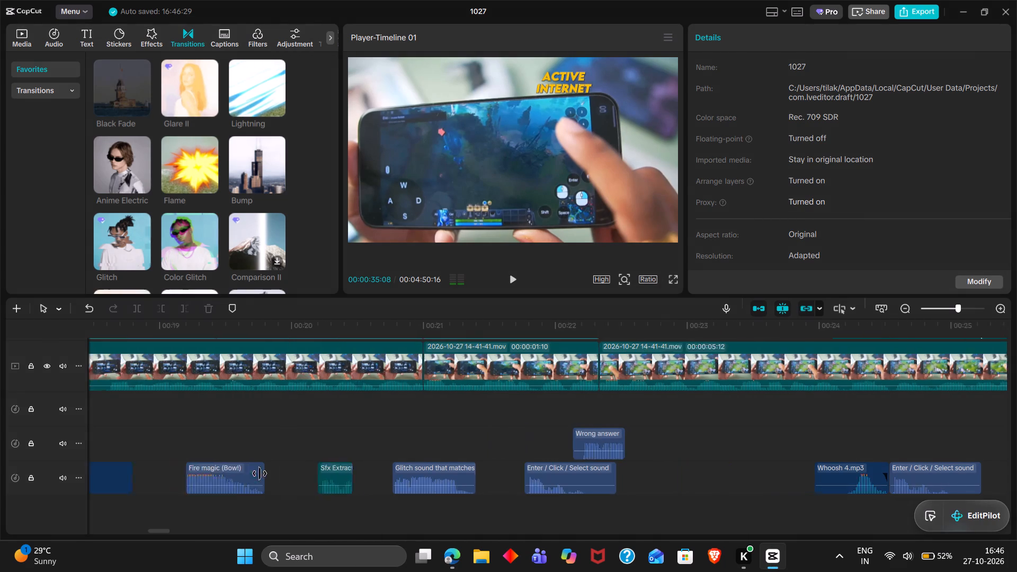
pyautogui.hscroll(2, 260, 473)
pyautogui.click(286, 476)
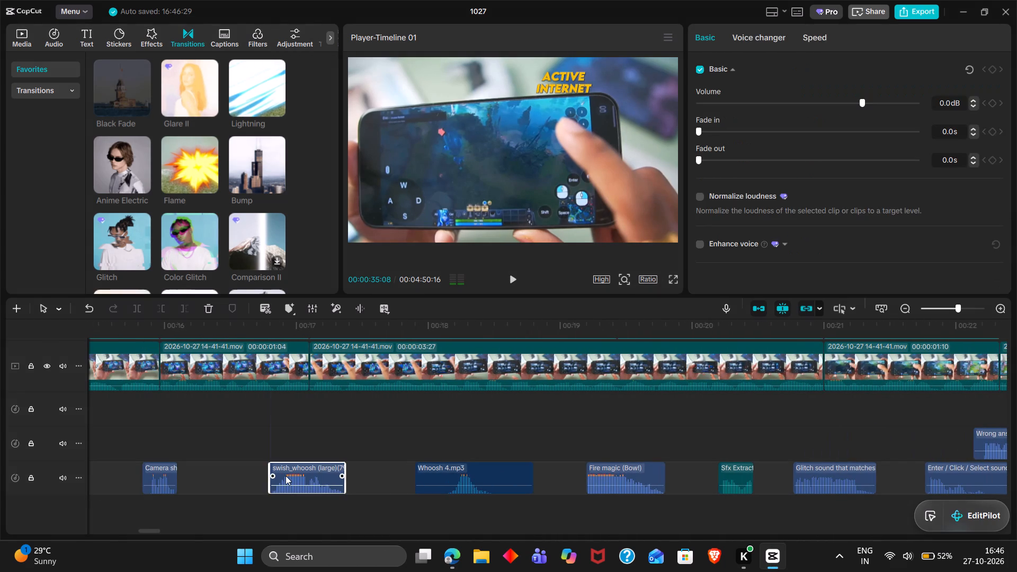
pyautogui.hotkey('ctrl', 'c')
pyautogui.hotkey('ctrl', 'v')
pyautogui.press('space')
pyautogui.hscroll(-1, 286, 476)
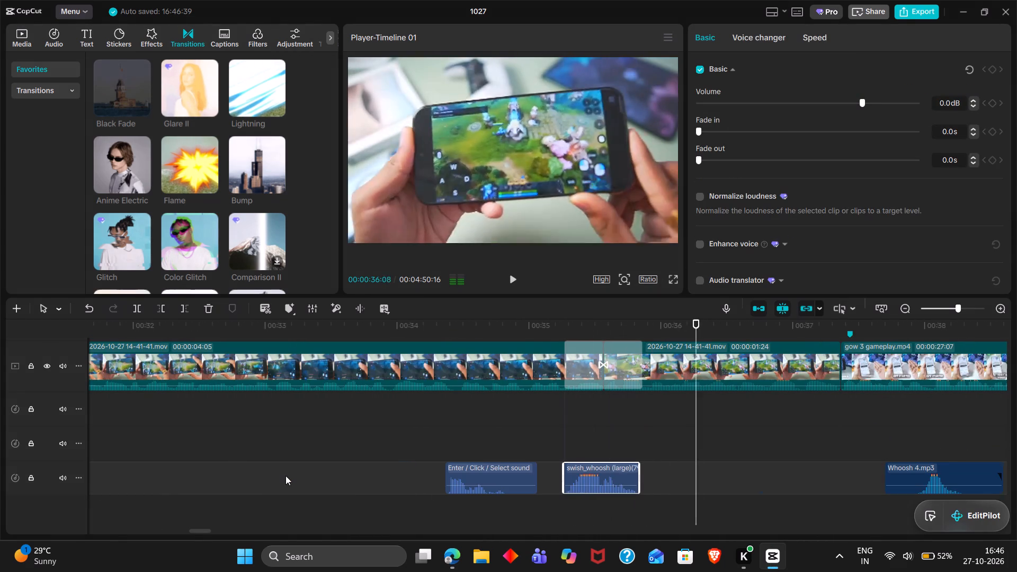
pyautogui.hscroll(-1, 286, 476)
pyautogui.press('space')
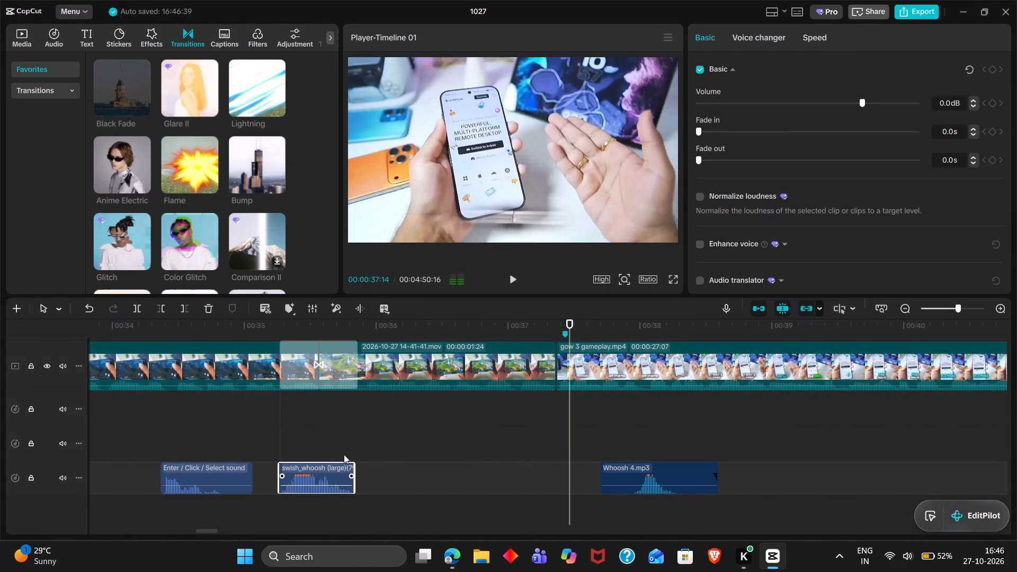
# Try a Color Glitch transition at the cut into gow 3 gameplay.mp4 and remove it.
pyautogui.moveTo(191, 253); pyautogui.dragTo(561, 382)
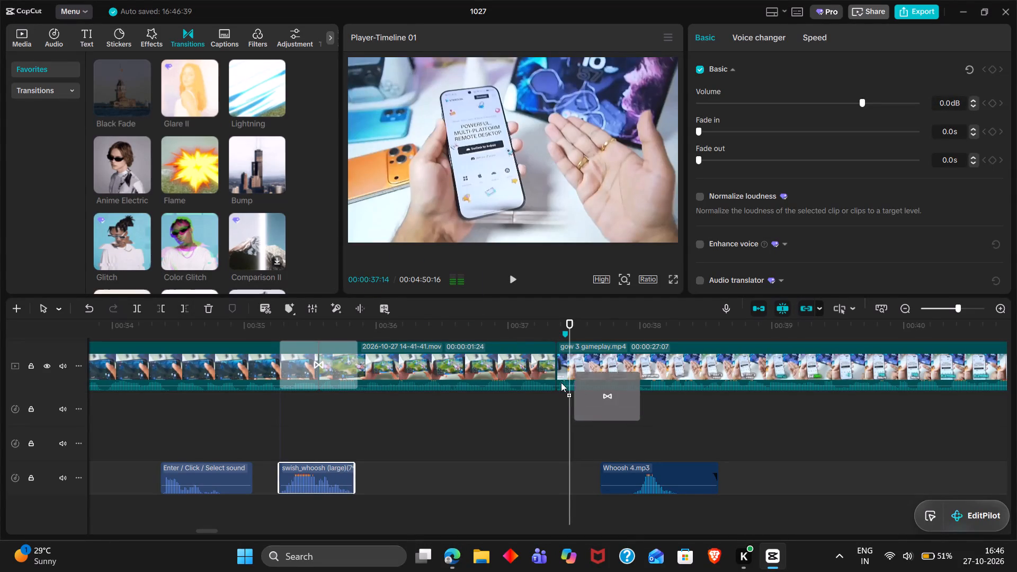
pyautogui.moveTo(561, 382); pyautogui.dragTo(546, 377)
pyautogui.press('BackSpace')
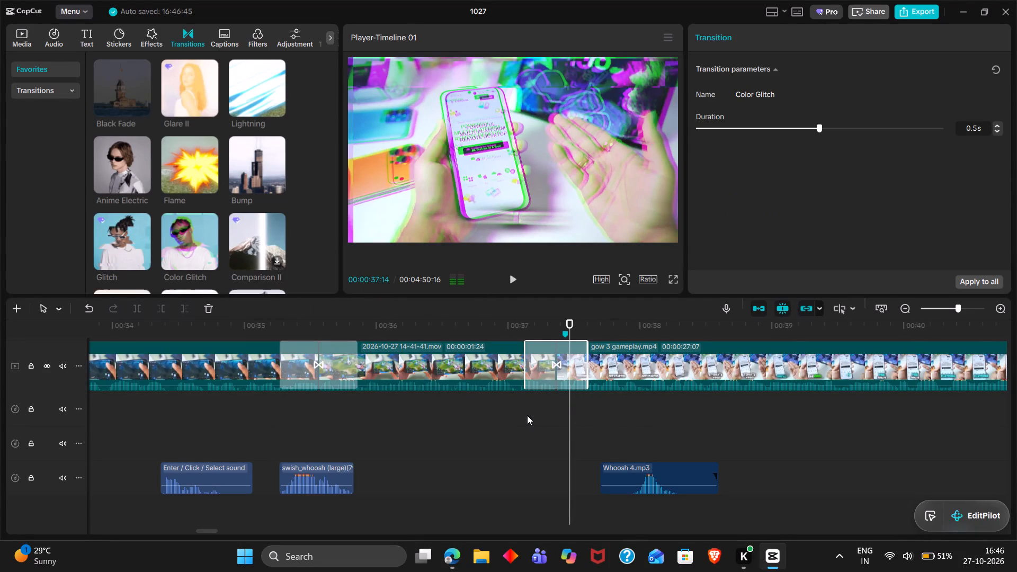
# Play back the start of gow 3 gameplay.mp4 and delete the Whoosh 4.mp3 effect beneath it.
pyautogui.click(568, 450)
pyautogui.moveTo(568, 450); pyautogui.dragTo(587, 456)
pyautogui.press('space')
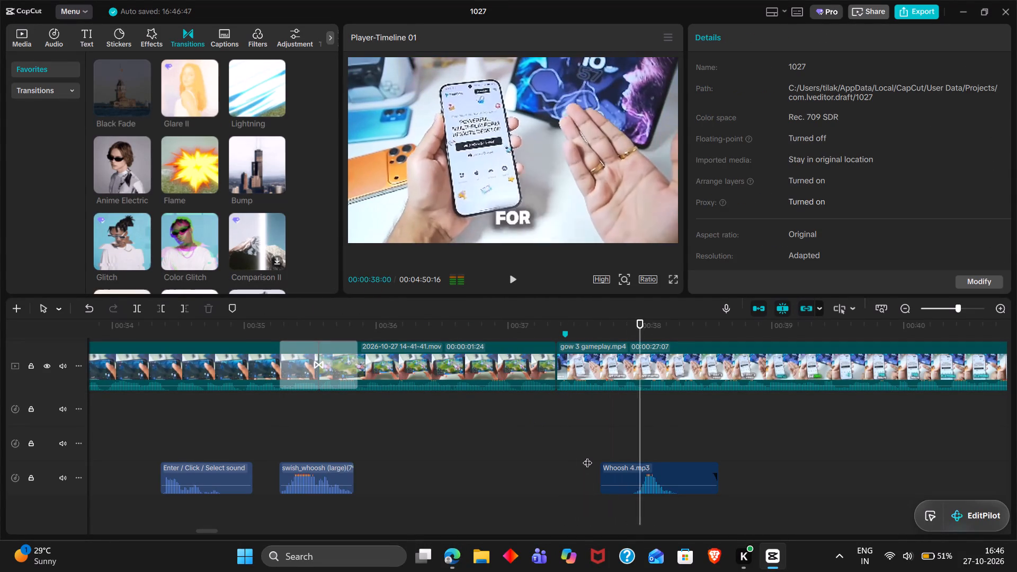
pyautogui.press('space')
pyautogui.click(628, 478)
pyautogui.press('BackSpace')
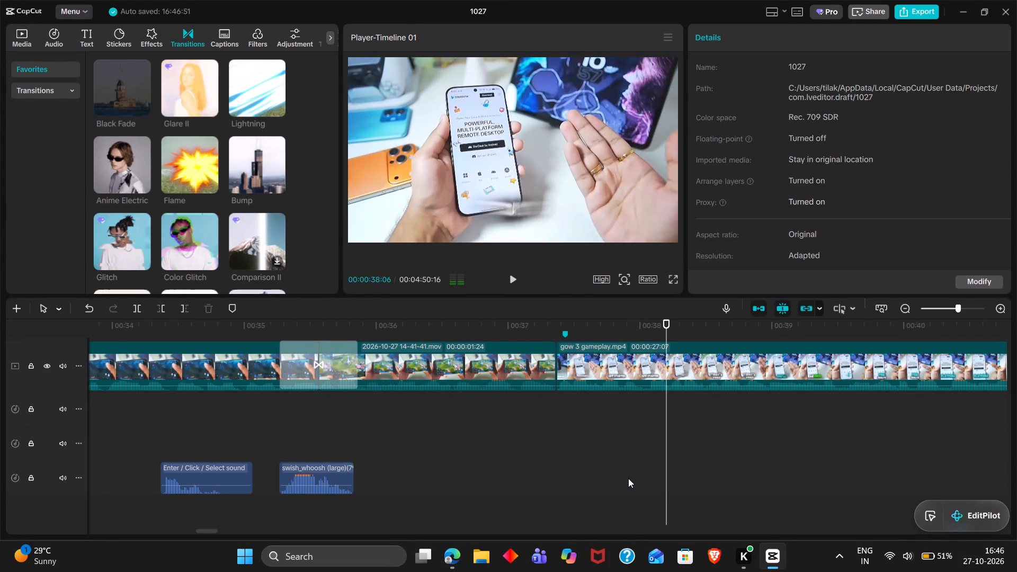
pyautogui.keyDown('ctrl'); pyautogui.scroll(-14, 628, 478); pyautogui.keyUp('ctrl')
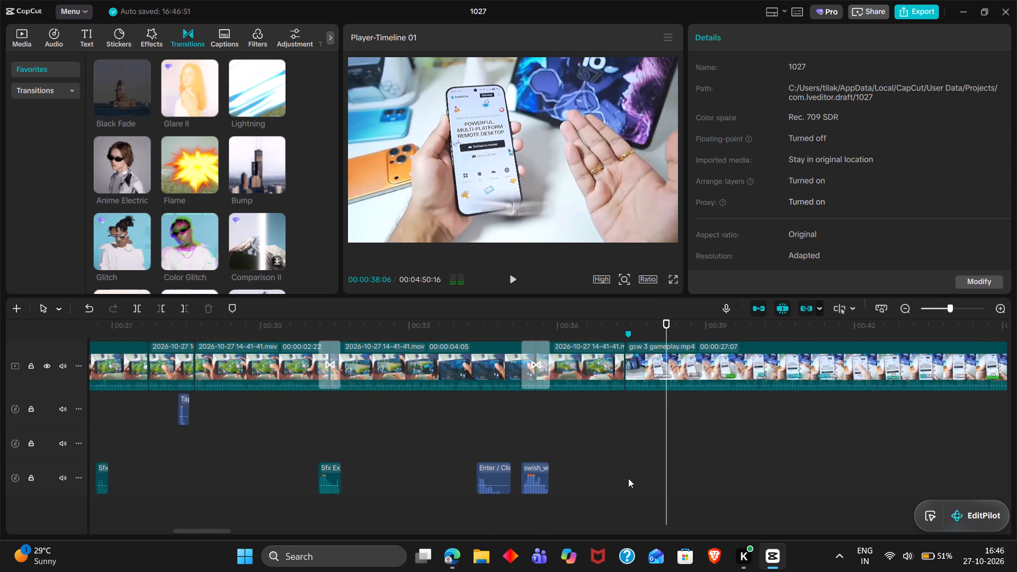
# Play back around 00:00:55:02 and delete the lone sound effect beneath gow 3 gameplay.mp4 there.
pyautogui.keyDown('ctrl'); pyautogui.scroll(-12, 628, 478); pyautogui.keyUp('ctrl')
pyautogui.hscroll(-1, 628, 478)
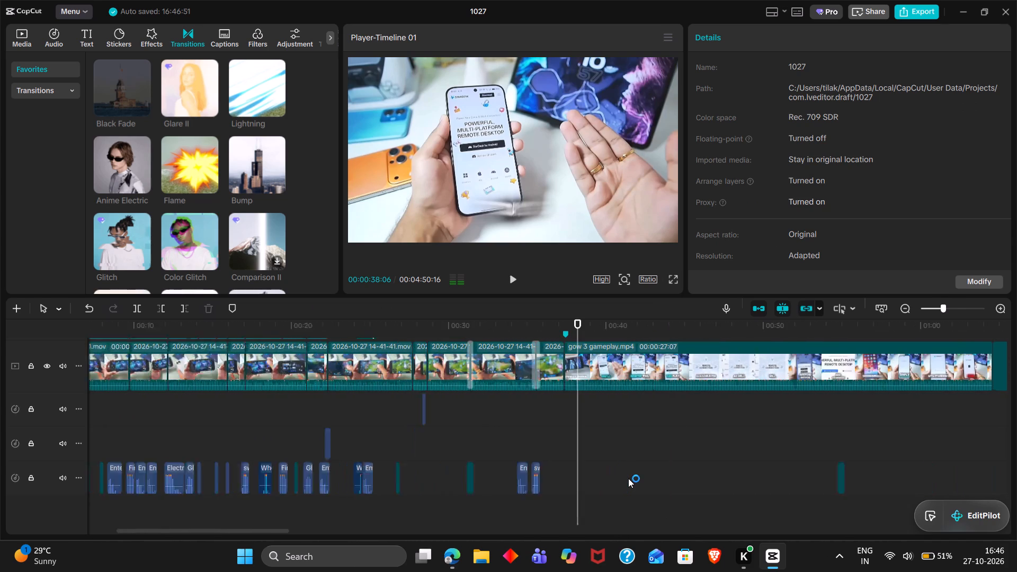
pyautogui.hscroll(-1, 628, 478)
pyautogui.keyDown('ctrl'); pyautogui.scroll(-3, 628, 478); pyautogui.keyUp('ctrl')
pyautogui.moveTo(512, 452); pyautogui.dragTo(525, 449)
pyautogui.doubleClick(525, 449)
pyautogui.press('space')
pyautogui.press('space')
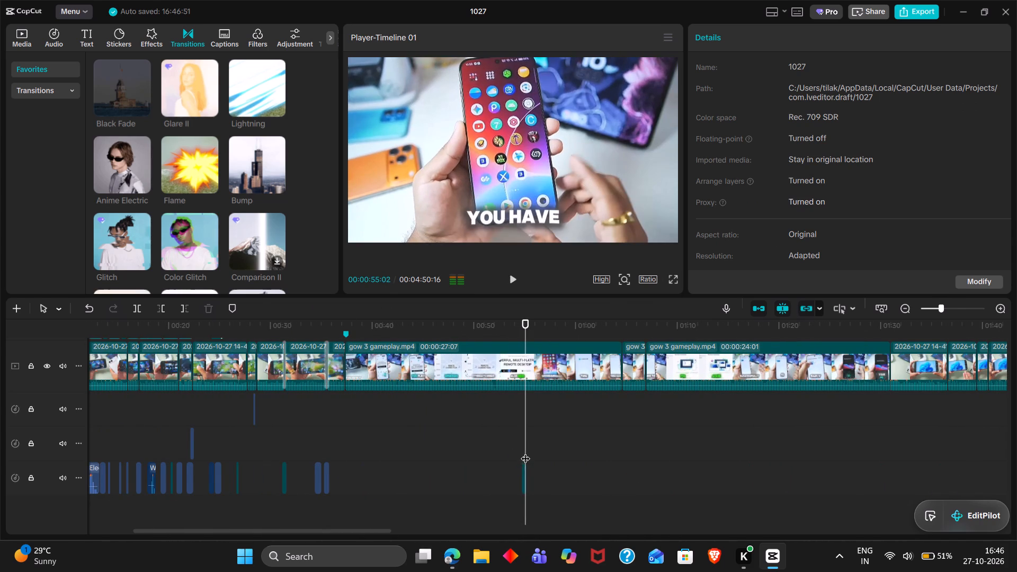
pyautogui.click(525, 475)
pyautogui.press('BackSpace')
# Cut all main-track clips from the start of gow 3 gameplay.mp4 through to the end of the timeline.
pyautogui.keyDown('ctrl'); pyautogui.scroll(-5, 525, 475); pyautogui.keyUp('ctrl')
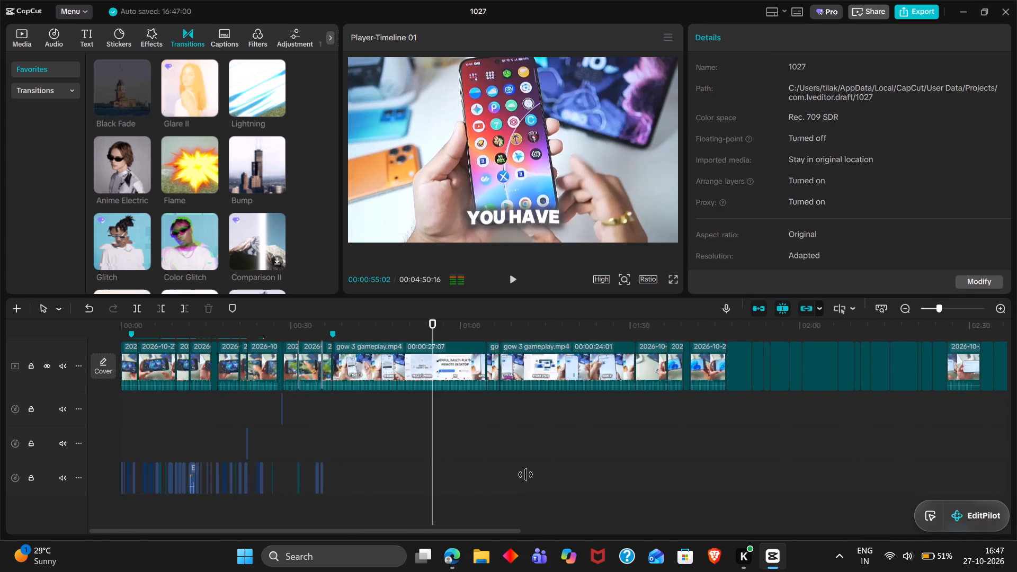
pyautogui.keyDown('ctrl'); pyautogui.scroll(-7, 525, 475); pyautogui.keyUp('ctrl')
pyautogui.scroll(2, 525, 475)
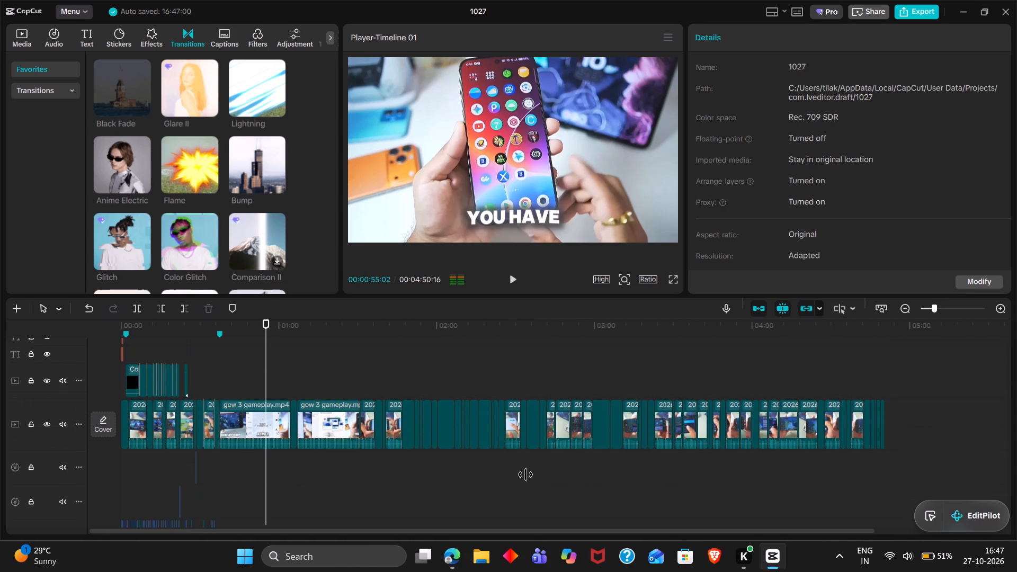
pyautogui.moveTo(248, 384); pyautogui.dragTo(877, 439)
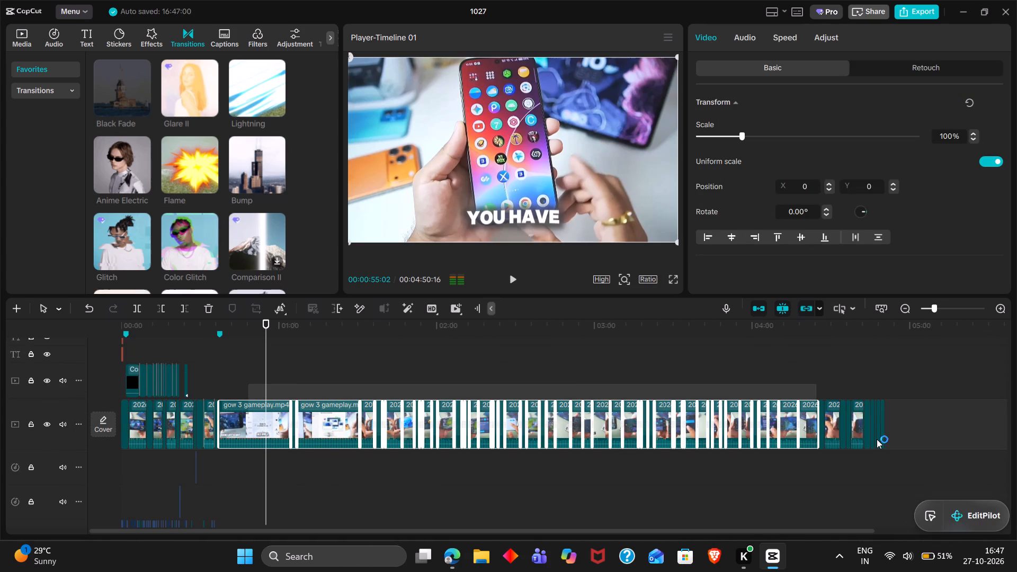
pyautogui.moveTo(877, 439); pyautogui.dragTo(890, 435)
pyautogui.hotkey('ctrl', 'x')
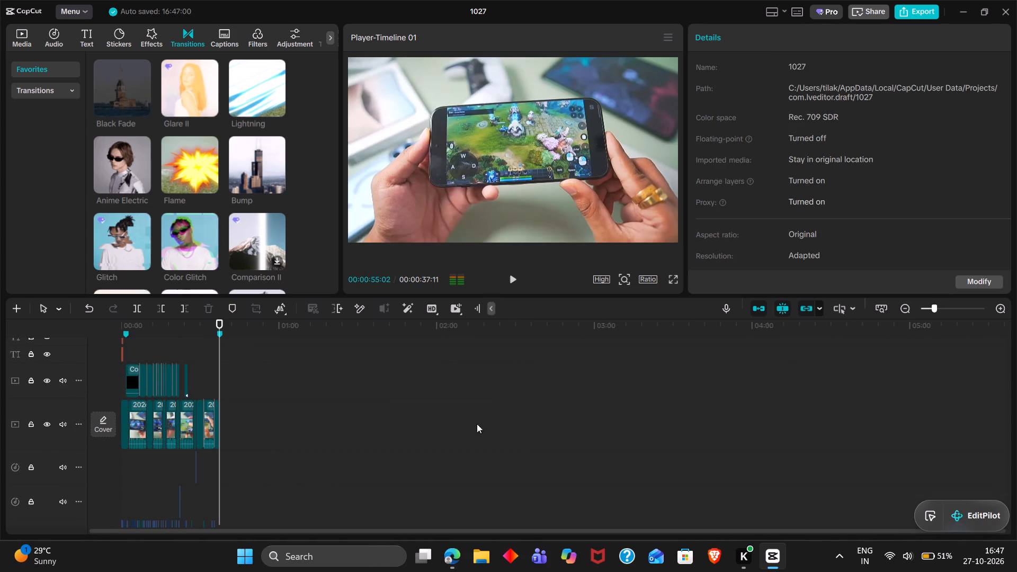
# Mute the overlay video track that holds Compound clip3.
pyautogui.keyDown('ctrl'); pyautogui.scroll(5, 382, 420); pyautogui.keyUp('ctrl')
pyautogui.hscroll(8, 382, 420)
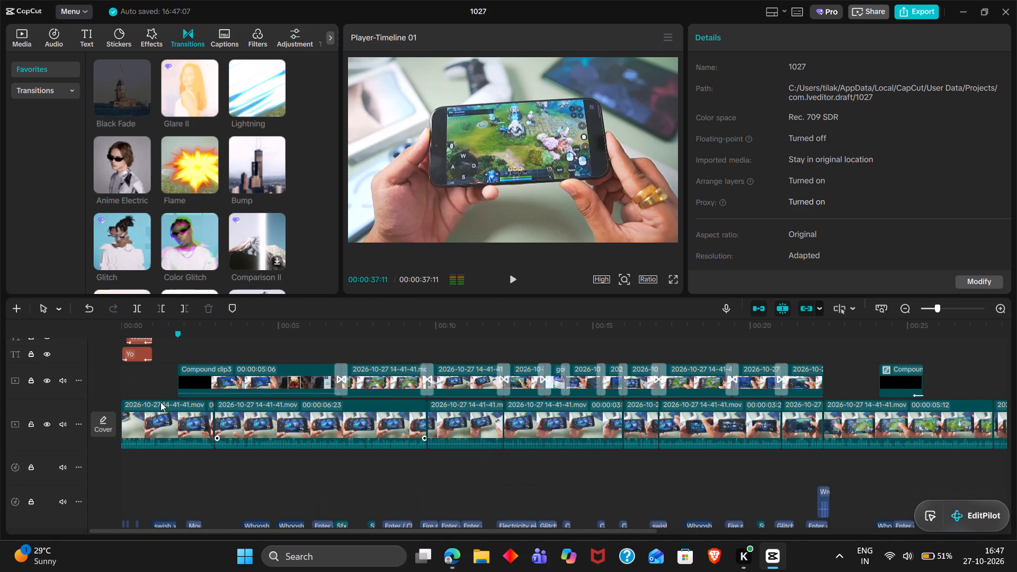
pyautogui.click(62, 382)
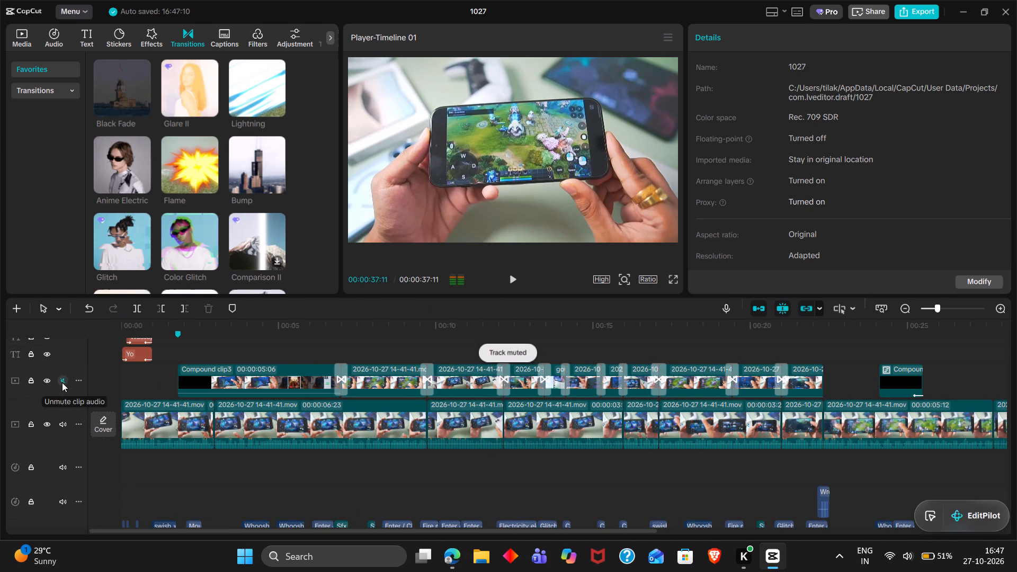
# Generate auto captions for the remaining intro section with English as the spoken language and no bilingual captions.
pyautogui.click(863, 340)
pyautogui.moveTo(863, 340); pyautogui.dragTo(898, 346)
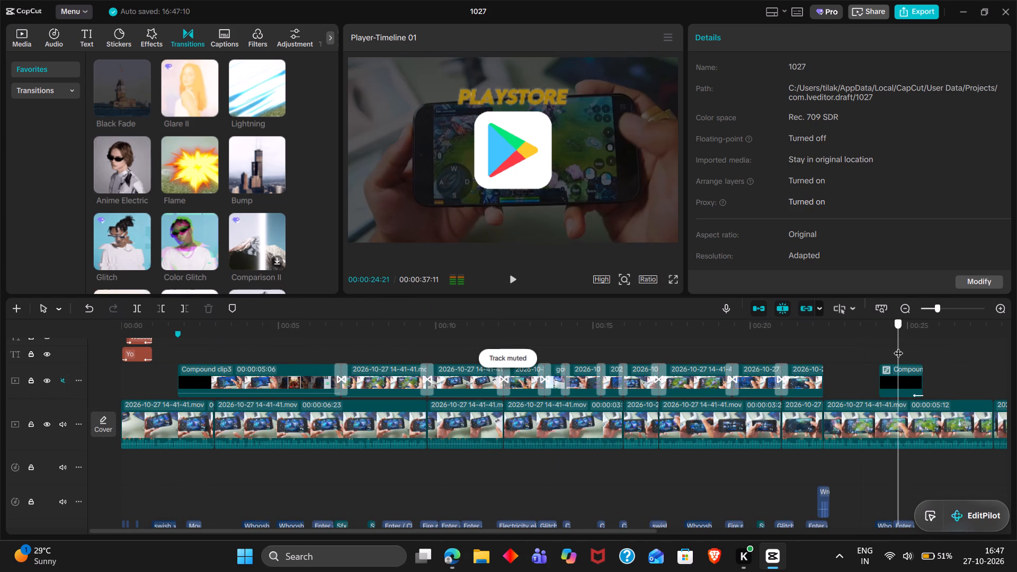
pyautogui.moveTo(898, 346); pyautogui.dragTo(463, 310)
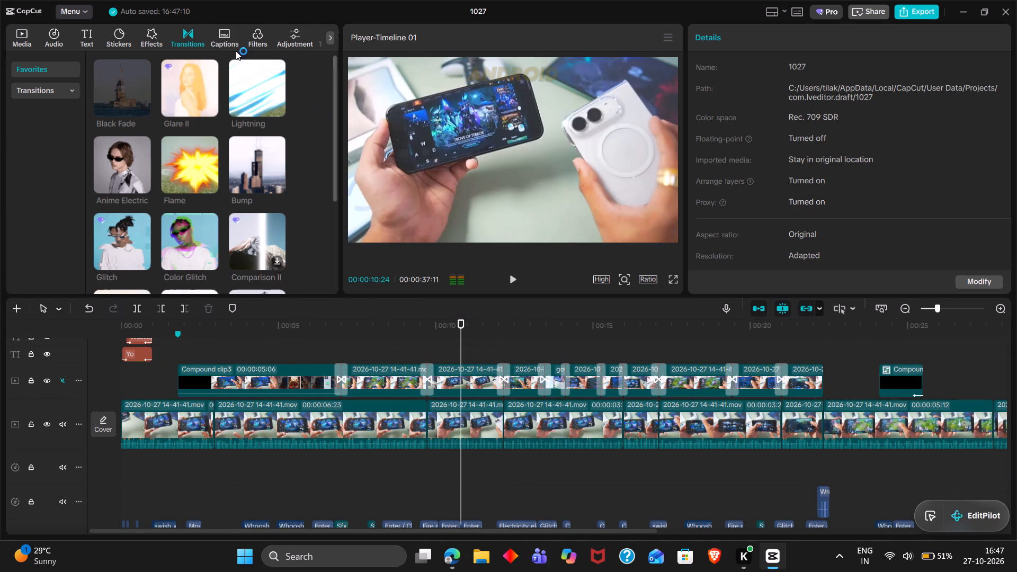
pyautogui.doubleClick(228, 44)
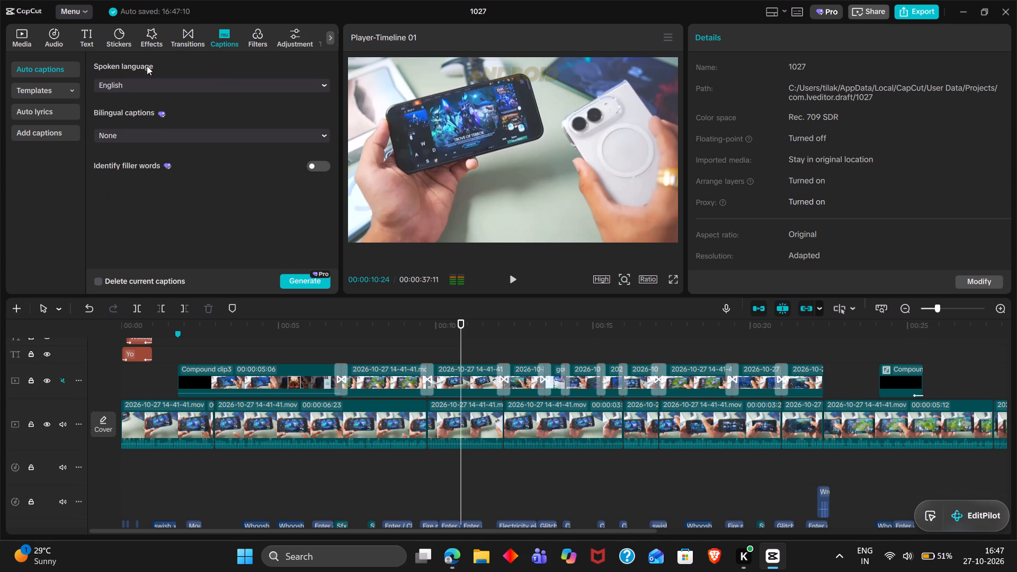
pyautogui.click(307, 277)
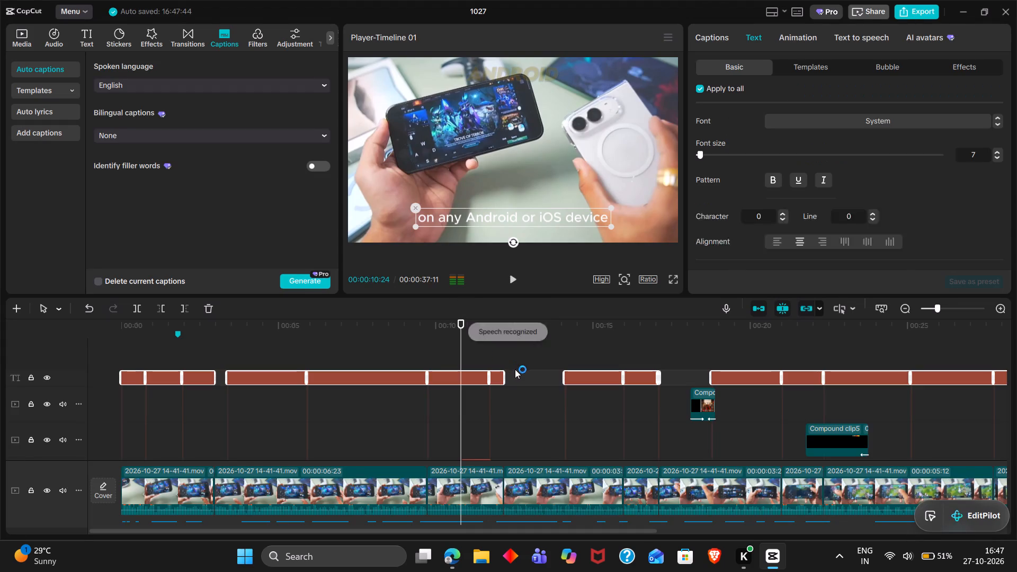
# Paste the cut clips back onto the main track at 00:00:37:11, directly after the last phone gameplay clip.
pyautogui.hscroll(-1, 519, 370)
pyautogui.hscroll(-1, 607, 398)
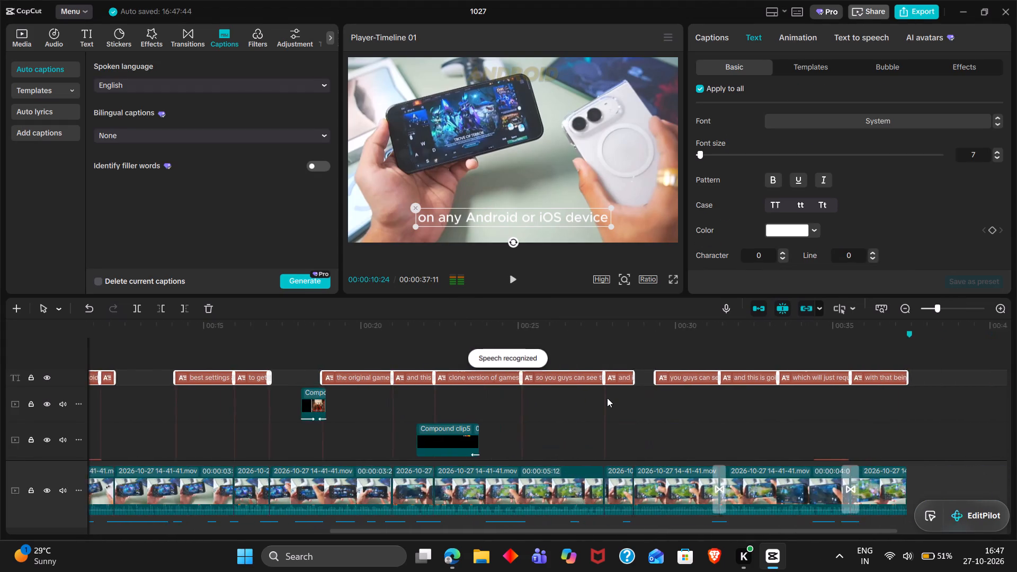
pyautogui.hscroll(-2, 607, 398)
pyautogui.click(742, 429)
pyautogui.moveTo(742, 429); pyautogui.dragTo(741, 429)
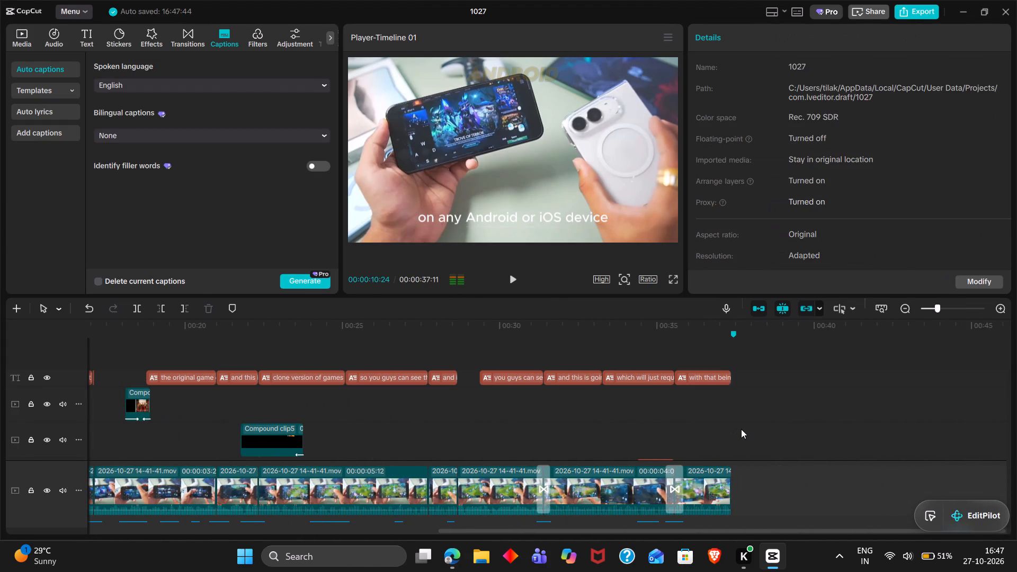
pyautogui.moveTo(741, 429); pyautogui.dragTo(733, 429)
pyautogui.hotkey('ctrl', 'v')
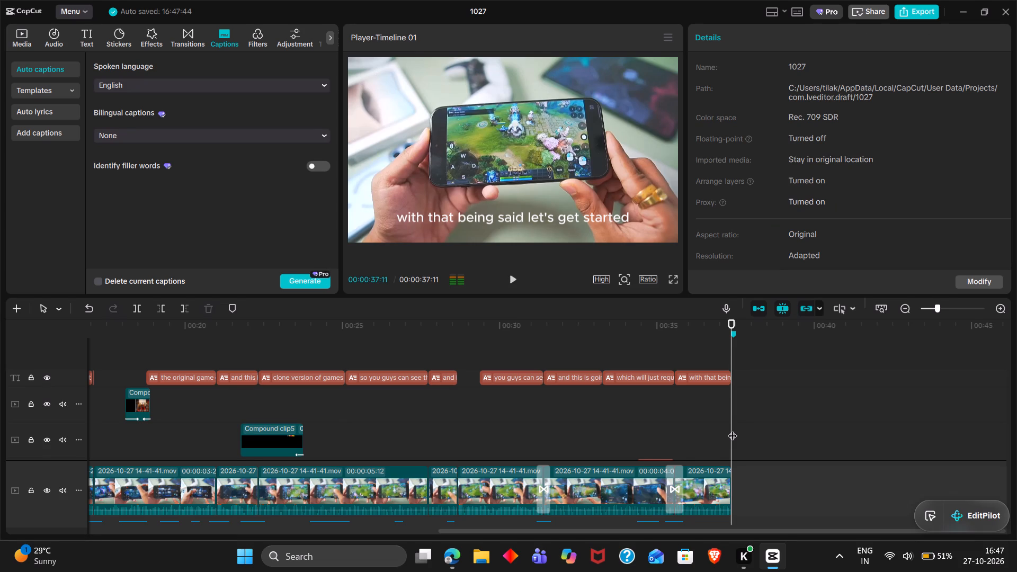
pyautogui.moveTo(760, 436); pyautogui.dragTo(762, 480)
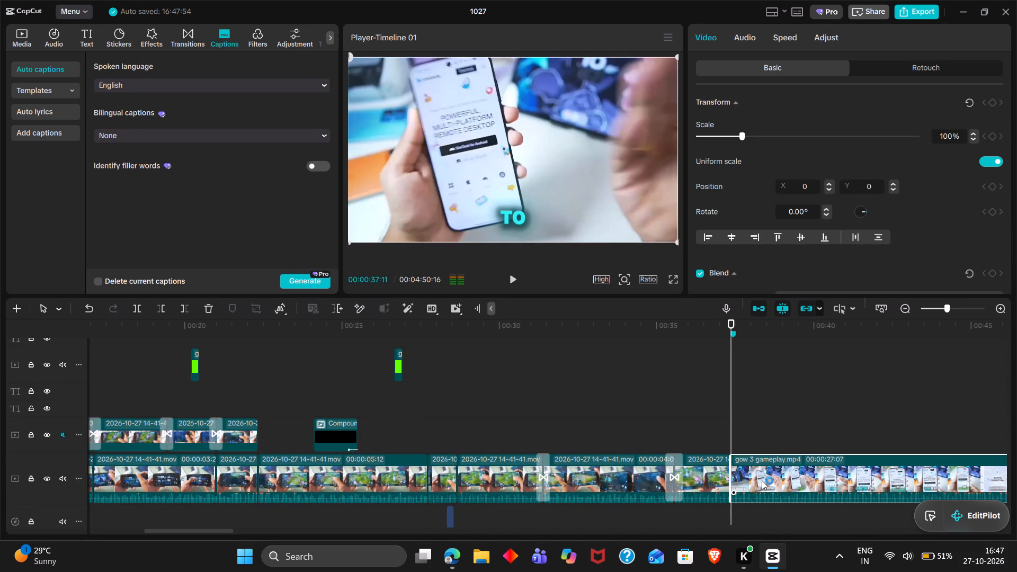
# Play across the 00:00:37:11 cut into gow 3 gameplay.mp4 and add the Color Glitch transition there.
pyautogui.click(697, 436)
pyautogui.moveTo(697, 436); pyautogui.dragTo(687, 436)
pyautogui.press('space')
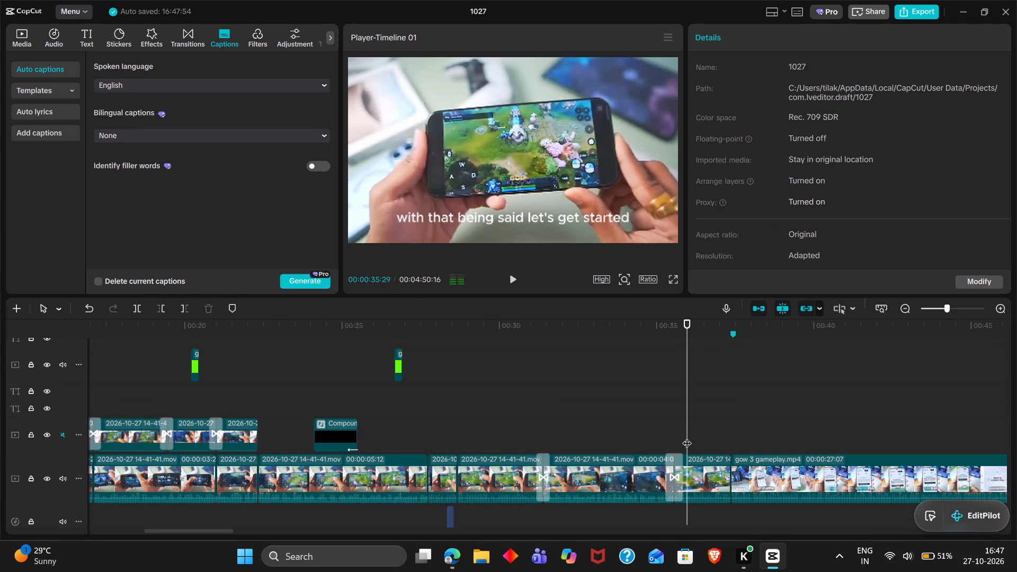
pyautogui.press('space')
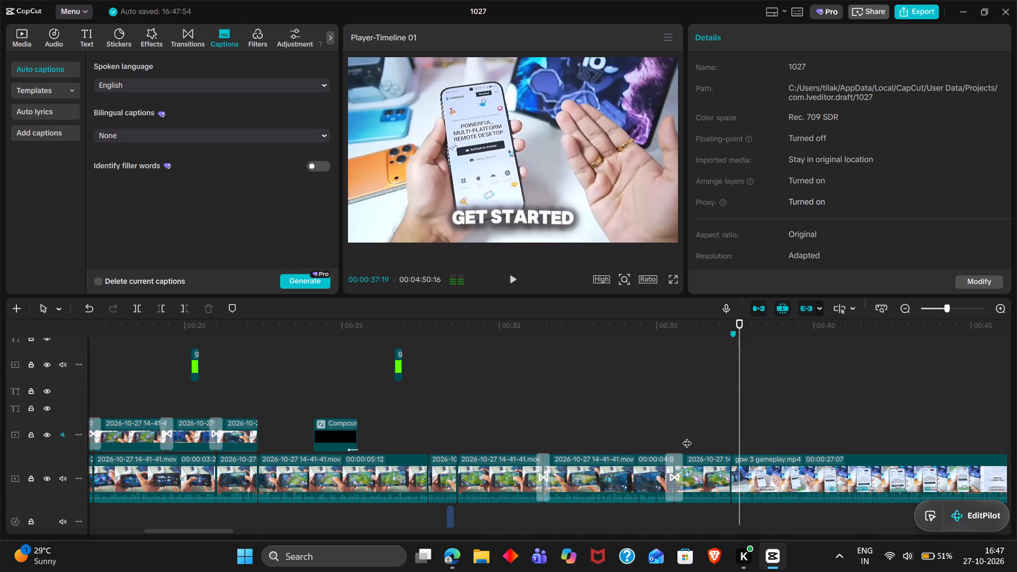
pyautogui.click(751, 435)
pyautogui.moveTo(751, 435); pyautogui.dragTo(726, 434)
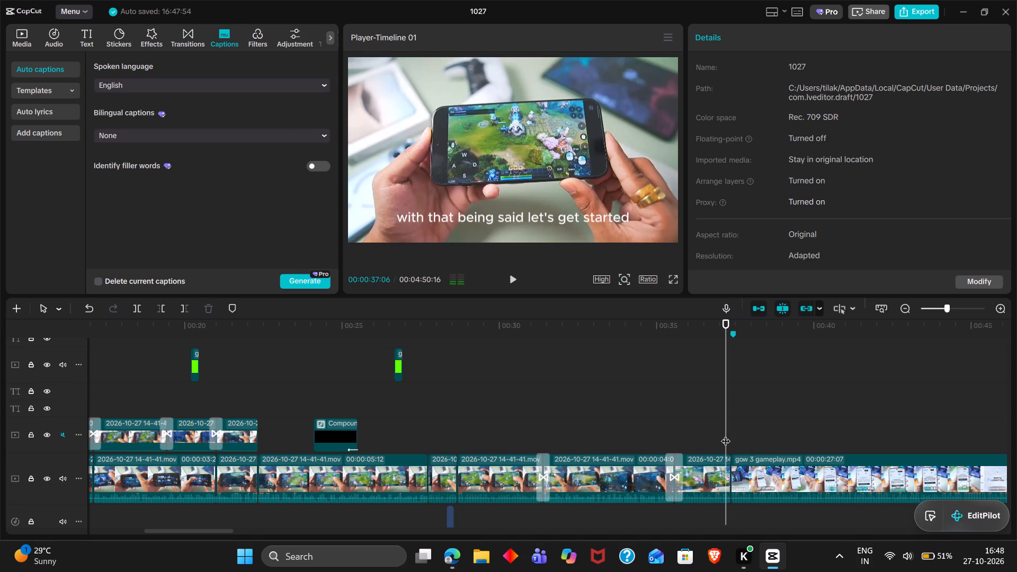
pyautogui.click(726, 434)
pyautogui.doubleClick(729, 435)
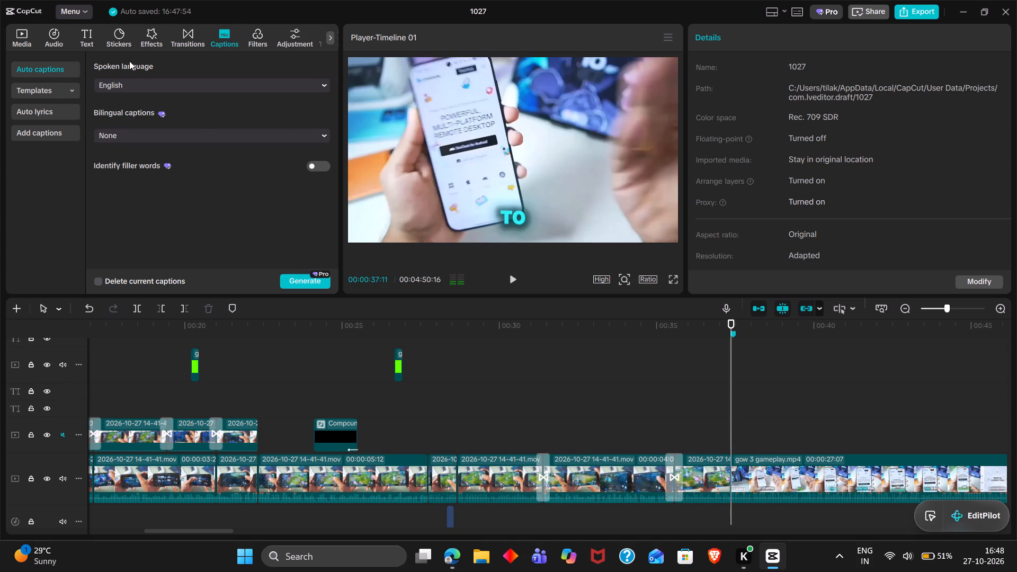
pyautogui.doubleClick(190, 37)
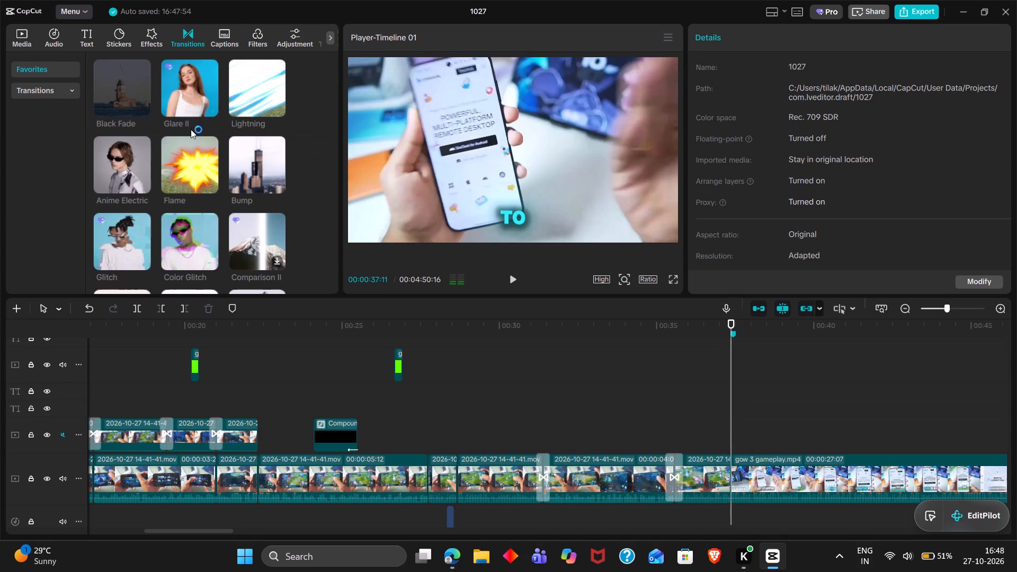
pyautogui.moveTo(188, 221); pyautogui.dragTo(730, 476)
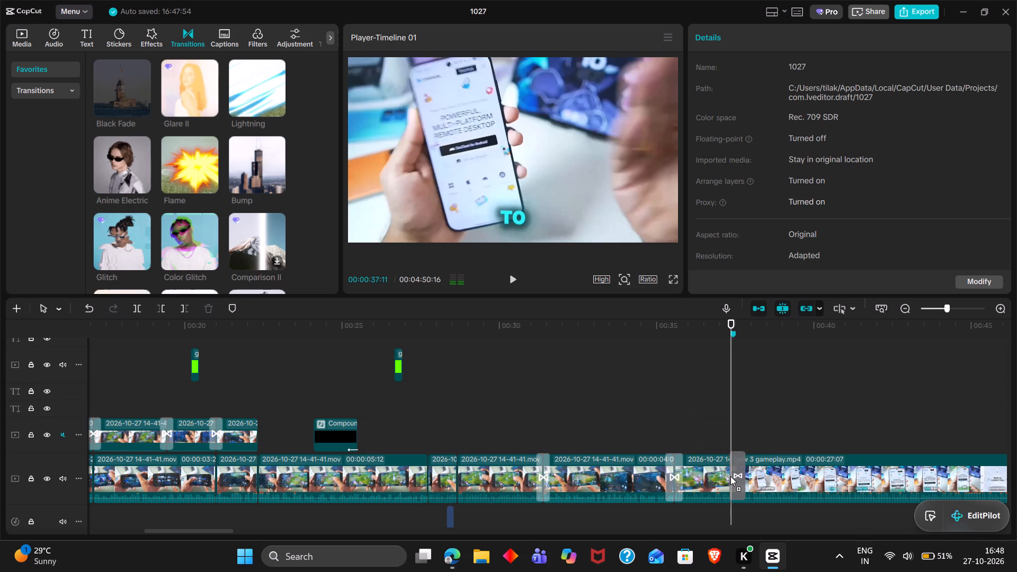
# Copy the Glitch sound effect near 00:00:21, paste it under the Color Glitch transition at 00:00:37:04, and play it back.
pyautogui.tripleClick(720, 433)
pyautogui.scroll(-2, 720, 433)
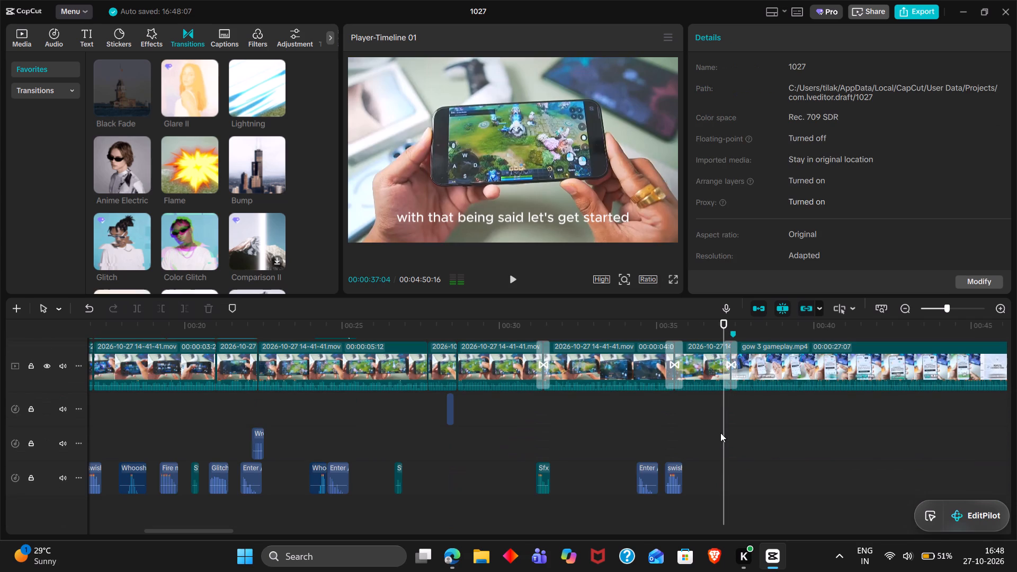
pyautogui.scroll(-1, 720, 433)
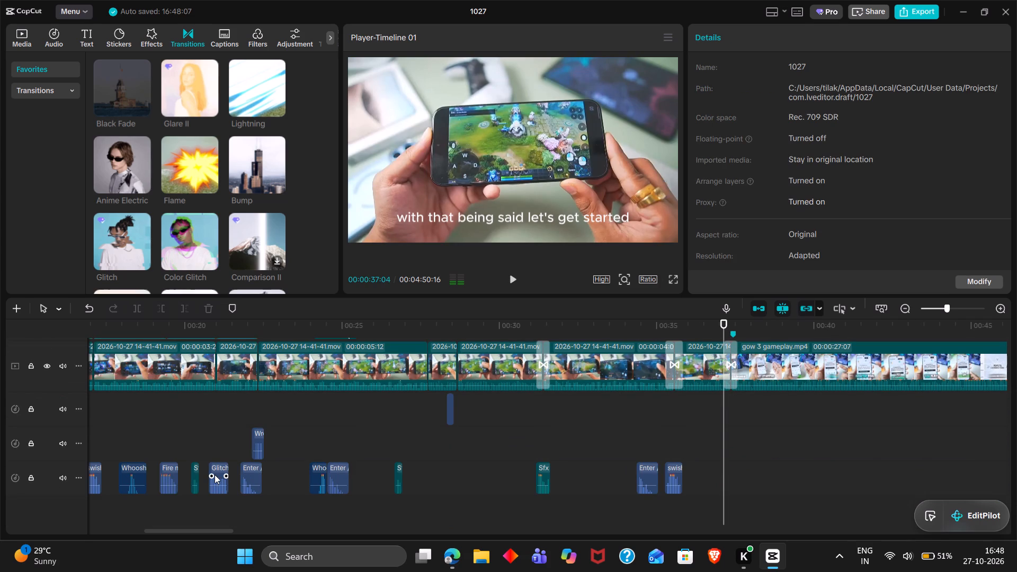
pyautogui.click(215, 475)
pyautogui.hotkey('ctrl', 'c')
pyautogui.hotkey('ctrl', 'v')
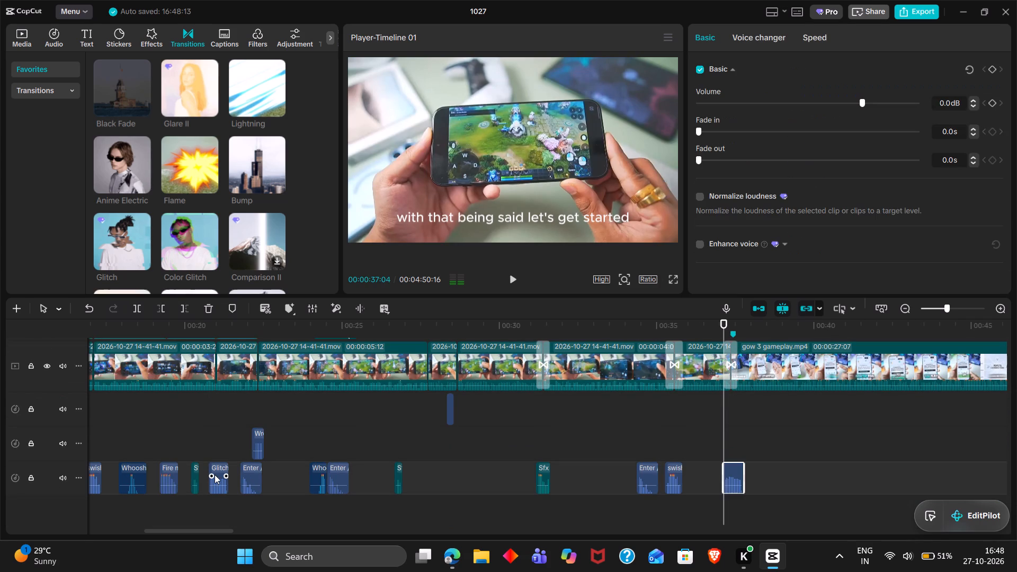
pyautogui.press('space')
pyautogui.press('space')
pyautogui.scroll(1, 215, 475)
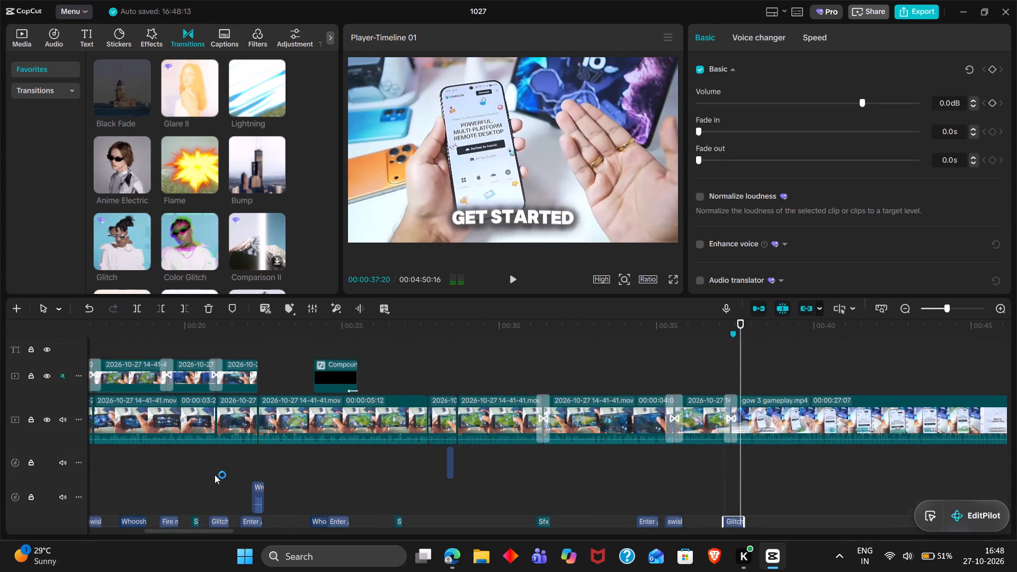
pyautogui.scroll(2, 215, 475)
pyautogui.hscroll(1, 215, 475)
pyautogui.scroll(1, 215, 475)
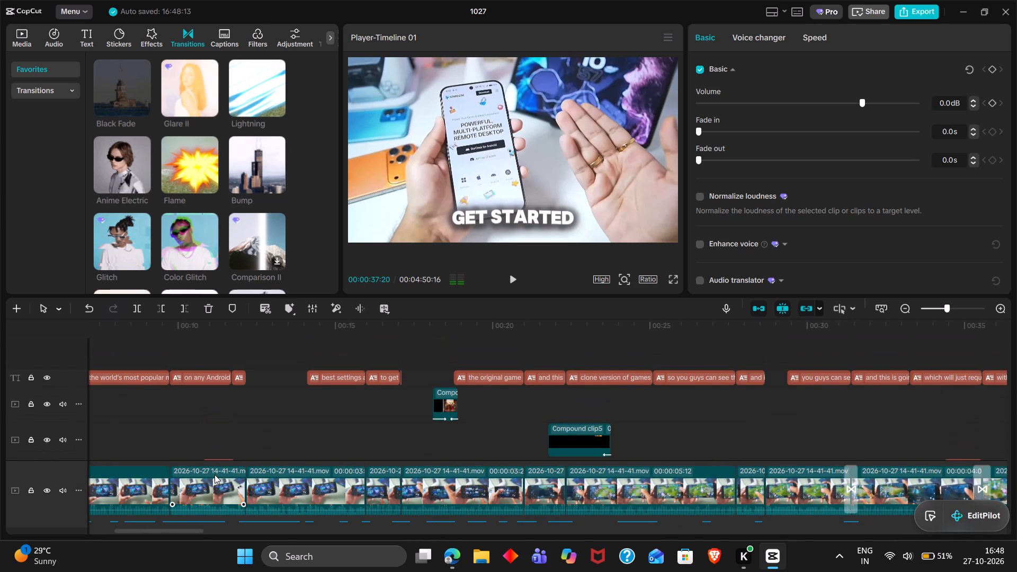
pyautogui.scroll(1, 215, 475)
pyautogui.press('space')
pyautogui.press('space')
# Play the Windows desktop phone clip from about 00:01:31 and paste a copy of the green flash near 00:00:08 at 00:01:33:25.
pyautogui.hscroll(-1, 215, 475)
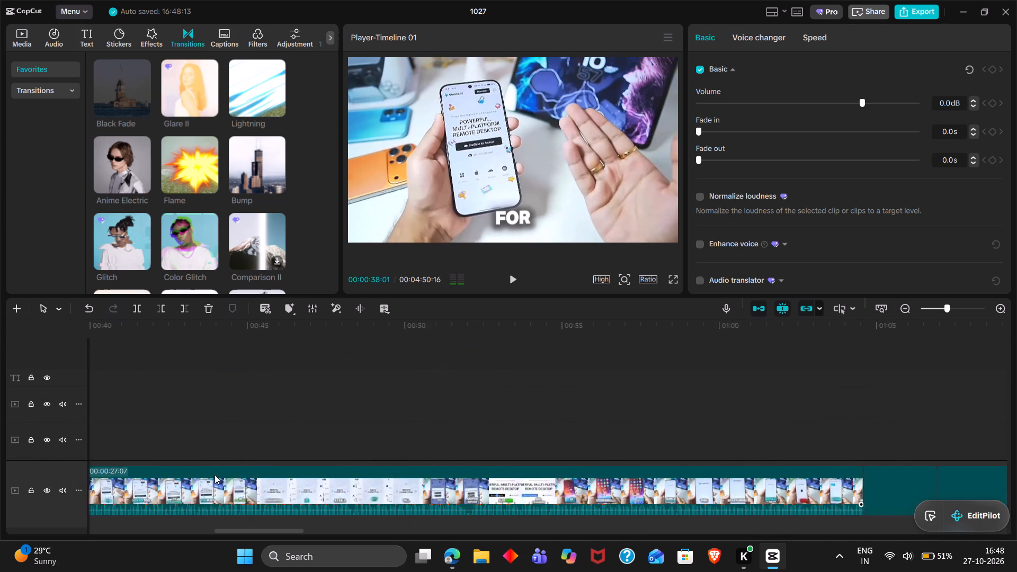
pyautogui.hscroll(-1, 215, 475)
pyautogui.scroll(-1, 344, 416)
pyautogui.hscroll(-1, 344, 416)
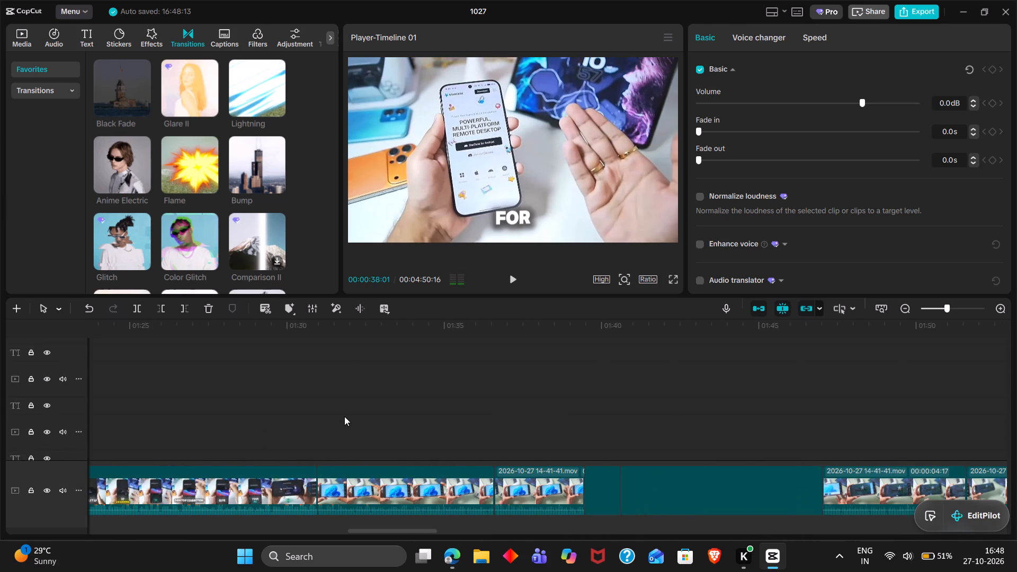
pyautogui.scroll(-1, 344, 416)
pyautogui.click(325, 421)
pyautogui.moveTo(325, 421); pyautogui.dragTo(316, 417)
pyautogui.press('space')
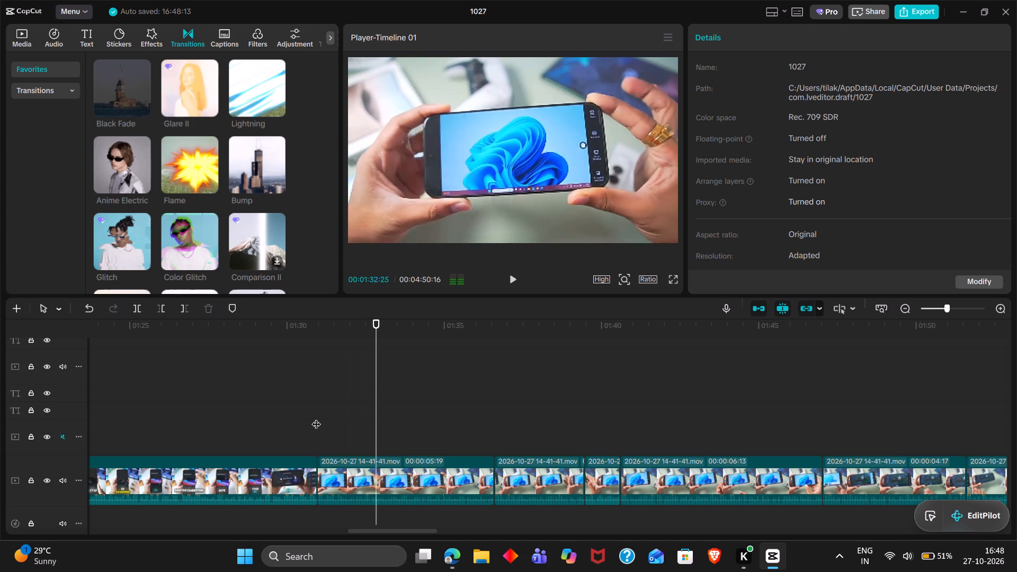
pyautogui.scroll(-1, 316, 417)
pyautogui.press('space')
pyautogui.hscroll(4, 316, 417)
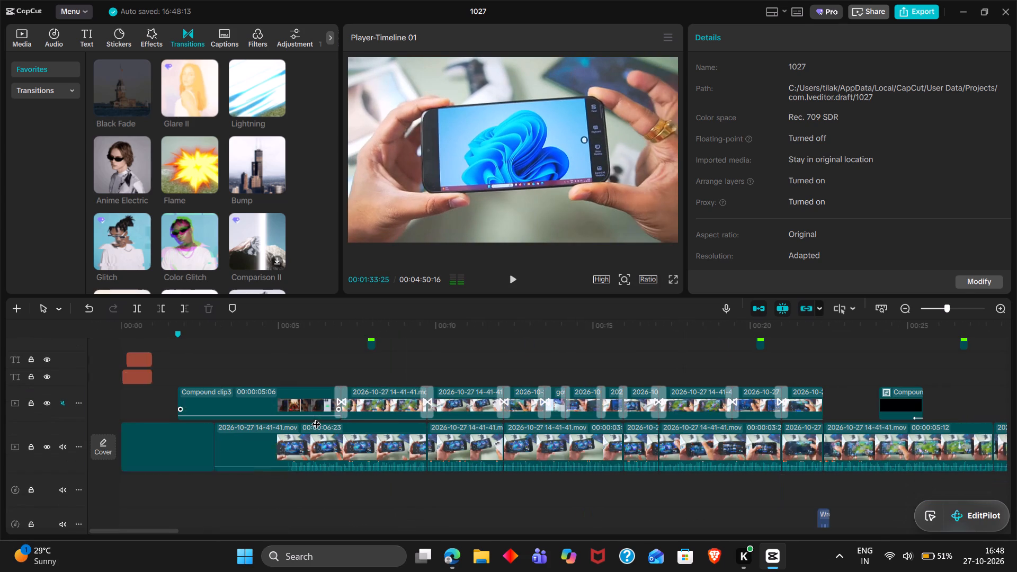
pyautogui.hscroll(2, 316, 417)
pyautogui.scroll(1, 316, 417)
pyautogui.click(371, 383)
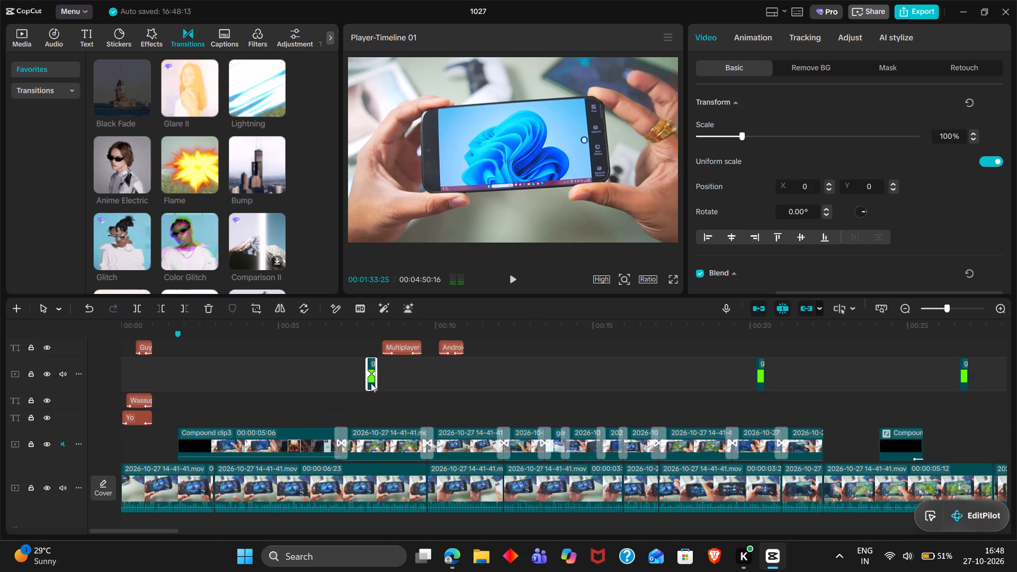
pyautogui.hotkey('ctrl', 'c')
pyautogui.hotkey('ctrl', 'v')
# Copy the sound effect under the first green flash near 00:00:08, paste it at 00:01:33:25, and play back the new flash.
pyautogui.scroll(-5, 371, 383)
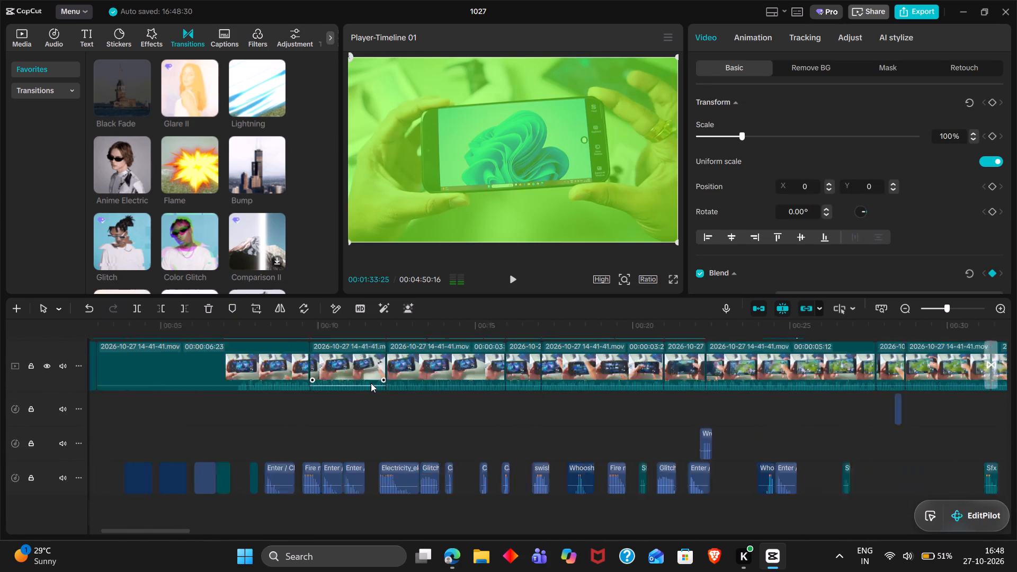
pyautogui.click(373, 478)
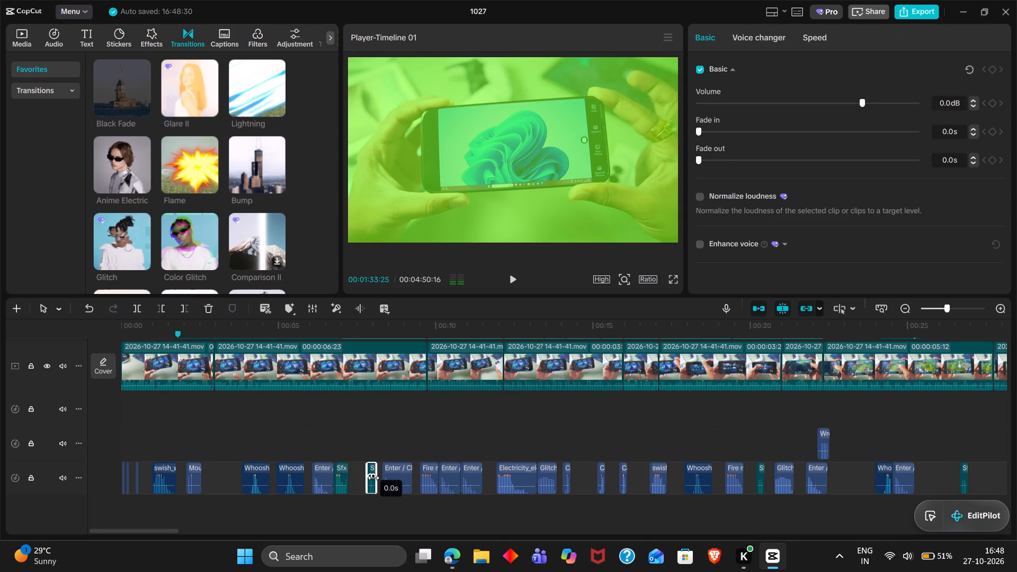
pyautogui.hotkey('ctrl', 'c')
pyautogui.hotkey('ctrl', 'v')
pyautogui.press('space')
pyautogui.press('space')
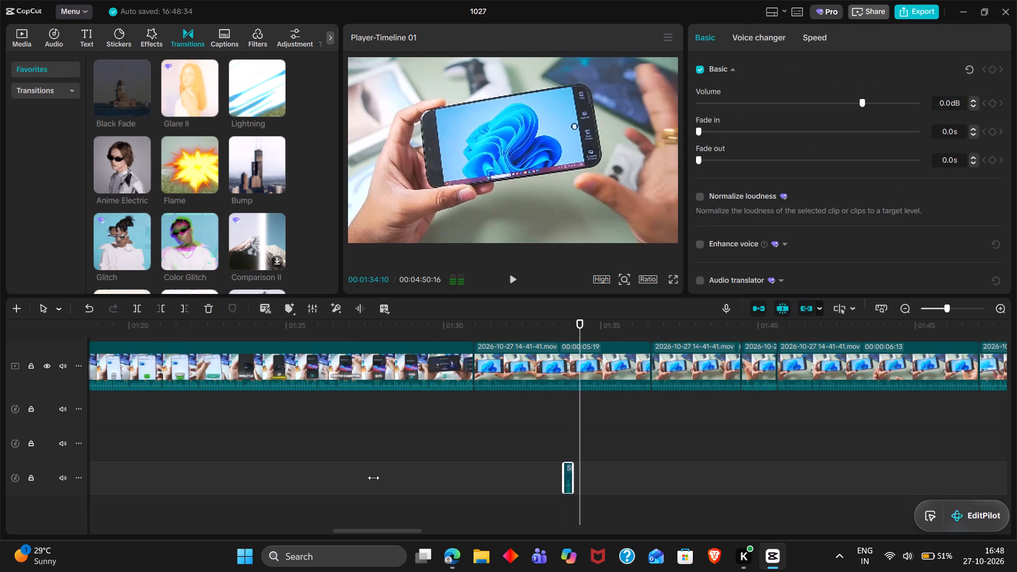
# Animate a slow zoom on the Windows desktop clip with Transform keyframes from 100% scale at 00:01:30:29 to 110% at 00:01:36:18.
pyautogui.press('space')
pyautogui.press('space')
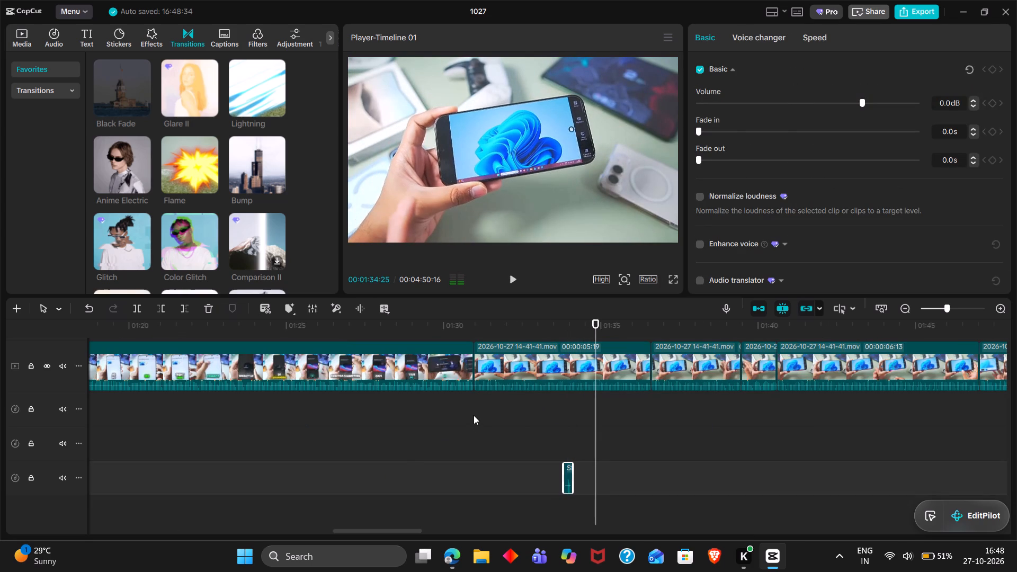
pyautogui.doubleClick(474, 415)
pyautogui.click(519, 374)
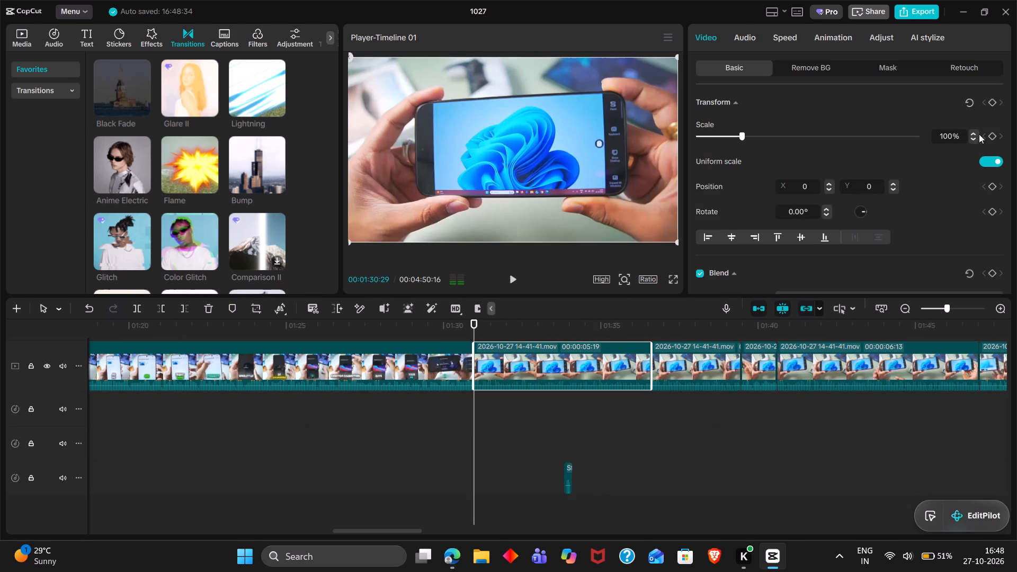
pyautogui.click(993, 100)
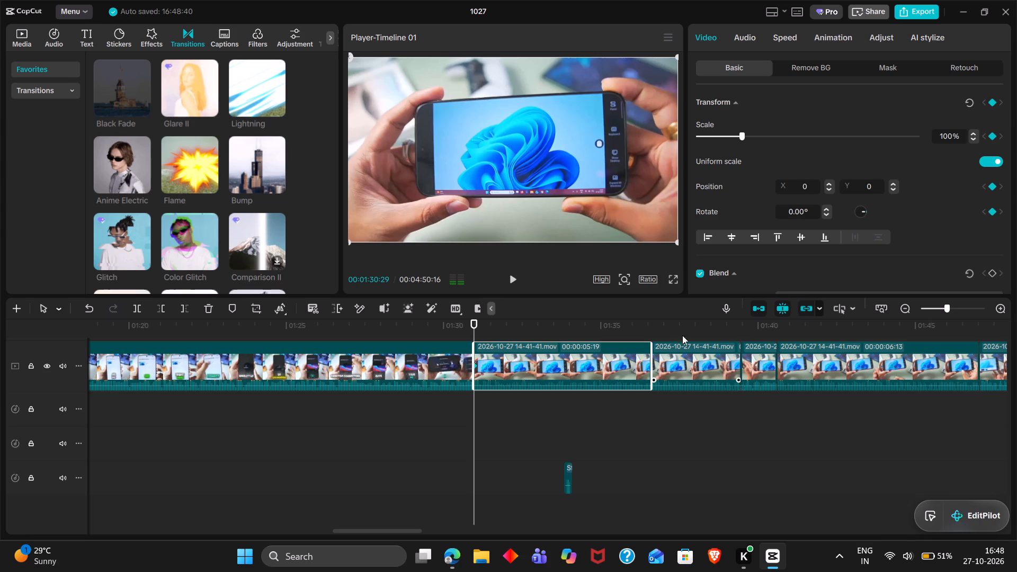
pyautogui.doubleClick(654, 328)
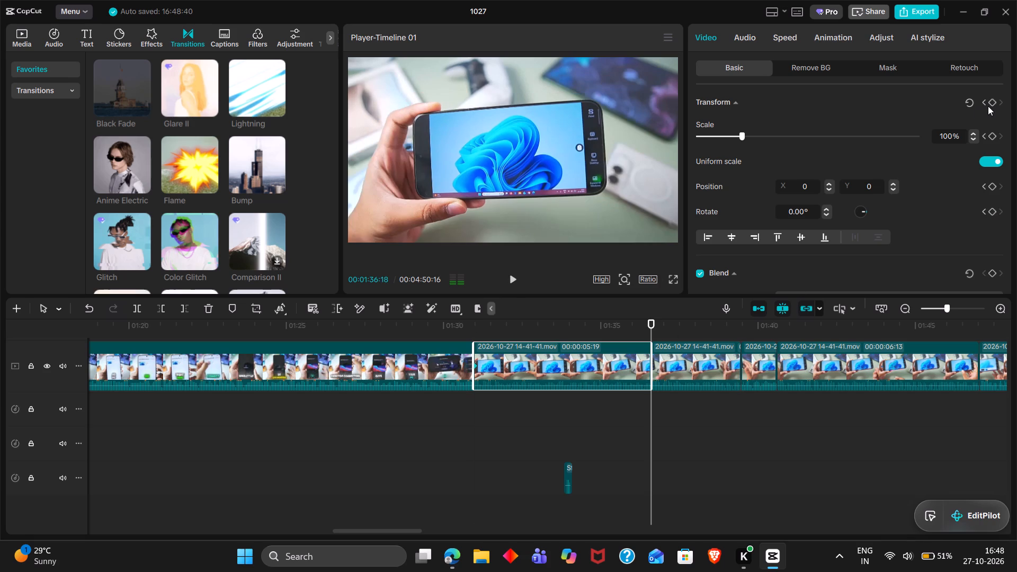
pyautogui.click(991, 105)
pyautogui.click(746, 136)
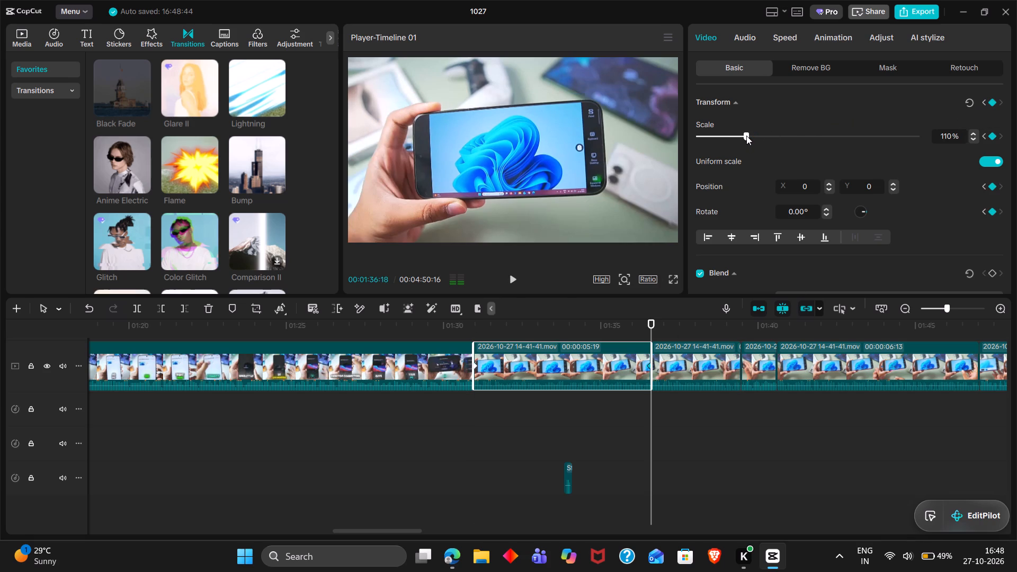
pyautogui.click(746, 136)
# Play across the 00:01:30:29 cut into the Windows desktop clip and add the Color Glitch transition there.
pyautogui.doubleClick(458, 426)
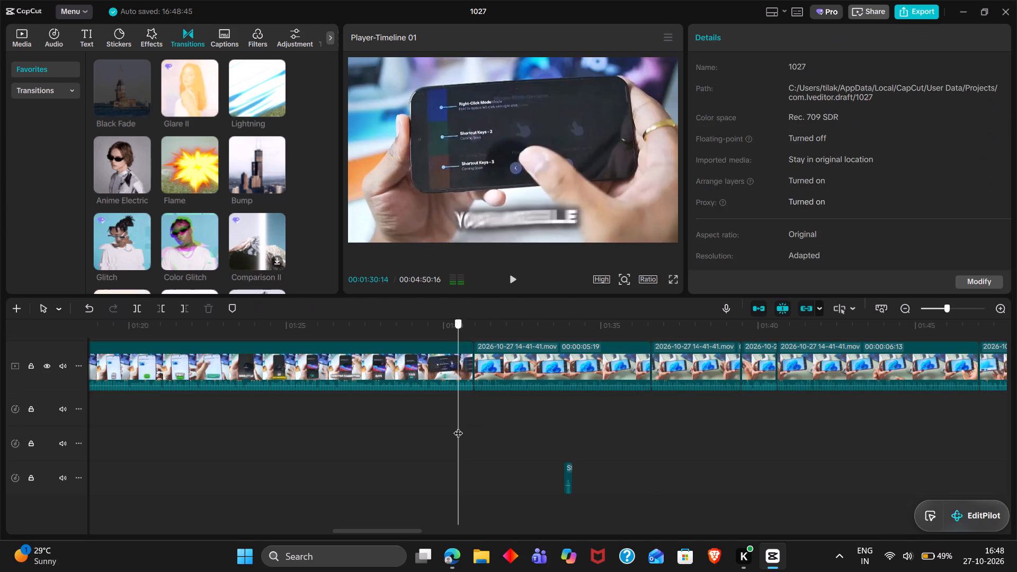
pyautogui.press('space')
pyautogui.tripleClick(466, 421)
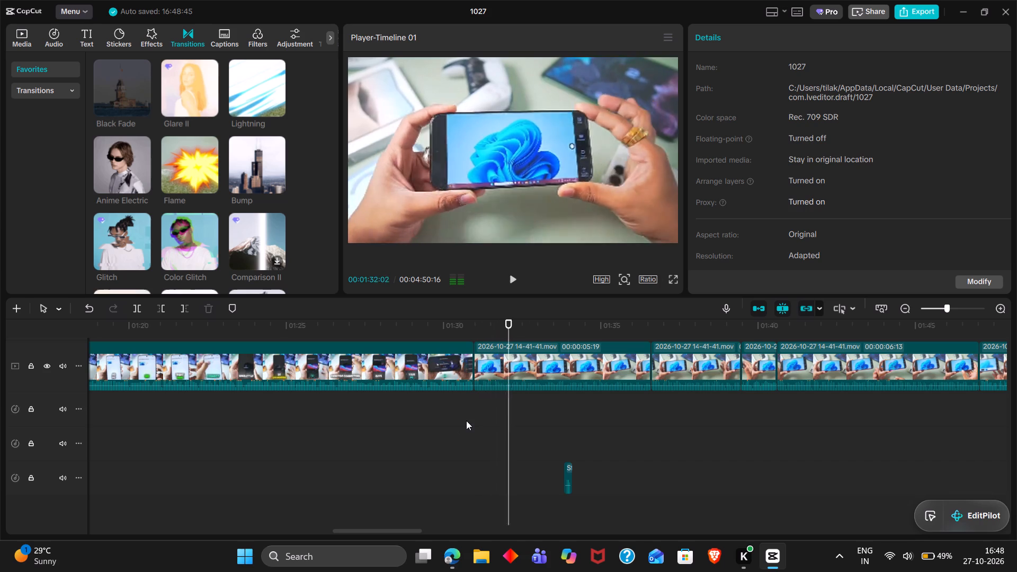
pyautogui.moveTo(466, 421); pyautogui.dragTo(475, 421)
pyautogui.click(475, 421)
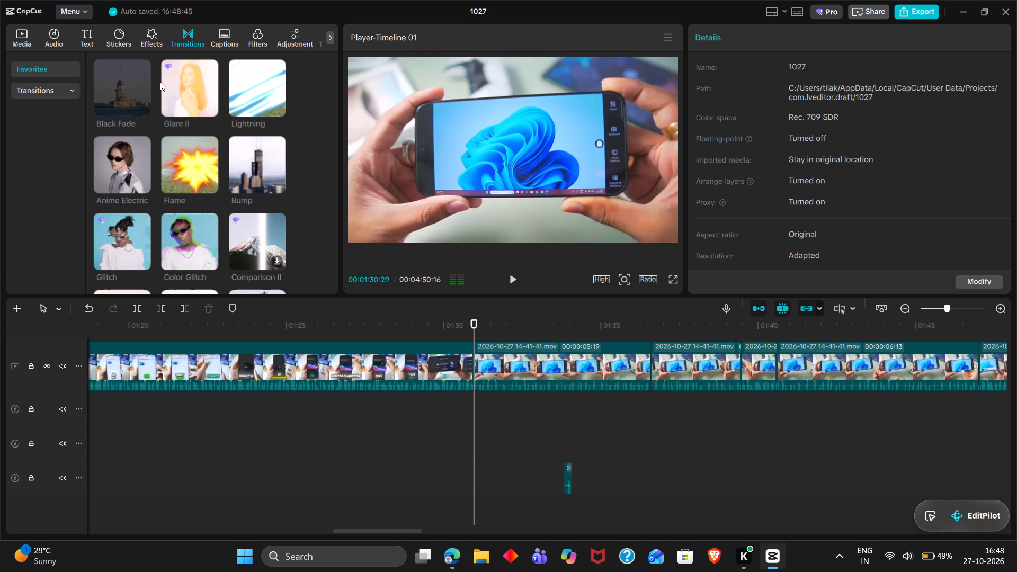
pyautogui.moveTo(172, 244); pyautogui.dragTo(483, 380)
pyautogui.moveTo(483, 380); pyautogui.dragTo(467, 367)
# Copy the Glitch sound effect near 00:00:13, paste it under the new Color Glitch transition at 00:01:30:22, and play it back.
pyautogui.click(462, 413)
pyautogui.moveTo(462, 413); pyautogui.dragTo(469, 414)
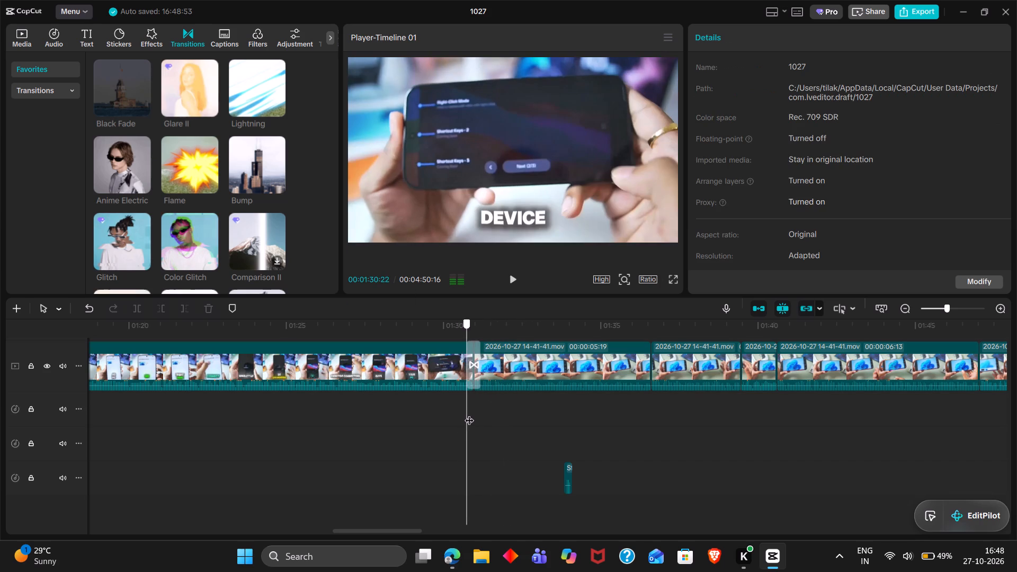
pyautogui.hscroll(5, 469, 414)
pyautogui.hscroll(-1, 469, 414)
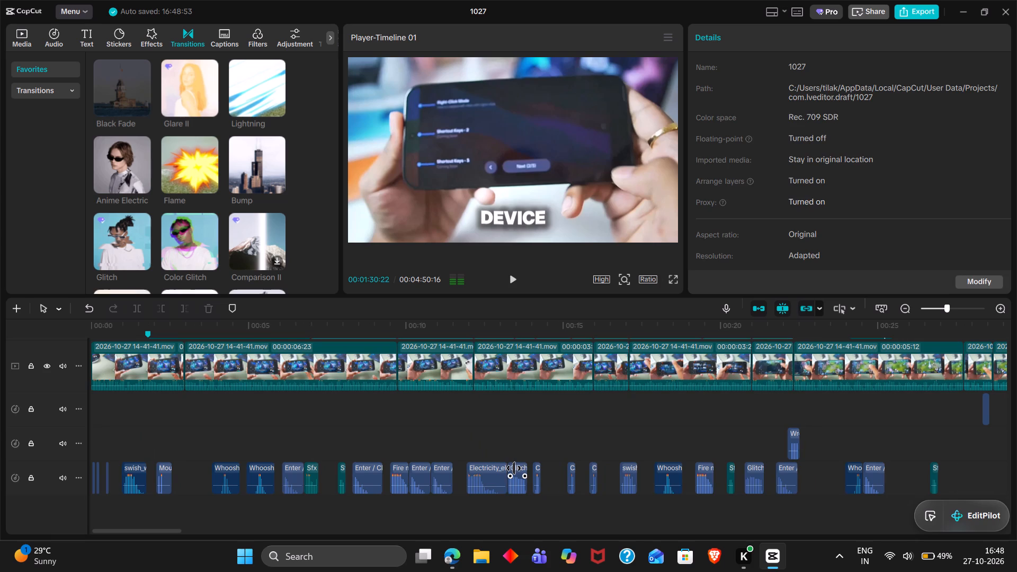
pyautogui.click(514, 468)
pyautogui.hotkey('ctrl', 'c')
pyautogui.hotkey('ctrl', 'v')
pyautogui.press('space')
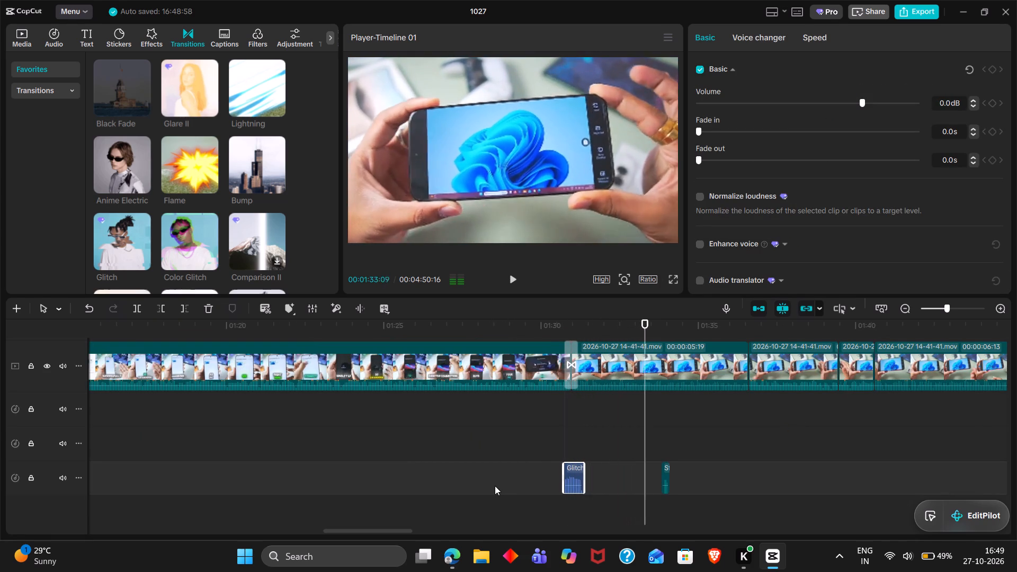
pyautogui.press('space')
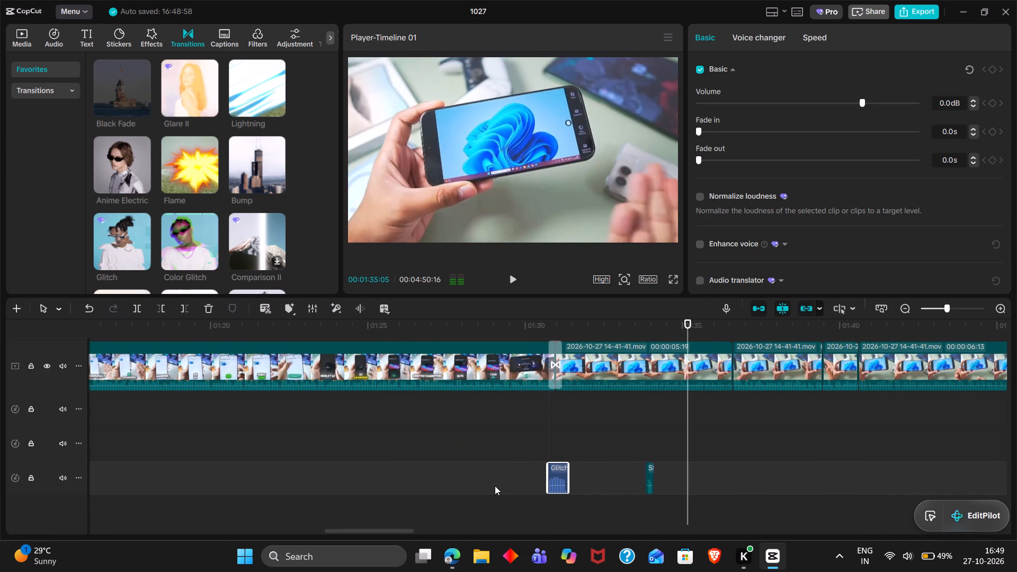
# Play the Windows desktop clip from 00:01:34:26 in short bursts, stopping at 00:01:36:00.
pyautogui.hscroll(-1, 495, 486)
pyautogui.press('space')
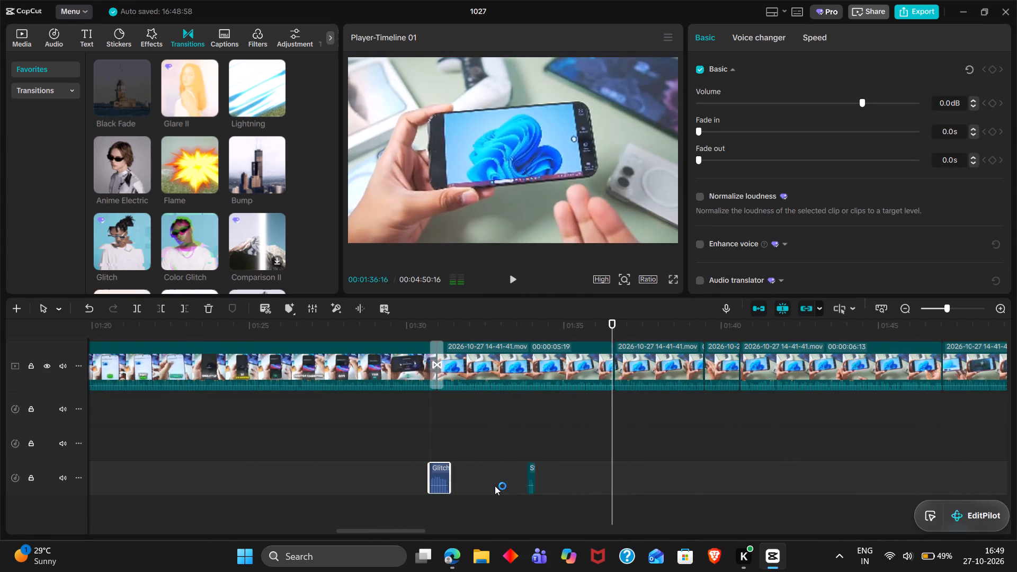
pyautogui.press('space')
pyautogui.doubleClick(560, 425)
pyautogui.press('space')
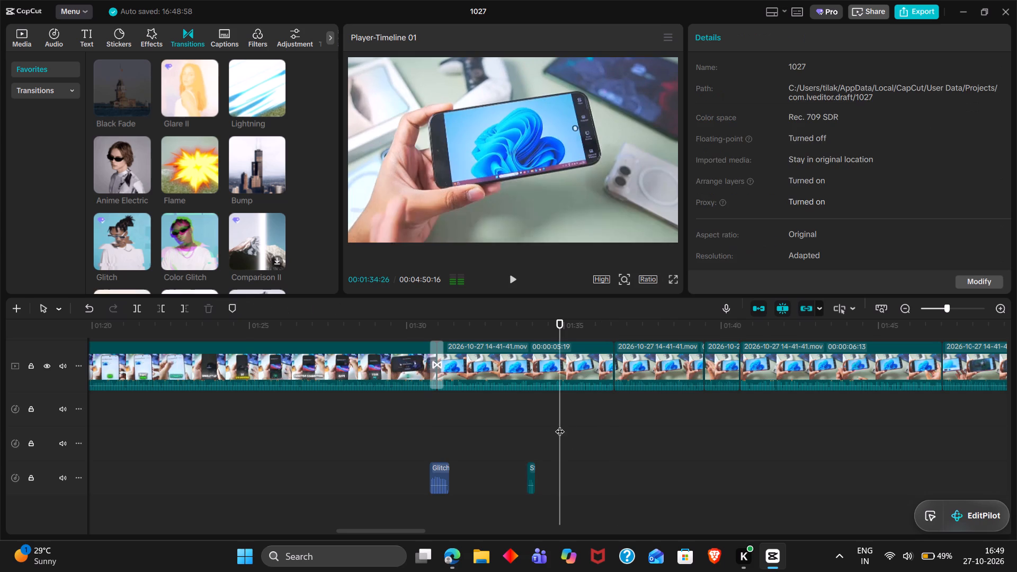
pyautogui.press('space')
pyautogui.press('space')
pyautogui.press('space')
pyautogui.press('space')
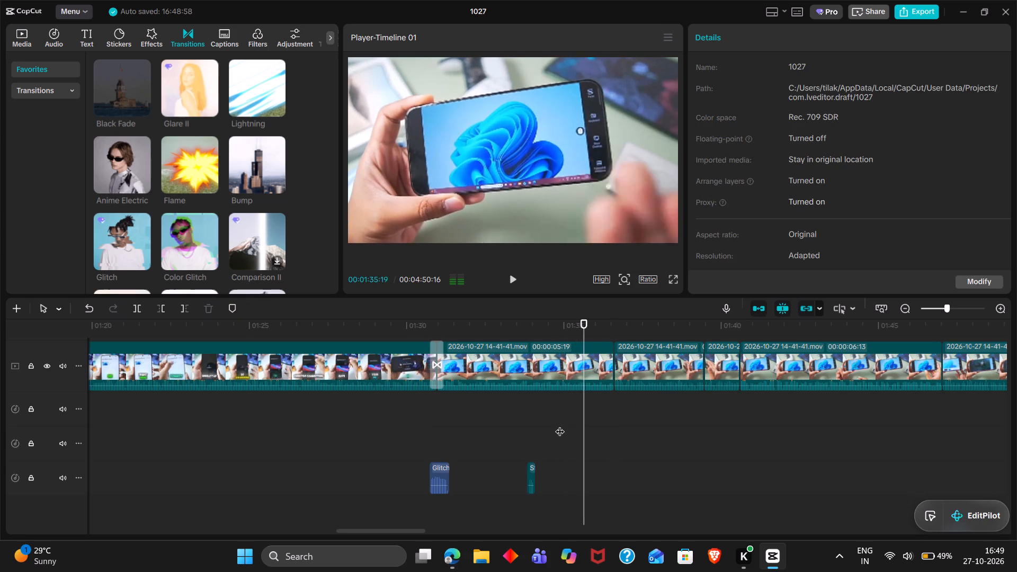
pyautogui.press('space')
pyautogui.press('space')
pyautogui.press('space')
# Copy the Multiplayer title near 00:00:08 and paste it at 00:01:36:00.
pyautogui.scroll(1, 560, 425)
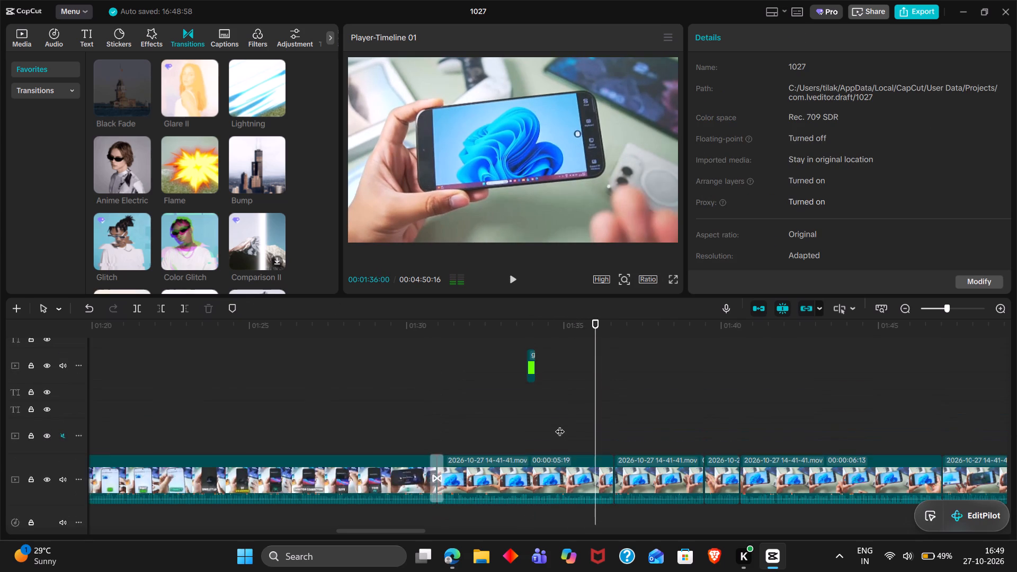
pyautogui.hscroll(9, 560, 425)
pyautogui.scroll(1, 498, 406)
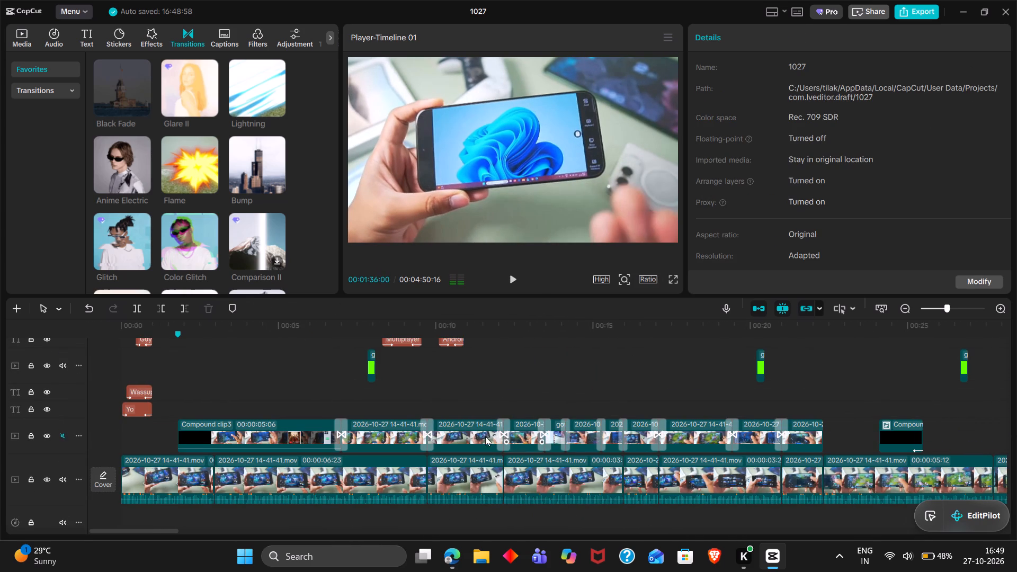
pyautogui.scroll(1, 445, 412)
pyautogui.click(404, 373)
pyautogui.hotkey('ctrl', 'c')
pyautogui.hotkey('ctrl', 'v')
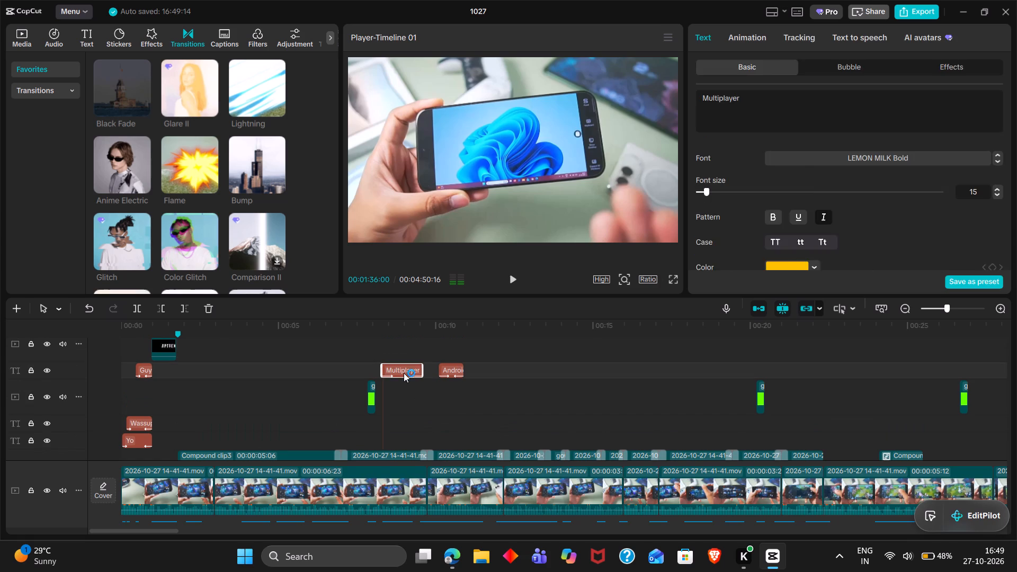
# Copy the Enter sound effect near 00:00:22 and paste it at 00:01:36:00 to accompany the pasted title.
pyautogui.hscroll(3, 404, 373)
pyautogui.scroll(-5, 404, 373)
pyautogui.hscroll(2, 456, 418)
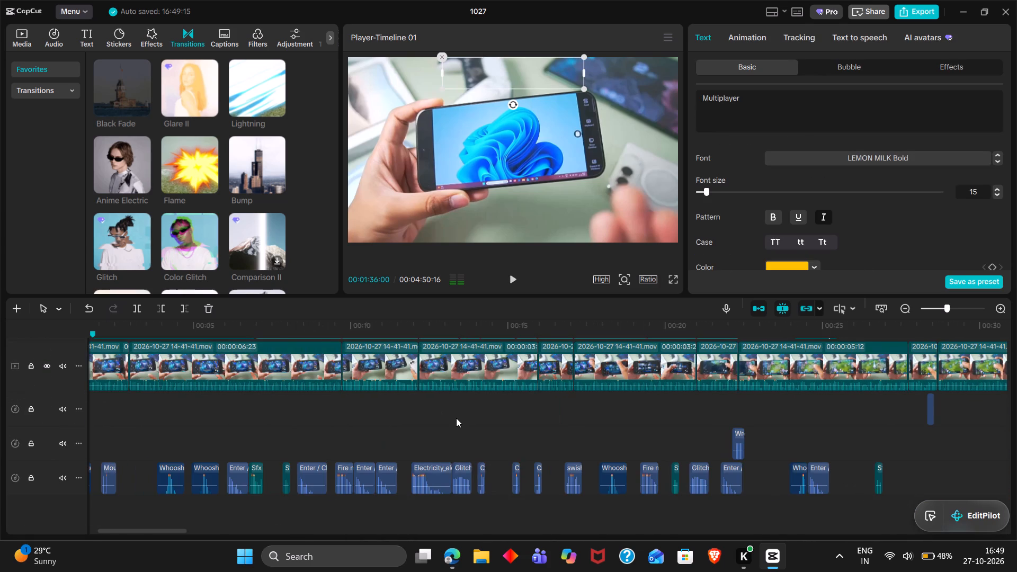
pyautogui.click(727, 487)
pyautogui.hotkey('ctrl', 'c')
pyautogui.hotkey('ctrl', 'v')
# Change the pasted title's text to Homescreen and move it slightly lower in the frame, above the phone.
pyautogui.scroll(3, 727, 487)
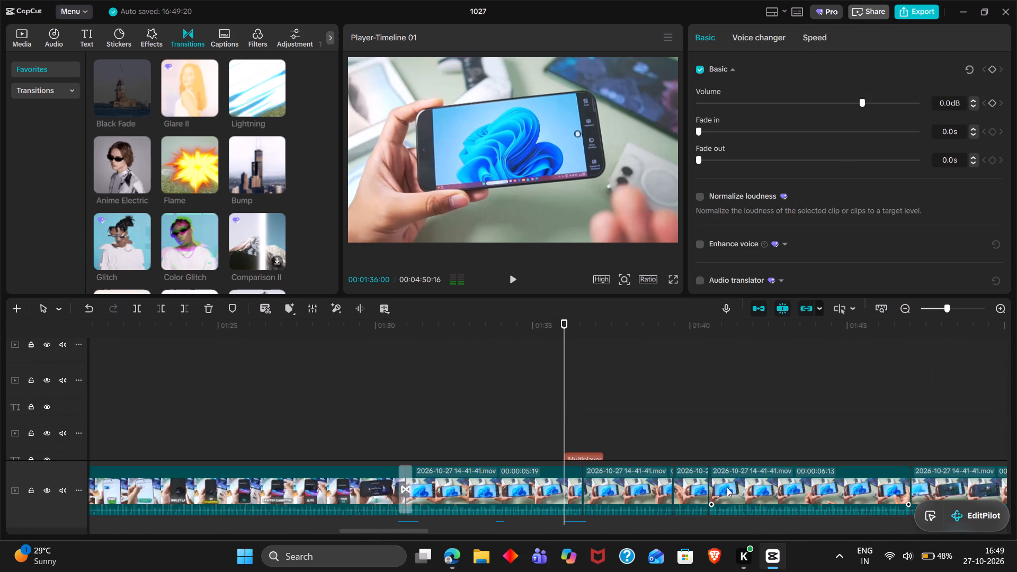
pyautogui.scroll(-1, 625, 433)
pyautogui.click(575, 395)
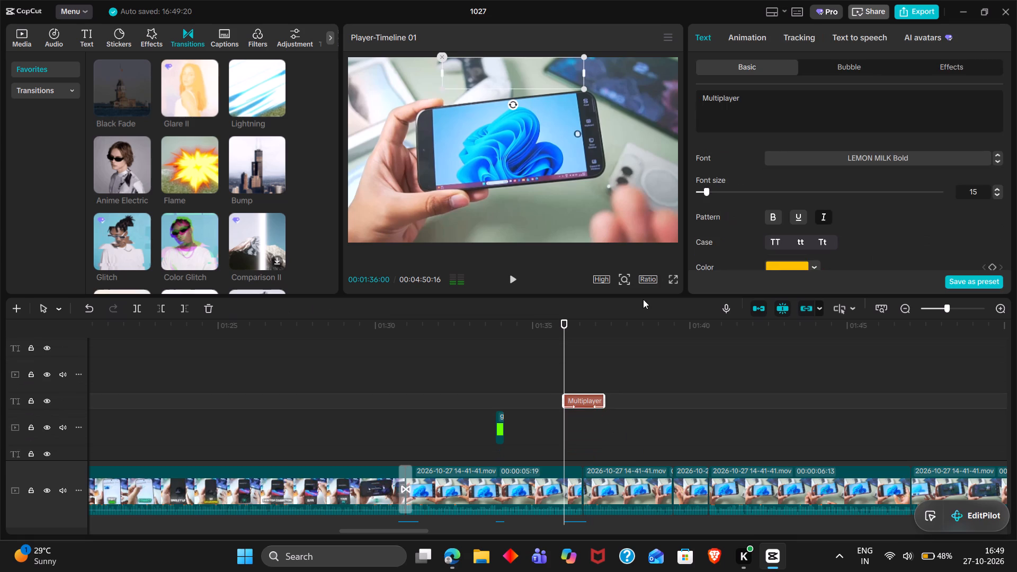
pyautogui.doubleClick(738, 109)
pyautogui.write('Home')
pyautogui.press('d')
pyautogui.press('BackSpace')
pyautogui.write('screen')
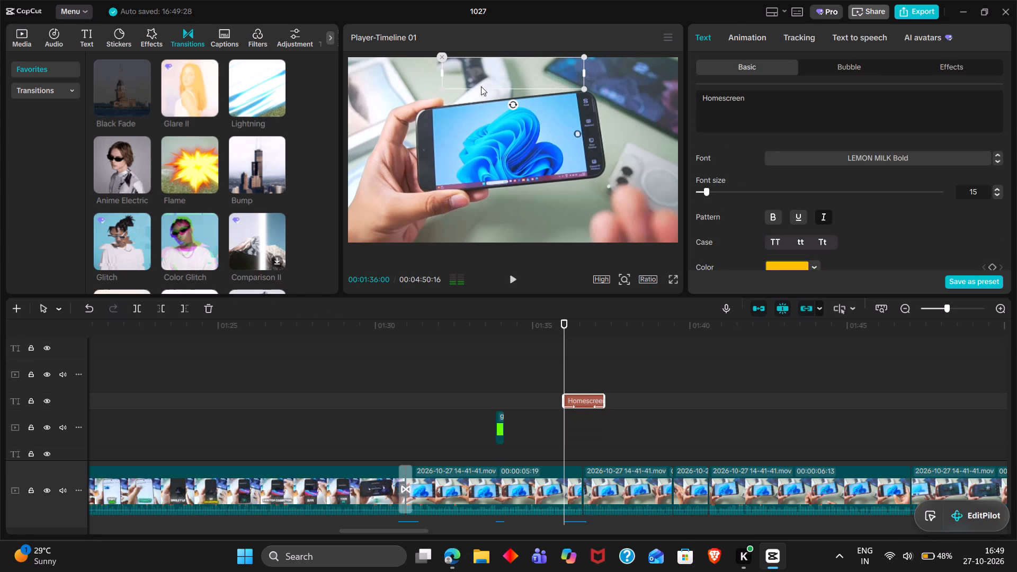
pyautogui.moveTo(484, 75); pyautogui.dragTo(483, 83)
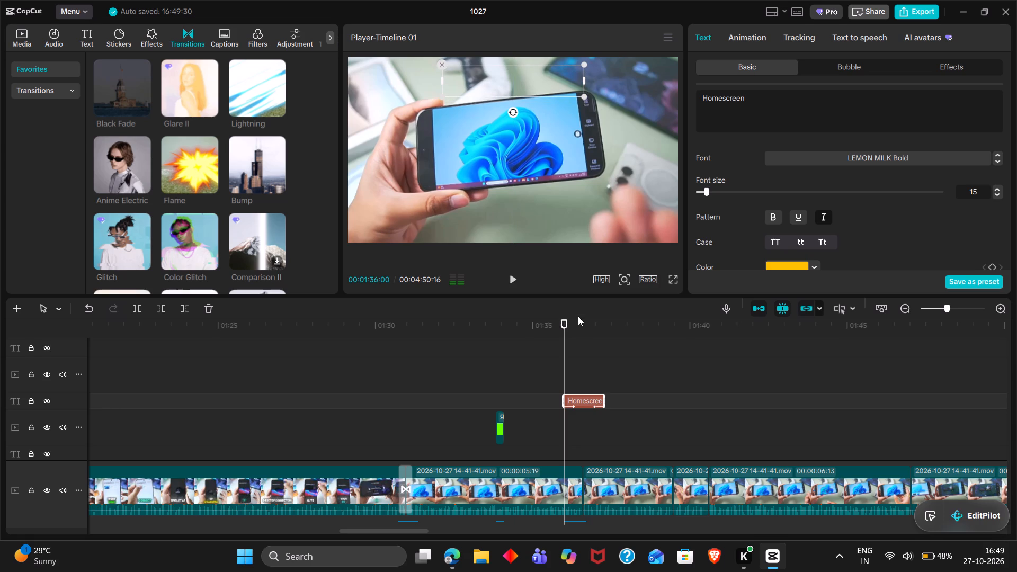
# Trim the end of the Homescreen title to 00:01:36:25 and play it back from 00:01:35:23.
pyautogui.press('space')
pyautogui.press('space')
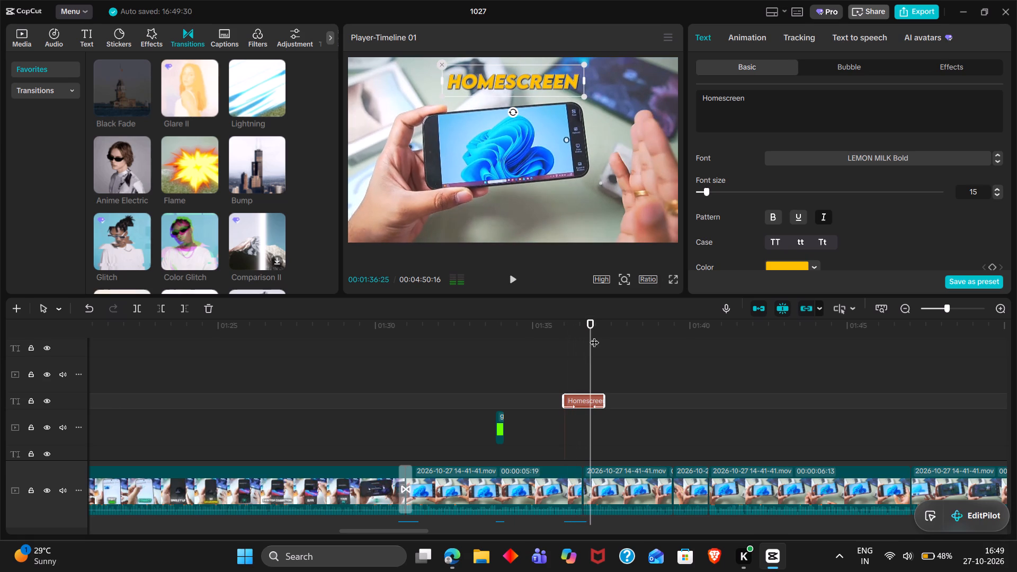
pyautogui.press('w')
pyautogui.click(557, 374)
pyautogui.press('space')
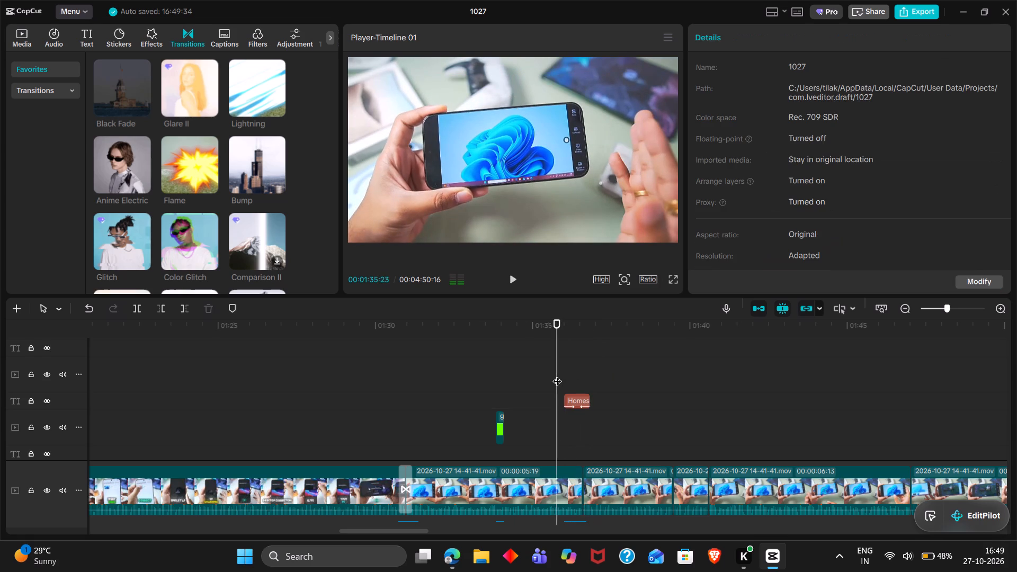
pyautogui.hscroll(-1, 557, 374)
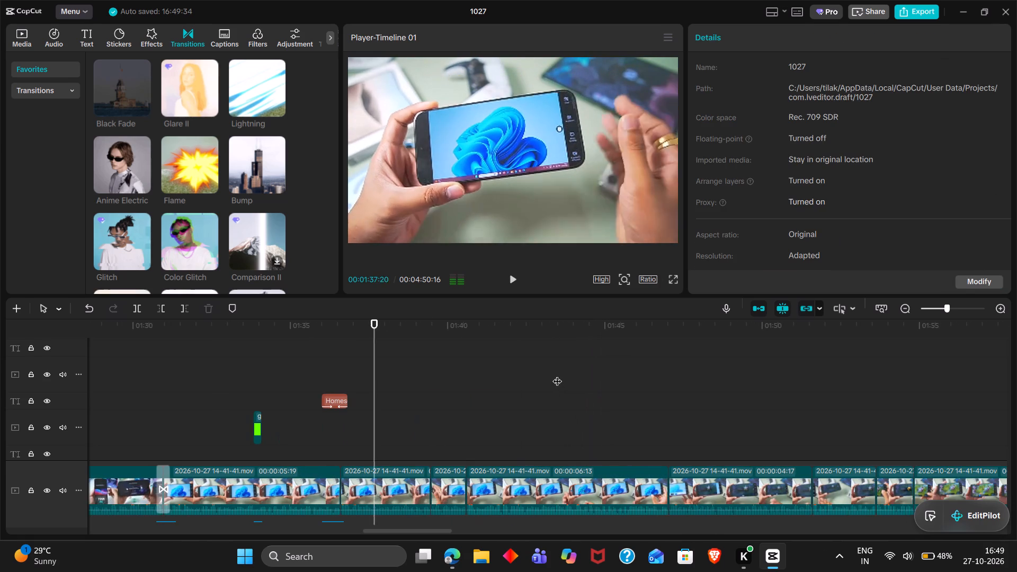
pyautogui.press('space')
# Replay the end of the Homescreen title and add a Transform keyframe to the following phone clip at 00:01:36:27.
pyautogui.doubleClick(337, 431)
pyautogui.press('space')
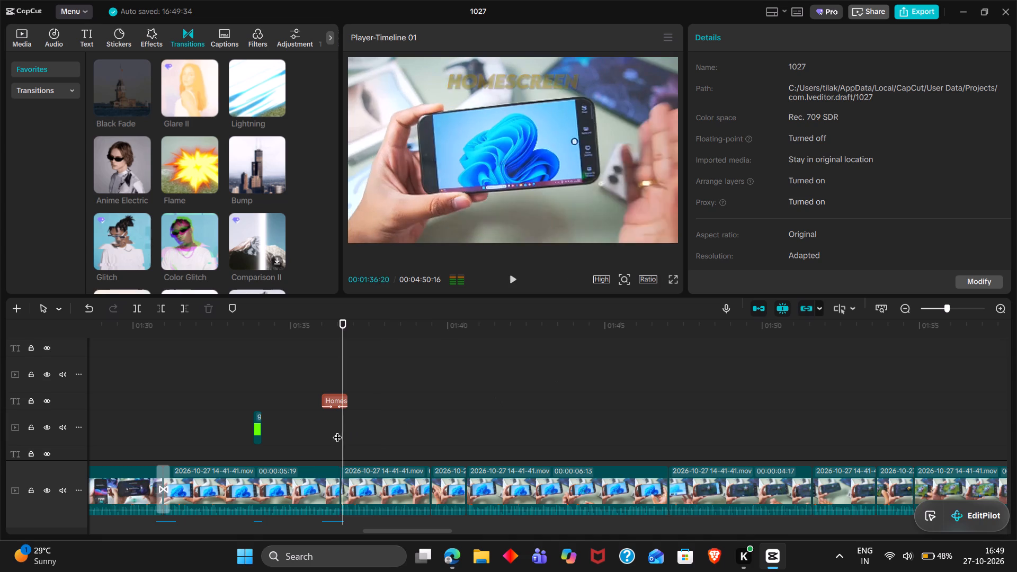
pyautogui.press('space')
pyautogui.scroll(-1, 337, 431)
pyautogui.press('space')
pyautogui.press('space')
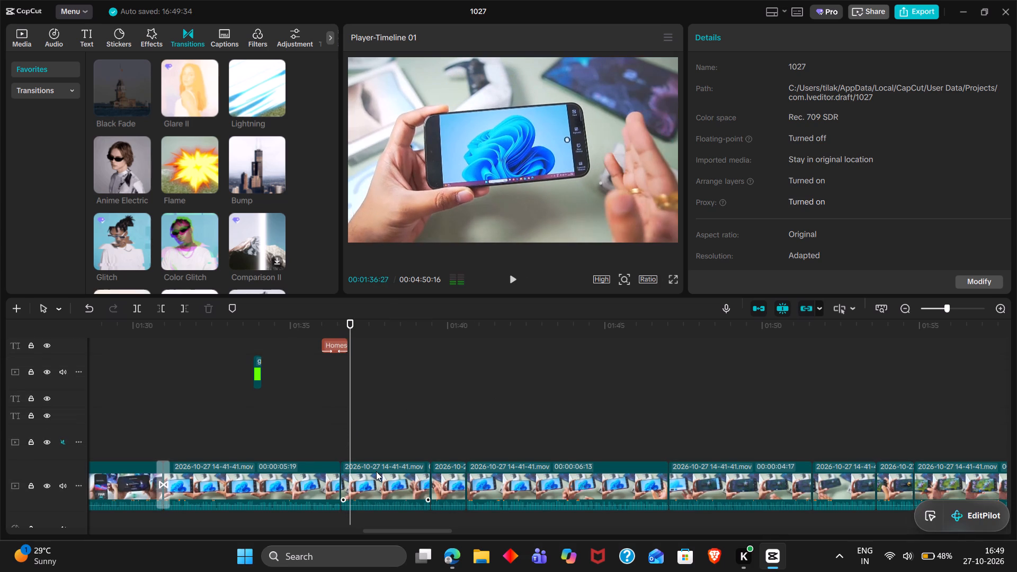
pyautogui.click(376, 471)
pyautogui.click(990, 103)
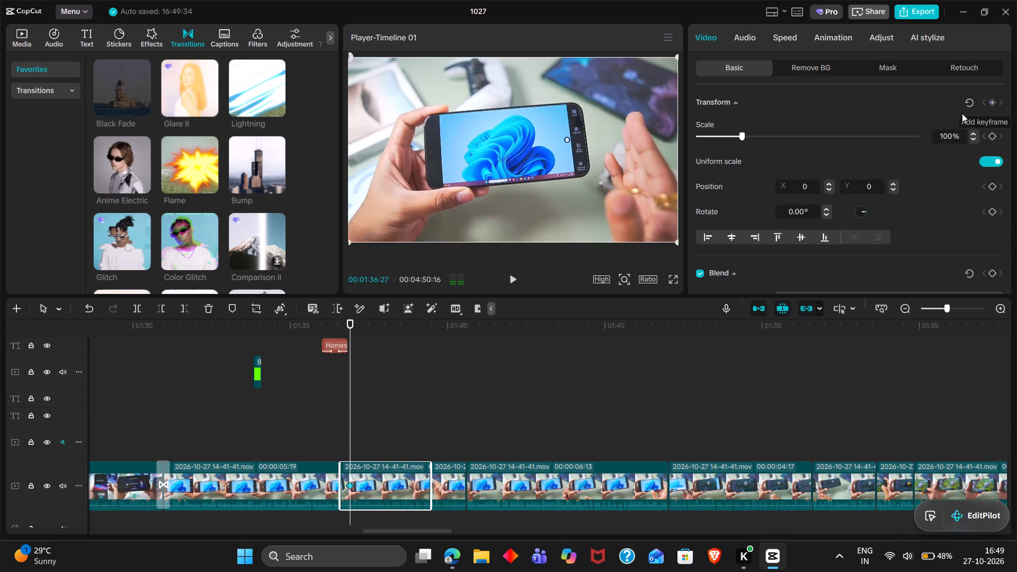
# Dim the phone clip after the Homescreen title by lowering its opacity to 42%.
pyautogui.tripleClick(355, 324)
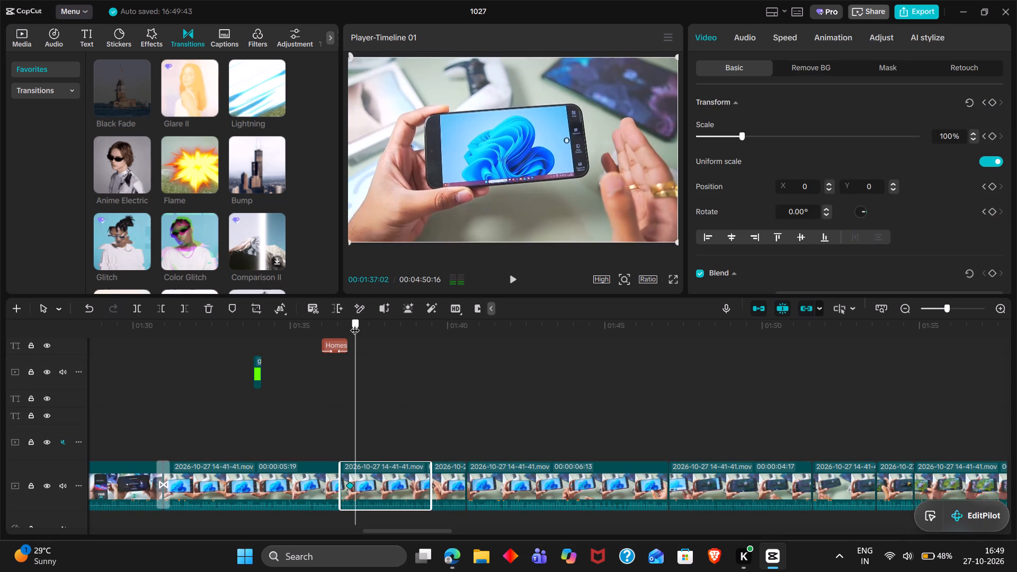
pyautogui.scroll(-1, 733, 138)
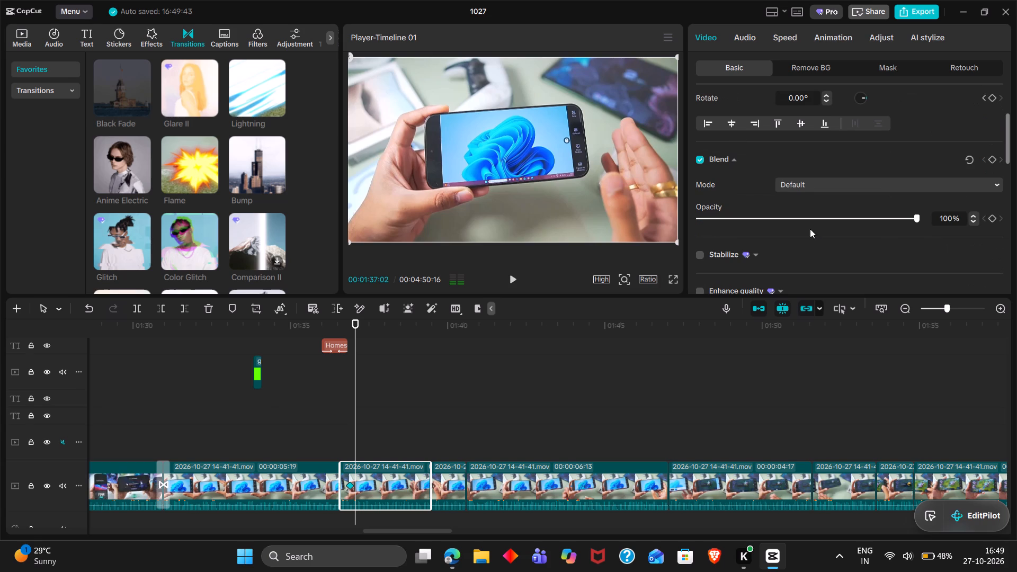
pyautogui.doubleClick(833, 211)
pyautogui.moveTo(833, 211); pyautogui.dragTo(789, 217)
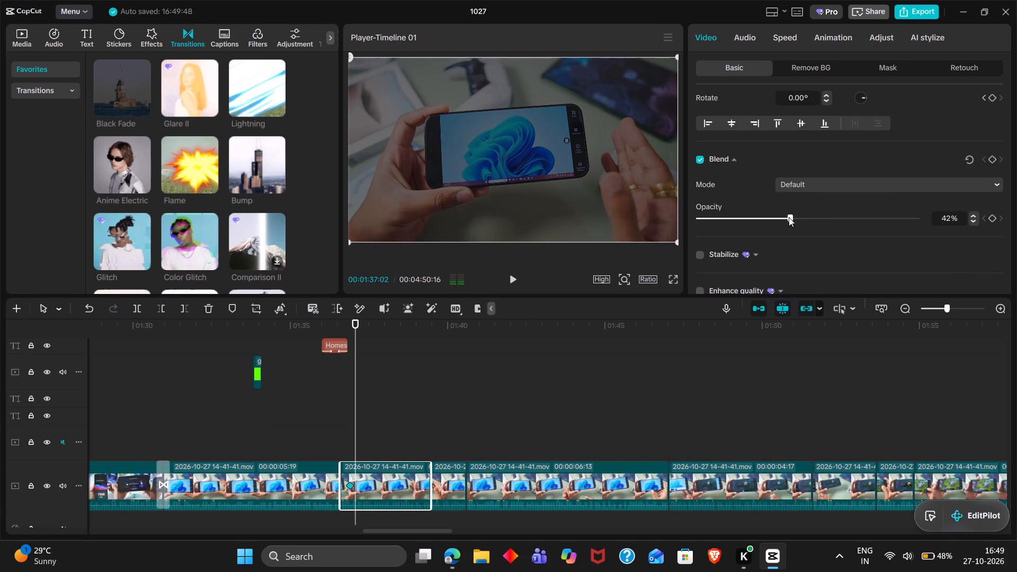
# Scrub through the intro section up to about 00:25 to look over its titles, animated logos and compound clips.
pyautogui.scroll(-1, 651, 394)
pyautogui.scroll(1, 651, 394)
pyautogui.doubleClick(631, 397)
pyautogui.moveTo(631, 397); pyautogui.dragTo(494, 396)
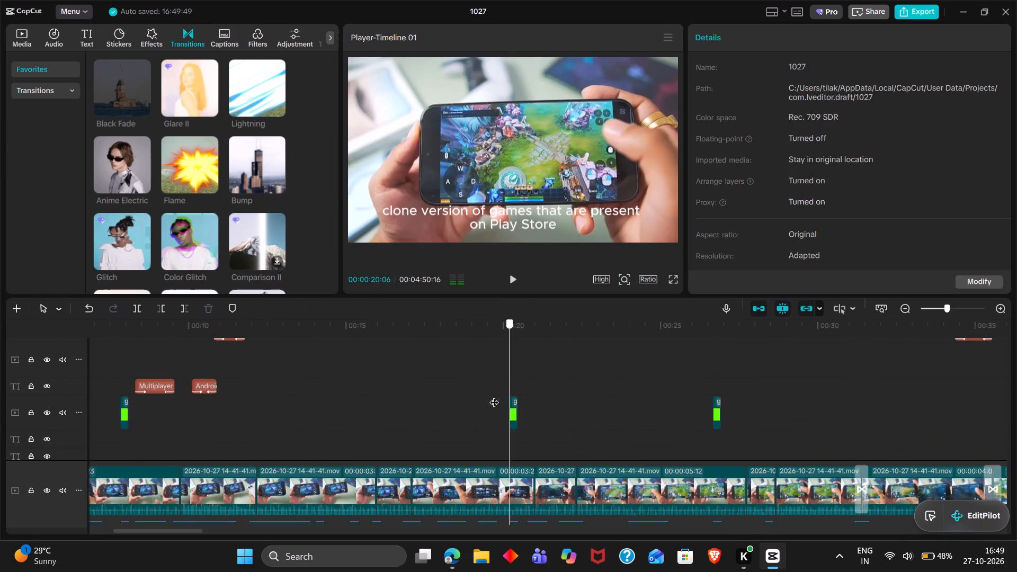
pyautogui.moveTo(494, 396); pyautogui.dragTo(487, 396)
pyautogui.hscroll(1, 487, 396)
pyautogui.doubleClick(487, 396)
pyautogui.moveTo(487, 396); pyautogui.dragTo(425, 396)
pyautogui.scroll(1, 425, 396)
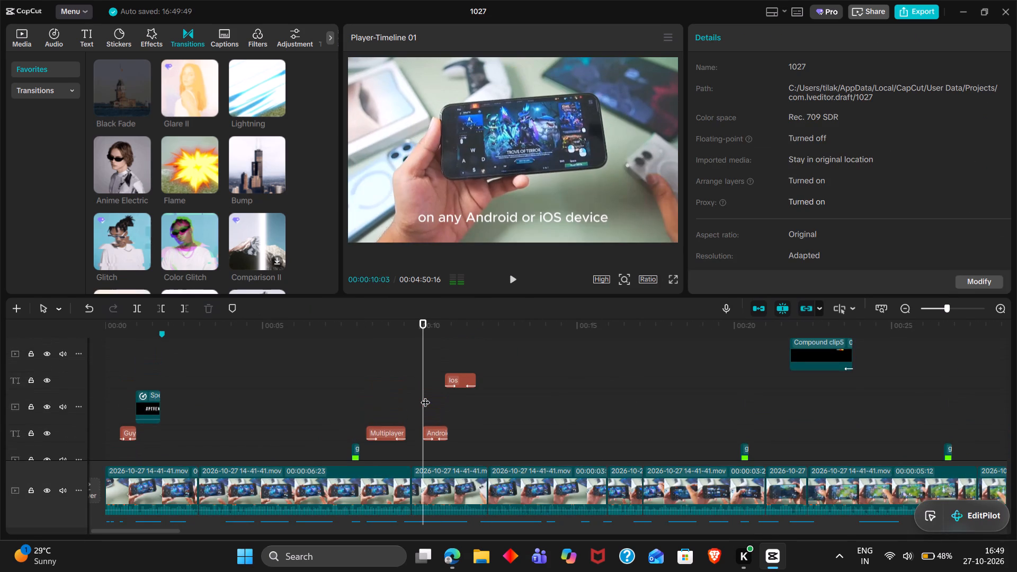
pyautogui.moveTo(425, 396); pyautogui.dragTo(378, 391)
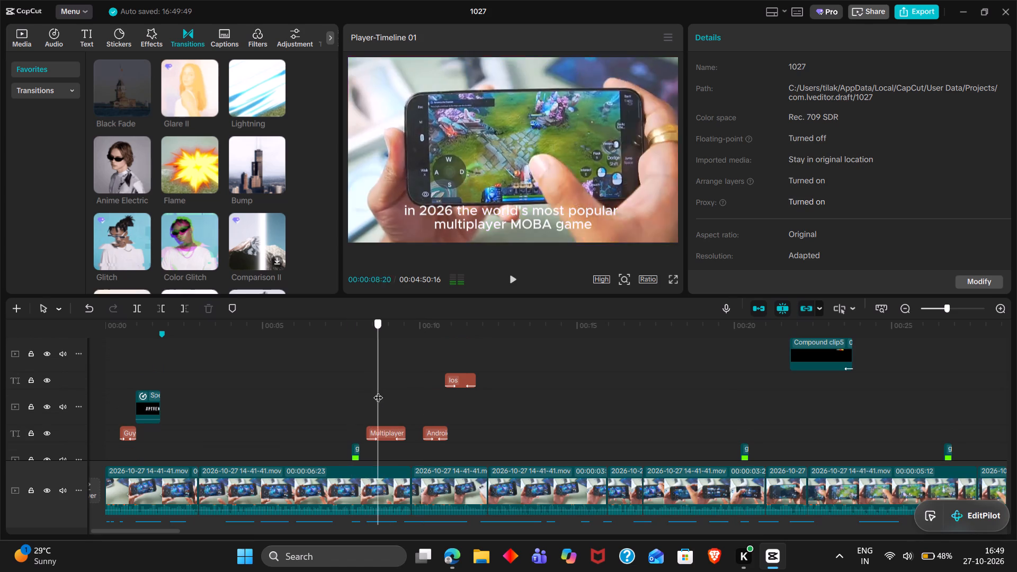
pyautogui.moveTo(378, 391); pyautogui.dragTo(658, 372)
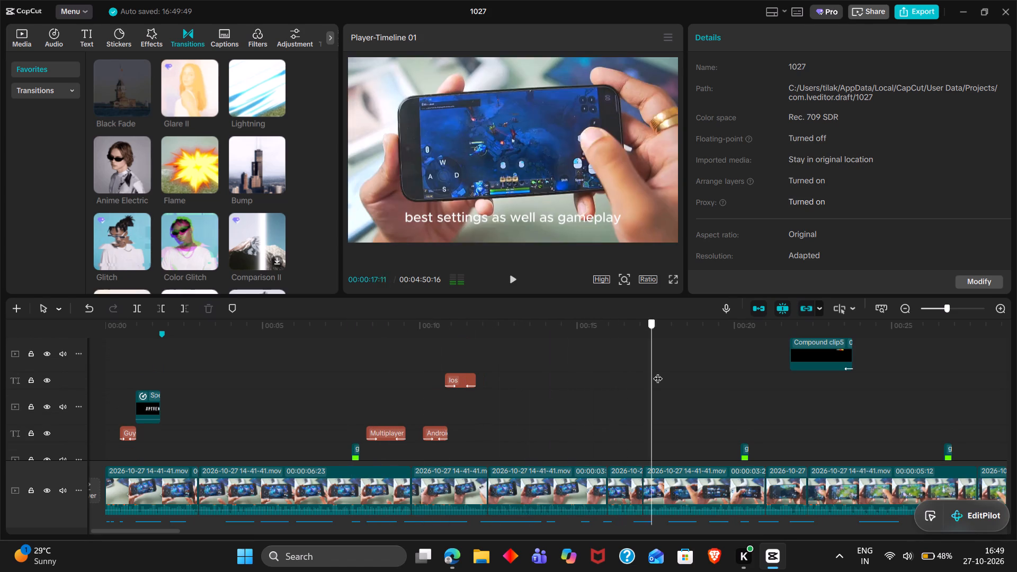
pyautogui.moveTo(658, 372); pyautogui.dragTo(665, 372)
pyautogui.moveTo(665, 372); pyautogui.dragTo(770, 371)
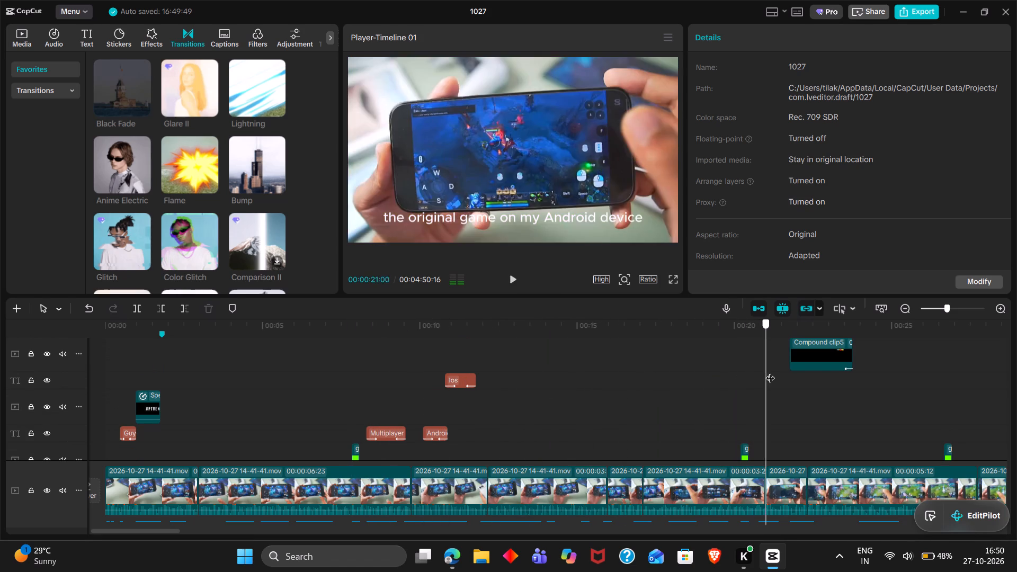
pyautogui.moveTo(770, 371); pyautogui.dragTo(800, 372)
pyautogui.hscroll(-1, 800, 372)
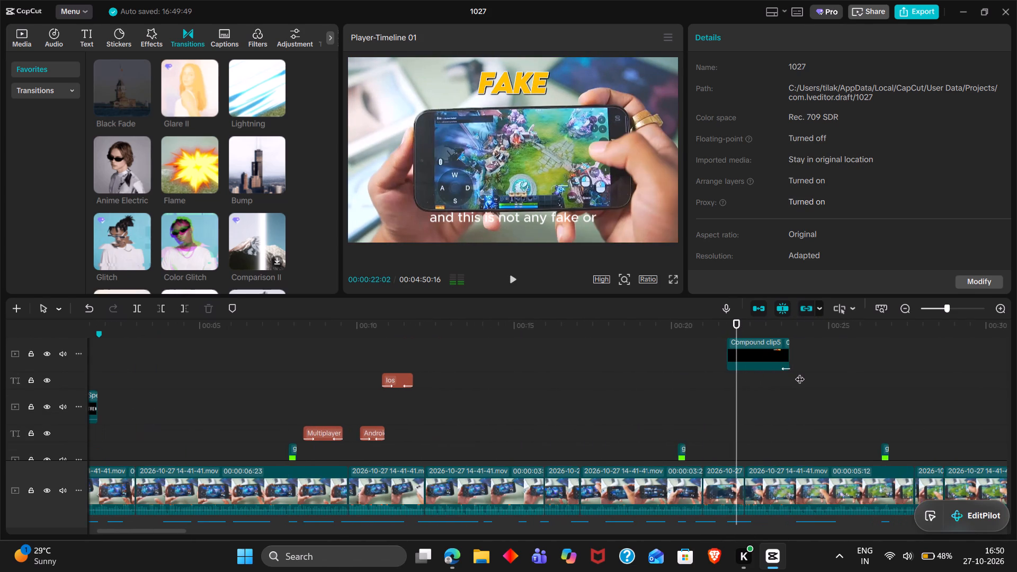
pyautogui.scroll(-2, 800, 372)
pyautogui.doubleClick(721, 354)
pyautogui.moveTo(721, 354); pyautogui.dragTo(717, 354)
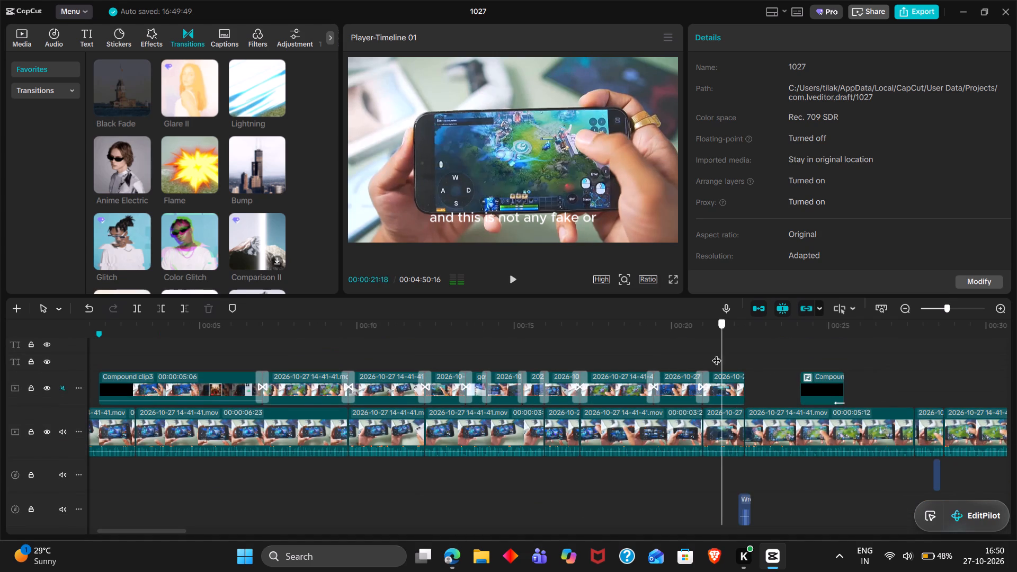
pyautogui.moveTo(717, 354); pyautogui.dragTo(698, 353)
pyautogui.scroll(1, 698, 353)
pyautogui.click(837, 398)
pyautogui.moveTo(837, 398); pyautogui.dragTo(824, 398)
pyautogui.scroll(1, 824, 398)
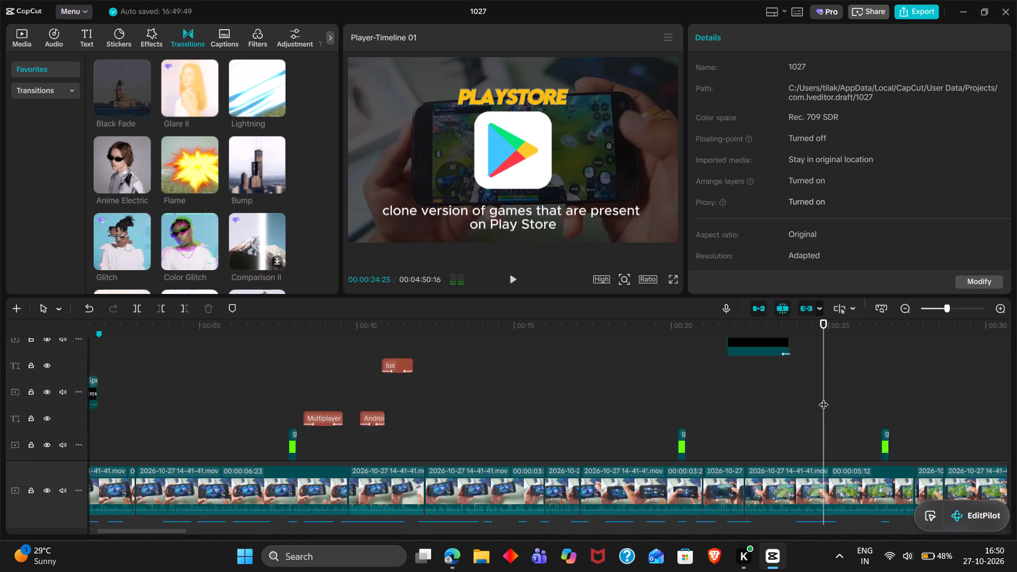
# Copy the animated Dota 2 logo compound clip located at about 00:18 in the intro.
pyautogui.scroll(1, 824, 398)
pyautogui.doubleClick(612, 357)
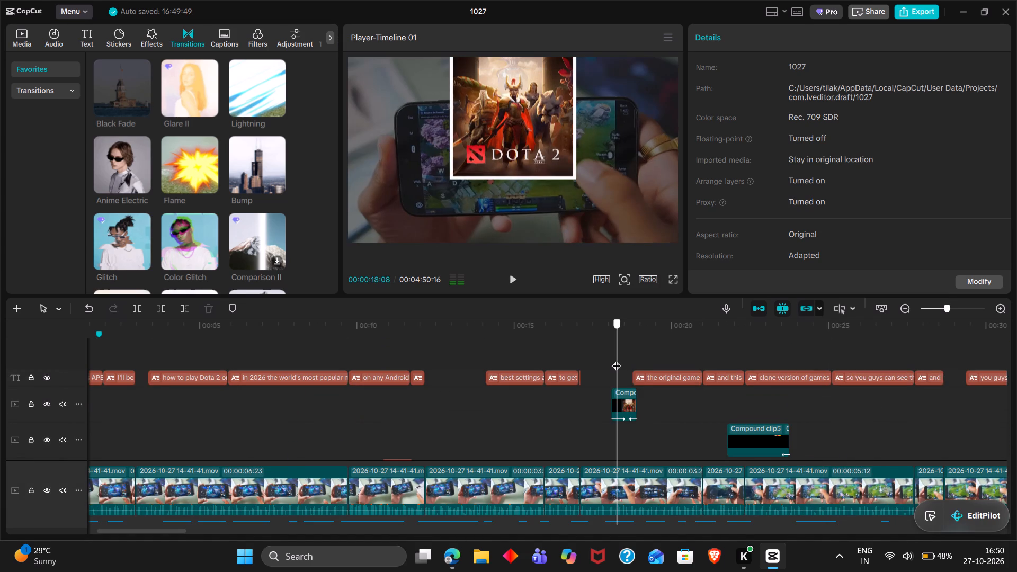
pyautogui.click(620, 391)
pyautogui.hotkey('ctrl', 'c')
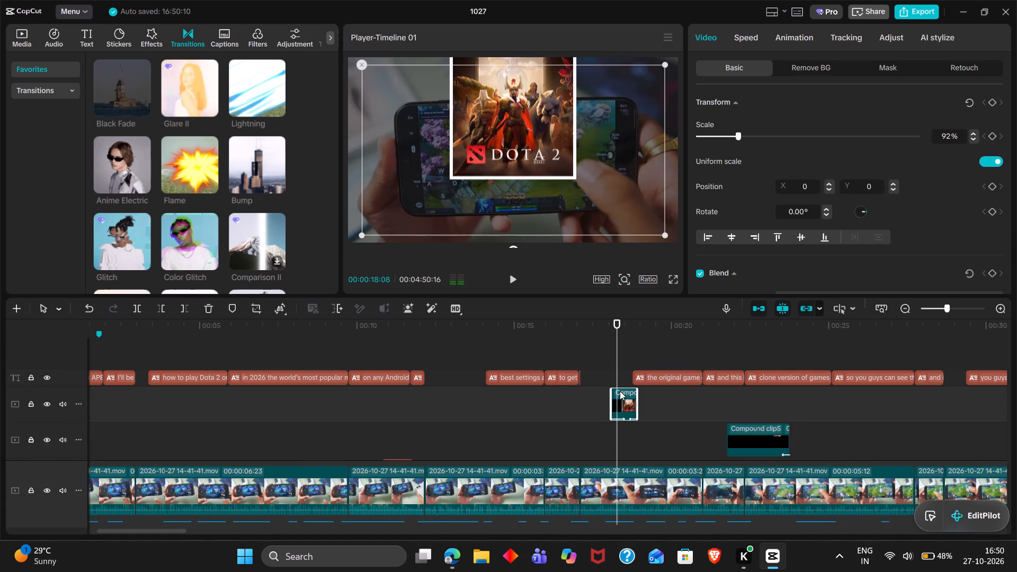
# Replay the Homescreen title from 00:01:36:00 and the dimmed phone clip that follows, checking the timing at closer zoom.
pyautogui.hscroll(-9, 620, 391)
pyautogui.scroll(-1, 620, 391)
pyautogui.hscroll(1, 620, 391)
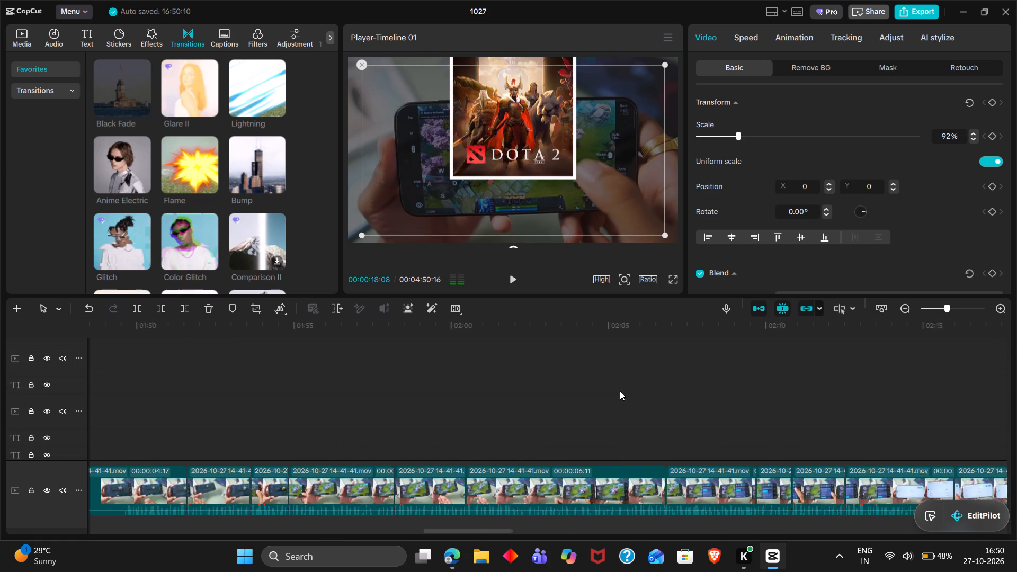
pyautogui.hscroll(2, 620, 391)
pyautogui.click(587, 440)
pyautogui.moveTo(587, 440); pyautogui.dragTo(579, 438)
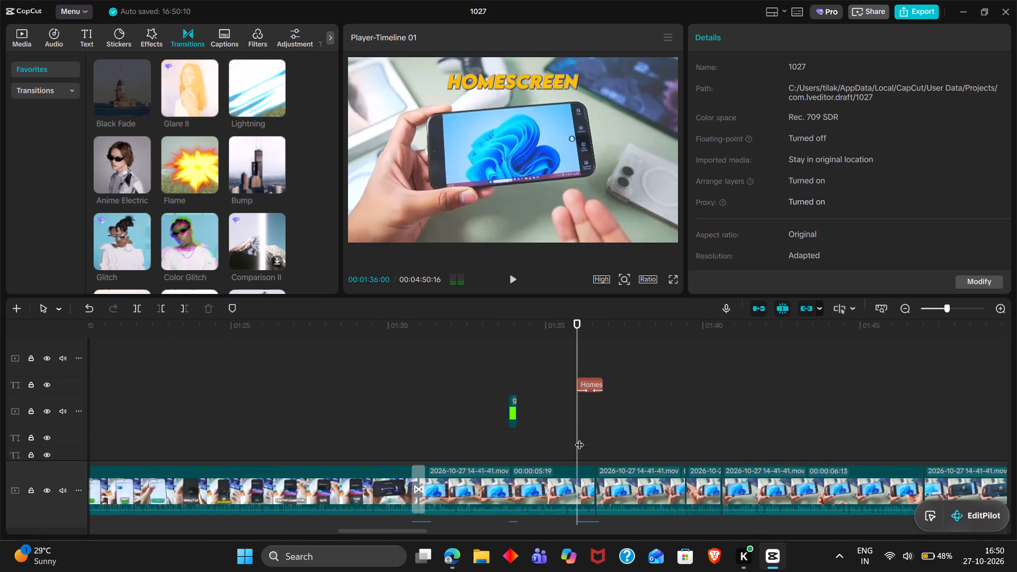
pyautogui.press('space')
pyautogui.press('space')
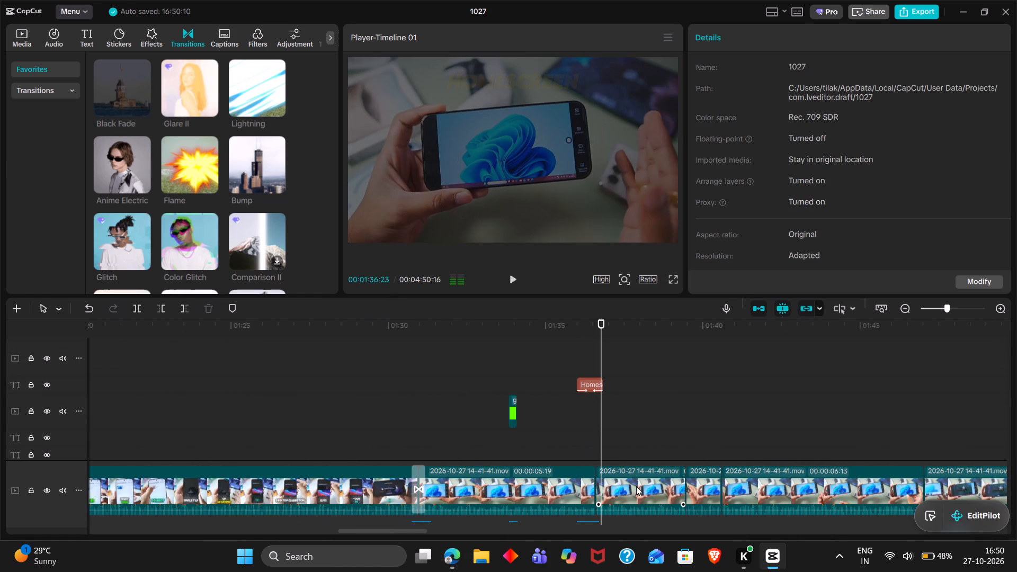
pyautogui.click(636, 486)
pyautogui.keyDown('ctrl'); pyautogui.scroll(3, 636, 486); pyautogui.keyUp('ctrl')
pyautogui.scroll(8, 636, 486)
pyautogui.press('space')
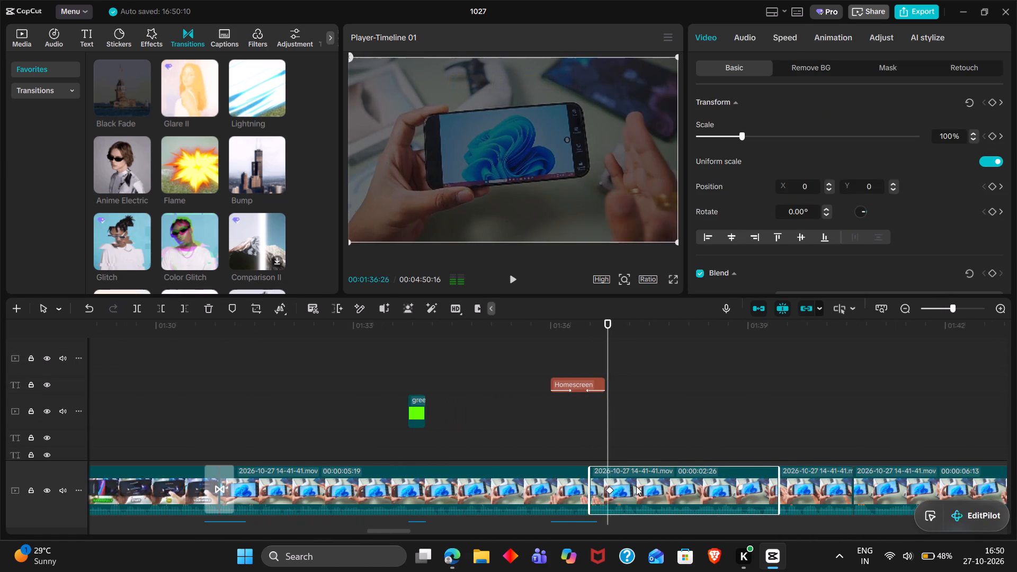
pyautogui.press('space')
pyautogui.press('space')
pyautogui.press('space')
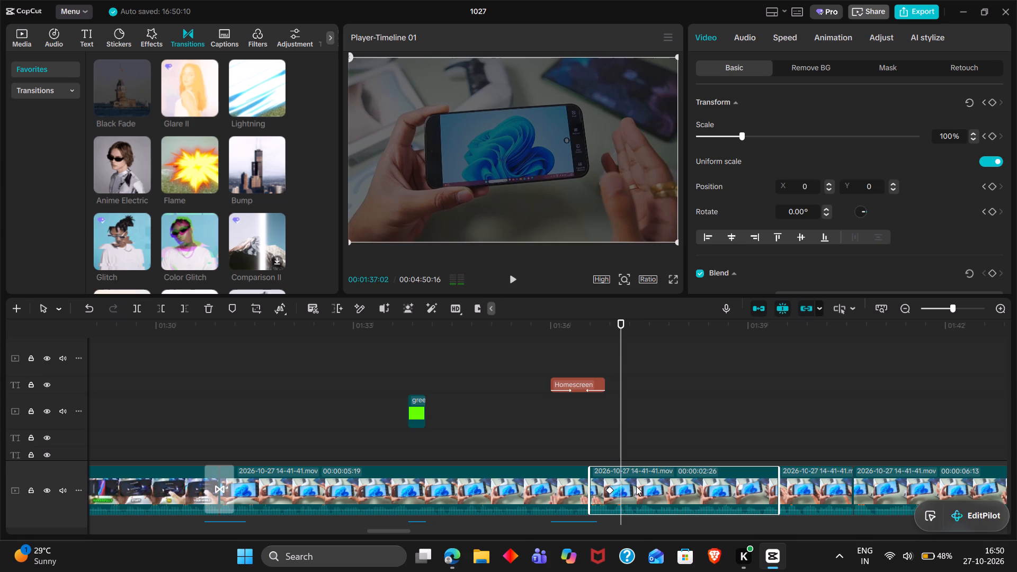
# Shift the dimmed phone clip's Transform keyframe to 00:01:36:29 and remove it.
pyautogui.moveTo(609, 490); pyautogui.dragTo(615, 492)
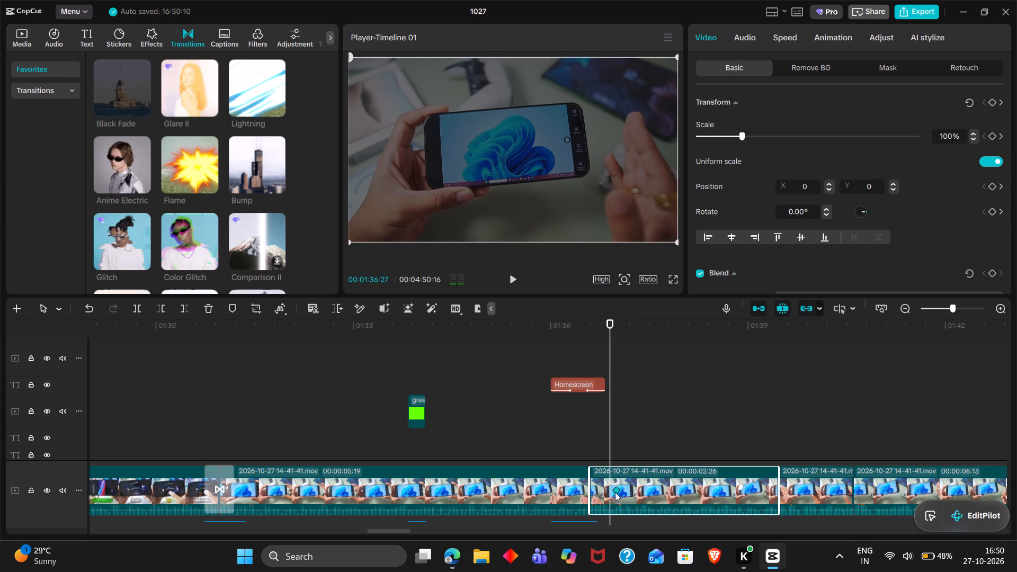
pyautogui.moveTo(615, 492); pyautogui.dragTo(614, 491)
pyautogui.click(614, 491)
pyautogui.scroll(-1, 782, 302)
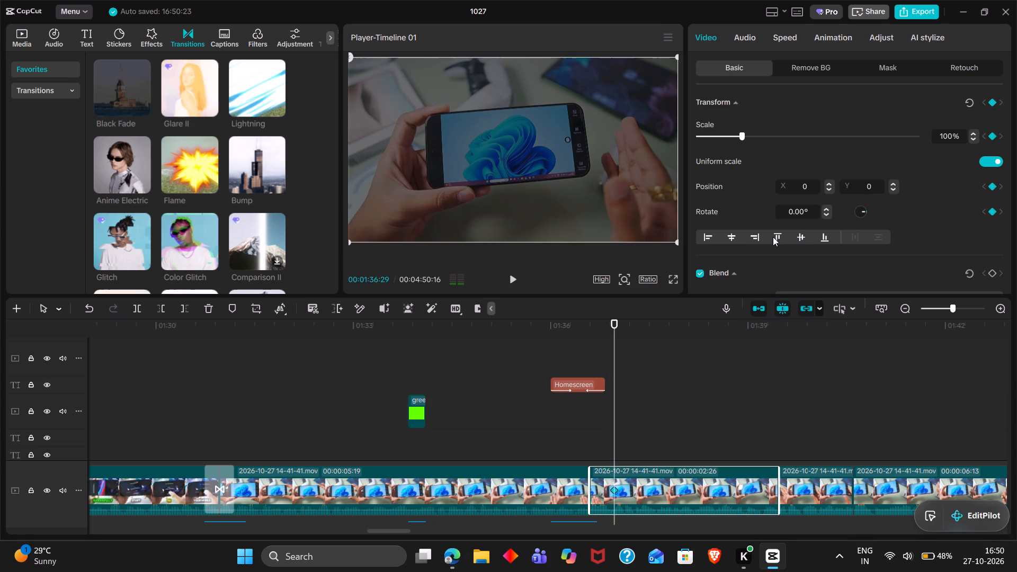
pyautogui.scroll(1, 773, 237)
pyautogui.click(993, 105)
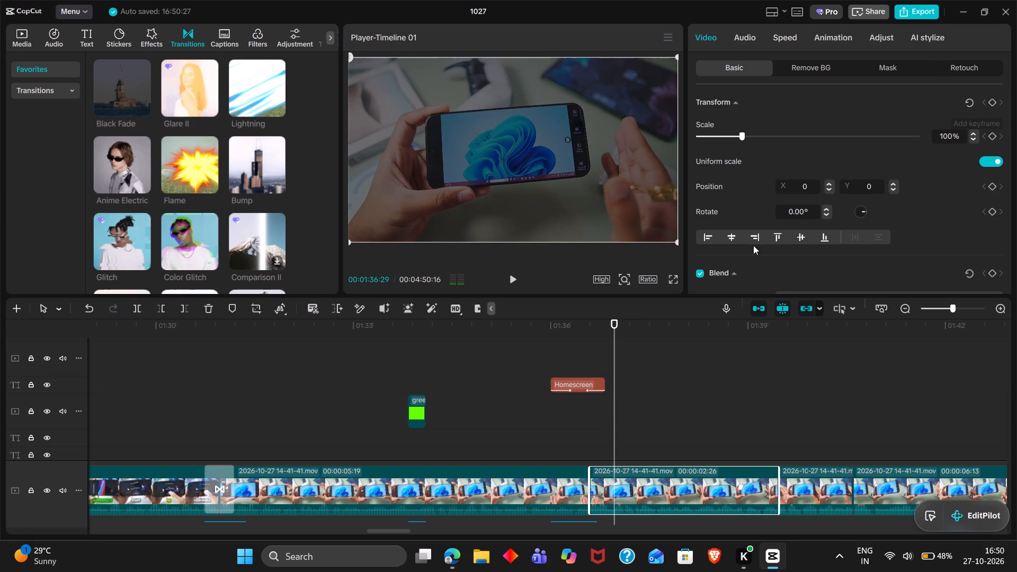
# Animate the phone clip's dimming with a Blend keyframe at 00:01:37:05 (41% opacity) and 100% opacity at 00:01:37:00.
pyautogui.click(627, 328)
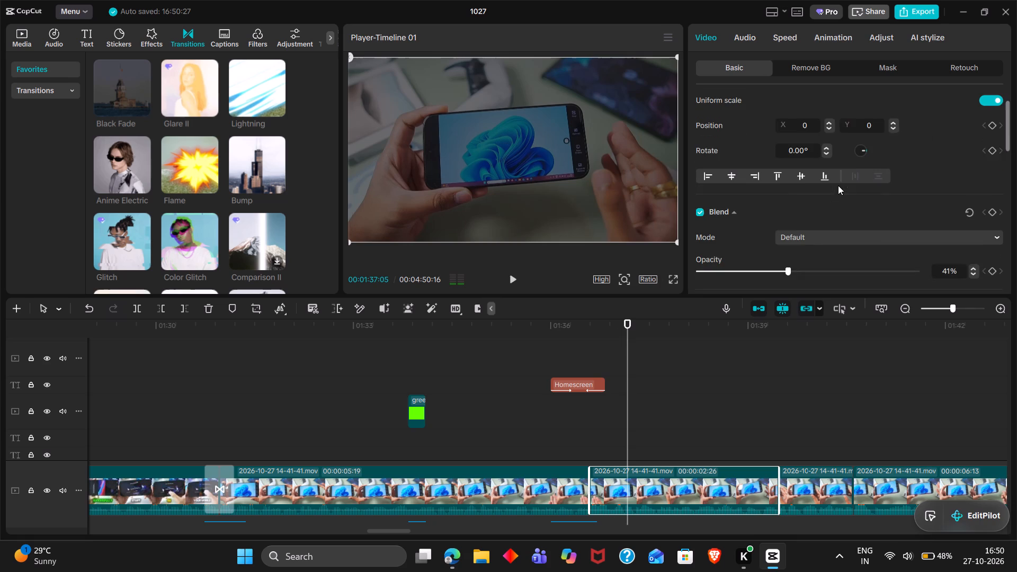
pyautogui.click(991, 207)
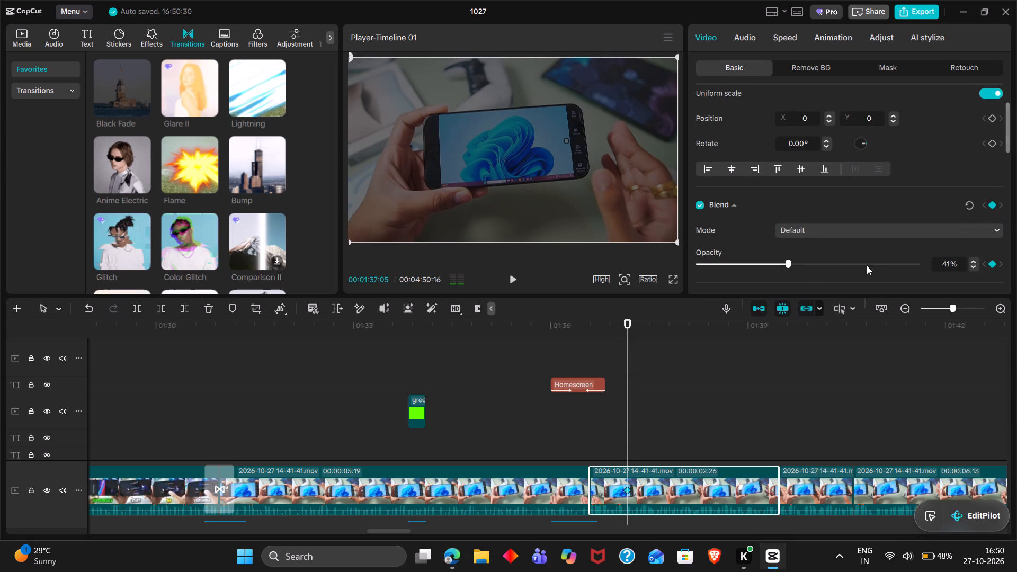
pyautogui.doubleClick(615, 324)
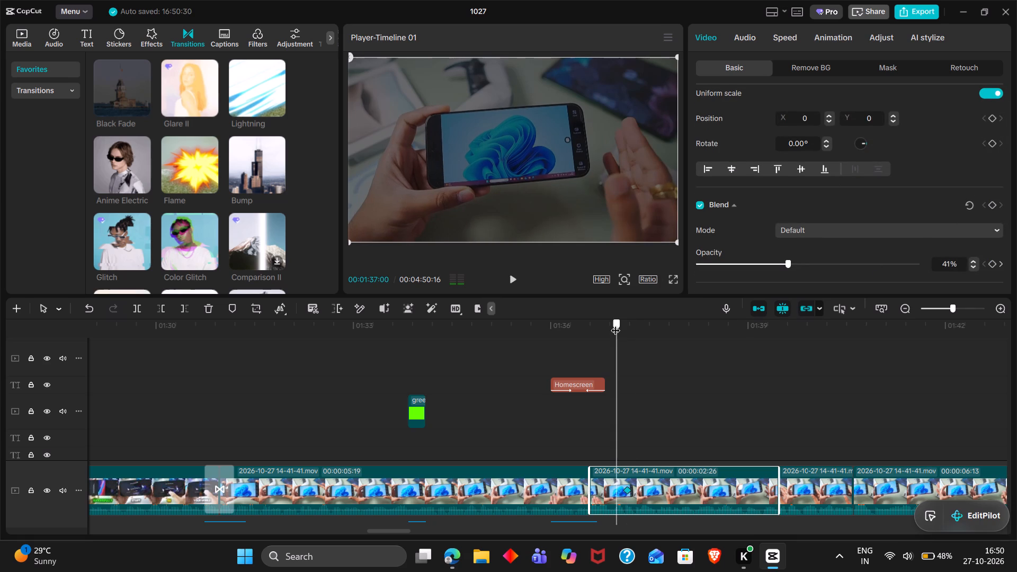
pyautogui.moveTo(839, 266); pyautogui.dragTo(974, 253)
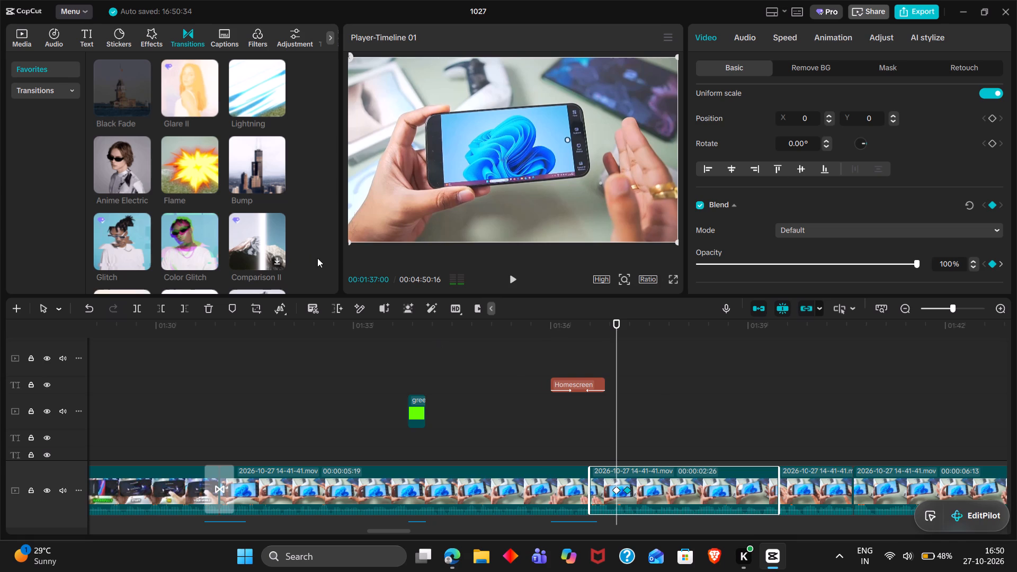
# Paste the Dota 2 logo clip at 00:01:37:00 above the phone clip and play it back.
pyautogui.hotkey('ctrl', 'v')
pyautogui.scroll(-2, 653, 426)
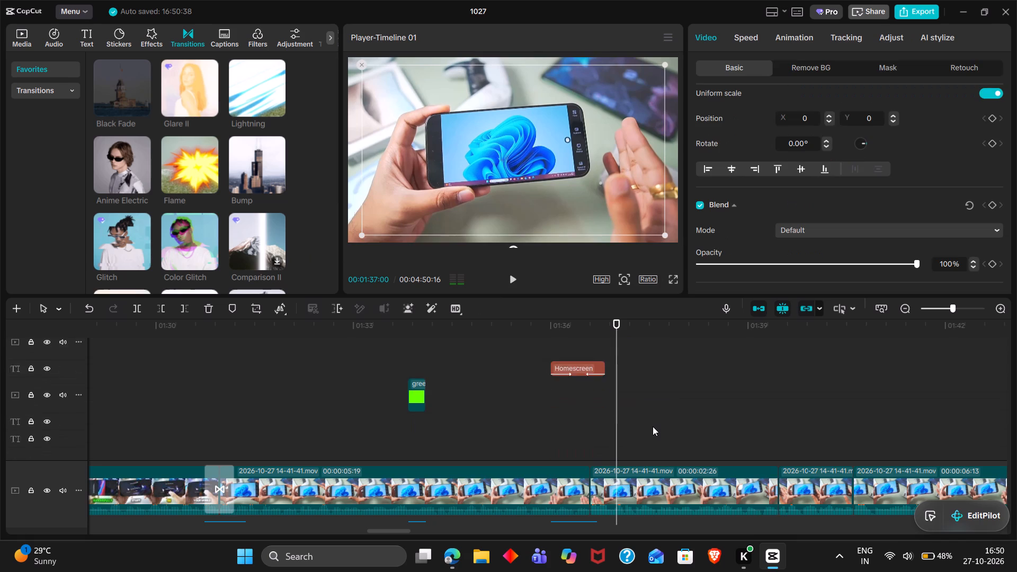
pyautogui.scroll(2, 653, 426)
pyautogui.press('space')
pyautogui.press('space')
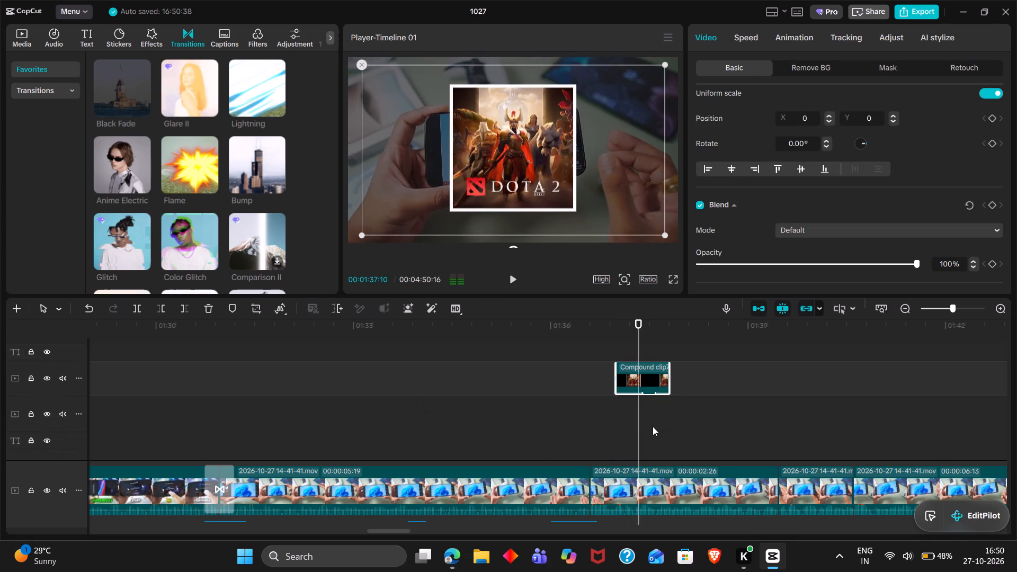
# Copy the Whoosh 4 sound from about 00:24, paste it at 00:01:37:02, and shift it slightly earlier to lead into the Dota 2 logo.
pyautogui.doubleClick(618, 334)
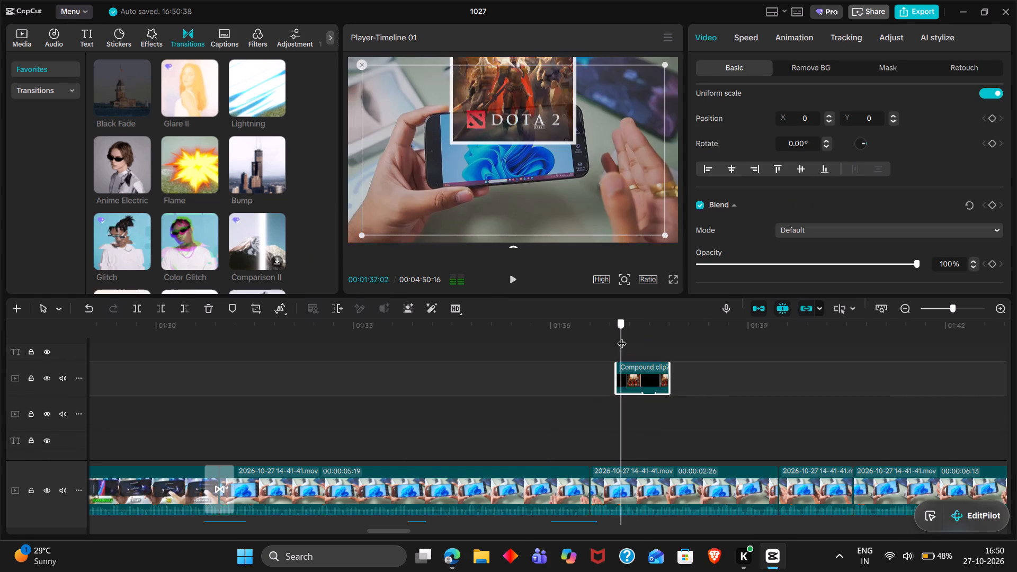
pyautogui.scroll(-5, 563, 462)
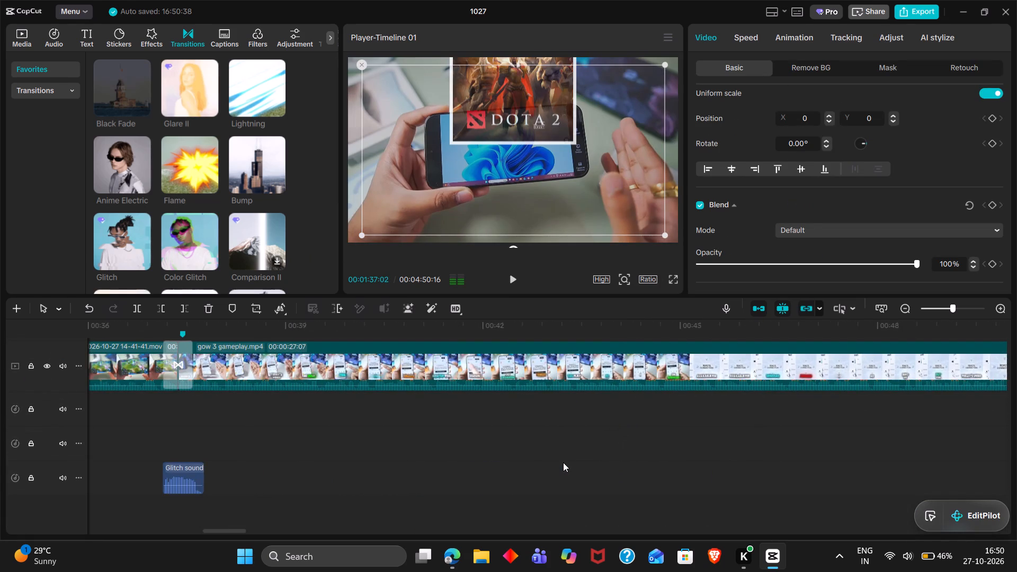
pyautogui.scroll(-3, 563, 462)
pyautogui.click(506, 472)
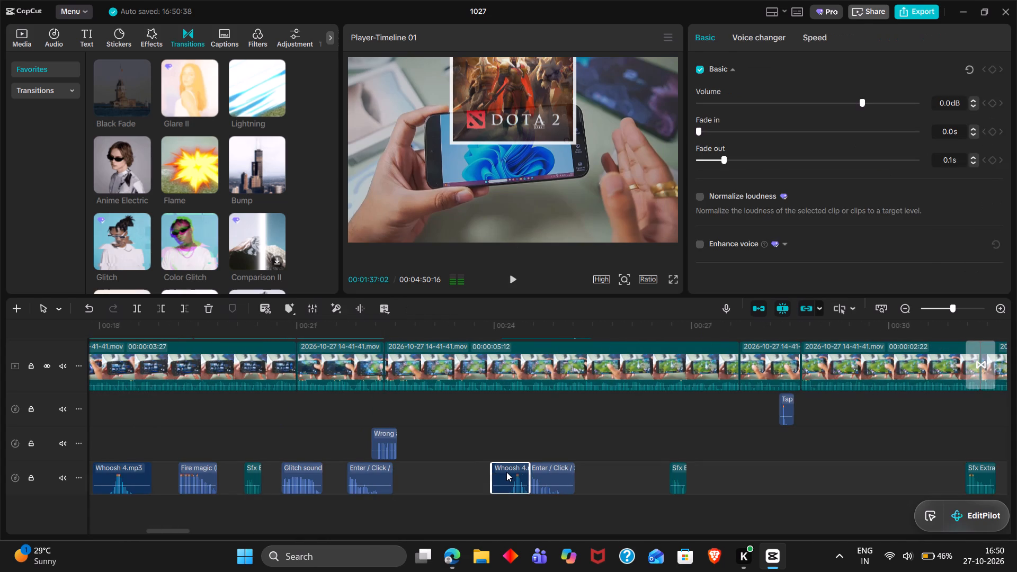
pyautogui.hotkey('ctrl', 'c')
pyautogui.hotkey('ctrl', 'v')
pyautogui.moveTo(579, 472); pyautogui.dragTo(567, 473)
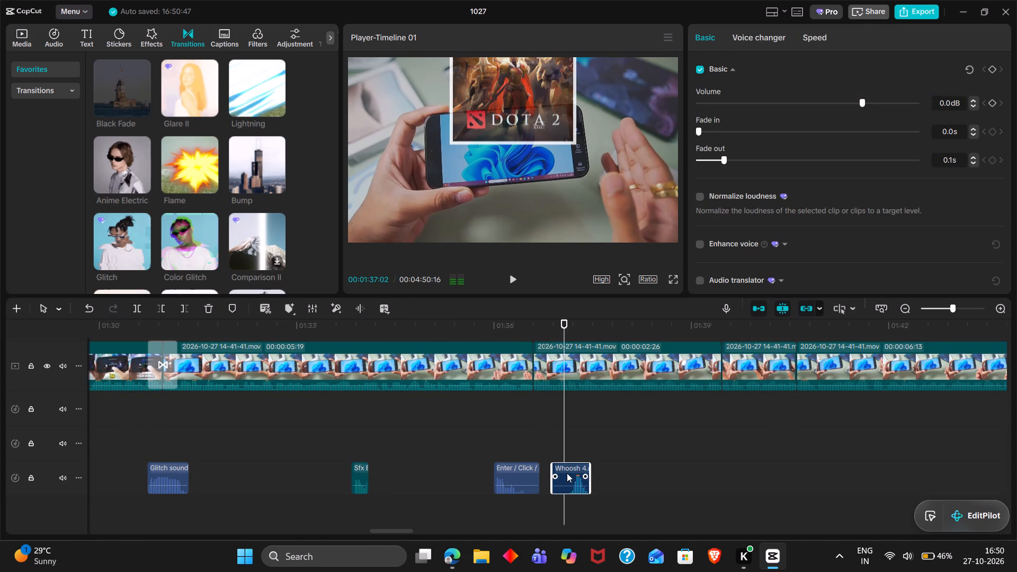
pyautogui.moveTo(567, 473); pyautogui.dragTo(562, 473)
pyautogui.press('space')
pyautogui.press('space')
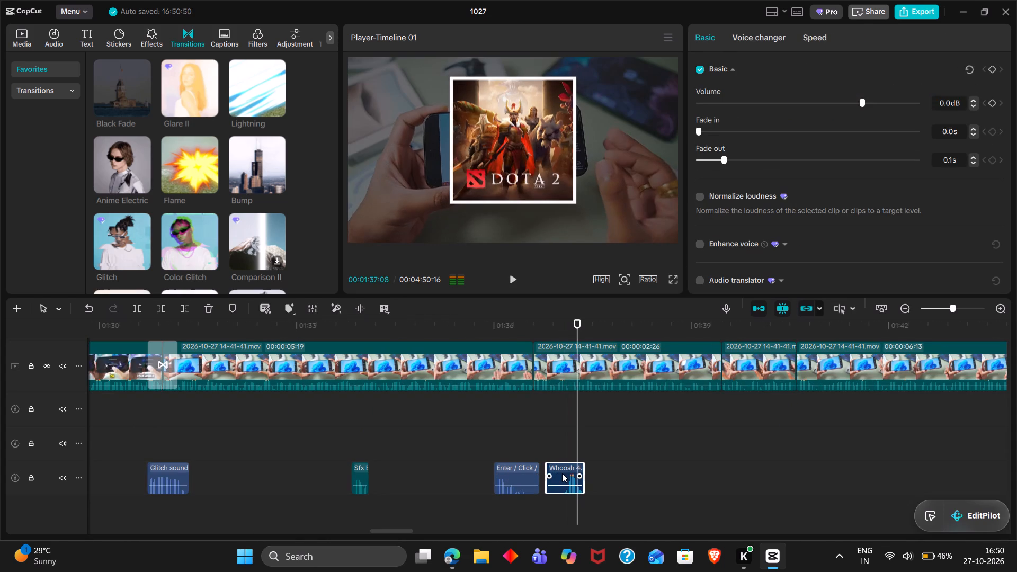
# Play back the Homescreen title and Dota 2 logo section repeatedly to check the whoosh, dimming and logo timing.
pyautogui.doubleClick(492, 443)
pyautogui.press('space')
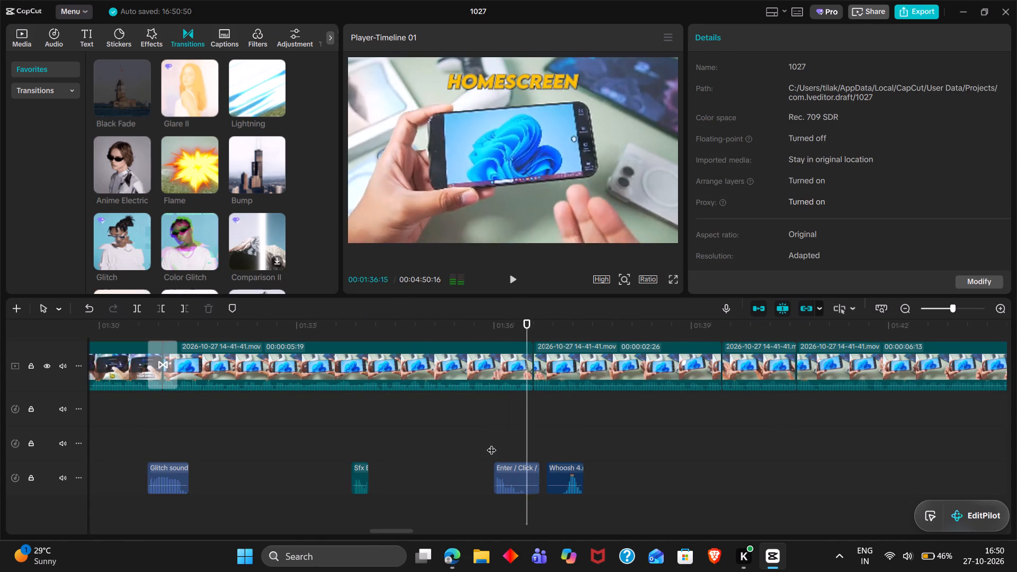
pyautogui.press('space')
pyautogui.press('space')
pyautogui.press('space')
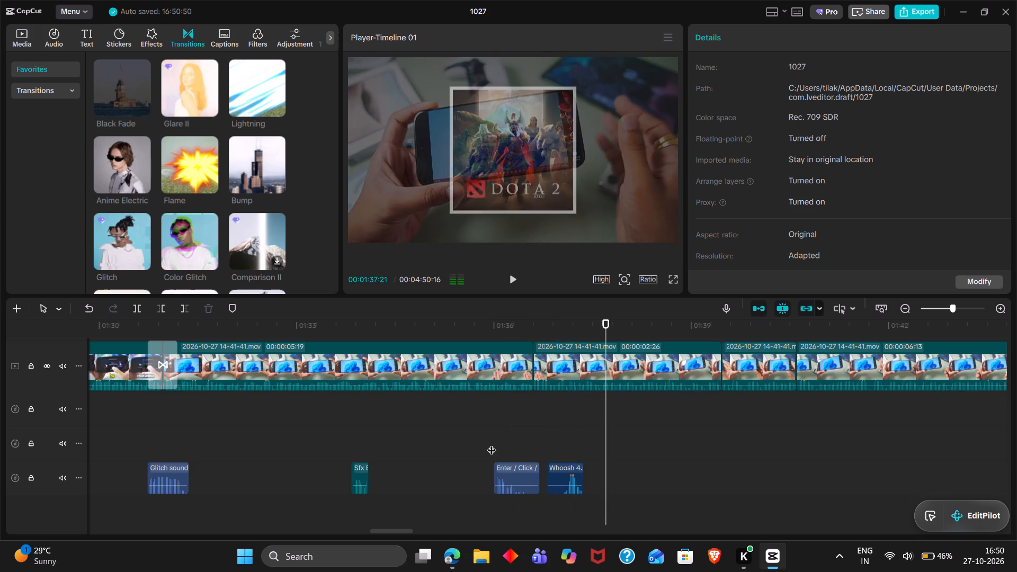
pyautogui.press('space')
pyautogui.press('space')
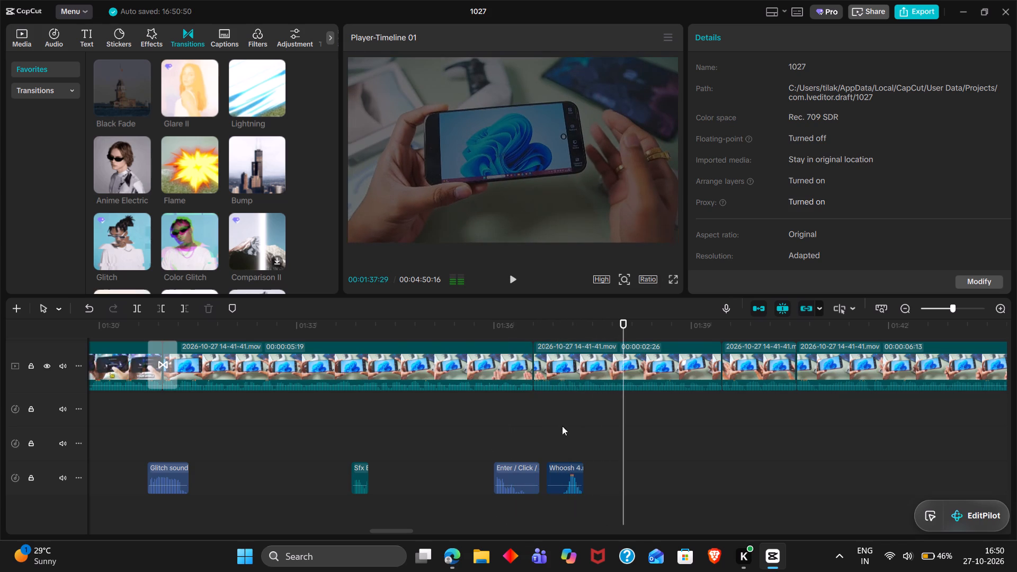
pyautogui.scroll(2, 614, 414)
pyautogui.doubleClick(519, 379)
pyautogui.press('space')
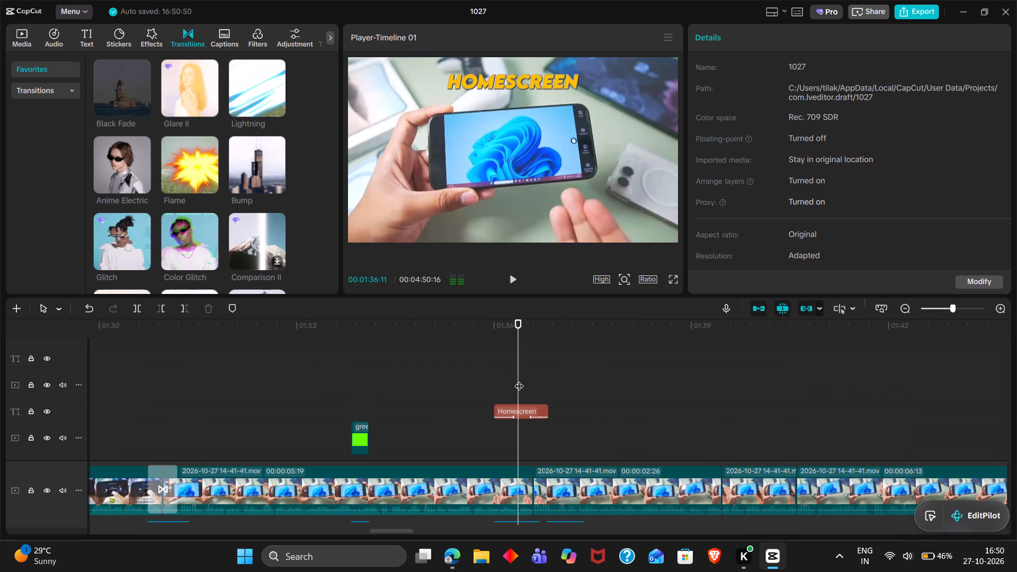
pyautogui.scroll(1, 519, 379)
pyautogui.keyDown('ctrl'); pyautogui.scroll(-1, 519, 379); pyautogui.keyUp('ctrl')
pyautogui.keyDown('ctrl'); pyautogui.scroll(1, 519, 379); pyautogui.keyUp('ctrl')
pyautogui.press('space')
pyautogui.scroll(1, 554, 388)
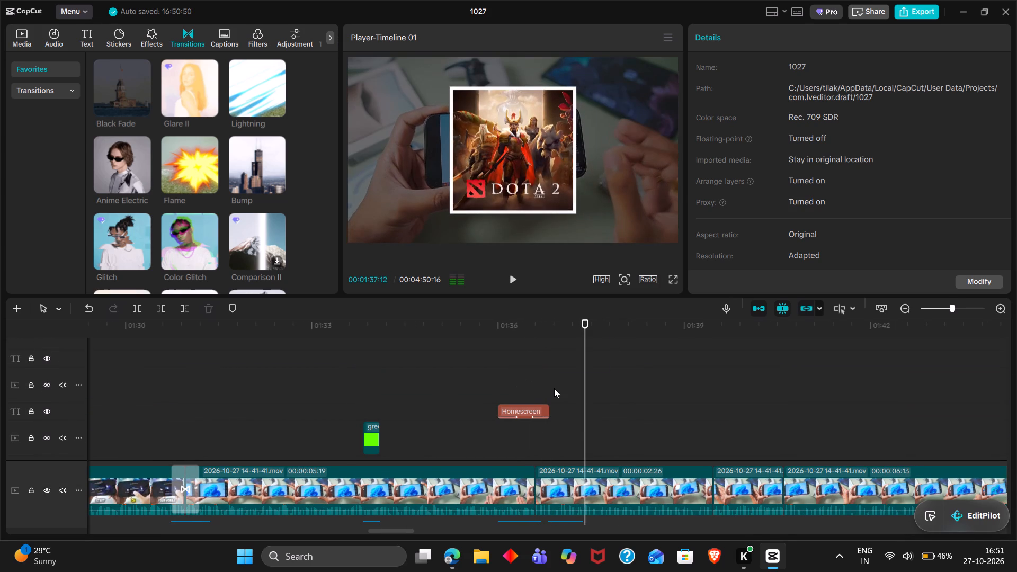
pyautogui.scroll(1, 554, 388)
pyautogui.press('space')
pyautogui.press('space')
pyautogui.press('space')
pyautogui.press('space')
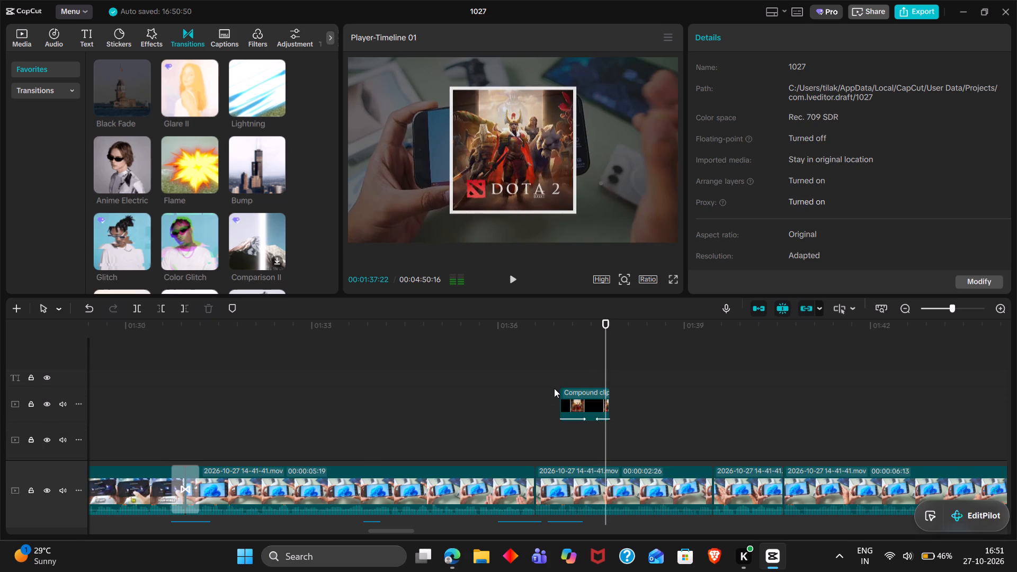
# Restore the phone clip's brightness under the Dota 2 logo: Blend keyframe at 00:01:37:21, and 100% opacity at 00:01:37:24.
pyautogui.press('Left')
pyautogui.scroll(-1, 554, 388)
pyautogui.click(662, 499)
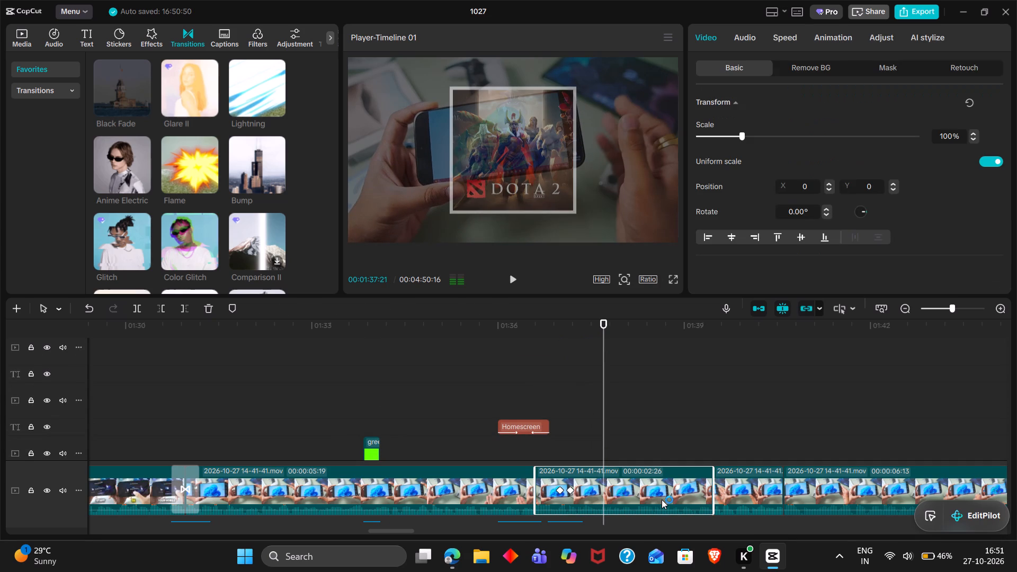
pyautogui.click(995, 274)
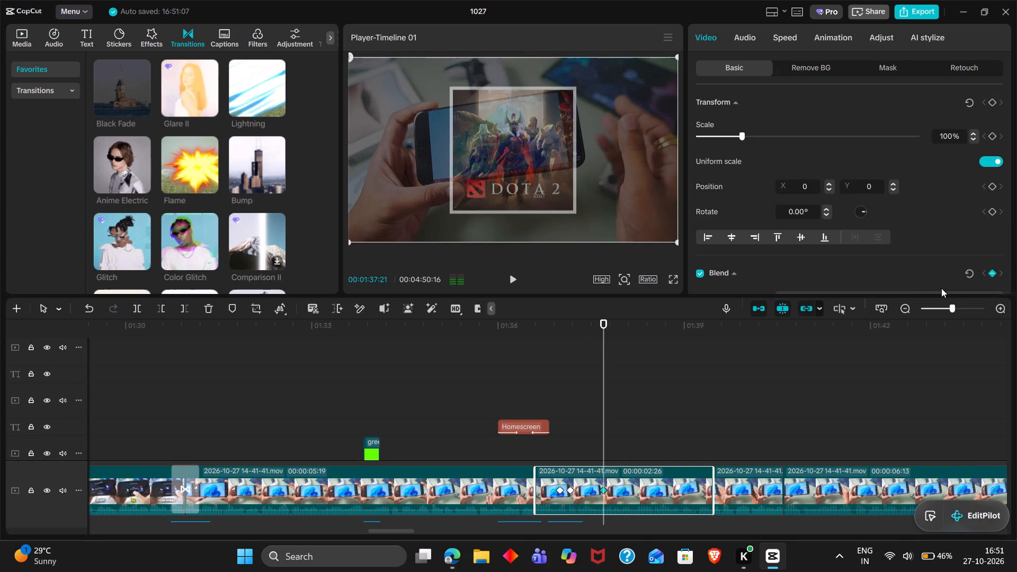
pyautogui.scroll(2, 613, 435)
pyautogui.doubleClick(609, 369)
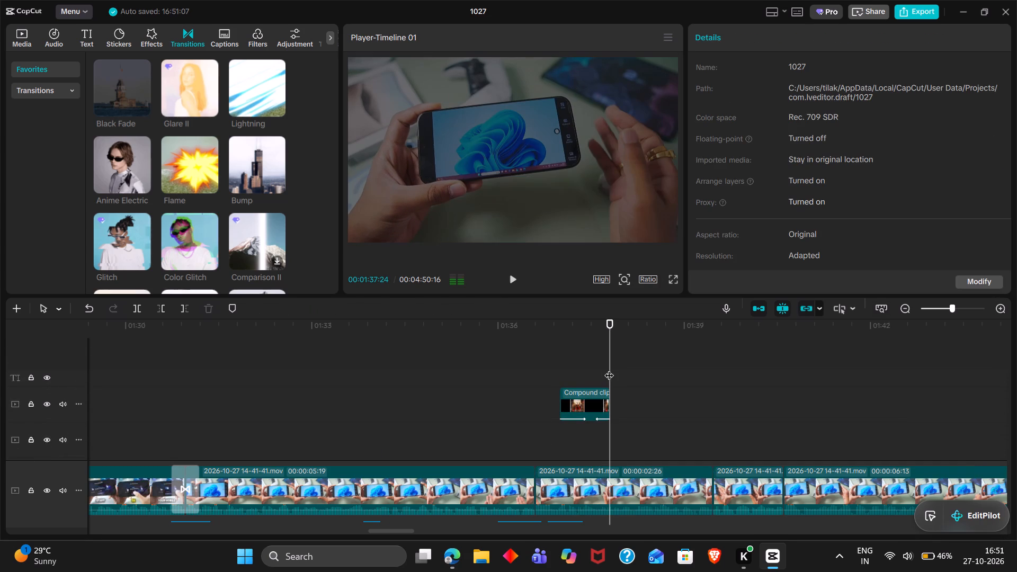
pyautogui.click(636, 487)
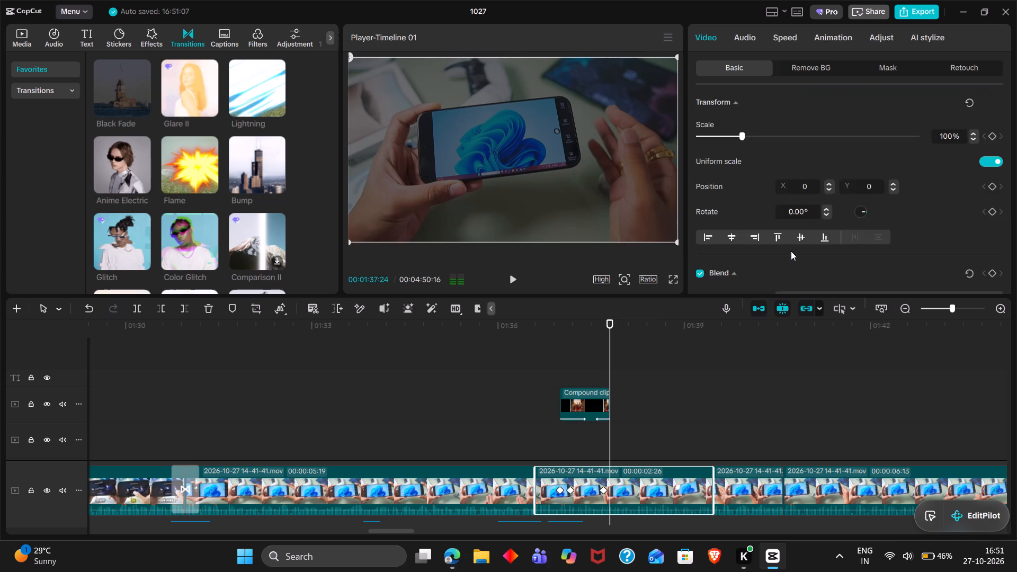
pyautogui.scroll(-1, 791, 251)
pyautogui.moveTo(838, 130); pyautogui.dragTo(995, 115)
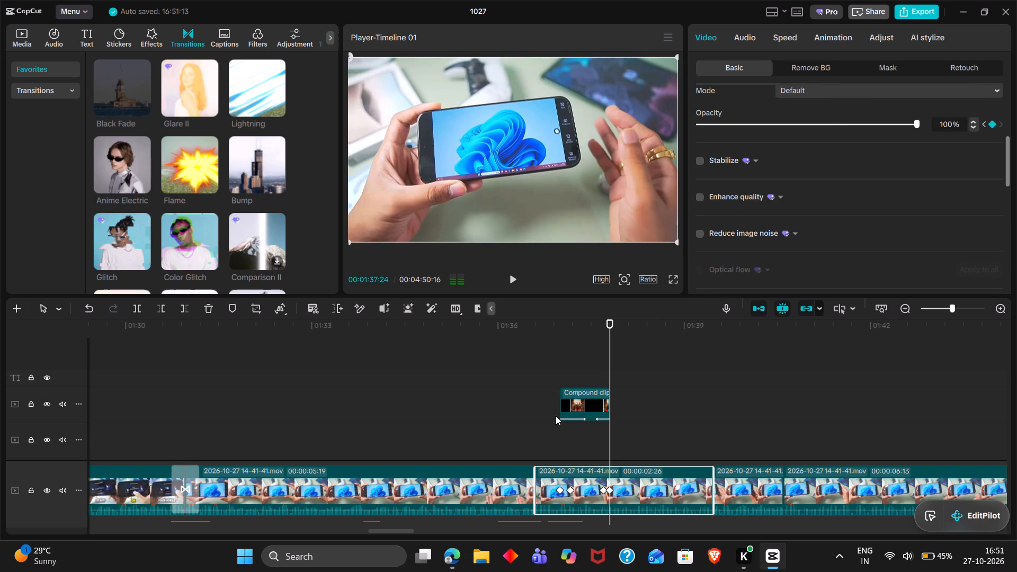
# Play back the Dota 2 logo section to check the dimming and brightening around the logo.
pyautogui.doubleClick(514, 412)
pyautogui.press('space')
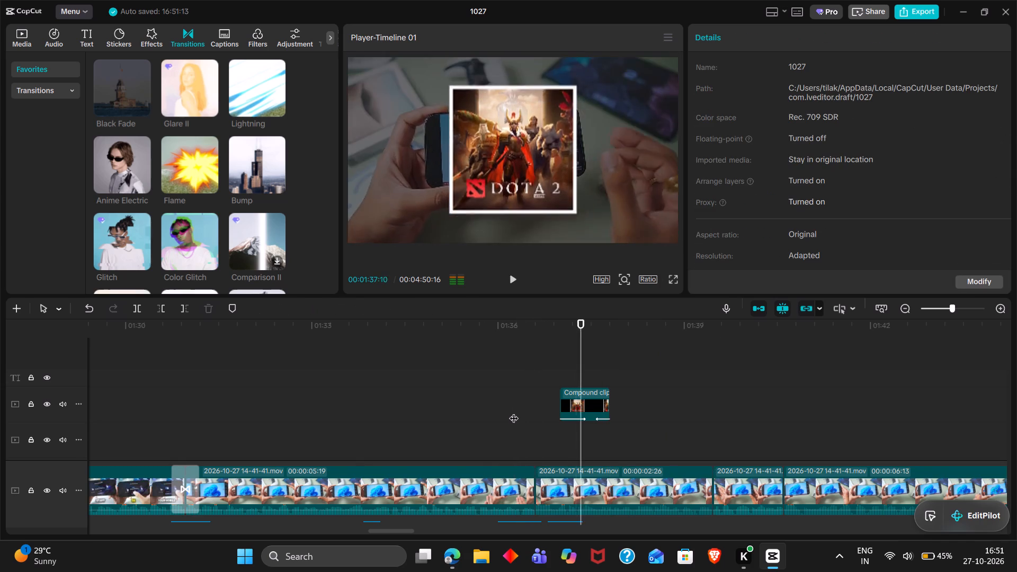
pyautogui.press('space')
pyautogui.press('space')
pyautogui.press('space')
# Copy the Enter / Click / Select sound under the Homescreen title and paste it at 00:01:38:08.
pyautogui.scroll(1, 514, 412)
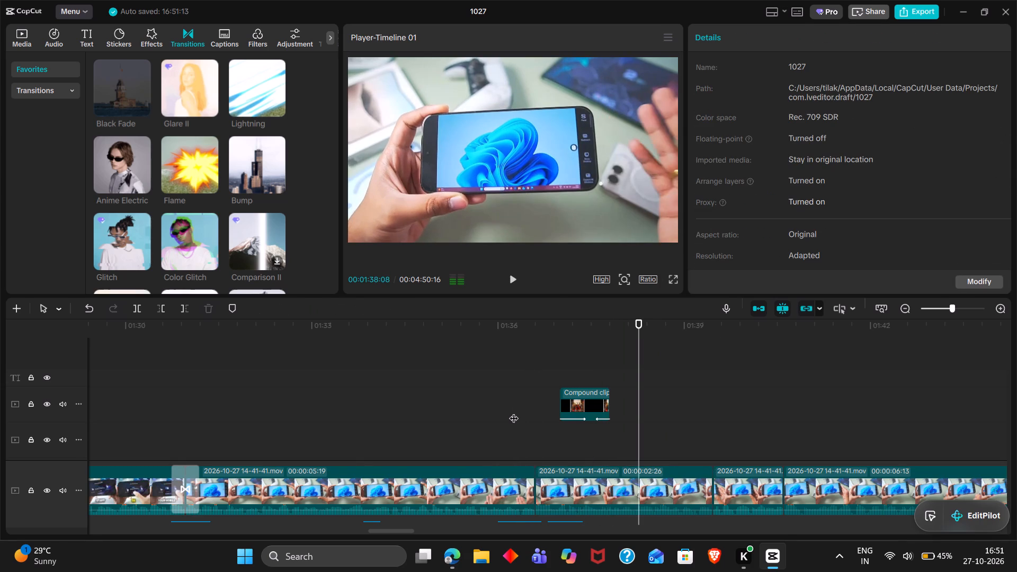
pyautogui.scroll(2, 514, 412)
pyautogui.hscroll(-1, 514, 412)
pyautogui.keyDown('ctrl'); pyautogui.scroll(3, 514, 412); pyautogui.keyUp('ctrl')
pyautogui.scroll(-1, 514, 412)
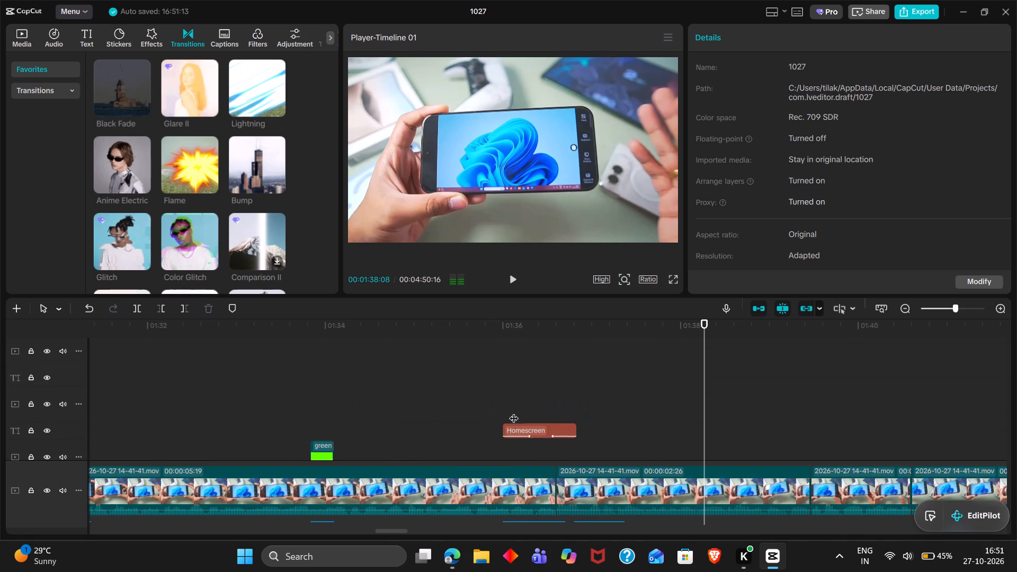
pyautogui.scroll(-4, 514, 412)
pyautogui.click(542, 477)
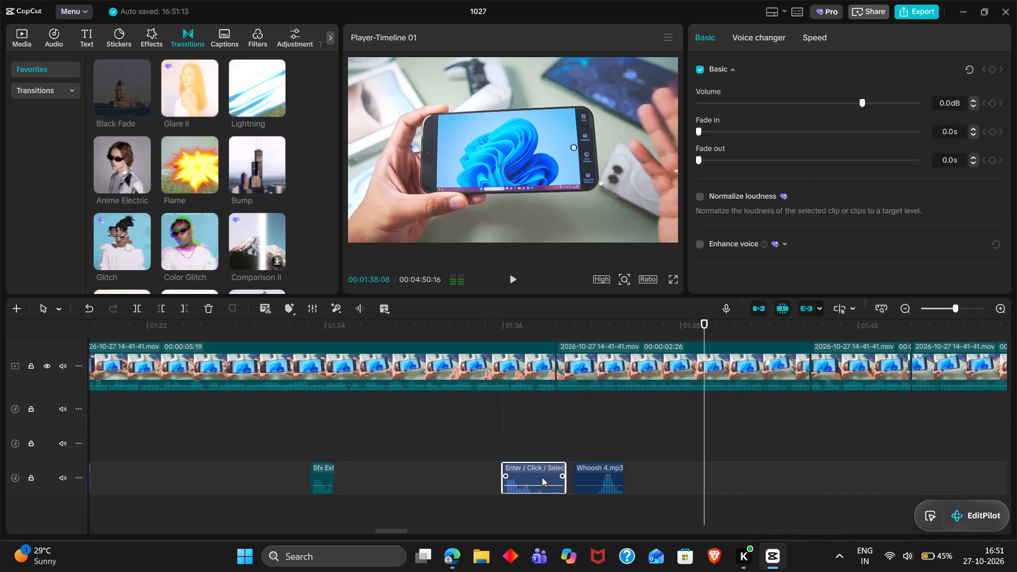
pyautogui.hotkey('ctrl', 'c')
pyautogui.hotkey('ctrl', 'v')
# Copy the Homescreen title and paste the duplicate at 00:01:38:08.
pyautogui.scroll(2, 542, 477)
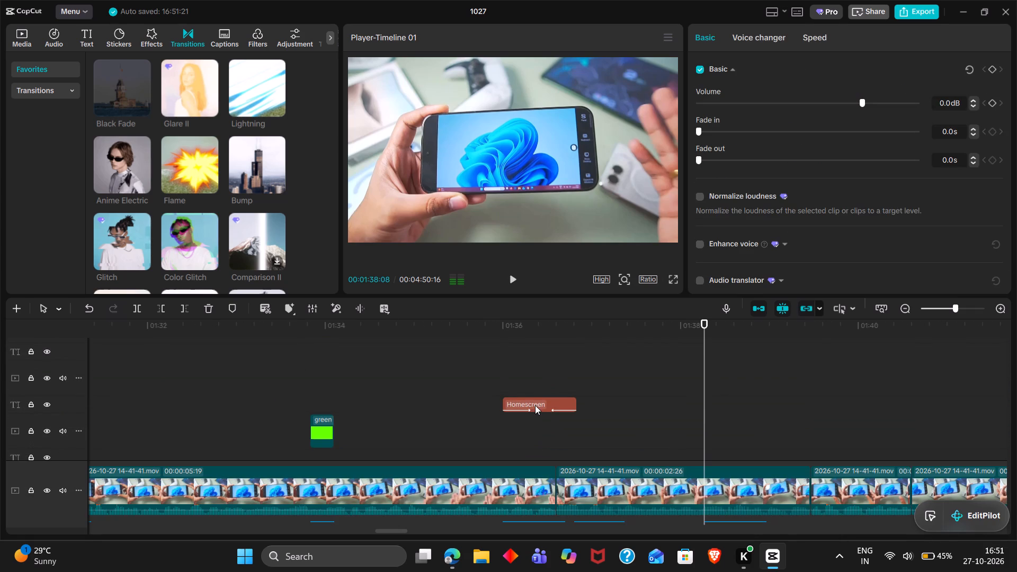
pyautogui.click(535, 405)
pyautogui.hotkey('ctrl', 'c')
pyautogui.hotkey('ctrl', 'v')
# Play back the section around the pasted title repeatedly to check its timing against the speech and sound.
pyautogui.press('space')
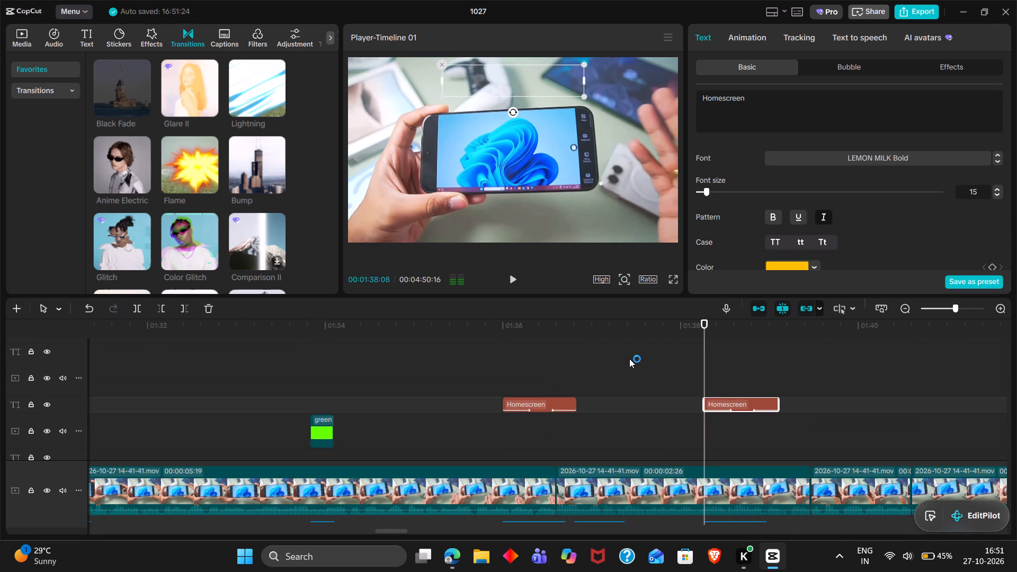
pyautogui.press('space')
pyautogui.press('space')
pyautogui.press('space')
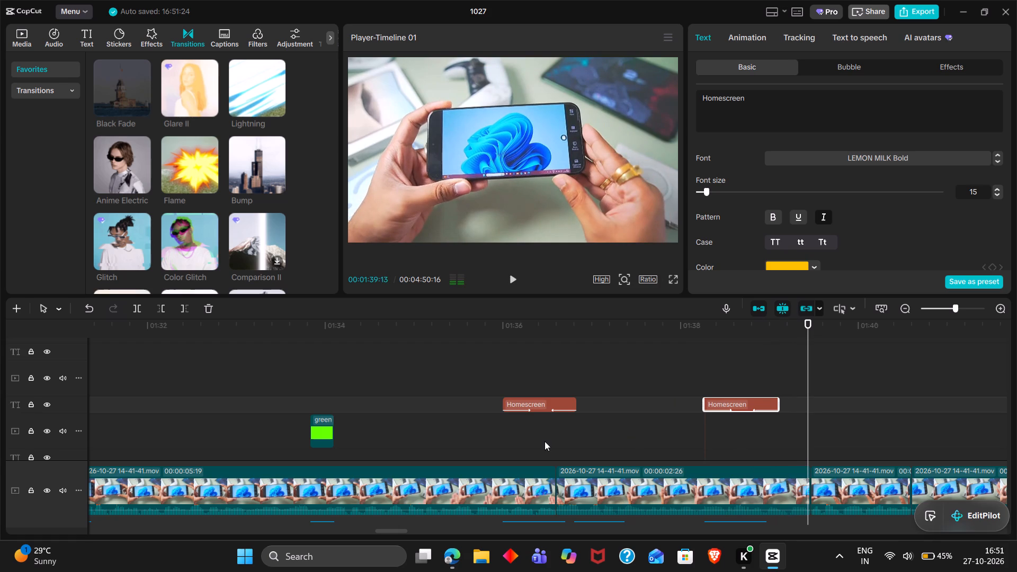
pyautogui.moveTo(545, 441); pyautogui.dragTo(505, 436)
pyautogui.doubleClick(505, 436)
pyautogui.press('space')
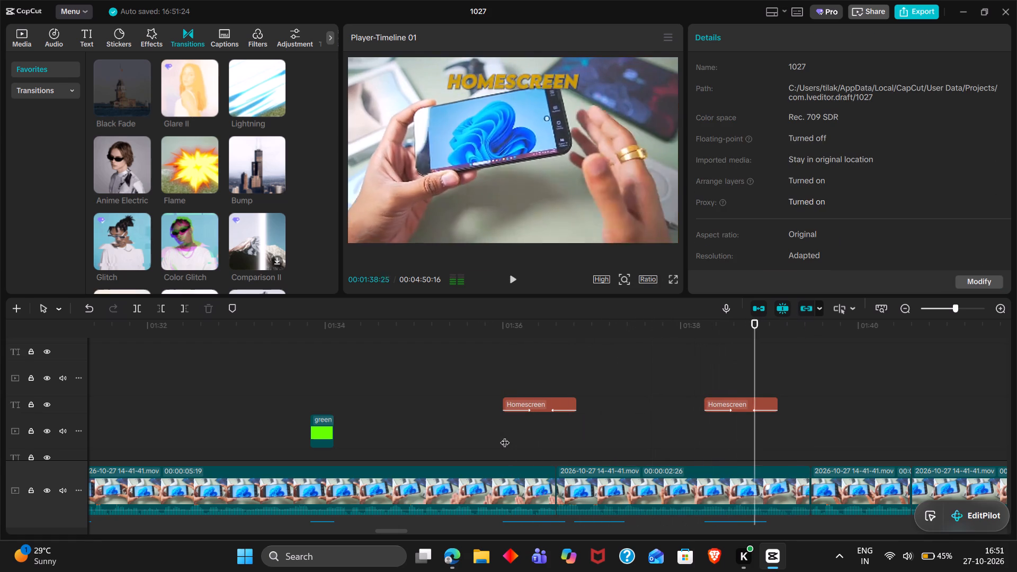
pyautogui.press('space')
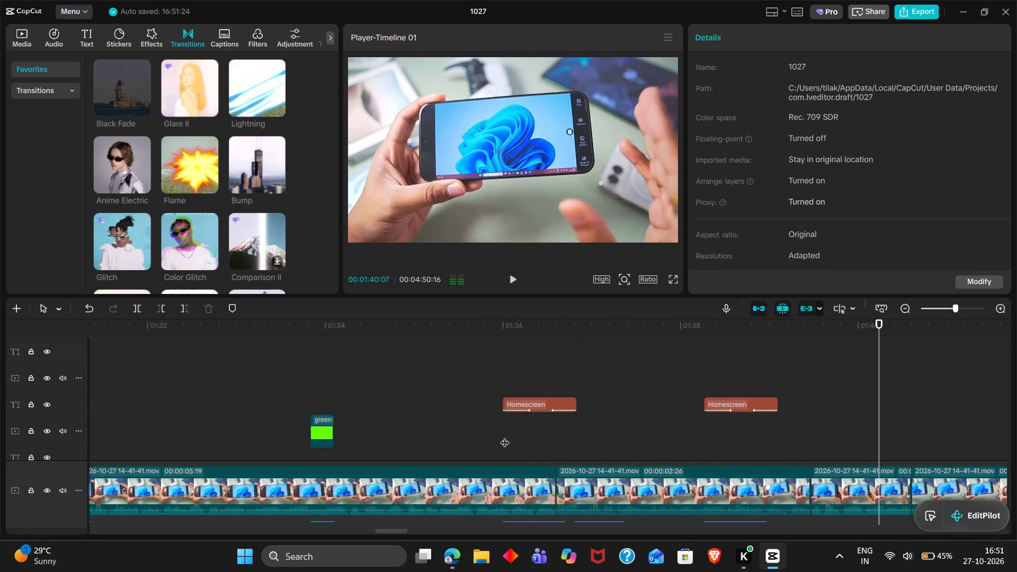
pyautogui.click(561, 439)
pyautogui.moveTo(561, 439); pyautogui.dragTo(627, 449)
pyautogui.press('space')
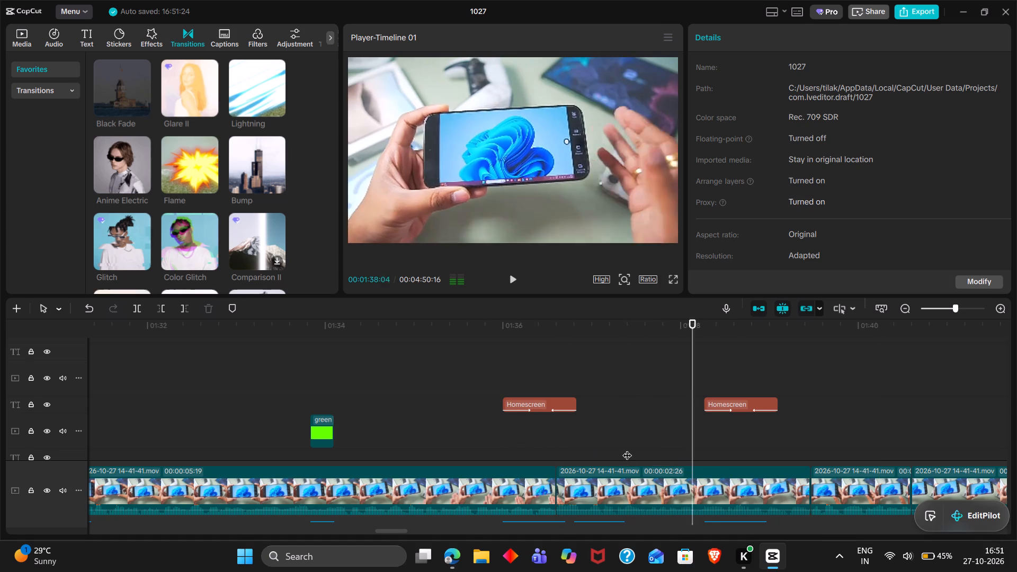
pyautogui.press('space')
# Change the pasted title's text to "Low-end game".
pyautogui.click(759, 398)
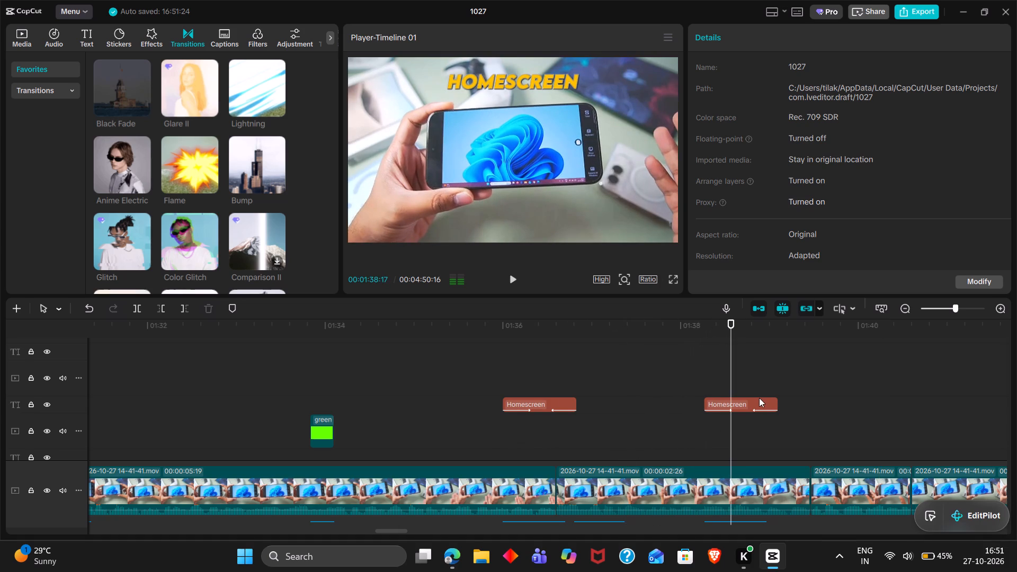
pyautogui.tripleClick(781, 105)
pyautogui.write('Low en')
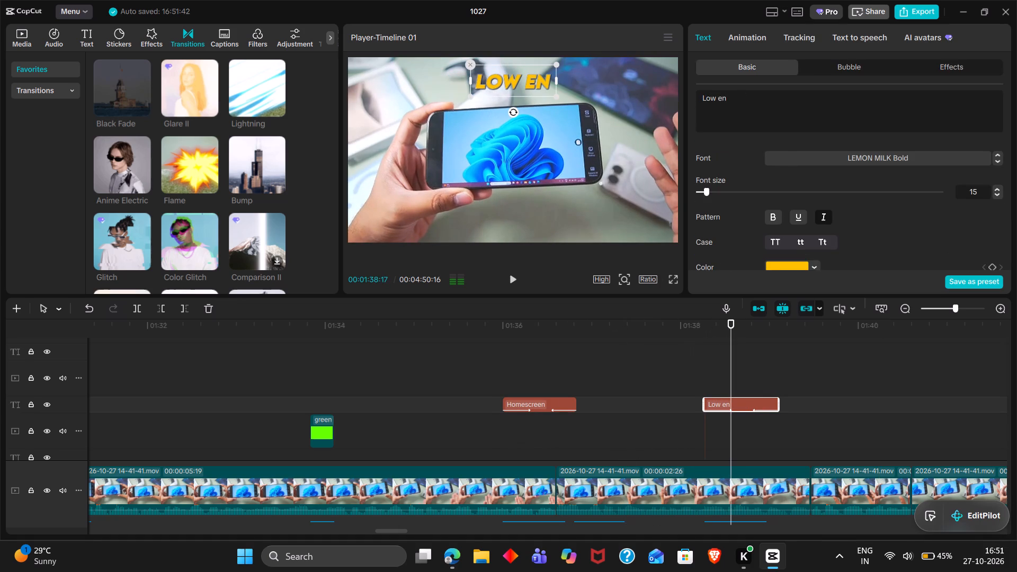
pyautogui.press('BackSpace')
pyautogui.press('BackSpace')
pyautogui.press('BackSpace')
pyautogui.write('-wnd game')
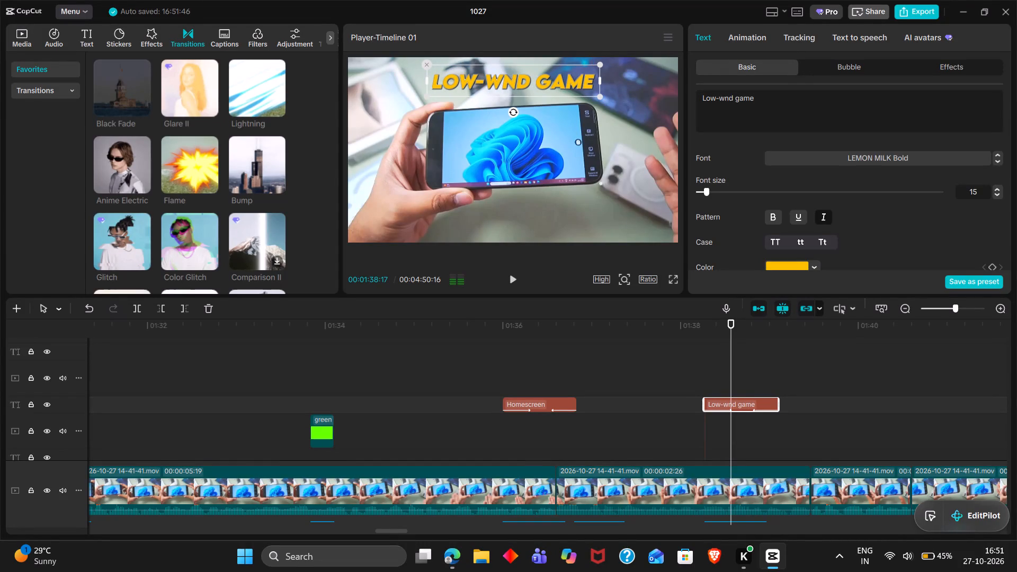
pyautogui.click(726, 102)
pyautogui.press('BackSpace')
pyautogui.press('e')
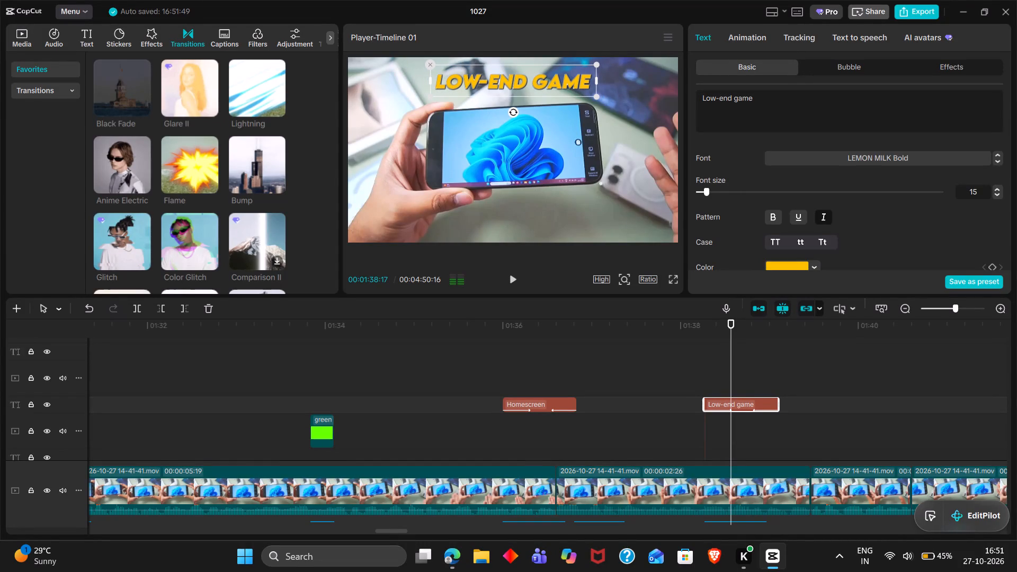
# Play back the Low-end game title and extend its end by about 0.3 seconds.
pyautogui.click(703, 376)
pyautogui.moveTo(703, 376); pyautogui.dragTo(677, 374)
pyautogui.press('space')
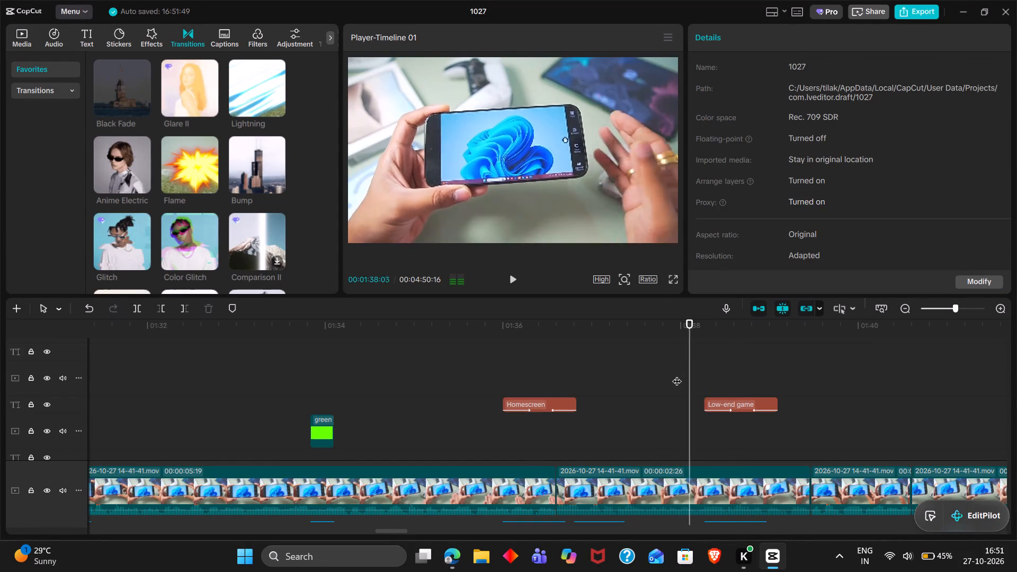
pyautogui.hscroll(-1, 677, 374)
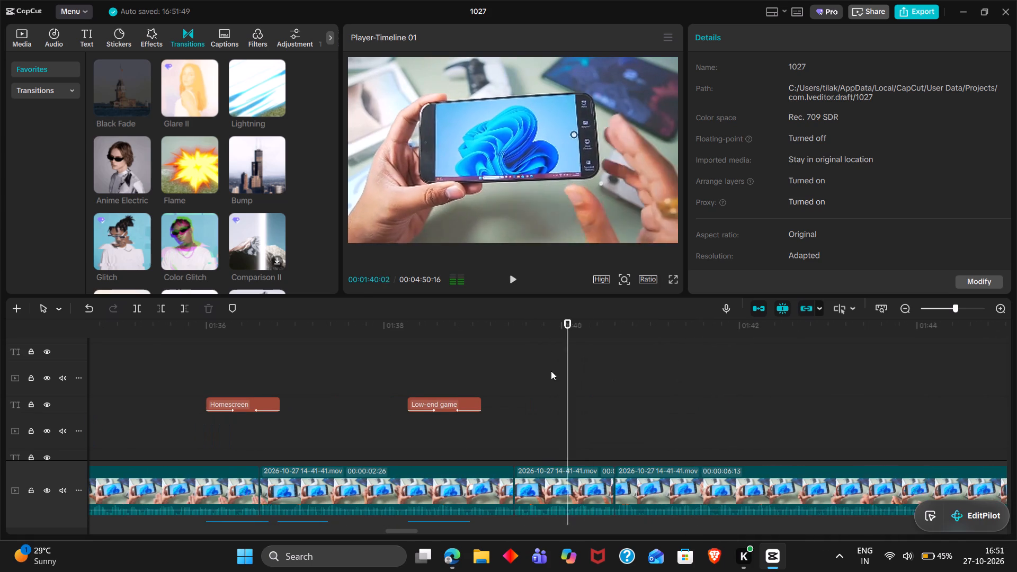
pyautogui.press('space')
pyautogui.click(479, 399)
pyautogui.moveTo(483, 403); pyautogui.dragTo(506, 409)
# Play back from 00:01:38:06 through the Low-end game title into the following phone clips to check the timing.
pyautogui.doubleClick(401, 374)
pyautogui.press('space')
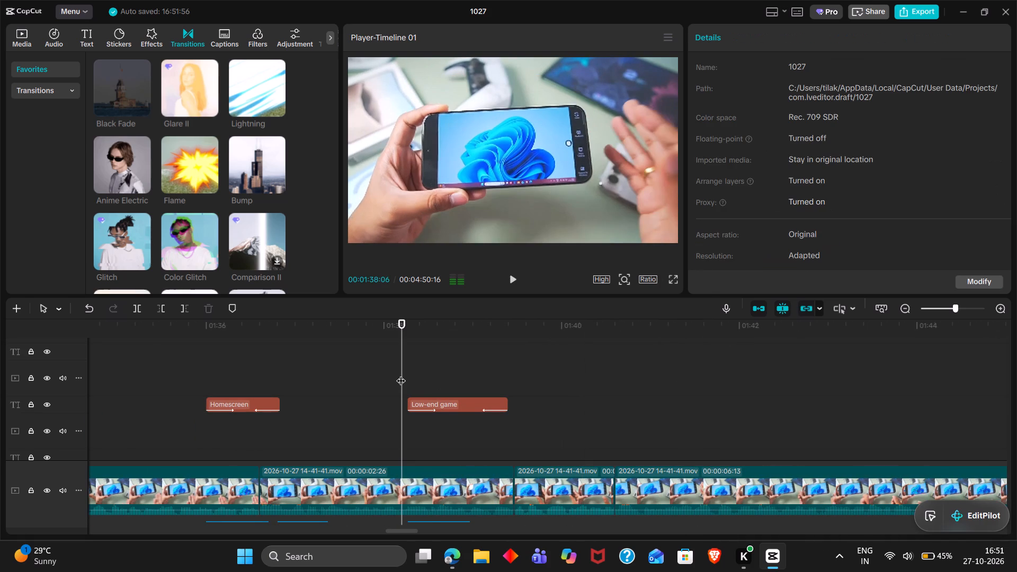
pyautogui.hscroll(-1, 401, 374)
pyautogui.press('space')
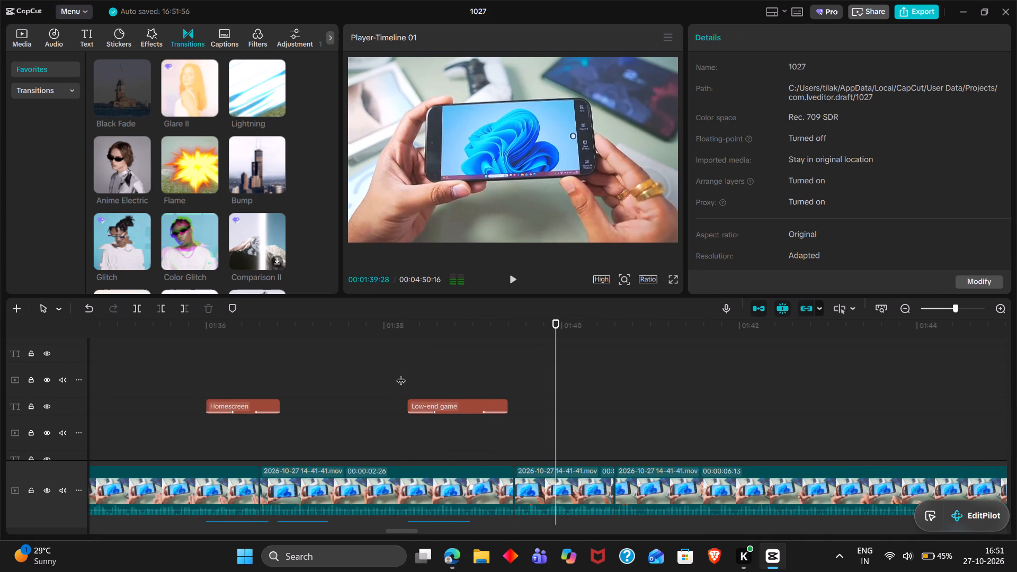
pyautogui.hscroll(-1, 401, 374)
pyautogui.scroll(-1, 401, 374)
pyautogui.press('space')
pyautogui.press('space')
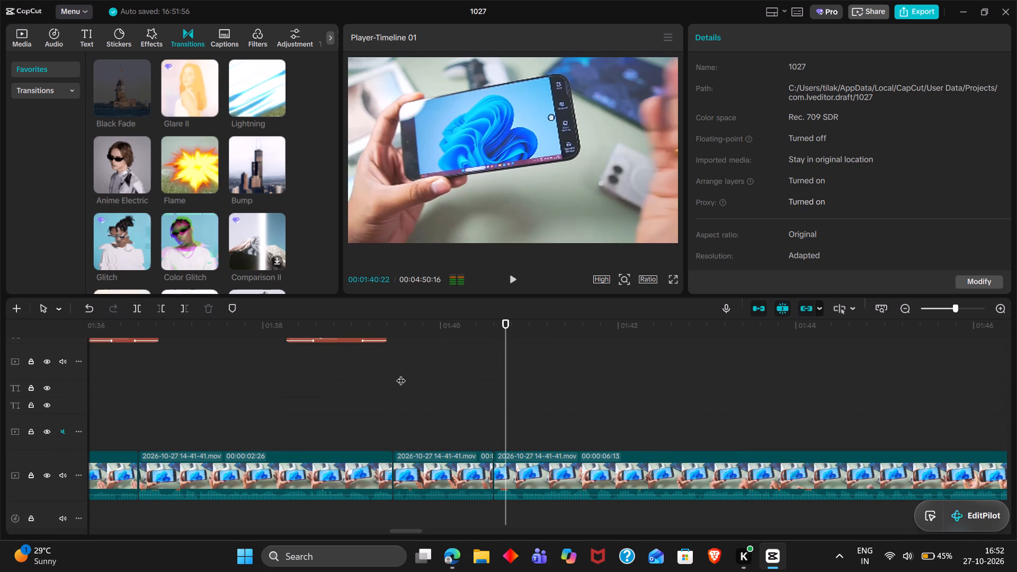
# Dim the 00:00:06:13 phone clip with a 100% Blend keyframe at its start, 00:01:40:18, and 39% opacity at 00:01:40:22.
pyautogui.doubleClick(472, 442)
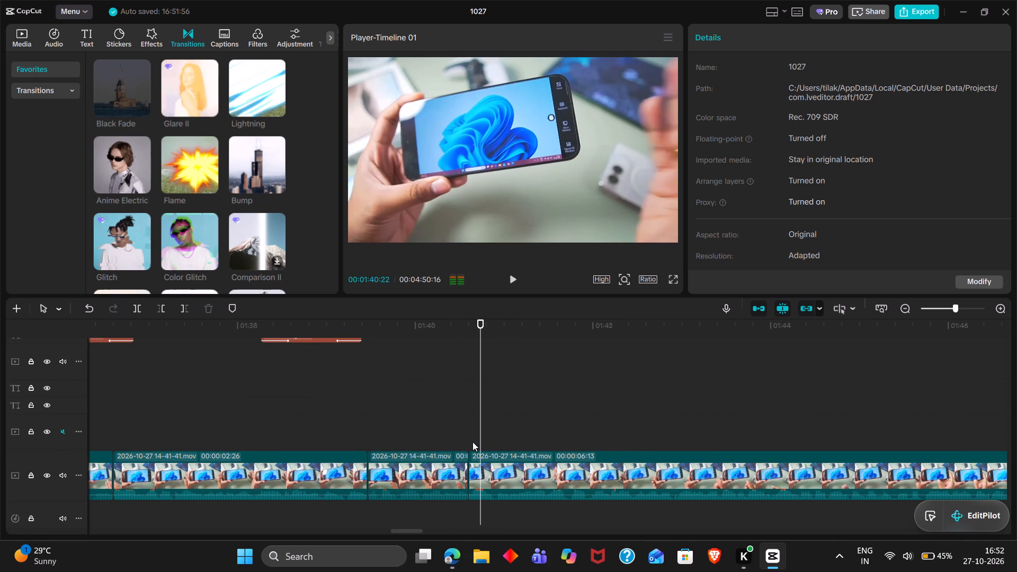
pyautogui.click(491, 462)
pyautogui.scroll(-1, 741, 271)
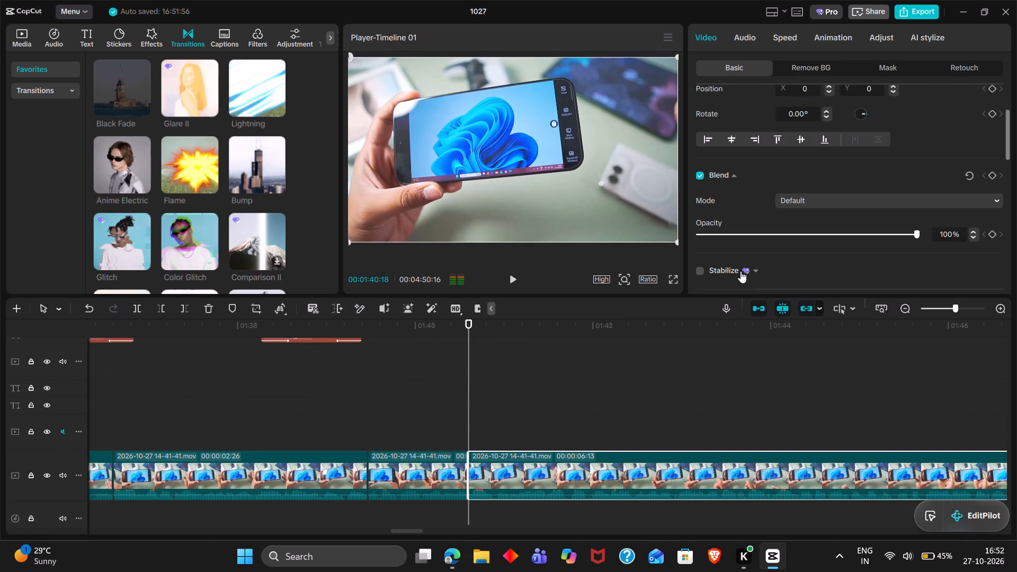
pyautogui.click(994, 173)
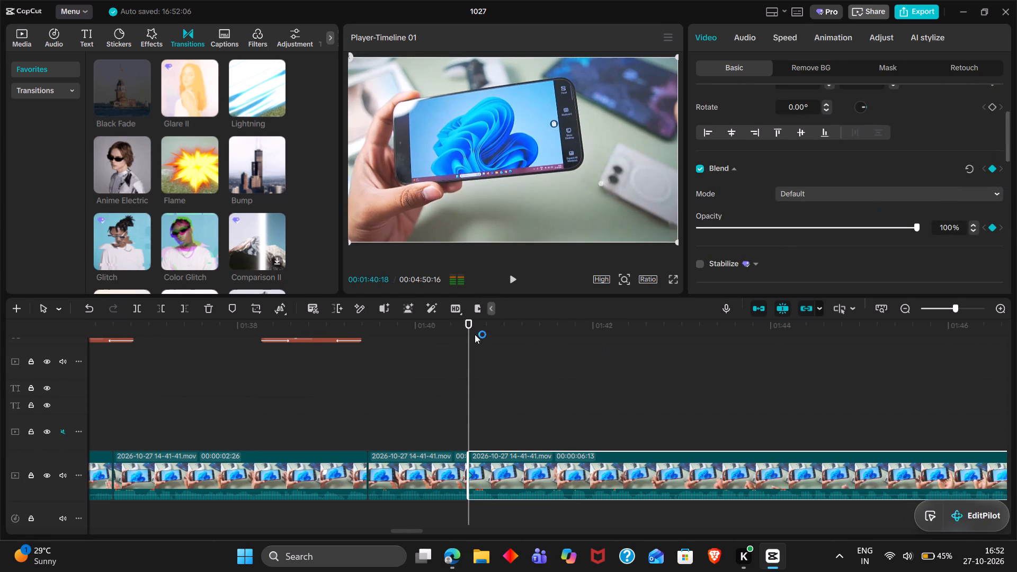
pyautogui.tripleClick(480, 324)
pyautogui.click(480, 324)
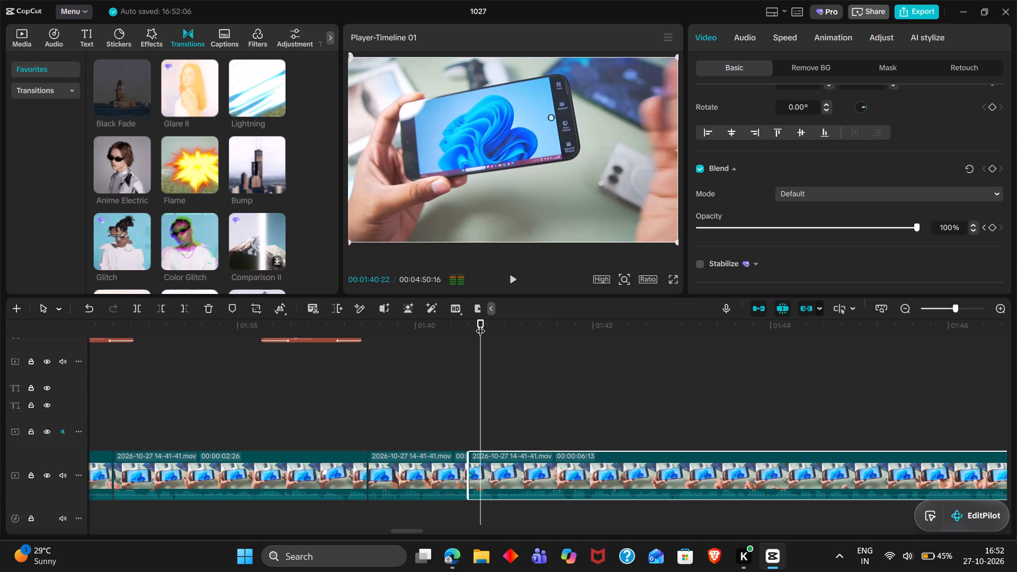
pyautogui.click(803, 231)
pyautogui.moveTo(803, 231); pyautogui.dragTo(784, 231)
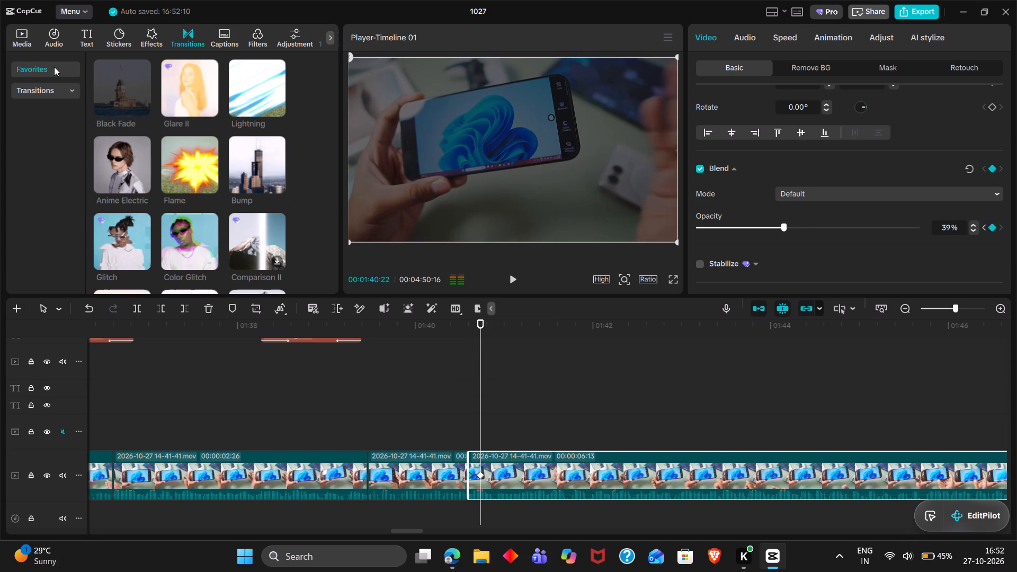
# Place hp 15.png above the dimmed phone clip from that clip's start, scaled to 54% with Y position 220.
pyautogui.click(23, 41)
pyautogui.press('space')
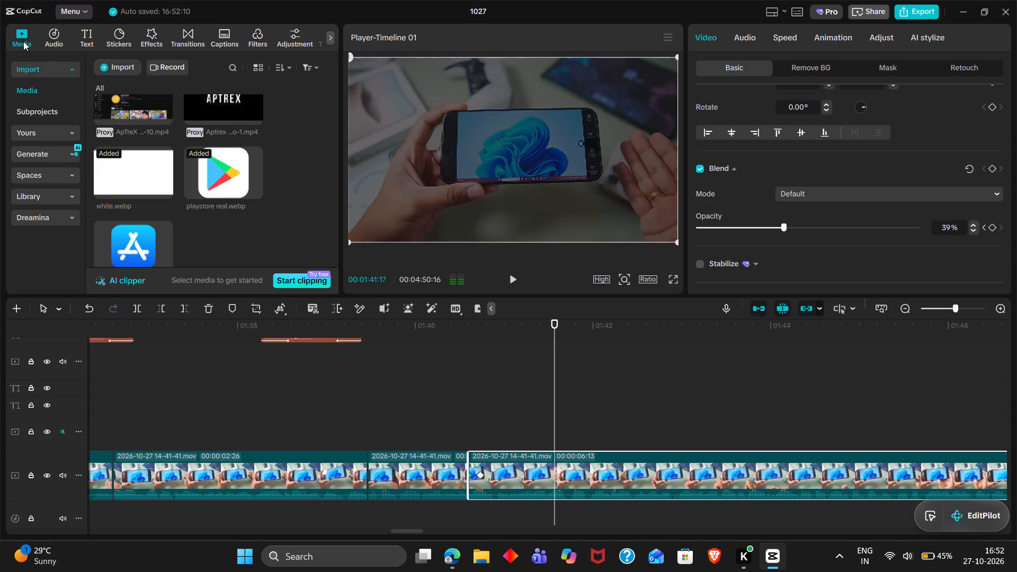
pyautogui.press('space')
pyautogui.scroll(1, 174, 184)
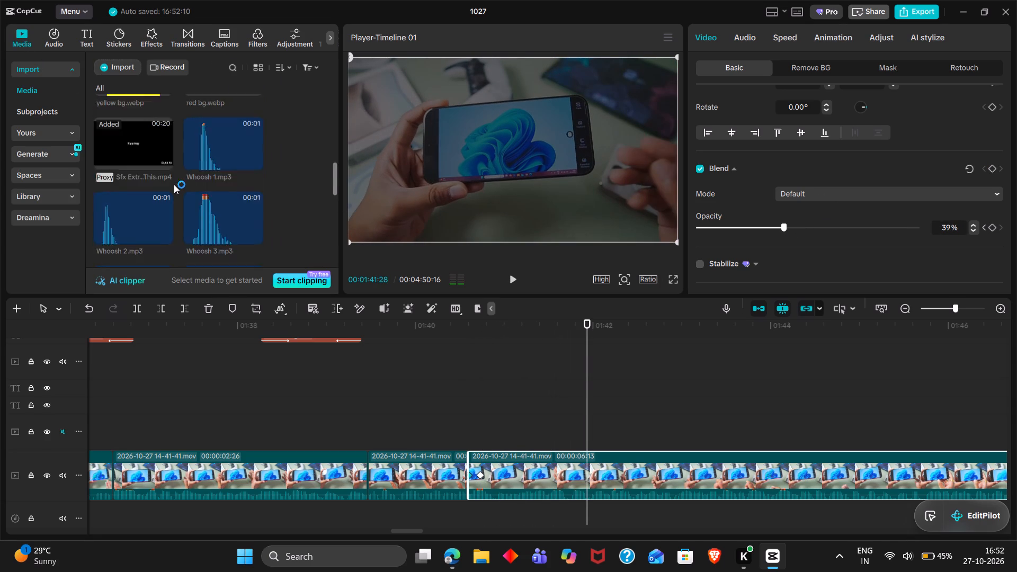
pyautogui.scroll(1, 174, 184)
pyautogui.moveTo(216, 148); pyautogui.dragTo(470, 437)
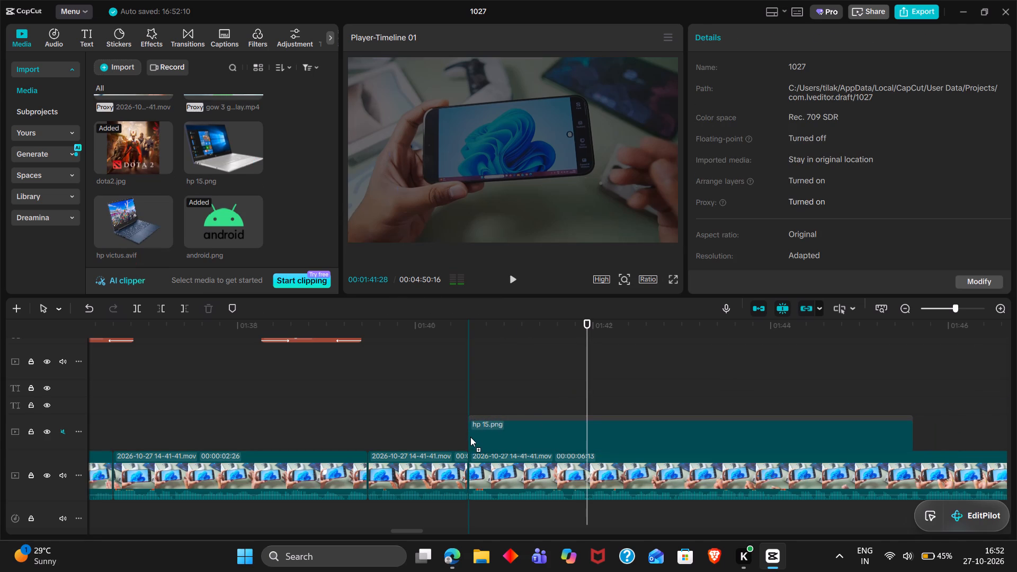
pyautogui.moveTo(658, 241); pyautogui.dragTo(614, 208)
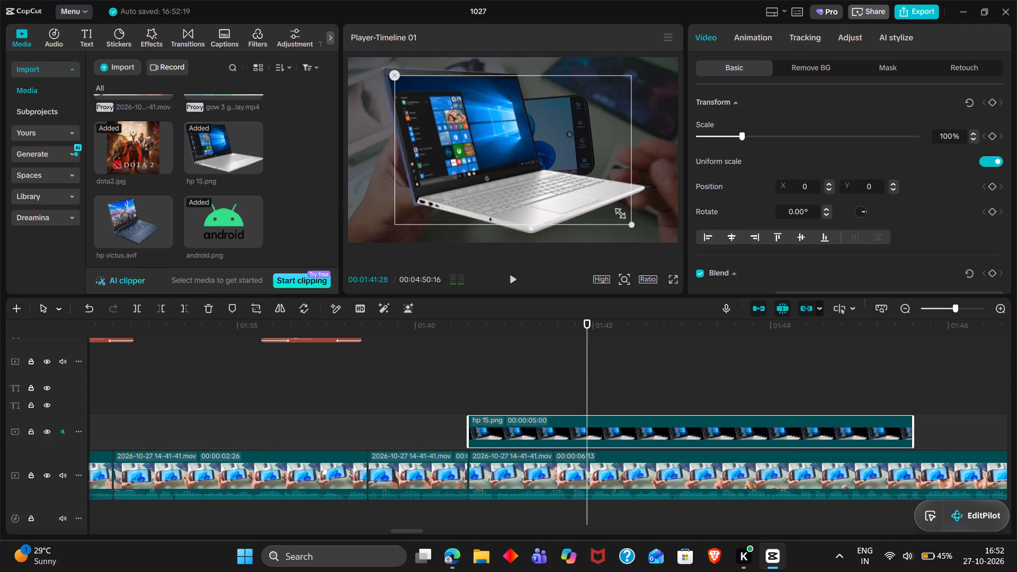
pyautogui.moveTo(614, 208); pyautogui.dragTo(549, 158)
pyautogui.moveTo(549, 158); pyautogui.dragTo(548, 140)
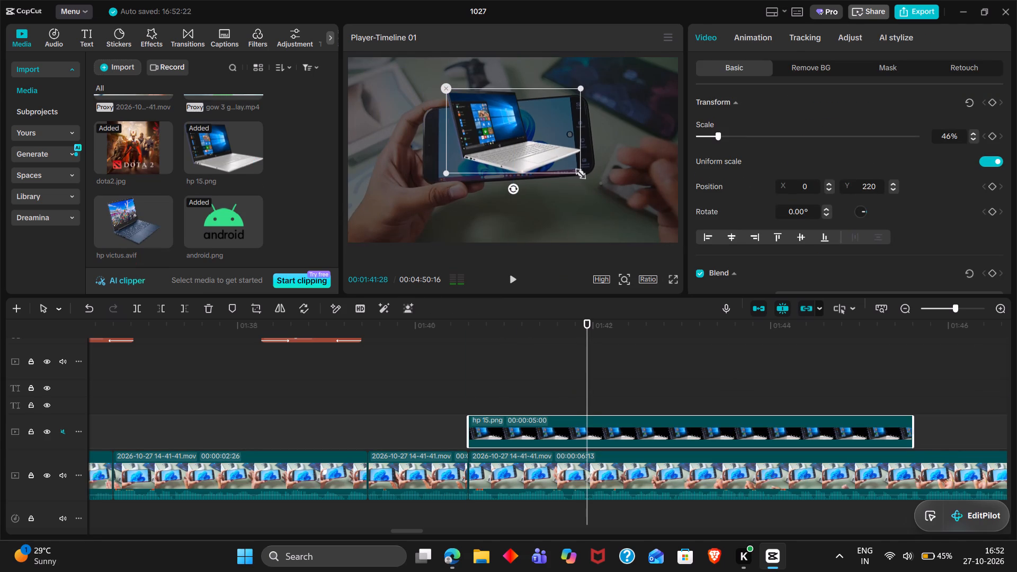
pyautogui.moveTo(578, 172); pyautogui.dragTo(596, 179)
pyautogui.click(525, 485)
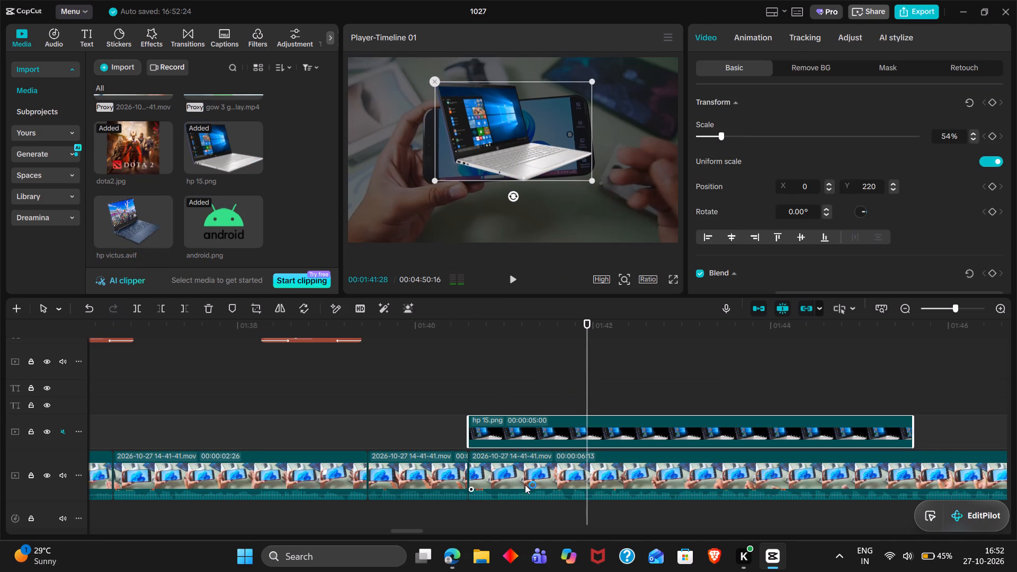
# Lower the 00:00:06:13 phone clip's opacity keyframe at 00:01:40:22 to 24%.
pyautogui.click(480, 472)
pyautogui.scroll(-1, 693, 320)
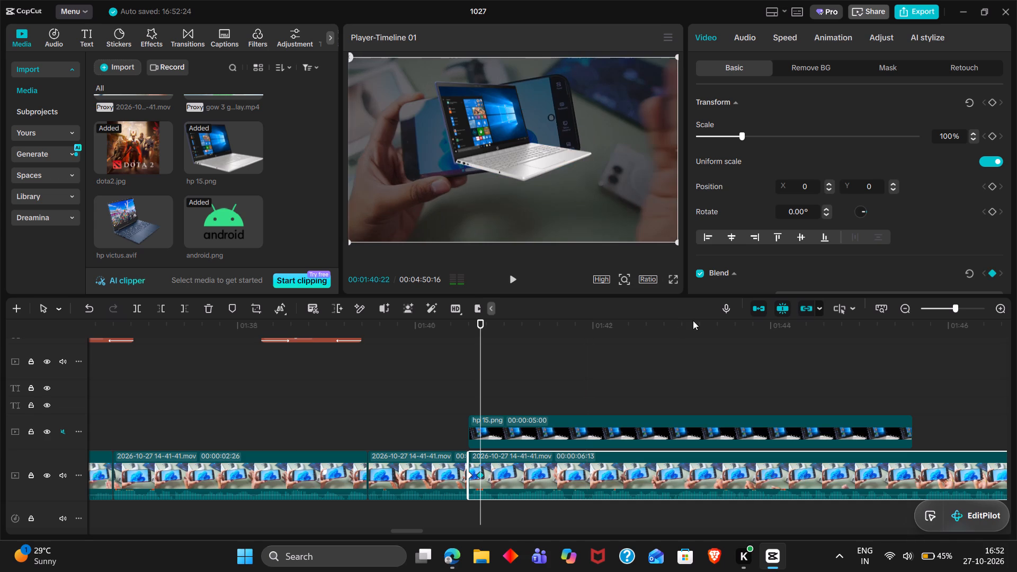
pyautogui.scroll(-1, 693, 320)
pyautogui.scroll(-1, 733, 283)
pyautogui.doubleClick(750, 238)
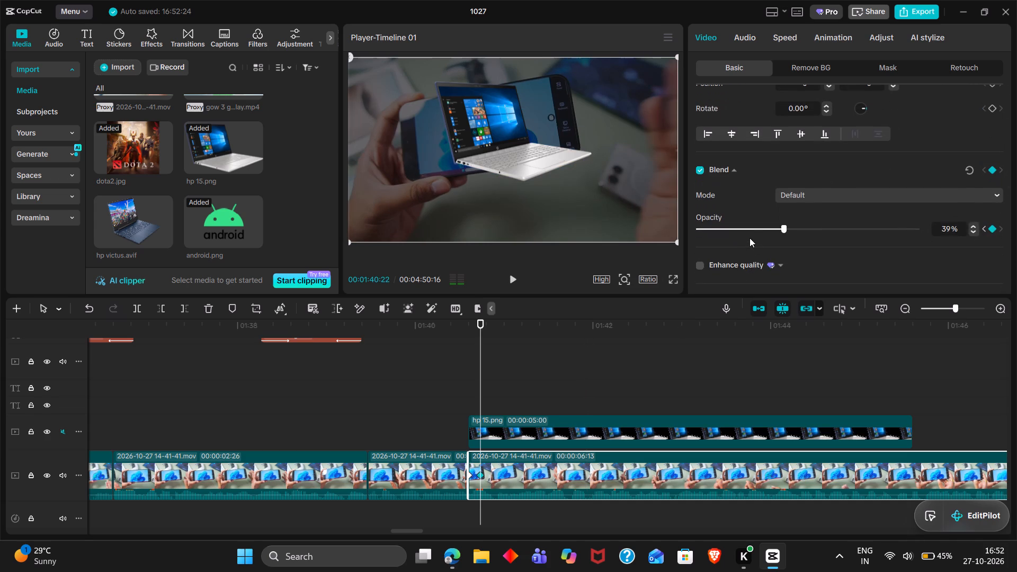
pyautogui.doubleClick(753, 232)
pyautogui.click(524, 194)
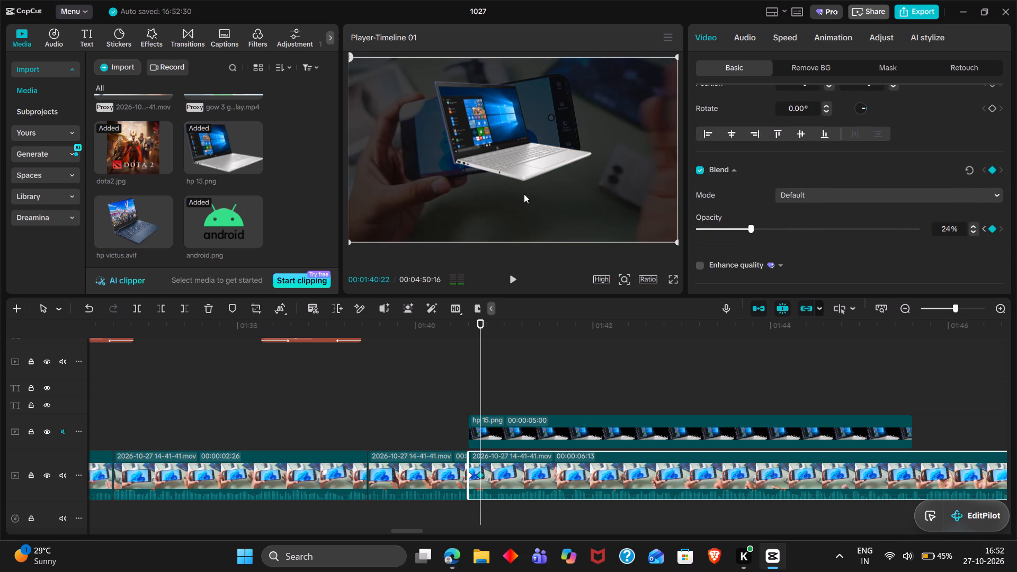
# Enlarge the hp 15.png laptop image to 63% scale.
pyautogui.click(530, 169)
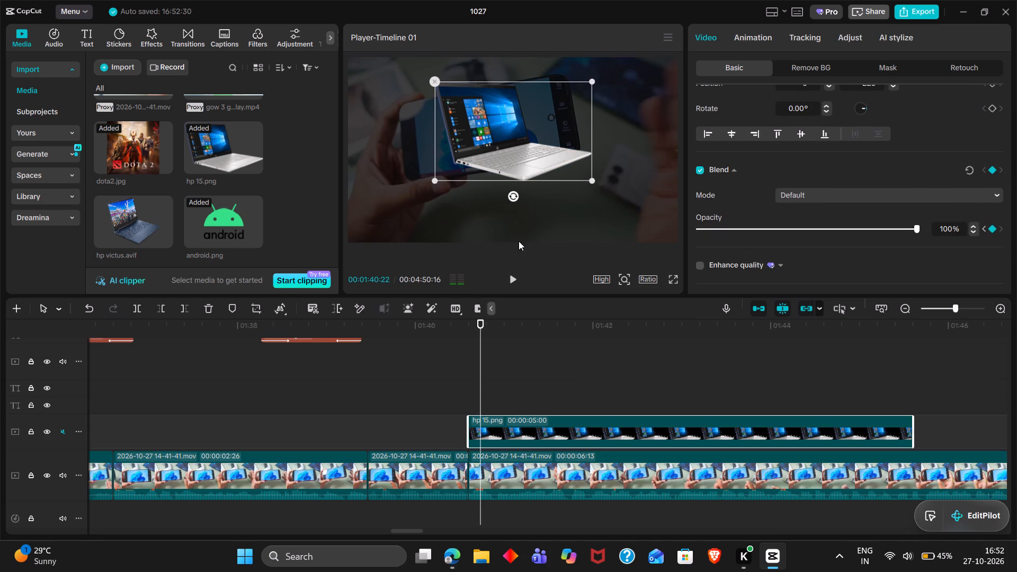
pyautogui.moveTo(596, 182); pyautogui.dragTo(621, 190)
# Apply the Slide Down In animation to hp 15.png with a duration of 0.4s.
pyautogui.click(763, 44)
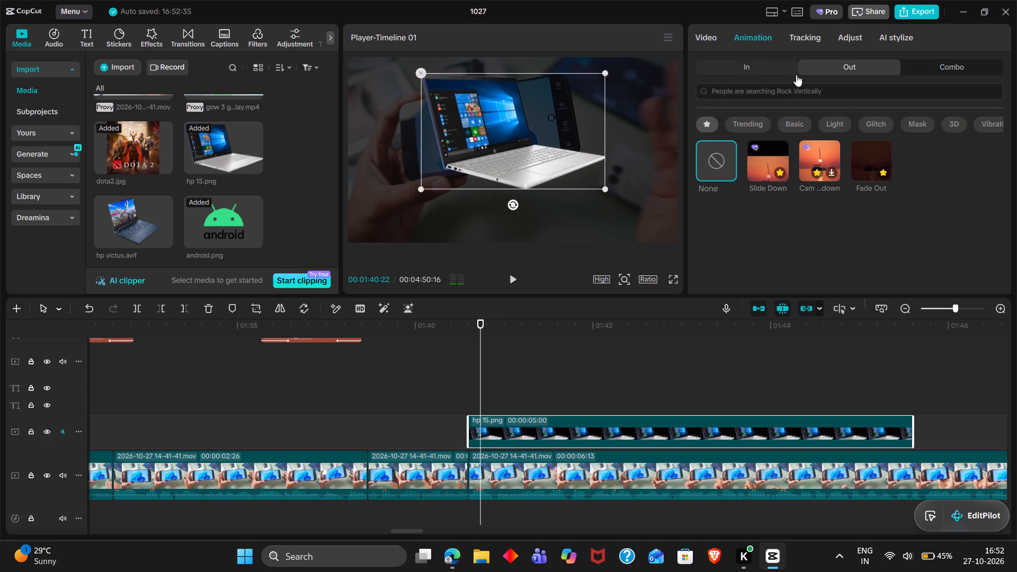
pyautogui.doubleClick(750, 65)
pyautogui.doubleClick(975, 216)
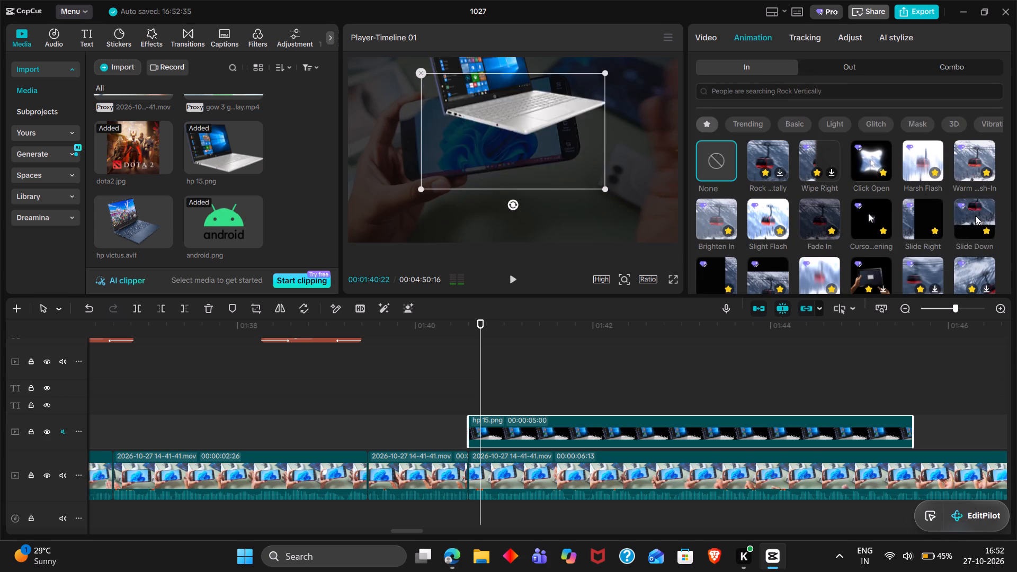
pyautogui.click(780, 285)
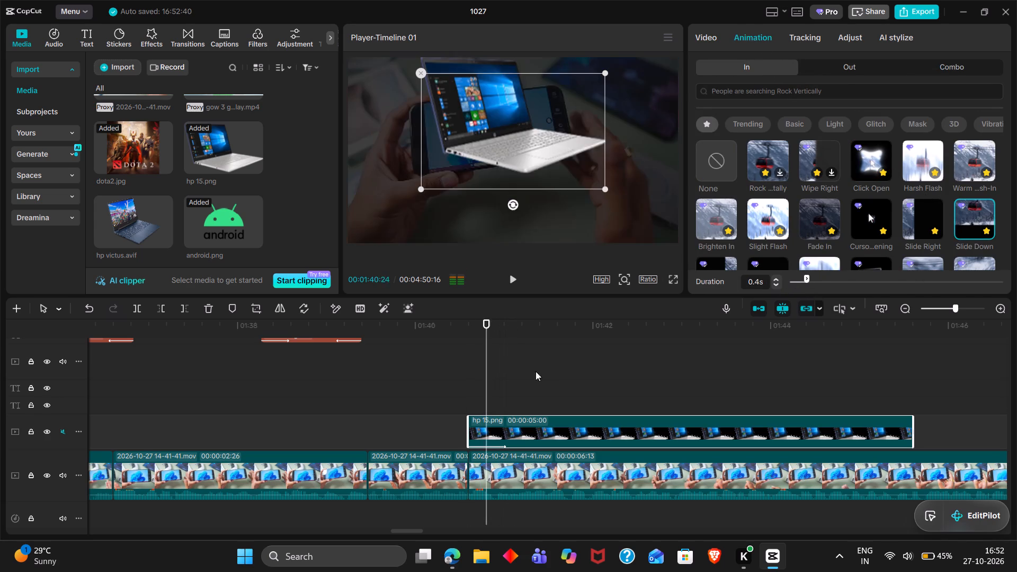
# Copy the Whoosh 4.mp3 sound to the laptop image's entrance, starting about 0.2 seconds before hp 15.png, and play it back.
pyautogui.doubleClick(483, 381)
pyautogui.scroll(-1, 478, 381)
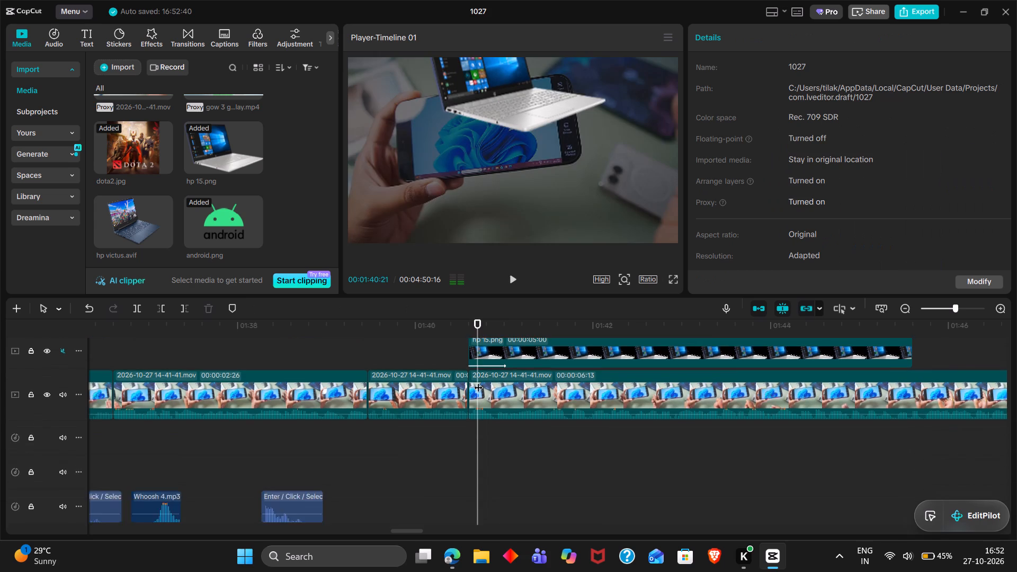
pyautogui.scroll(-1, 478, 381)
pyautogui.click(586, 509)
pyautogui.hotkey('ctrl', 'c')
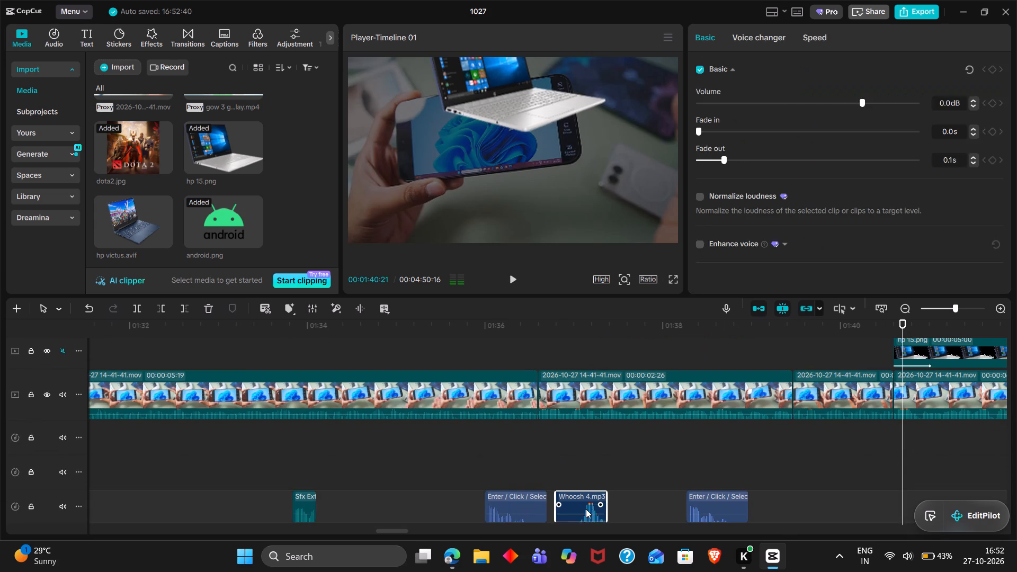
pyautogui.hotkey('ctrl', 'v')
pyautogui.moveTo(919, 494); pyautogui.dragTo(893, 494)
pyautogui.scroll(-1, 893, 494)
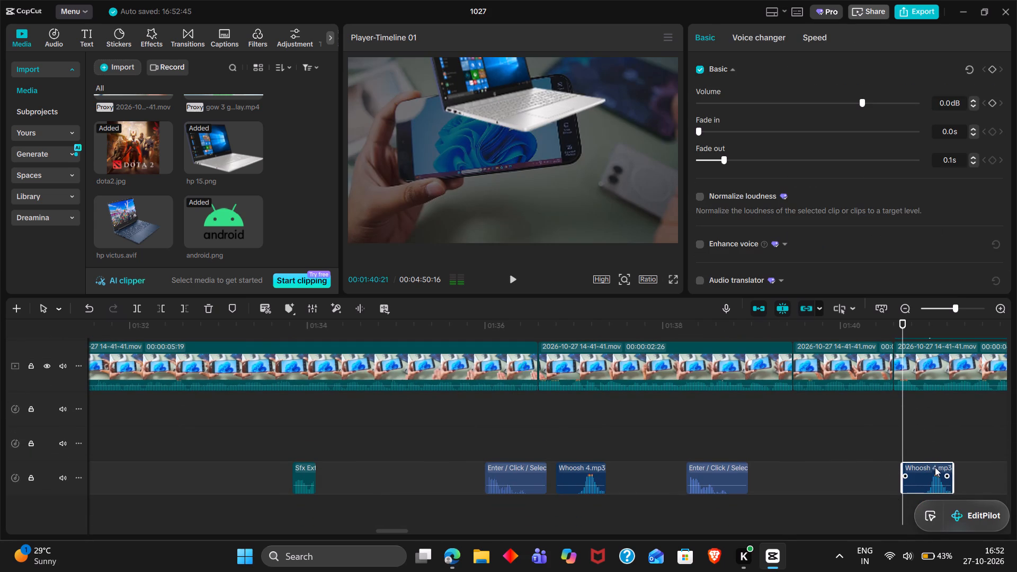
pyautogui.moveTo(934, 470); pyautogui.dragTo(912, 469)
pyautogui.press('space')
pyautogui.press('space')
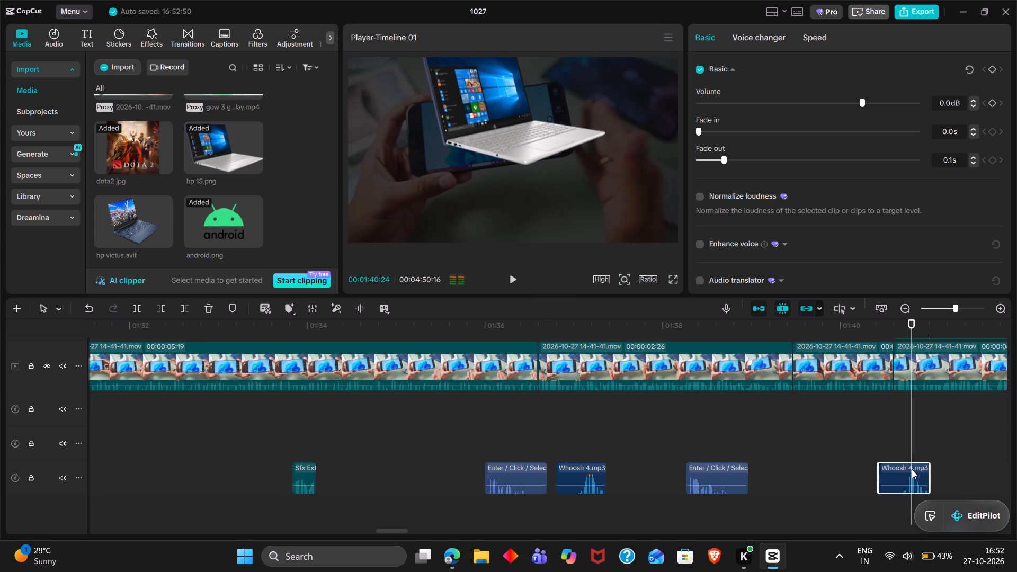
pyautogui.press('space')
pyautogui.press('space')
# Trim the end of the copied Whoosh 4.mp3 at 00:01:40:28.
pyautogui.hscroll(-1, 912, 469)
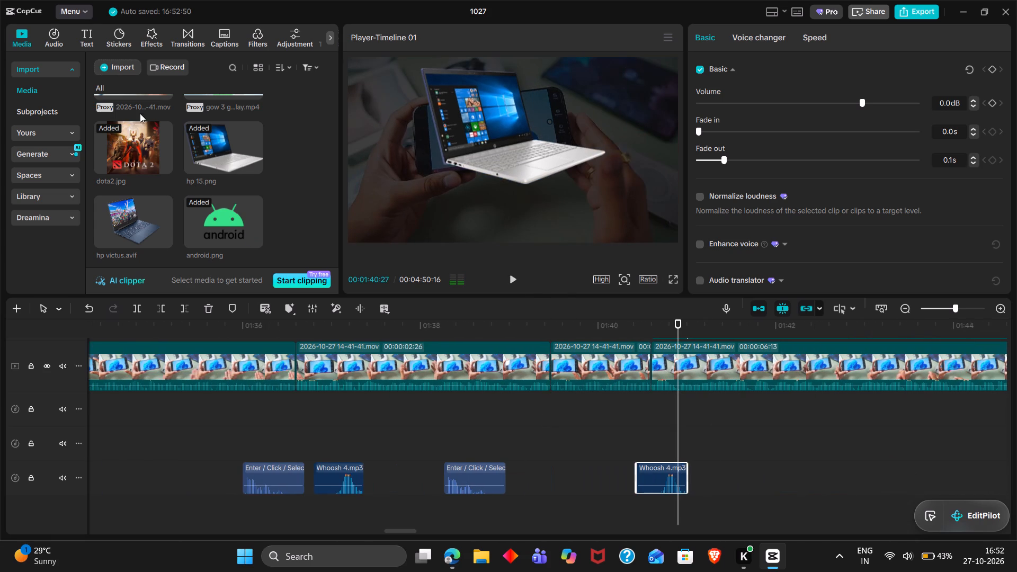
pyautogui.press('Right')
pyautogui.press('w')
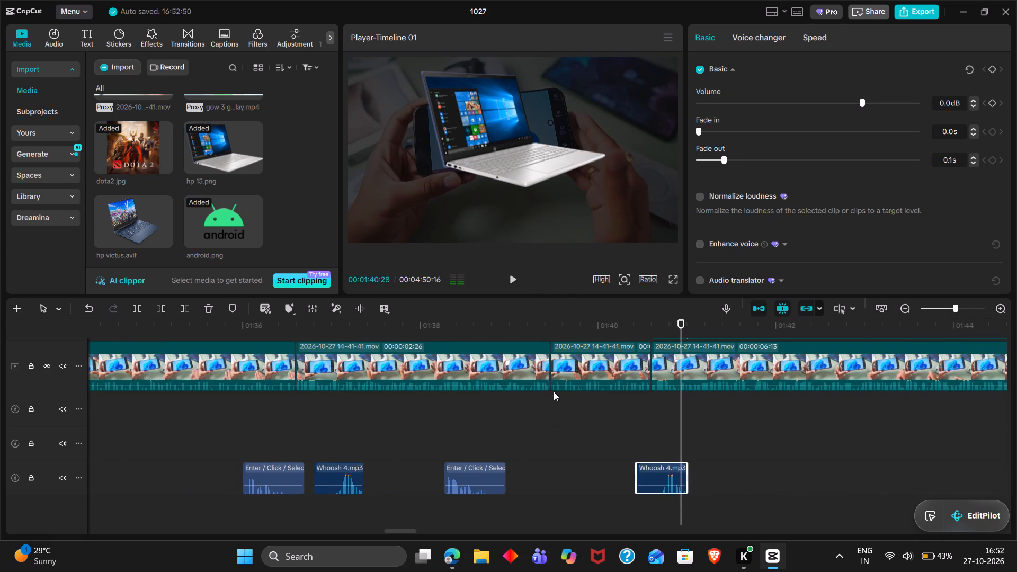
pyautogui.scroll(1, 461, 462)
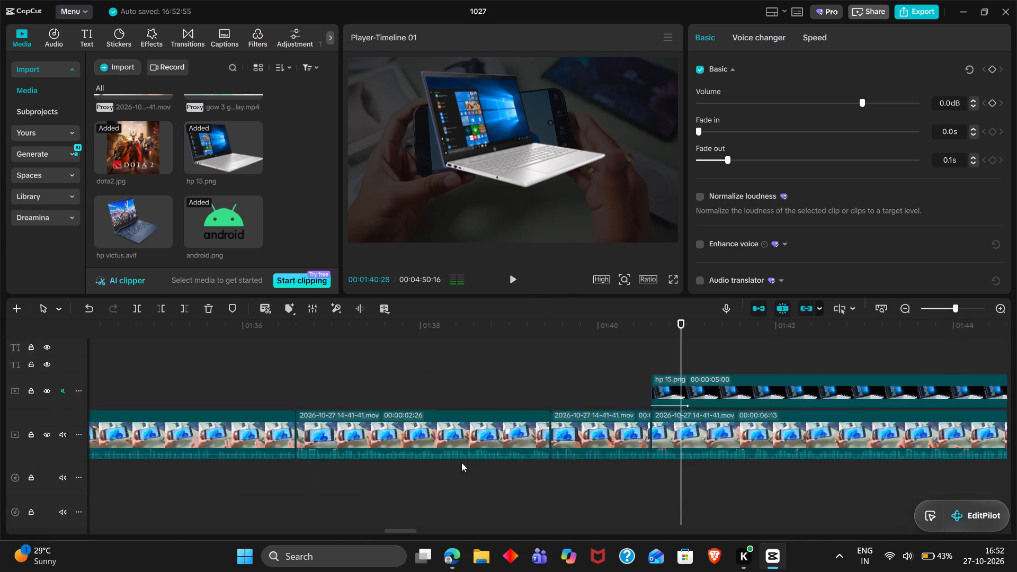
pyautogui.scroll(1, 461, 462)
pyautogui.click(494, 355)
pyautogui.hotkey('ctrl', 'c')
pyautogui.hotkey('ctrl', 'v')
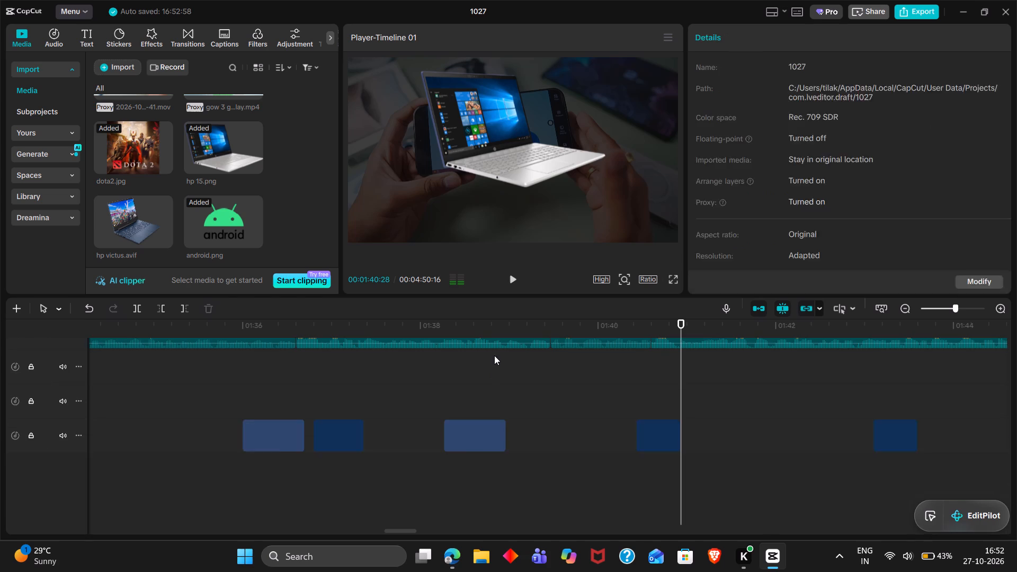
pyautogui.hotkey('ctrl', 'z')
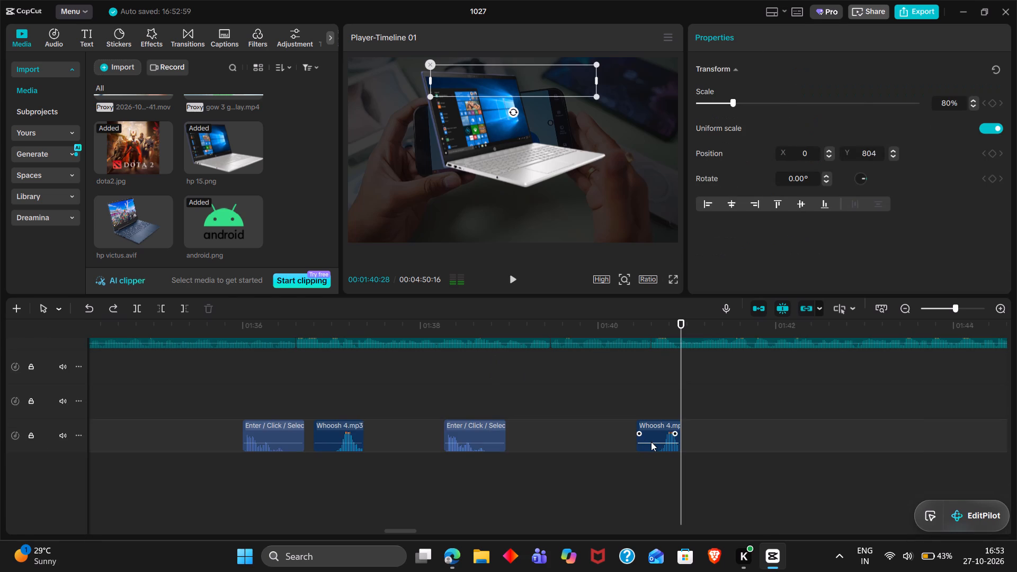
# Copy the Enter / Click / Select sound from under the Low-end game title to 00:01:40:28.
pyautogui.click(468, 440)
pyautogui.hotkey('ctrl', 'c')
pyautogui.hotkey('ctrl', 'v')
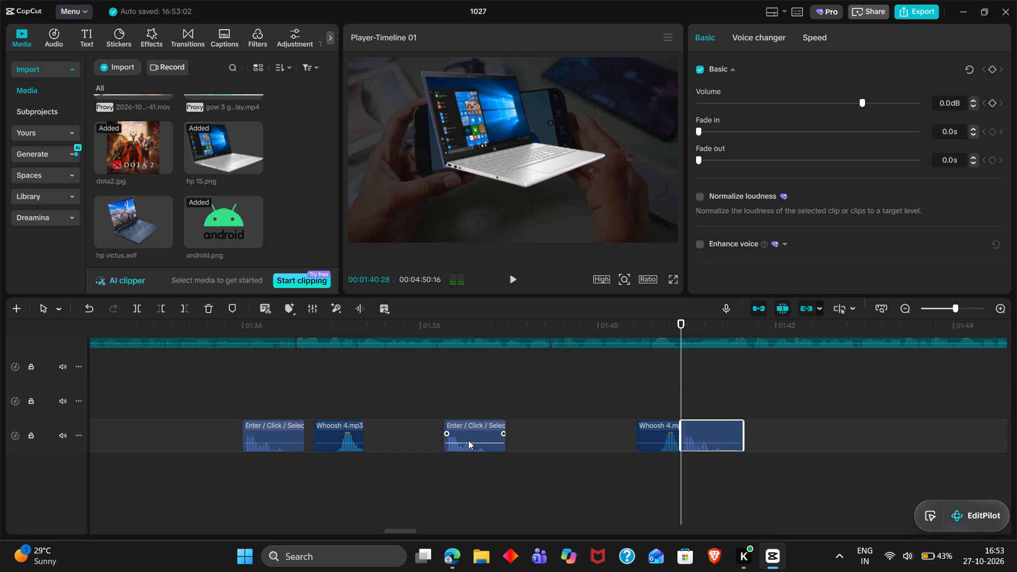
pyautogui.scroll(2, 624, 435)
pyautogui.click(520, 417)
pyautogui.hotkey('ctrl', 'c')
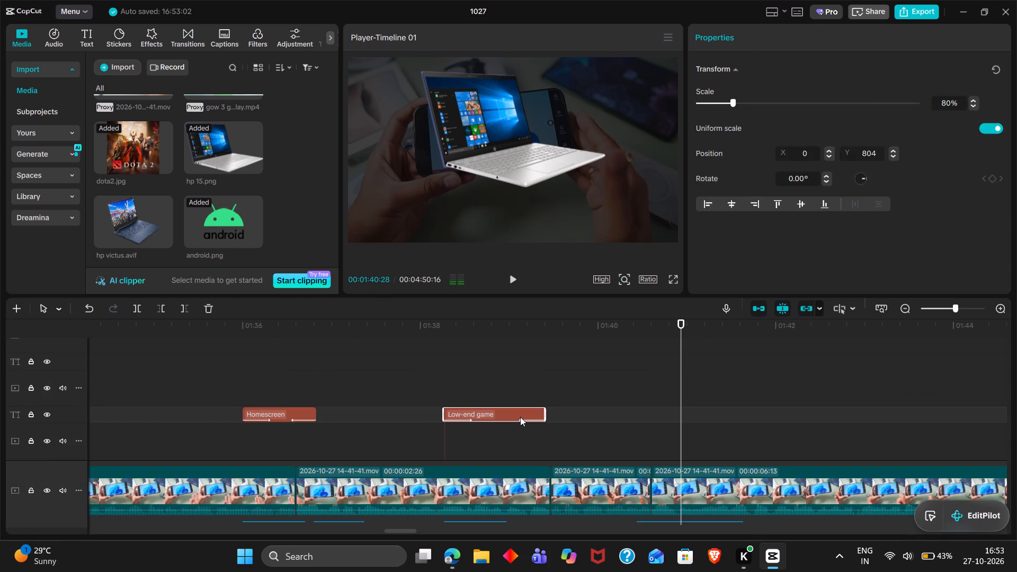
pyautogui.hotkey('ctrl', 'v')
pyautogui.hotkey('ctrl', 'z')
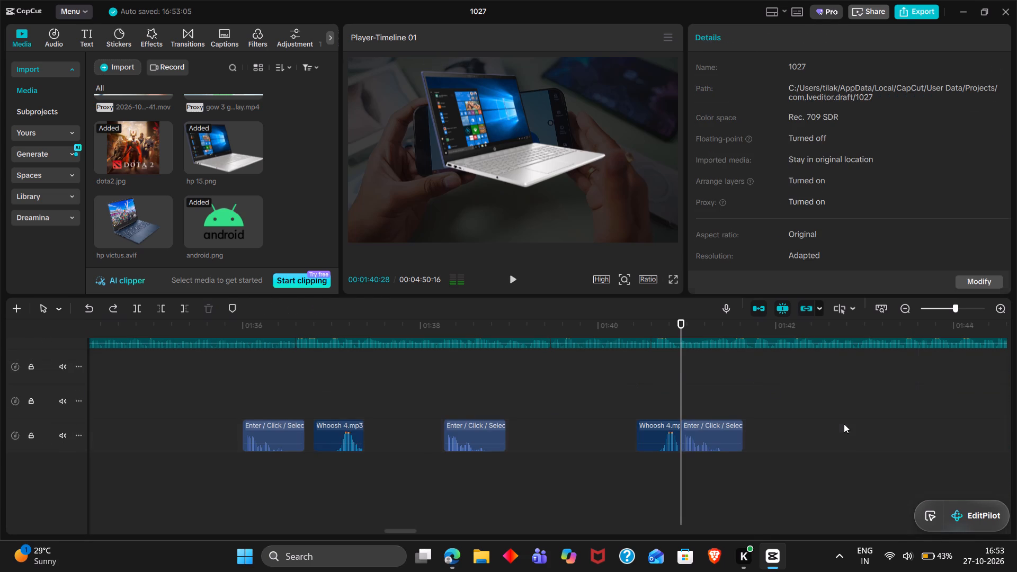
# Duplicate the Low-end game title at 00:01:40:28 and change its text to laptop/Pc.
pyautogui.scroll(1, 523, 439)
pyautogui.scroll(2, 468, 405)
pyautogui.scroll(-1, 485, 427)
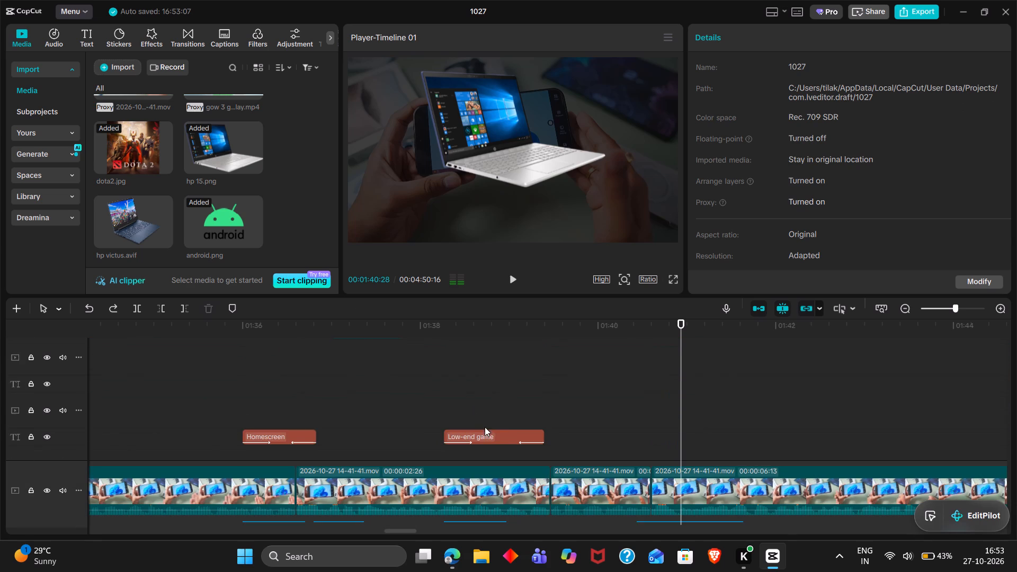
pyautogui.click(505, 436)
pyautogui.hotkey('ctrl', 'c')
pyautogui.hotkey('ctrl', 'v')
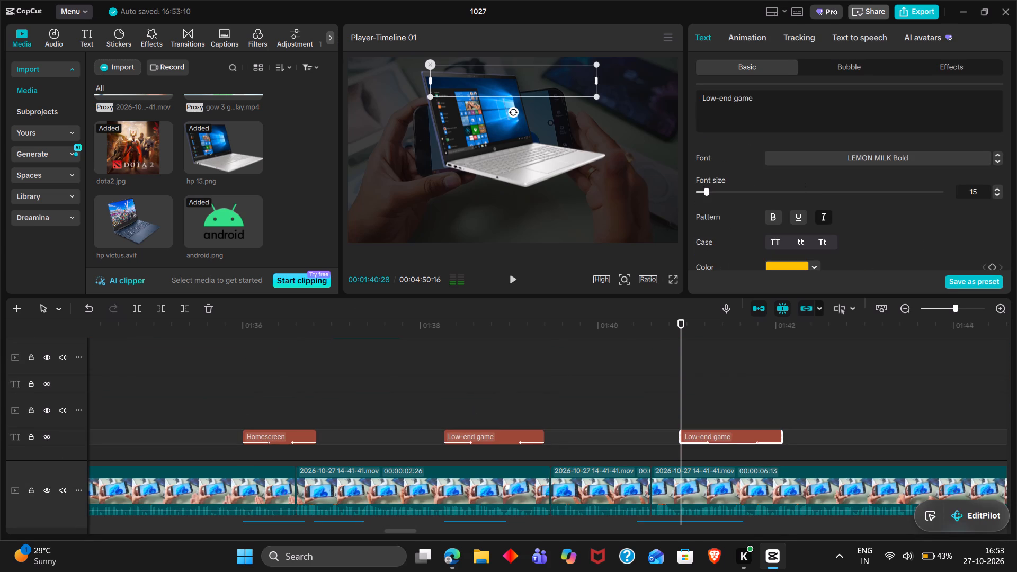
pyautogui.tripleClick(775, 109)
pyautogui.write('laptop/')
pyautogui.hotkey('shift', '{')
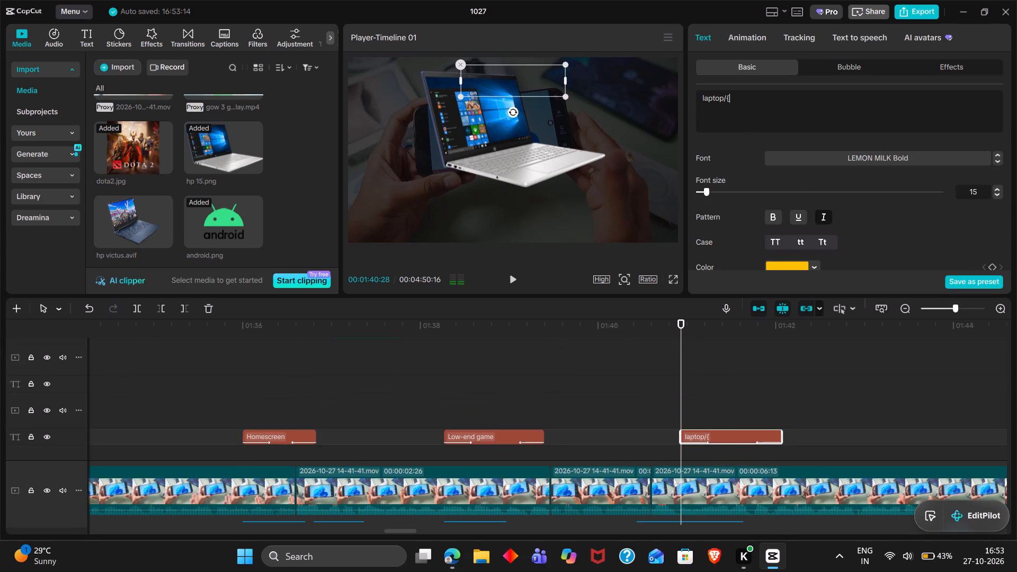
pyautogui.hotkey('shift', 'BackSpace')
pyautogui.write('Pc')
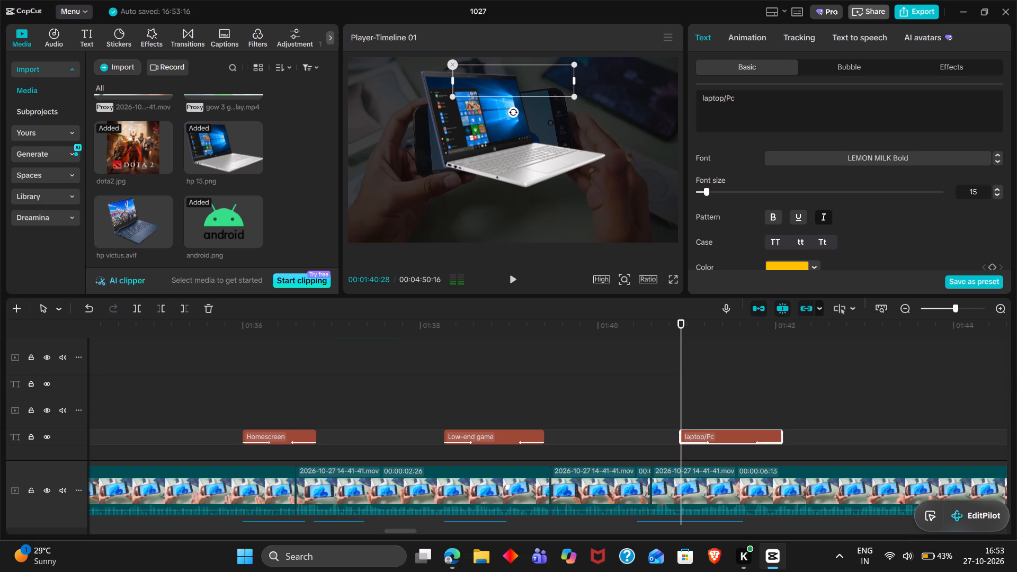
# Move the laptop/Pc title directly below the laptop image, centred horizontally, and play it back briefly.
pyautogui.moveTo(546, 87); pyautogui.dragTo(541, 211)
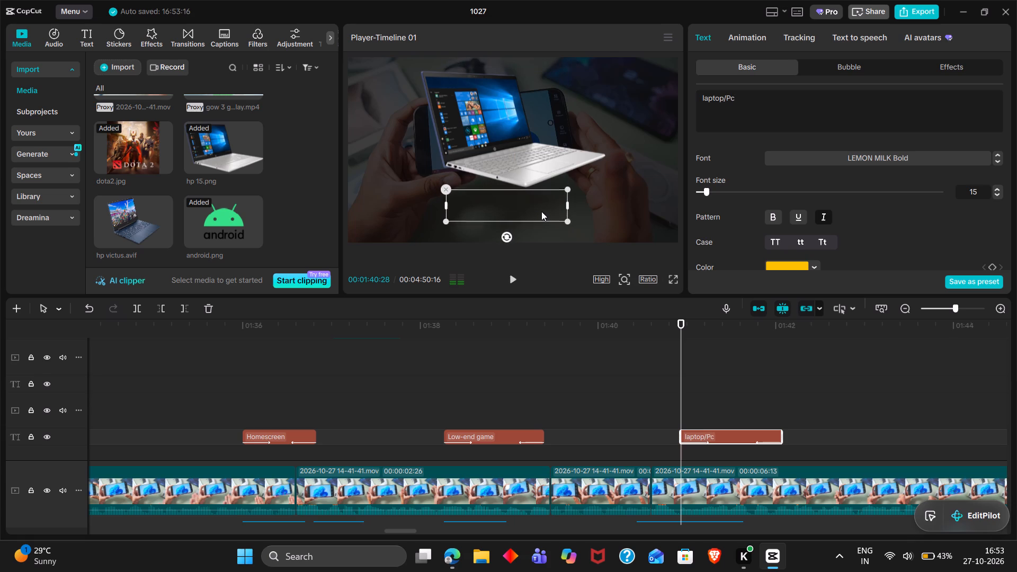
pyautogui.moveTo(541, 211); pyautogui.dragTo(547, 209)
pyautogui.press('space')
pyautogui.press('space')
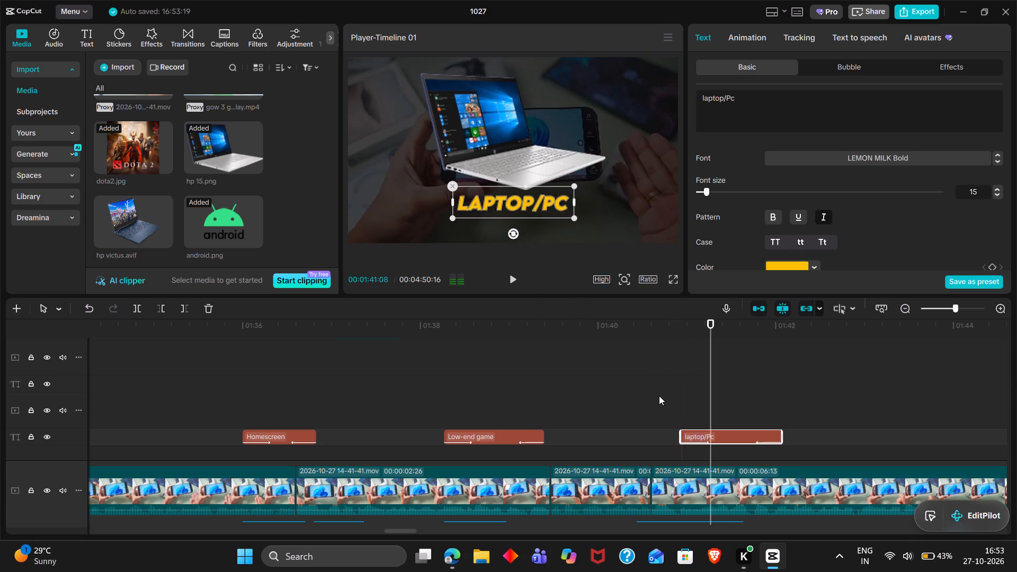
# Play back from 00:01:40:03 through the laptop image and laptop/Pc title to check their timing.
pyautogui.click(686, 402)
pyautogui.moveTo(686, 402); pyautogui.dragTo(606, 396)
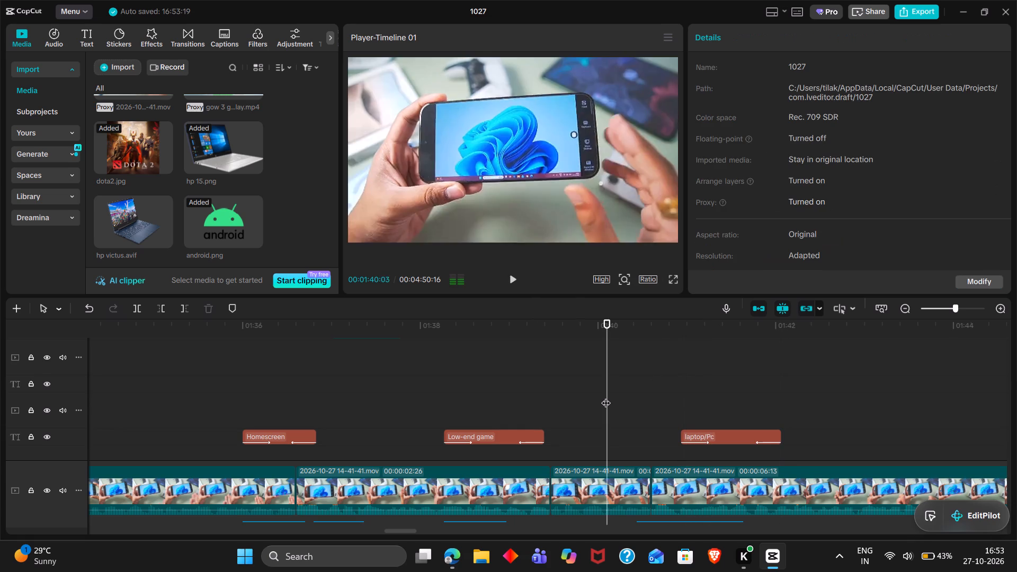
pyautogui.press('space')
pyautogui.press('space')
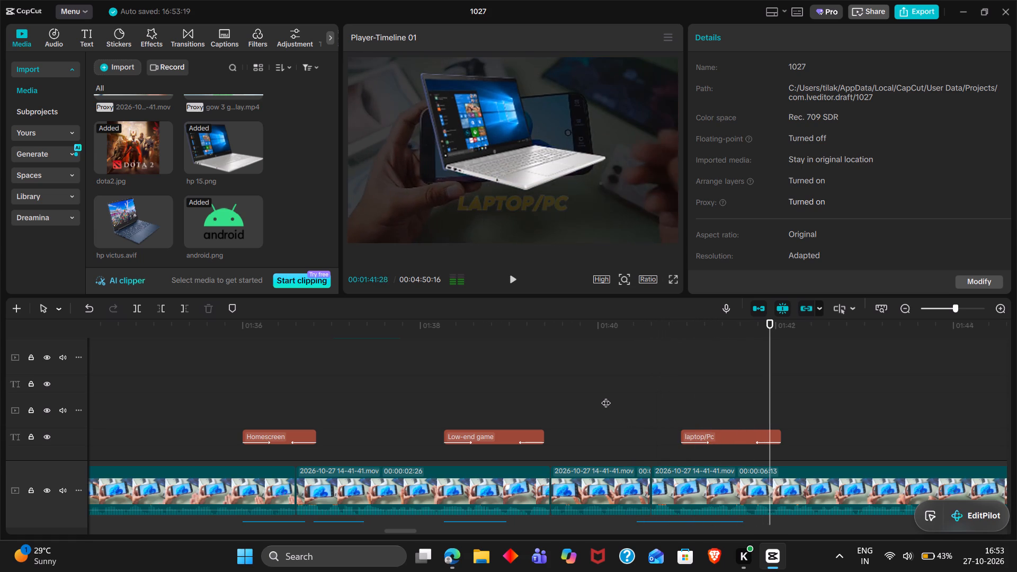
# Remove the Out animation from the laptop/Pc title.
pyautogui.hscroll(-1, 606, 396)
pyautogui.click(507, 443)
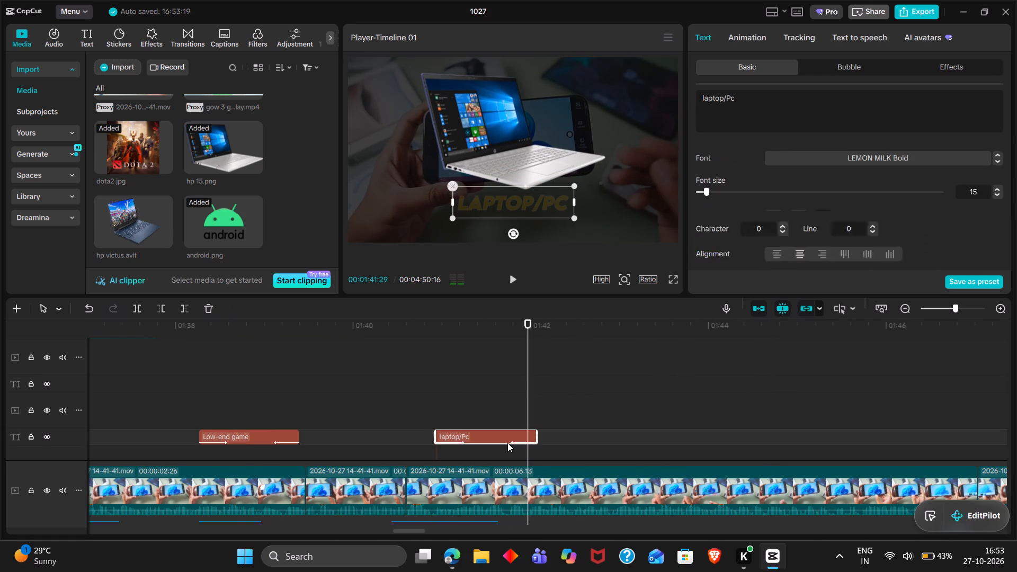
pyautogui.click(757, 50)
pyautogui.moveTo(757, 50); pyautogui.dragTo(714, 183)
pyautogui.doubleClick(714, 183)
# Trim the end of hp 15.png to the laptop/Pc title's end at 00:01:42:02.
pyautogui.doubleClick(533, 423)
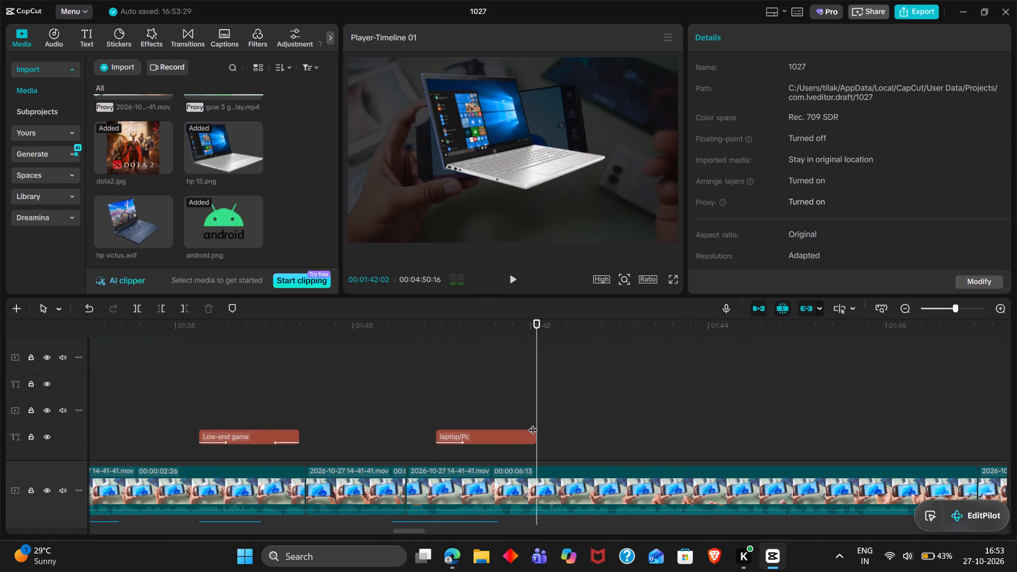
pyautogui.hscroll(1, 533, 423)
pyautogui.click(563, 413)
pyautogui.press('w')
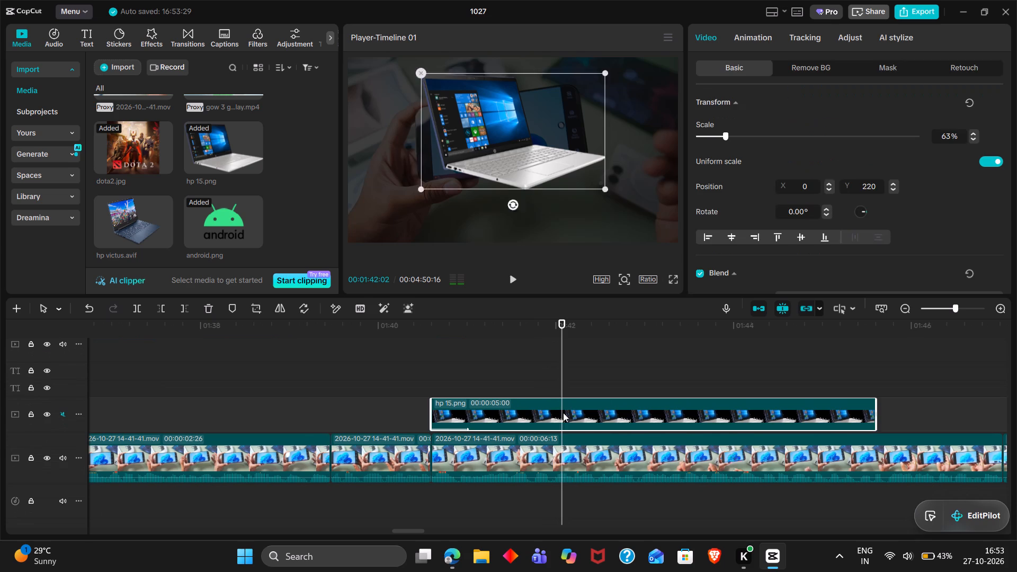
# Combine hp 15.png and the laptop/Pc title into a compound clip.
pyautogui.moveTo(596, 421); pyautogui.dragTo(512, 262)
pyautogui.scroll(1, 583, 463)
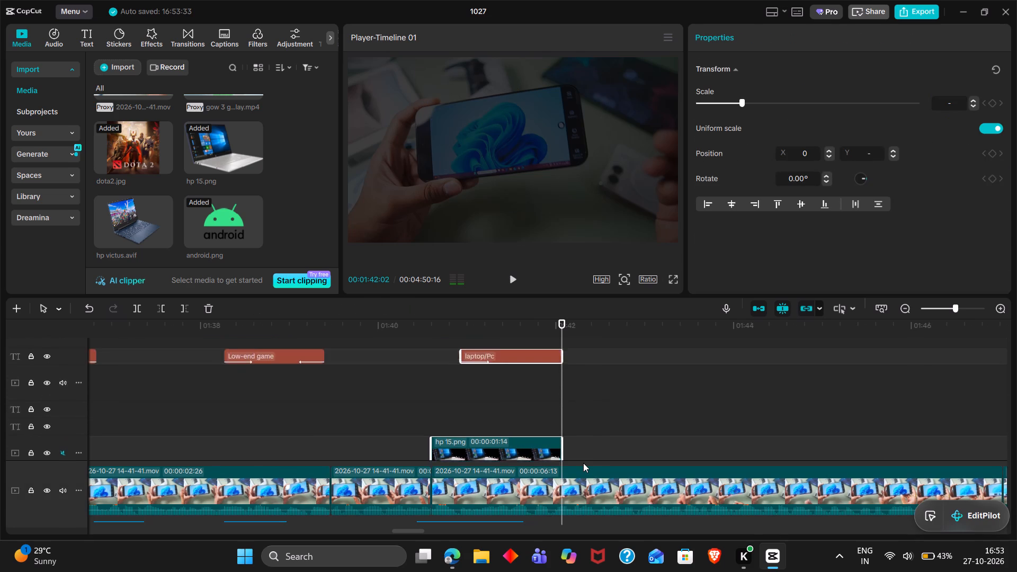
pyautogui.scroll(1, 583, 463)
pyautogui.hotkey('alt', 'g')
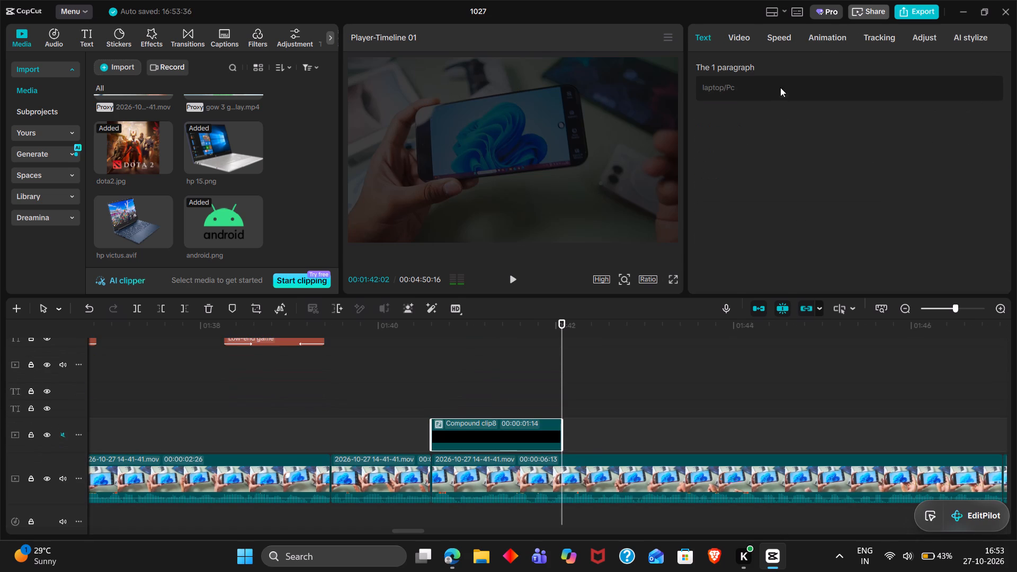
# Apply the Slide Down Out animation to the laptop compound clip with a duration of 0.3s.
pyautogui.doubleClick(833, 37)
pyautogui.moveTo(870, 79); pyautogui.dragTo(855, 66)
pyautogui.click(855, 66)
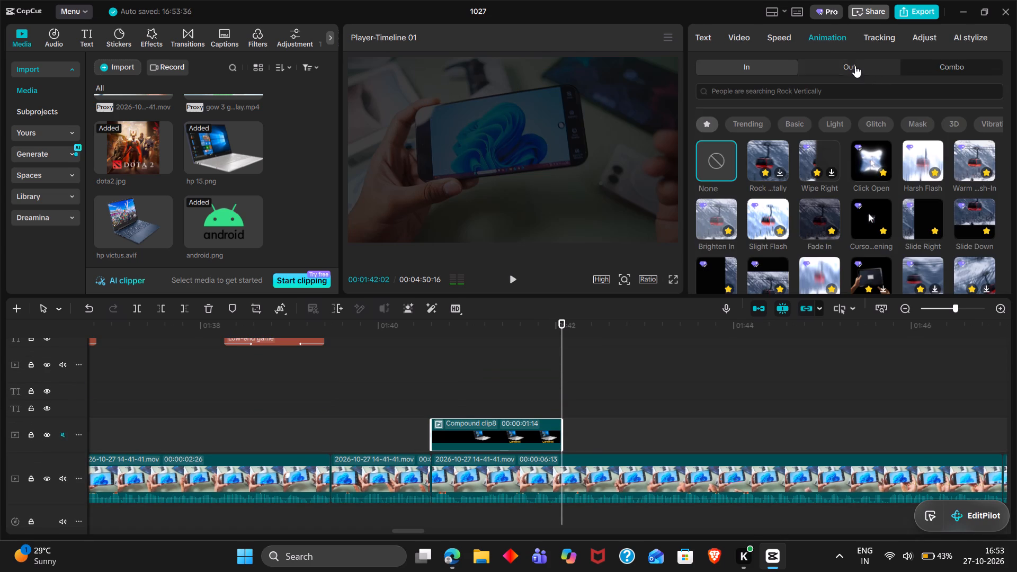
pyautogui.moveTo(855, 66); pyautogui.dragTo(800, 143)
pyautogui.doubleClick(783, 146)
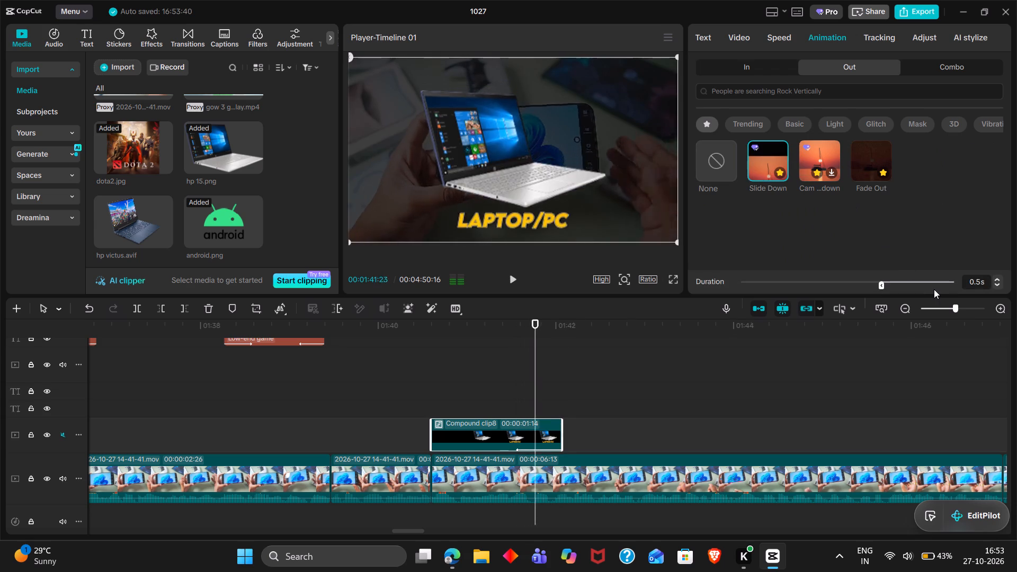
pyautogui.click(932, 287)
pyautogui.moveTo(932, 287); pyautogui.dragTo(913, 284)
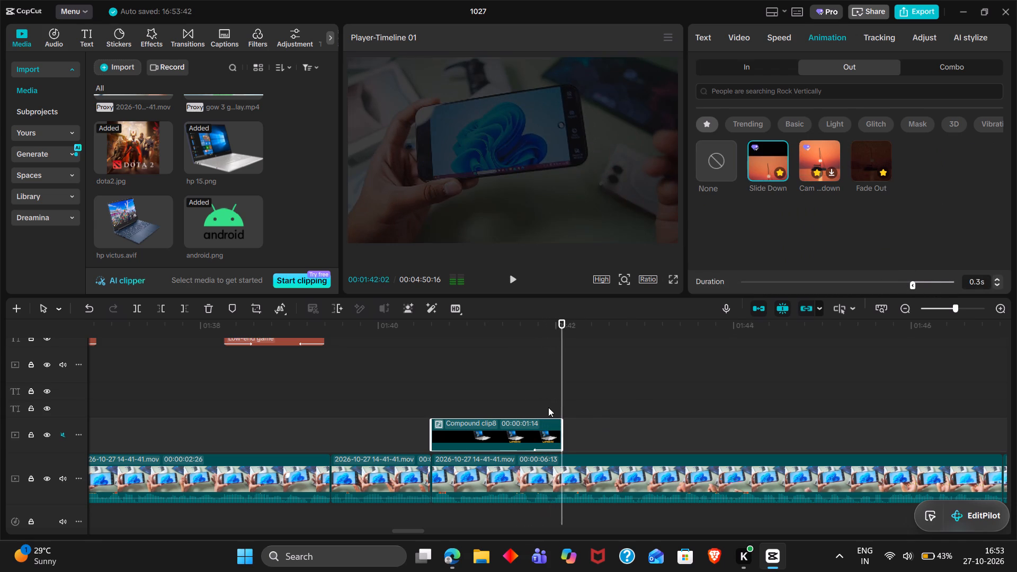
# Add a blend keyframe to the main clip at 00:01:41:28 and raise its opacity to 100% at 00:01:42:02.
pyautogui.doubleClick(546, 405)
pyautogui.click(545, 404)
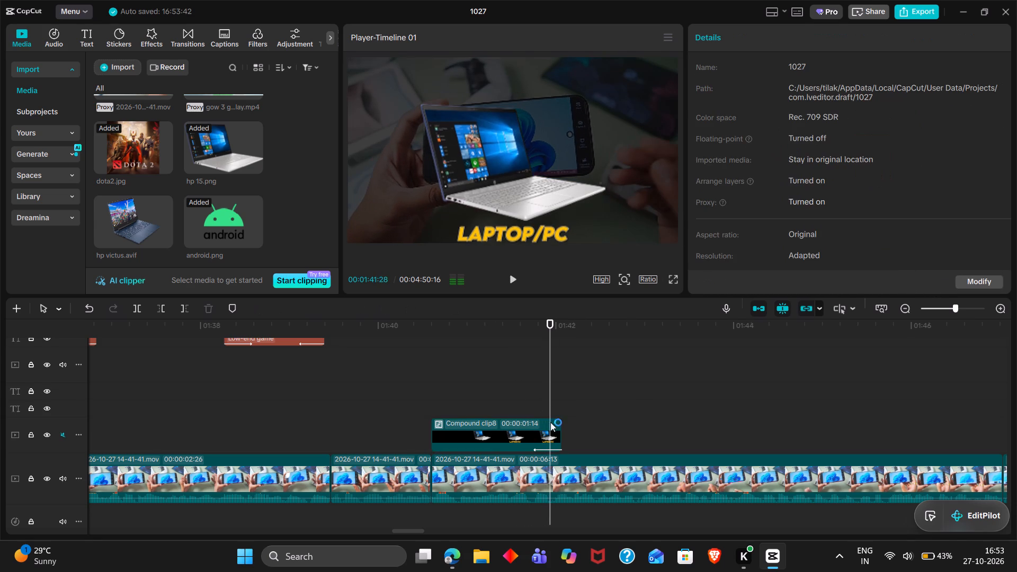
pyautogui.click(559, 468)
pyautogui.scroll(-1, 901, 255)
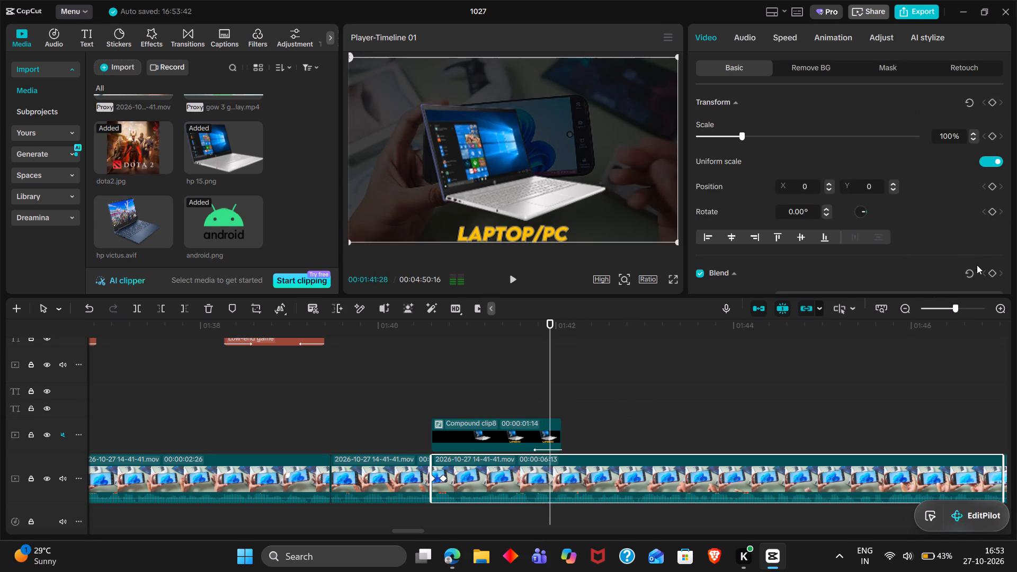
pyautogui.click(992, 271)
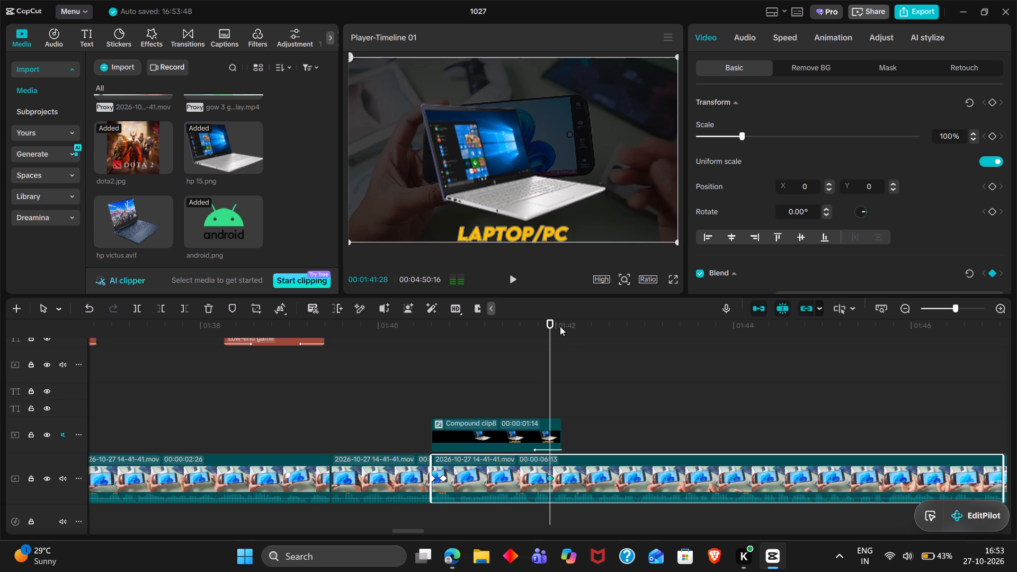
pyautogui.tripleClick(560, 326)
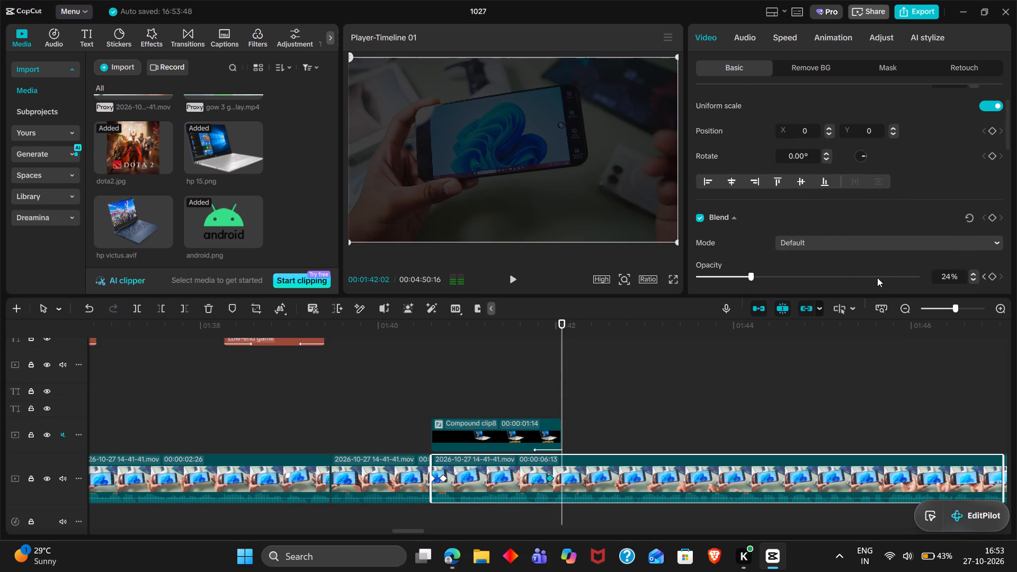
pyautogui.moveTo(877, 278); pyautogui.dragTo(970, 271)
# Play back the laptop overlay from 00:01:40:11 and the footage after it to check the brightening and timing.
pyautogui.doubleClick(412, 383)
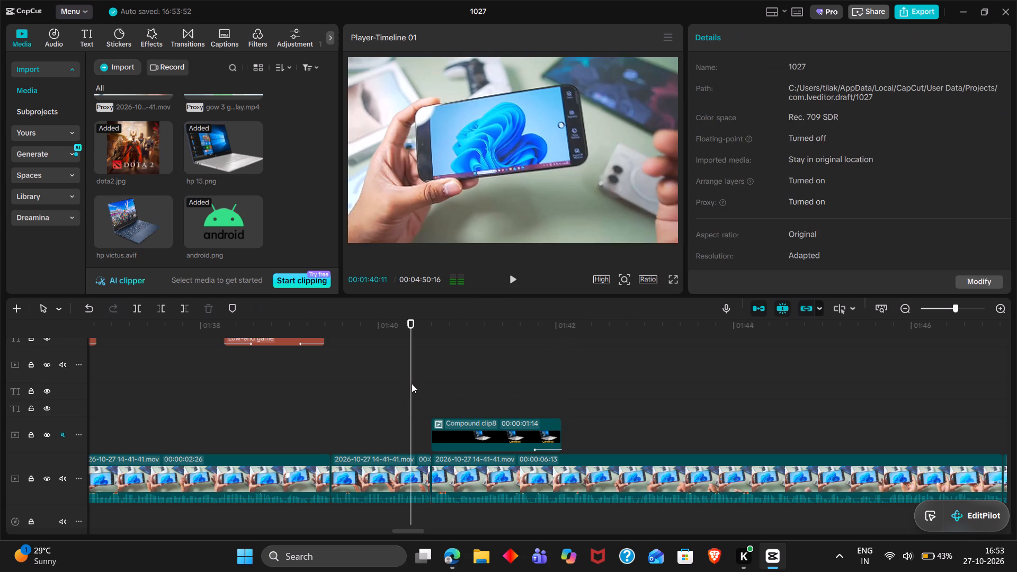
pyautogui.press('space')
pyautogui.press('space')
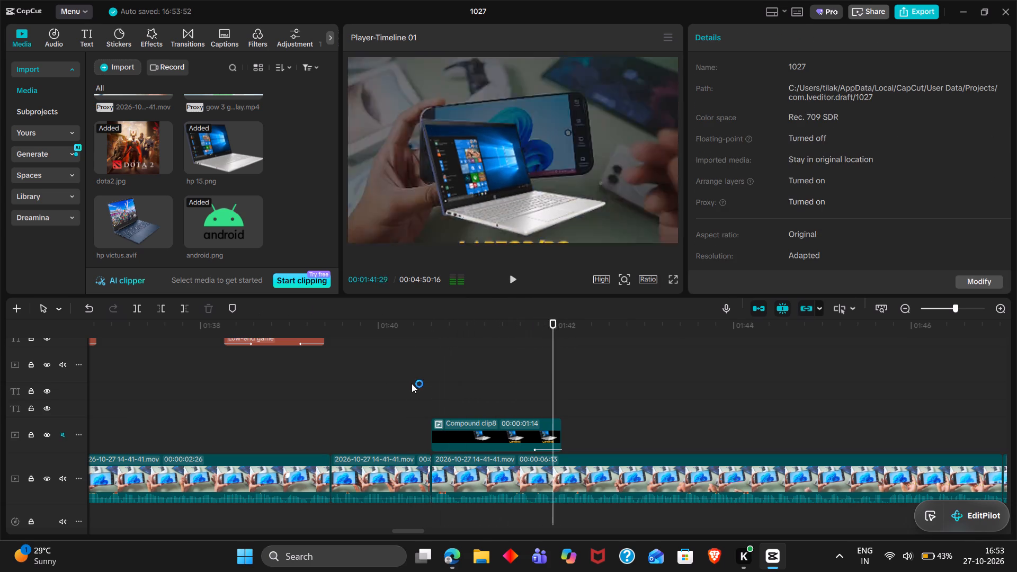
pyautogui.hscroll(-1, 412, 383)
pyautogui.press('space')
pyautogui.press('space')
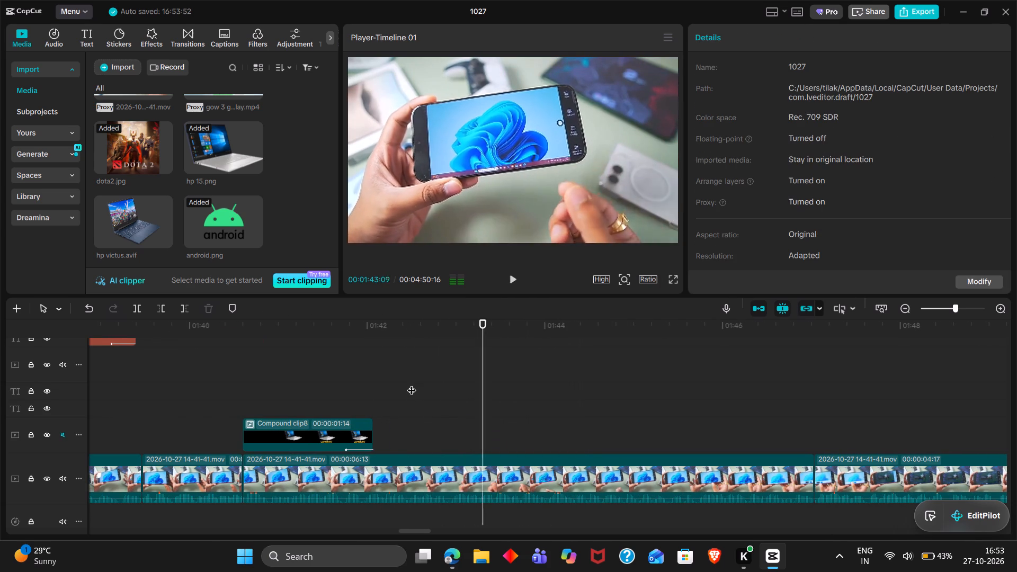
pyautogui.press('space')
pyautogui.press('space')
pyautogui.press('space')
pyautogui.press('space')
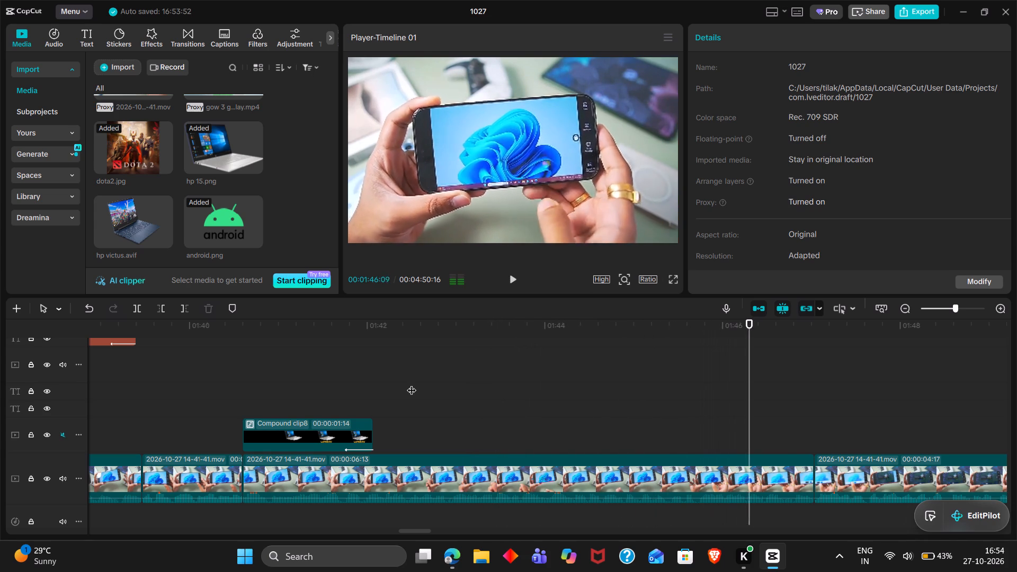
pyautogui.press('space')
pyautogui.keyDown('ctrl'); pyautogui.scroll(-5, 412, 383); pyautogui.keyUp('ctrl')
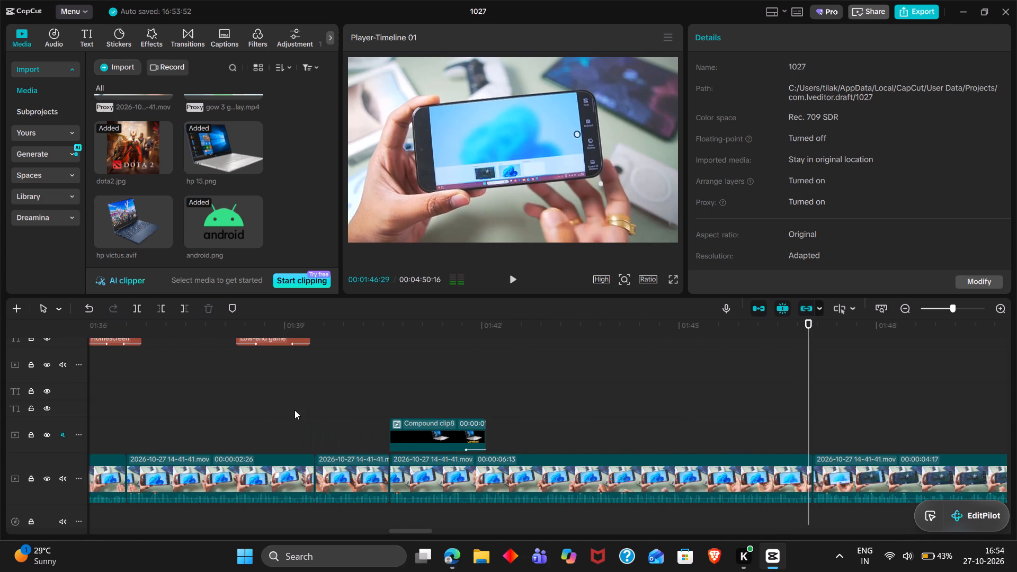
# Duplicate the earlier green flash clip at 00:01:43:24.
pyautogui.doubleClick(292, 410)
pyautogui.scroll(-1, 292, 410)
pyautogui.press('space')
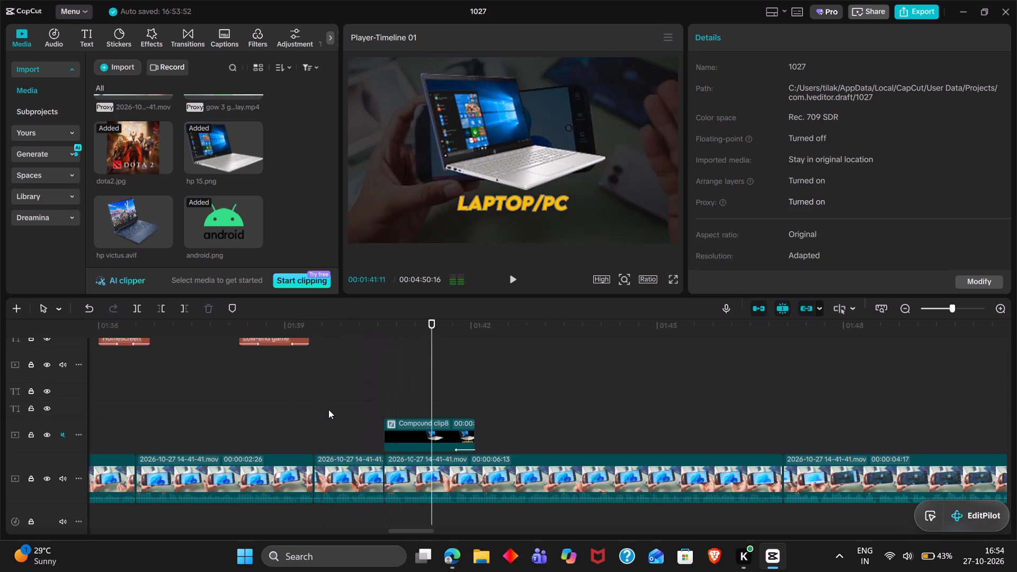
pyautogui.press('space')
pyautogui.press('space')
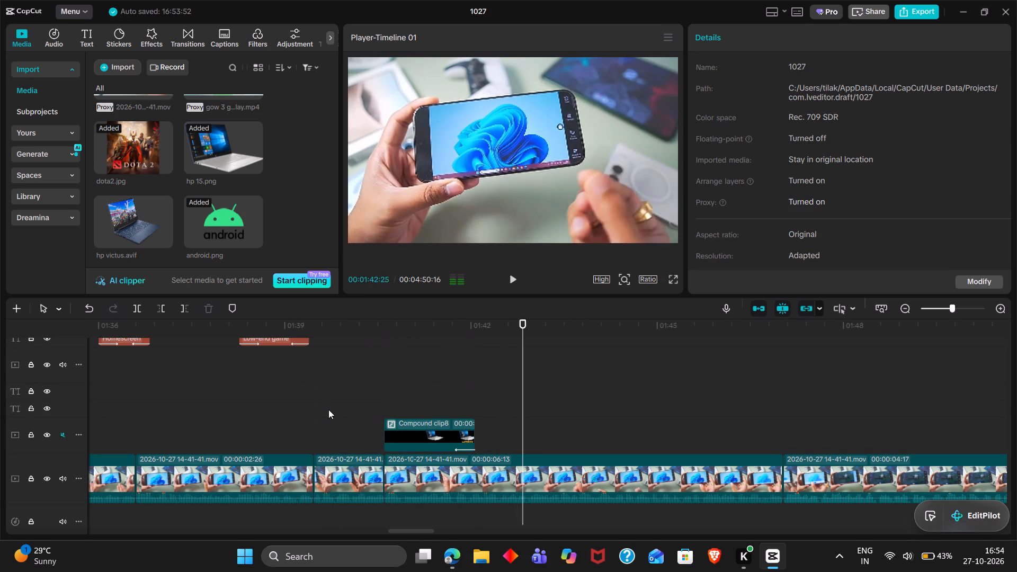
pyautogui.press('space')
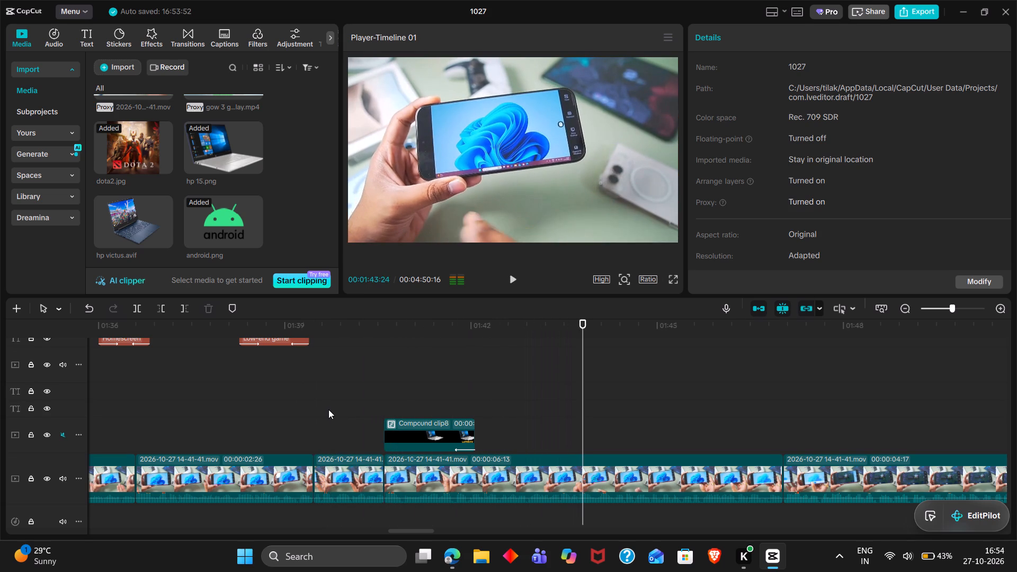
pyautogui.hscroll(1, 387, 430)
pyautogui.click(327, 373)
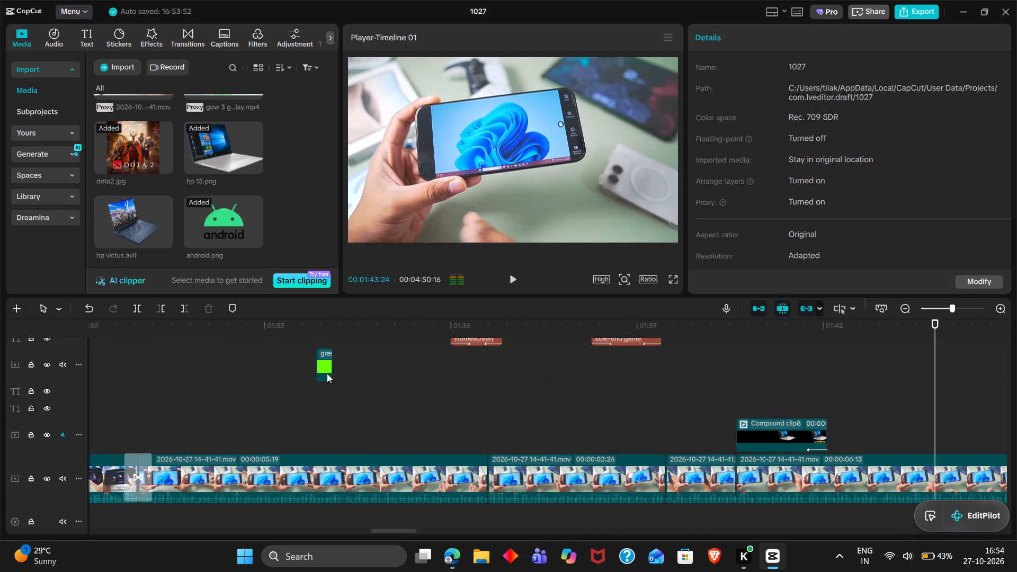
pyautogui.hotkey('ctrl', 'c')
pyautogui.hotkey('ctrl', 'v')
# Duplicate the Sfx sound effect under the earlier green flash at 00:01:43:24 and preview the result.
pyautogui.scroll(-6, 327, 373)
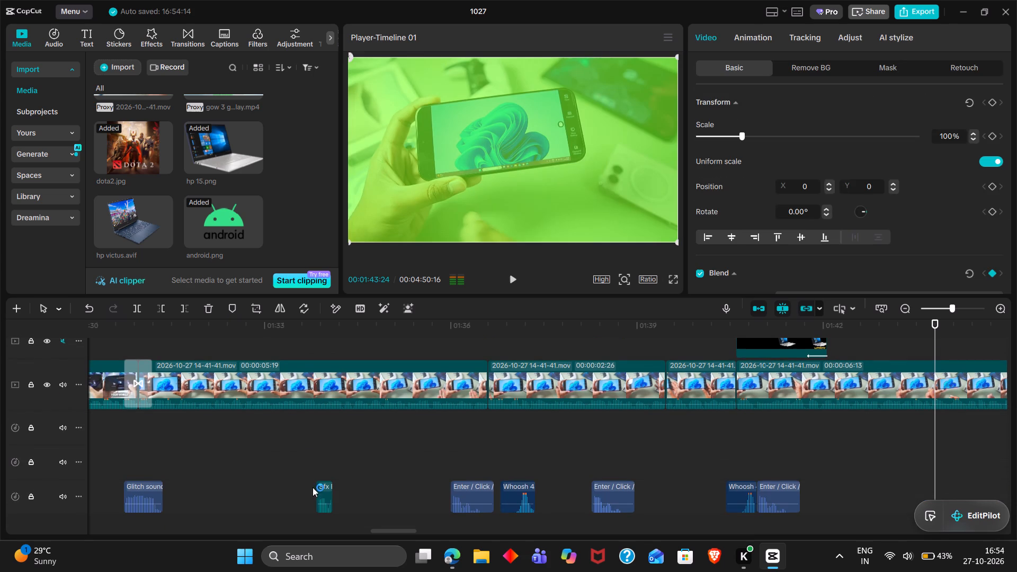
pyautogui.click(318, 495)
pyautogui.hotkey('ctrl', 'c')
pyautogui.hotkey('ctrl', 'v')
pyautogui.press('space')
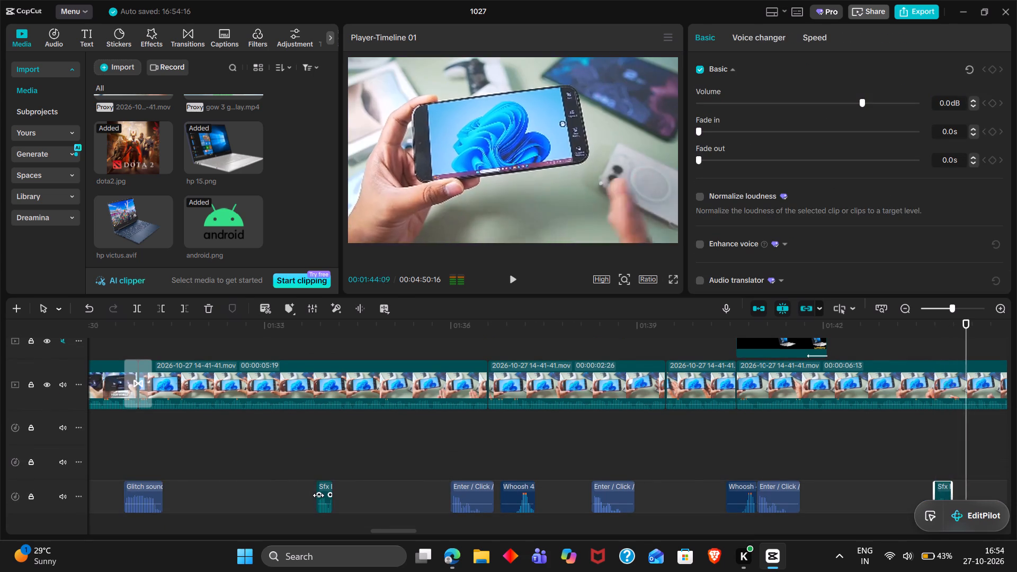
pyautogui.hscroll(-1, 318, 495)
pyautogui.press('space')
# Keyframe a slow zoom on the main clip from 100% scale at 00:01:42:02 to 114% at 00:01:47:01.
pyautogui.scroll(1, 322, 493)
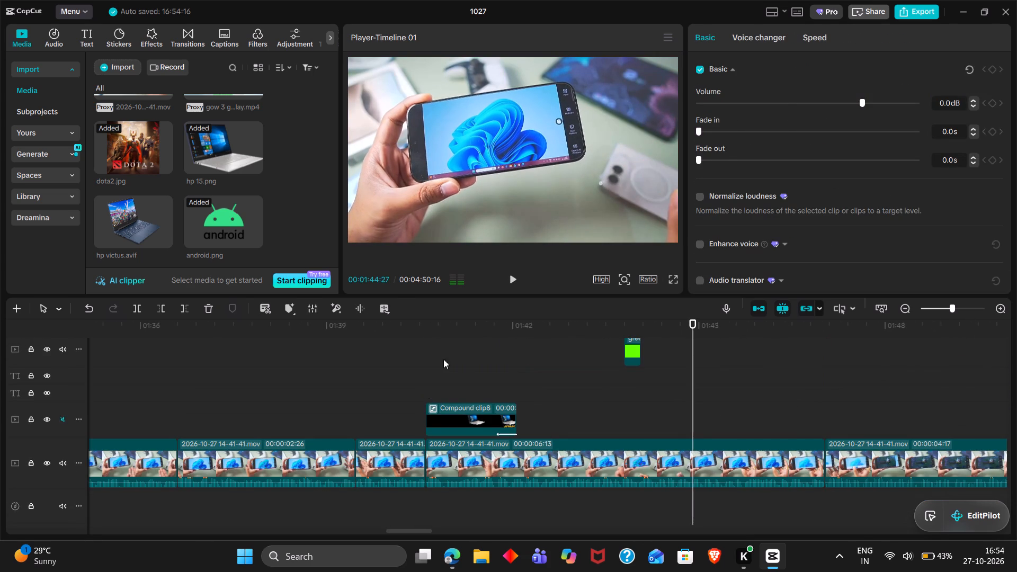
pyautogui.doubleClick(495, 367)
pyautogui.press('space')
pyautogui.press('space')
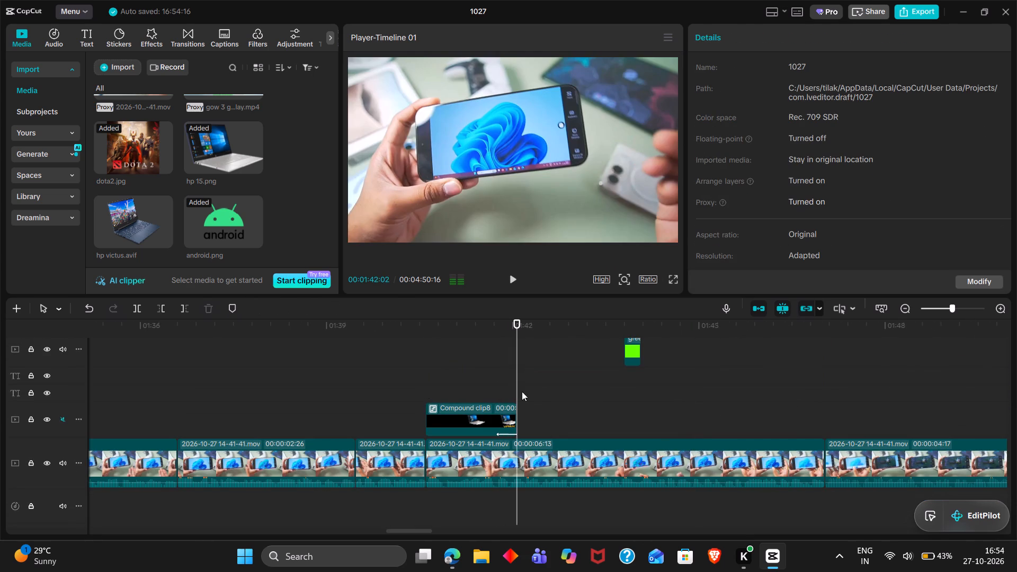
pyautogui.click(561, 458)
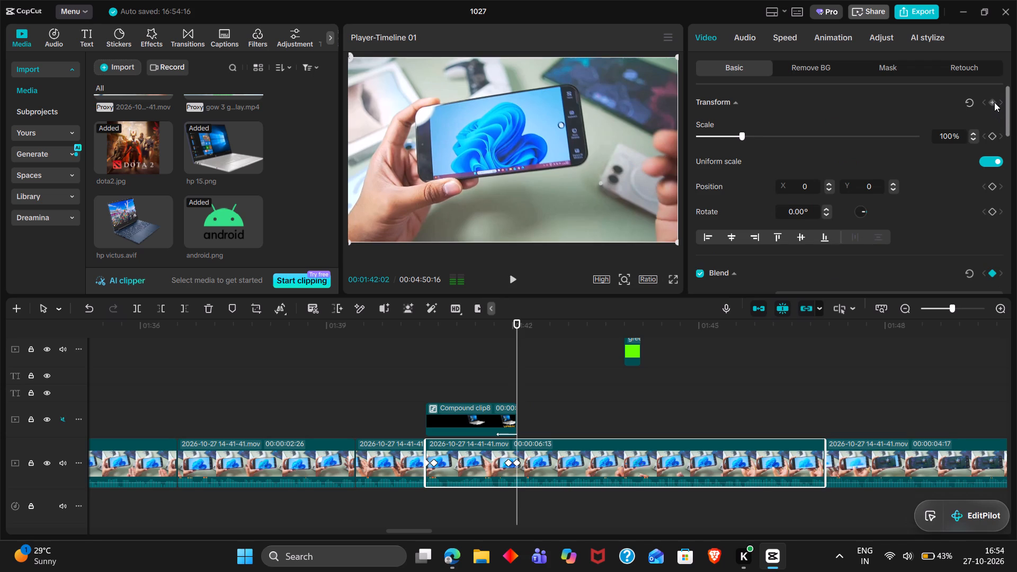
pyautogui.click(994, 102)
pyautogui.click(822, 320)
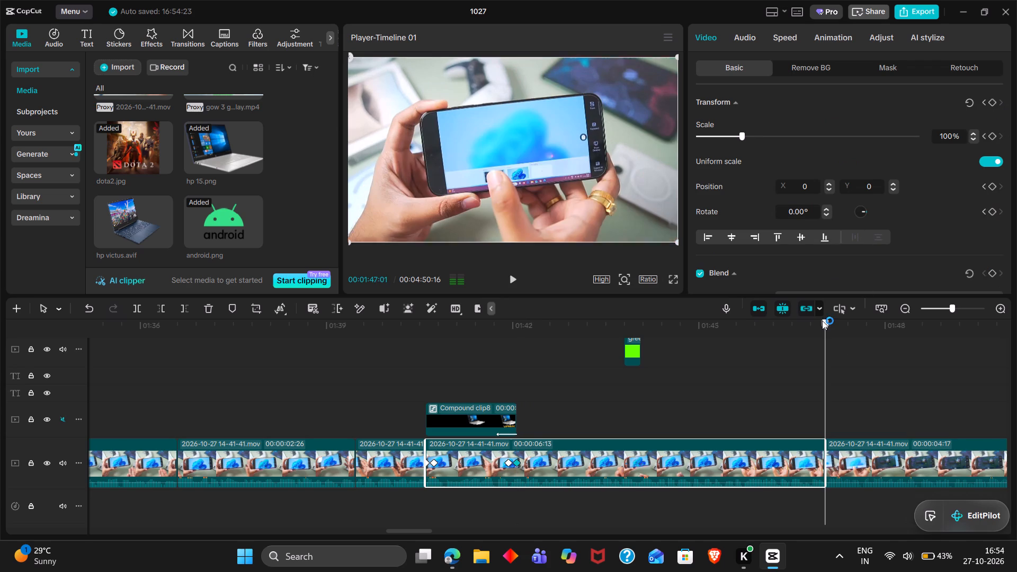
pyautogui.click(993, 98)
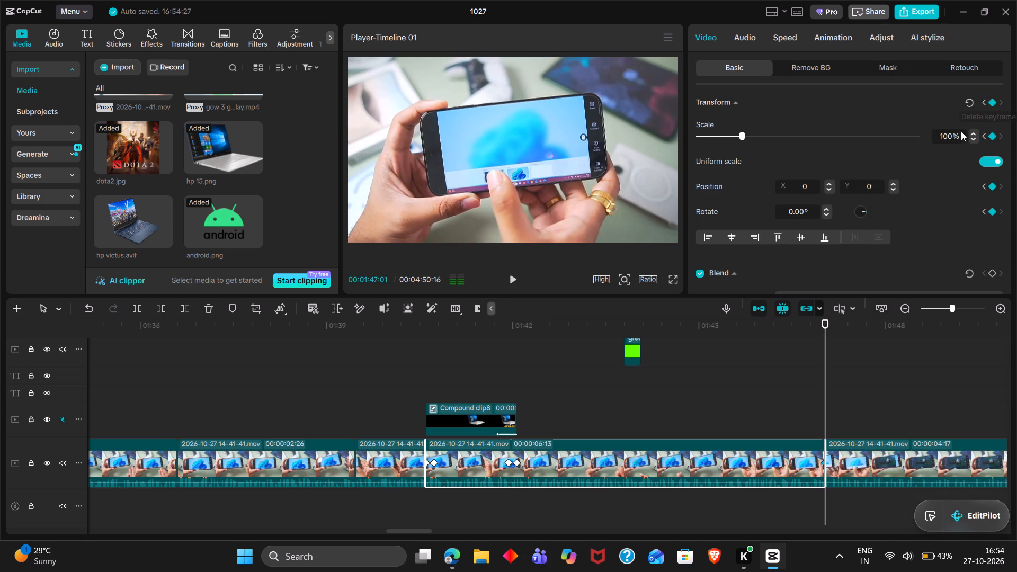
pyautogui.doubleClick(956, 137)
pyautogui.press('1')
pyautogui.write('14')
pyautogui.press('Return')
# Play back the zoomed clip and green flash between 00:01:42 and 00:01:45 to check the timing of the speech.
pyautogui.doubleClick(507, 359)
pyautogui.press('space')
pyautogui.press('space')
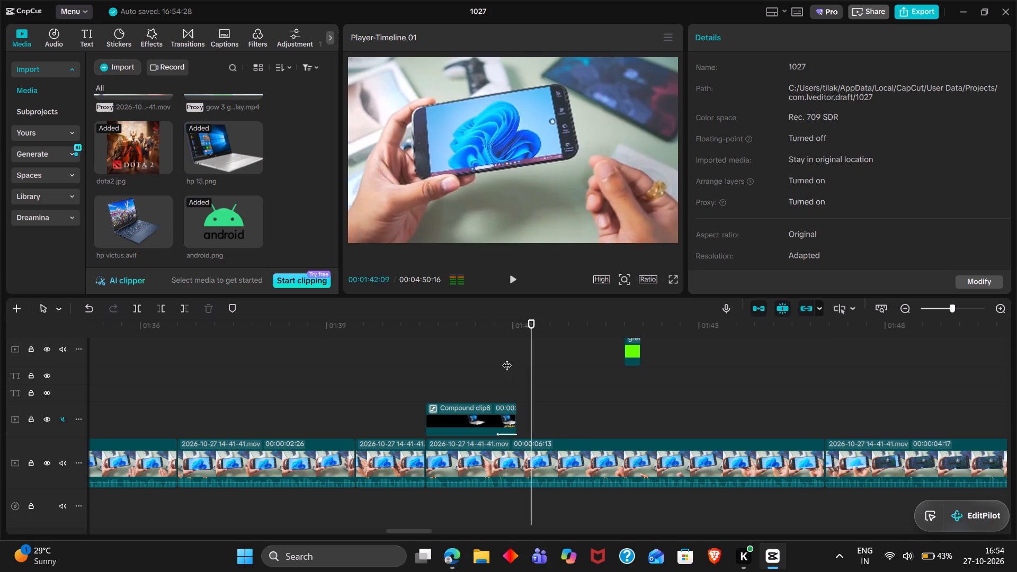
pyautogui.hscroll(-1, 507, 359)
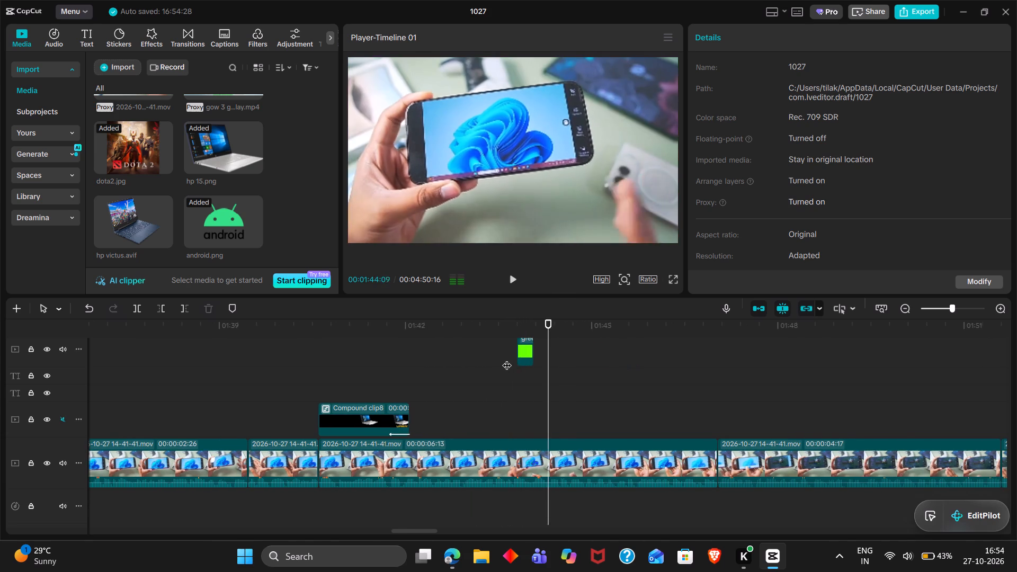
pyautogui.hscroll(-1, 507, 359)
pyautogui.press('space')
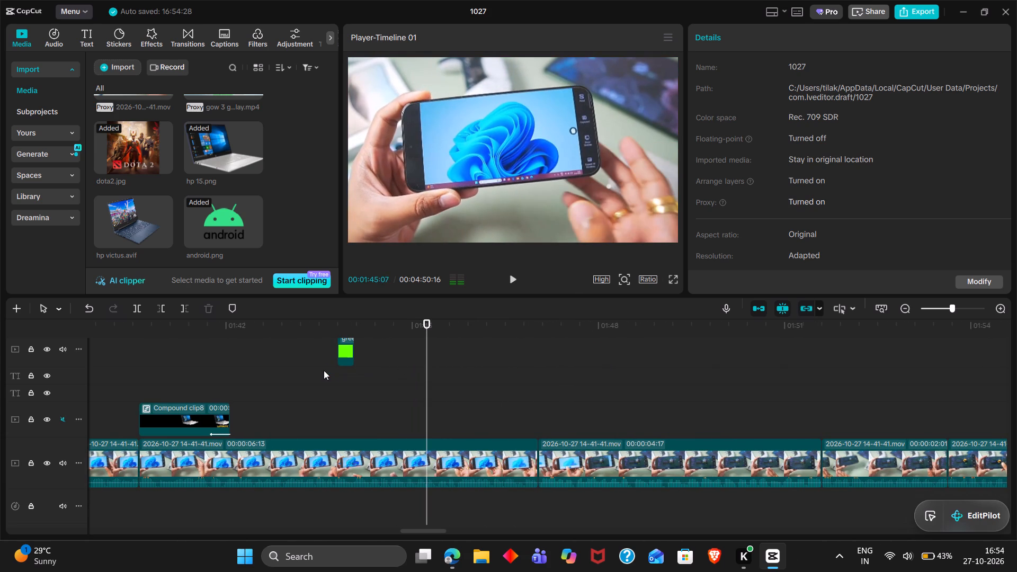
pyautogui.doubleClick(324, 370)
pyautogui.press('space')
pyautogui.press('space')
pyautogui.press('space')
pyautogui.press('space')
pyautogui.press('space')
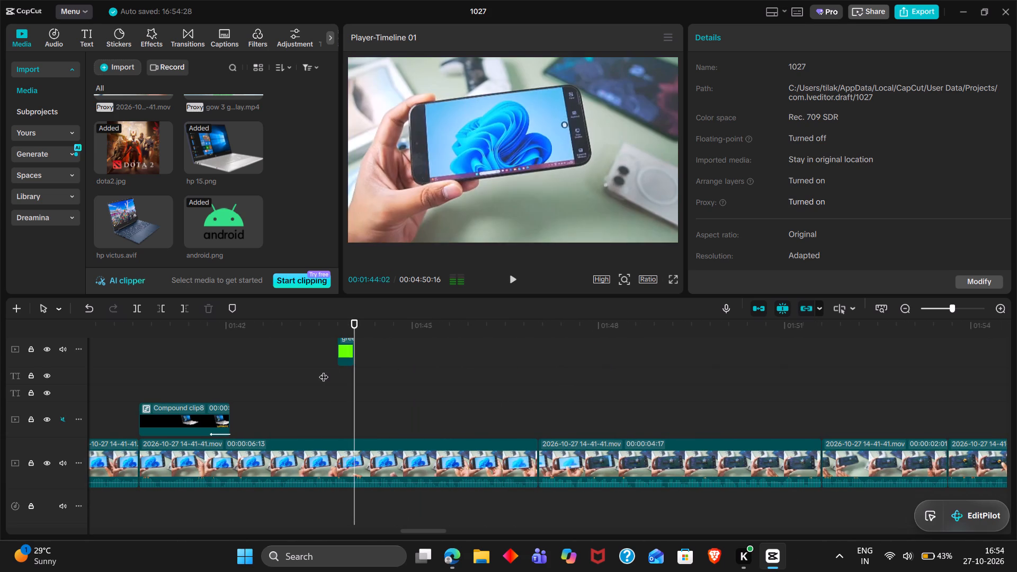
pyautogui.hscroll(-1, 324, 370)
pyautogui.press('space')
pyautogui.press('space')
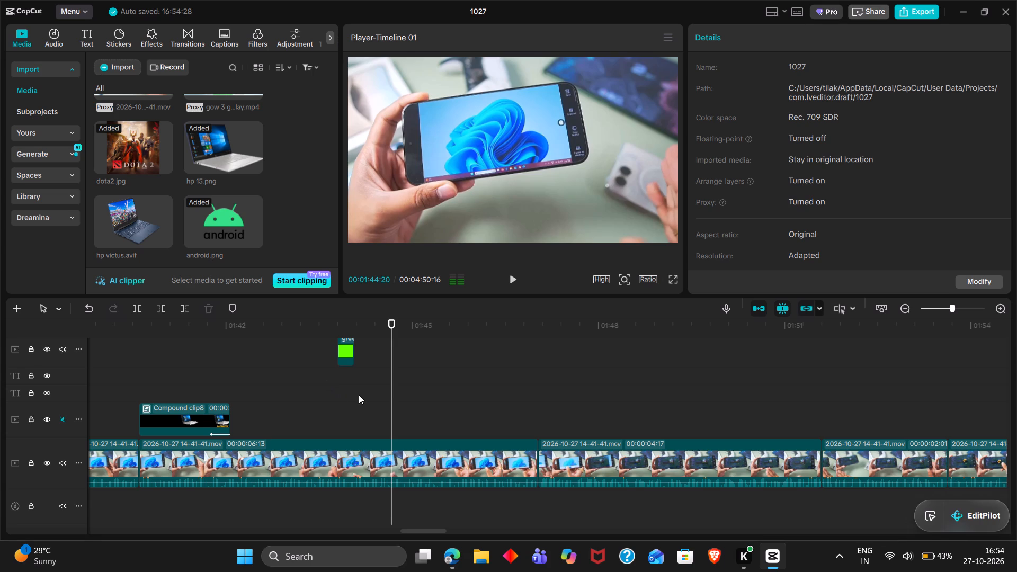
pyautogui.click(359, 395)
pyautogui.moveTo(359, 395); pyautogui.dragTo(374, 397)
pyautogui.press('space')
pyautogui.press('space')
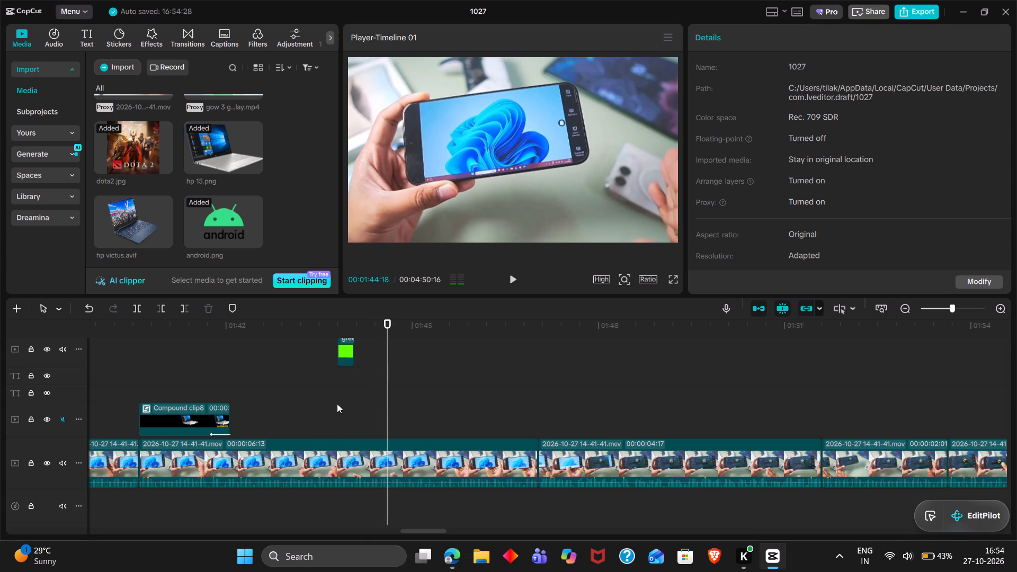
pyautogui.scroll(1, 337, 404)
pyautogui.doubleClick(359, 423)
pyautogui.press('space')
pyautogui.press('space')
pyautogui.press('space')
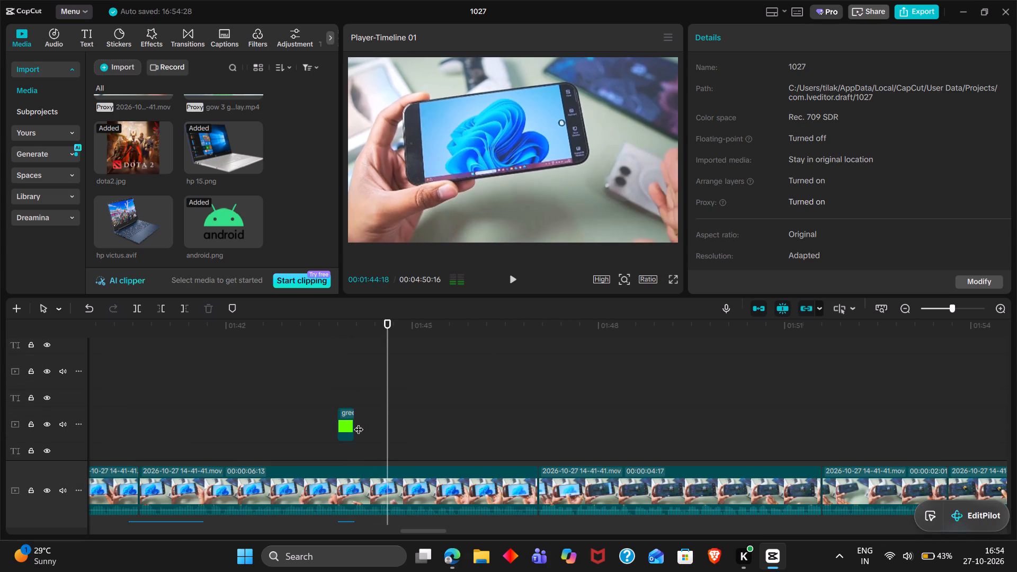
pyautogui.tripleClick(368, 432)
pyautogui.press('space')
pyautogui.press('space')
pyautogui.press('space')
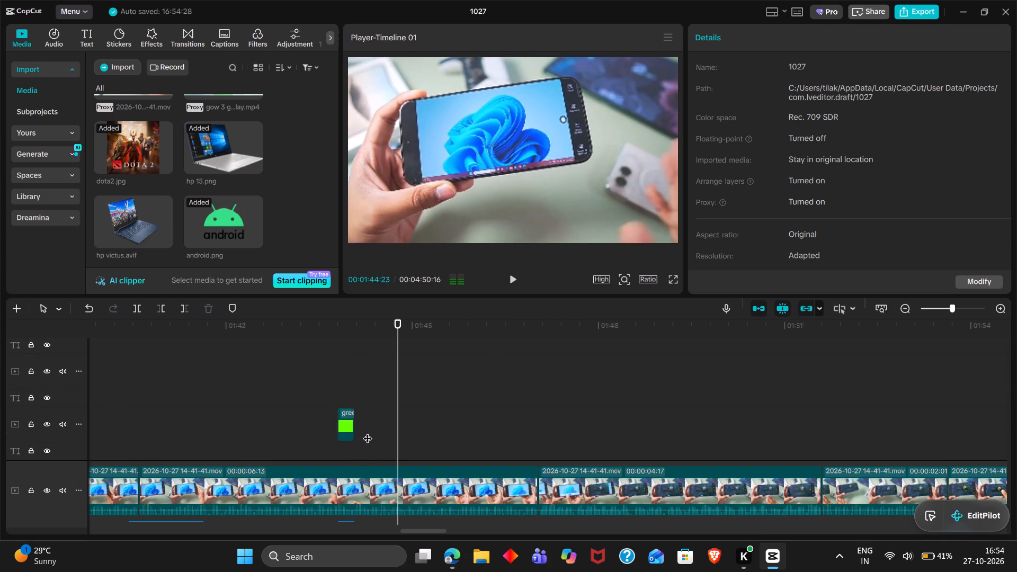
pyautogui.click(368, 432)
pyautogui.rightClick(368, 432)
pyautogui.hscroll(1, 368, 432)
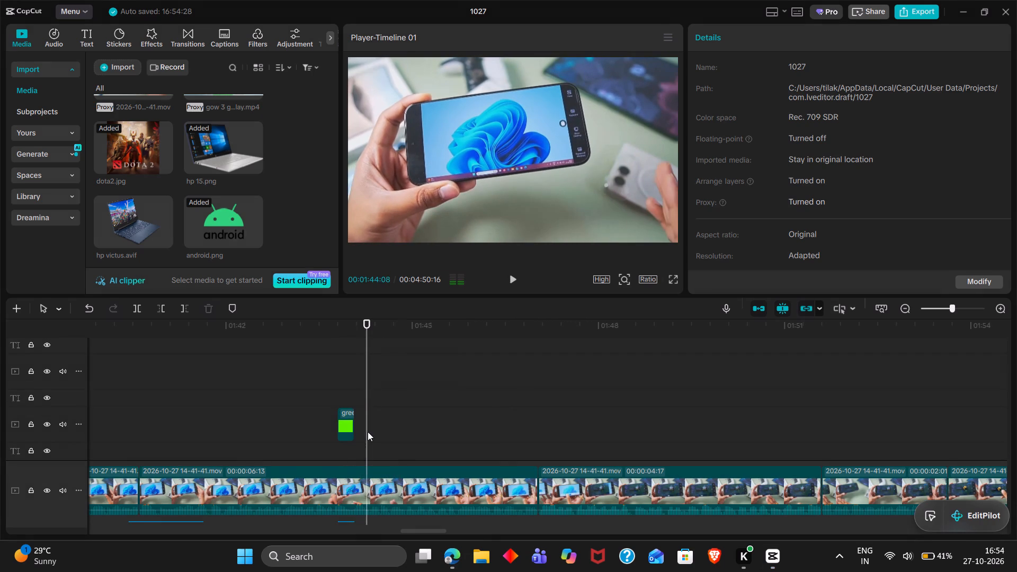
# Duplicate the Homescreen title at 00:01:44:11, after the new green flash.
pyautogui.hscroll(1, 368, 432)
pyautogui.scroll(2, 368, 432)
pyautogui.click(297, 407)
pyautogui.scroll(1, 297, 407)
pyautogui.click(297, 407)
pyautogui.hscroll(1, 297, 407)
pyautogui.scroll(-2, 443, 397)
pyautogui.scroll(3, 443, 397)
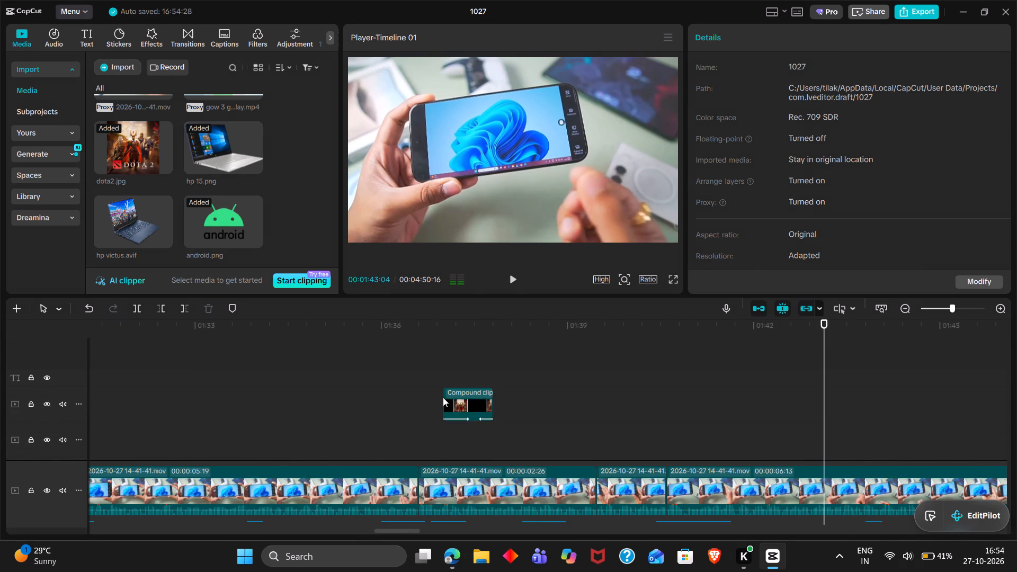
pyautogui.scroll(1, 443, 397)
pyautogui.scroll(-1, 443, 397)
pyautogui.click(398, 396)
pyautogui.hotkey('ctrl', 'c')
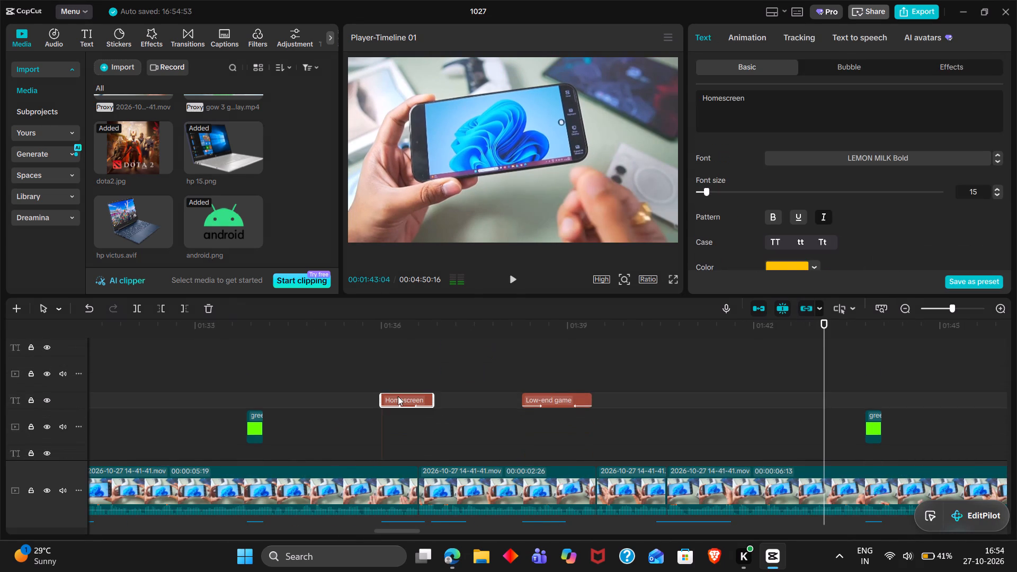
pyautogui.hscroll(-1, 398, 396)
pyautogui.press('space')
pyautogui.press('space')
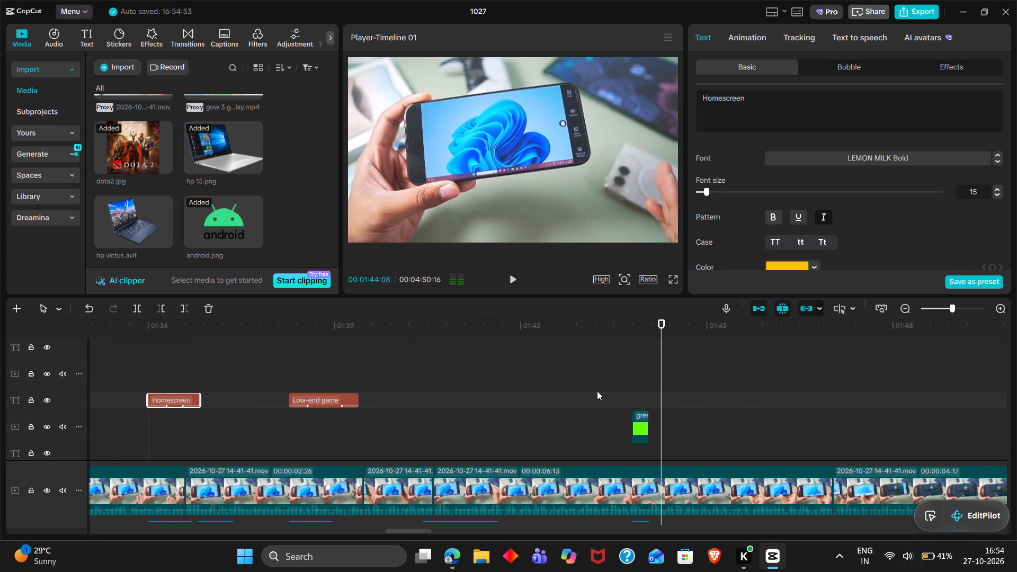
pyautogui.press('space')
pyautogui.press('space')
pyautogui.hotkey('ctrl', 'v')
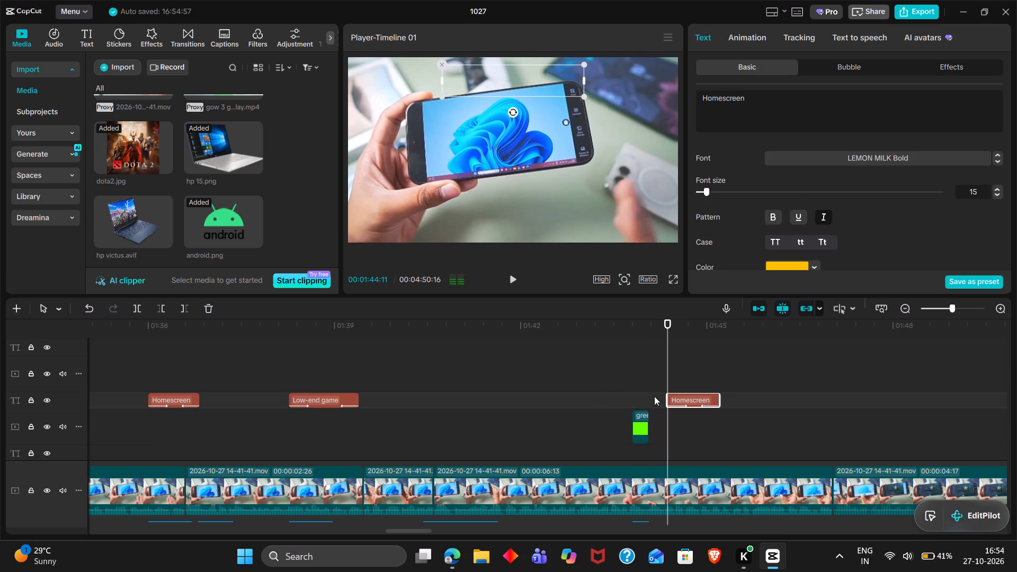
# Change the duplicated title's text to "Dota 2".
pyautogui.doubleClick(721, 123)
pyautogui.write('Dota 2')
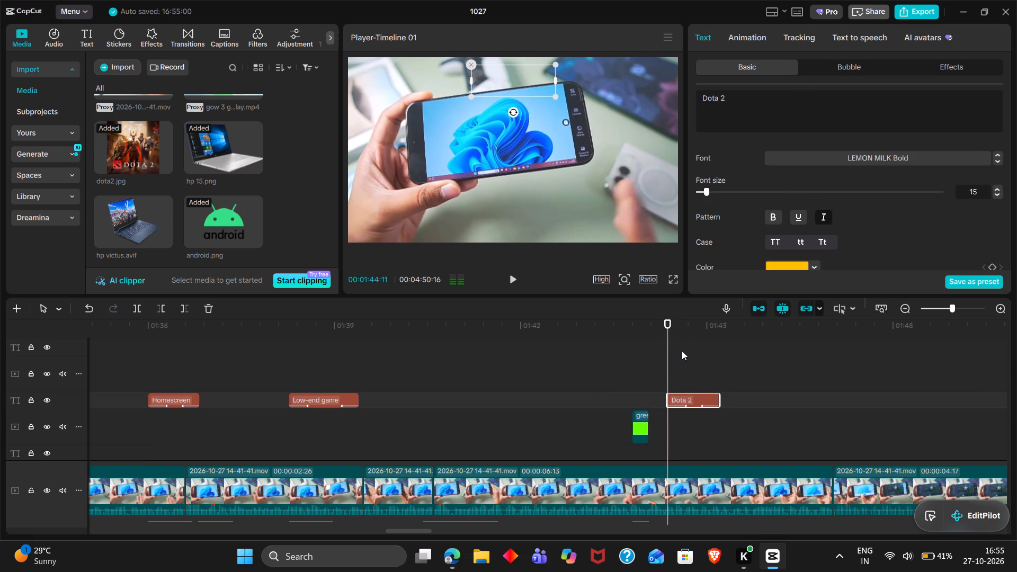
# Duplicate the Enter / Click sound effect at 00:01:44:11, under the start of the Dota 2 title.
pyautogui.scroll(-2, 681, 354)
pyautogui.scroll(-1, 544, 448)
pyautogui.click(459, 467)
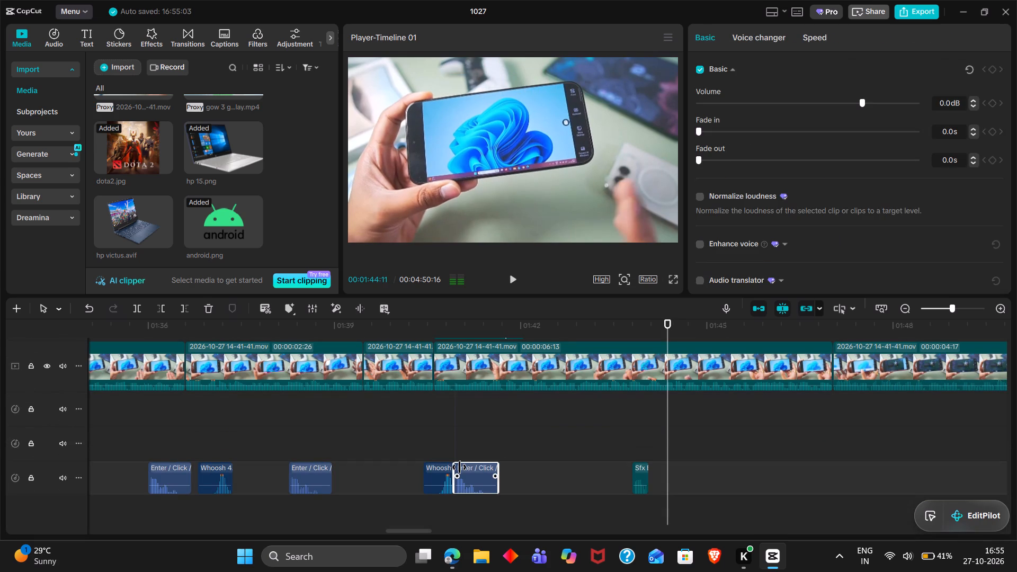
pyautogui.hotkey('ctrl', 'c')
pyautogui.hotkey('ctrl', 'v')
pyautogui.press('space')
pyautogui.press('space')
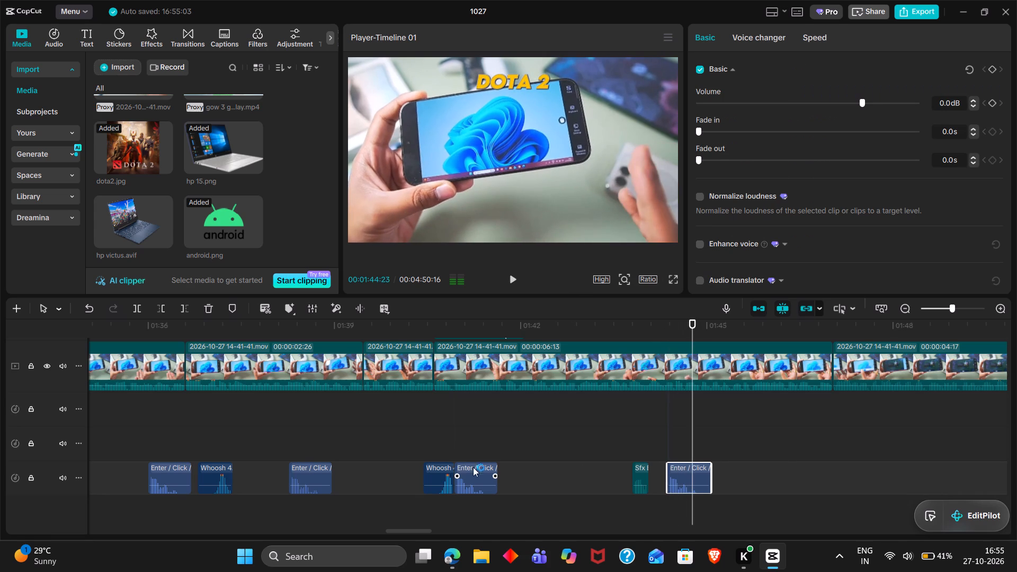
# Enlarge the Dota 2 title slightly and raise it, keeping it horizontally centred above the phone.
pyautogui.scroll(2, 668, 449)
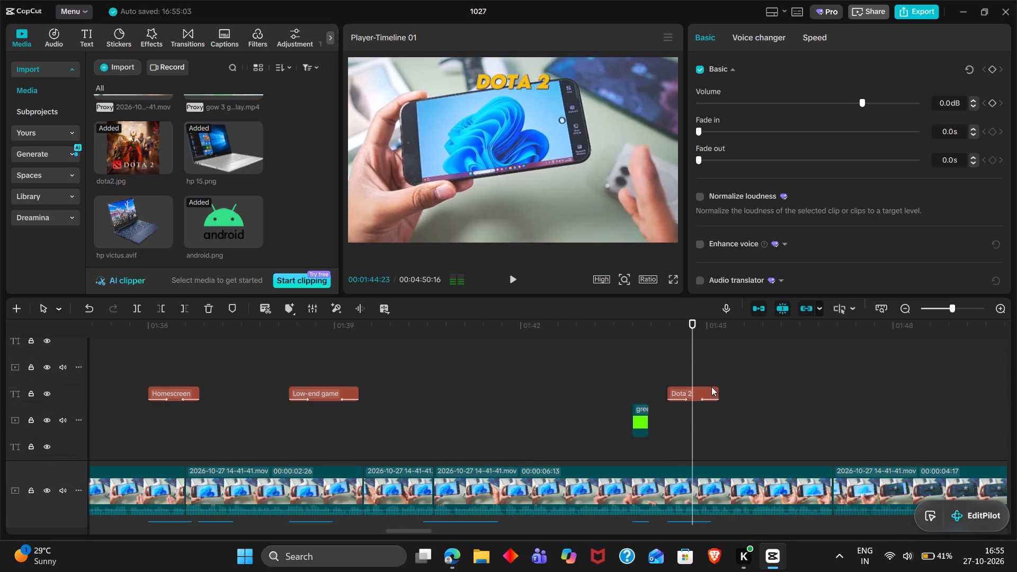
pyautogui.click(702, 396)
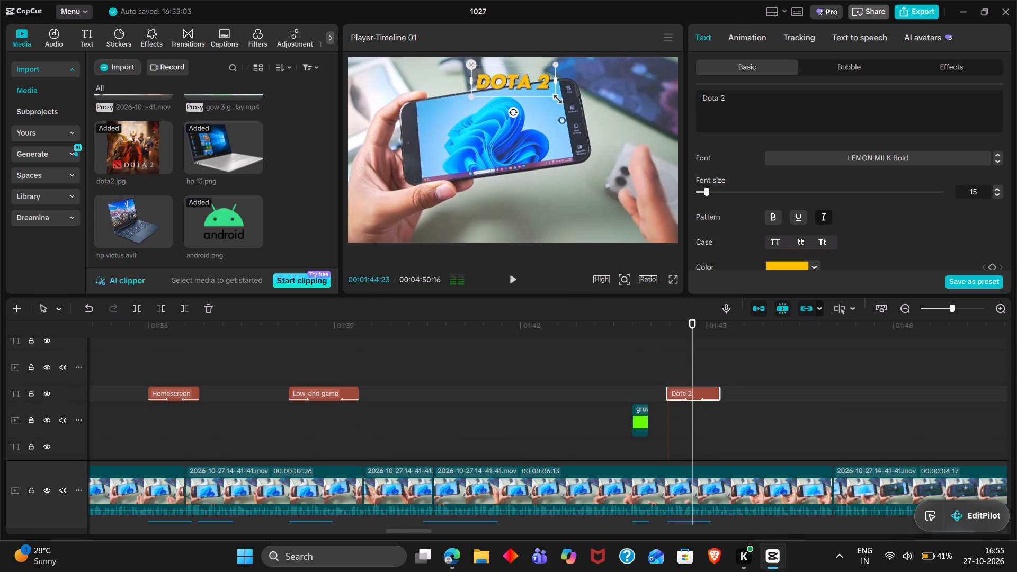
pyautogui.moveTo(555, 97); pyautogui.dragTo(566, 101)
pyautogui.moveTo(521, 99); pyautogui.dragTo(519, 93)
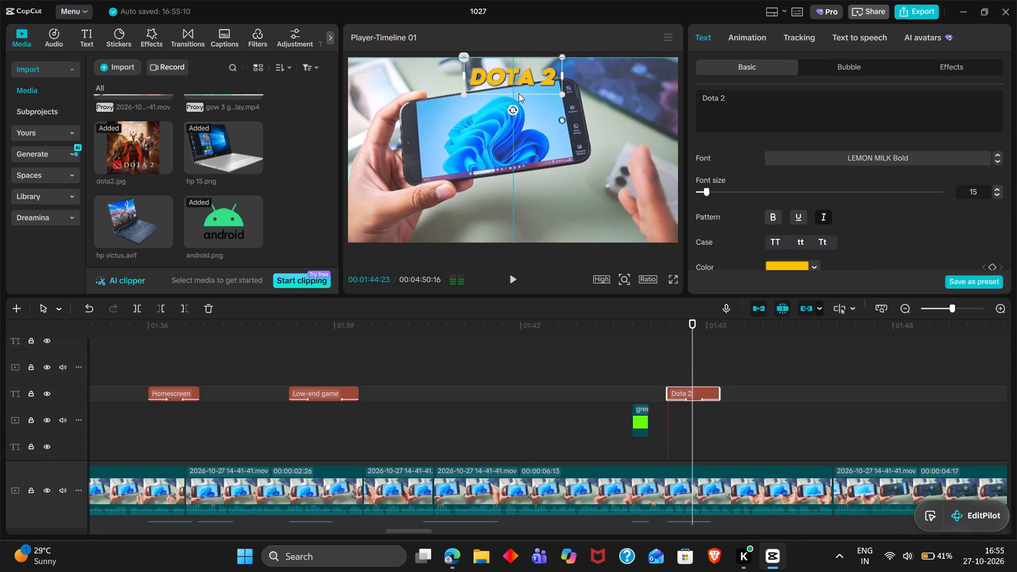
# Play back from the Dota 2 title at about 00:01:44 and stop at the next title cue, 00:01:48:12.
pyautogui.doubleClick(668, 372)
pyautogui.press('space')
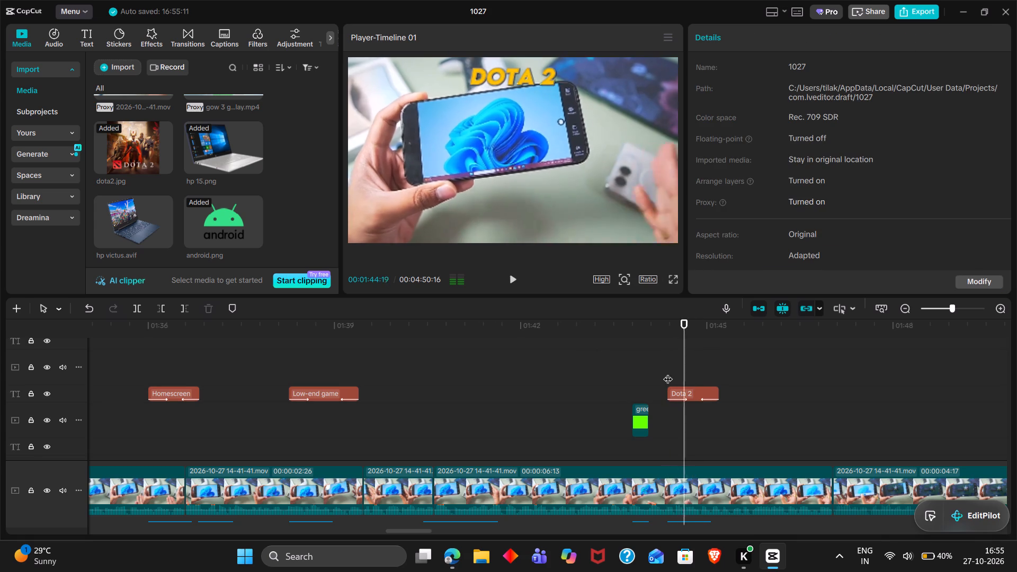
pyautogui.press('space')
pyautogui.hscroll(-1, 687, 371)
pyautogui.press('space')
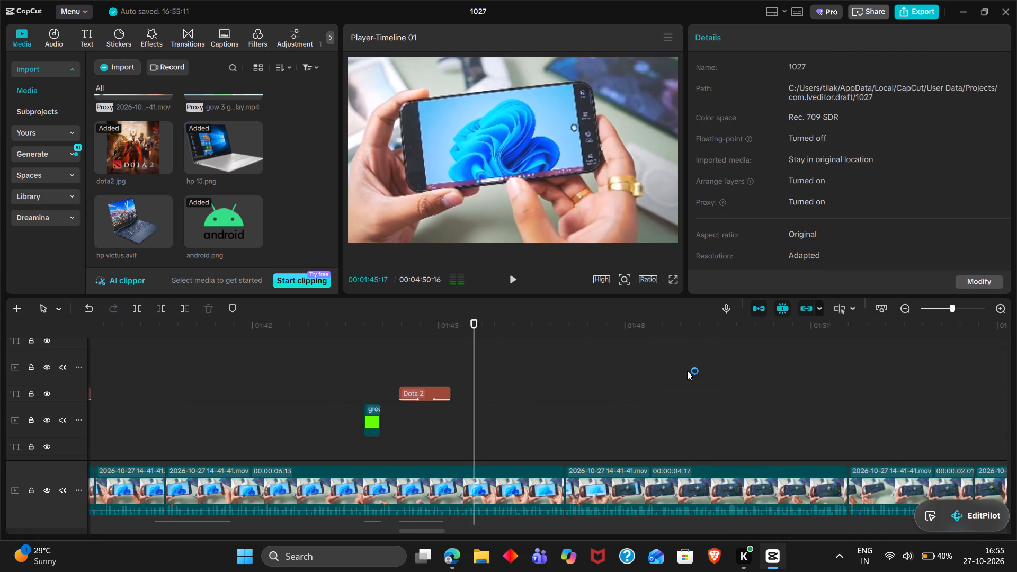
pyautogui.press('space')
pyautogui.press('space')
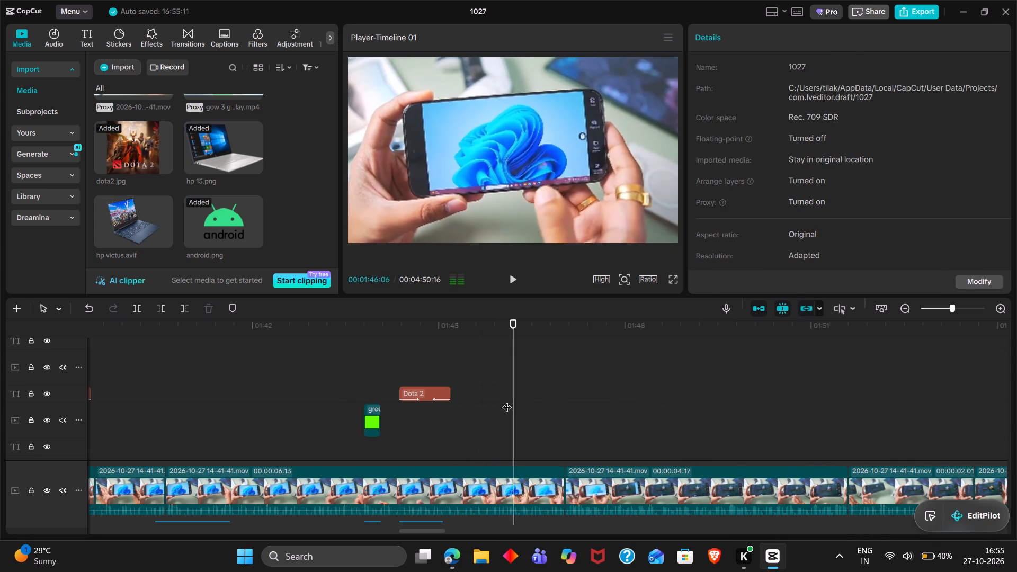
pyautogui.press('space')
pyautogui.press('space')
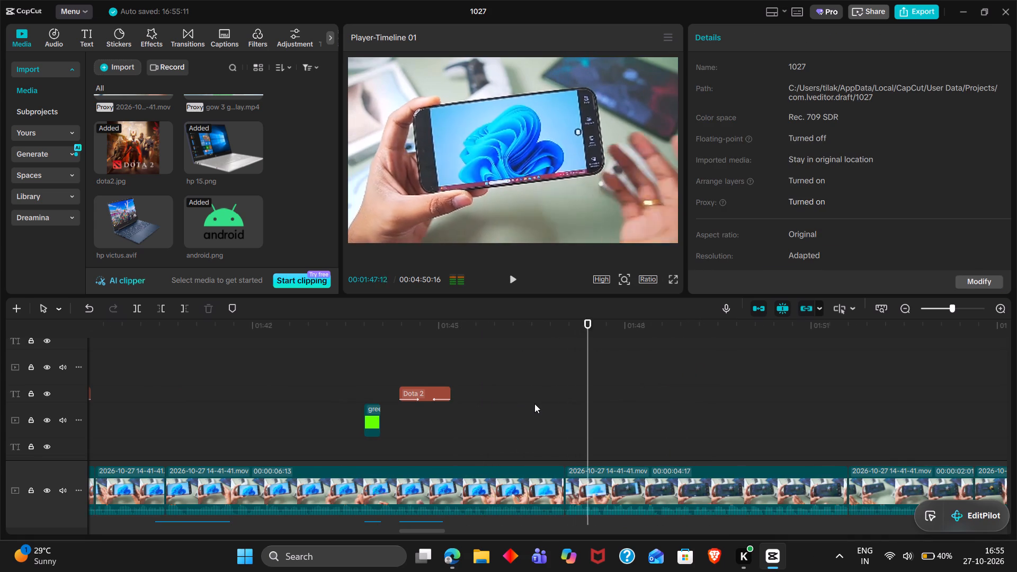
pyautogui.keyDown('ctrl'); pyautogui.scroll(-5, 527, 403); pyautogui.keyUp('ctrl')
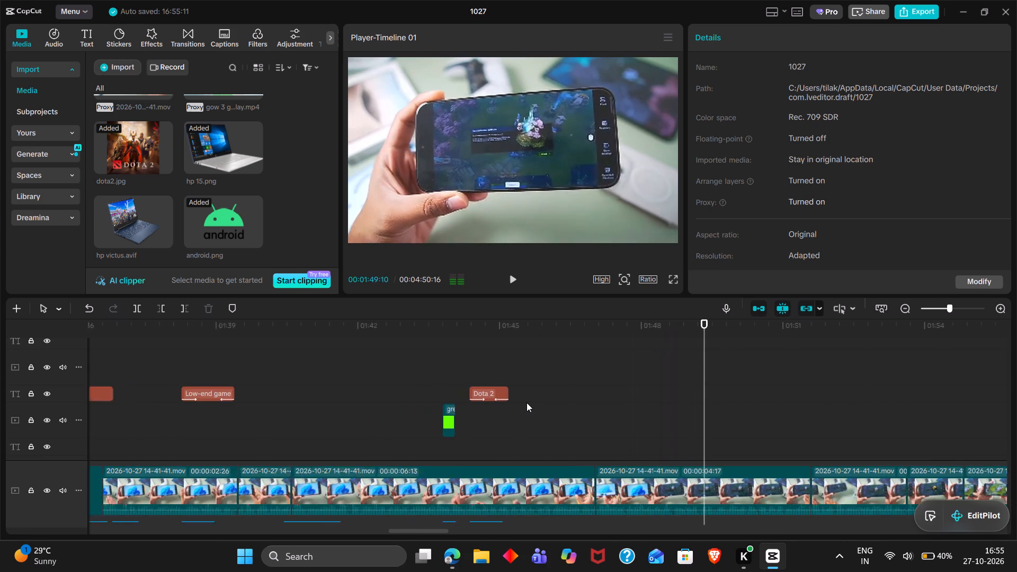
pyautogui.press('space')
pyautogui.hscroll(-1, 527, 403)
pyautogui.click(532, 404)
pyautogui.moveTo(532, 404); pyautogui.dragTo(494, 400)
pyautogui.press('space')
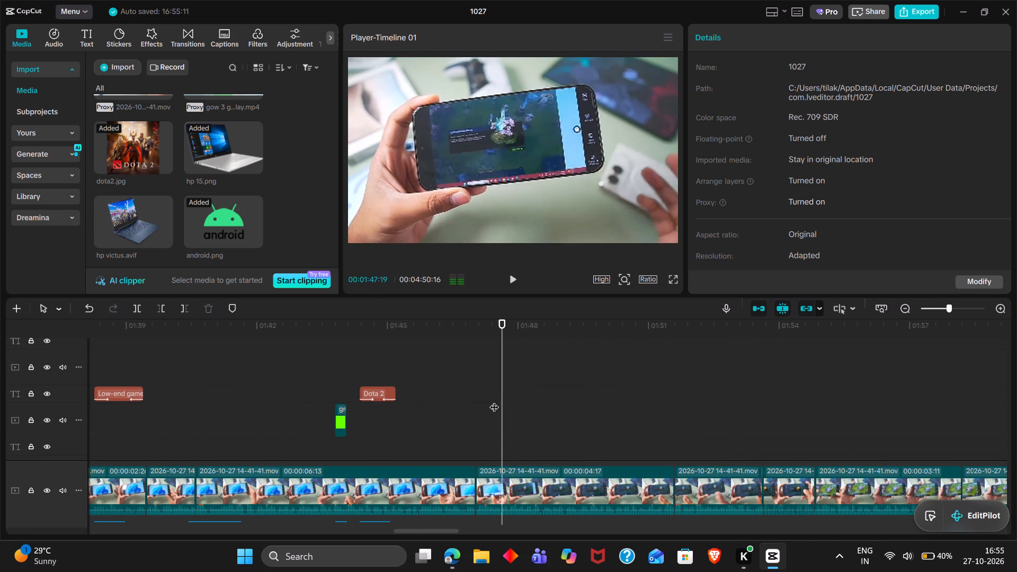
pyautogui.press('space')
pyautogui.press('space')
pyautogui.press('space')
pyautogui.press('space')
pyautogui.press('space')
pyautogui.press('space')
pyautogui.press('space')
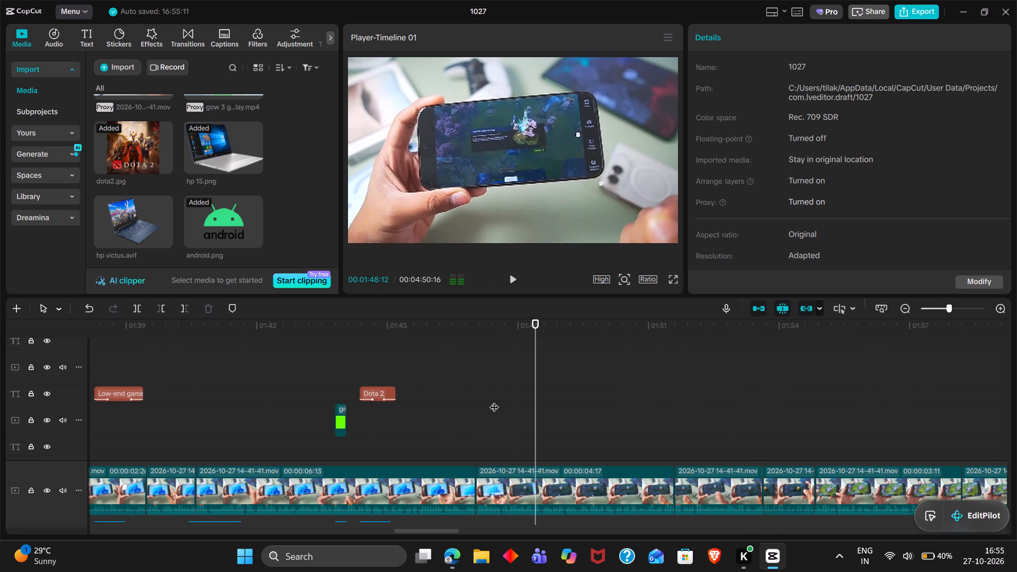
# Duplicate the Active Internet title from about 00:00:34 at 00:01:48:12.
pyautogui.click(376, 391)
pyautogui.scroll(-1, 376, 391)
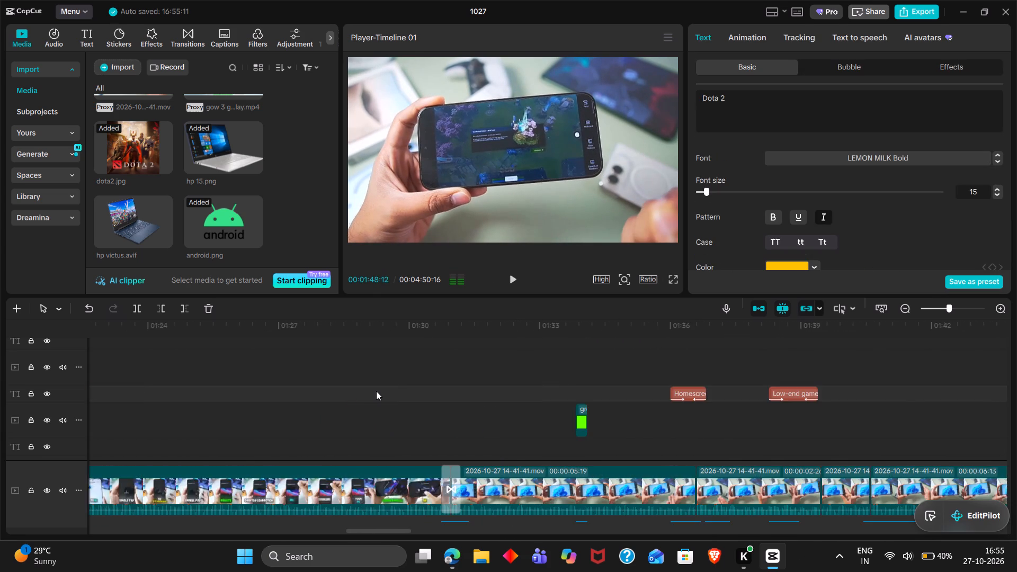
pyautogui.scroll(-1, 376, 391)
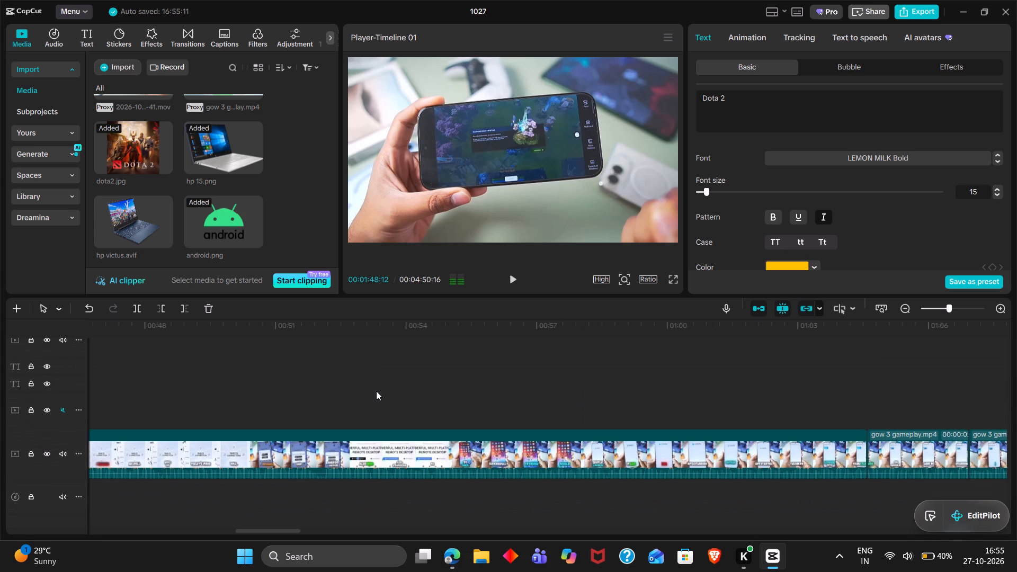
pyautogui.scroll(-1, 376, 391)
pyautogui.scroll(2, 376, 391)
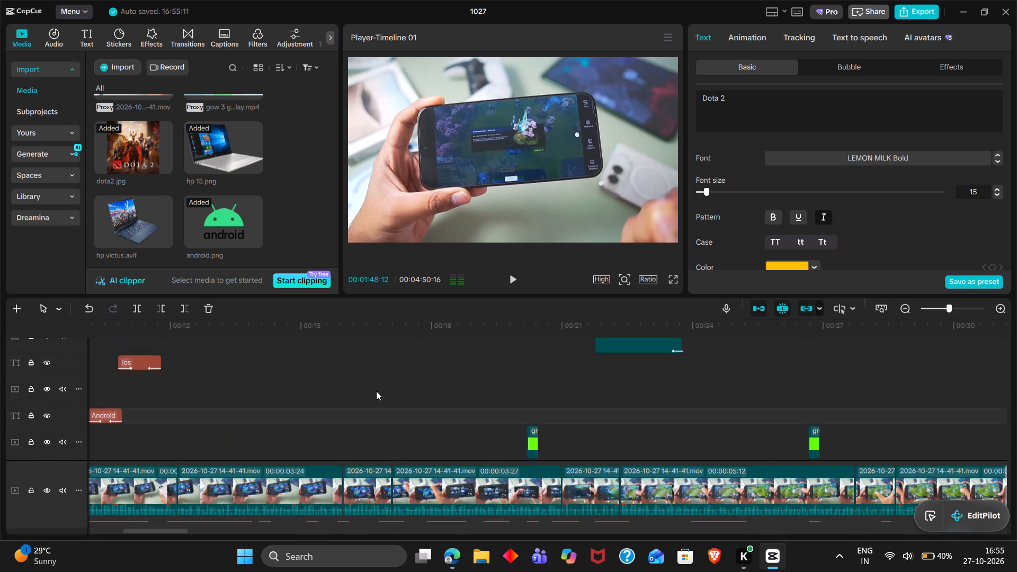
pyautogui.scroll(1, 376, 391)
pyautogui.hscroll(-1, 376, 391)
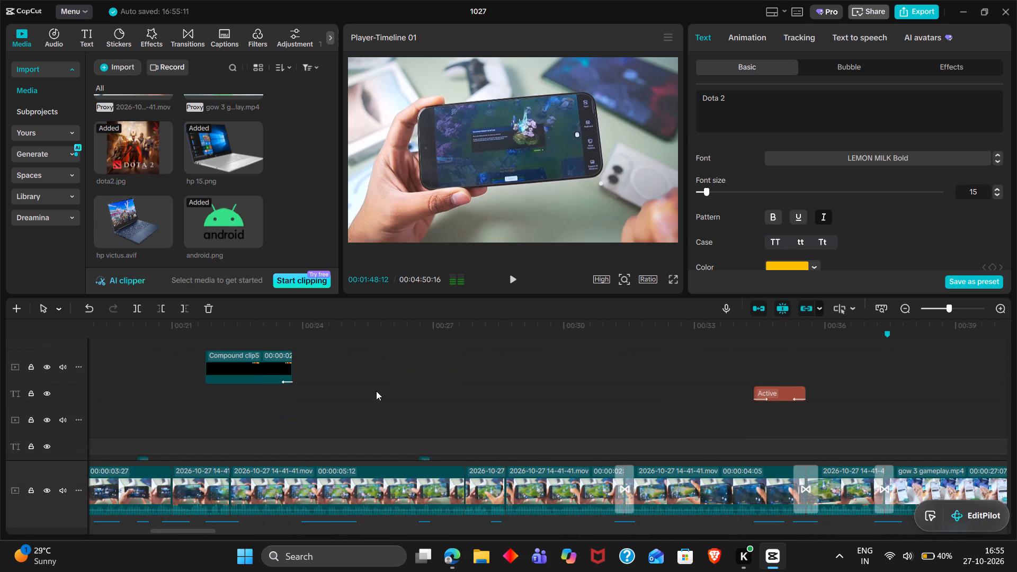
pyautogui.click(779, 397)
pyautogui.hotkey('ctrl', 'c')
pyautogui.hotkey('ctrl', 'v')
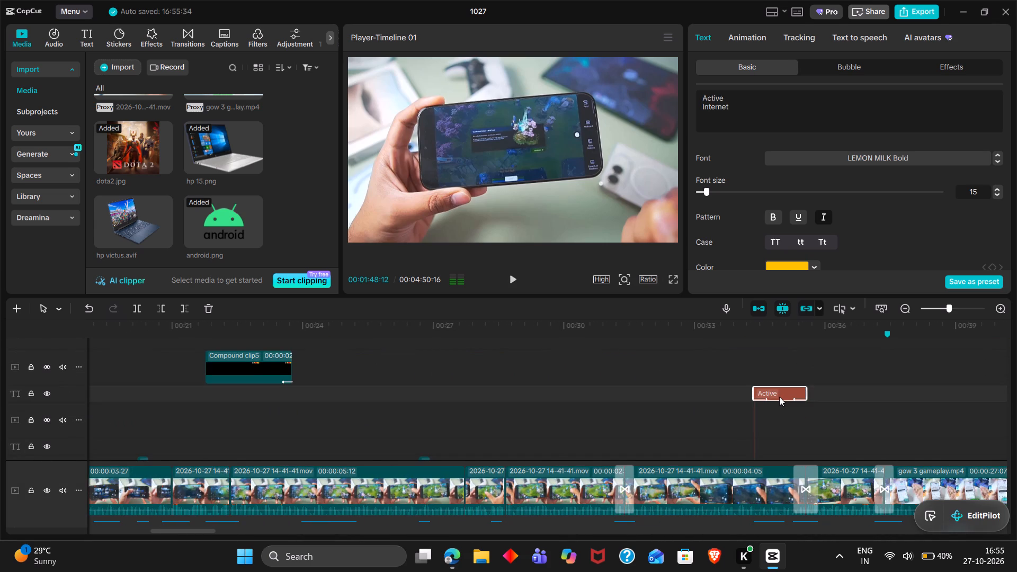
# Duplicate the Enter / Click sound effect at 00:01:48:12, under the copied Active Internet title.
pyautogui.scroll(-3, 584, 450)
pyautogui.scroll(-2, 433, 500)
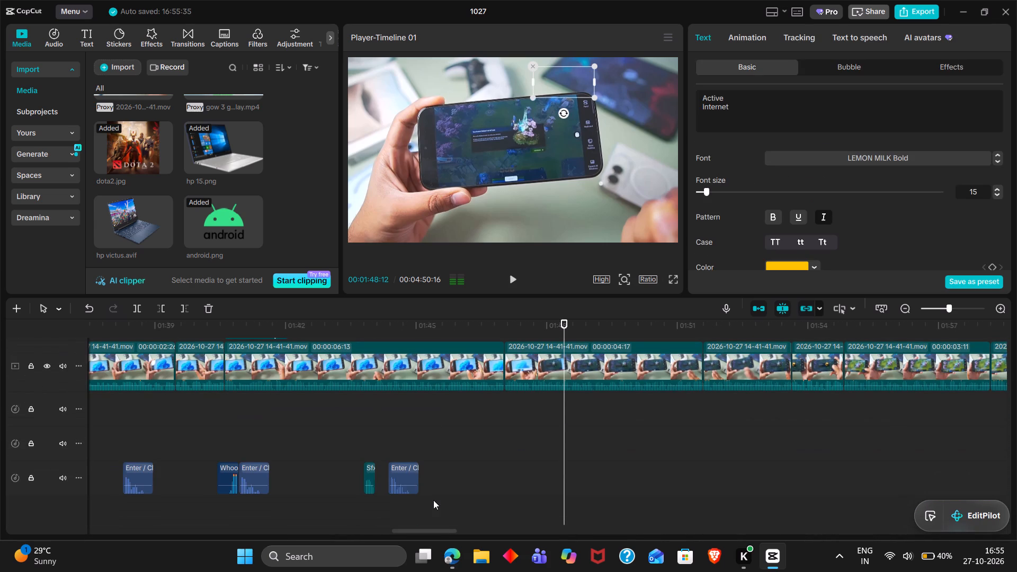
pyautogui.click(396, 476)
pyautogui.hotkey('ctrl', 'c')
pyautogui.hotkey('ctrl', 'v')
pyautogui.press('space')
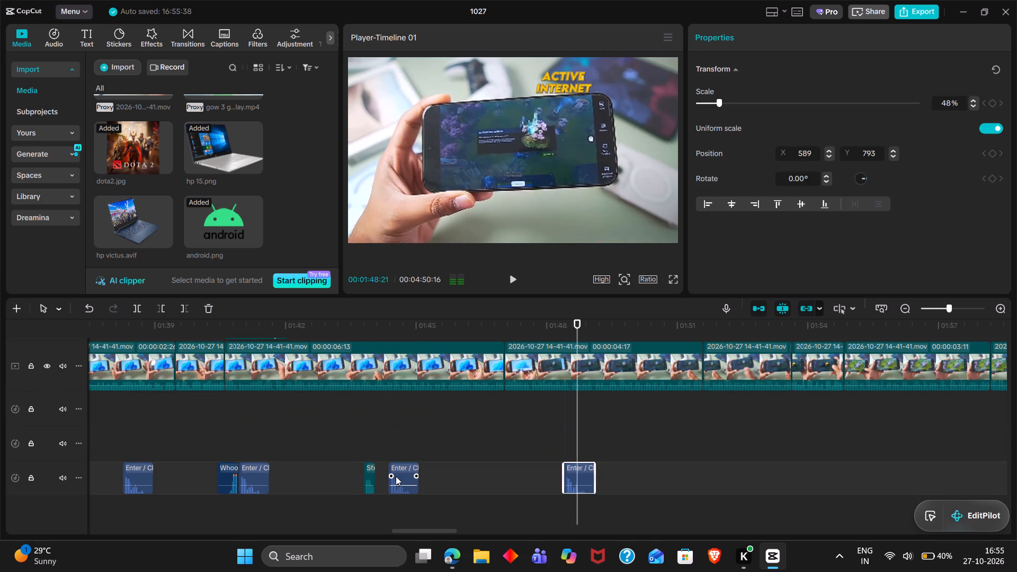
pyautogui.press('space')
# Centre the copied Active Internet title horizontally above the phone and enlarge it slightly, keeping its text.
pyautogui.click(573, 90)
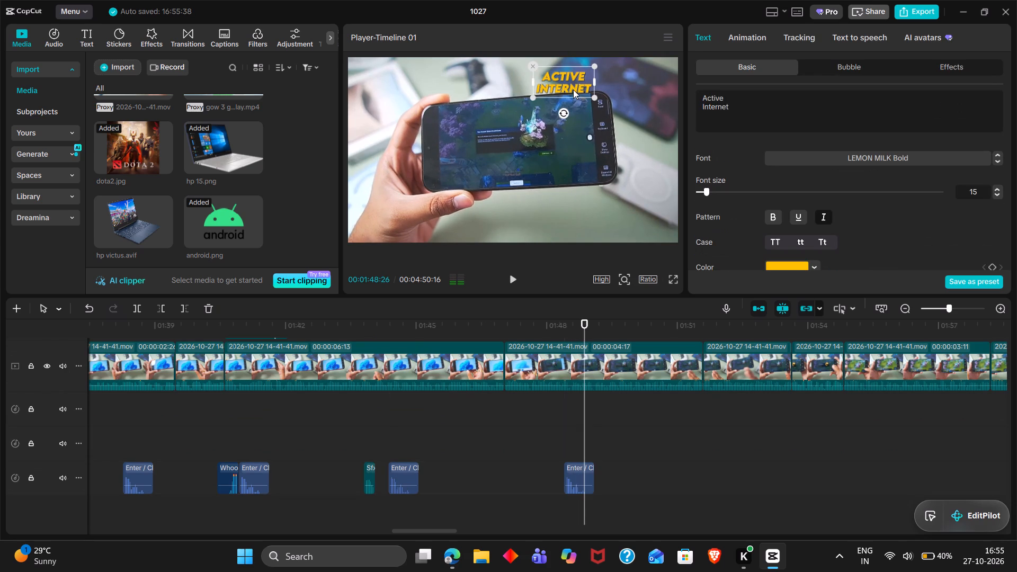
pyautogui.moveTo(573, 90); pyautogui.dragTo(521, 87)
pyautogui.moveTo(544, 97); pyautogui.dragTo(551, 99)
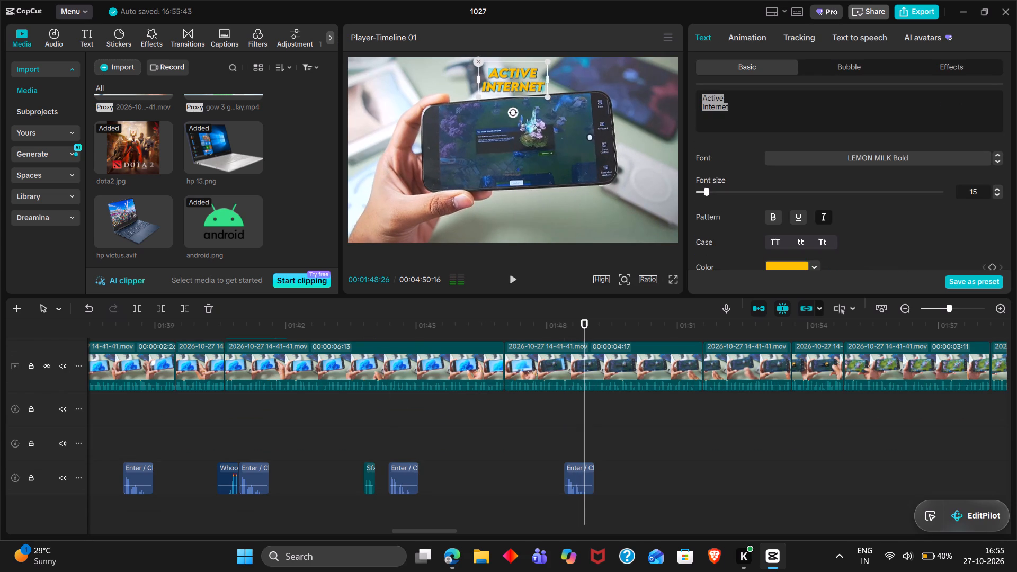
pyautogui.press('space')
pyautogui.hotkey('ctrl', 'z')
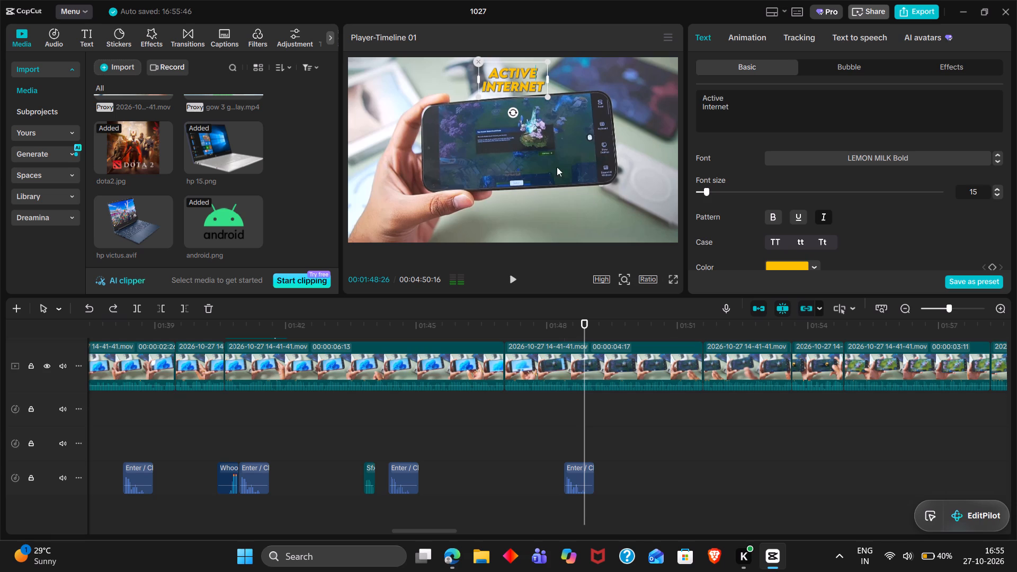
# Play back the section between 00:01:48 and 00:01:52 repeatedly, stopping at the next title cue, 00:01:51:27.
pyautogui.click(581, 428)
pyautogui.moveTo(581, 428); pyautogui.dragTo(549, 426)
pyautogui.press('space')
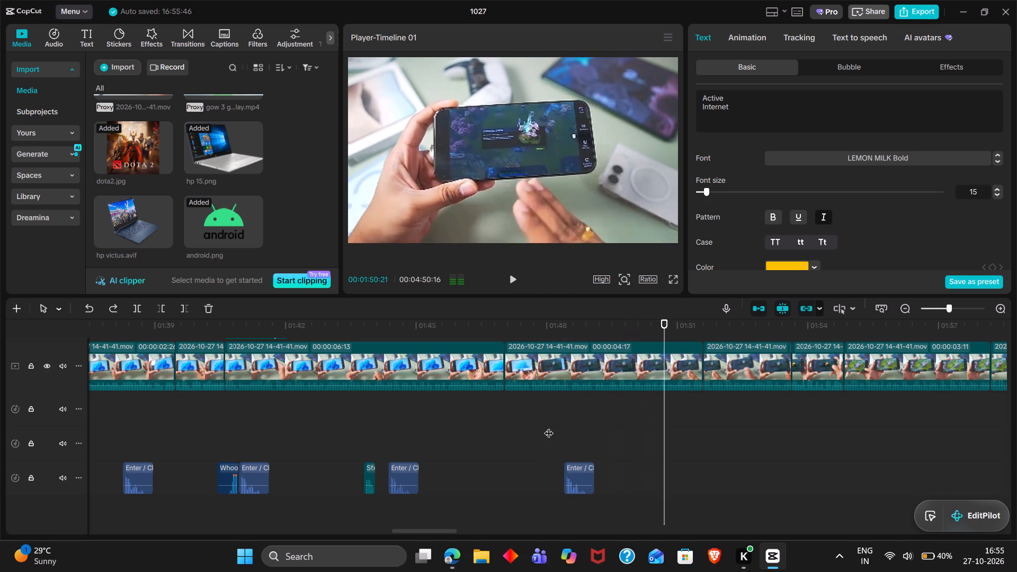
pyautogui.press('space')
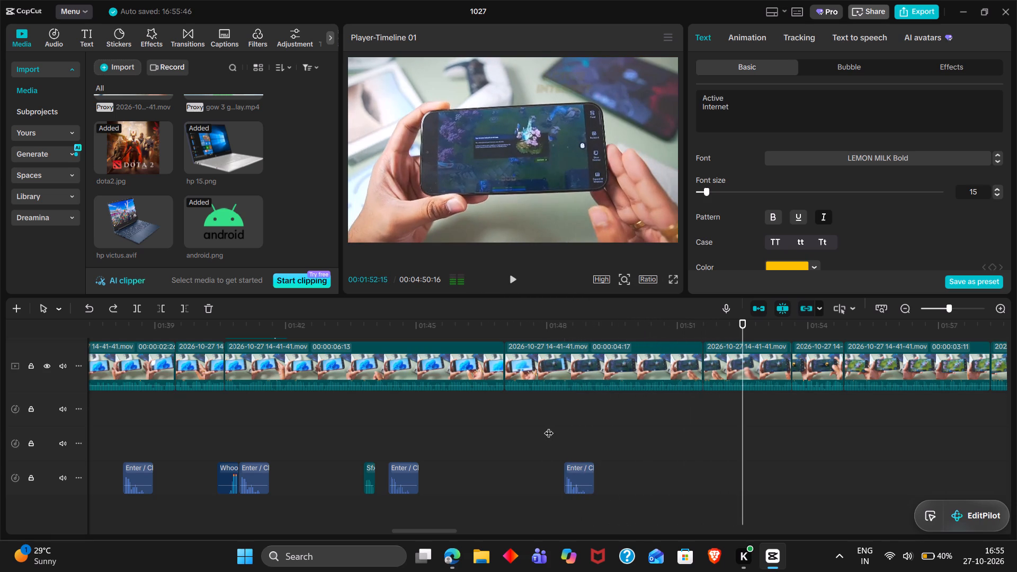
pyautogui.click(683, 441)
pyautogui.moveTo(683, 441); pyautogui.dragTo(666, 439)
pyautogui.press('space')
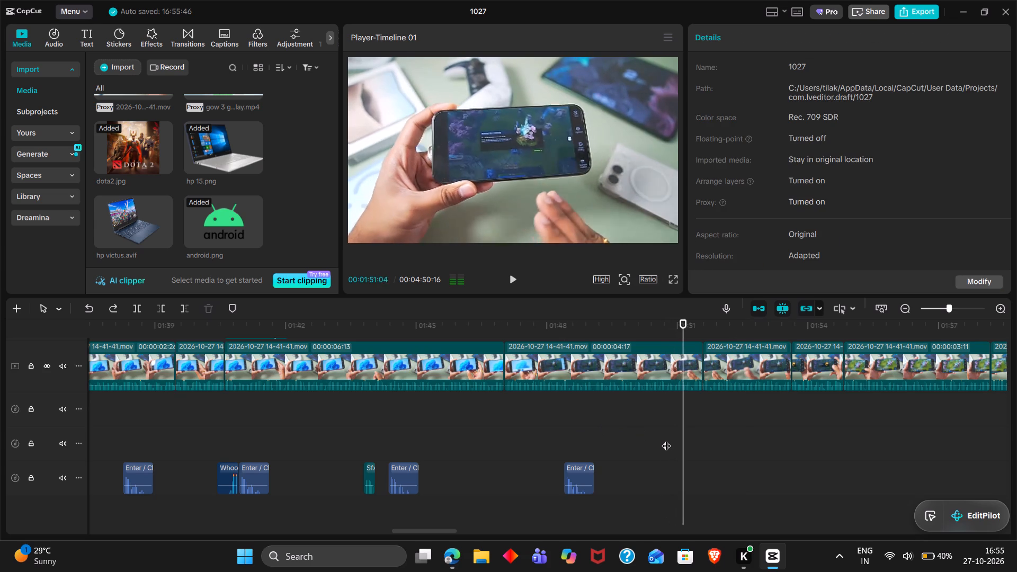
pyautogui.press('space')
pyautogui.press('space')
pyautogui.press('space')
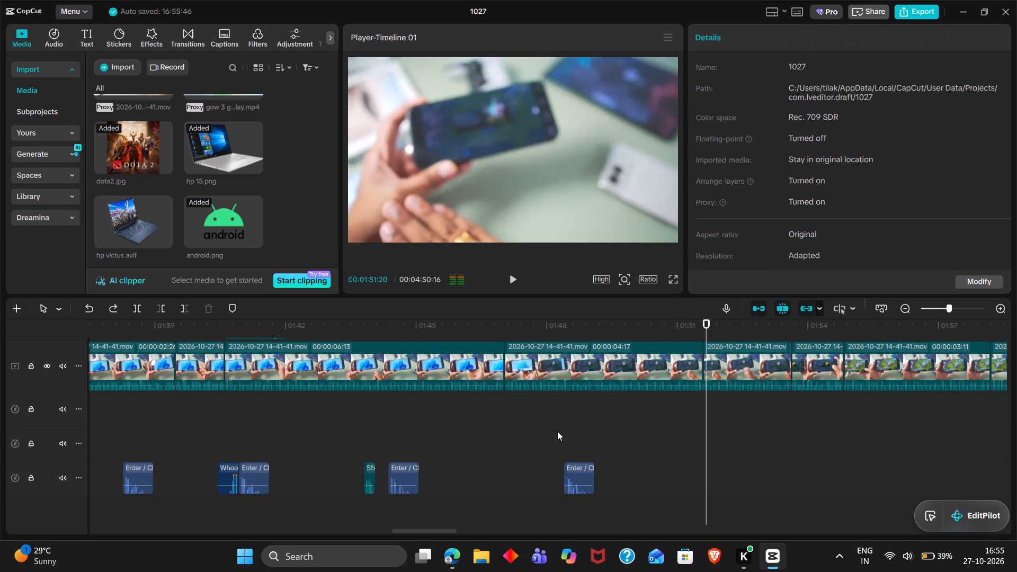
pyautogui.tripleClick(557, 431)
pyautogui.press('space')
pyautogui.press('space')
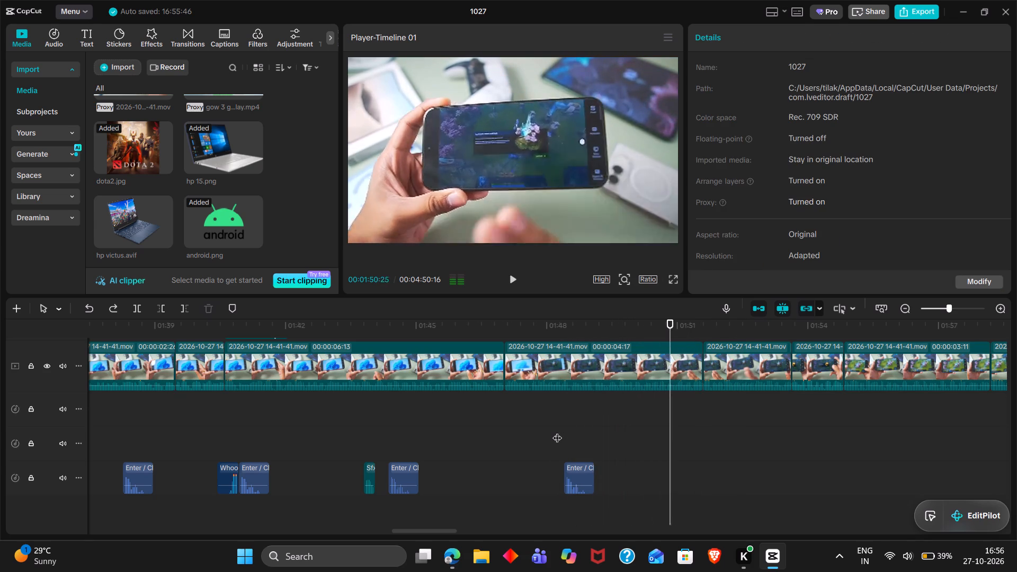
pyautogui.press('space')
pyautogui.press('space')
pyautogui.press('space')
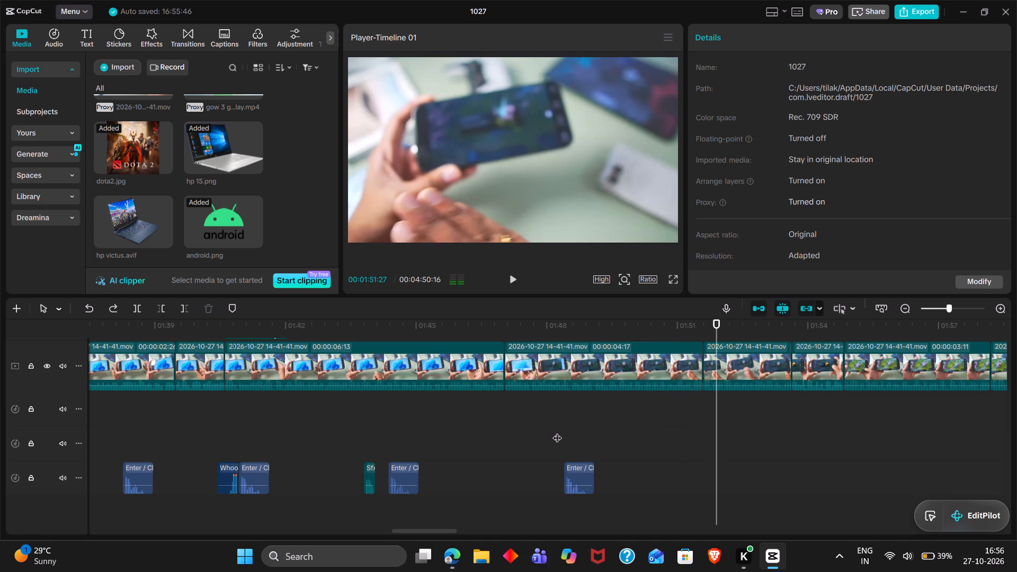
# Shift the Active Internet title near 00:01:52 earlier so that it starts at 00:01:51:27.
pyautogui.scroll(2, 642, 436)
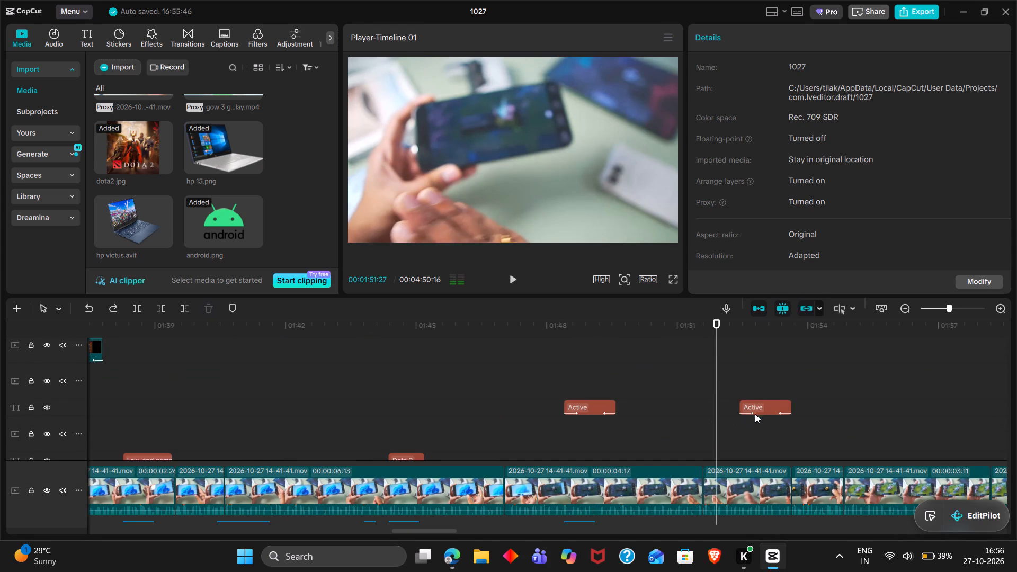
pyautogui.click(759, 412)
pyautogui.moveTo(759, 412); pyautogui.dragTo(735, 410)
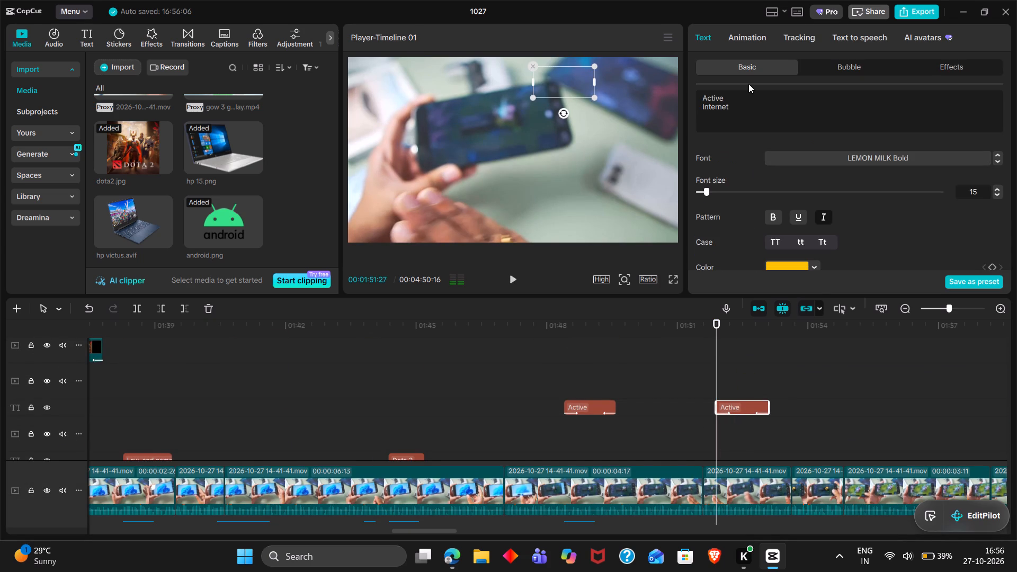
# Change the text of the title at 00:01:51:27 to "Anytime & Anywhere".
pyautogui.tripleClick(745, 107)
pyautogui.hotkey('ctrl', 'a')
pyautogui.write('Anytime and')
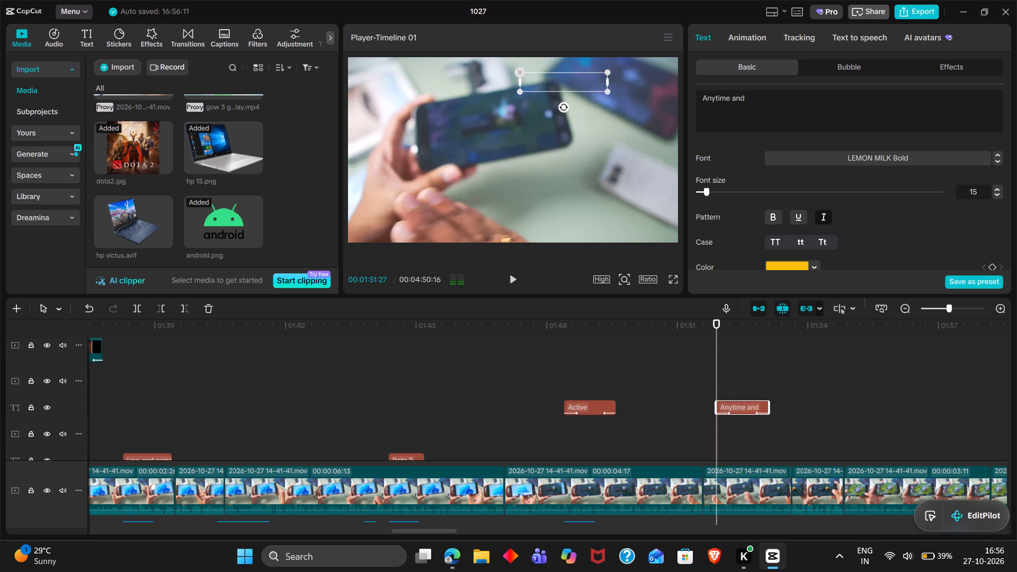
pyautogui.press('BackSpace')
pyautogui.press('BackSpace')
pyautogui.press('BackSpace')
pyautogui.press('BackSpace')
pyautogui.press('space')
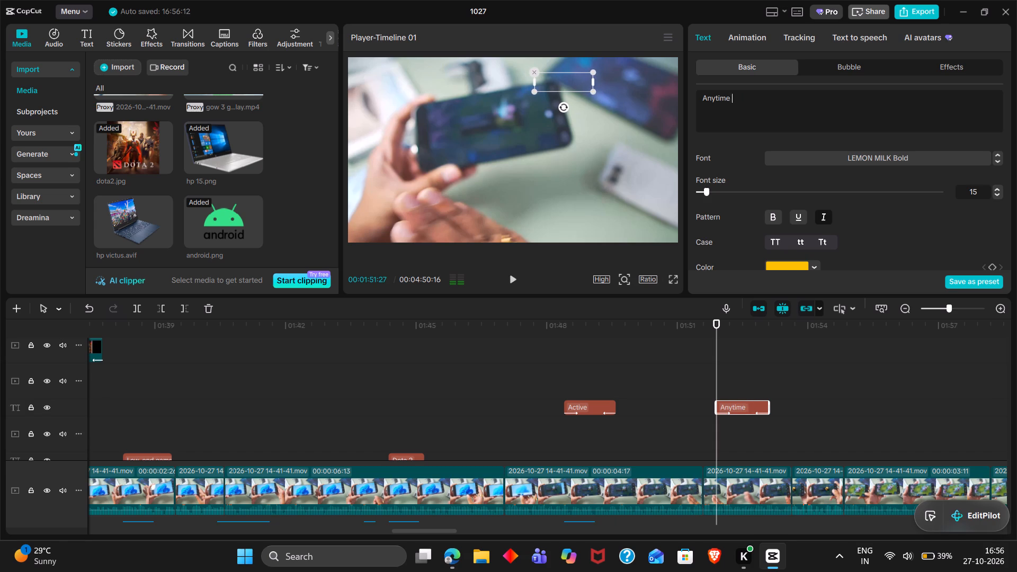
pyautogui.write('& Anywhere')
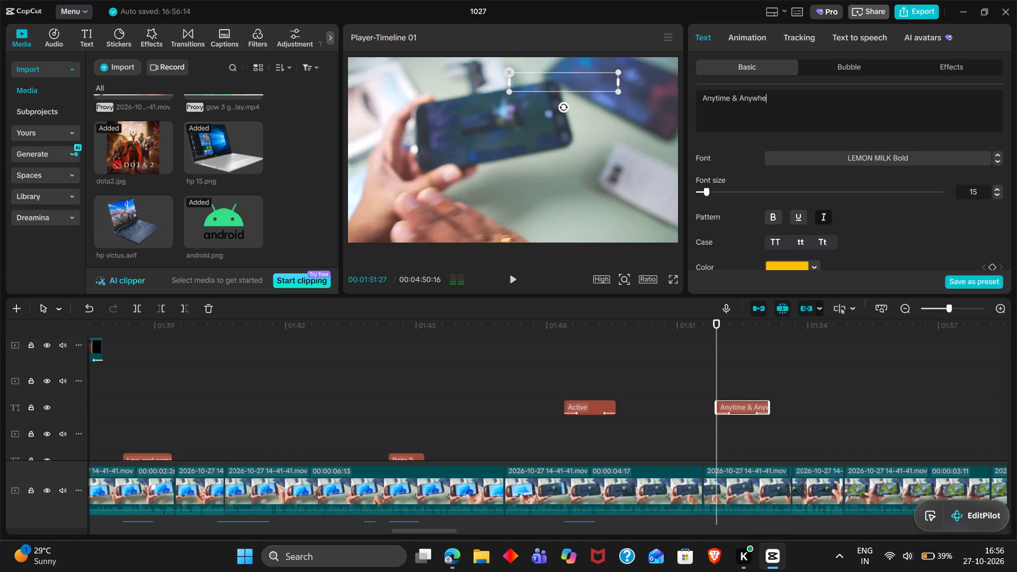
# Copy the Enter sound effect under the Active title to 00:01:51:27, under the Anytime & Anywhere title, and play it back.
pyautogui.scroll(-7, 766, 343)
pyautogui.scroll(-2, 755, 396)
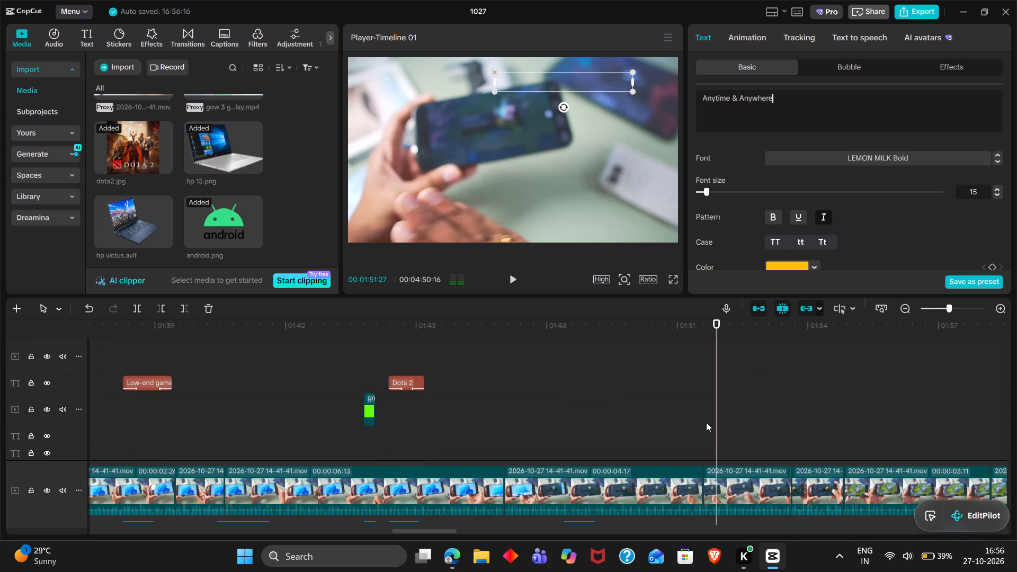
pyautogui.scroll(-1, 675, 437)
pyautogui.click(584, 474)
pyautogui.hotkey('ctrl', 'c')
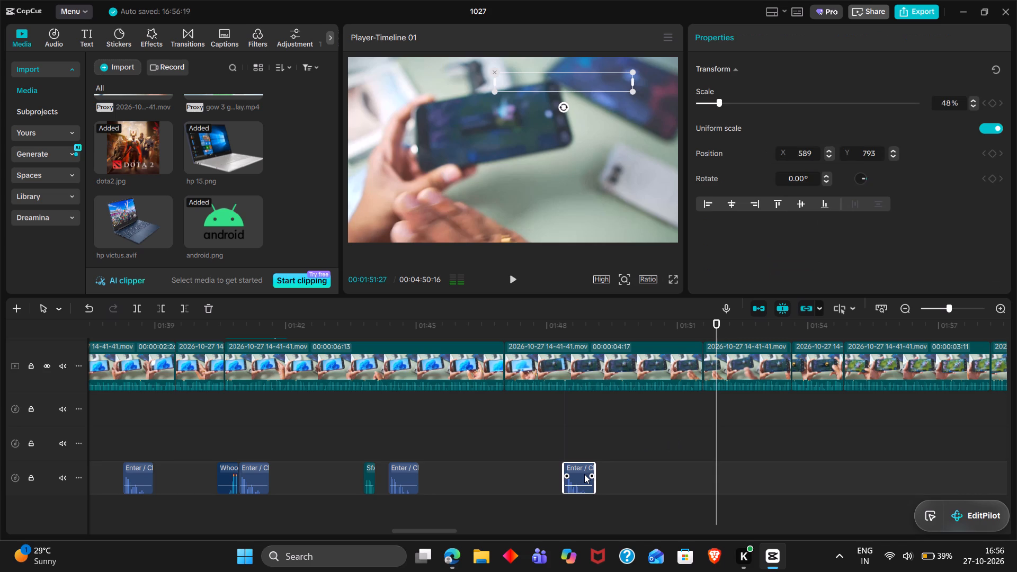
pyautogui.hotkey('ctrl', 'v')
pyautogui.press('space')
pyautogui.press('space')
# Centre the Anytime & Anywhere title at 00:01:51:27 horizontally above the phone, enlarge it, and replay it from its start.
pyautogui.scroll(1, 584, 474)
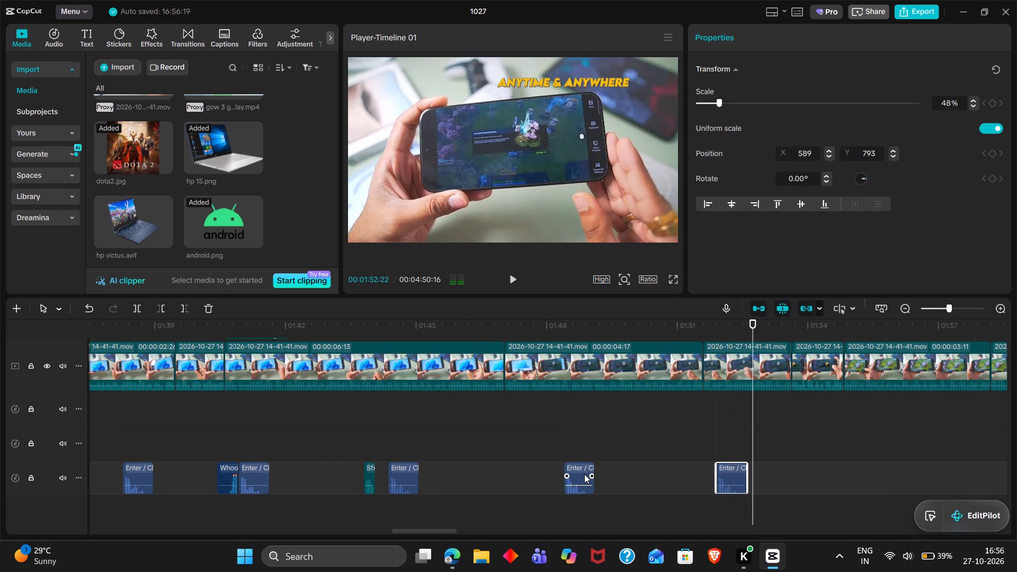
pyautogui.scroll(2, 584, 474)
pyautogui.scroll(1, 717, 421)
pyautogui.scroll(-1, 723, 426)
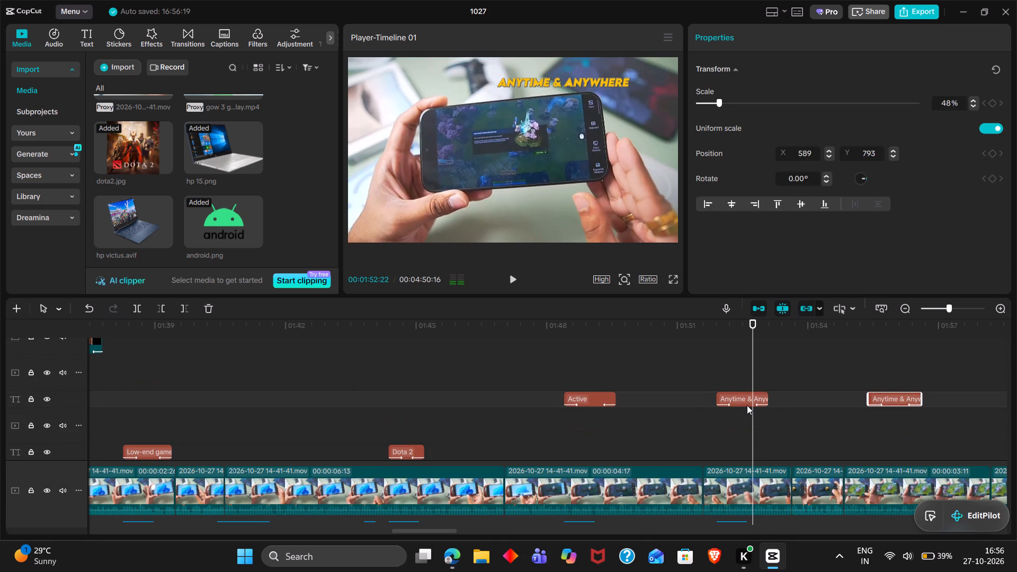
pyautogui.click(747, 403)
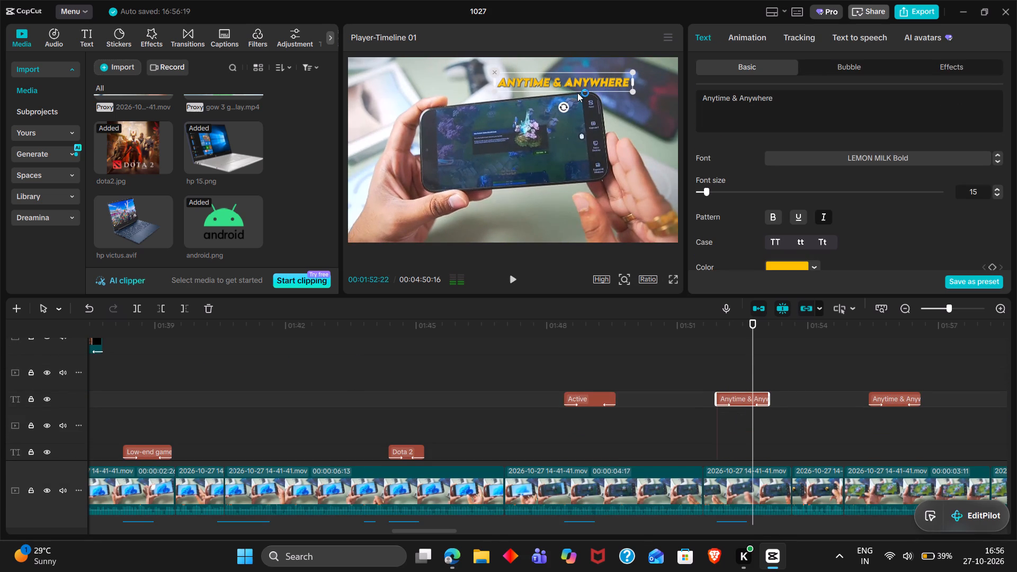
pyautogui.moveTo(576, 89); pyautogui.dragTo(527, 88)
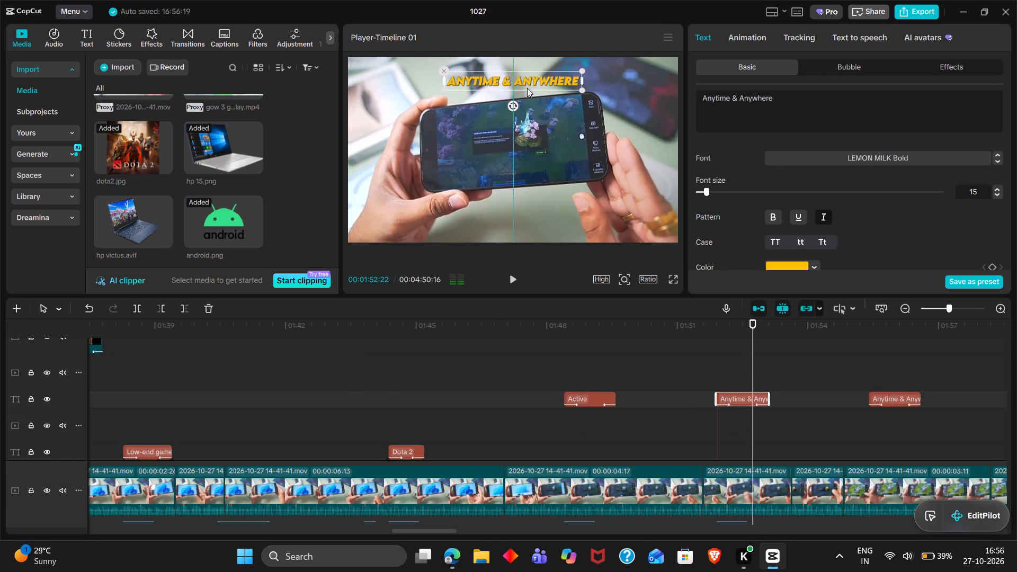
pyautogui.moveTo(527, 88); pyautogui.dragTo(528, 88)
pyautogui.moveTo(582, 90); pyautogui.dragTo(638, 100)
pyautogui.click(714, 376)
pyautogui.moveTo(714, 376); pyautogui.dragTo(700, 376)
pyautogui.press('space')
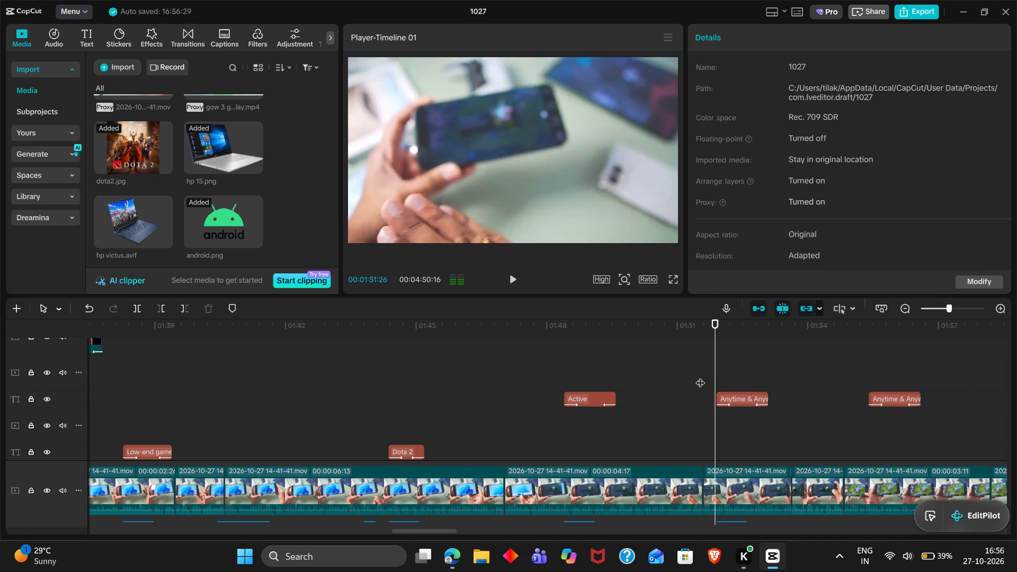
# Delete the spare copy of the Anytime & Anywhere title near 00:01:55.
pyautogui.hscroll(-1, 700, 376)
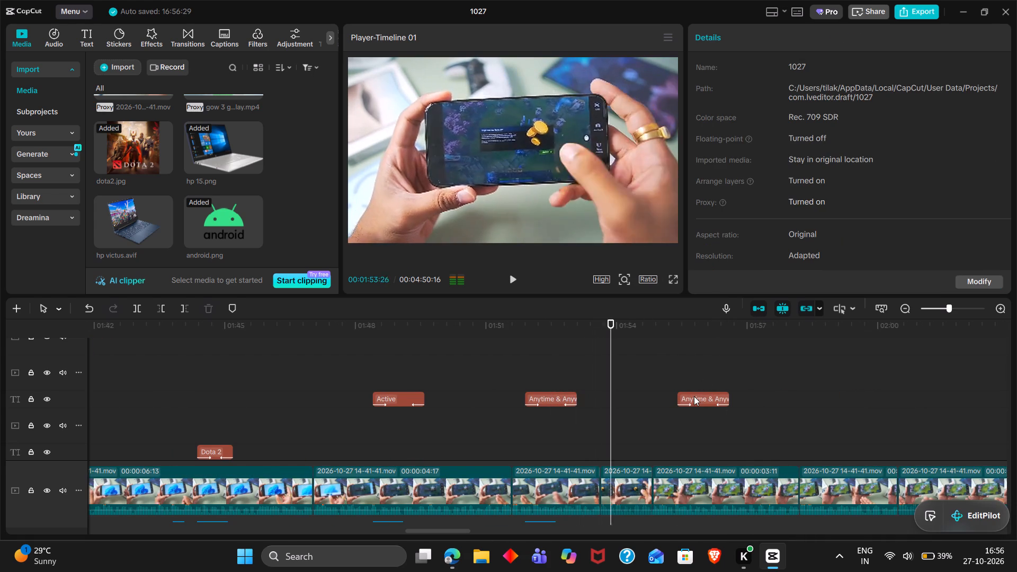
pyautogui.click(694, 396)
pyautogui.press('BackSpace')
# Play through the phone gameplay and control-scheme footage from about 00:01:54 to 00:03:10, looking for the next places that need titles or effects.
pyautogui.press('space')
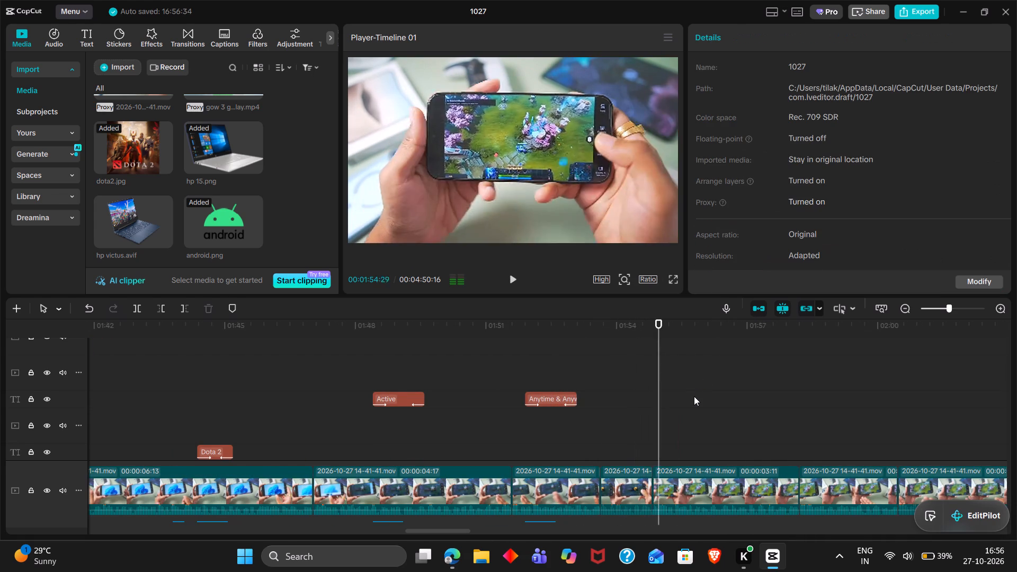
pyautogui.keyDown('ctrl'); pyautogui.scroll(-3, 694, 396); pyautogui.keyUp('ctrl')
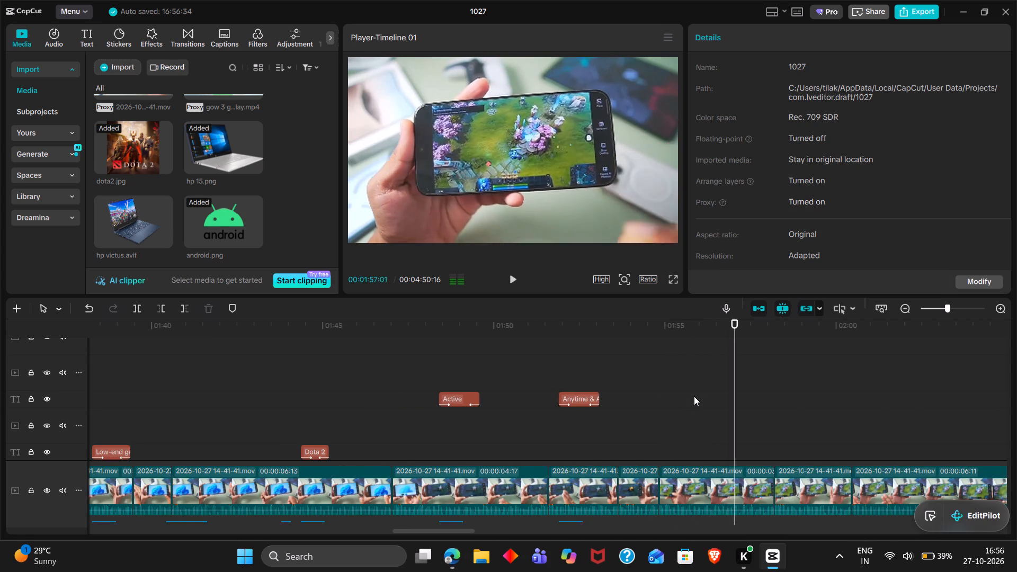
pyautogui.hscroll(-1, 694, 396)
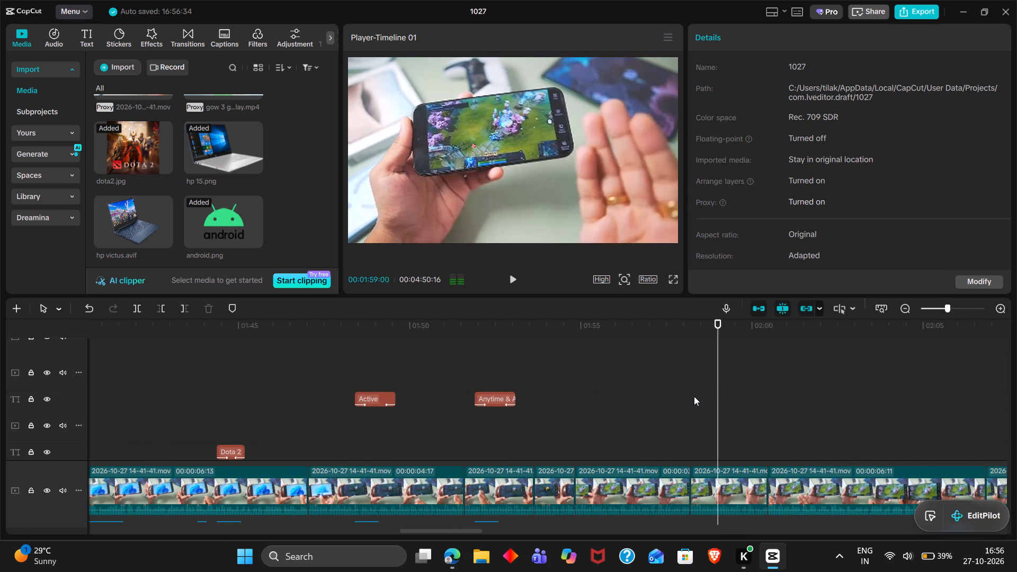
pyautogui.hscroll(-1, 665, 404)
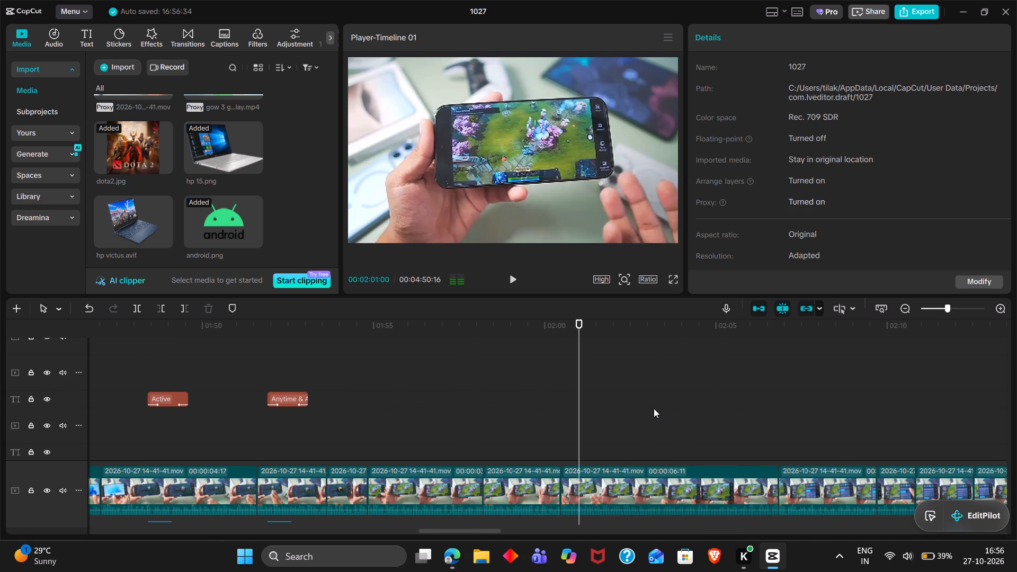
pyautogui.hscroll(-2, 654, 408)
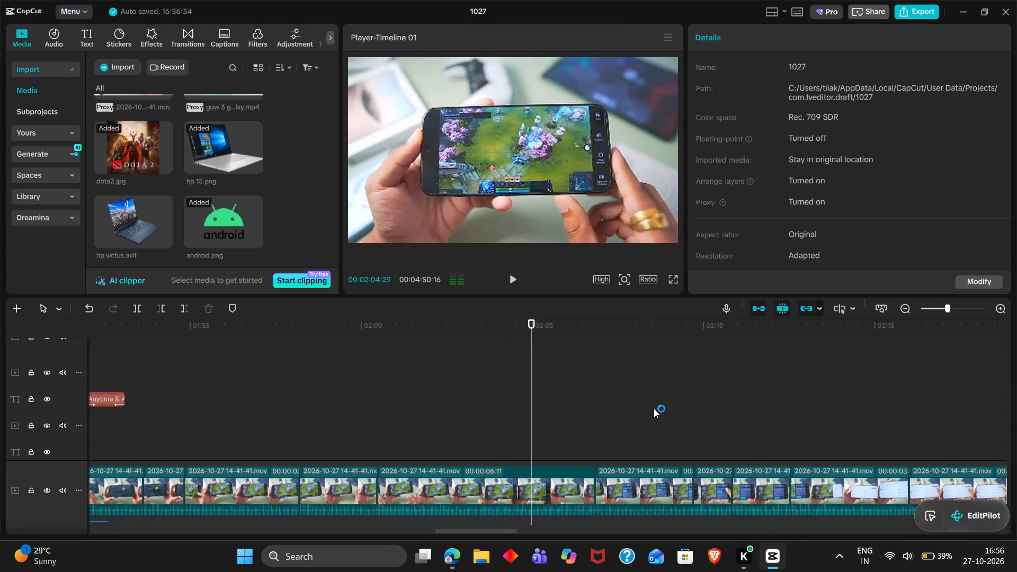
pyautogui.hscroll(-1, 654, 408)
pyautogui.rightClick(654, 408)
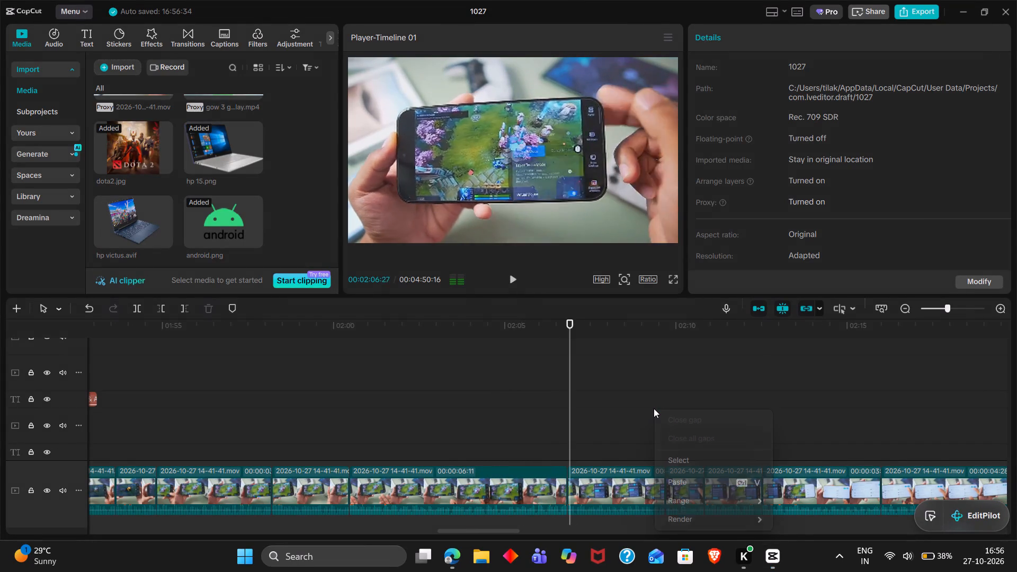
pyautogui.click(633, 393)
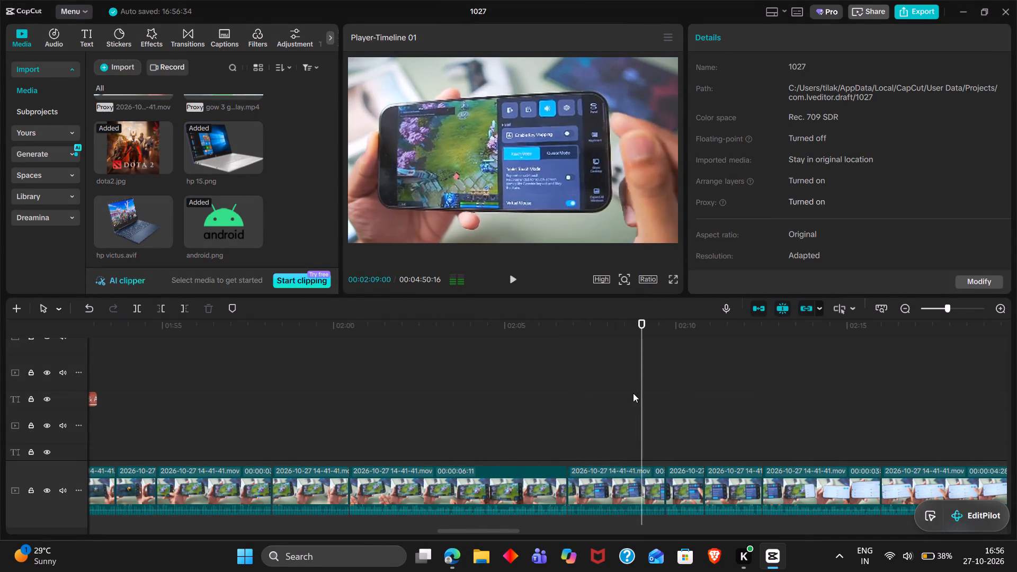
pyautogui.hscroll(-1, 633, 393)
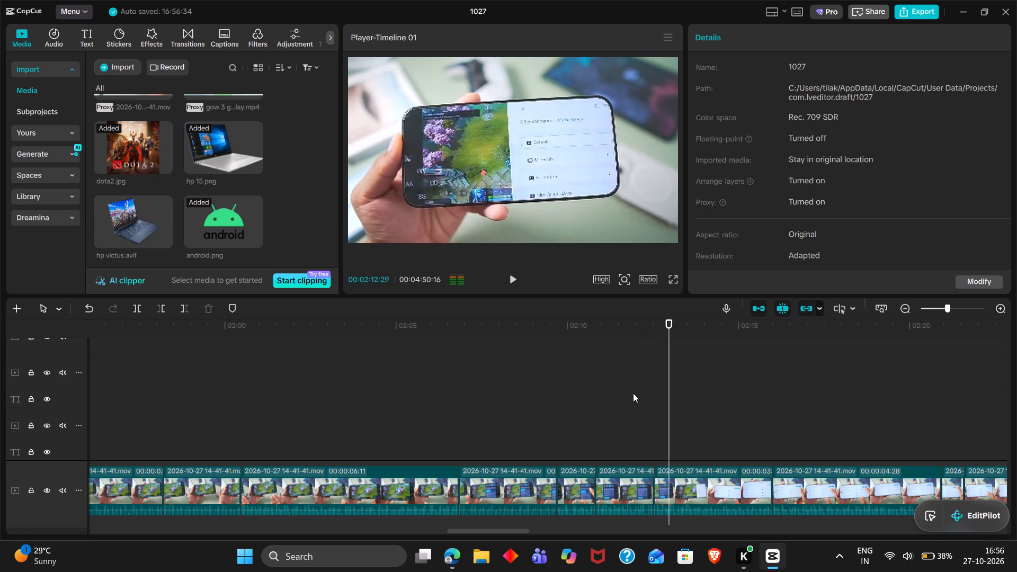
pyautogui.hscroll(-1, 633, 393)
pyautogui.rightClick(633, 393)
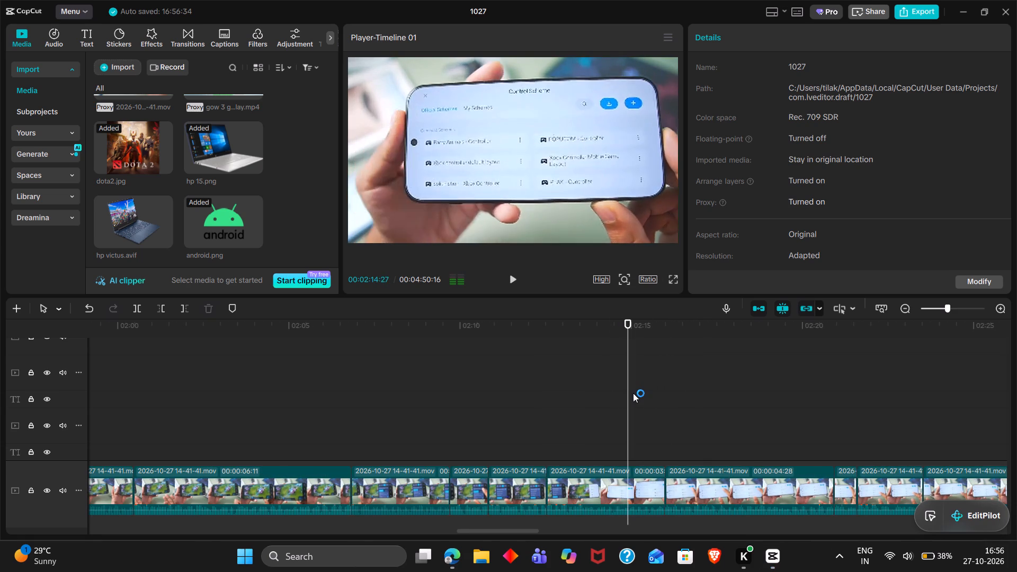
pyautogui.hscroll(-1, 633, 393)
pyautogui.click(689, 362)
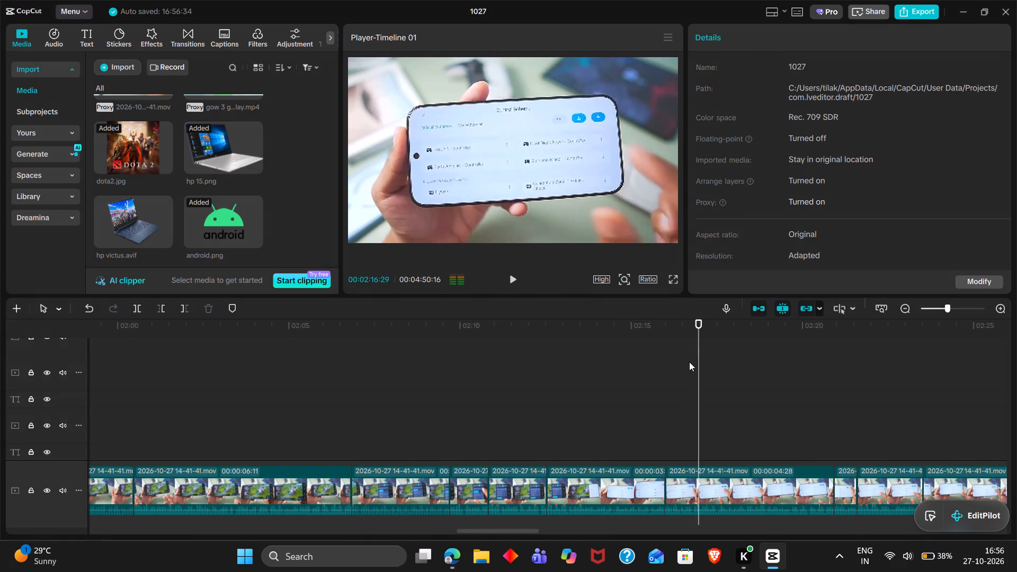
pyautogui.hscroll(-1, 689, 362)
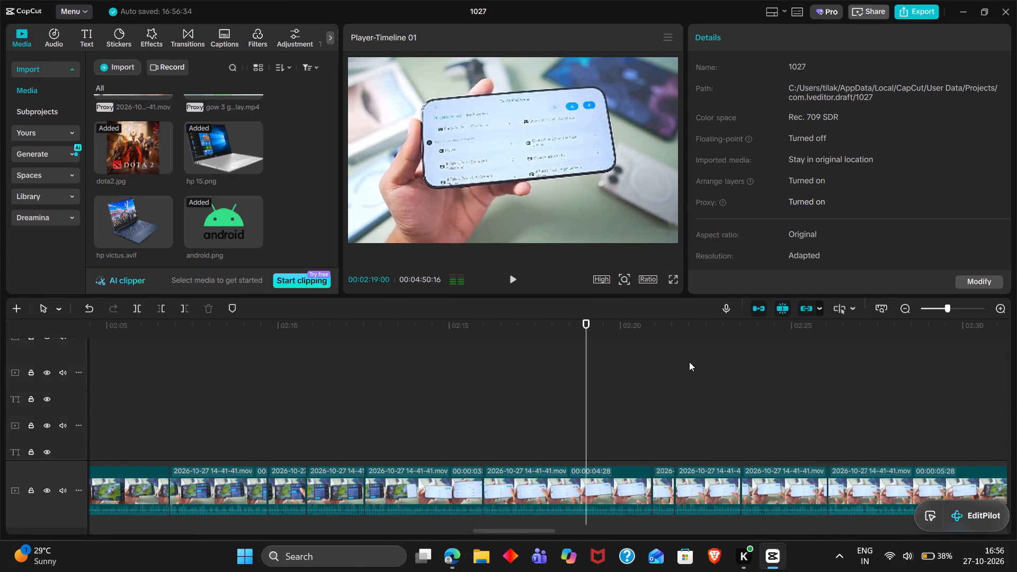
pyautogui.hscroll(-2, 689, 362)
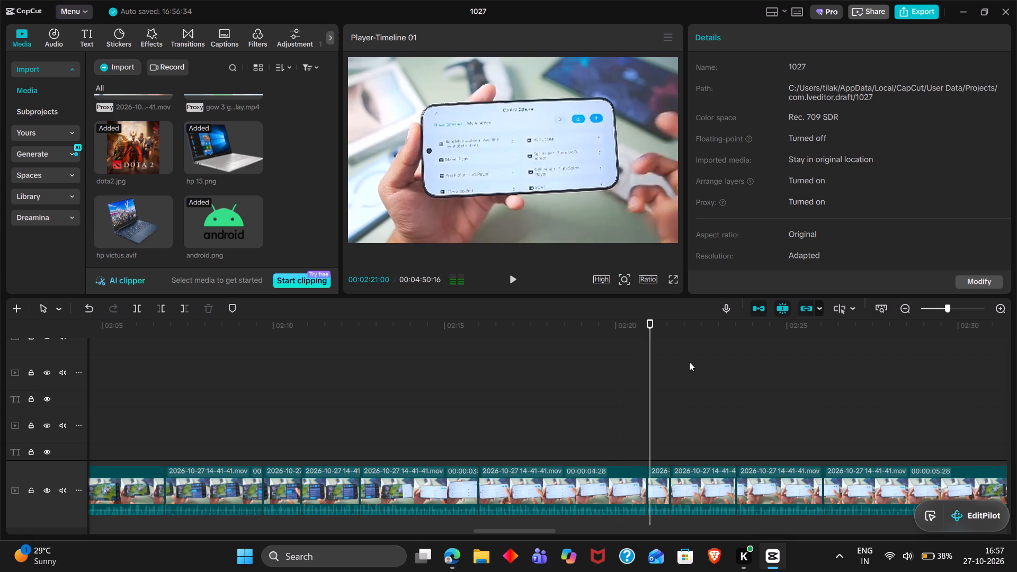
pyautogui.hscroll(-1, 689, 362)
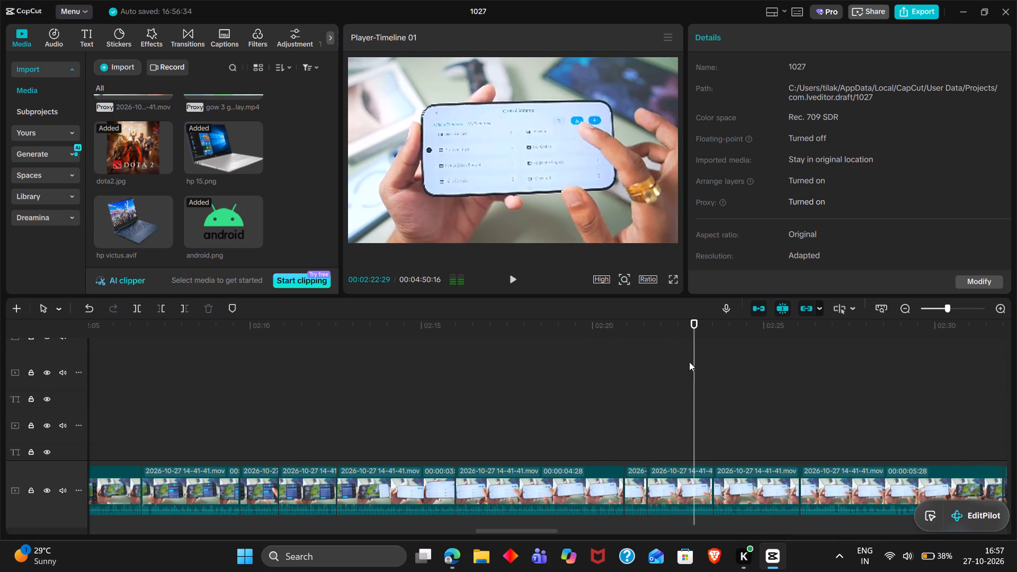
pyautogui.scroll(-1, 689, 362)
pyautogui.hscroll(-1, 689, 362)
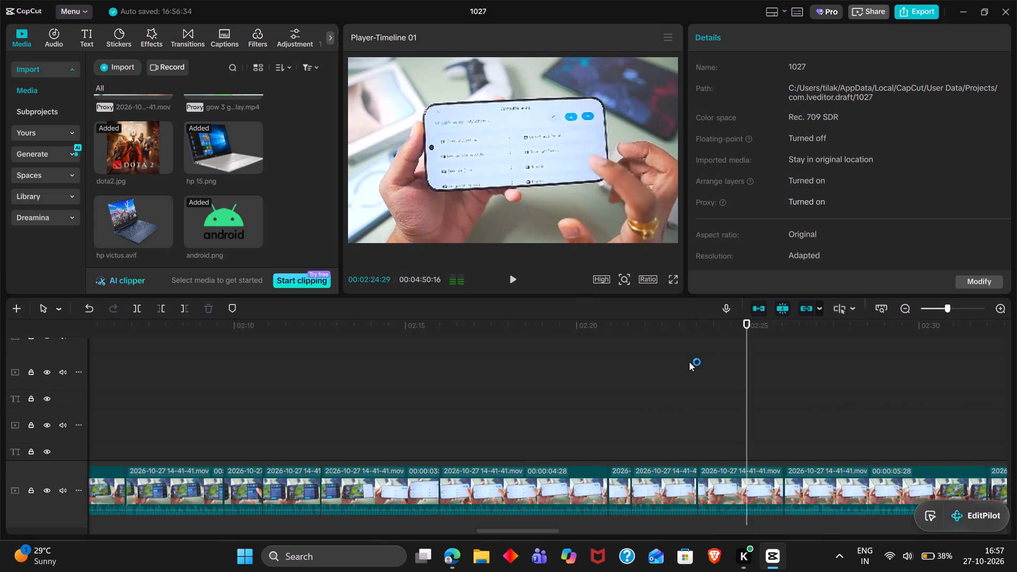
pyautogui.hscroll(-2, 689, 362)
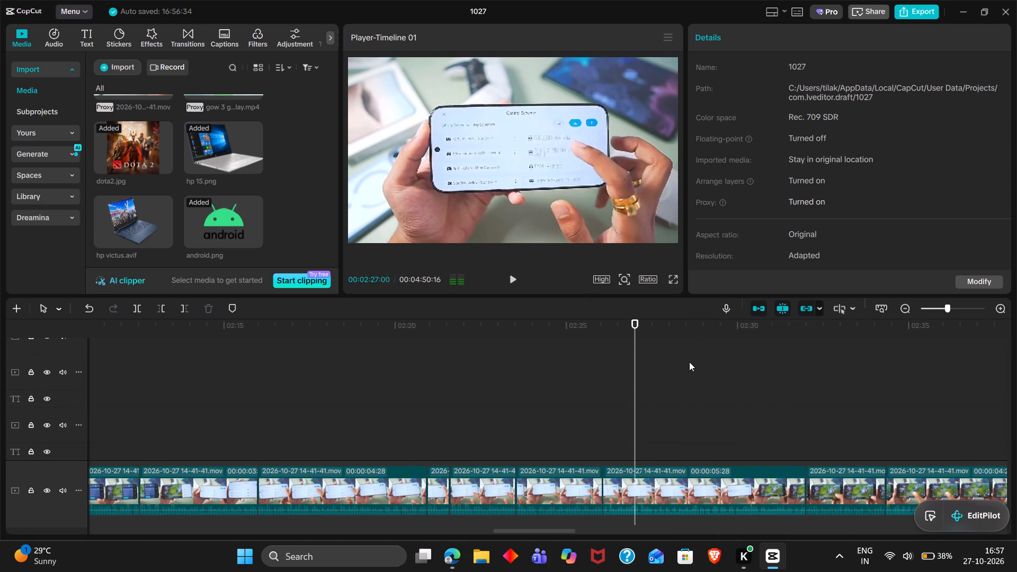
pyautogui.hscroll(-2, 689, 362)
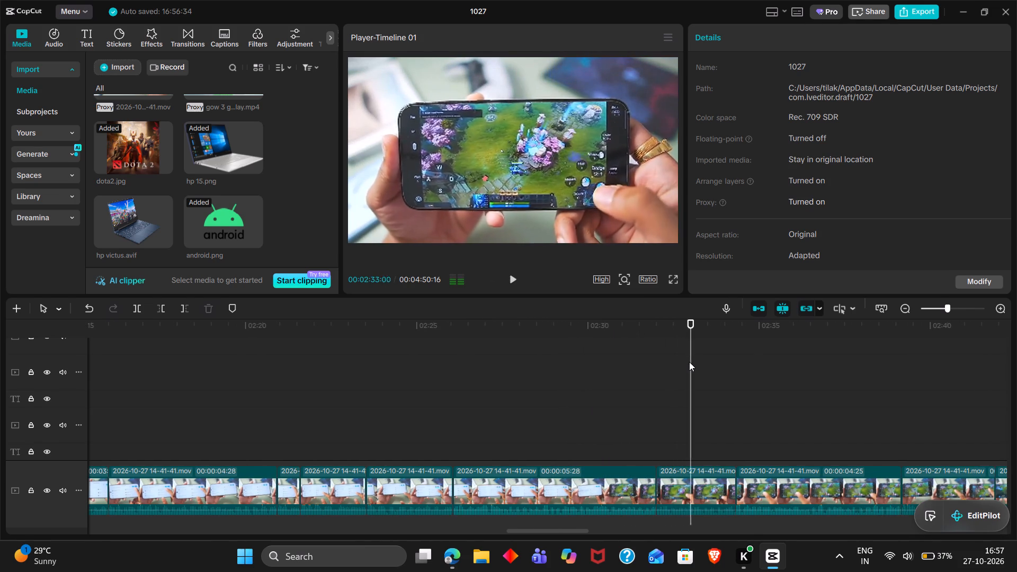
pyautogui.hscroll(-1, 689, 362)
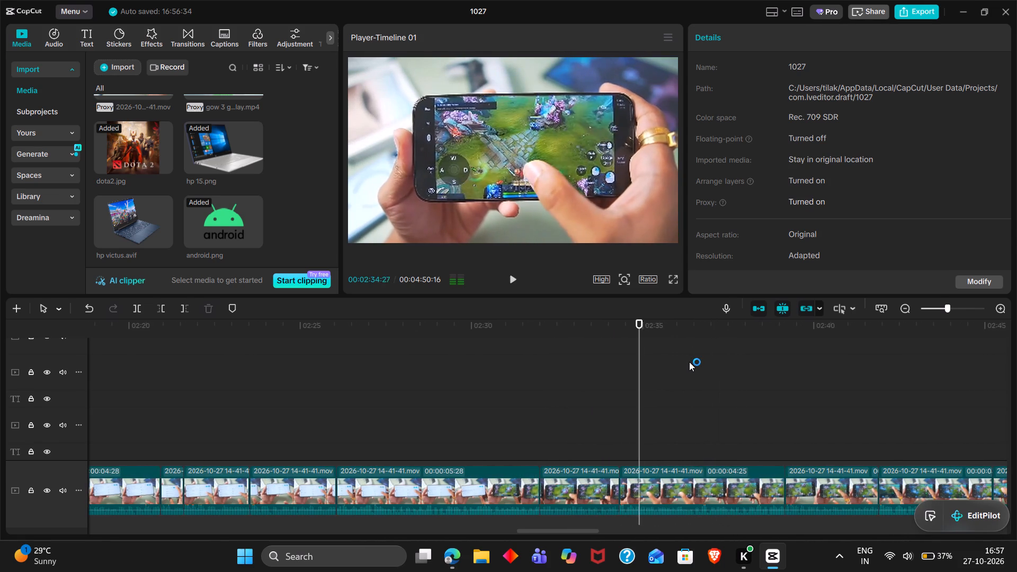
pyautogui.hscroll(-1, 689, 362)
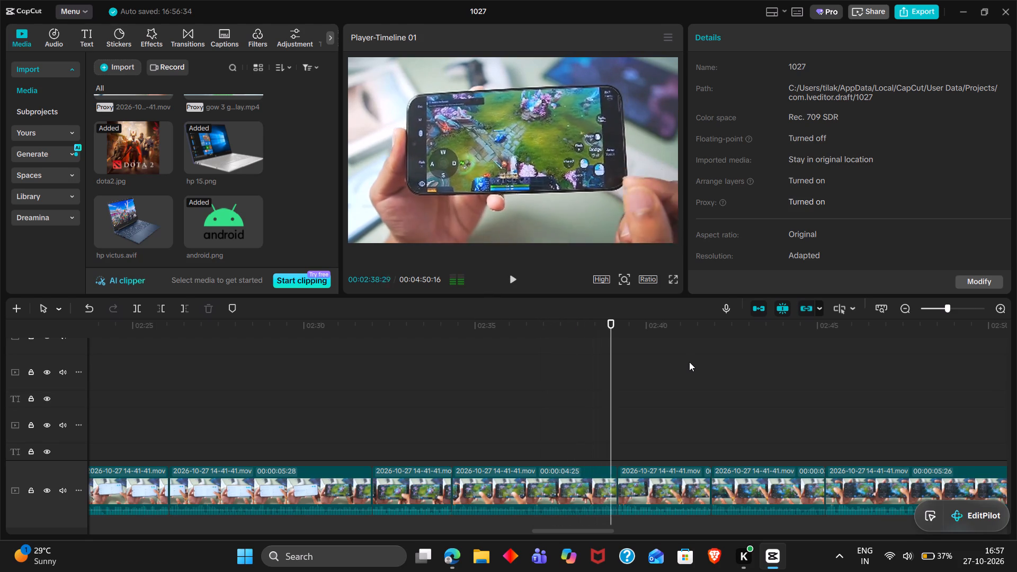
pyautogui.hscroll(-2, 689, 362)
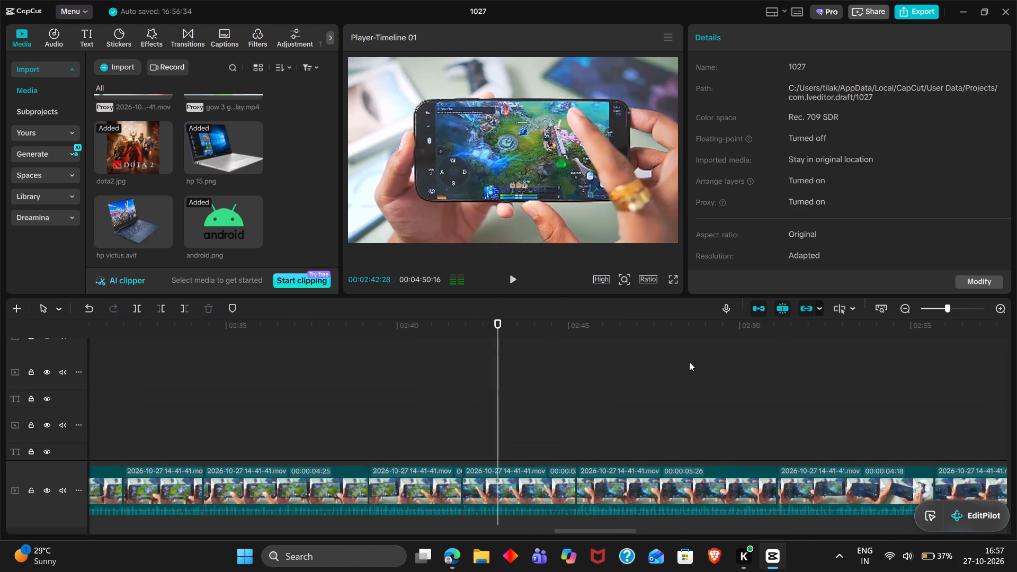
pyautogui.hscroll(-1, 689, 362)
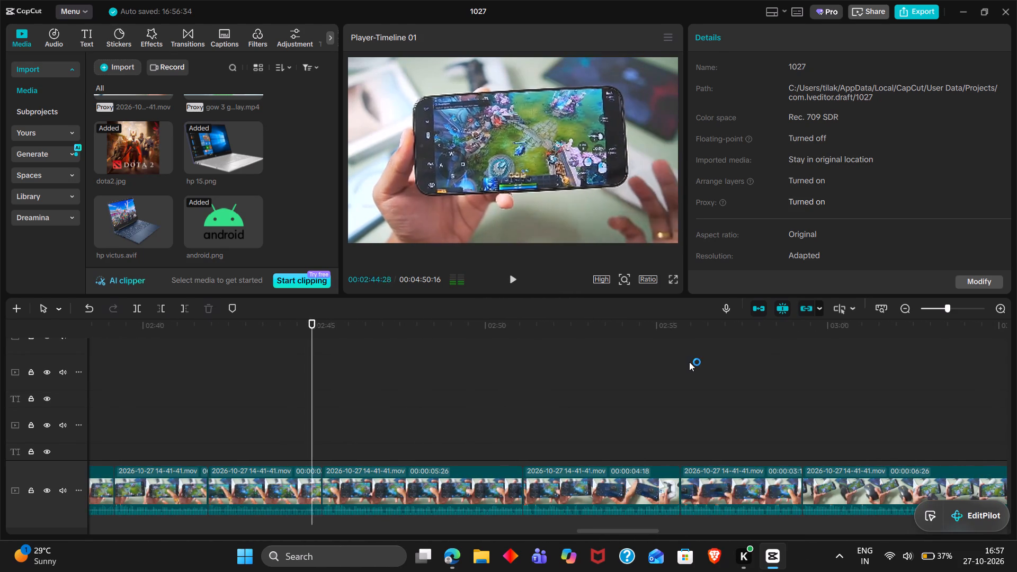
pyautogui.hscroll(-1, 689, 362)
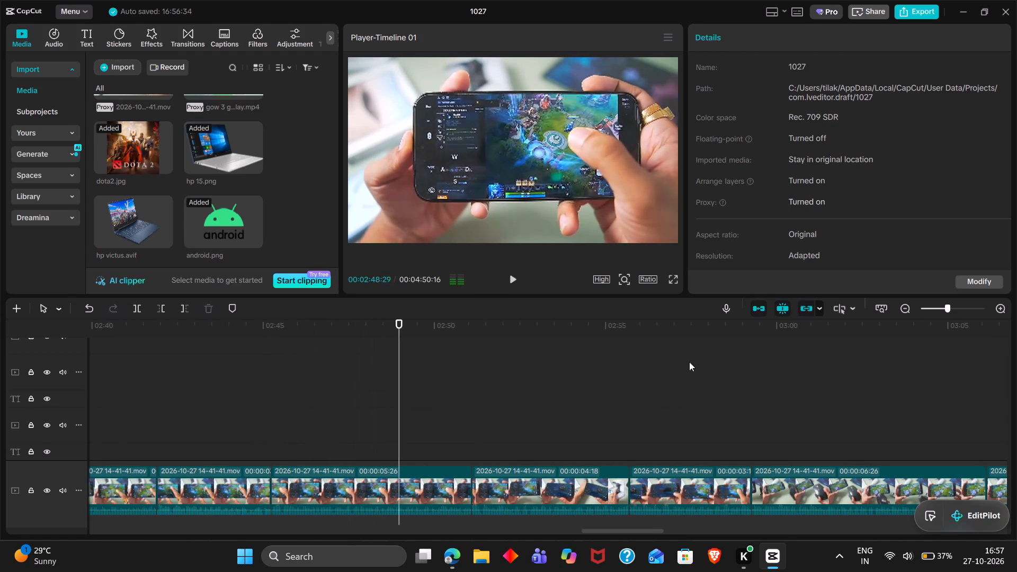
pyautogui.hscroll(-1, 689, 362)
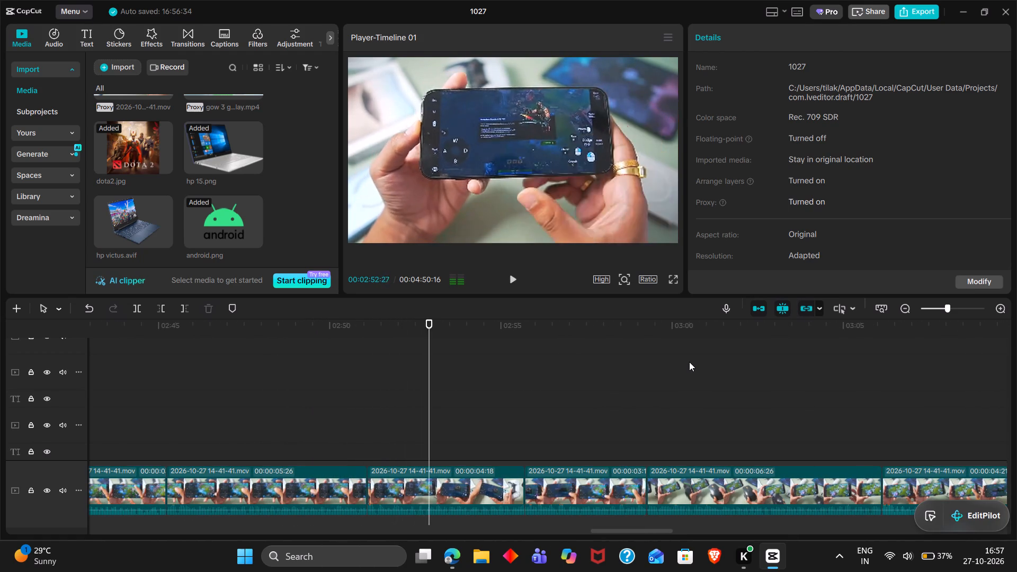
pyautogui.hscroll(-1, 689, 362)
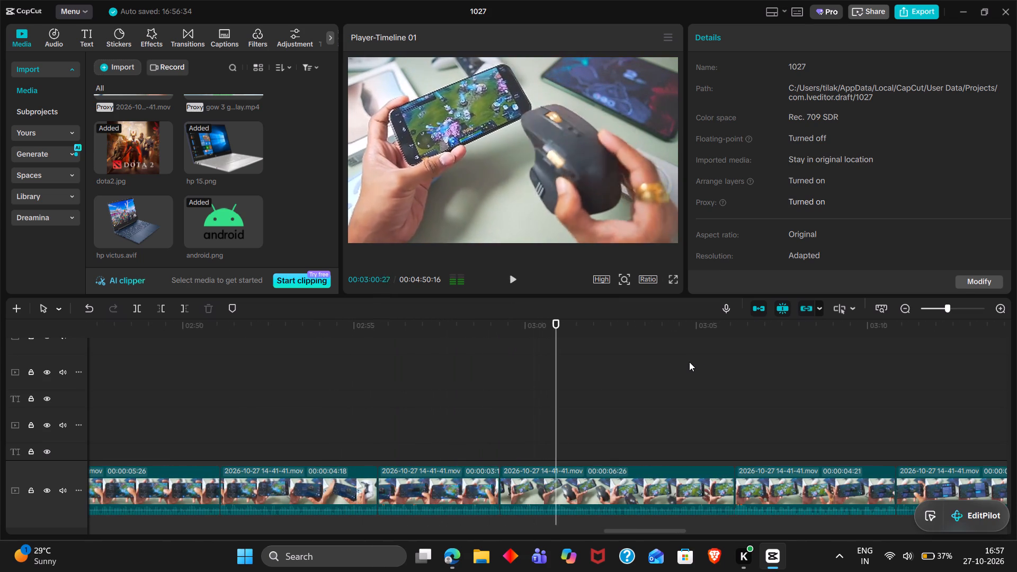
pyautogui.hscroll(-1, 689, 362)
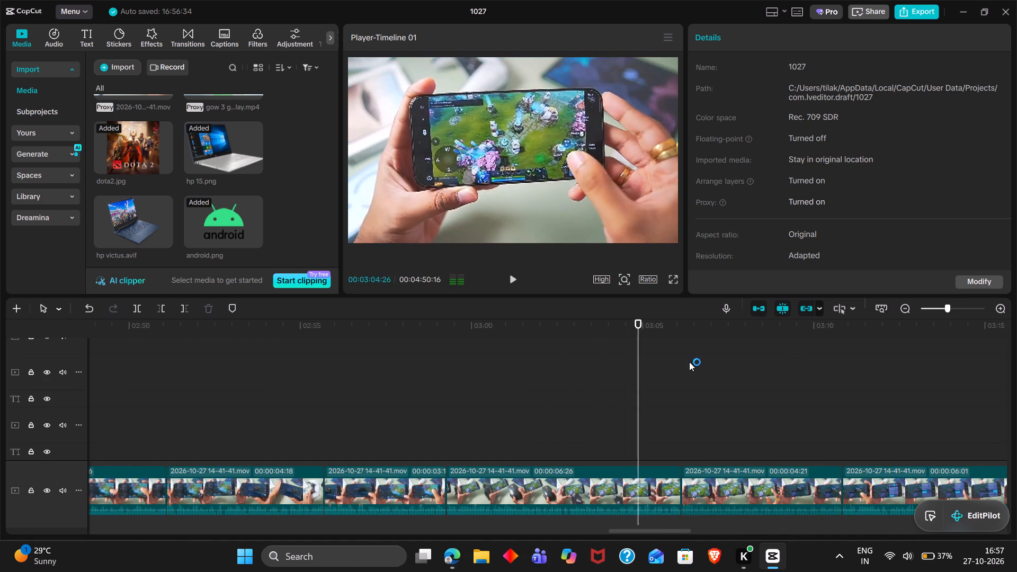
pyautogui.hscroll(-1, 689, 362)
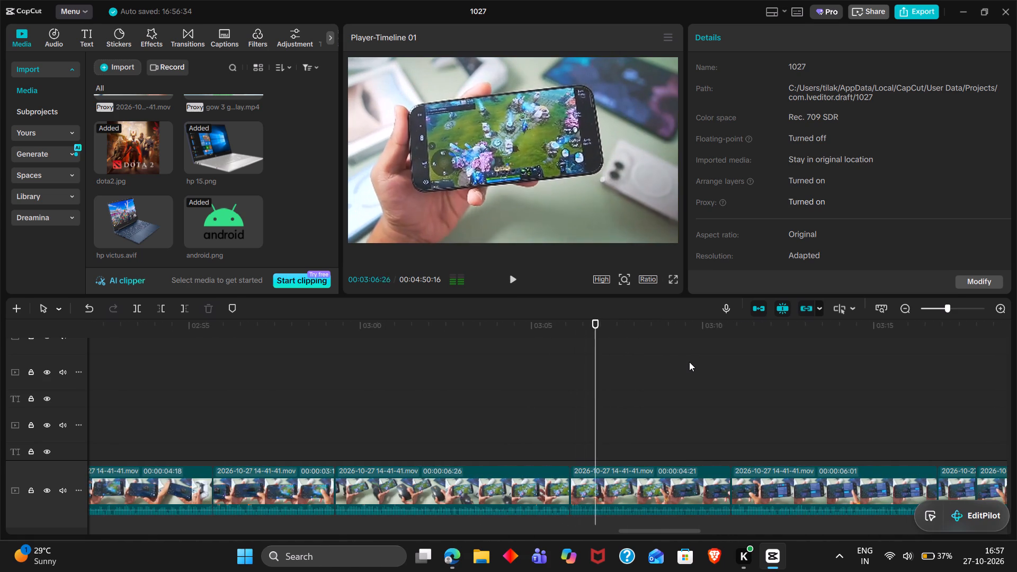
pyautogui.hscroll(-1, 689, 362)
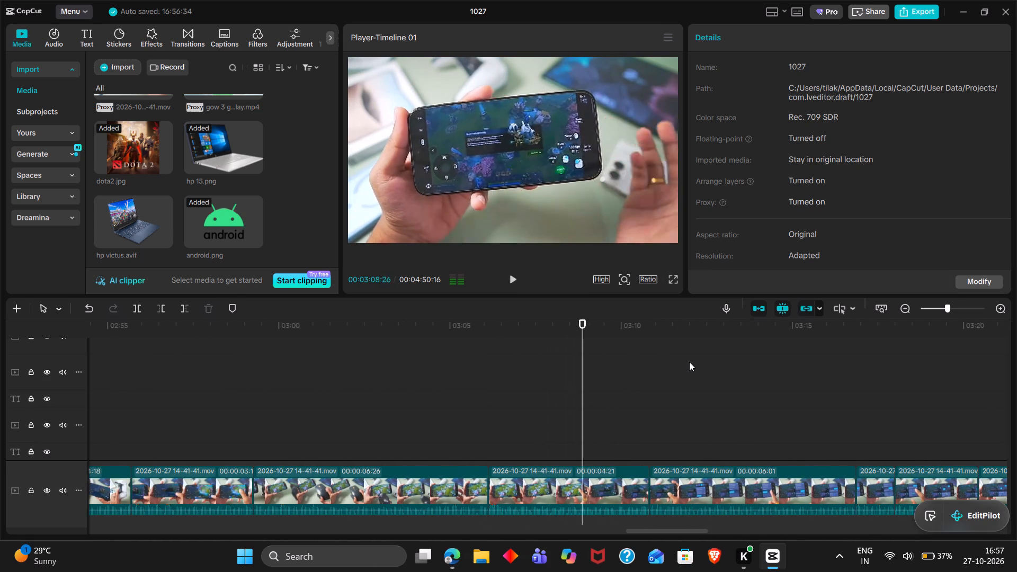
pyautogui.hscroll(-1, 689, 362)
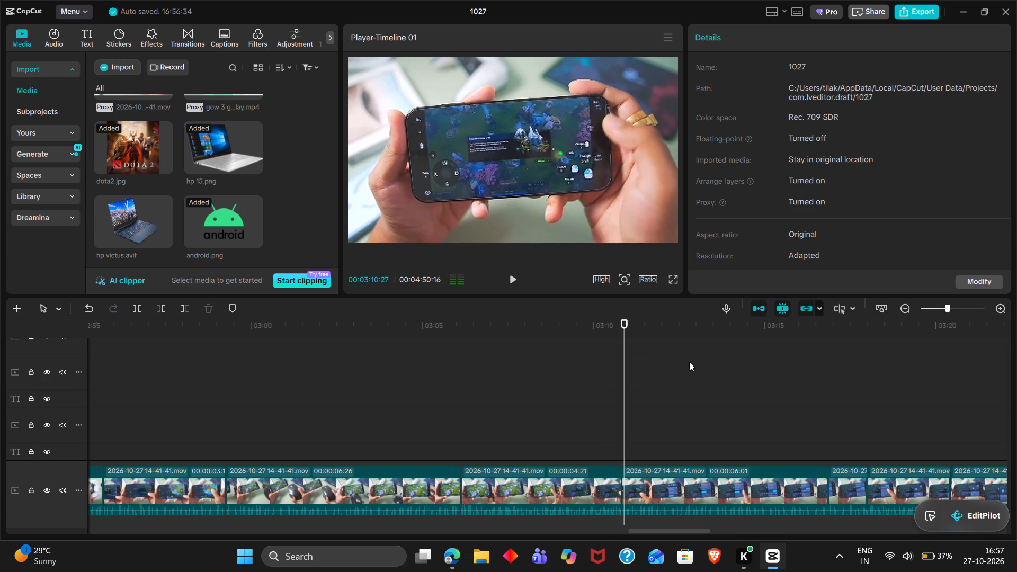
# Play through the control-scheme, display-settings and gameplay footage from about 00:03:10 to 00:03:51, looking for places to edit.
pyautogui.hscroll(-2, 689, 362)
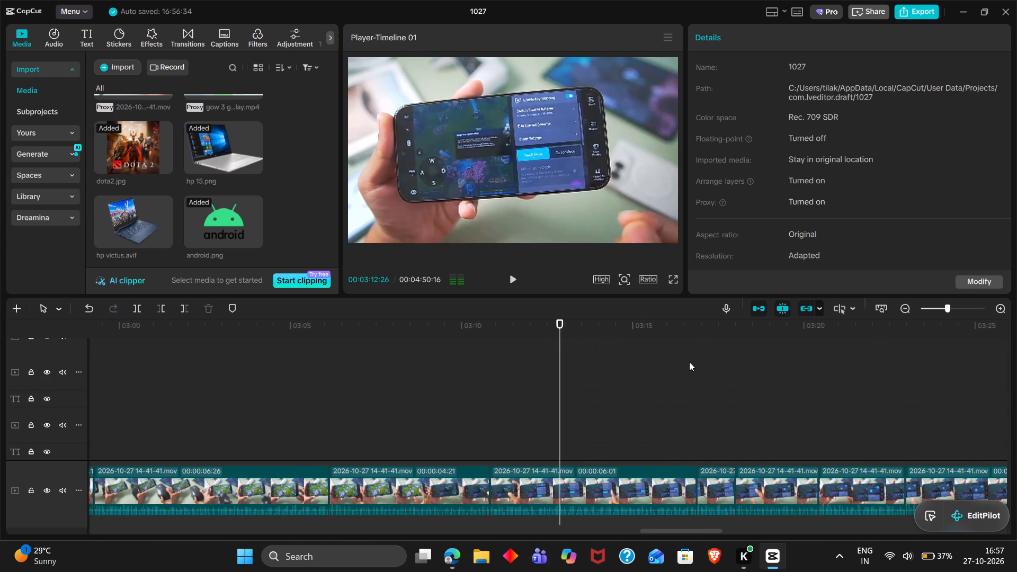
pyautogui.hscroll(-1, 689, 362)
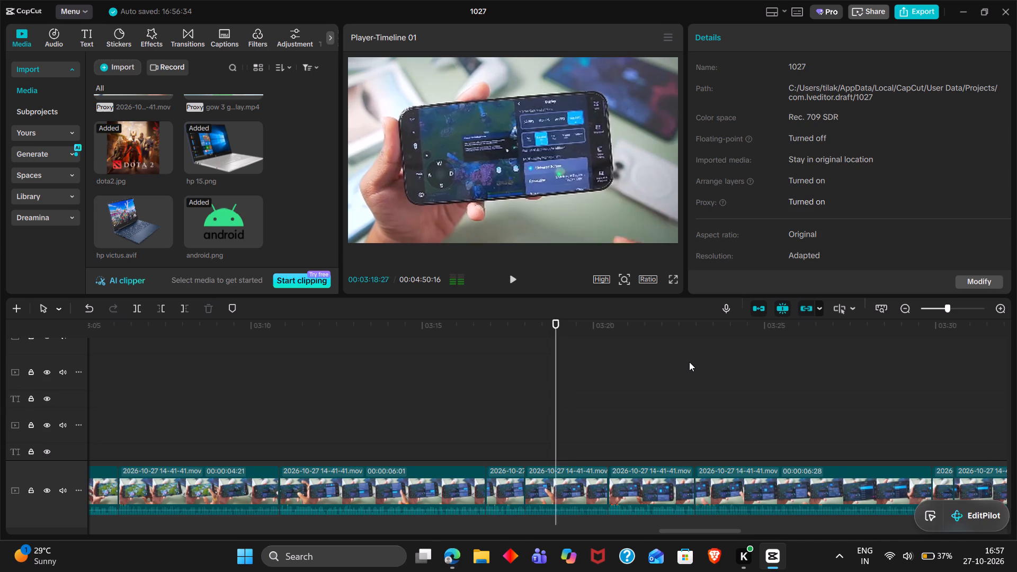
pyautogui.hscroll(-1, 689, 362)
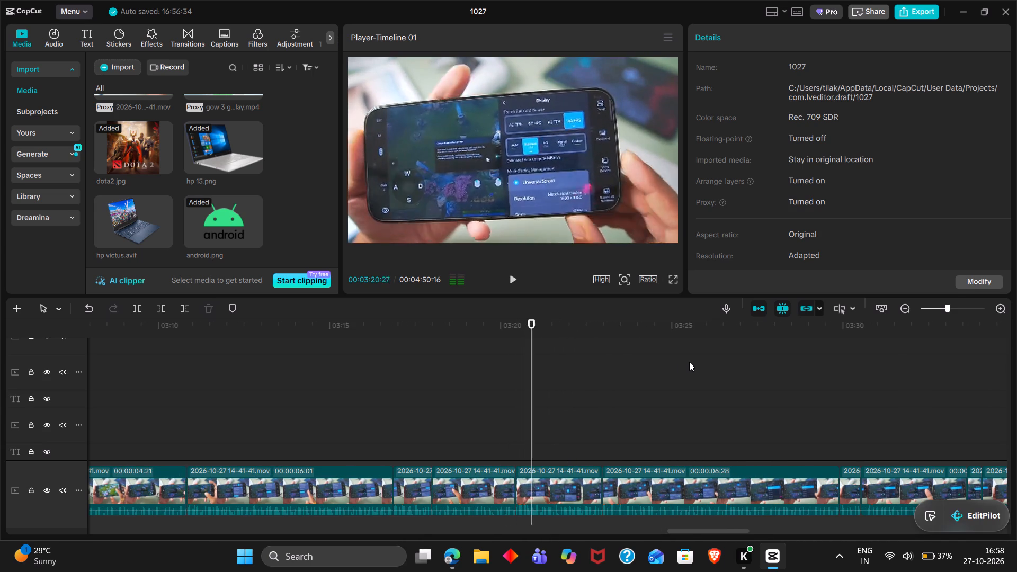
pyautogui.hscroll(-1, 689, 362)
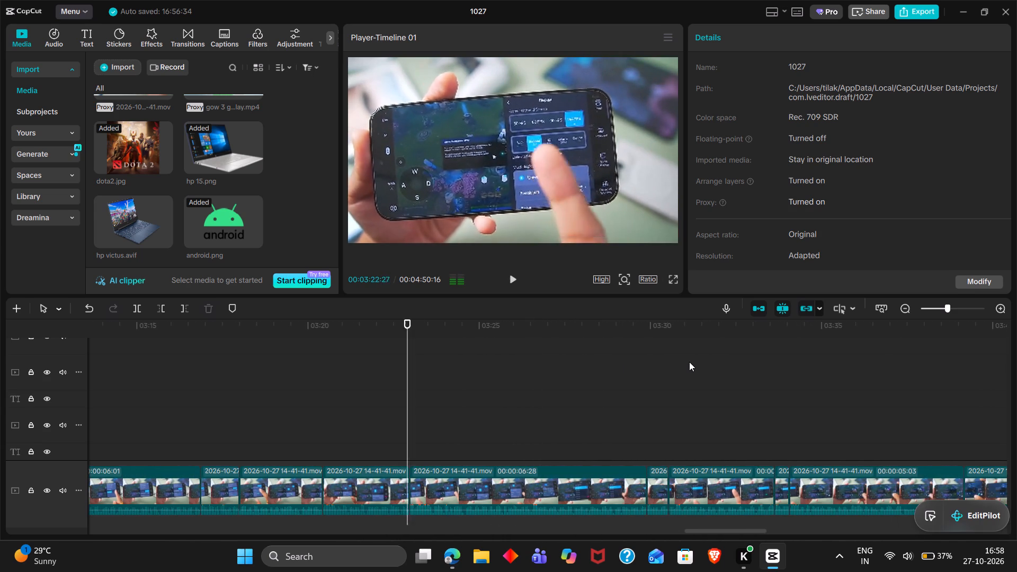
pyautogui.rightClick(689, 362)
pyautogui.hscroll(-1, 689, 362)
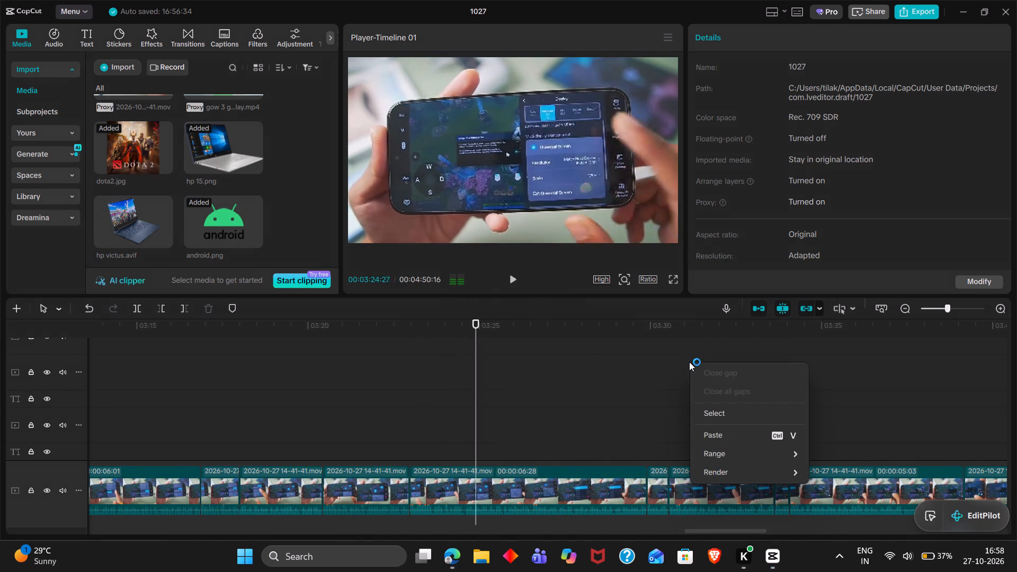
pyautogui.hscroll(-1, 689, 362)
pyautogui.click(653, 383)
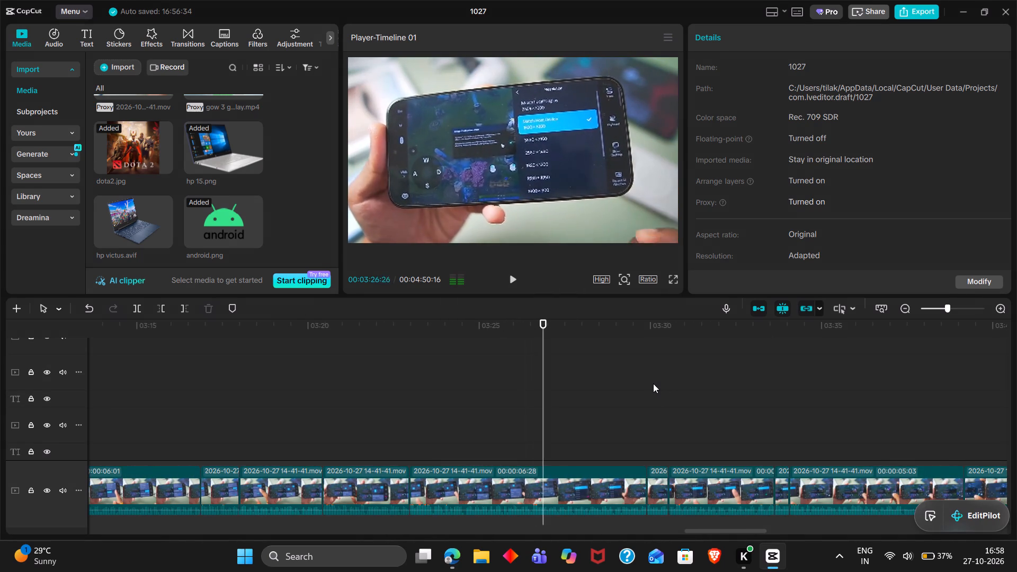
pyautogui.hscroll(-1, 653, 383)
pyautogui.click(620, 395)
pyautogui.moveTo(620, 395); pyautogui.dragTo(665, 404)
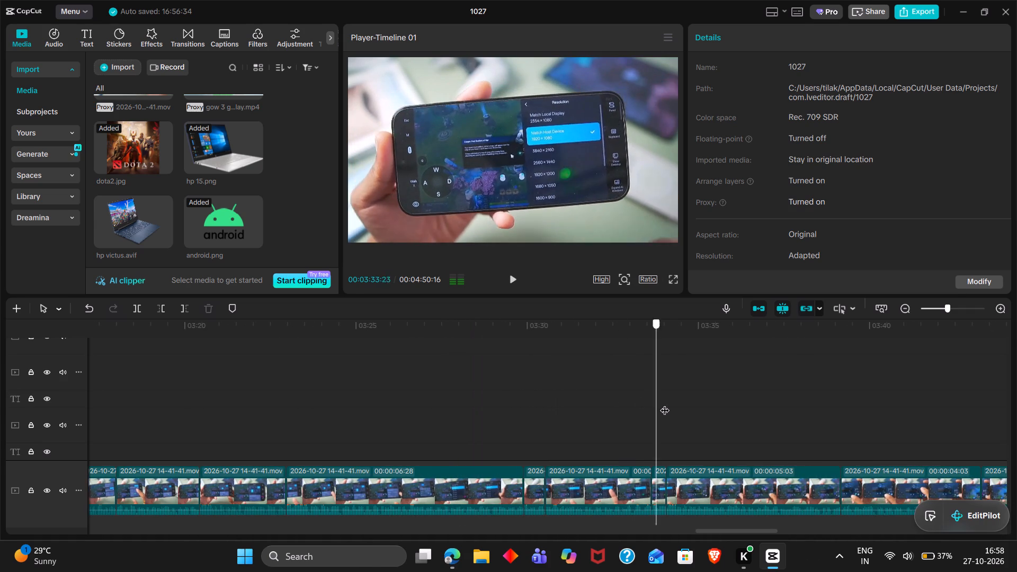
pyautogui.press('space')
pyautogui.hscroll(-2, 665, 404)
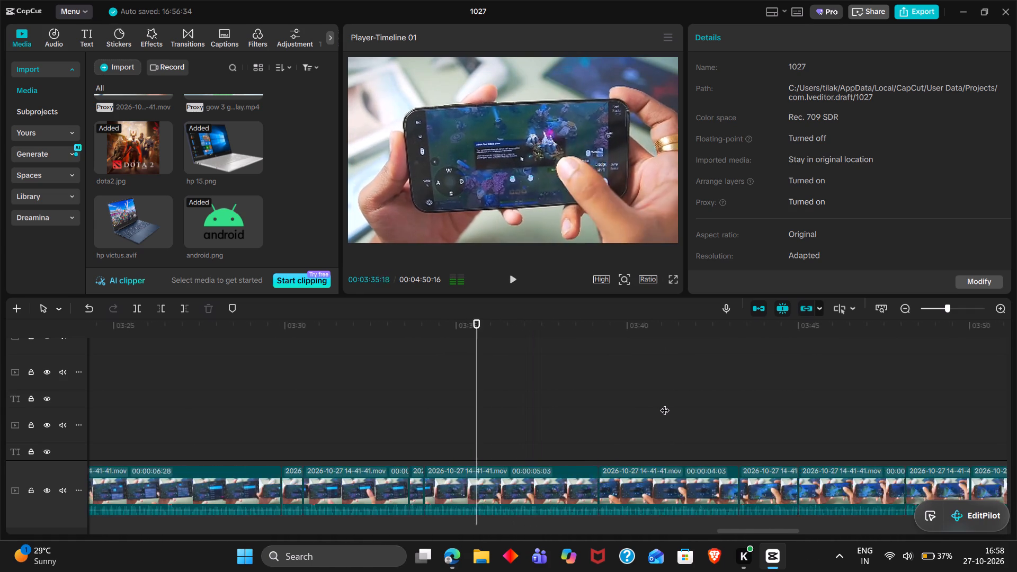
pyautogui.hscroll(-2, 665, 404)
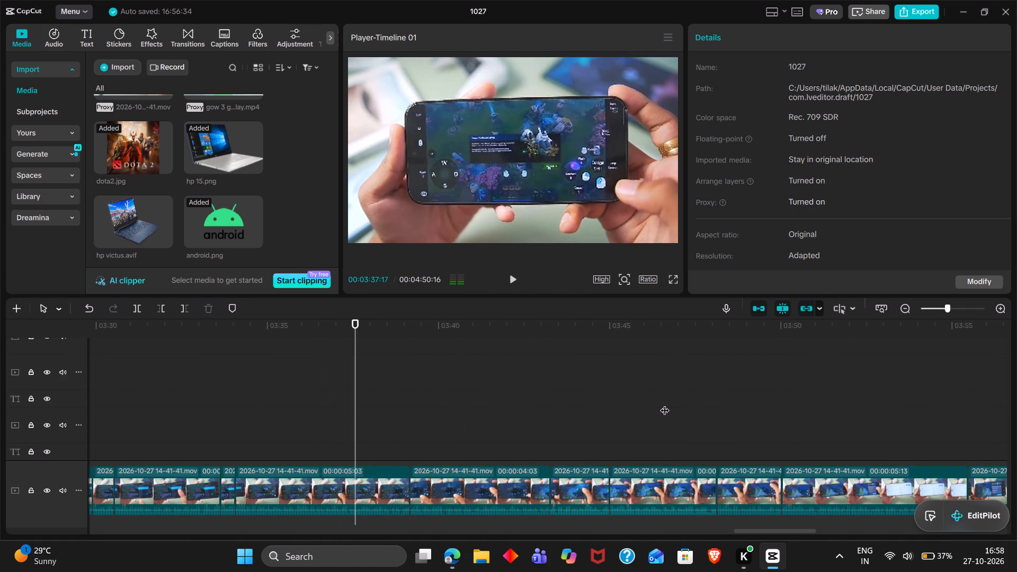
pyautogui.click(583, 396)
pyautogui.moveTo(583, 396); pyautogui.dragTo(594, 395)
pyautogui.press('space')
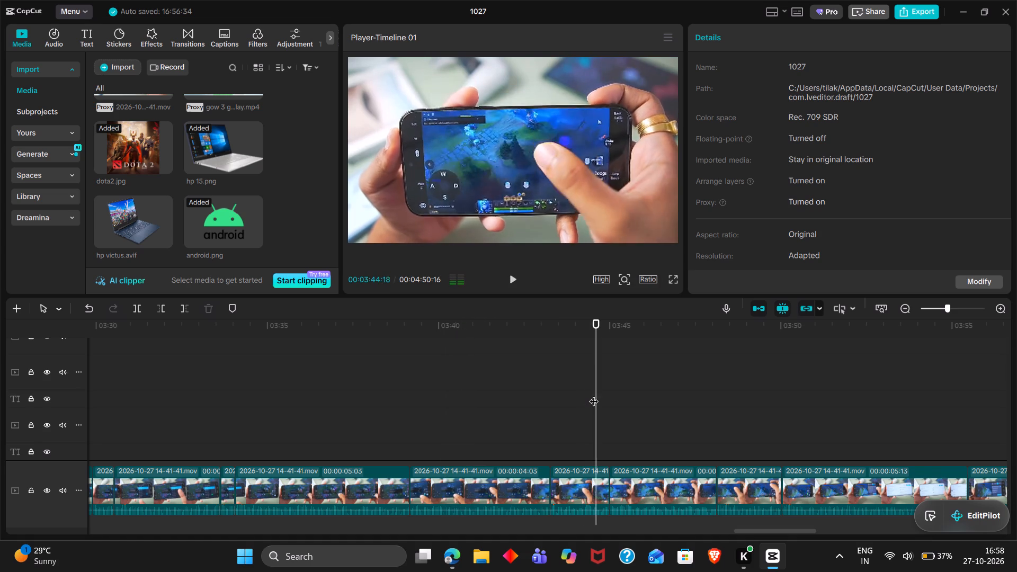
pyautogui.hscroll(-1, 594, 395)
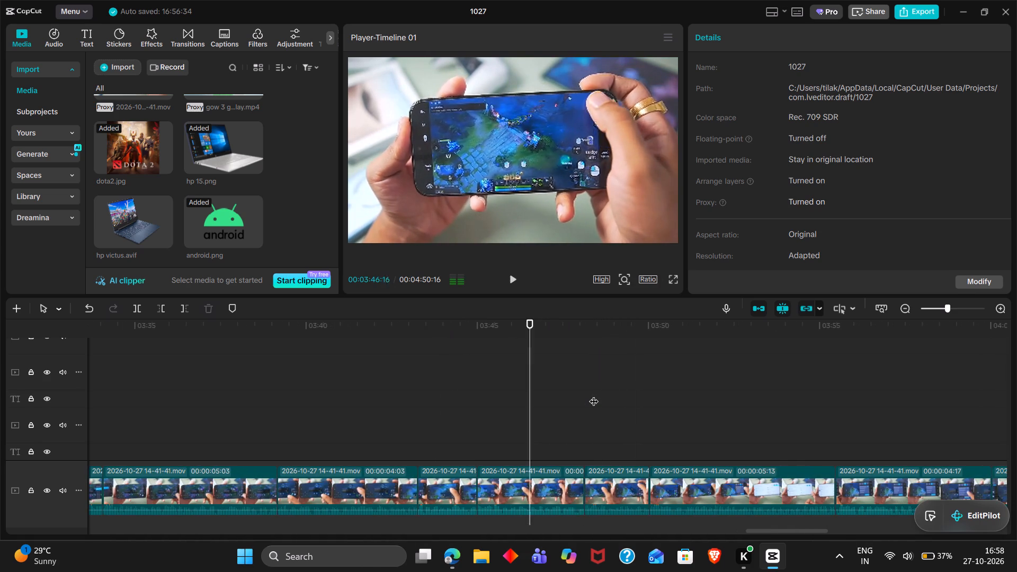
pyautogui.click(594, 395)
pyautogui.moveTo(594, 395); pyautogui.dragTo(613, 394)
pyautogui.press('space')
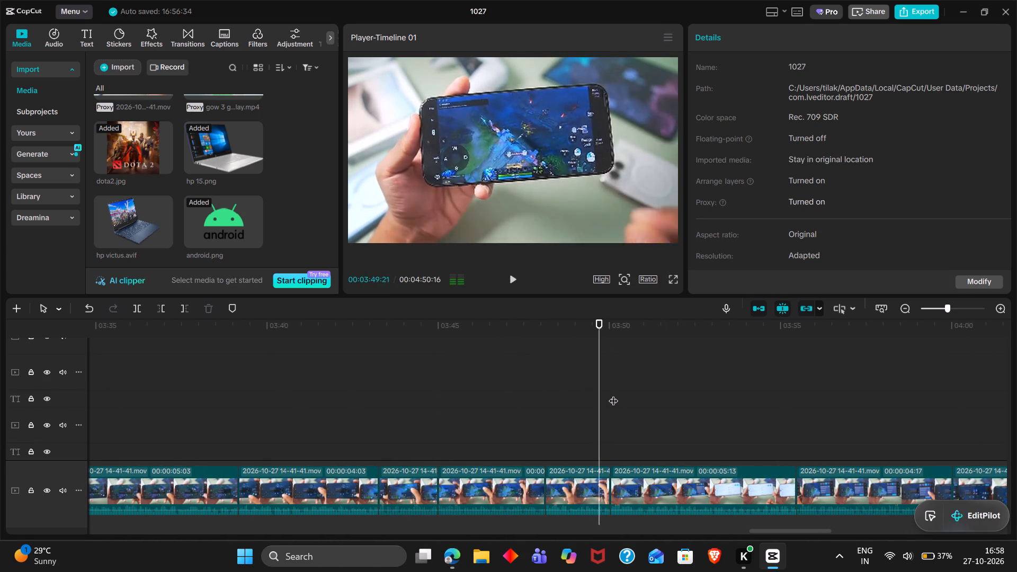
pyautogui.hscroll(-2, 613, 394)
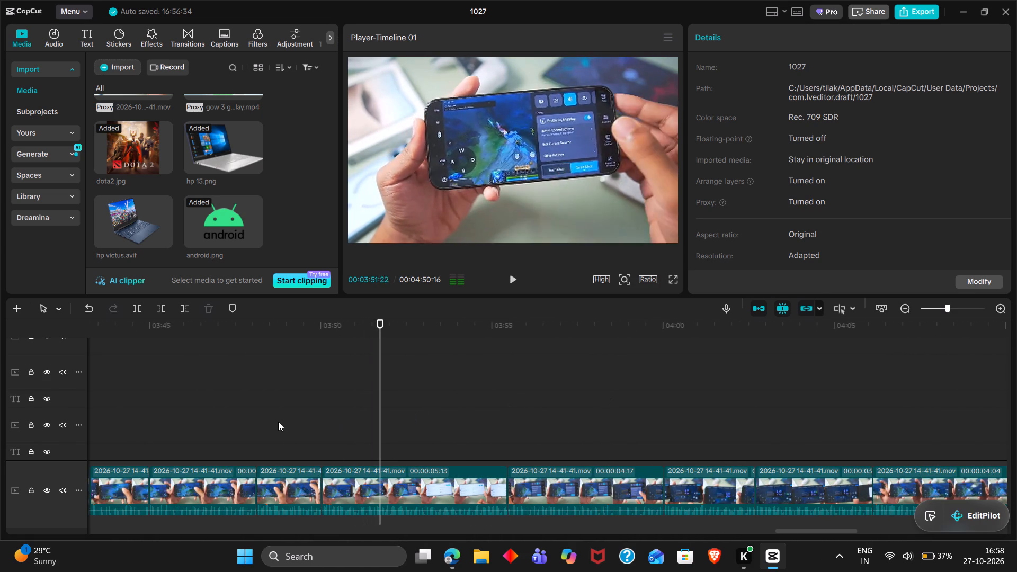
# Replay the footage around 00:03:46 and delete the gameplay clip spanning about 00:03:45 to 00:03:48.
pyautogui.moveTo(278, 422); pyautogui.dragTo(200, 418)
pyautogui.doubleClick(200, 418)
pyautogui.press('space')
pyautogui.press('space')
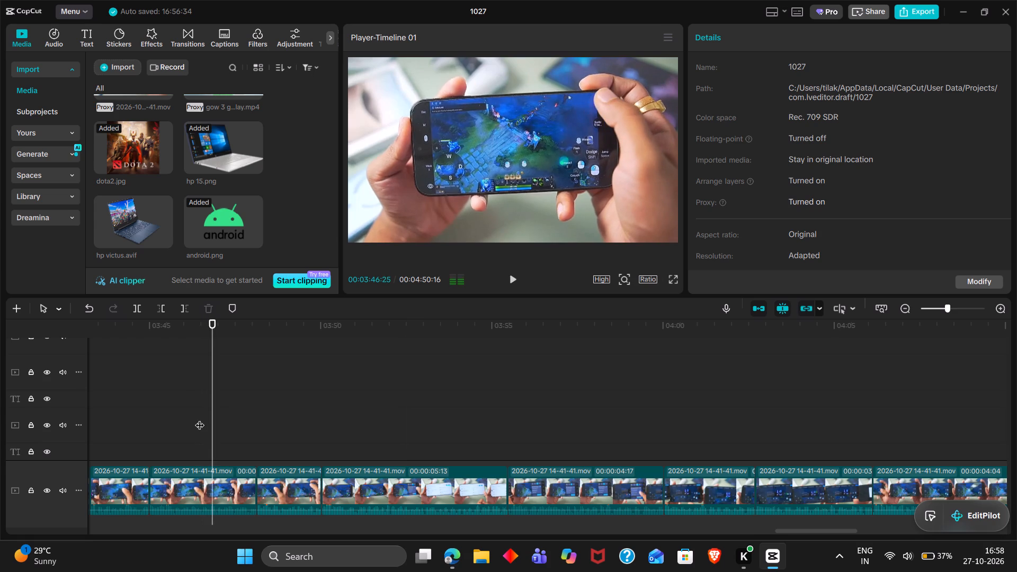
pyautogui.press('space')
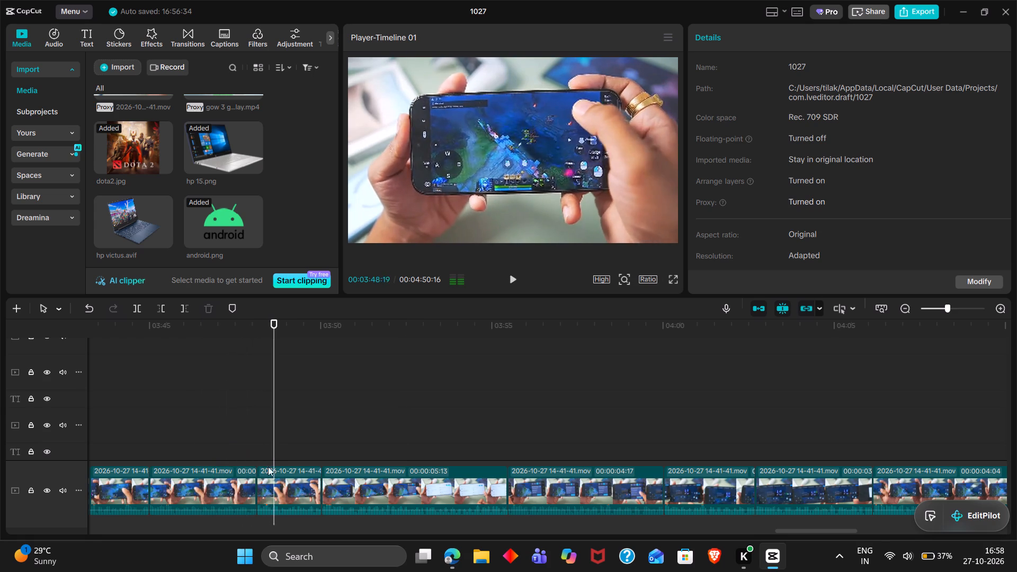
pyautogui.hscroll(1, 294, 457)
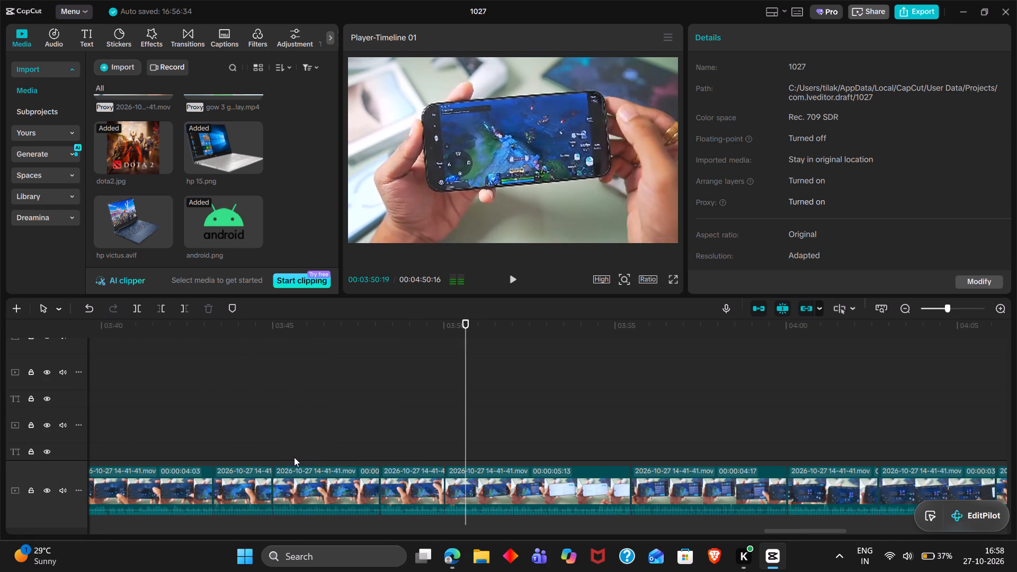
pyautogui.click(236, 440)
pyautogui.moveTo(236, 440); pyautogui.dragTo(180, 432)
pyautogui.press('space')
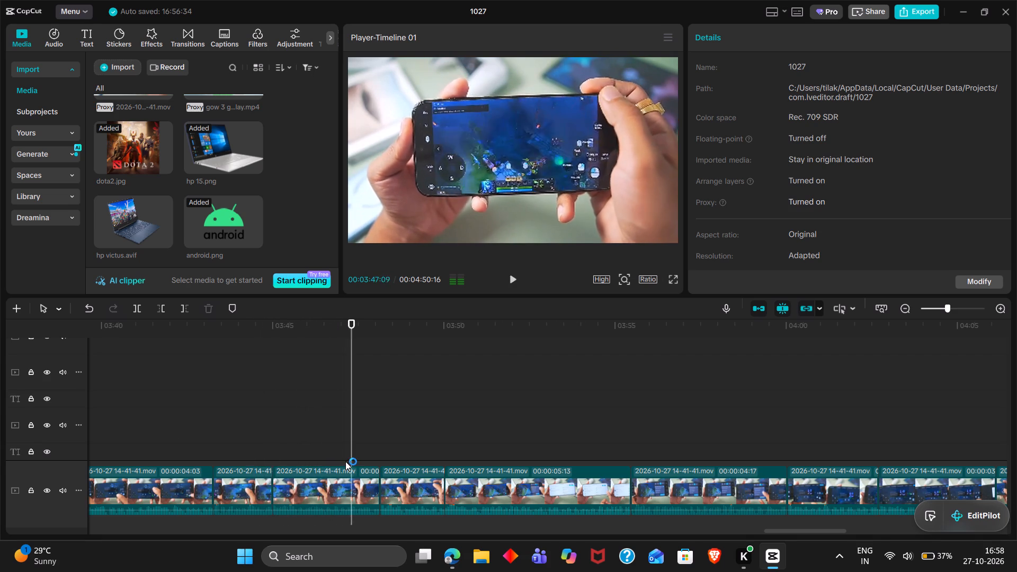
pyautogui.click(345, 483)
pyautogui.press('BackSpace')
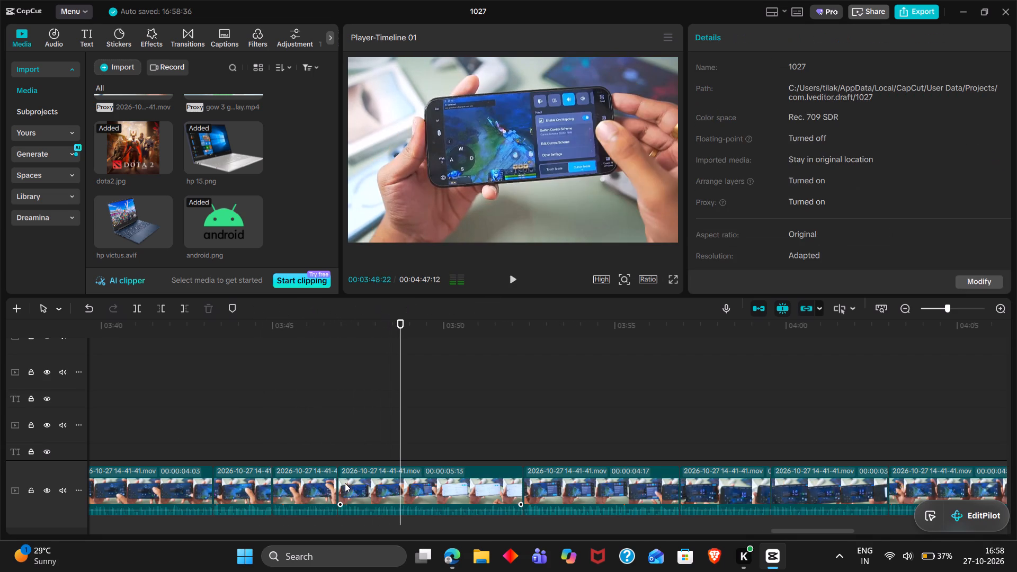
# Play back the footage from about 00:03:45 to 00:03:55 to check how the clips join after the cut.
pyautogui.doubleClick(265, 418)
pyautogui.press('space')
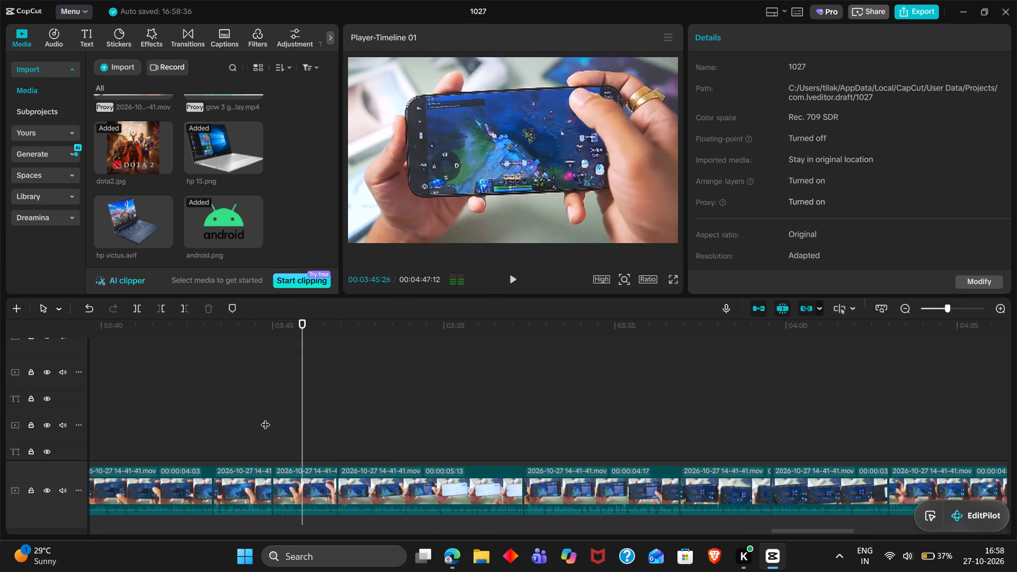
pyautogui.hscroll(-1, 302, 414)
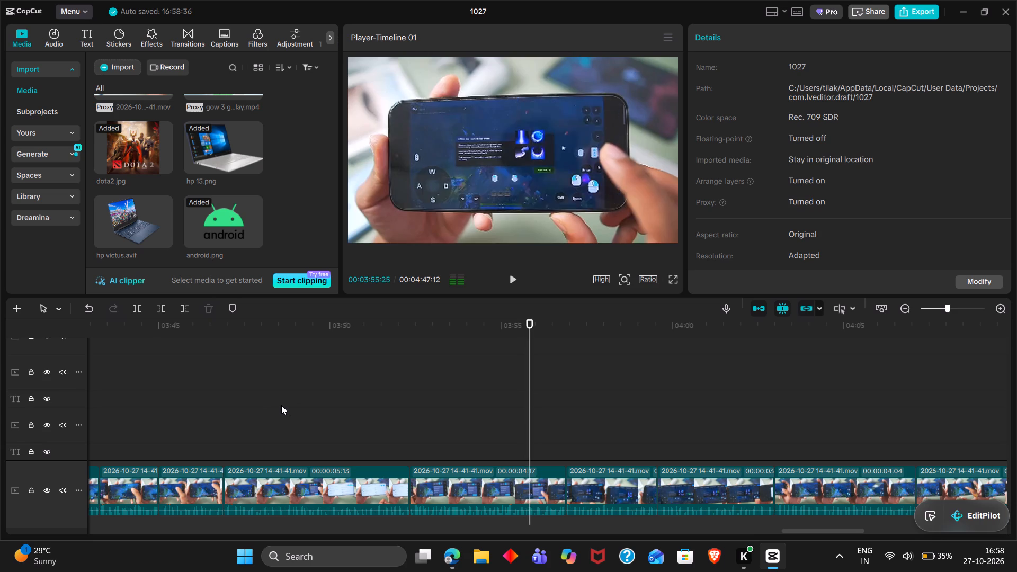
pyautogui.click(281, 405)
pyautogui.moveTo(281, 405); pyautogui.dragTo(171, 377)
pyautogui.press('space')
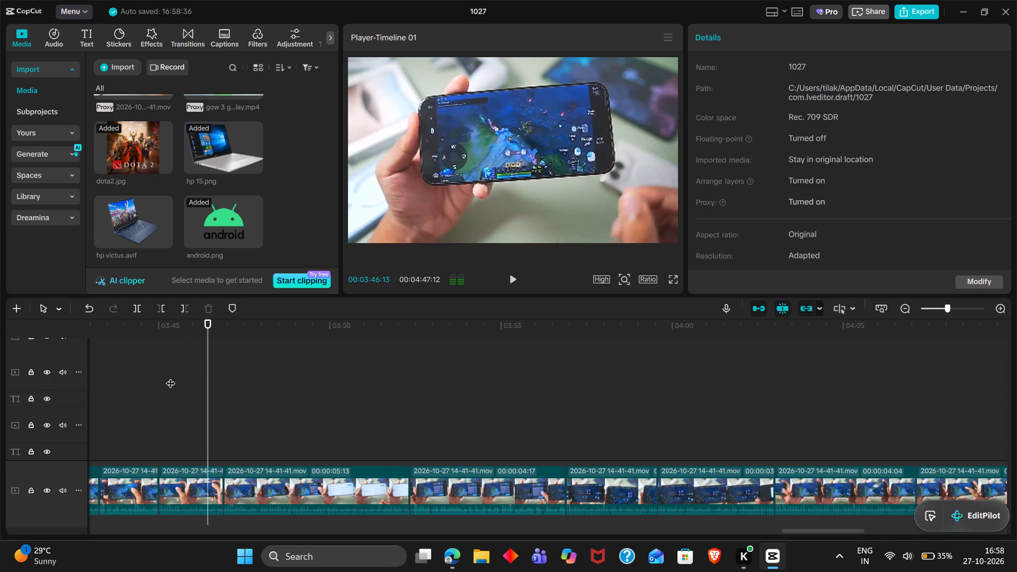
pyautogui.press('space')
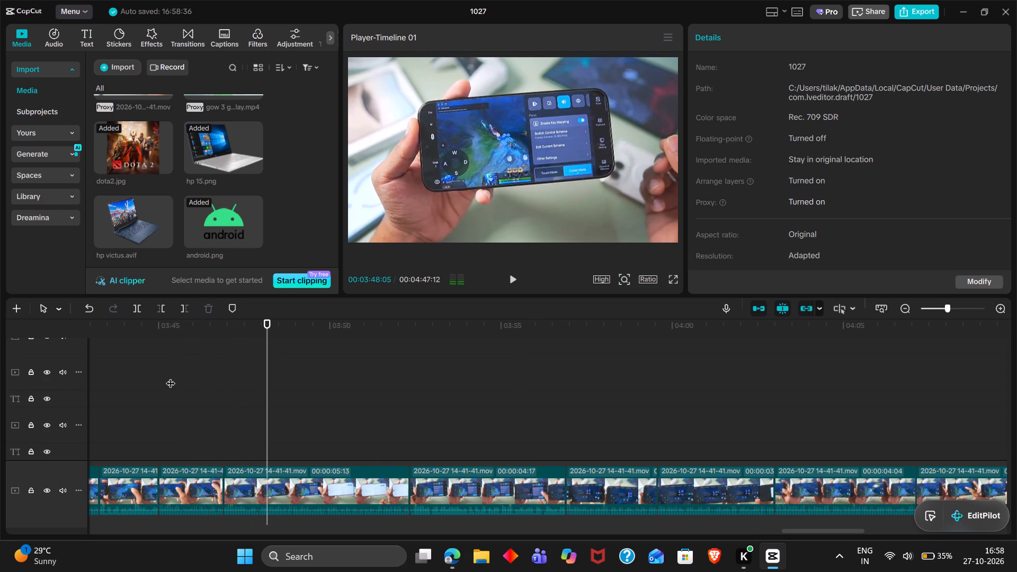
pyautogui.press('space')
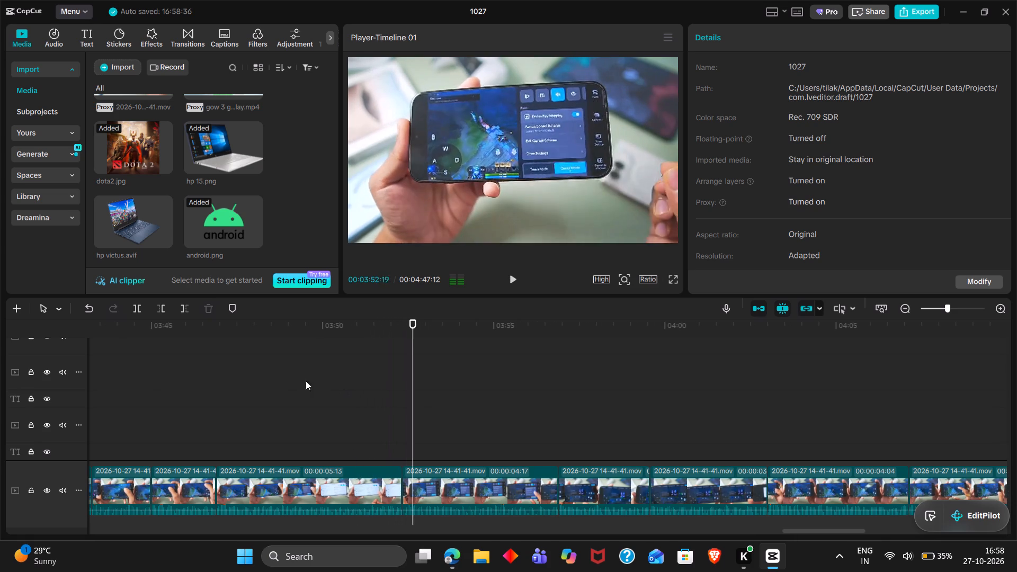
pyautogui.click(281, 376)
pyautogui.moveTo(281, 376); pyautogui.dragTo(251, 369)
pyautogui.press('space')
pyautogui.press('space')
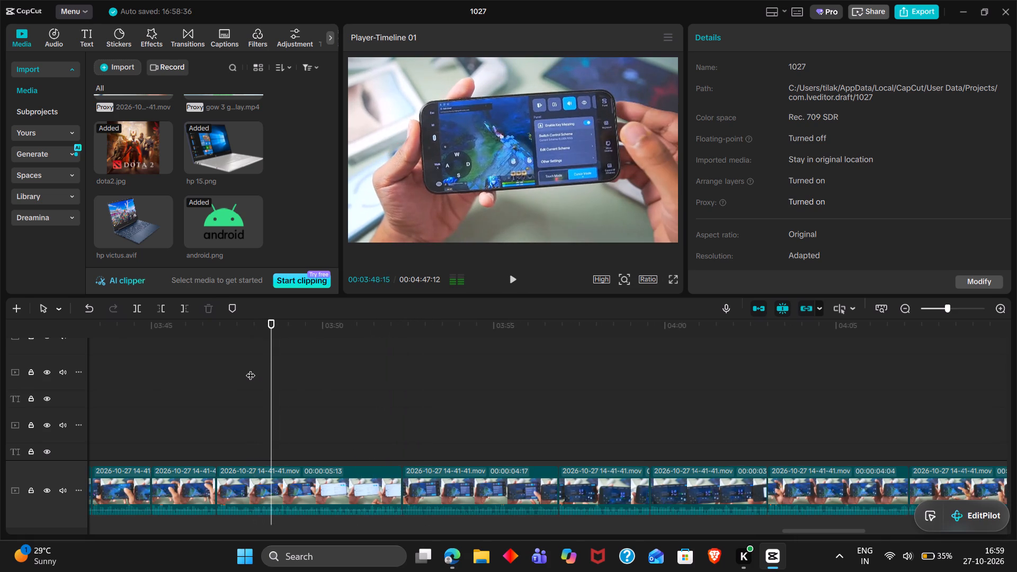
# Replay the clip starting near 00:03:47, which opens the key-mapping settings, and trim away everything after 00:03:48:06.
pyautogui.click(238, 452)
pyautogui.moveTo(238, 452); pyautogui.dragTo(209, 443)
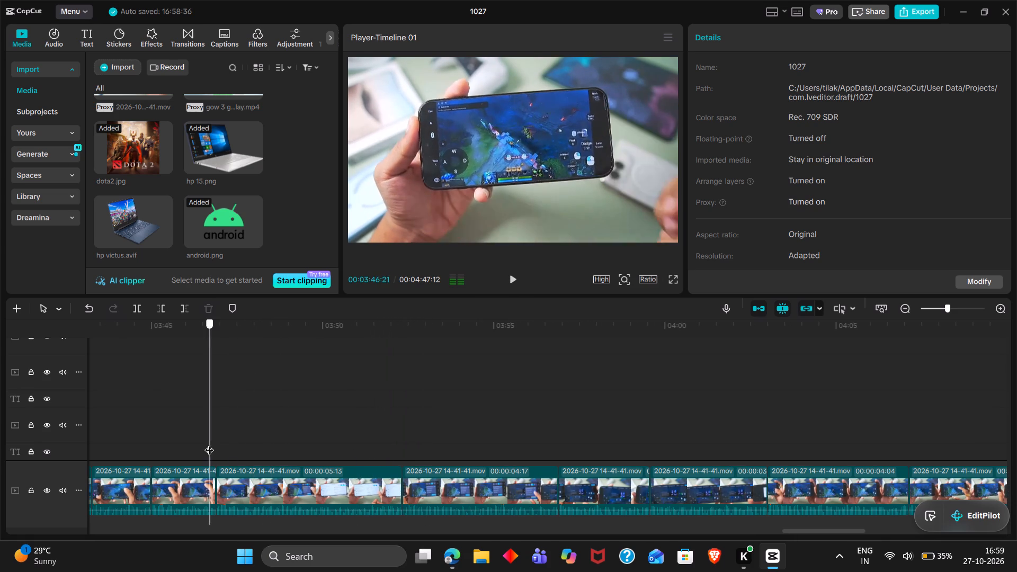
pyautogui.press('space')
pyautogui.press('space')
pyautogui.press('space')
pyautogui.press('space')
pyautogui.press('space')
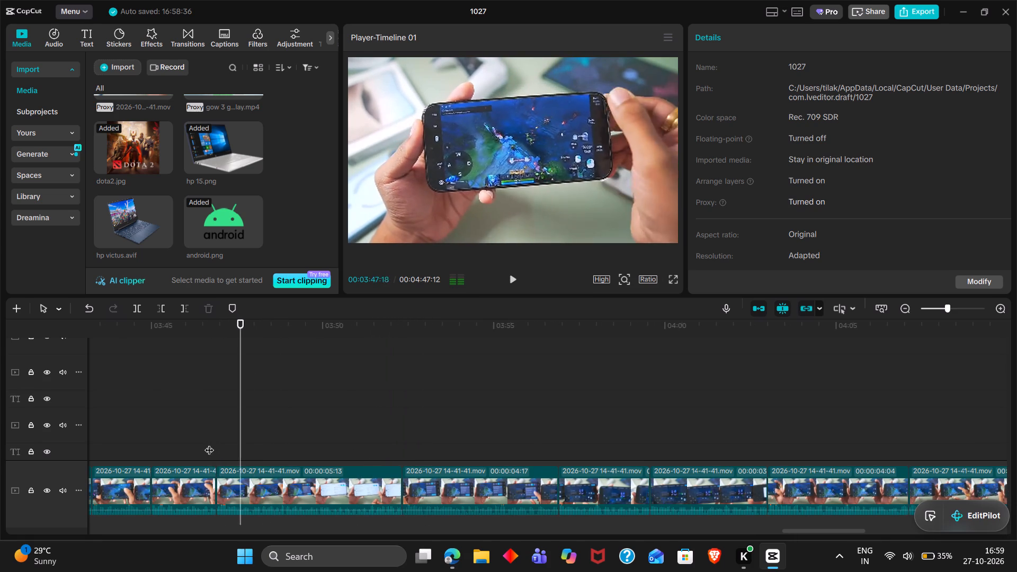
pyautogui.press('space')
pyautogui.press('space')
pyautogui.press('space')
pyautogui.press('Right')
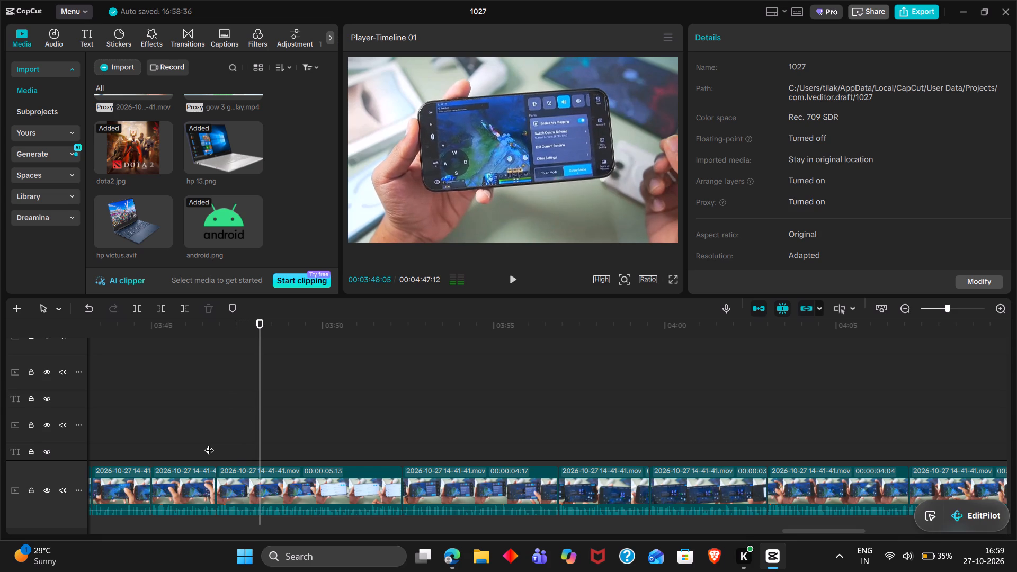
pyautogui.press('Right')
pyautogui.keyDown('ctrl'); pyautogui.scroll(6, 209, 443); pyautogui.keyUp('ctrl')
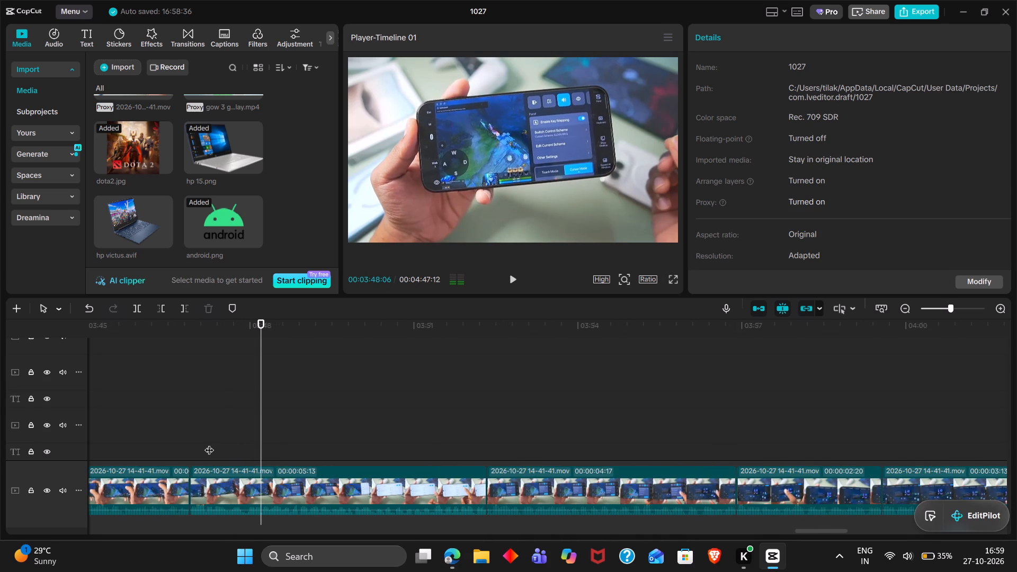
pyautogui.press('w')
# Replay the new join and trim the end of the short key-mapping clip back to 00:03:48:03.
pyautogui.doubleClick(239, 443)
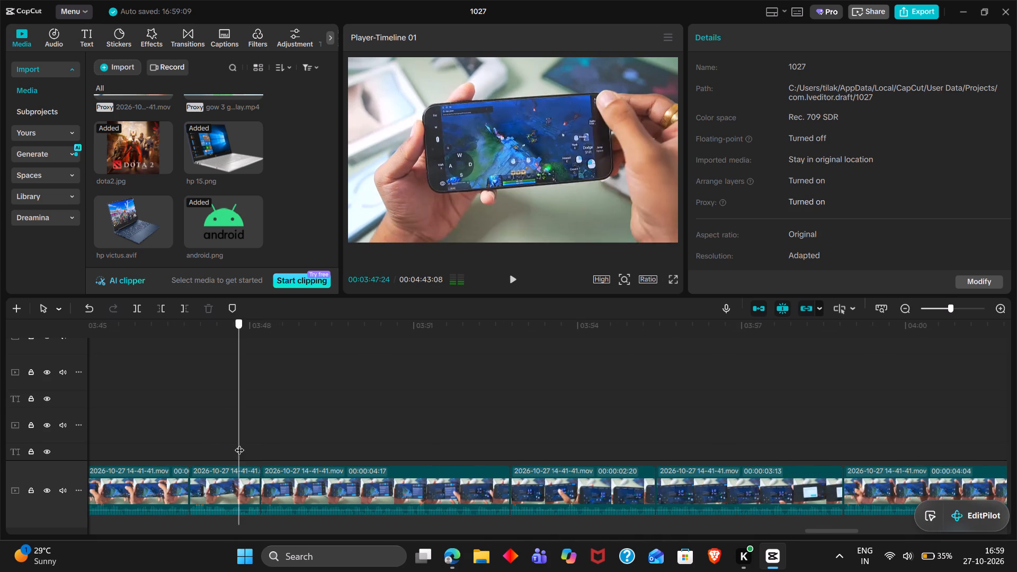
pyautogui.press('space')
pyautogui.press('space')
pyautogui.press('space')
pyautogui.scroll(3, 239, 443)
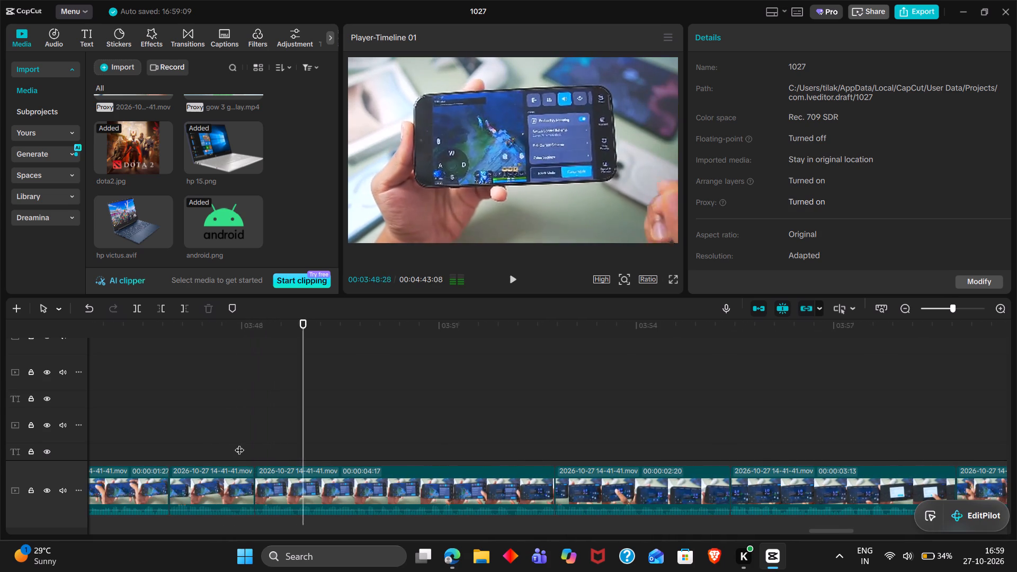
pyautogui.doubleClick(239, 443)
pyautogui.moveTo(239, 443); pyautogui.dragTo(248, 445)
pyautogui.press('w')
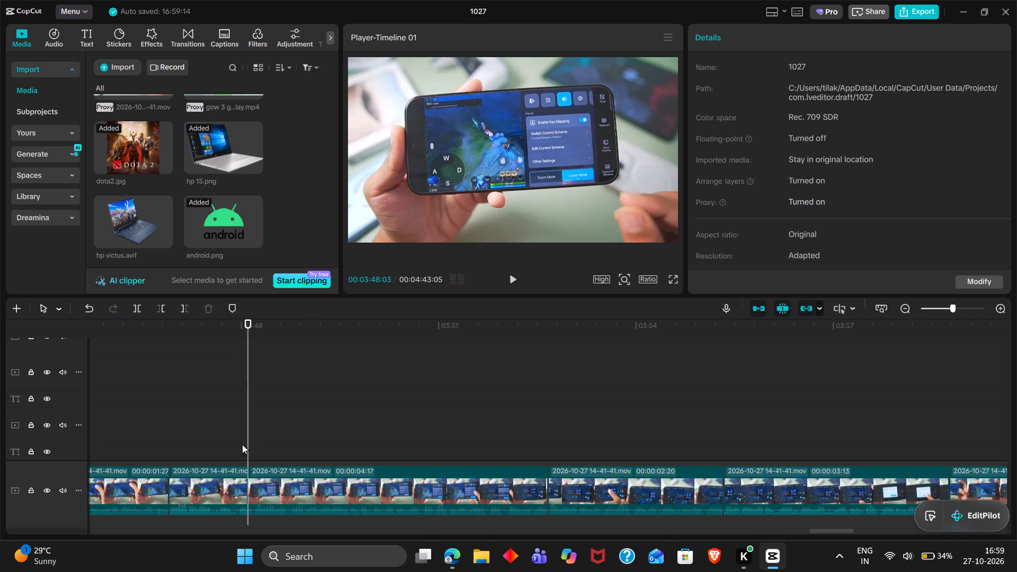
# Replay the key-mapping settings clip starting near 00:03:48 and split it at 00:03:51:21.
pyautogui.click(171, 426)
pyautogui.moveTo(171, 426); pyautogui.dragTo(183, 424)
pyautogui.press('space')
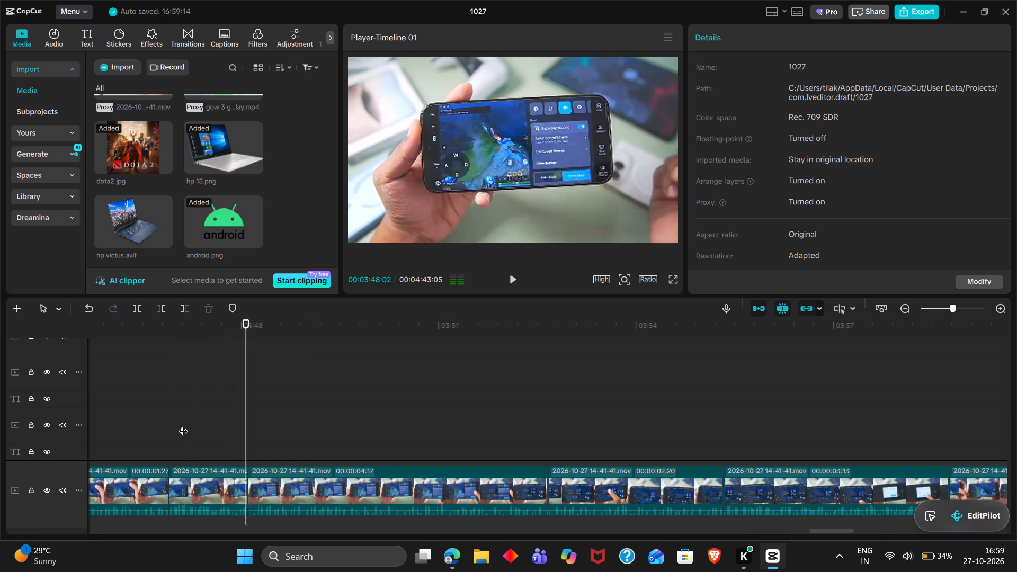
pyautogui.keyDown('ctrl'); pyautogui.scroll(4, 183, 424); pyautogui.keyUp('ctrl')
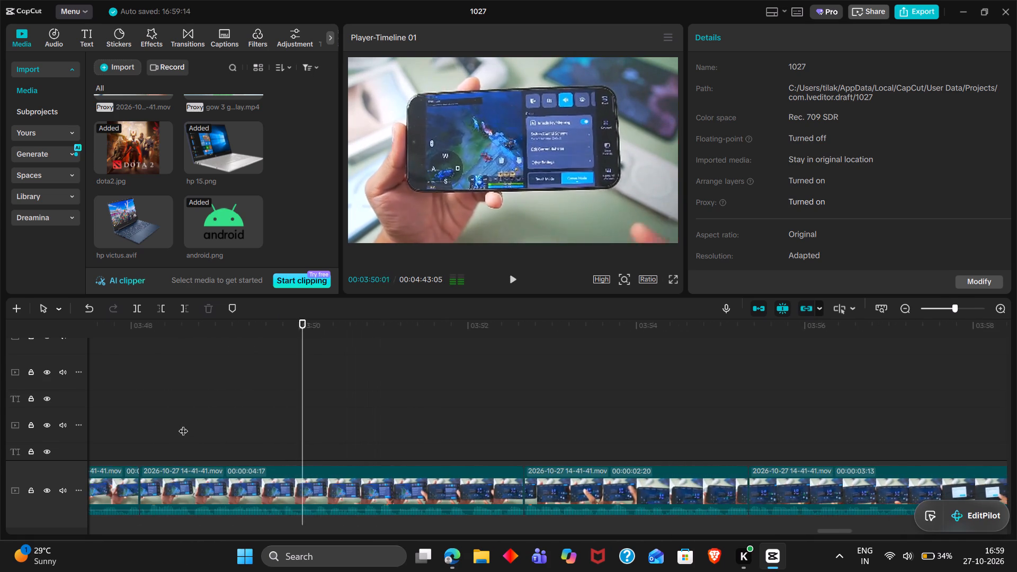
pyautogui.keyDown('ctrl'); pyautogui.scroll(-2, 183, 424); pyautogui.keyUp('ctrl')
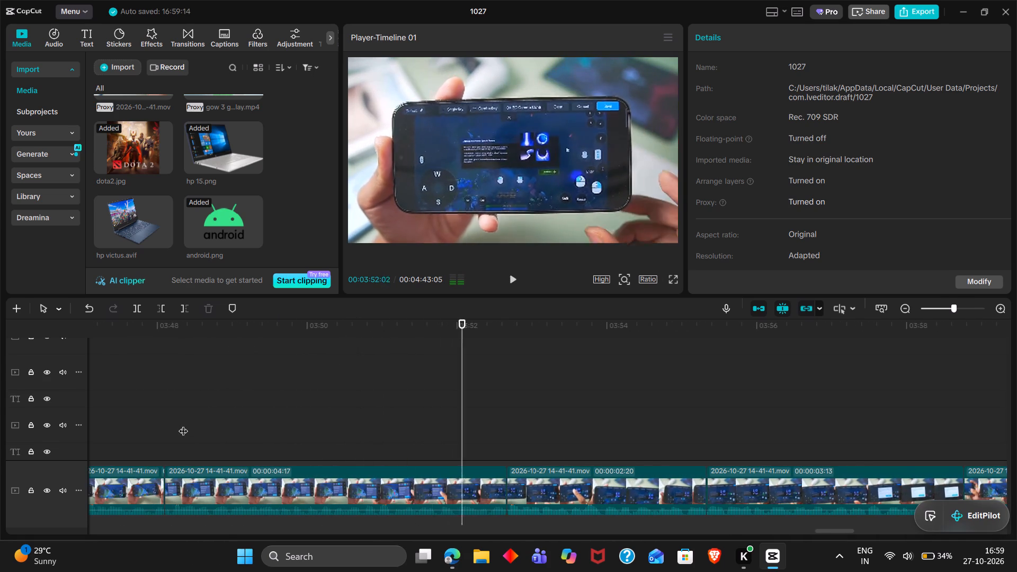
pyautogui.hscroll(-1, 183, 424)
pyautogui.doubleClick(180, 423)
pyautogui.press('space')
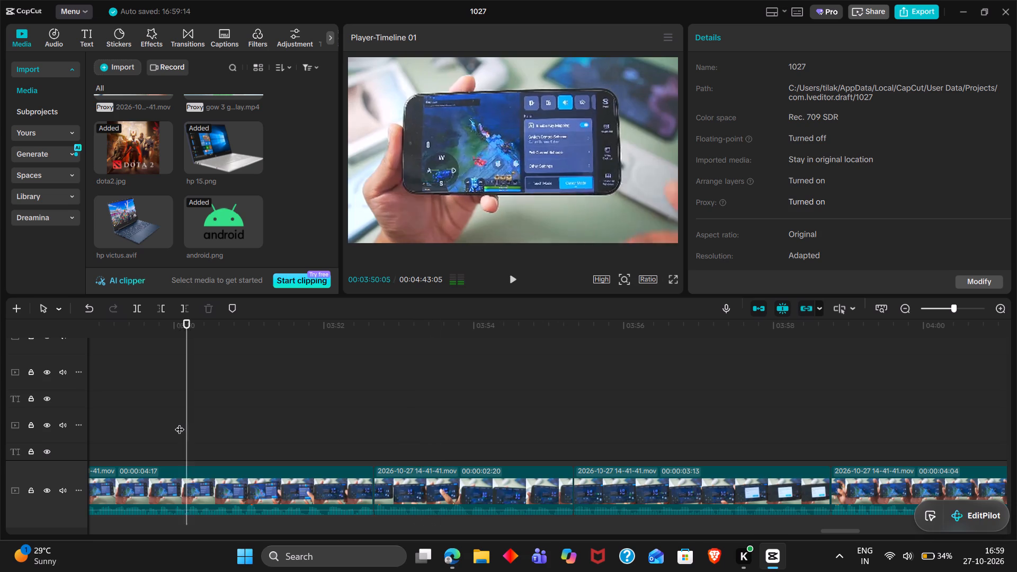
pyautogui.press('space')
pyautogui.press('space')
pyautogui.press('space')
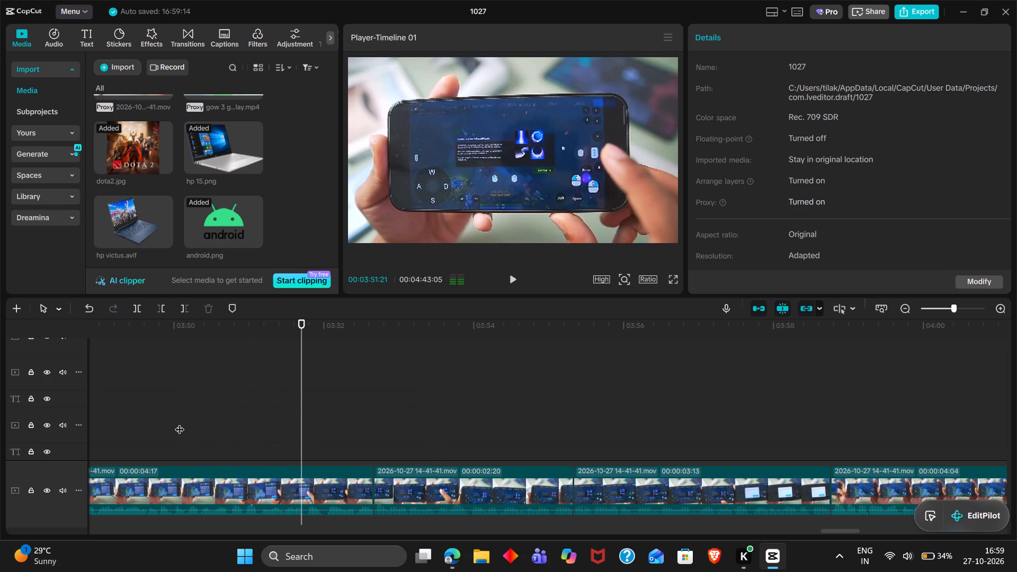
pyautogui.hotkey('ctrl', 'b')
# Trim away the start of the split-off piece, from 00:03:51:21 up to about 00:03:52:01.
pyautogui.press('space')
pyautogui.press('space')
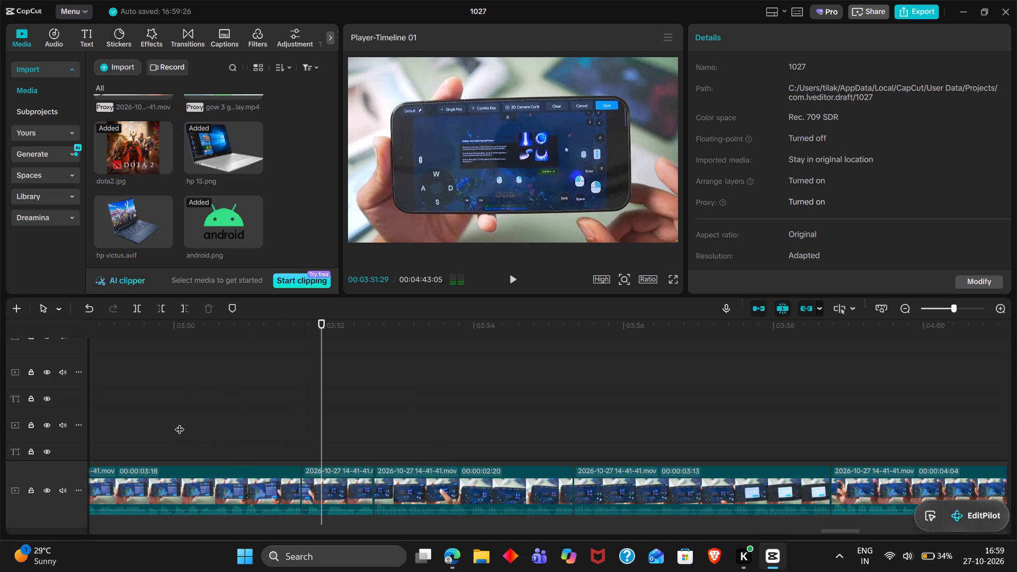
pyautogui.press('Right')
pyautogui.press('Right')
pyautogui.write('q')
# Play the new join and the following settings and gameplay footage through to 00:04:11:21, checking the flow.
pyautogui.press('space')
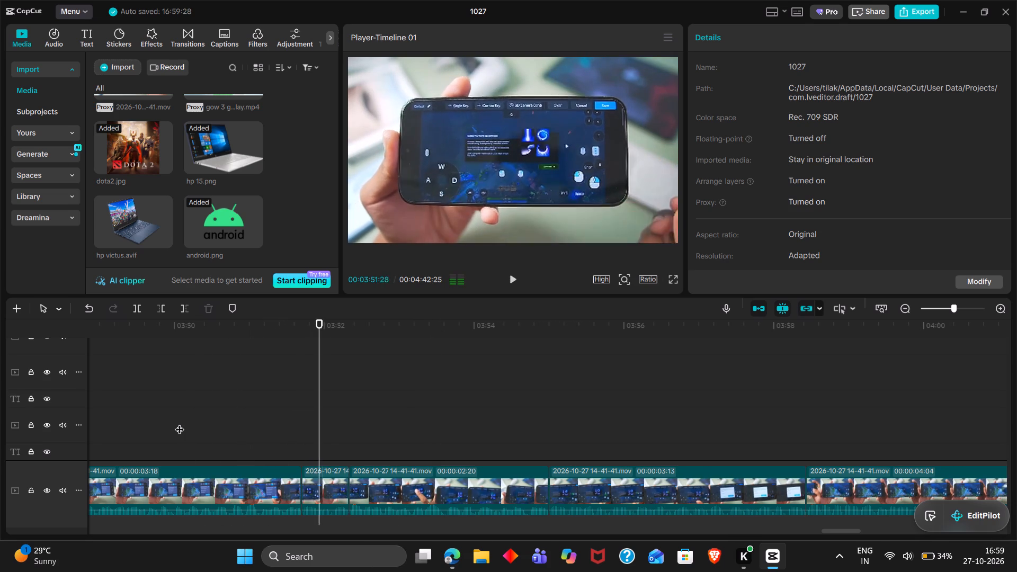
pyautogui.doubleClick(180, 423)
pyautogui.moveTo(180, 423); pyautogui.dragTo(224, 425)
pyautogui.press('space')
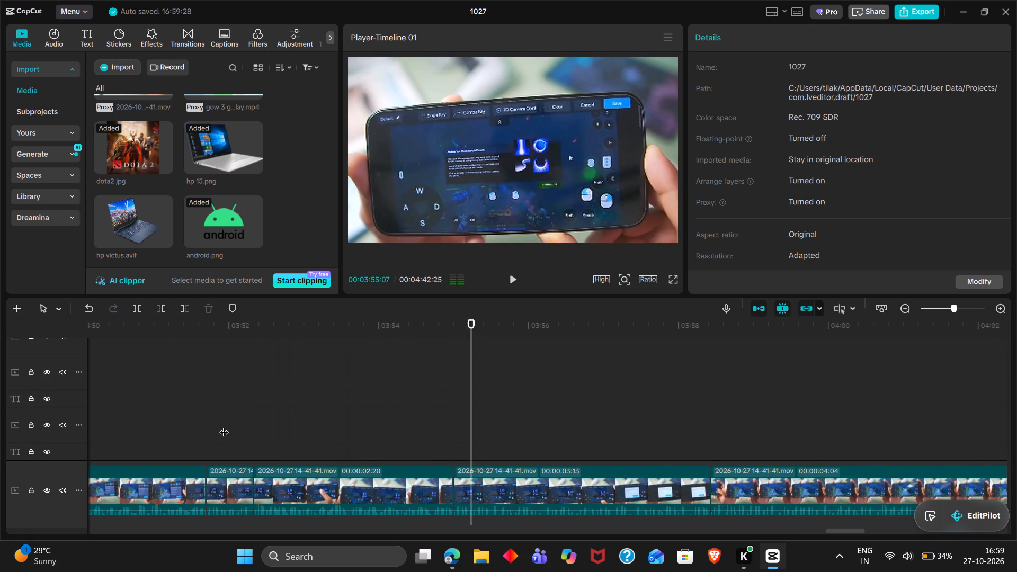
pyautogui.hscroll(-1, 224, 425)
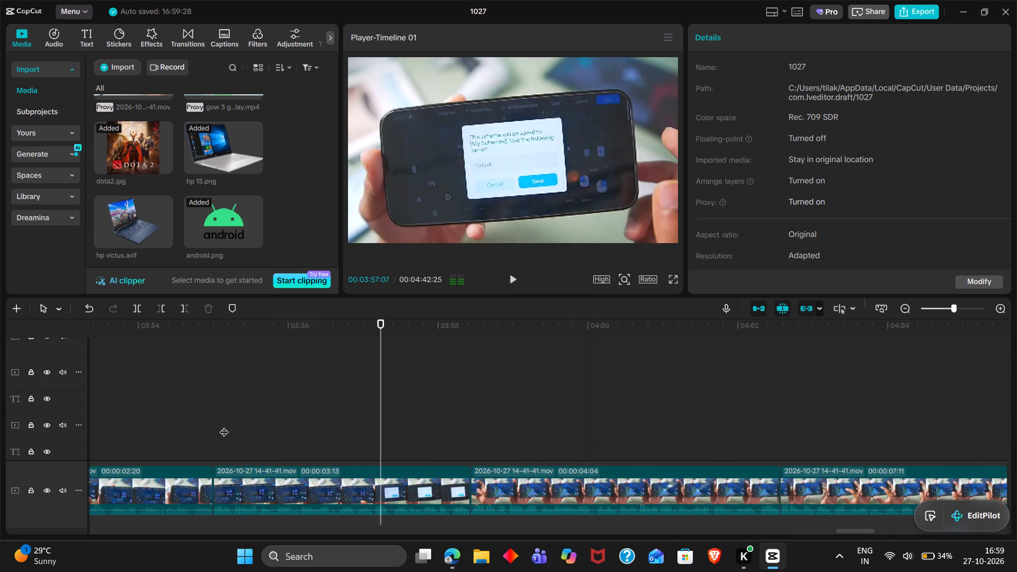
pyautogui.hscroll(-1, 224, 425)
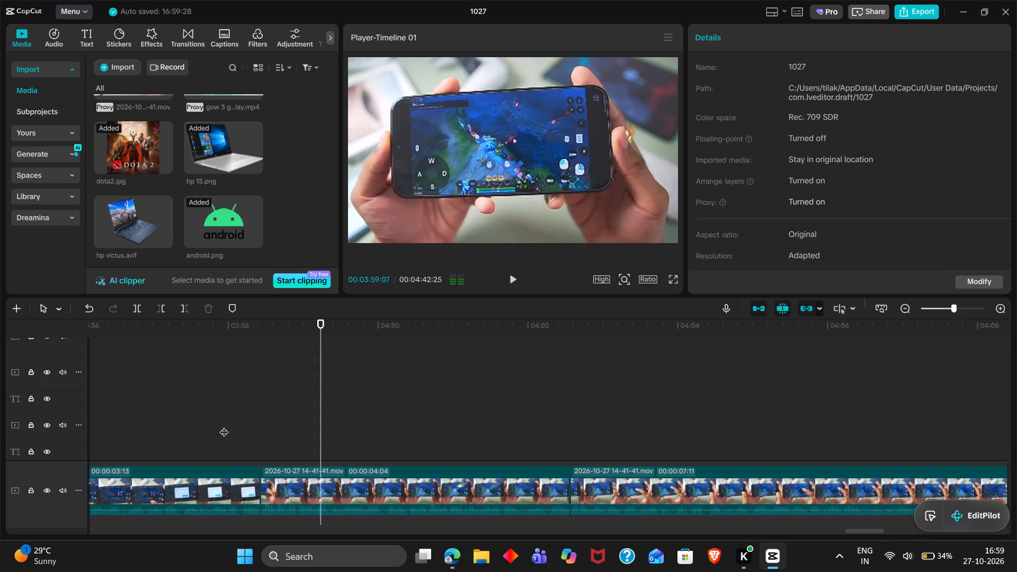
pyautogui.rightClick(224, 425)
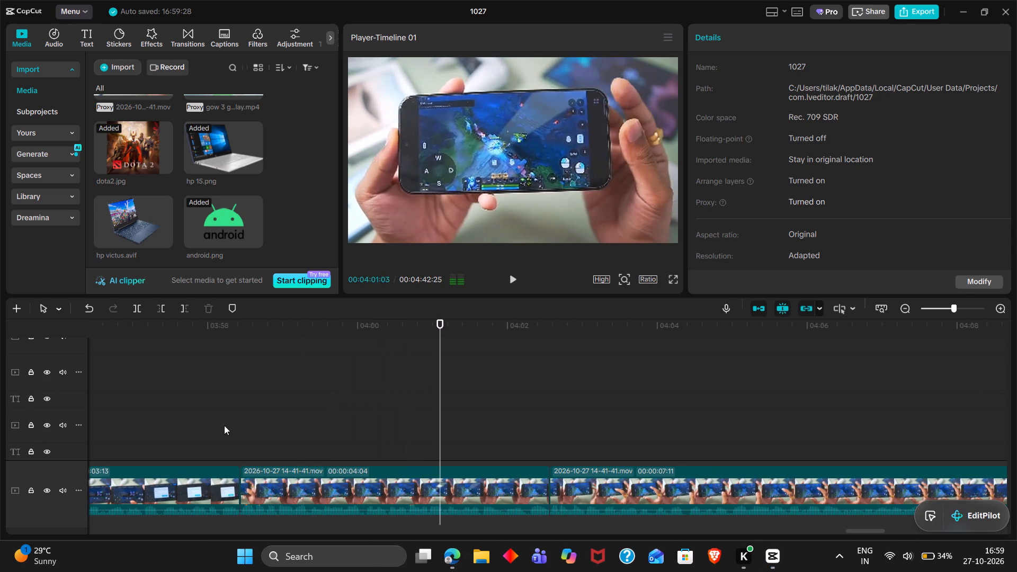
pyautogui.click(575, 383)
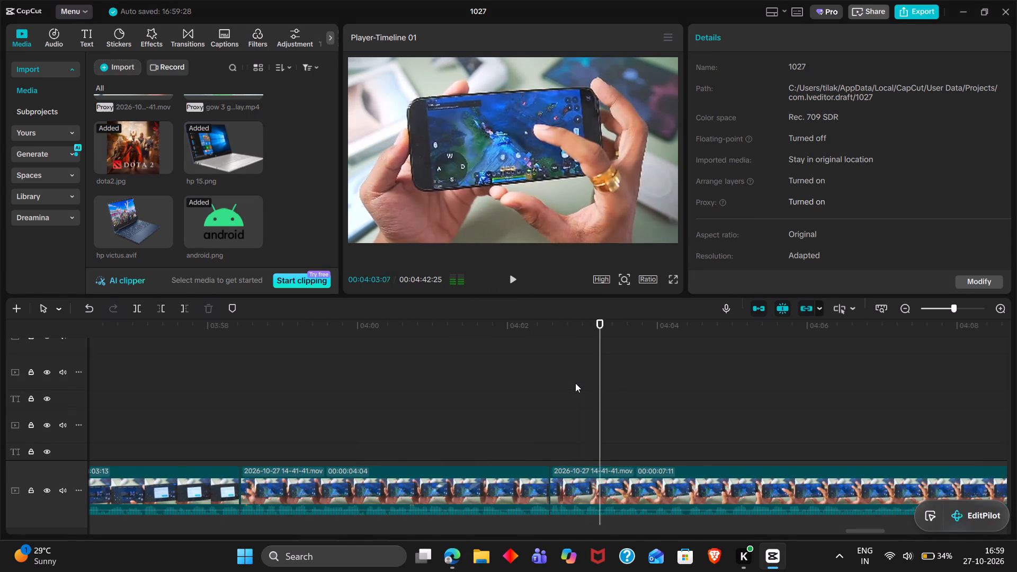
pyautogui.hscroll(-2, 575, 383)
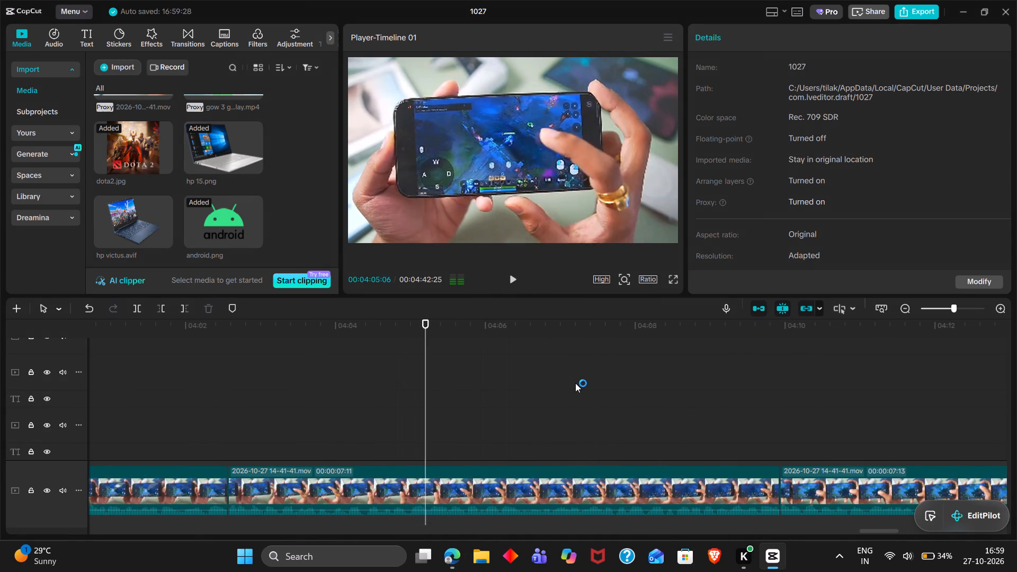
pyautogui.hscroll(-2, 575, 383)
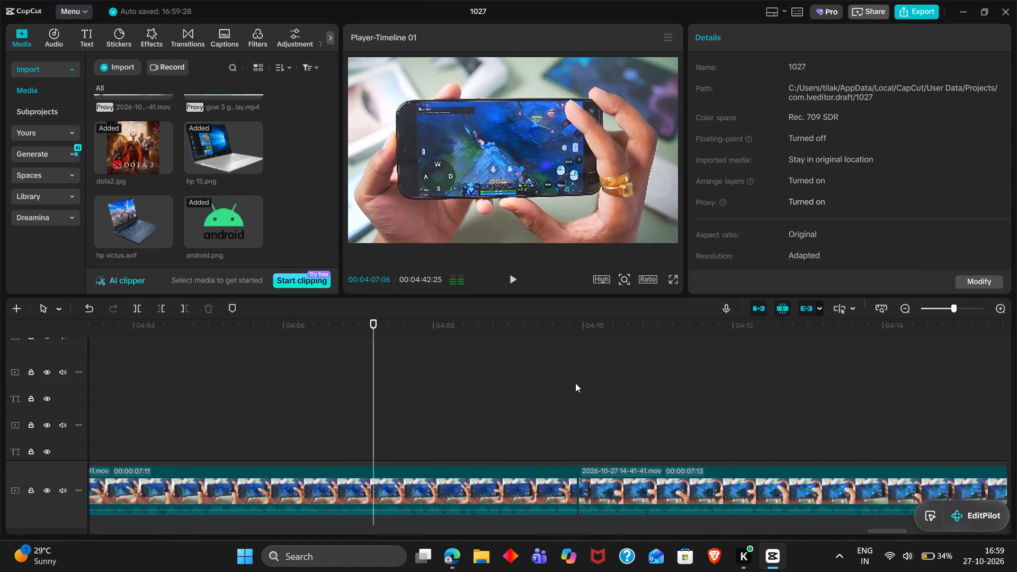
pyautogui.hscroll(-2, 575, 383)
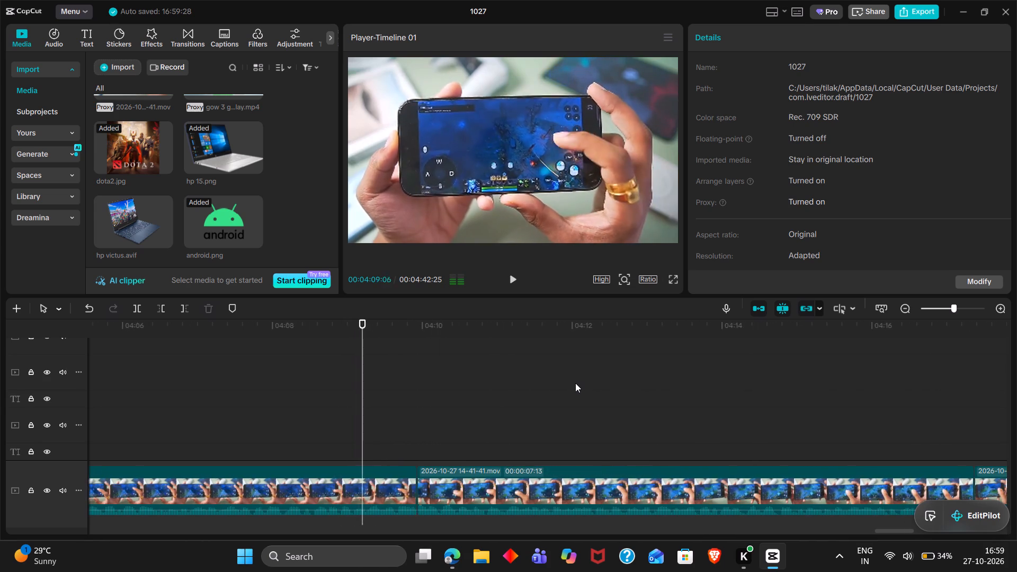
pyautogui.hscroll(-2, 575, 383)
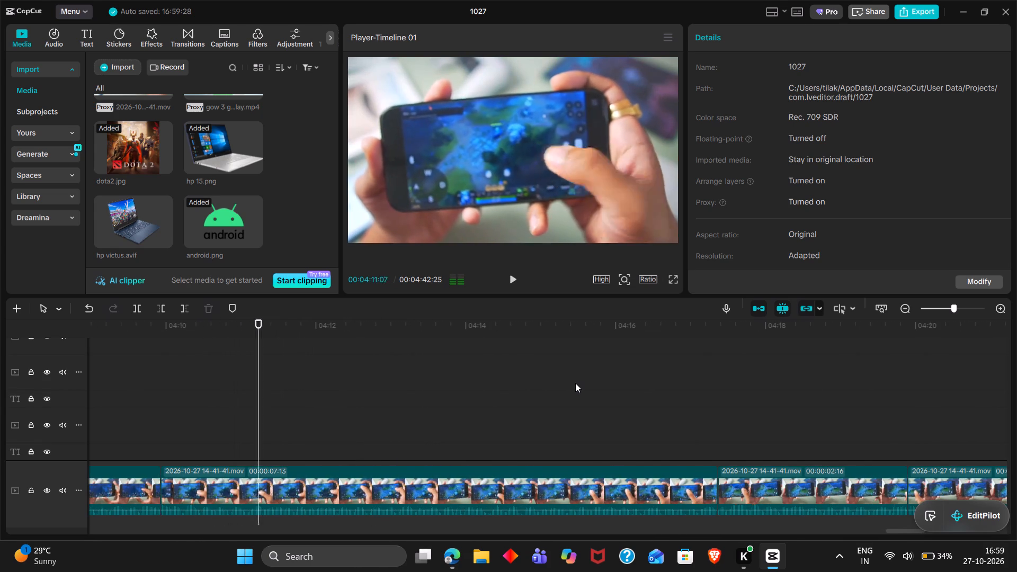
pyautogui.hscroll(-1, 575, 383)
pyautogui.press('space')
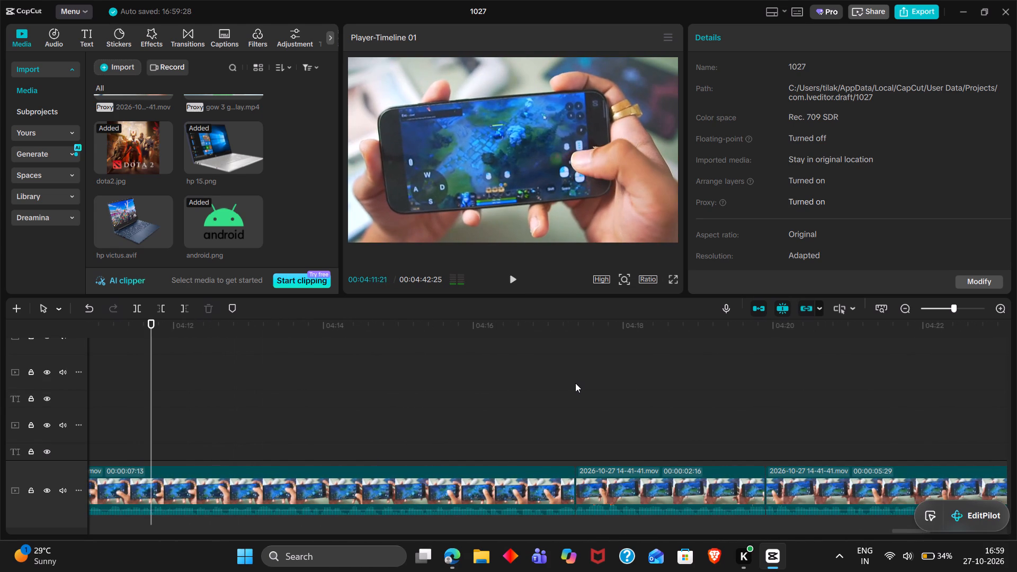
# Add a timeline marker at 00:04:11:21.
pyautogui.hscroll(1, 421, 393)
pyautogui.click(91, 37)
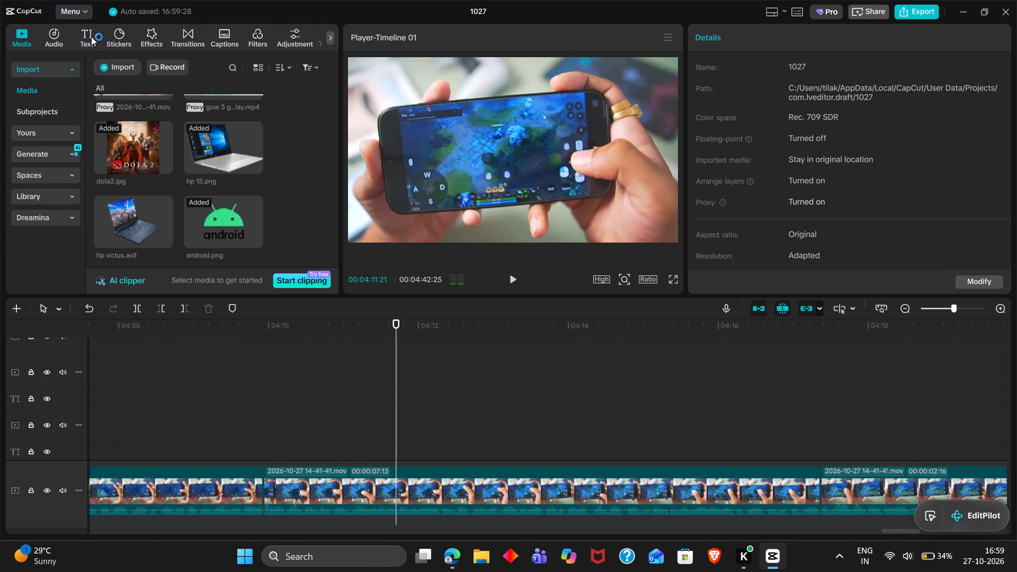
pyautogui.click(230, 310)
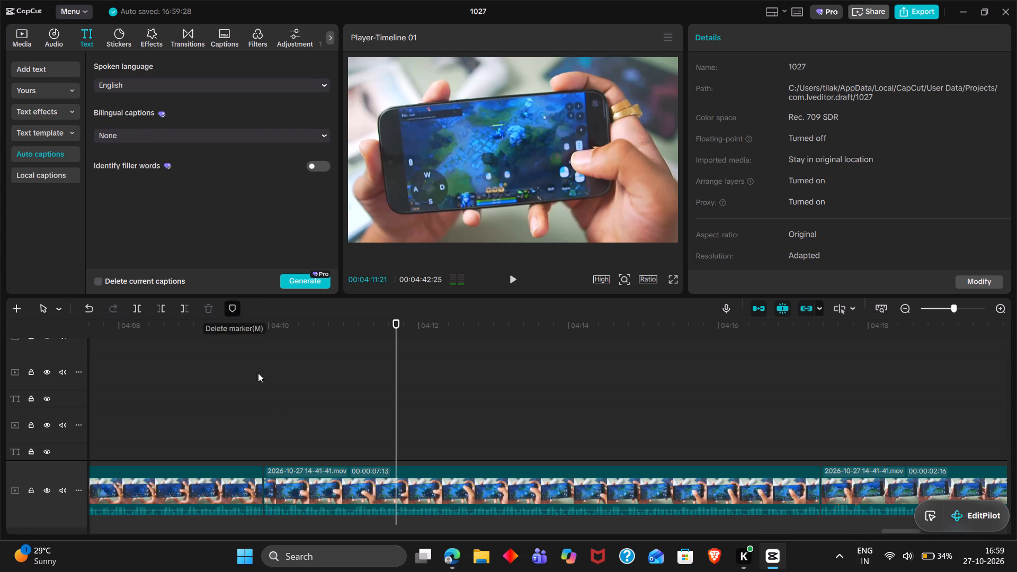
# Copy the "Active Internet" title from near 00:01:48 and paste it at 00:04:11:21.
pyautogui.hscroll(3, 269, 405)
pyautogui.scroll(1, 269, 405)
pyautogui.scroll(-1, 269, 405)
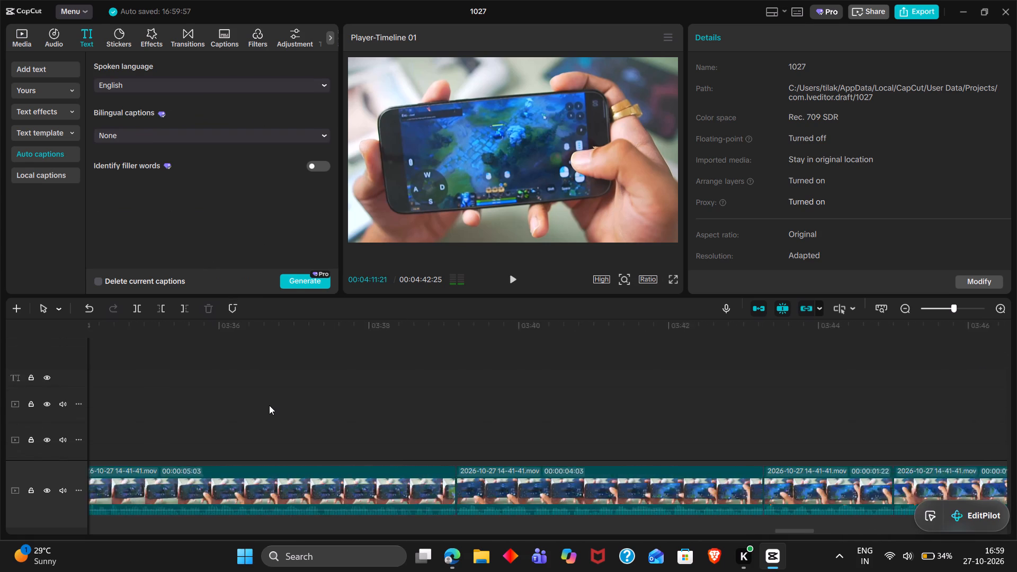
pyautogui.scroll(-1, 269, 405)
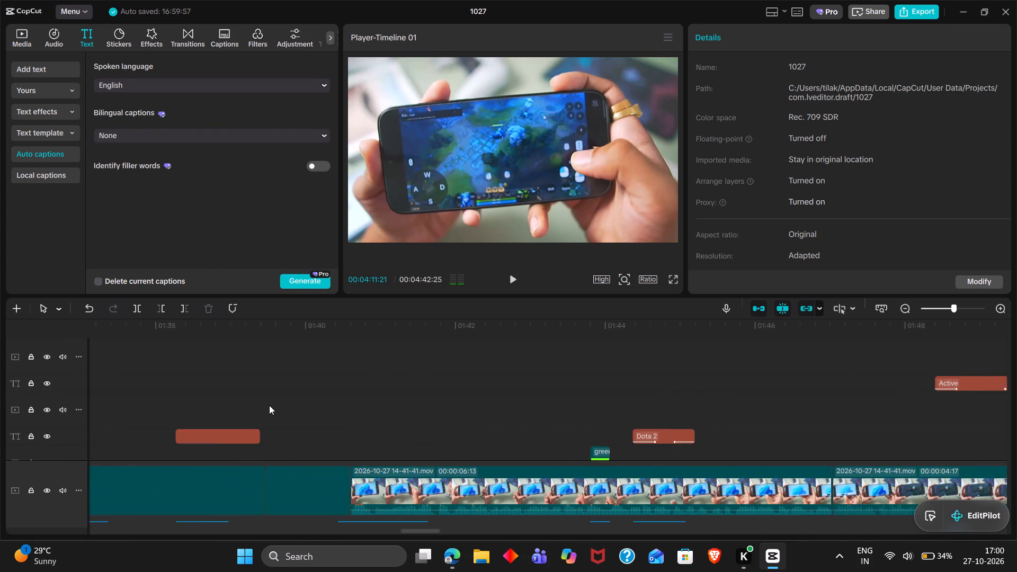
pyautogui.scroll(-1, 269, 405)
pyautogui.hscroll(-1, 269, 405)
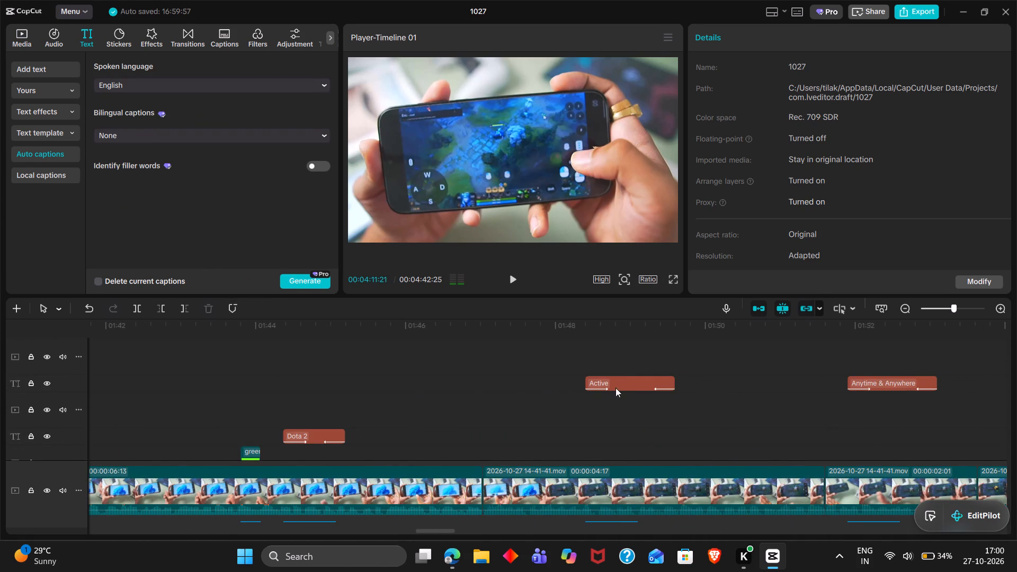
pyautogui.click(626, 378)
pyautogui.hotkey('ctrl', 'c')
pyautogui.hotkey('ctrl', 'v')
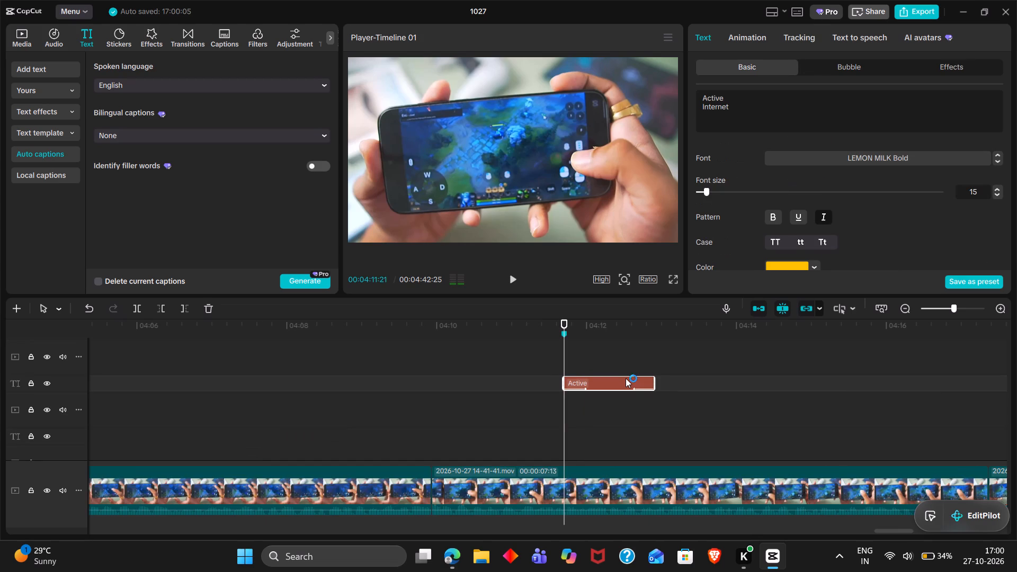
# Replace the pasted title's text with "Windows Emulator", broken over two lines.
pyautogui.tripleClick(768, 108)
pyautogui.hotkey('ctrl', 'a')
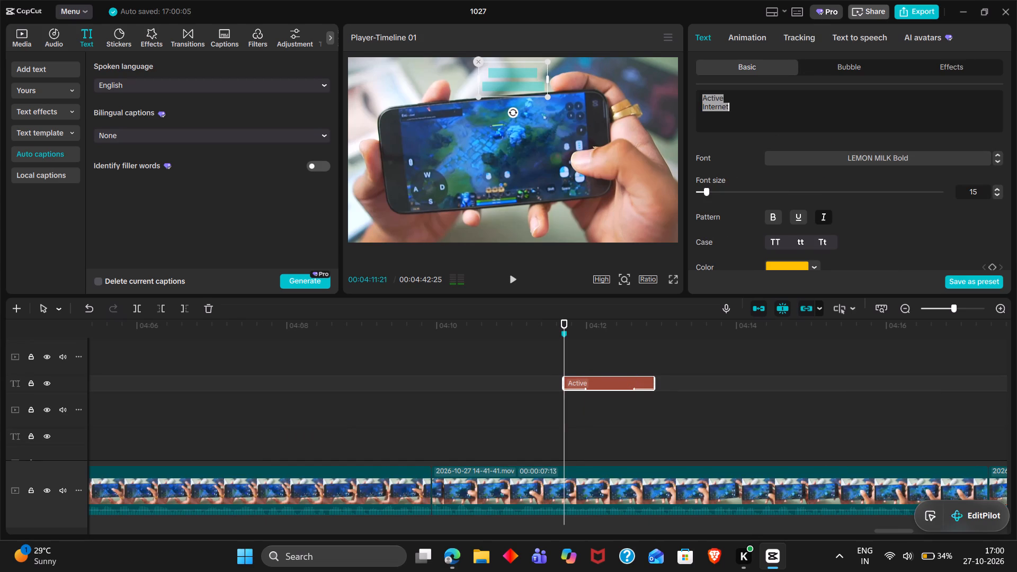
pyautogui.write('Windows Emualtor')
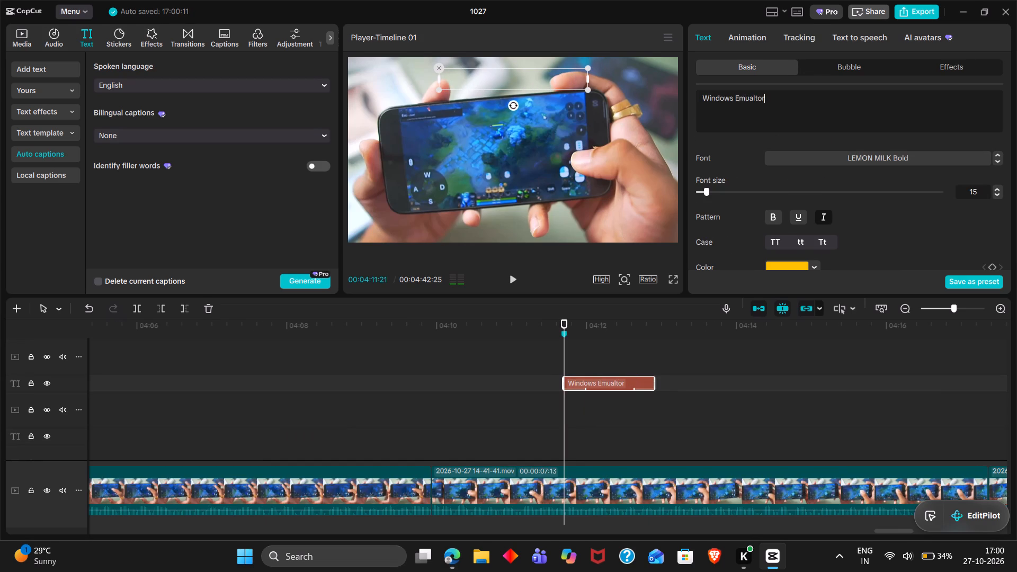
pyautogui.press('BackSpace')
pyautogui.press('BackSpace')
pyautogui.press('BackSpace')
pyautogui.press('BackSpace')
pyautogui.press('BackSpace')
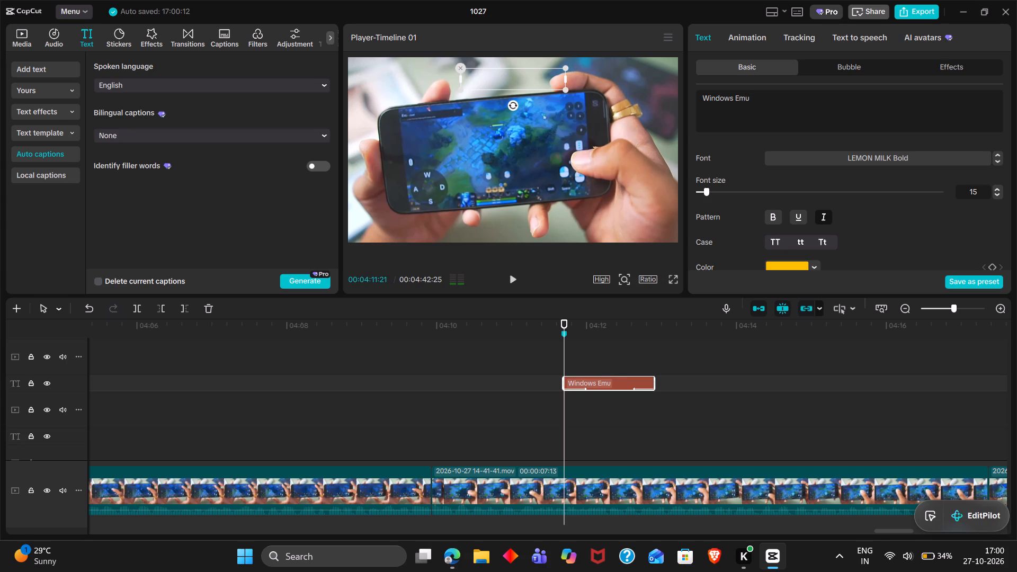
pyautogui.write('lator')
pyautogui.click(735, 99)
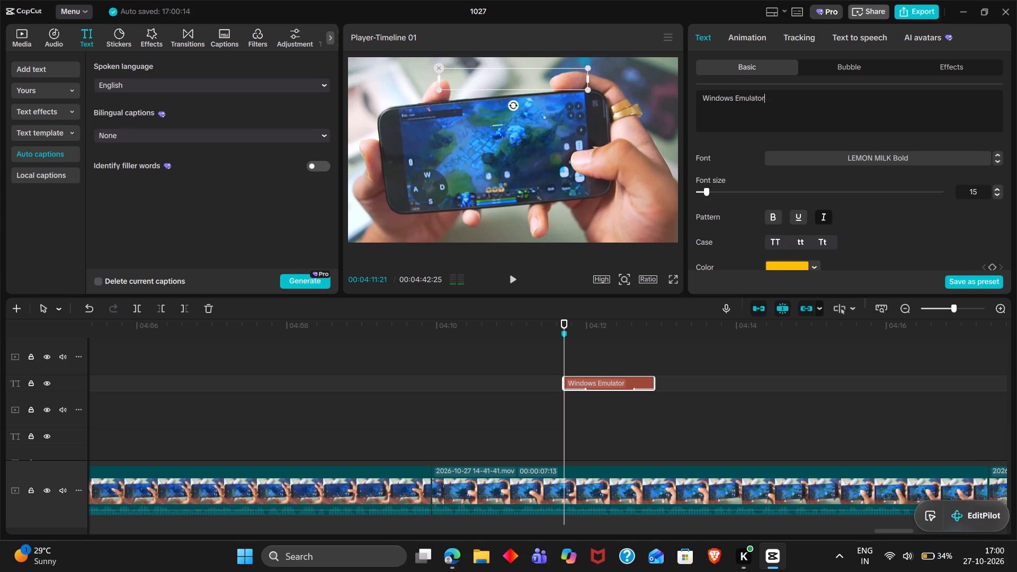
pyautogui.press('BackSpace')
pyautogui.press('Return')
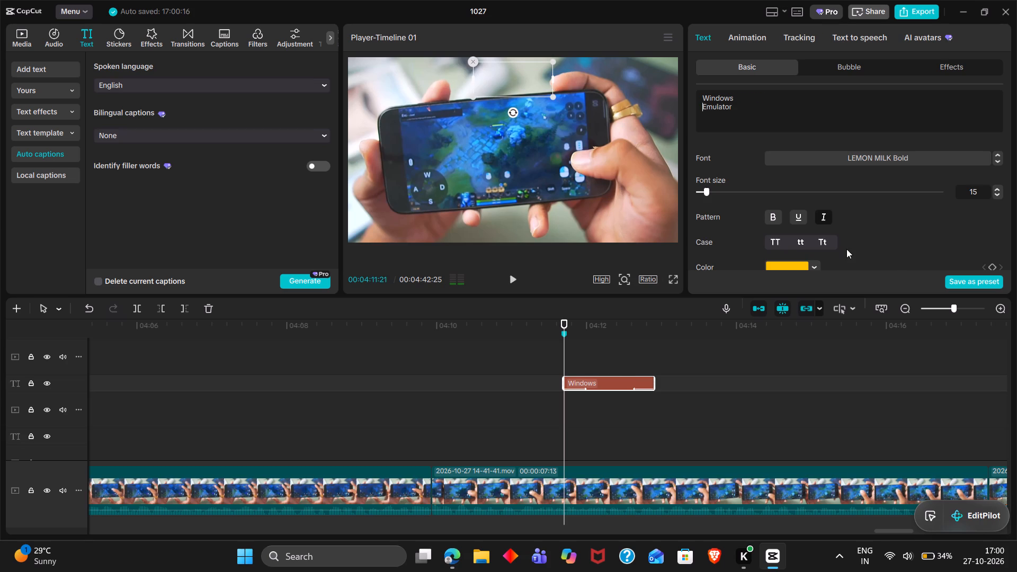
# Copy the "Enter / Click" sound effect from near 00:01:38 and paste it at 00:04:11:21, under the new title.
pyautogui.scroll(-1, 846, 249)
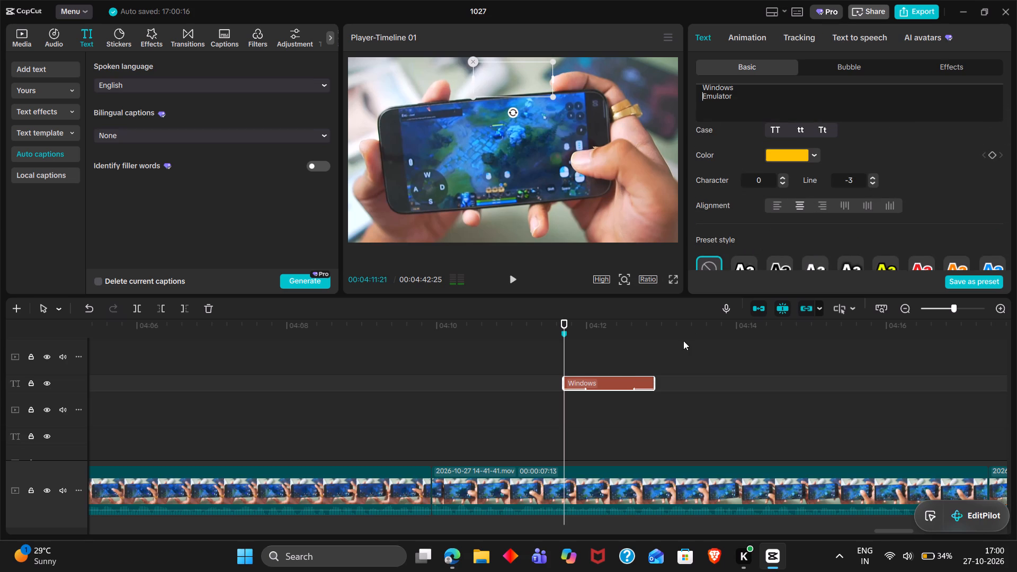
pyautogui.scroll(-7, 515, 391)
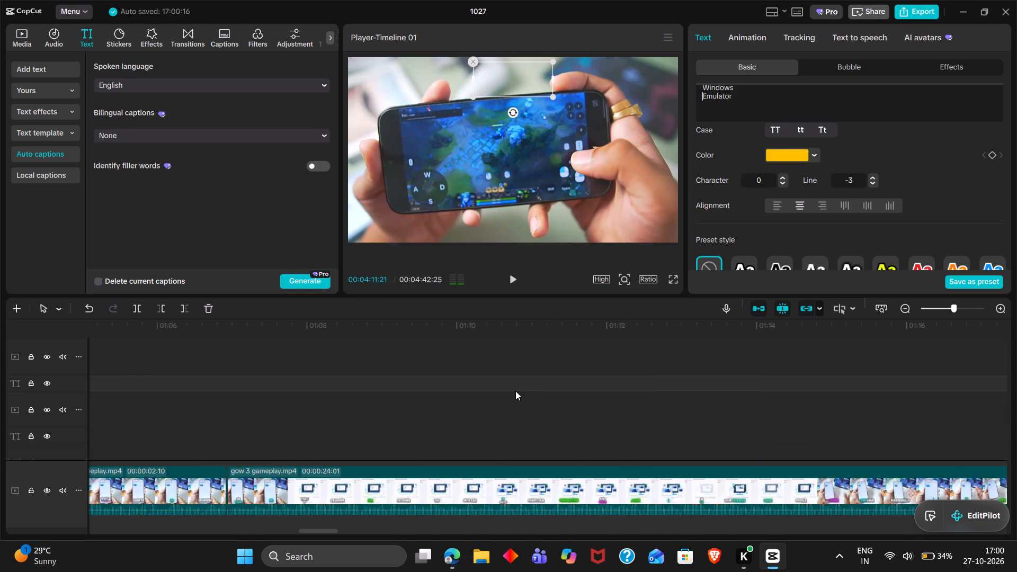
pyautogui.scroll(-5, 515, 391)
pyautogui.hscroll(-1, 739, 433)
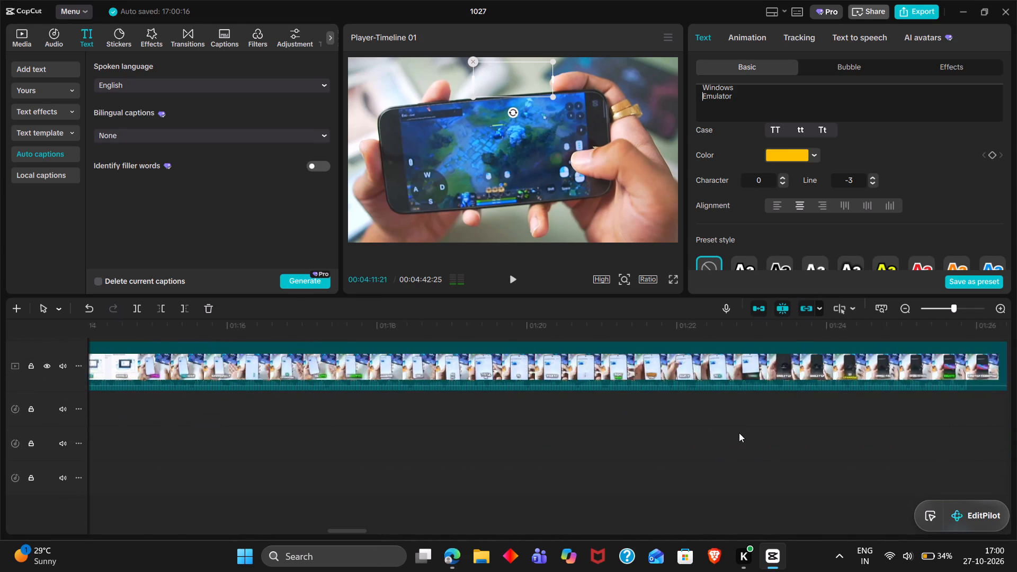
pyautogui.hscroll(-1, 739, 433)
pyautogui.hscroll(-1, 784, 471)
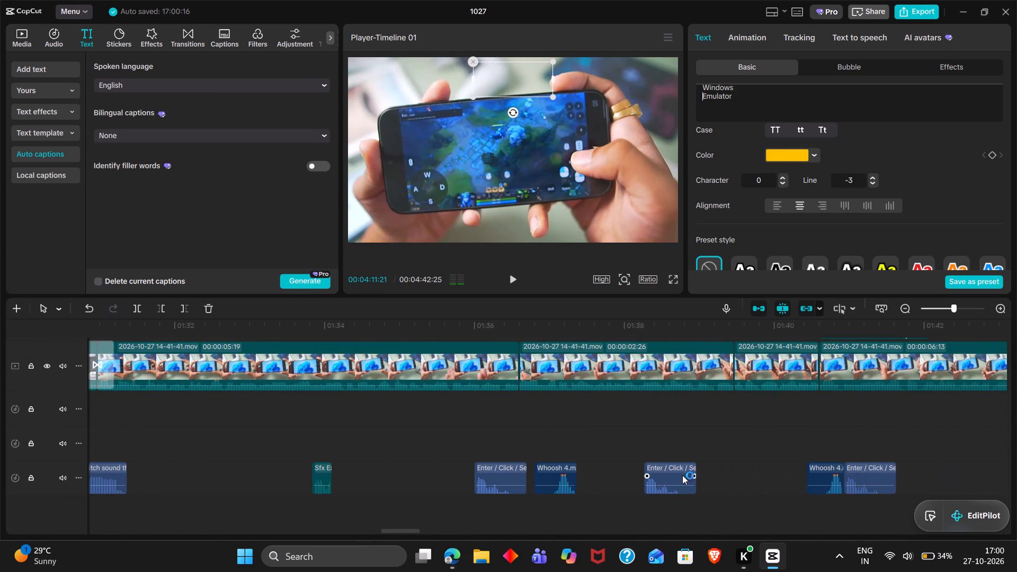
pyautogui.click(674, 475)
pyautogui.hotkey('ctrl', 'c')
pyautogui.hotkey('ctrl', 'v')
# Play back the Windows Emulator title with its sound effect from 00:04:11:21 to about 00:04:13 to check the timing.
pyautogui.press('space')
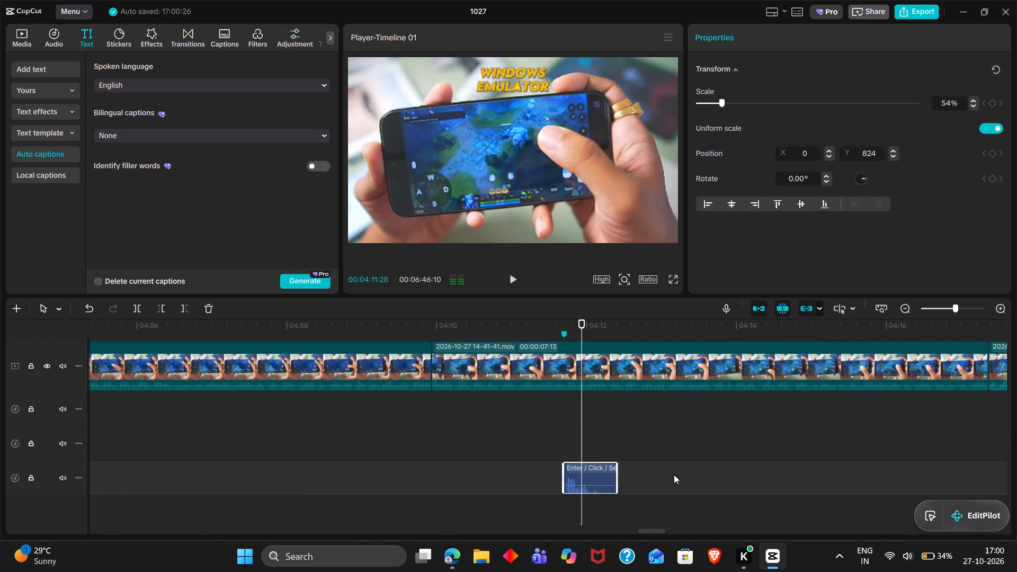
pyautogui.press('space')
pyautogui.press('space')
pyautogui.press('space')
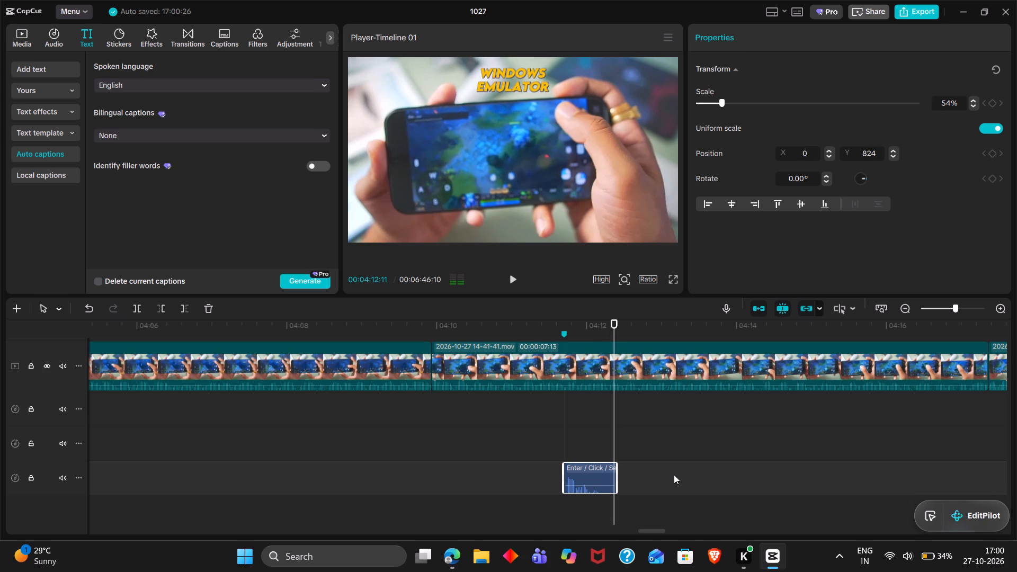
pyautogui.press('space')
pyautogui.press('space')
pyautogui.press('space')
pyautogui.press('space')
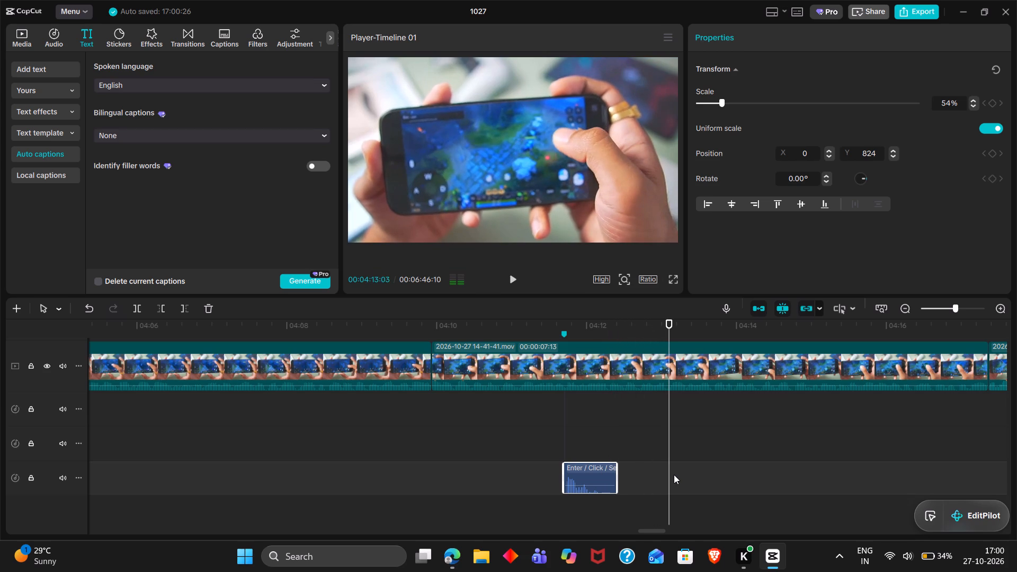
# Play back the section around the sound effect clip at about 04:11:21.
pyautogui.doubleClick(566, 421)
pyautogui.press('space')
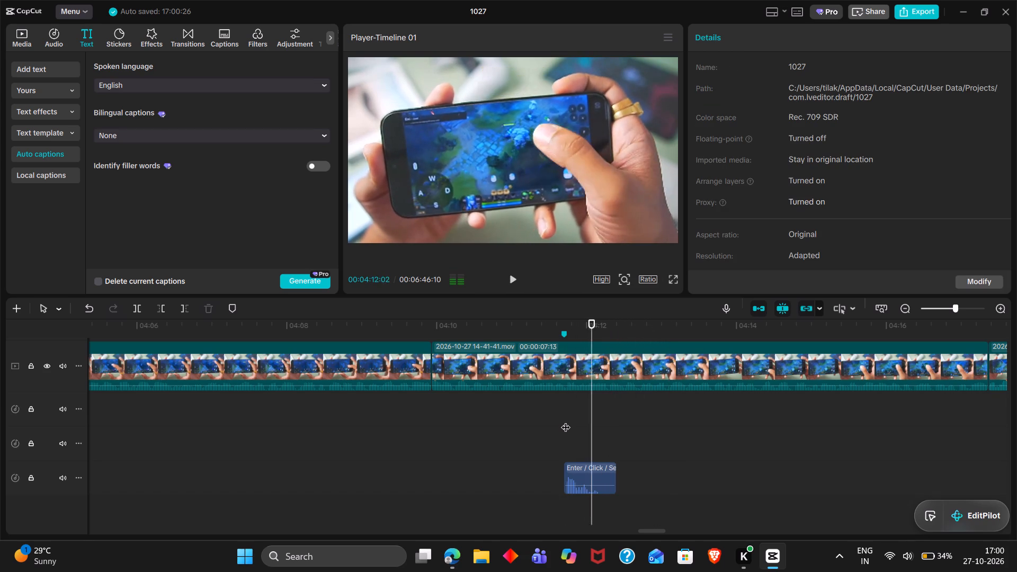
pyautogui.press('space')
pyautogui.click(566, 421)
pyautogui.press('space')
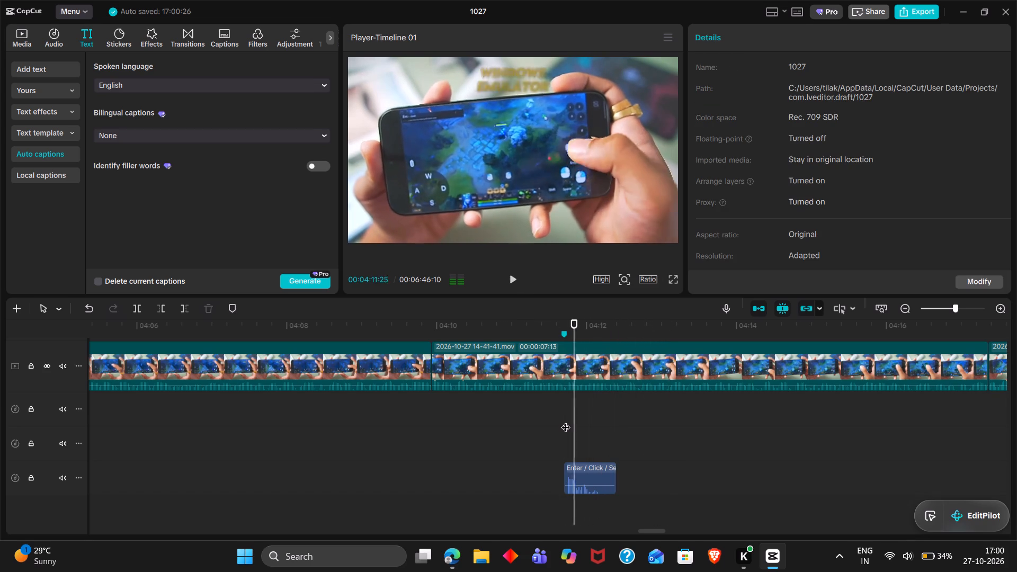
pyautogui.press('space')
# Cut the full text of the "Windows Emulator" title and paste it back into the same title.
pyautogui.scroll(4, 566, 421)
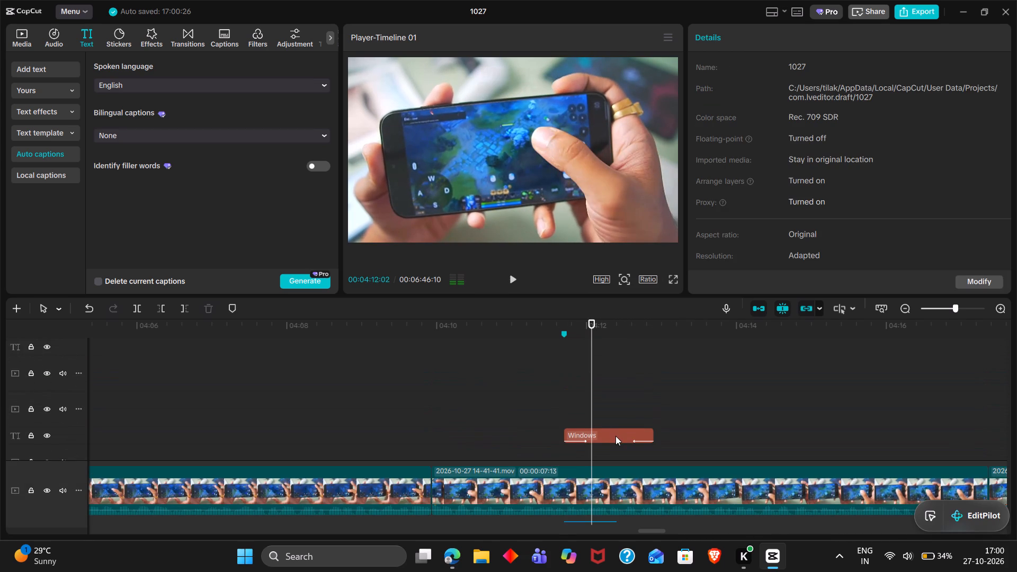
pyautogui.click(615, 436)
pyautogui.tripleClick(776, 129)
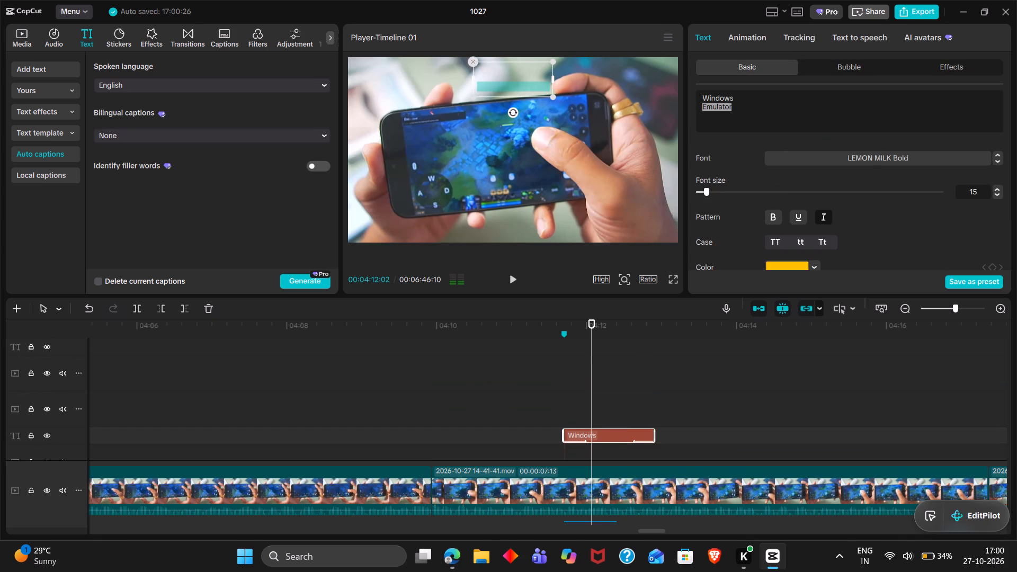
pyautogui.hotkey('ctrl', 'a')
pyautogui.hotkey('ctrl', 'x')
pyautogui.hotkey('ctrl', 'v')
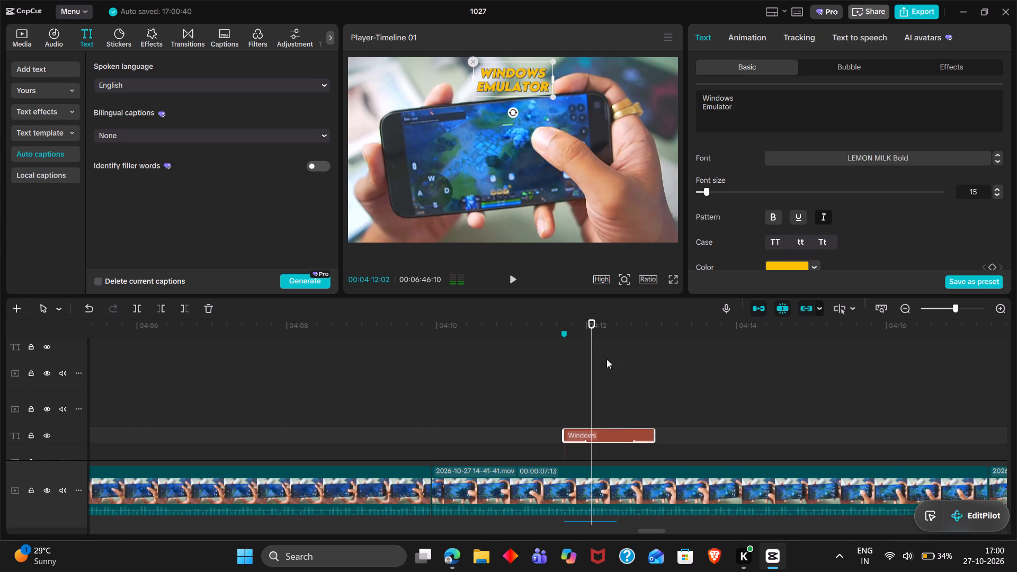
# Play back the "Windows Emulator" title from its start and from shortly before it to check its timing.
pyautogui.click(575, 378)
pyautogui.moveTo(575, 378); pyautogui.dragTo(565, 377)
pyautogui.press('space')
pyautogui.press('space')
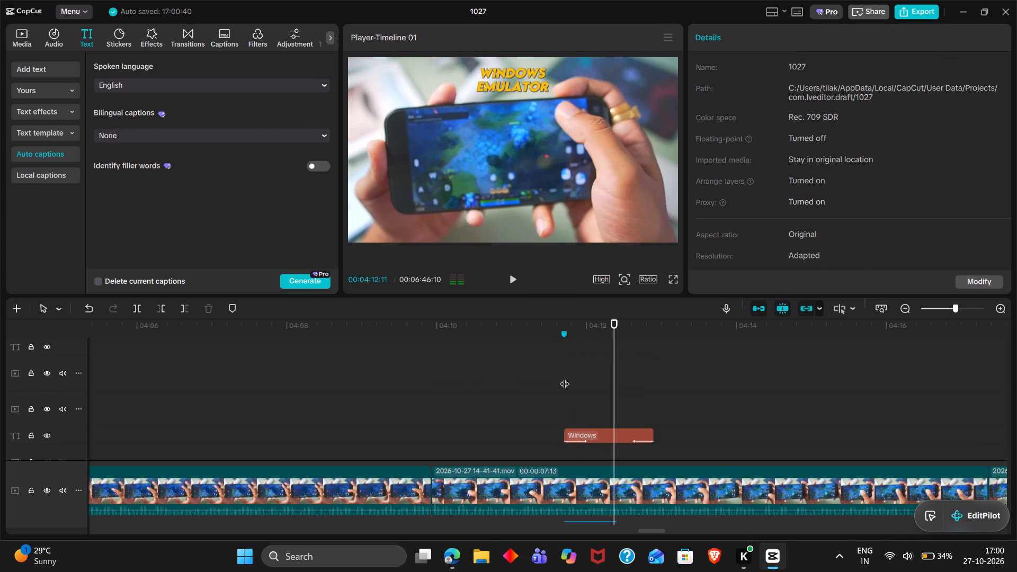
pyautogui.press('space')
pyautogui.press('space')
pyautogui.click(625, 433)
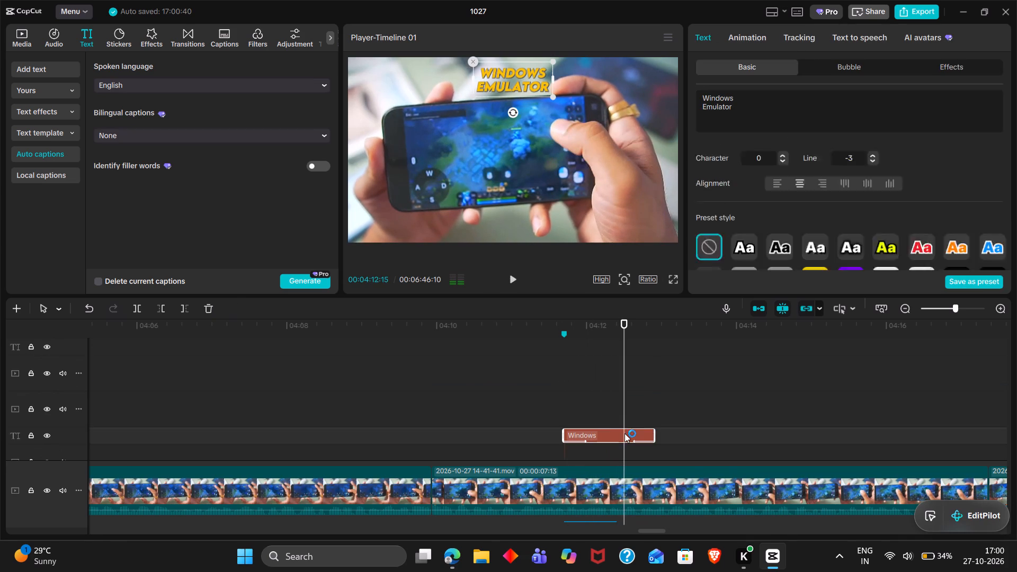
pyautogui.click(537, 405)
pyautogui.moveTo(537, 405); pyautogui.dragTo(522, 403)
pyautogui.press('space')
pyautogui.press('space')
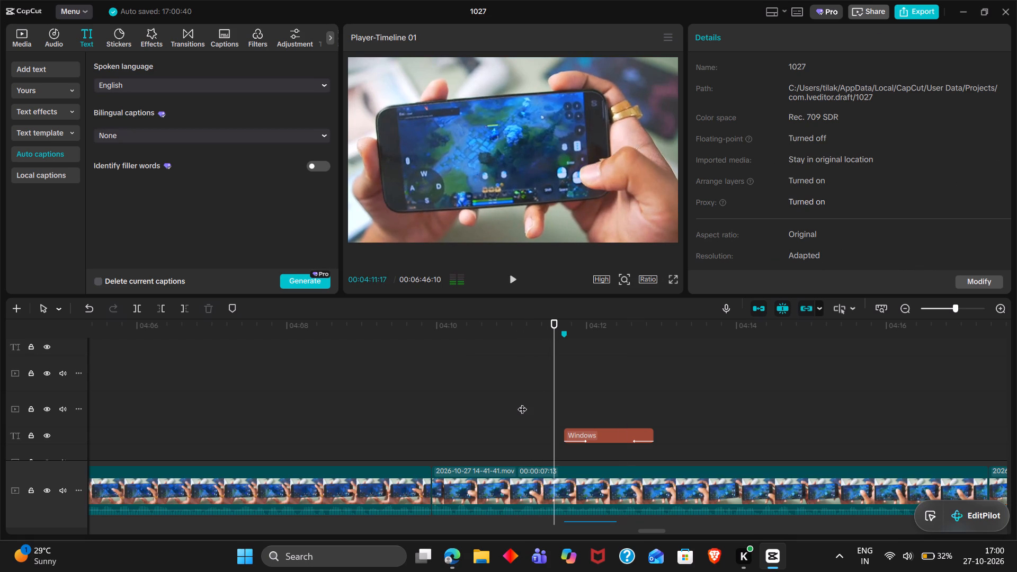
# Add a Blend keyframe to the main video clip at the title's start, at 04:11:21.
pyautogui.doubleClick(563, 419)
pyautogui.moveTo(563, 419); pyautogui.dragTo(572, 488)
pyautogui.click(572, 488)
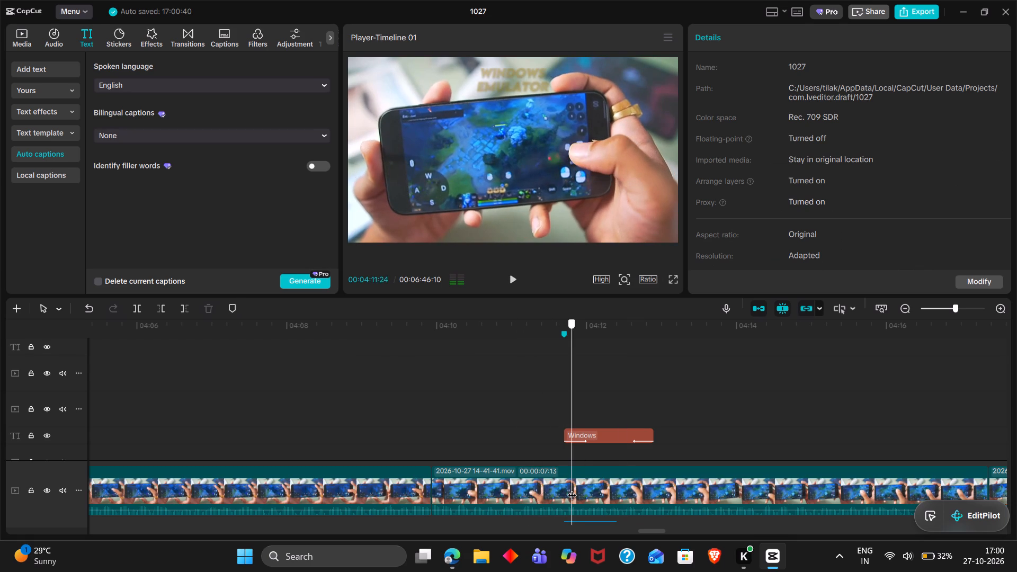
pyautogui.doubleClick(566, 392)
pyautogui.click(578, 467)
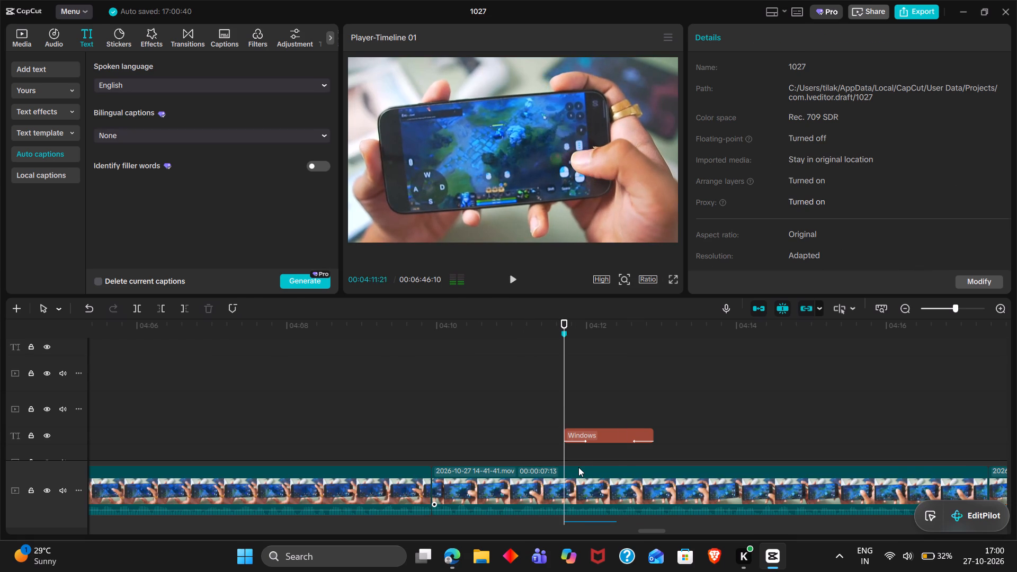
pyautogui.scroll(-1, 930, 274)
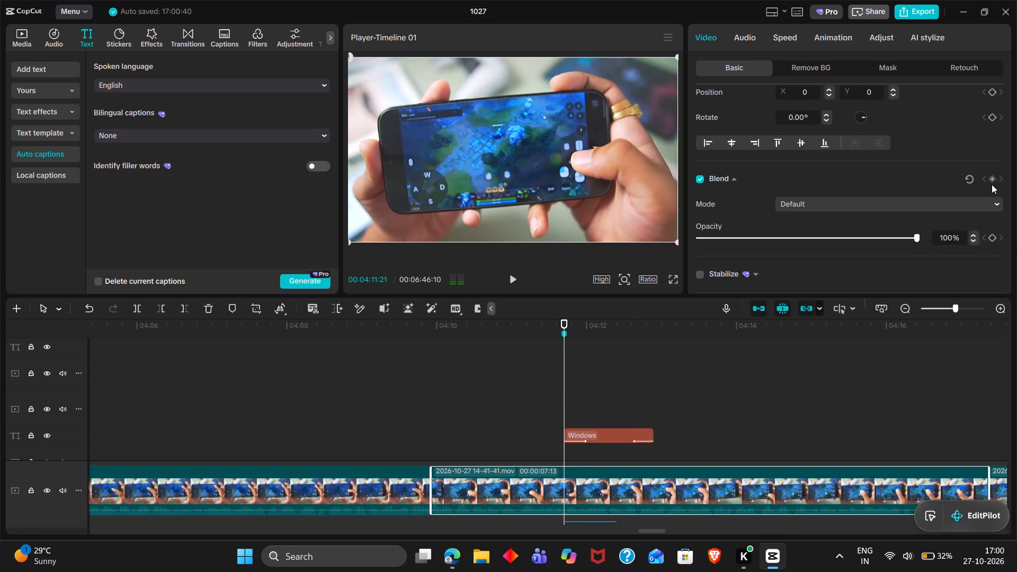
pyautogui.click(991, 176)
# Lower the main clip's opacity to under half at 04:11:25 to darken the footage behind the title.
pyautogui.tripleClick(575, 324)
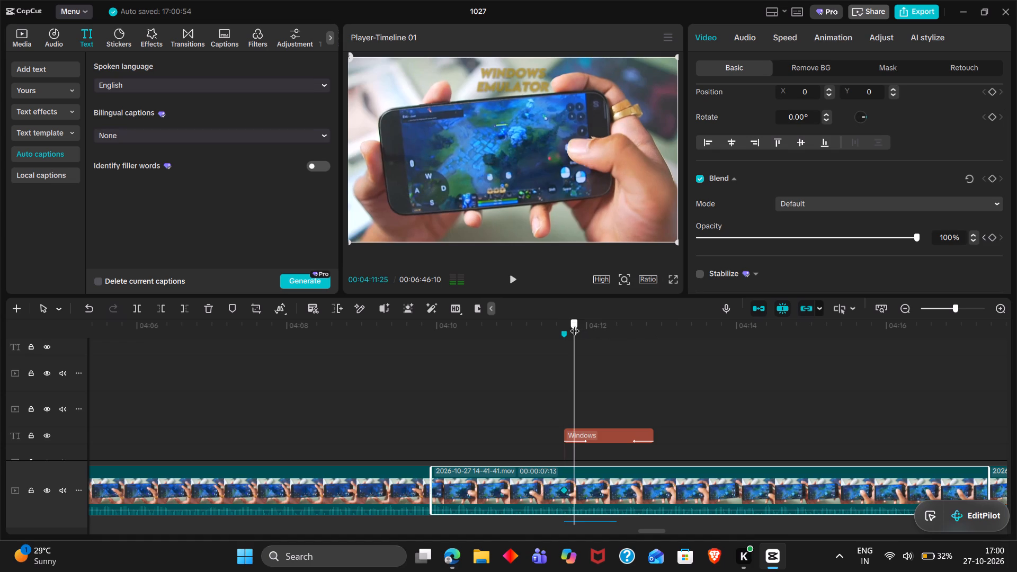
pyautogui.doubleClick(798, 243)
pyautogui.moveTo(798, 243); pyautogui.dragTo(787, 240)
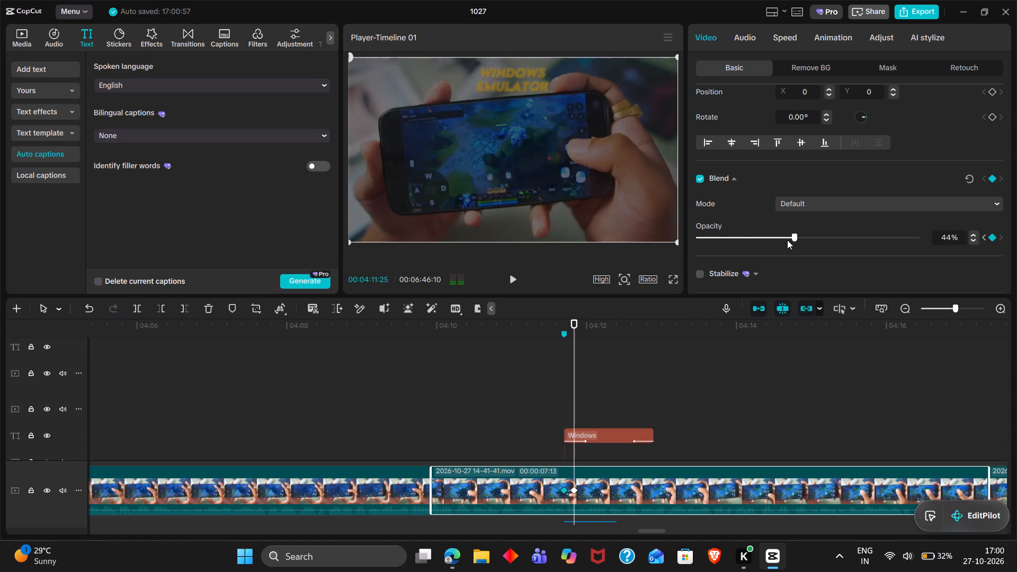
pyautogui.moveTo(787, 240); pyautogui.dragTo(778, 238)
# Play back the darkening of the footage as the "Windows Emulator" title comes in.
pyautogui.click(557, 395)
pyautogui.moveTo(557, 395); pyautogui.dragTo(563, 396)
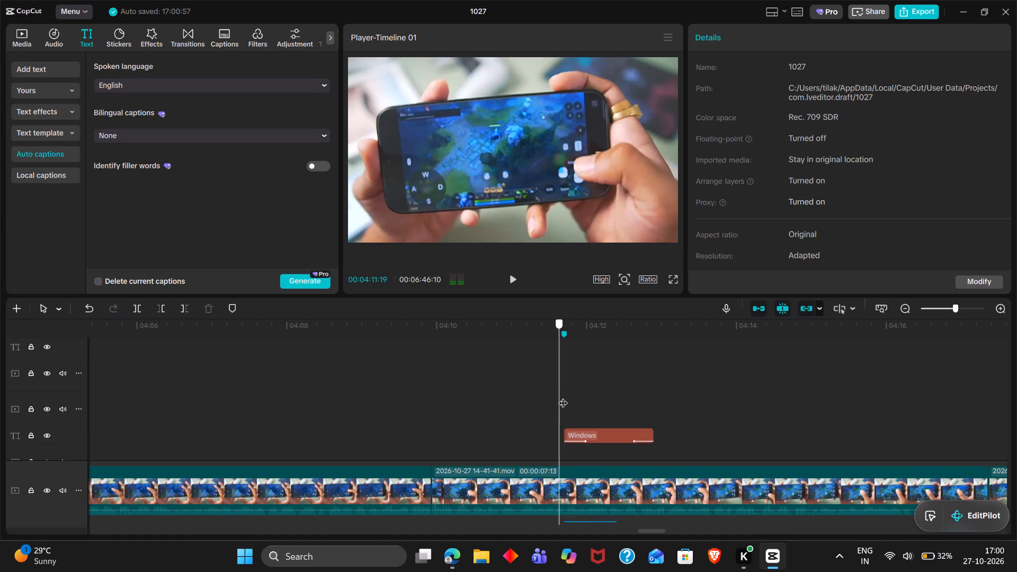
pyautogui.moveTo(563, 396); pyautogui.dragTo(564, 397)
pyautogui.press('space')
pyautogui.press('space')
pyautogui.press('space')
pyautogui.press('space')
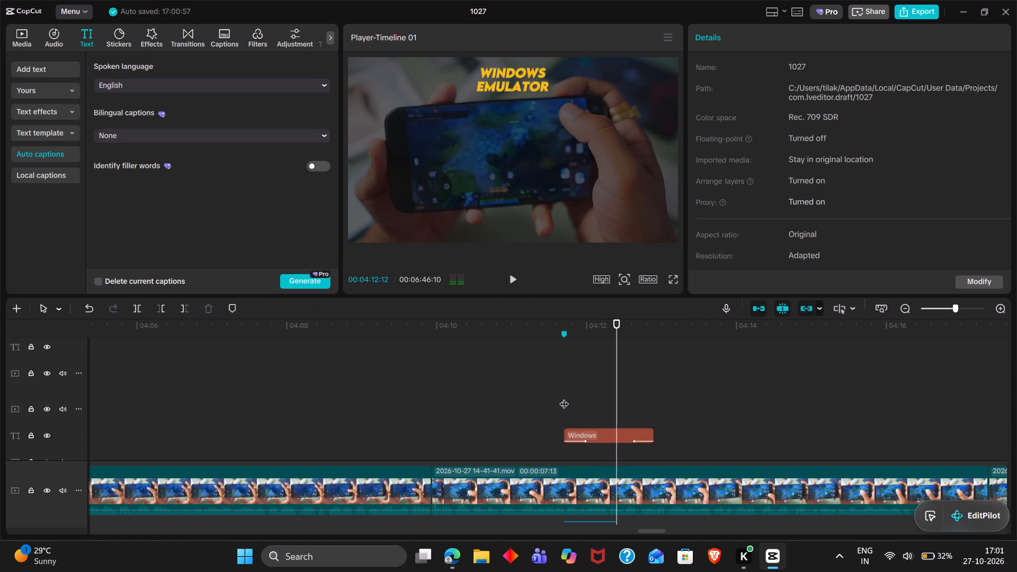
pyautogui.press('space')
pyautogui.press('space')
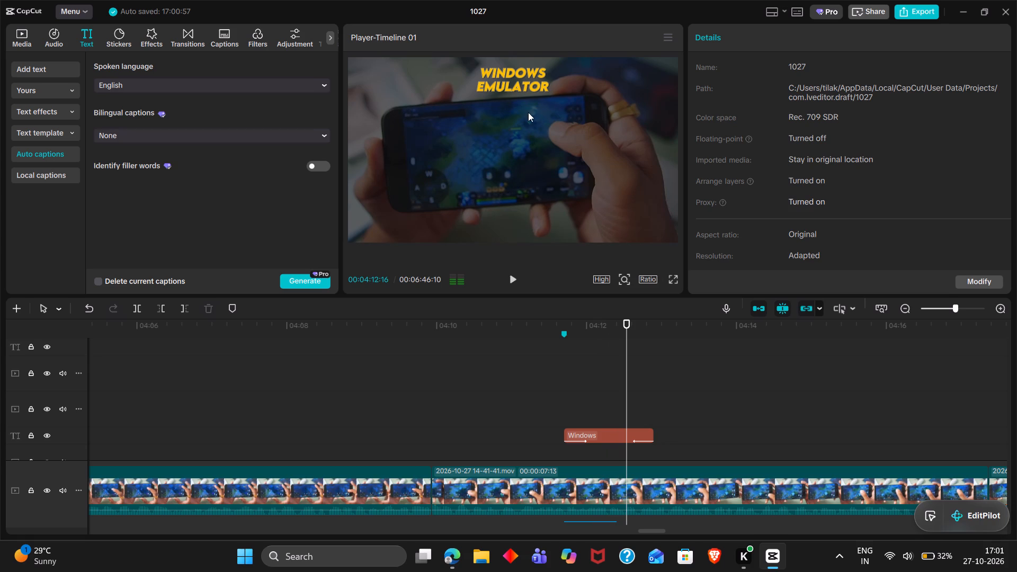
# Move the "Windows Emulator" title to the centre of the frame and enlarge it slightly.
pyautogui.click(518, 85)
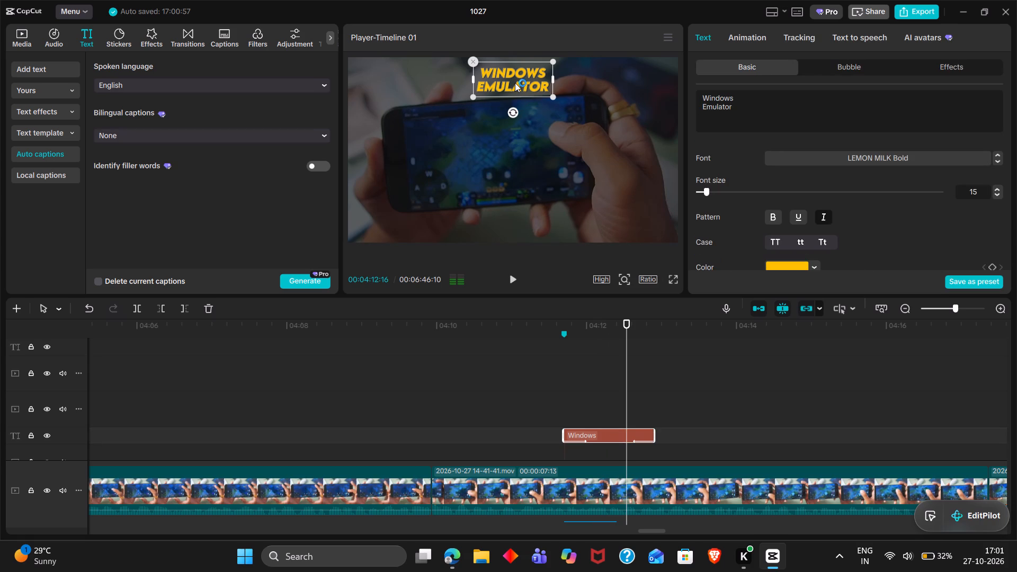
pyautogui.moveTo(515, 83); pyautogui.dragTo(516, 158)
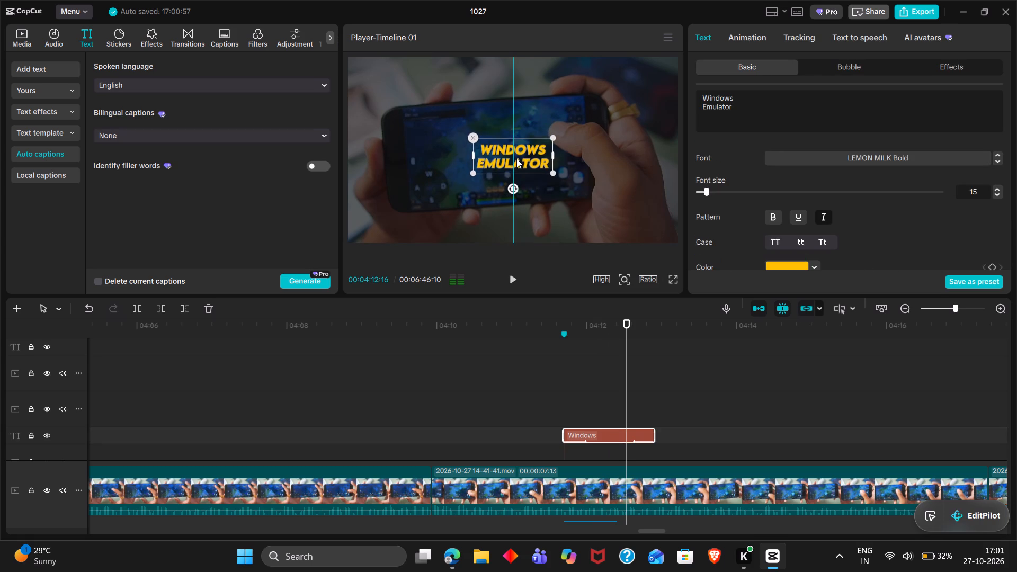
pyautogui.moveTo(516, 158); pyautogui.dragTo(515, 153)
pyautogui.moveTo(552, 169); pyautogui.dragTo(567, 173)
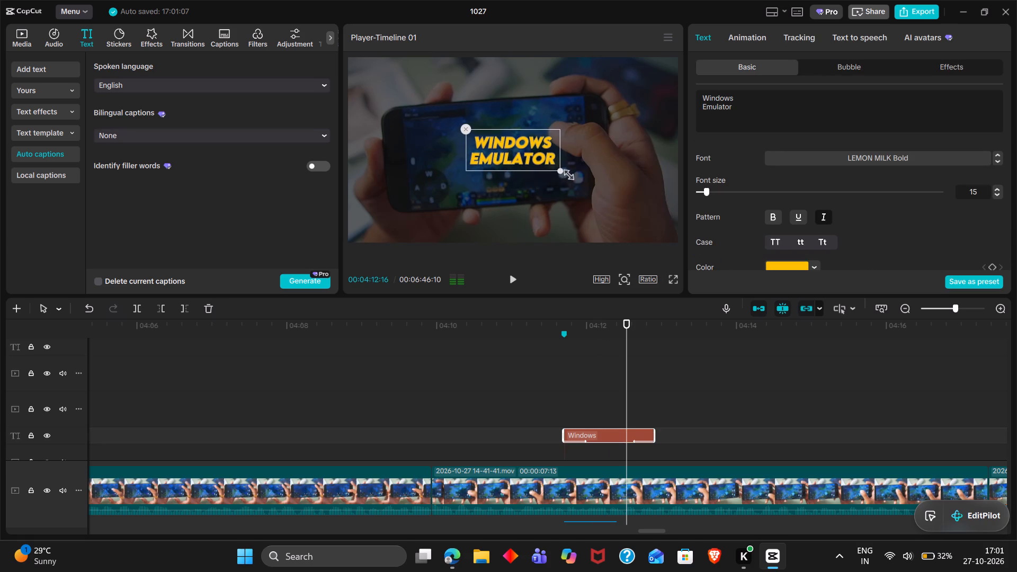
pyautogui.moveTo(567, 173); pyautogui.dragTo(576, 175)
# Preview the centred title and extend its end on the timeline to about 04:15:15.
pyautogui.doubleClick(561, 386)
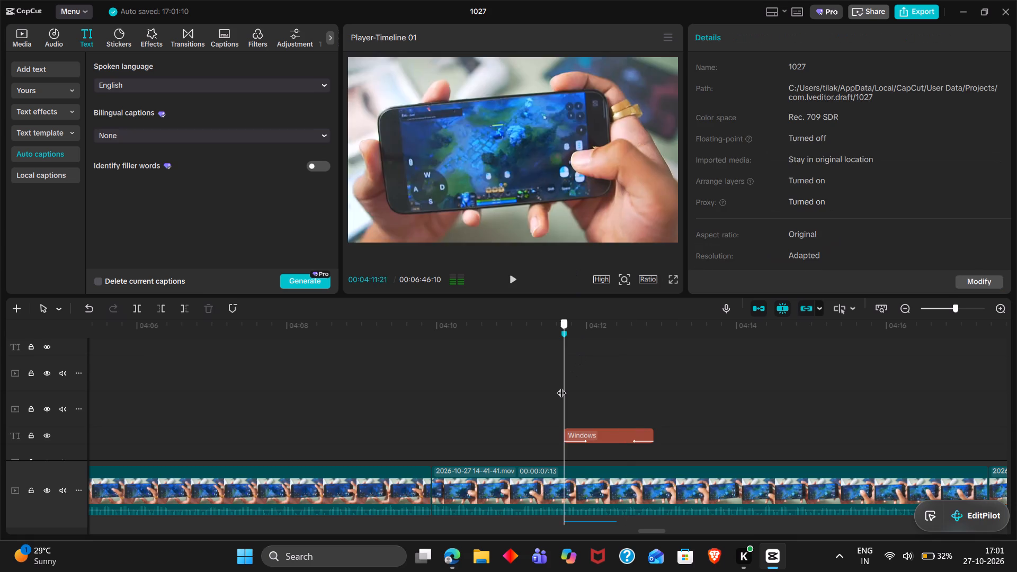
pyautogui.press('space')
pyautogui.press('space')
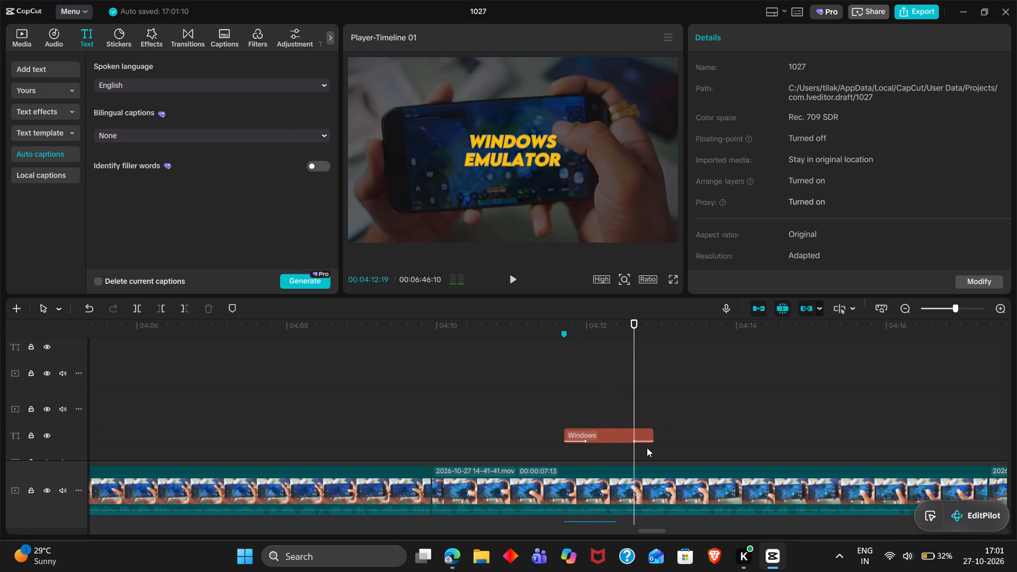
pyautogui.click(641, 440)
pyautogui.moveTo(653, 439); pyautogui.dragTo(847, 438)
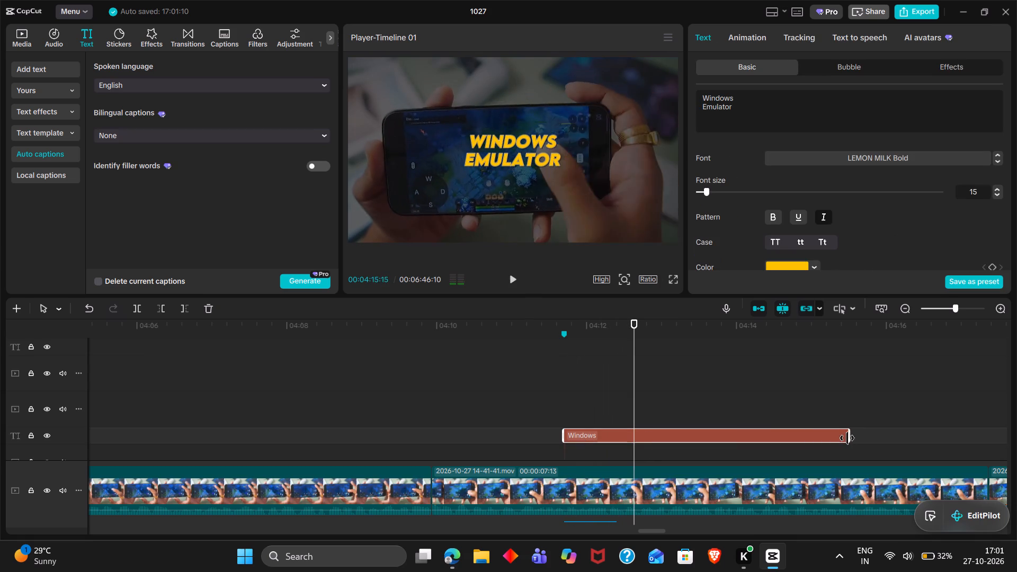
# Import gamehub2.webp from the Downloads folder into the project media.
pyautogui.doubleClick(23, 38)
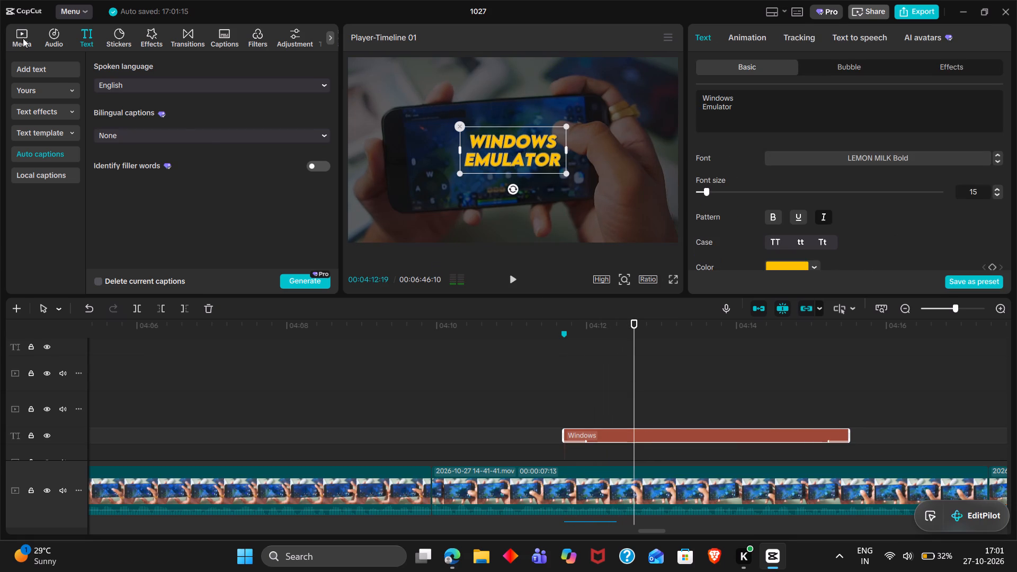
pyautogui.click(127, 67)
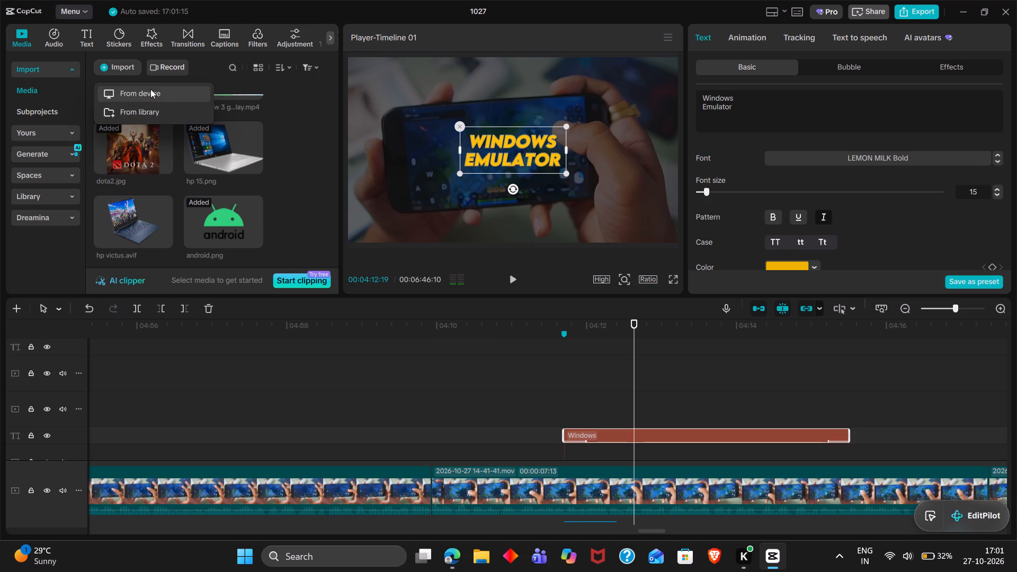
pyautogui.click(154, 91)
pyautogui.write('game')
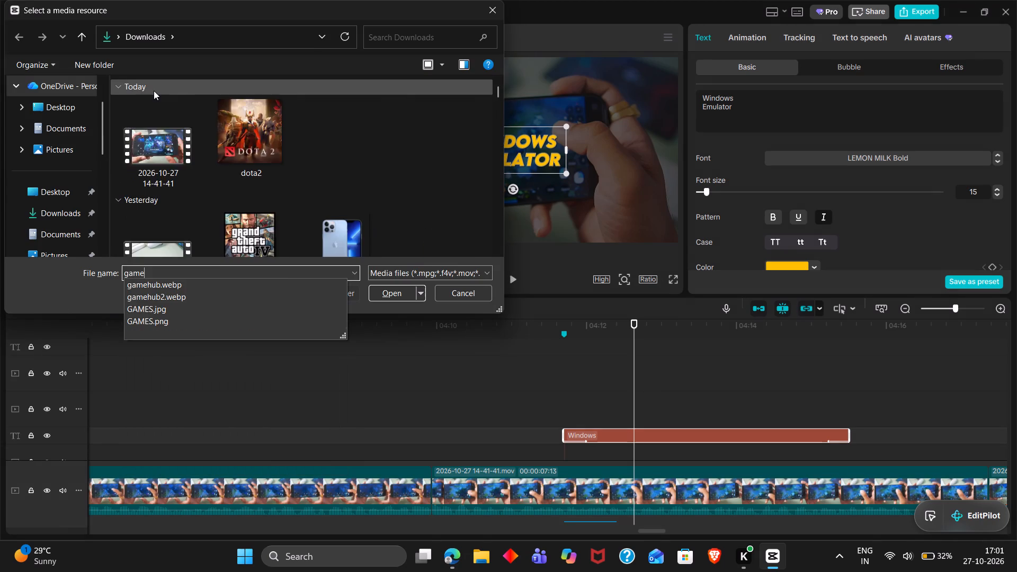
pyautogui.press('Down')
pyautogui.press('Down')
pyautogui.press('Return')
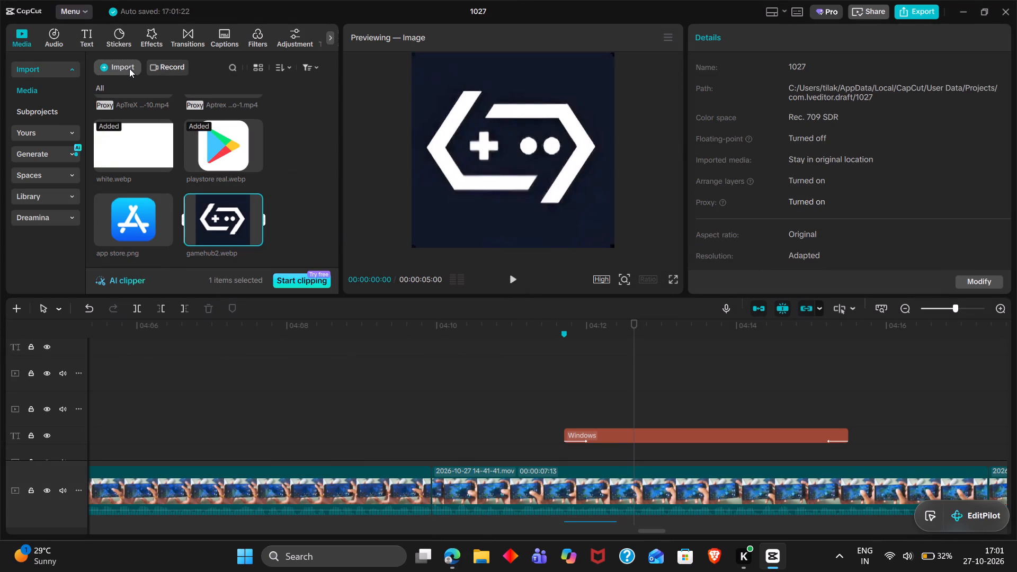
# Import winlator ludashi.png from the Downloads folder into the project media.
pyautogui.moveTo(132, 78); pyautogui.dragTo(124, 70)
pyautogui.click(124, 70)
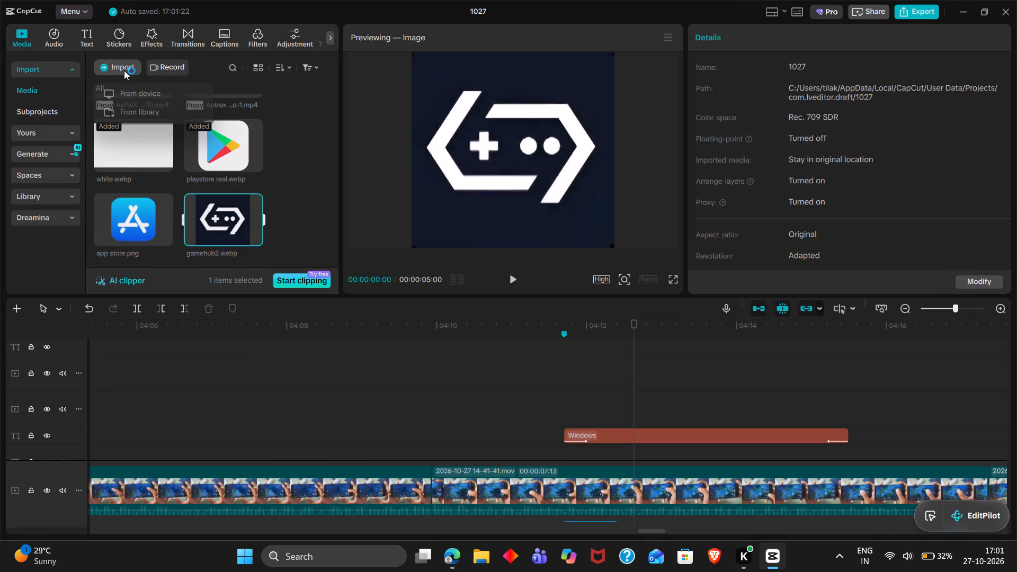
pyautogui.click(145, 92)
pyautogui.write('win')
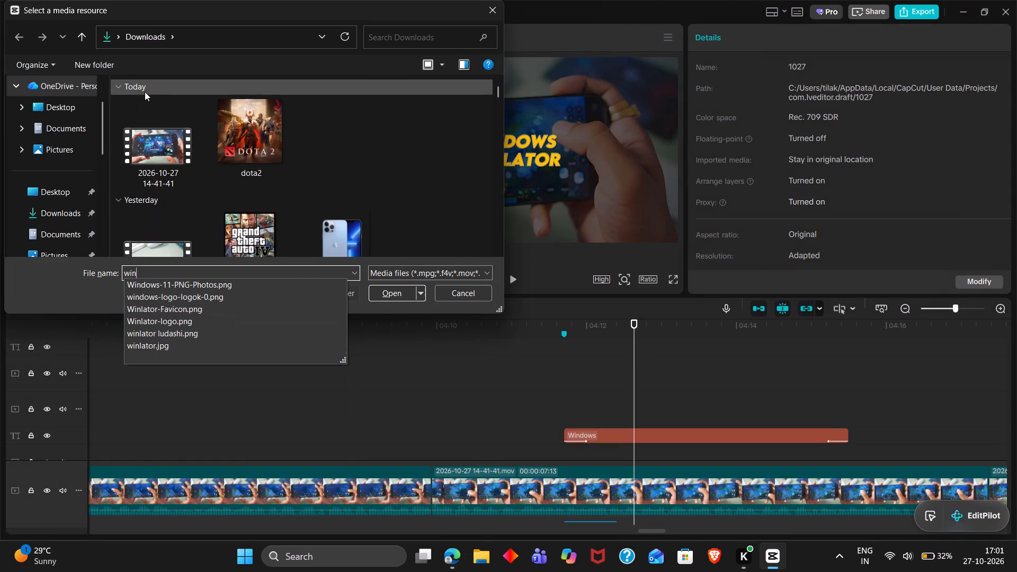
pyautogui.press('Down')
pyautogui.press('Down')
pyautogui.press('Down')
pyautogui.press('Down')
pyautogui.press('Down')
pyautogui.press('Return')
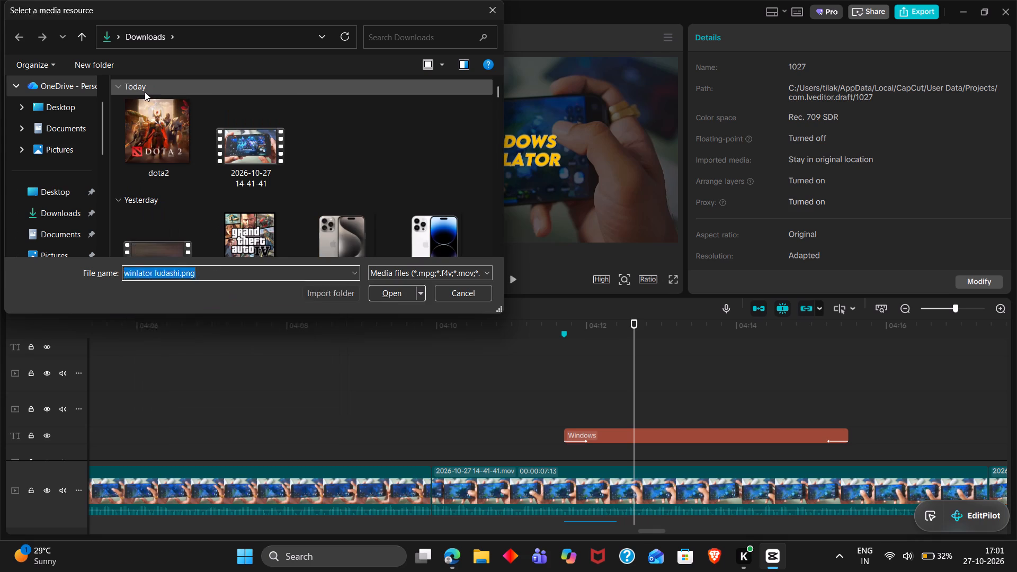
# Place gamehub2.webp on the track above the title, starting at about 04:12:19.
pyautogui.moveTo(236, 136); pyautogui.dragTo(682, 400)
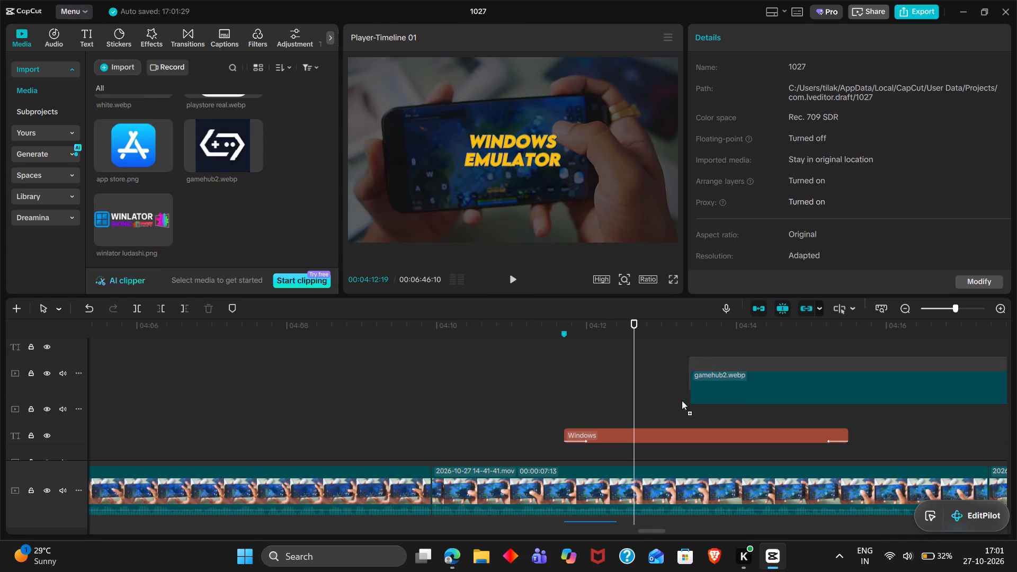
pyautogui.moveTo(682, 400); pyautogui.dragTo(639, 412)
pyautogui.hscroll(-2, 639, 412)
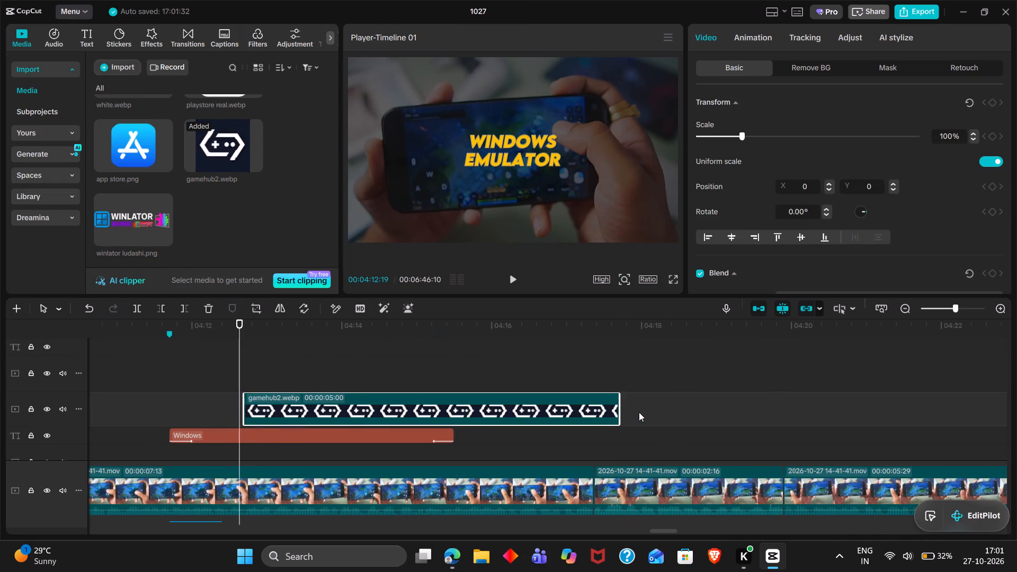
pyautogui.hscroll(1, 639, 412)
pyautogui.moveTo(511, 403); pyautogui.dragTo(502, 403)
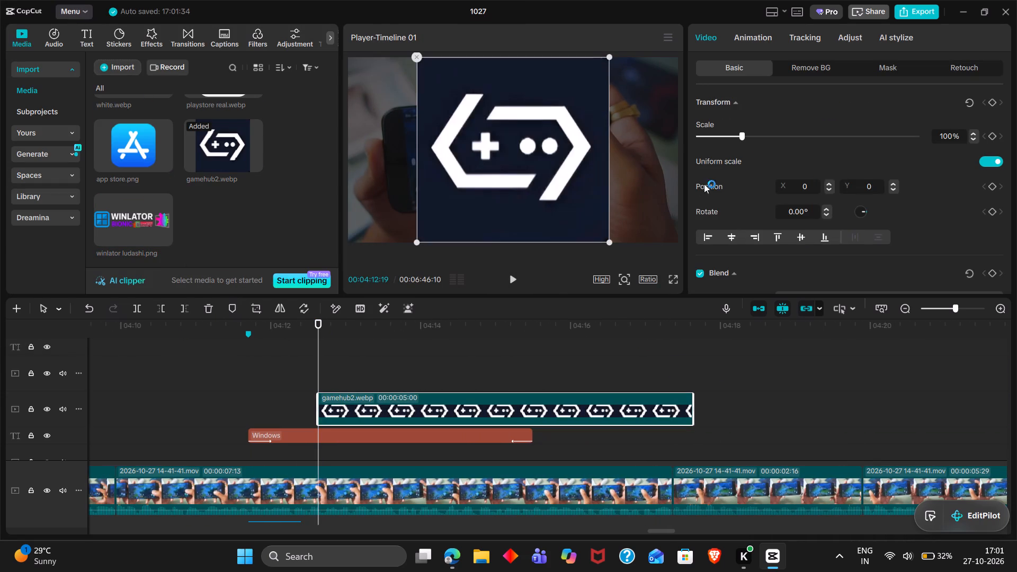
# Scale the gamehub2.webp logo to 27% and place it just left of the "Windows Emulator" title in the frame.
pyautogui.click(724, 141)
pyautogui.moveTo(724, 141); pyautogui.dragTo(710, 138)
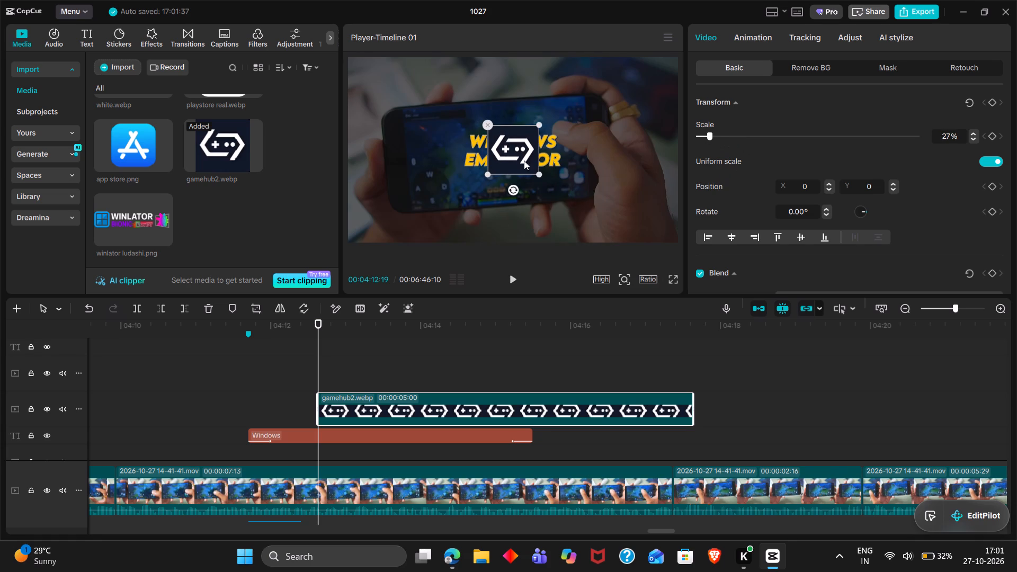
pyautogui.moveTo(492, 159); pyautogui.dragTo(415, 159)
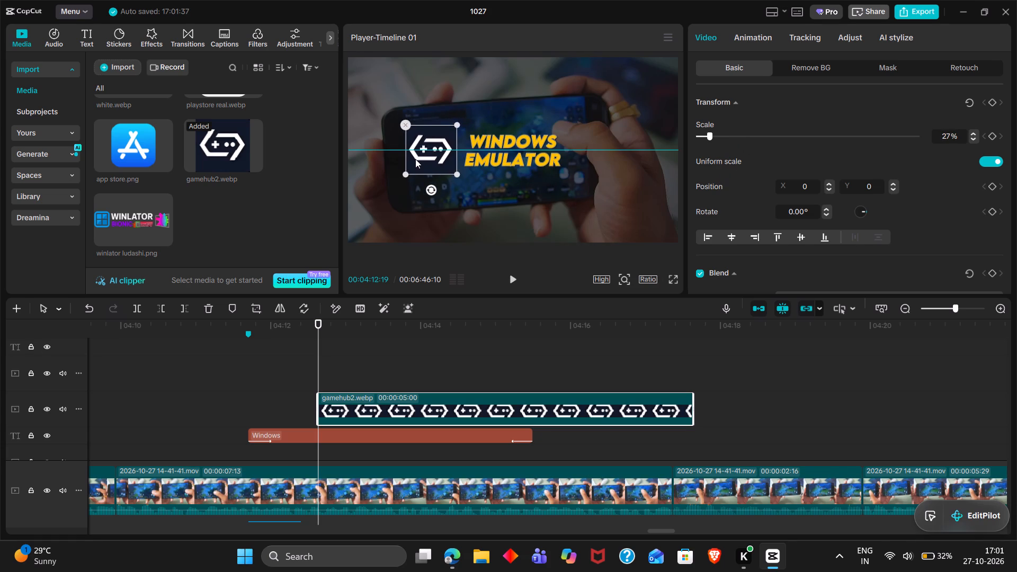
pyautogui.moveTo(415, 159); pyautogui.dragTo(413, 155)
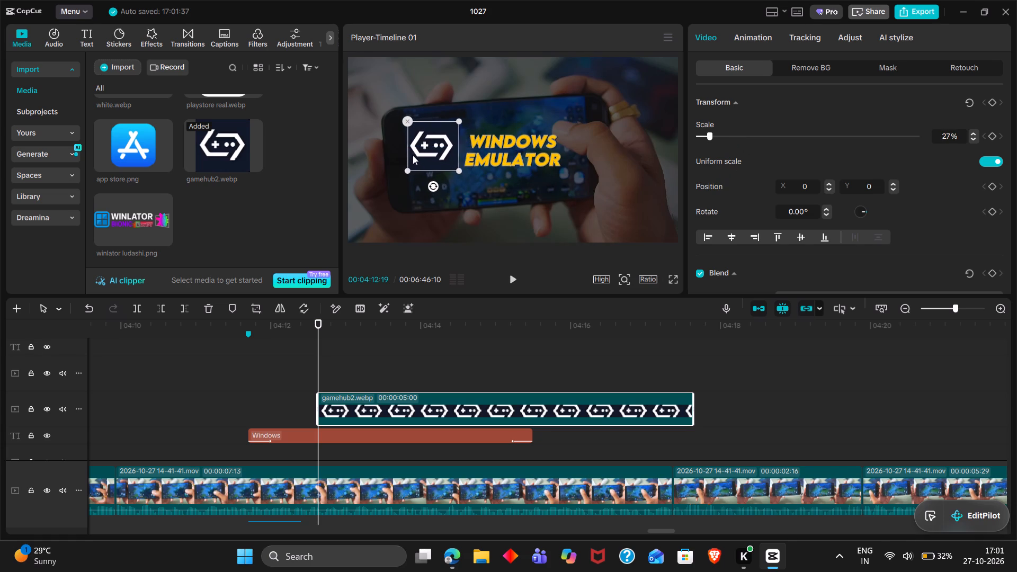
# Nudge the GameHub logo slightly closer to the "Windows Emulator" title in the frame.
pyautogui.moveTo(413, 155); pyautogui.dragTo(414, 156)
# Apply the Slide Right entrance animation to gamehub2.webp and set its duration to 0.4 s.
pyautogui.doubleClick(759, 36)
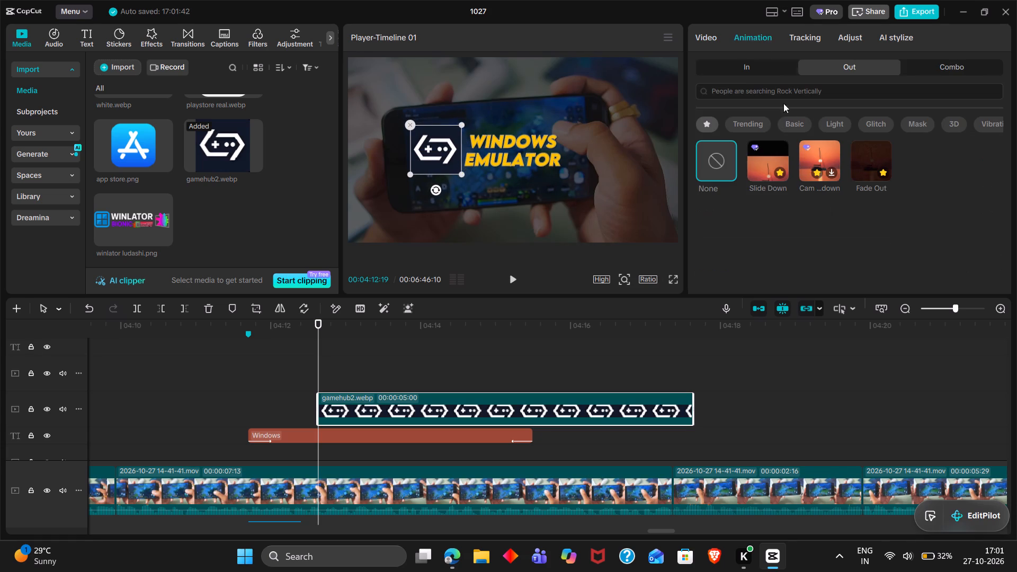
pyautogui.click(745, 70)
pyautogui.moveTo(745, 70); pyautogui.dragTo(941, 209)
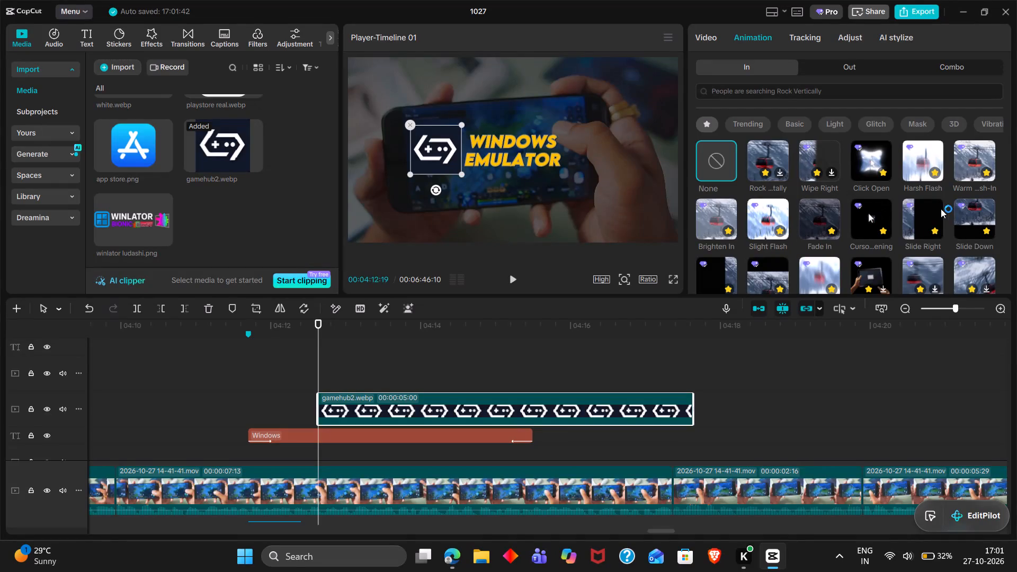
pyautogui.doubleClick(941, 209)
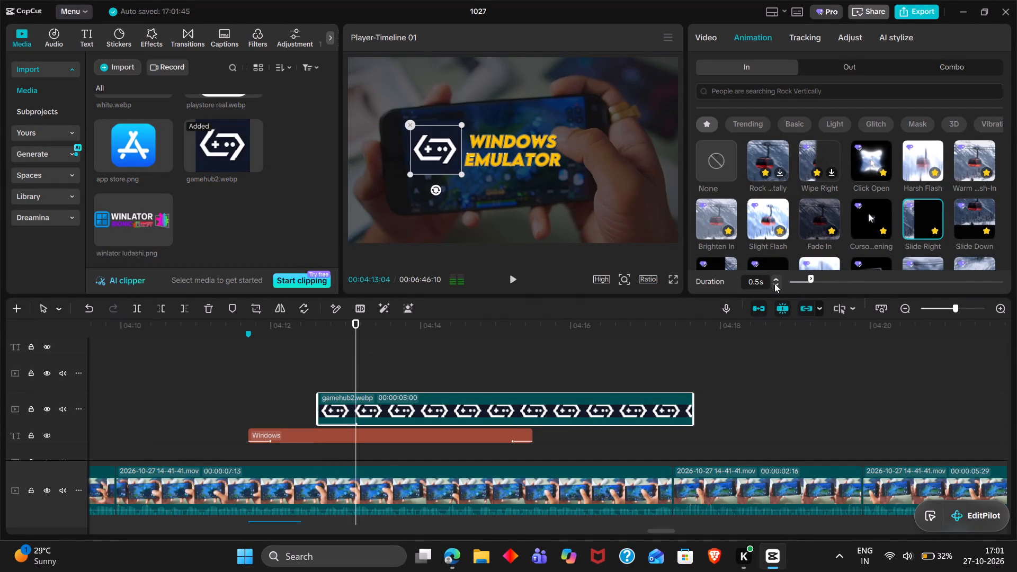
pyautogui.click(774, 283)
# Place winlator ludashi.png on the track above gamehub2.webp, starting at about 04:13:08.
pyautogui.press('space')
pyautogui.press('space')
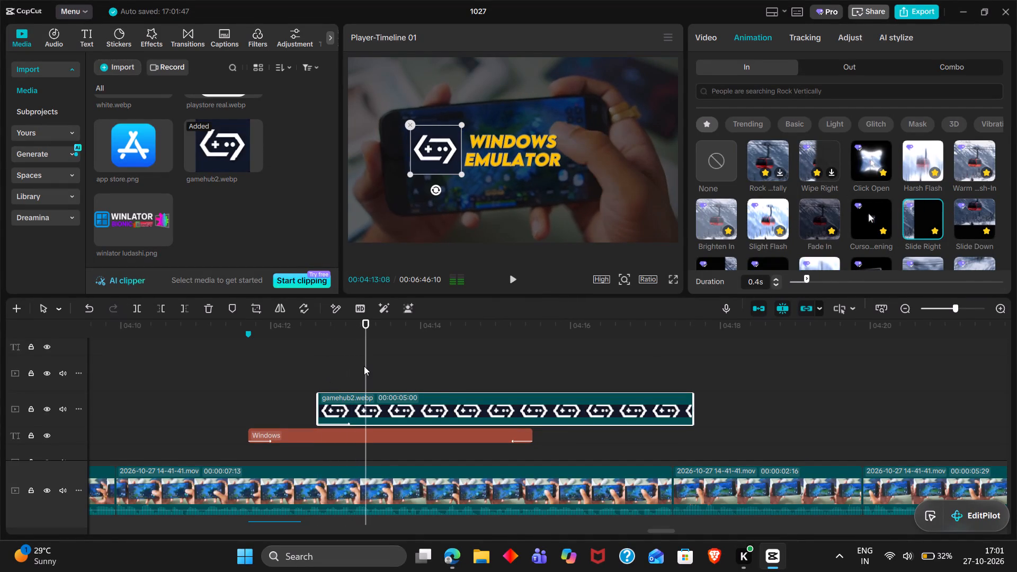
pyautogui.moveTo(144, 231); pyautogui.dragTo(365, 364)
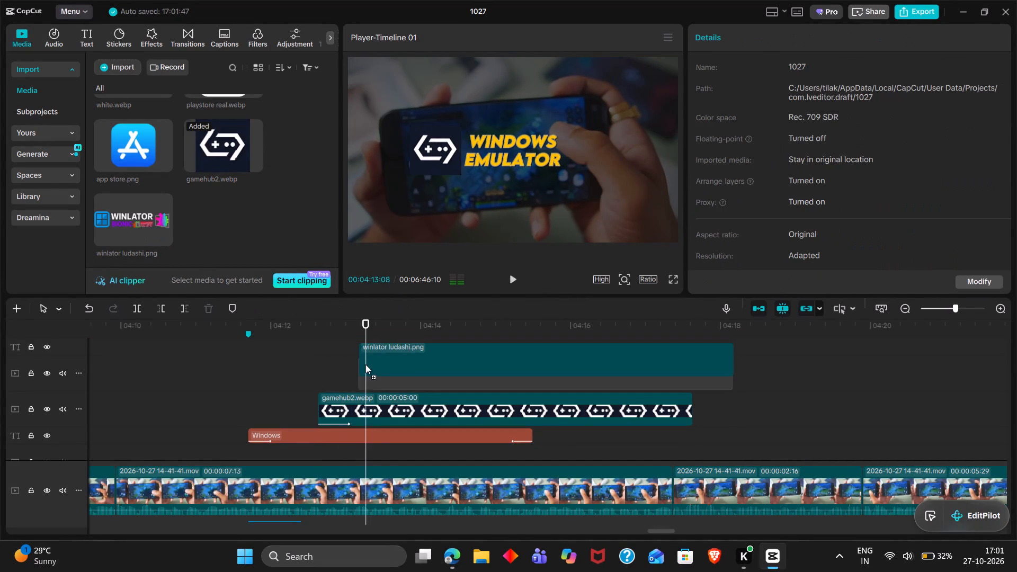
pyautogui.moveTo(365, 364); pyautogui.dragTo(365, 372)
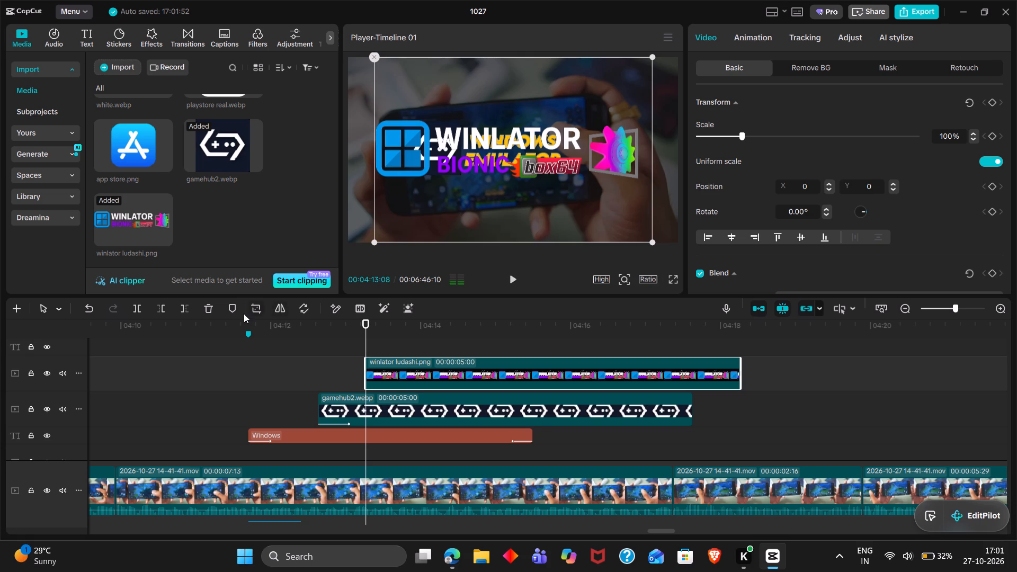
# Crop winlator ludashi.png tightly to only the blue Windows-style icon, removing the WINLATOR lettering and other graphics.
pyautogui.click(255, 314)
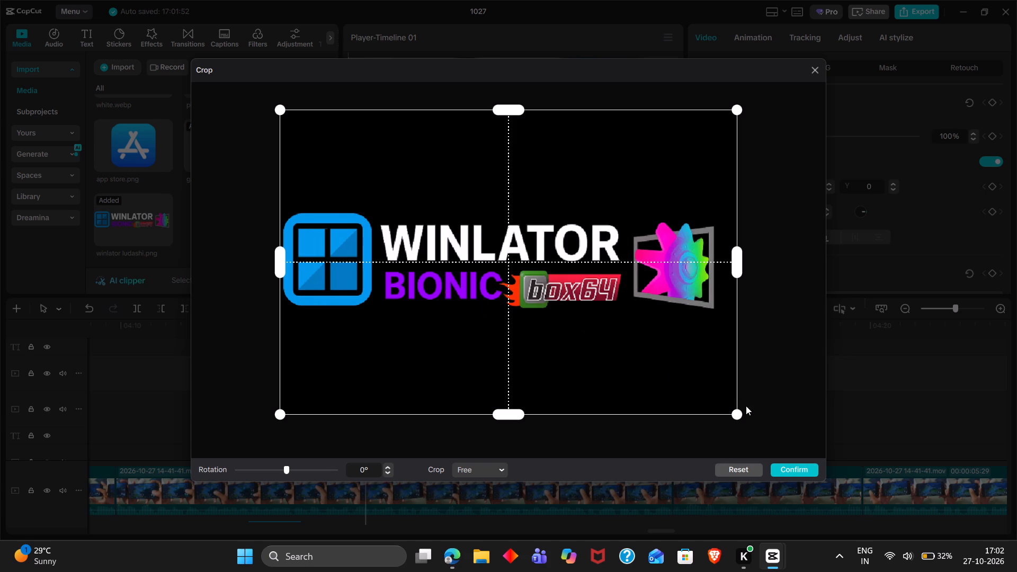
pyautogui.moveTo(738, 412); pyautogui.dragTo(379, 342)
pyautogui.moveTo(328, 113); pyautogui.dragTo(350, 203)
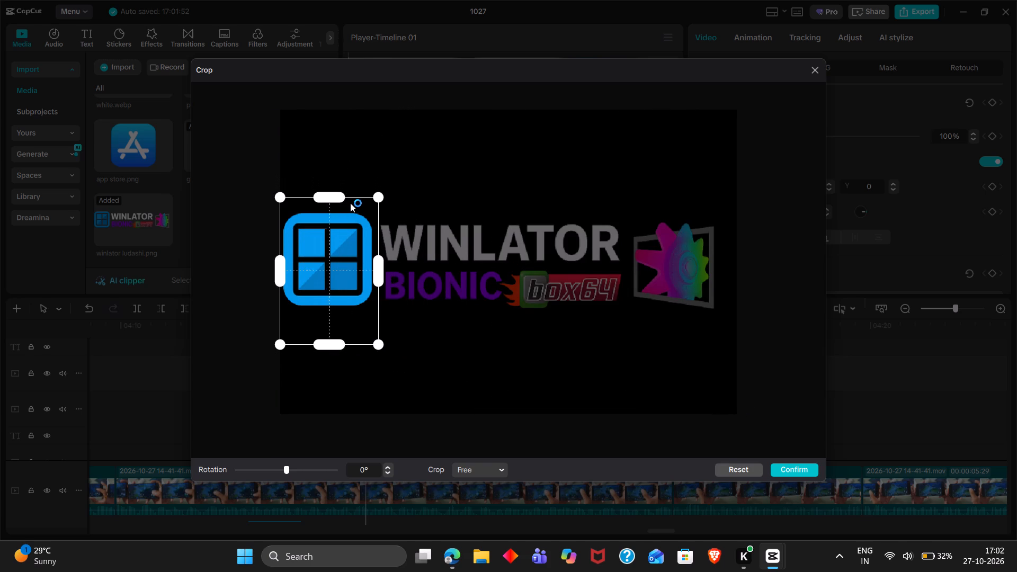
pyautogui.moveTo(350, 203); pyautogui.dragTo(350, 211)
pyautogui.moveTo(336, 344); pyautogui.dragTo(335, 312)
pyautogui.click(802, 470)
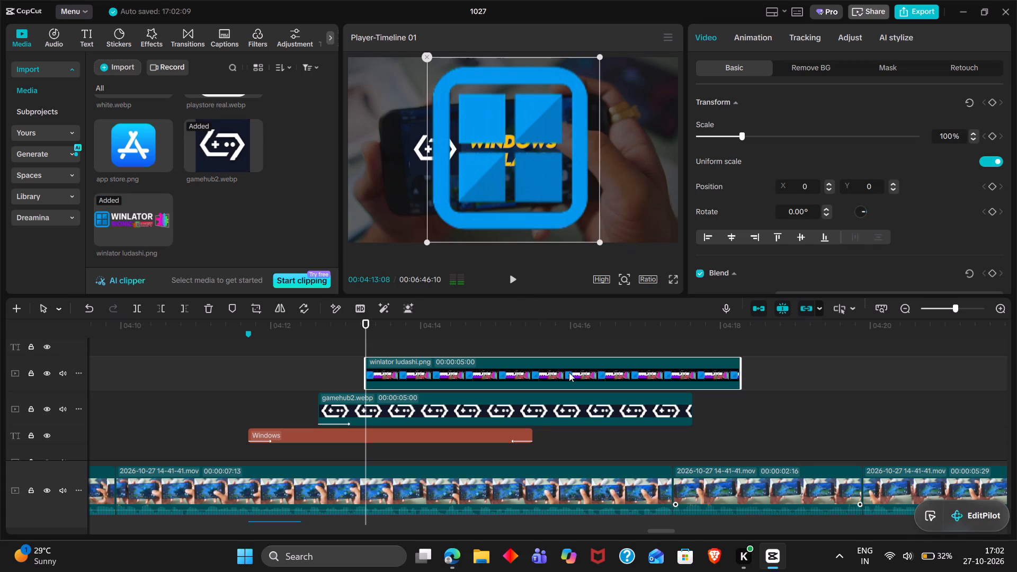
# Scale the cropped Winlator icon to 30% and place it just right of the title at X 886, Y 0.
pyautogui.click(725, 133)
pyautogui.moveTo(725, 133); pyautogui.dragTo(710, 133)
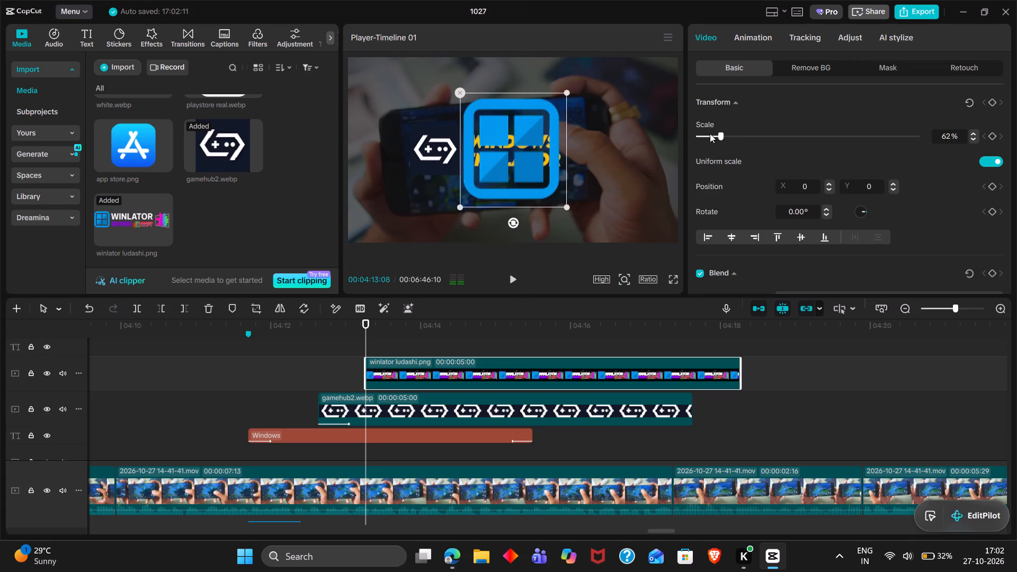
pyautogui.moveTo(710, 133); pyautogui.dragTo(709, 132)
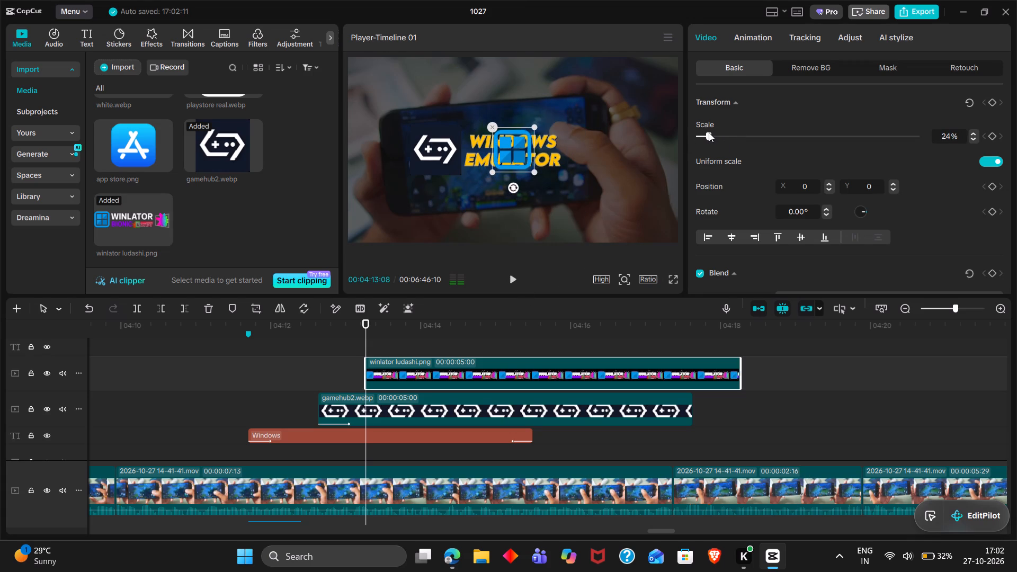
pyautogui.moveTo(516, 150); pyautogui.dragTo(597, 148)
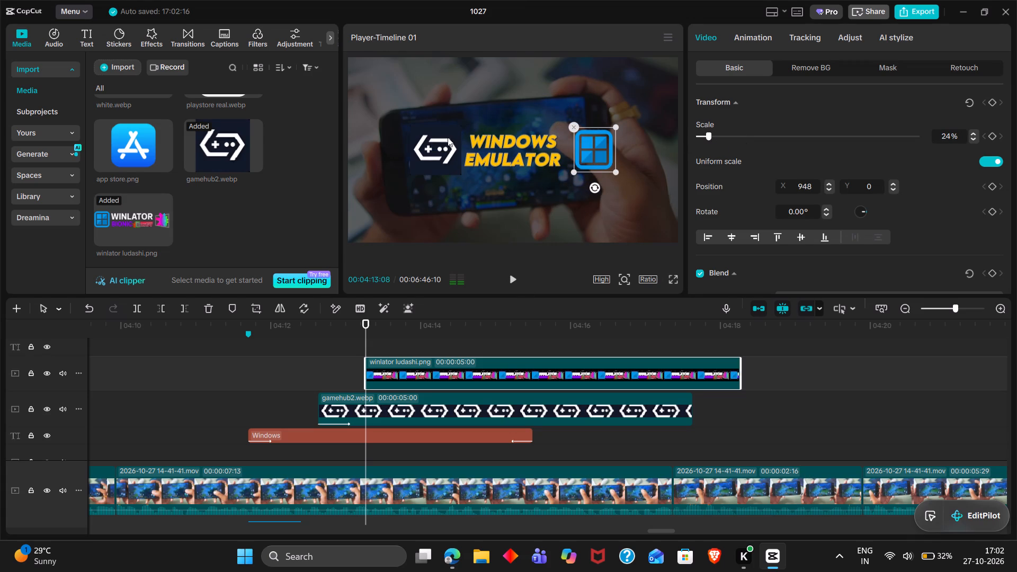
pyautogui.click(446, 137)
pyautogui.click(600, 141)
pyautogui.click(710, 138)
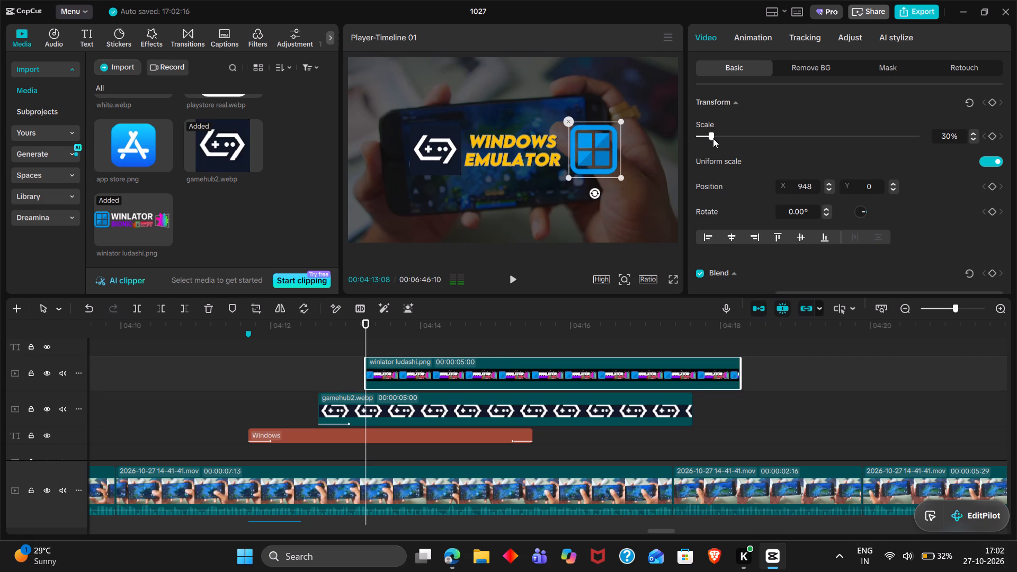
pyautogui.moveTo(600, 151); pyautogui.dragTo(590, 149)
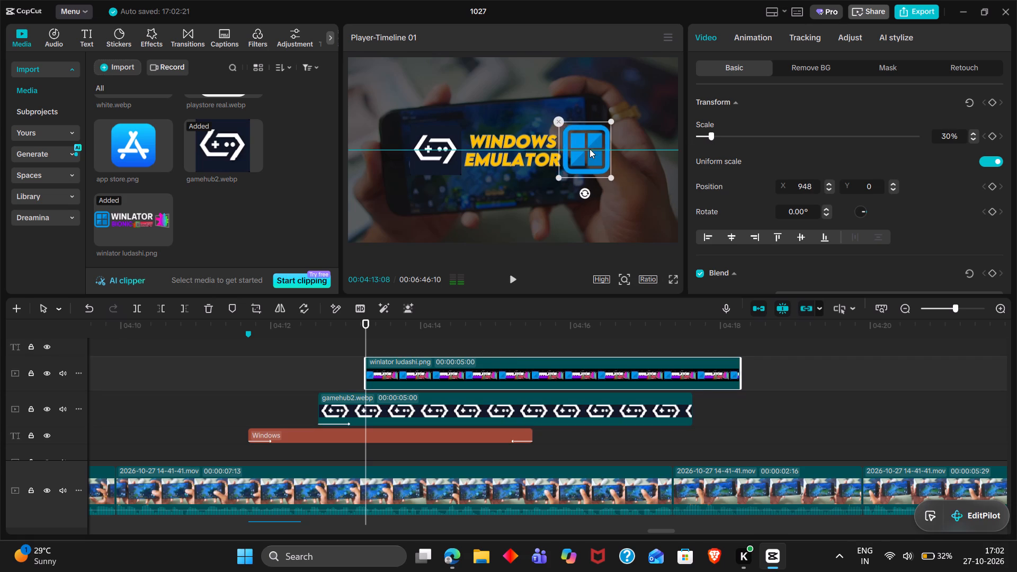
pyautogui.moveTo(590, 149); pyautogui.dragTo(594, 149)
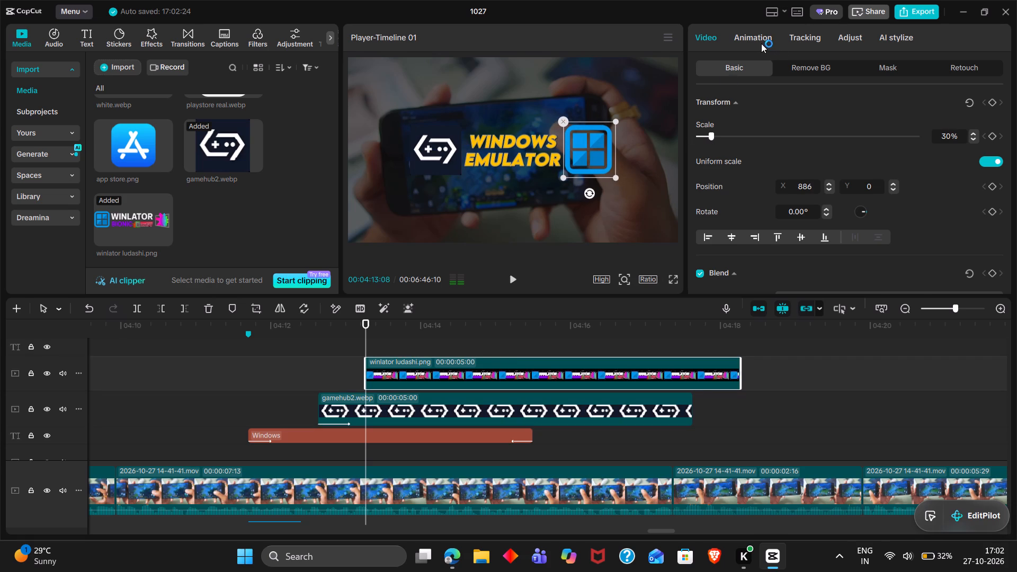
# Apply an entrance animation that slides the Winlator icon in from the right, and shorten its duration by one increment.
pyautogui.doubleClick(761, 43)
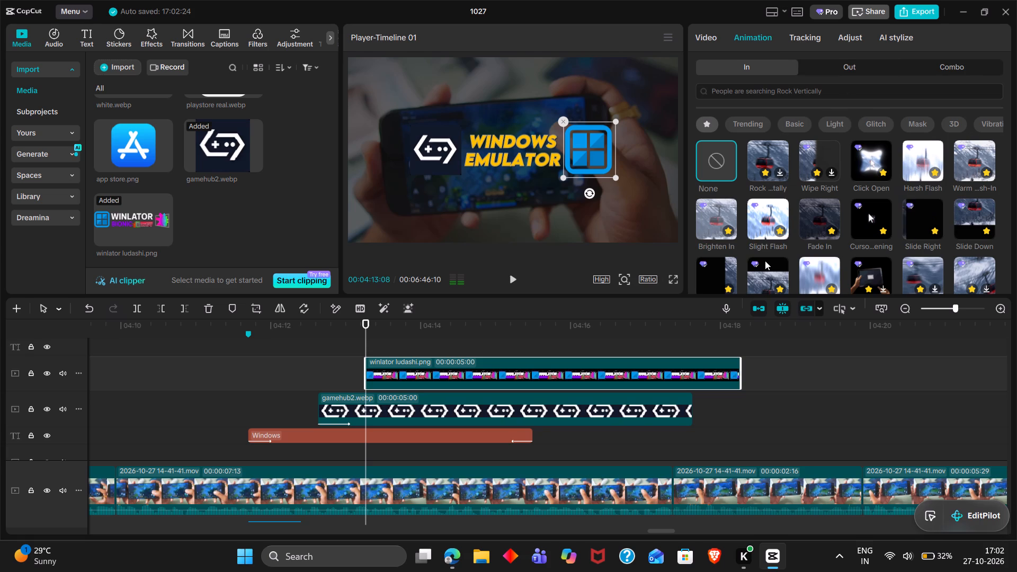
pyautogui.doubleClick(730, 266)
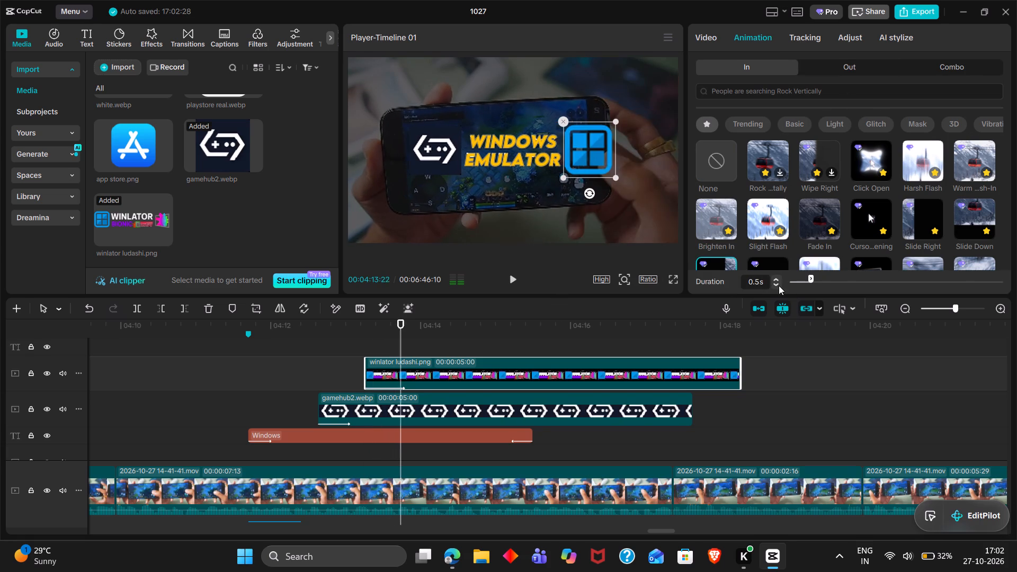
pyautogui.click(779, 285)
# Copy the Whoosh 4 sound effect from about 01:37 and paste it at 04:12:25, where the GameHub logo slides in.
pyautogui.click(320, 352)
pyautogui.moveTo(320, 352); pyautogui.dragTo(323, 353)
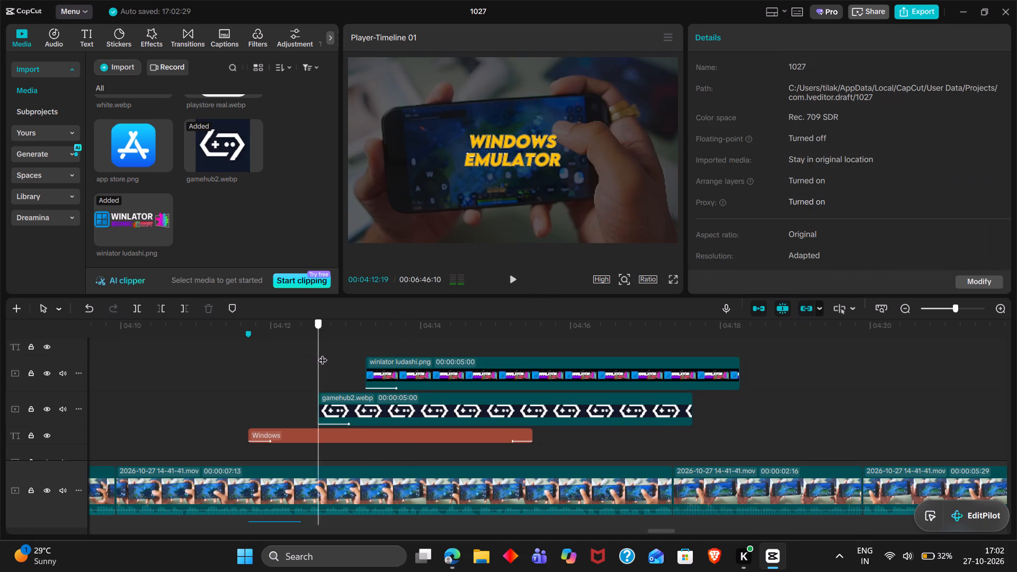
pyautogui.moveTo(323, 353); pyautogui.dragTo(336, 352)
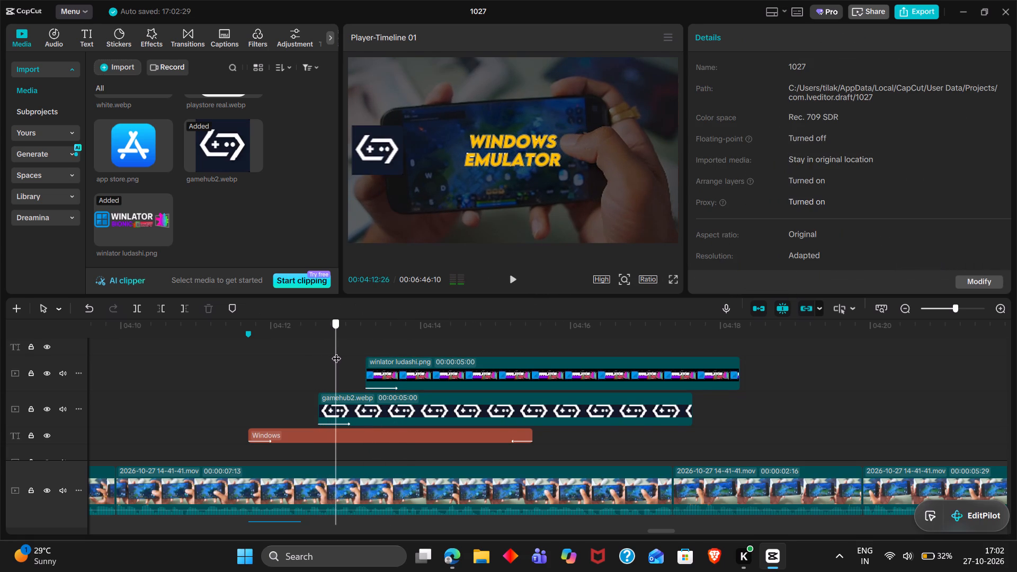
pyautogui.moveTo(336, 352); pyautogui.dragTo(333, 352)
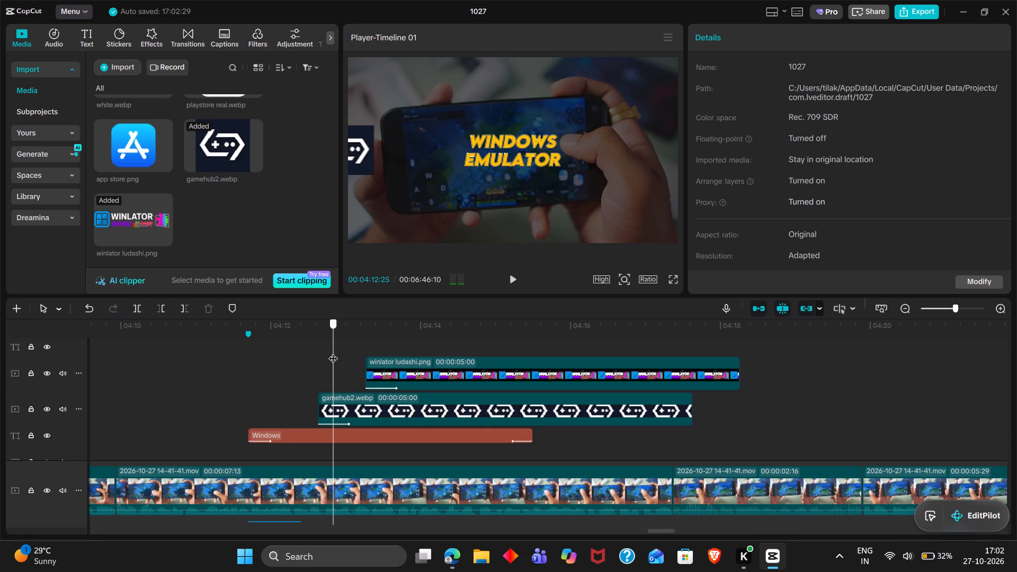
pyautogui.moveTo(333, 352); pyautogui.dragTo(333, 352)
pyautogui.scroll(-1, 241, 430)
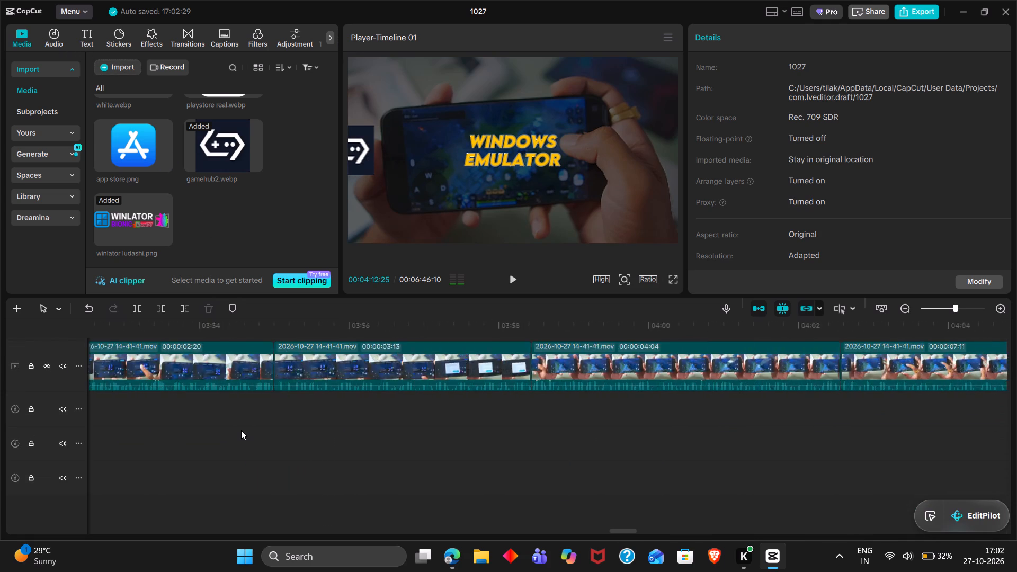
pyautogui.scroll(-2, 241, 430)
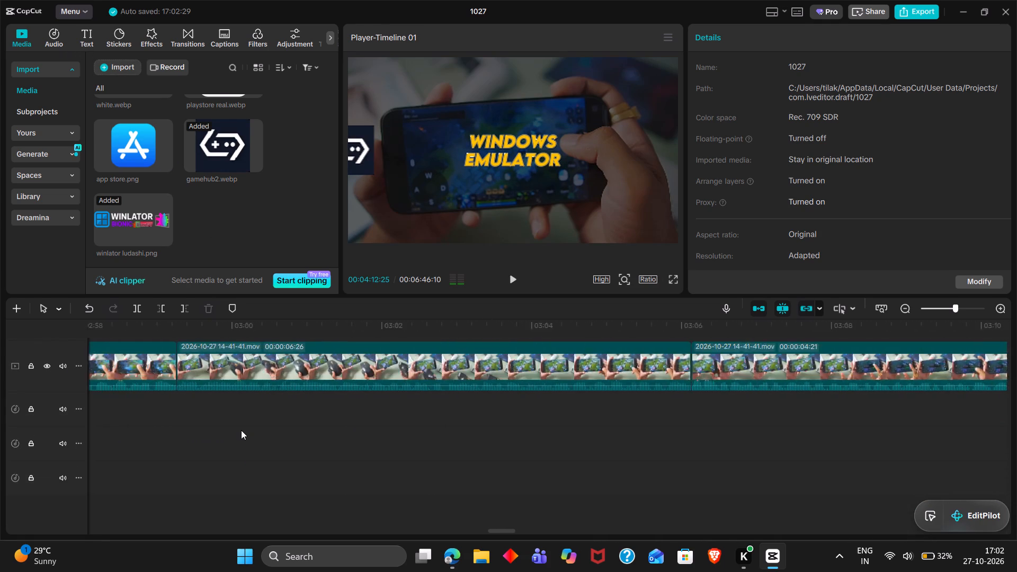
pyautogui.scroll(-2, 241, 430)
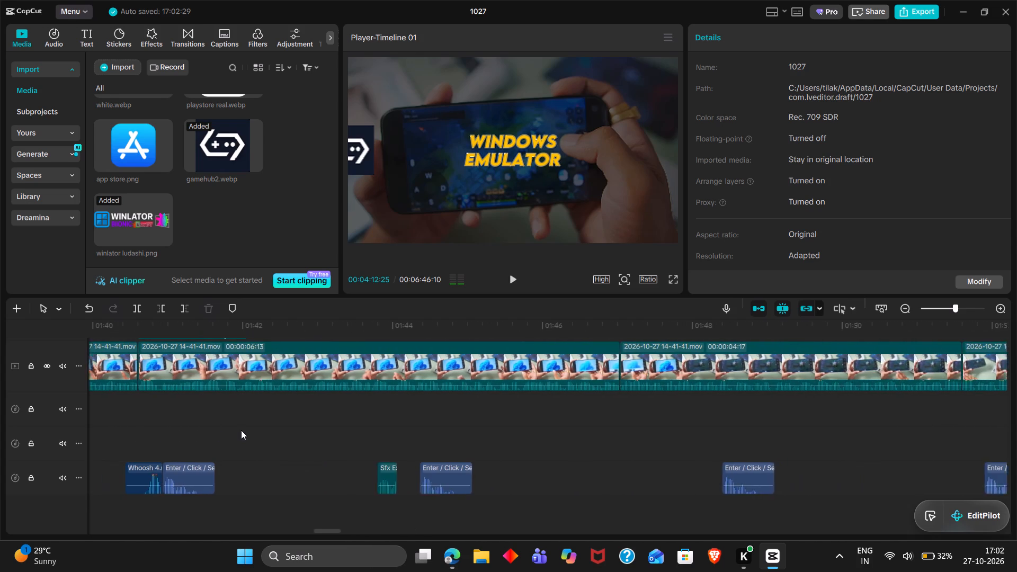
pyautogui.scroll(-1, 241, 430)
pyautogui.hscroll(-1, 418, 464)
pyautogui.hscroll(1, 418, 464)
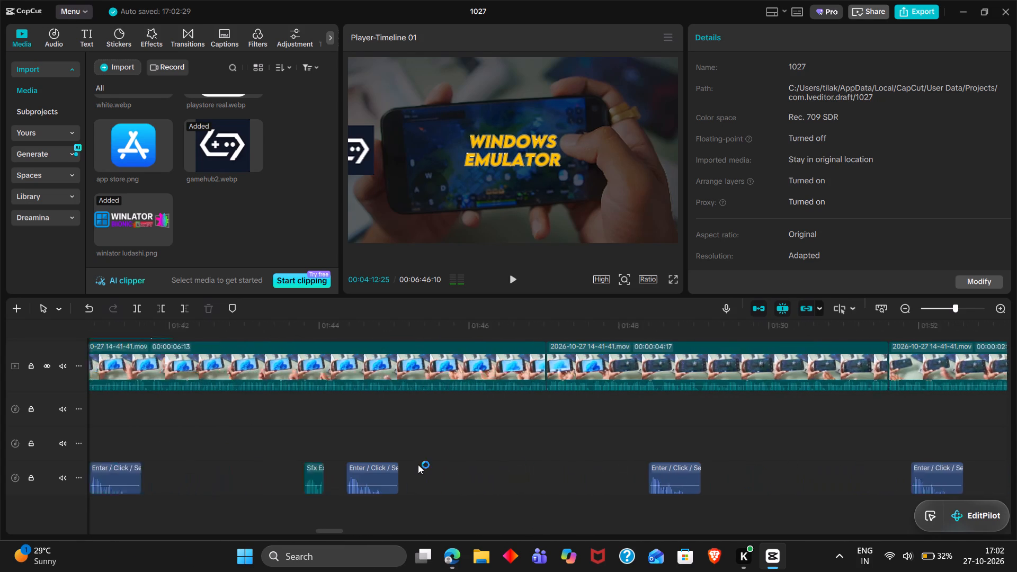
pyautogui.hscroll(1, 418, 464)
pyautogui.click(442, 472)
pyautogui.hotkey('ctrl', 'c')
pyautogui.hotkey('ctrl', 'v')
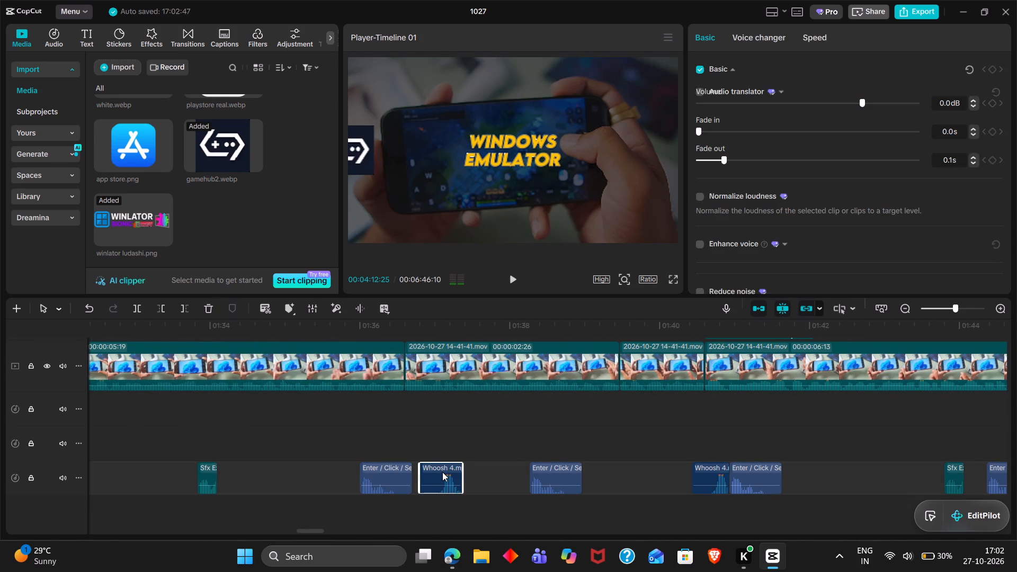
# Shift the pasted Whoosh 4 clip slightly earlier and trim its start to 04:12:25.
pyautogui.moveTo(573, 473); pyautogui.dragTo(555, 474)
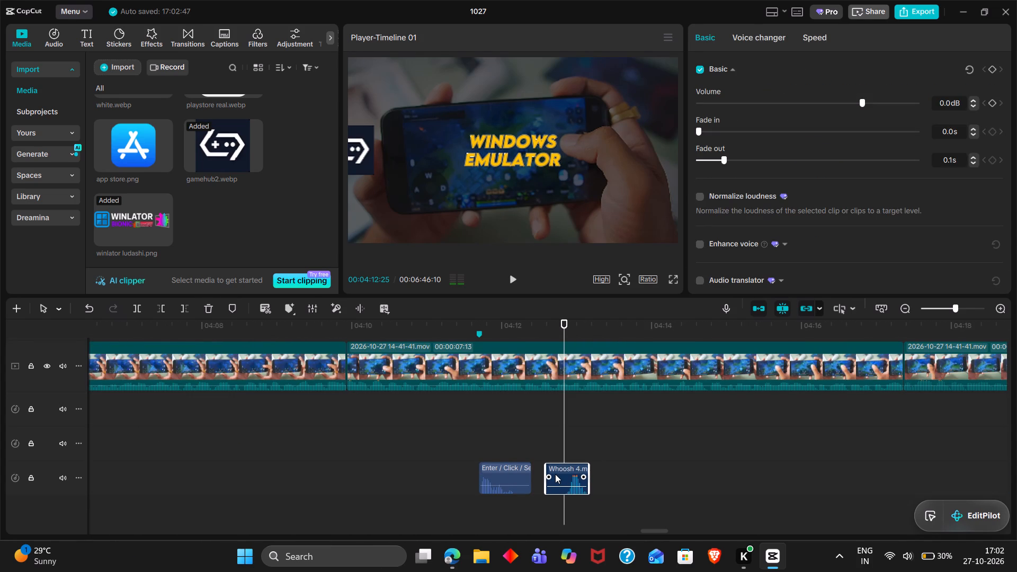
pyautogui.moveTo(555, 474); pyautogui.dragTo(552, 473)
pyautogui.write('q')
pyautogui.press('space')
pyautogui.press('space')
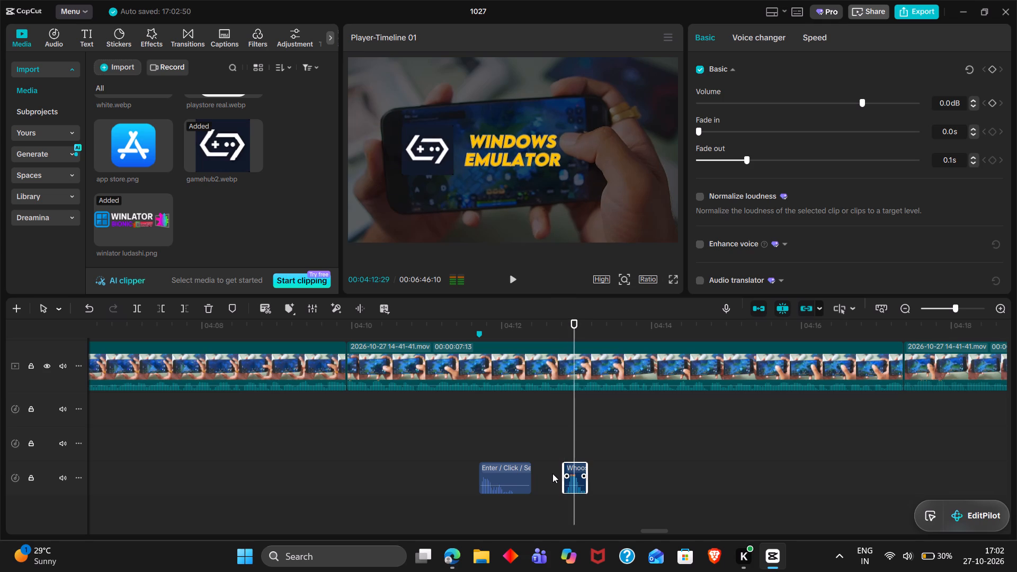
pyautogui.press('space')
pyautogui.press('space')
# Copy the trimmed Whoosh 4 clip and paste it at 04:13:14, where the Winlator icon slides in.
pyautogui.hotkey('ctrl', 'c')
pyautogui.press('space')
pyautogui.press('space')
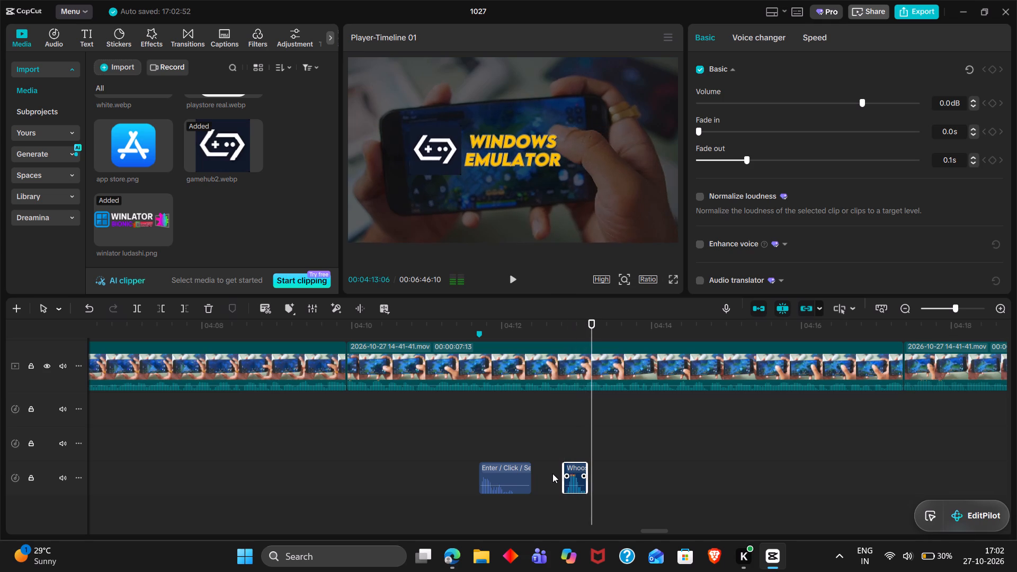
pyautogui.press('space')
pyautogui.press('space')
pyautogui.press('space')
pyautogui.press('space')
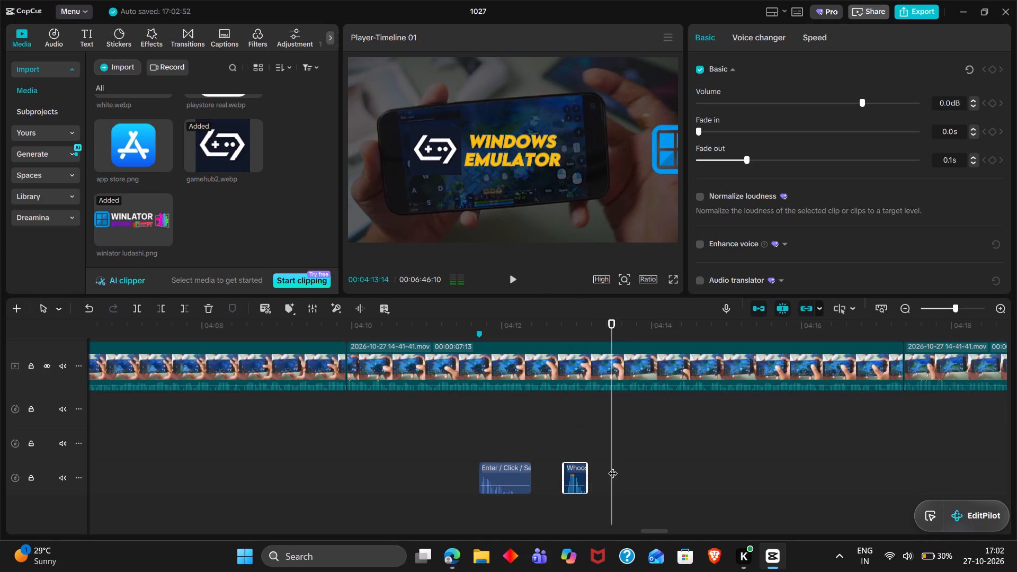
pyautogui.click(612, 467)
pyautogui.hotkey('ctrl', 'v')
# Play back the Windows Emulator segment to check the whoosh timing against both logo animations.
pyautogui.press('space')
pyautogui.press('space')
pyautogui.press('space')
pyautogui.press('space')
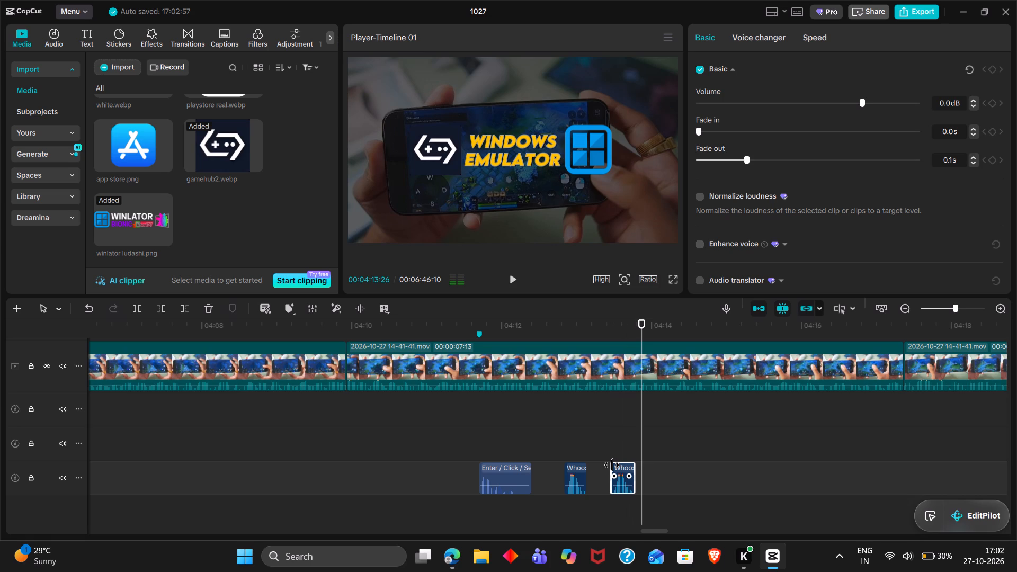
pyautogui.press('space')
pyautogui.press('space')
pyautogui.click(461, 439)
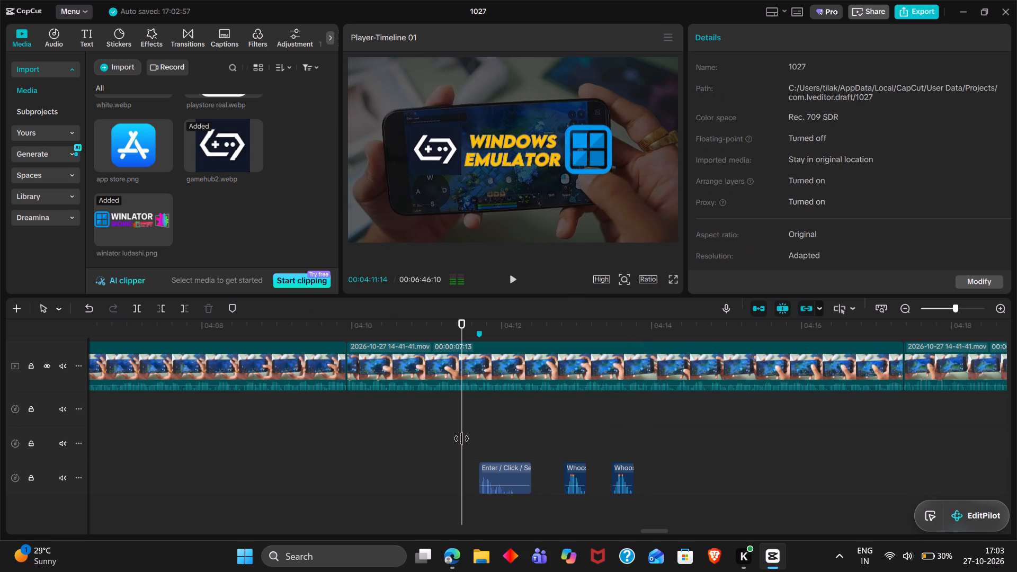
pyautogui.moveTo(461, 439); pyautogui.dragTo(473, 440)
pyautogui.press('space')
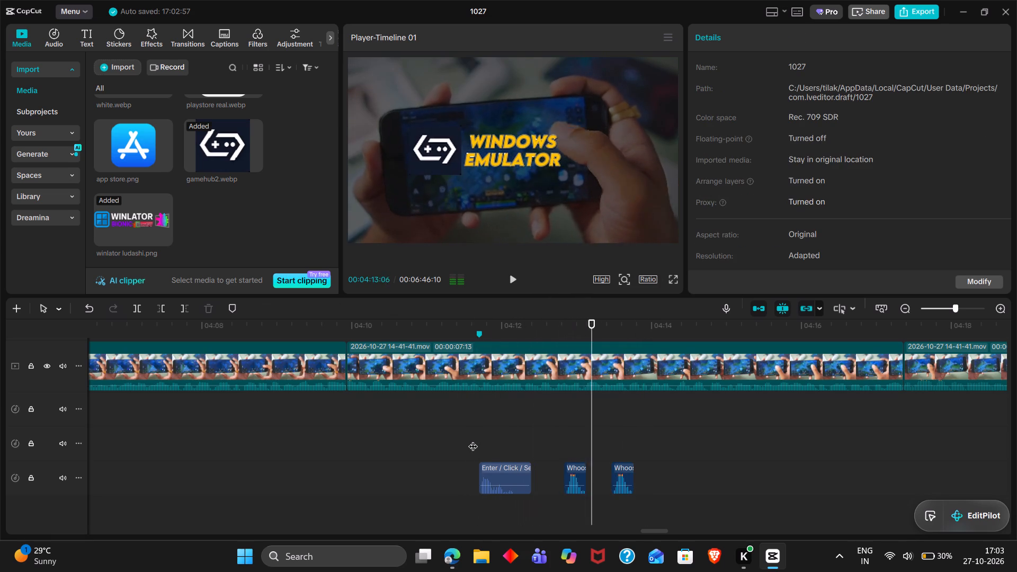
# Add the red cross sticker with the black outline at 04:12:06, on a track above the logo clips.
pyautogui.press('space')
pyautogui.doubleClick(494, 449)
pyautogui.press('space')
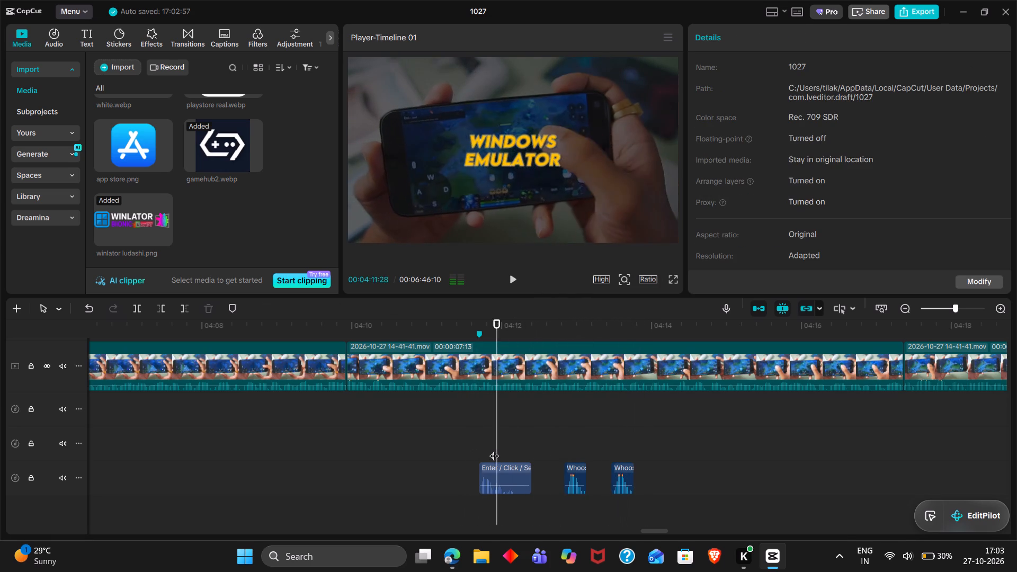
pyautogui.press('space')
pyautogui.scroll(1, 440, 438)
pyautogui.hscroll(3, 440, 438)
pyautogui.hscroll(-2, 440, 438)
pyautogui.hscroll(1, 440, 438)
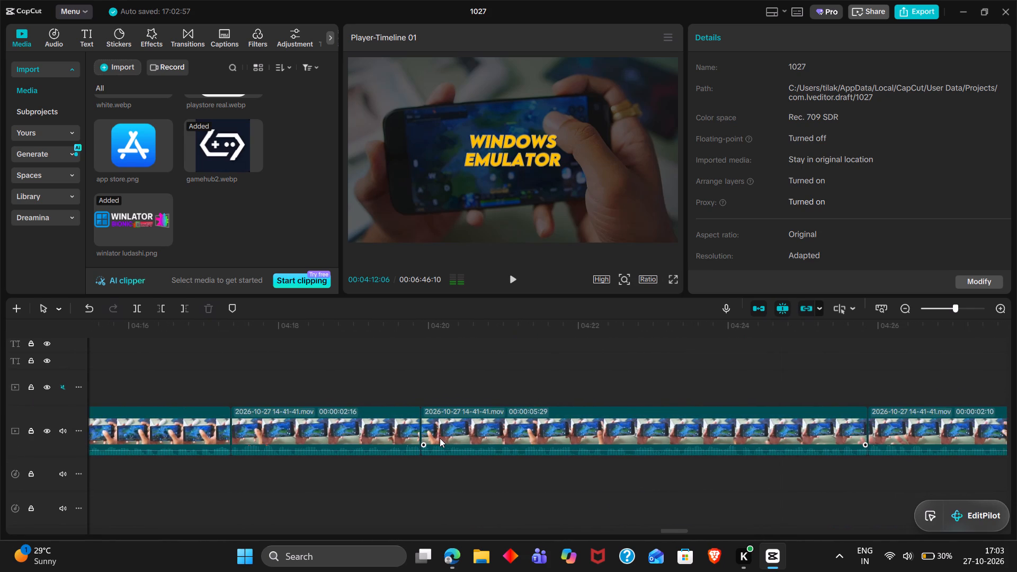
pyautogui.scroll(-2, 440, 438)
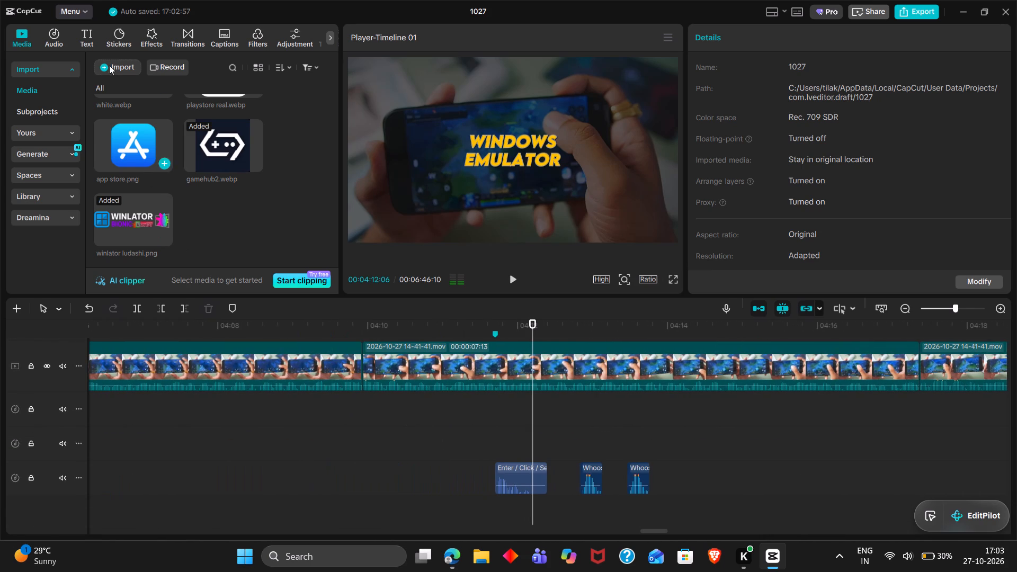
pyautogui.click(125, 38)
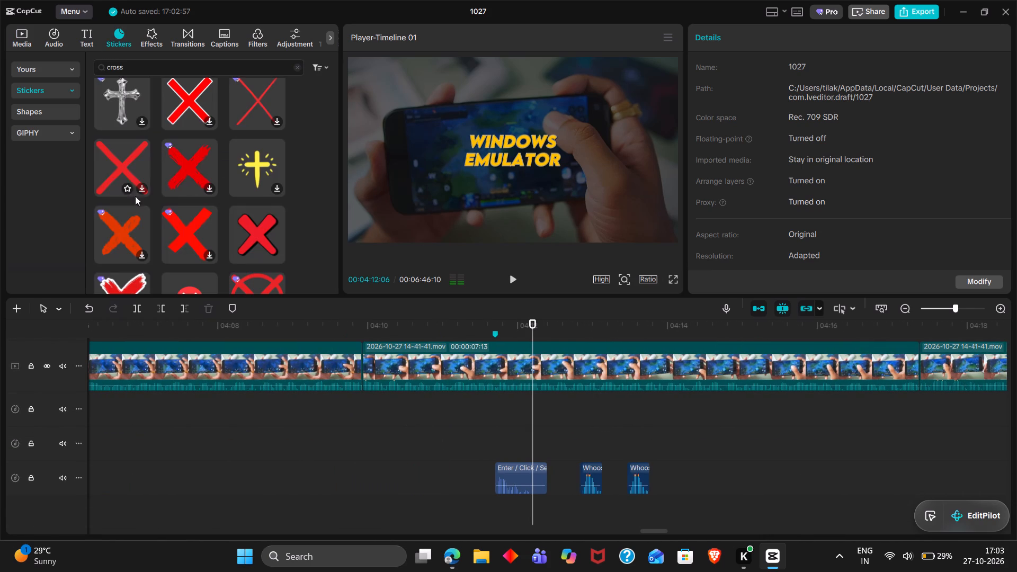
pyautogui.scroll(2, 486, 401)
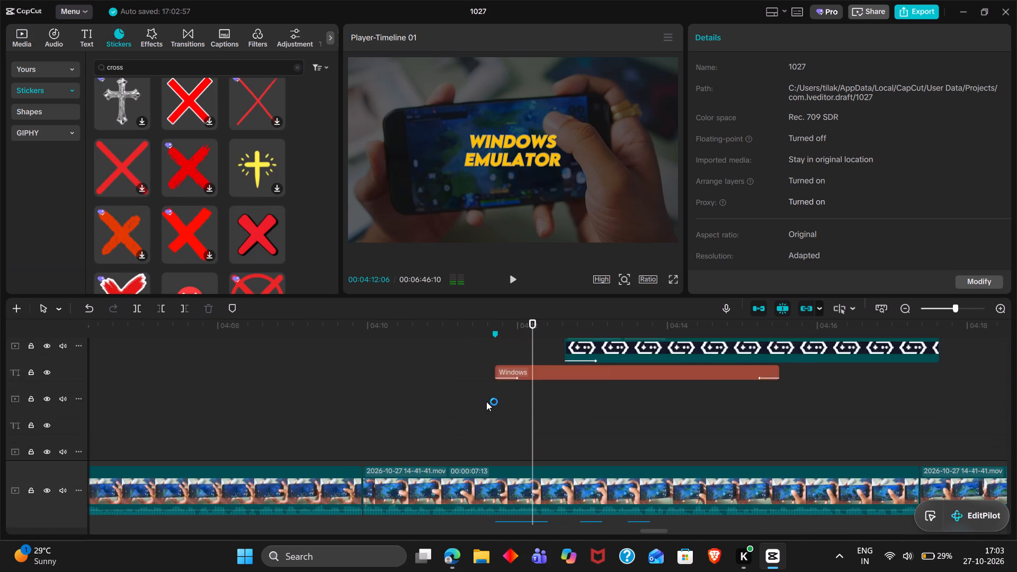
pyautogui.scroll(2, 486, 401)
pyautogui.moveTo(268, 231); pyautogui.dragTo(536, 356)
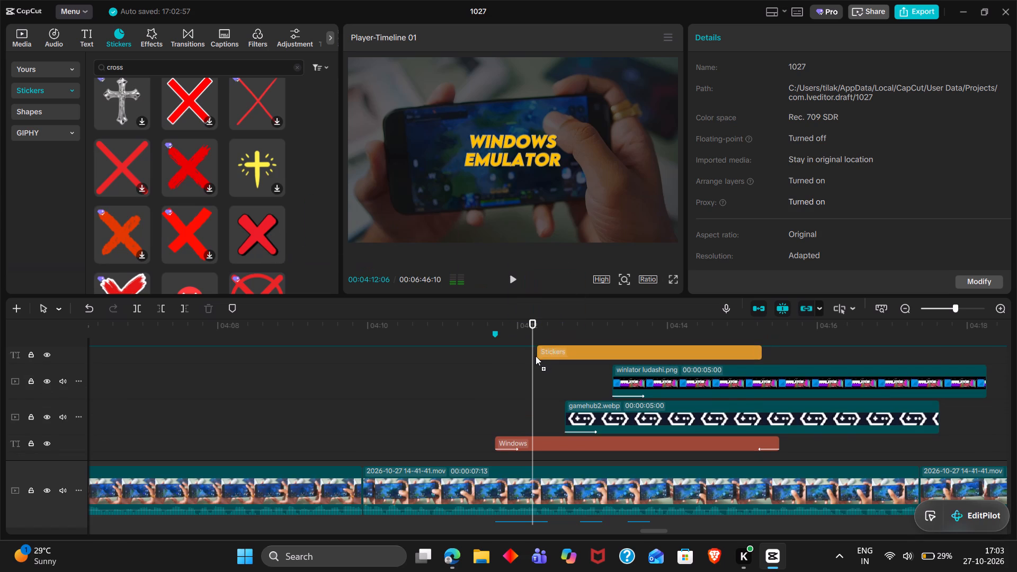
pyautogui.moveTo(536, 356); pyautogui.dragTo(536, 357)
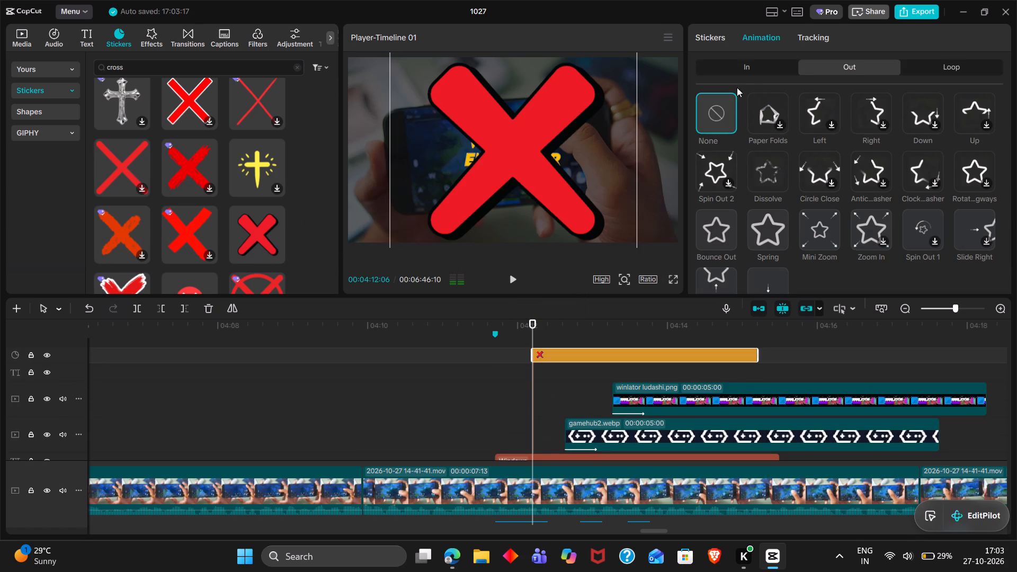
# Scale the red cross sticker down to 19%.
pyautogui.click(747, 67)
pyautogui.doubleClick(709, 36)
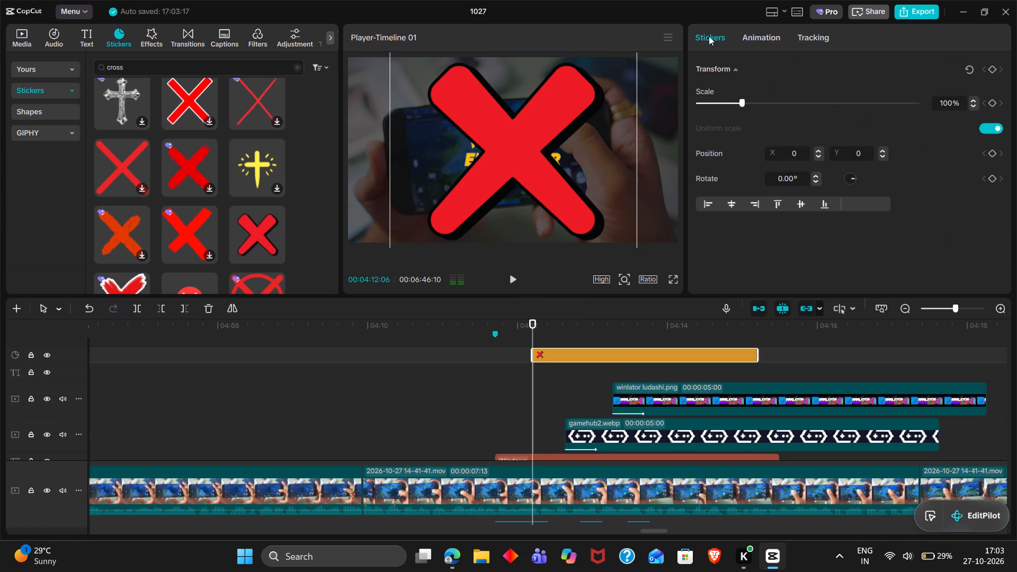
pyautogui.click(720, 100)
pyautogui.moveTo(720, 100); pyautogui.dragTo(704, 99)
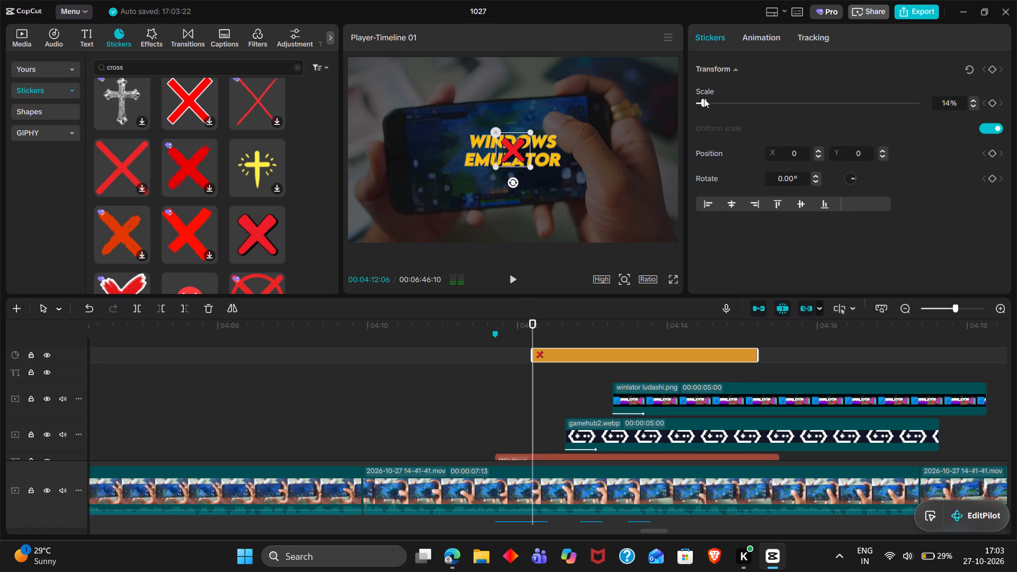
pyautogui.moveTo(704, 99); pyautogui.dragTo(706, 100)
# Apply the Fade In entrance animation to the cross sticker with a 0.3 s duration.
pyautogui.doubleClick(776, 35)
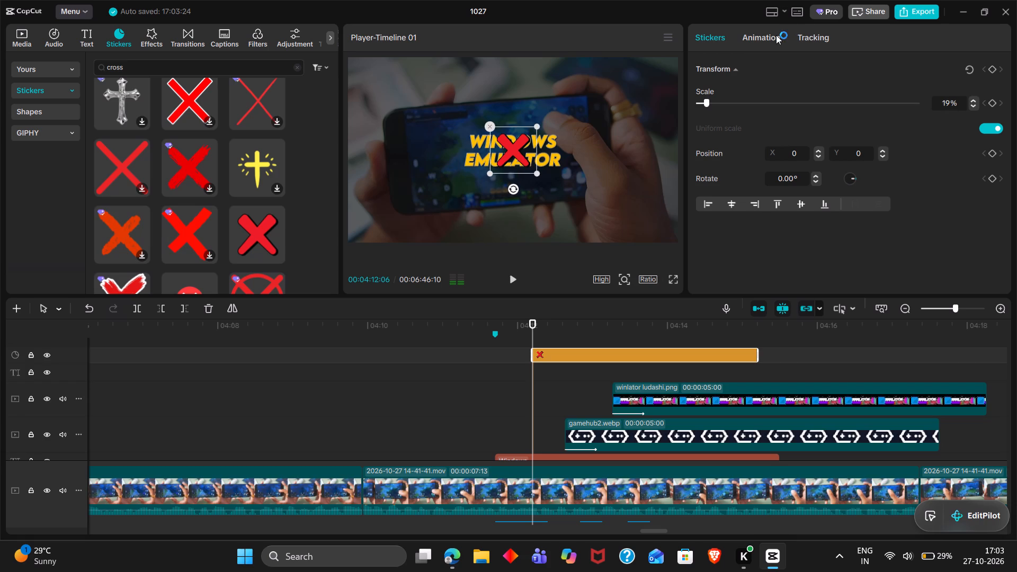
pyautogui.moveTo(772, 171); pyautogui.dragTo(772, 171)
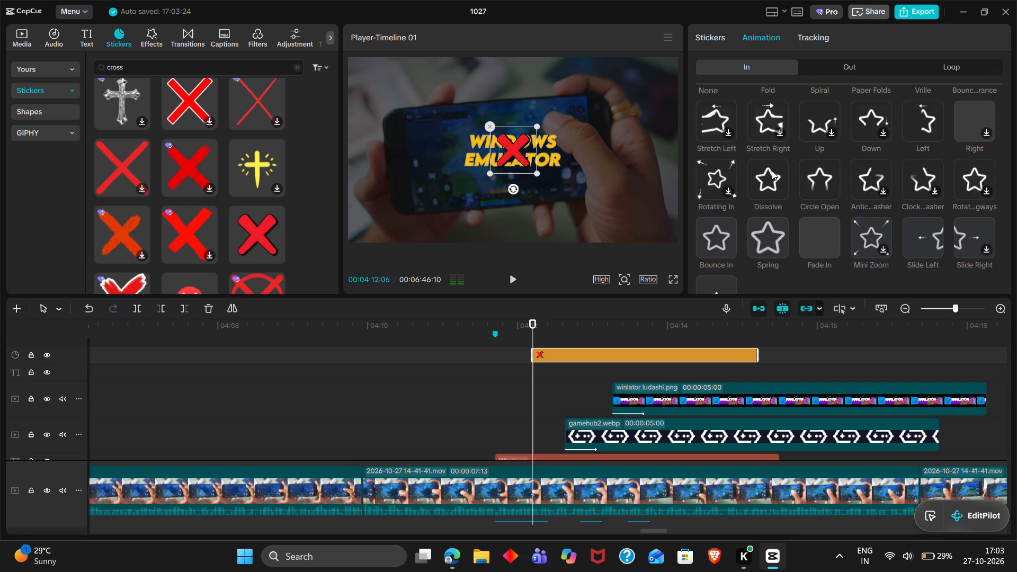
pyautogui.moveTo(772, 171); pyautogui.dragTo(780, 128)
pyautogui.doubleClick(824, 183)
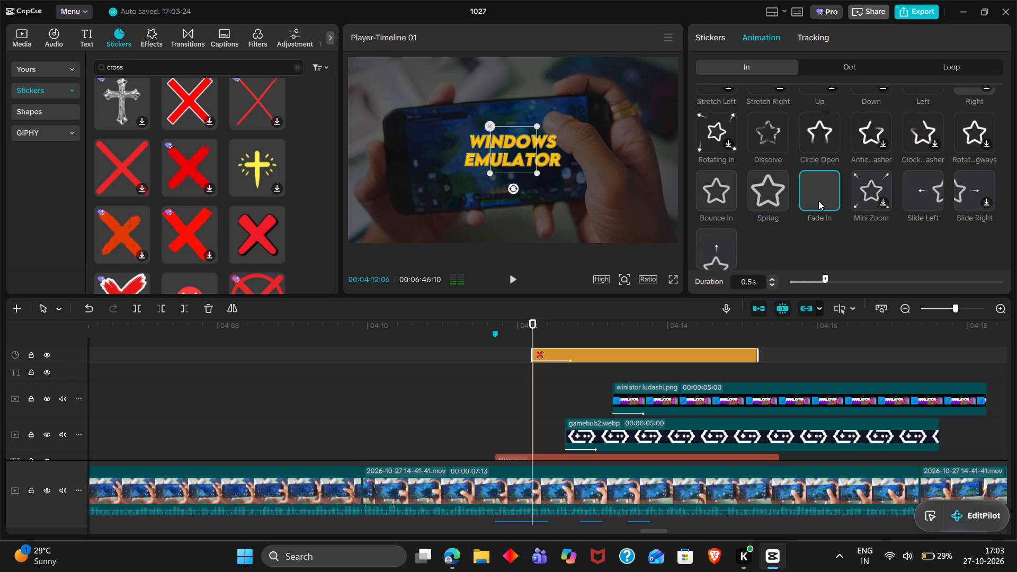
pyautogui.click(810, 281)
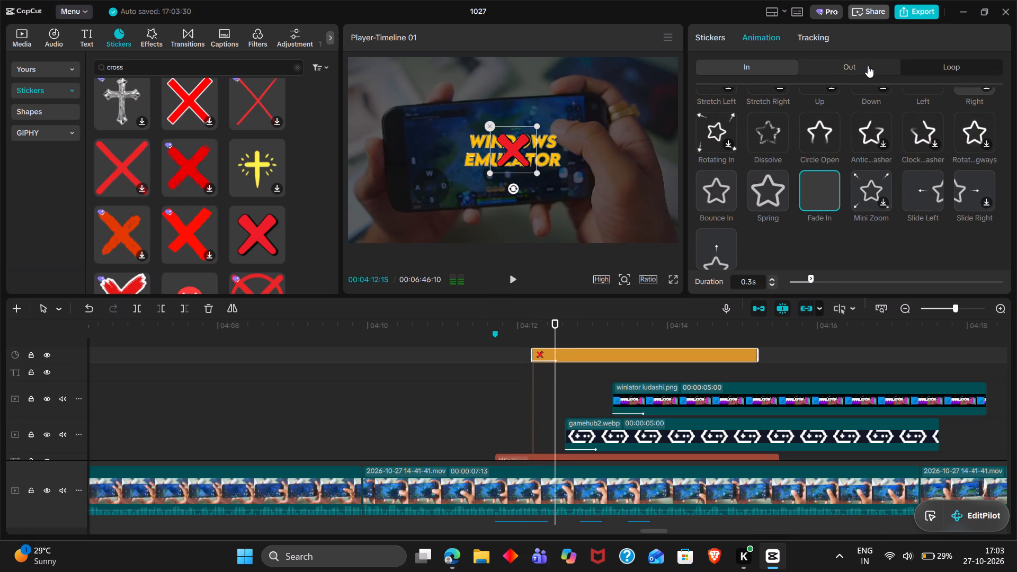
# Trim the ends of the cross sticker, Winlator logo, GameHub logo and Windows Emulator title to 04:14:24.
pyautogui.doubleClick(868, 66)
pyautogui.press('space')
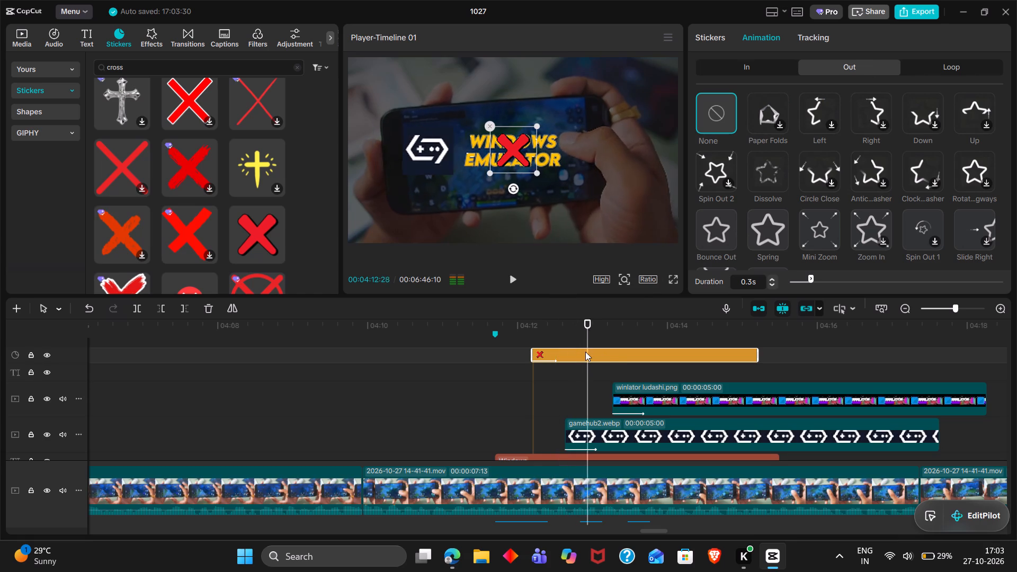
pyautogui.press('space')
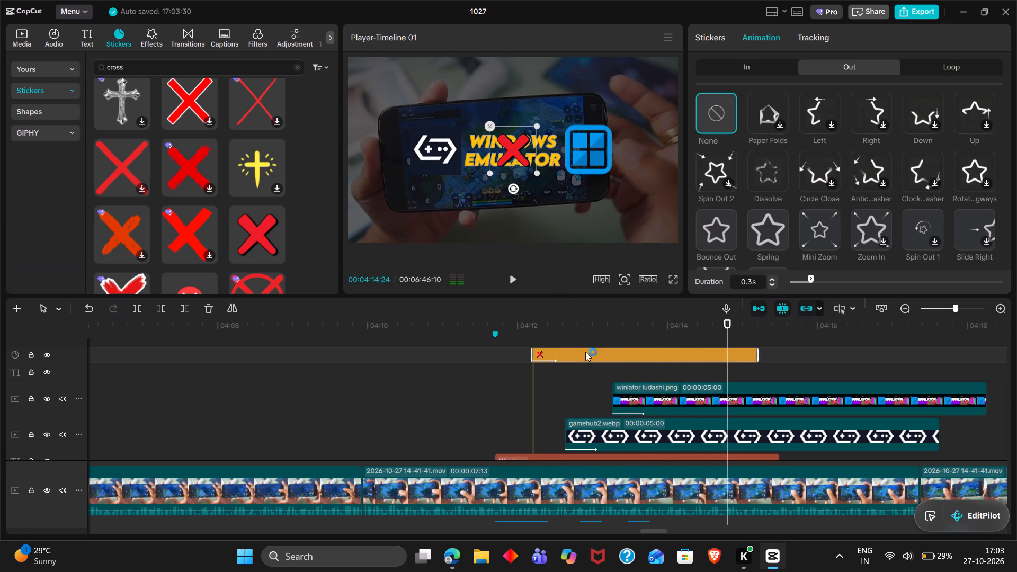
pyautogui.write('w')
pyautogui.click(697, 406)
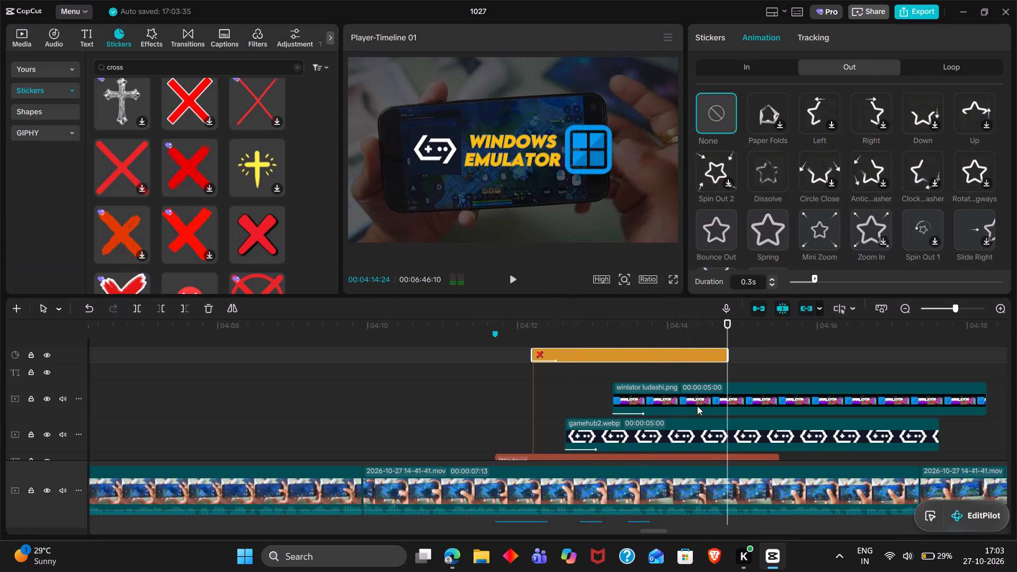
pyautogui.press('w')
pyautogui.click(709, 433)
pyautogui.scroll(-1, 709, 433)
pyautogui.press('w')
pyautogui.click(709, 433)
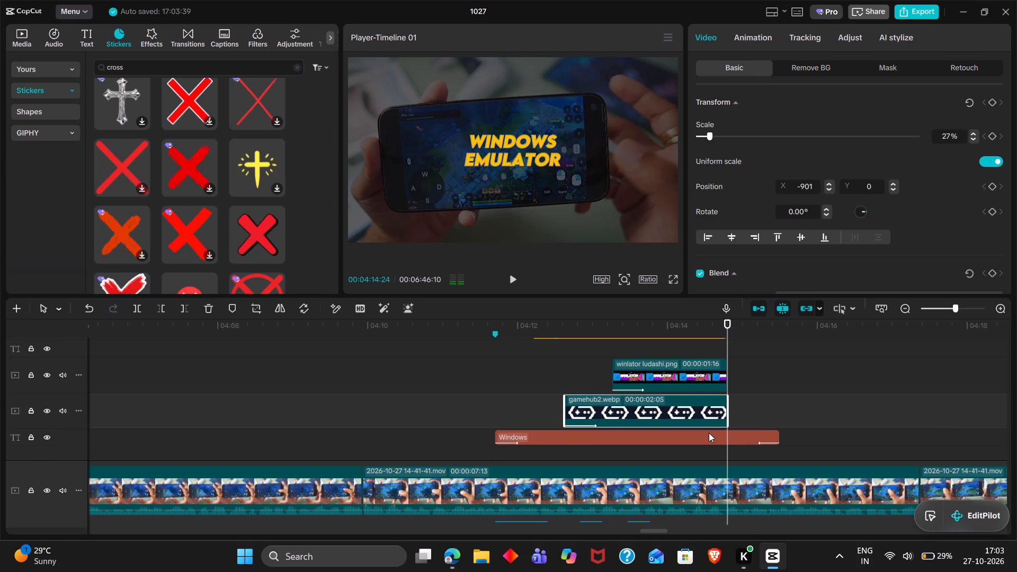
pyautogui.click(709, 433)
pyautogui.press('w')
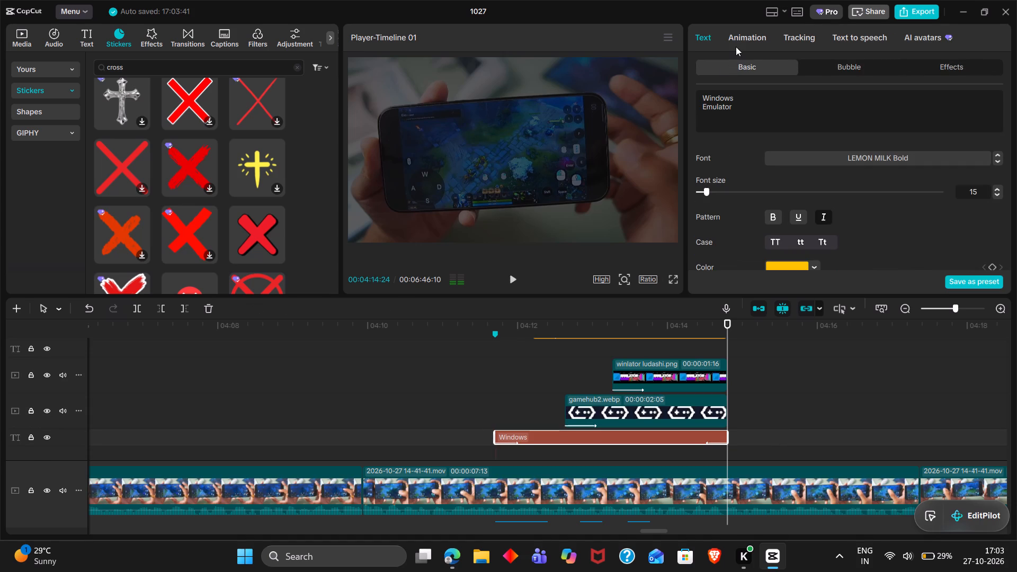
# Remove the out animation from the Windows Emulator title.
pyautogui.doubleClick(736, 47)
pyautogui.doubleClick(731, 167)
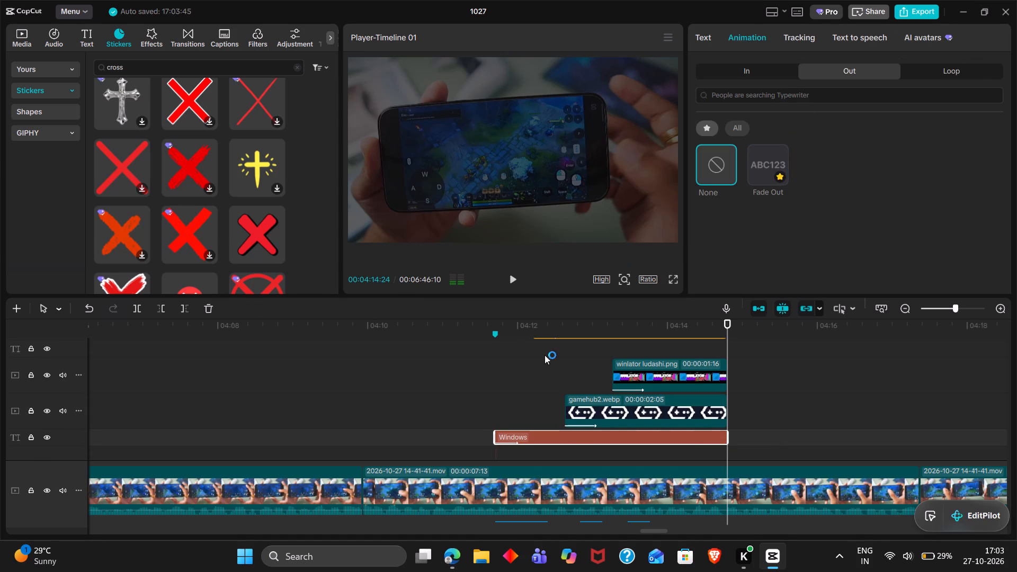
# Search the sound effects for "wrong" and place "Drip Drip, the Wrong Answer" at 04:12:06, where the cross appears.
pyautogui.click(499, 391)
pyautogui.moveTo(499, 391); pyautogui.dragTo(534, 398)
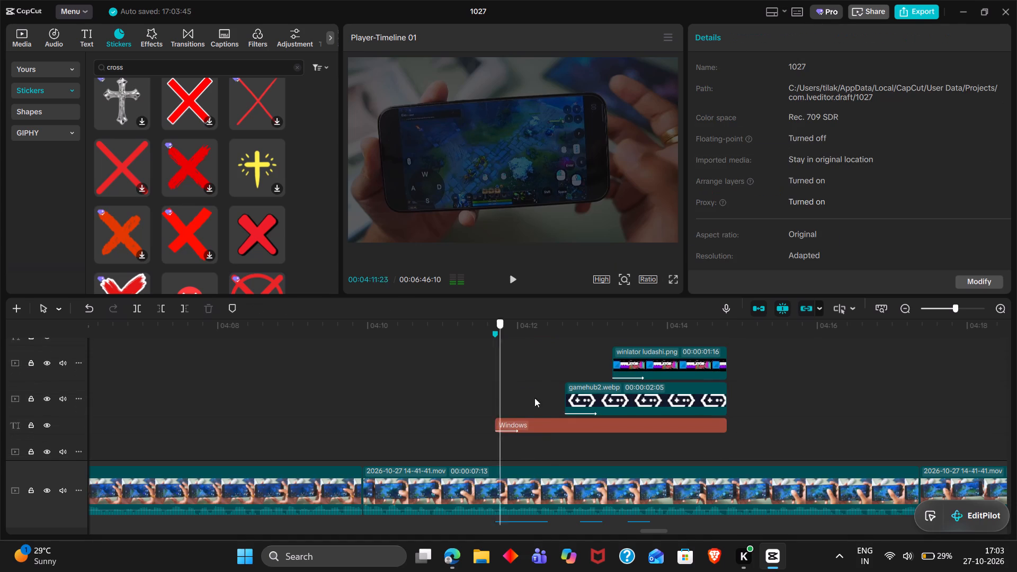
pyautogui.moveTo(534, 398); pyautogui.dragTo(549, 399)
pyautogui.scroll(1, 549, 399)
pyautogui.tripleClick(537, 397)
pyautogui.click(537, 397)
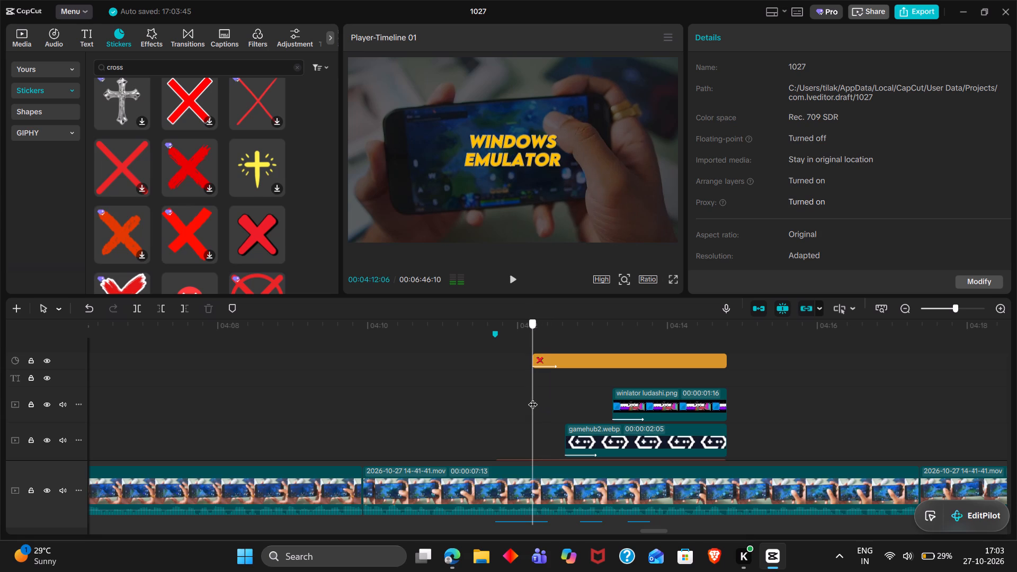
pyautogui.doubleClick(59, 37)
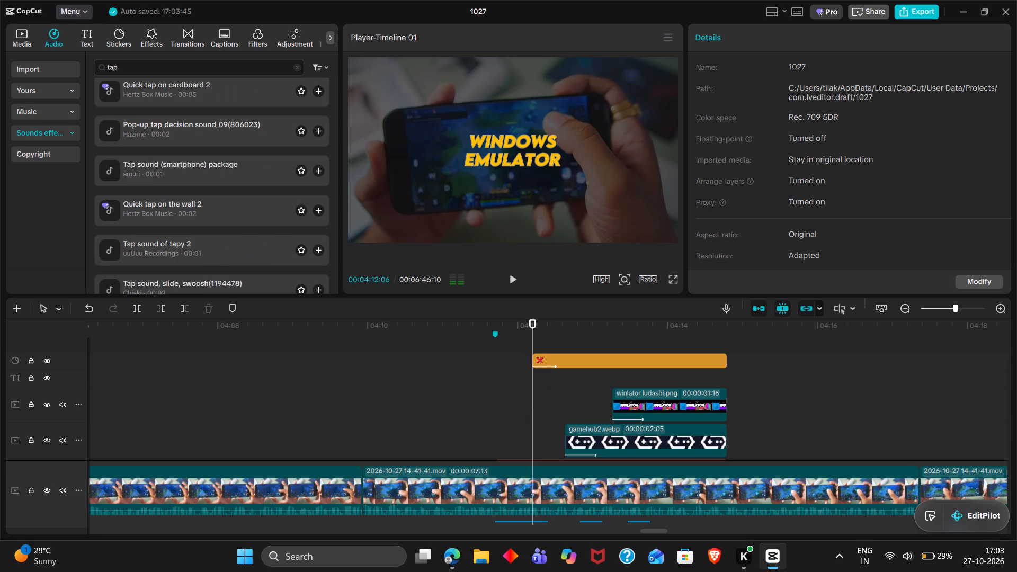
pyautogui.doubleClick(139, 72)
pyautogui.press('w')
pyautogui.write('rong')
pyautogui.press('Return')
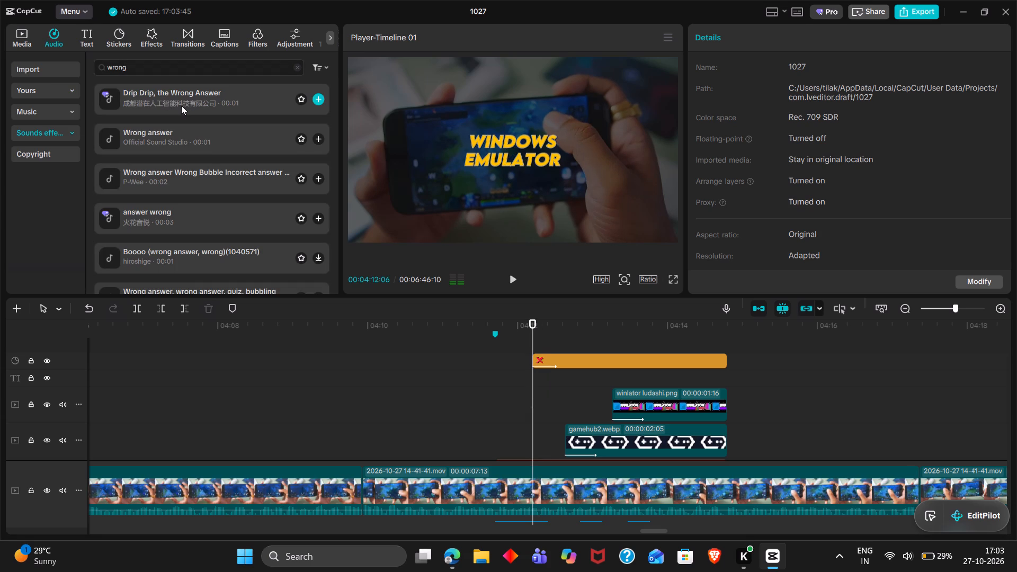
pyautogui.moveTo(264, 102); pyautogui.dragTo(528, 289)
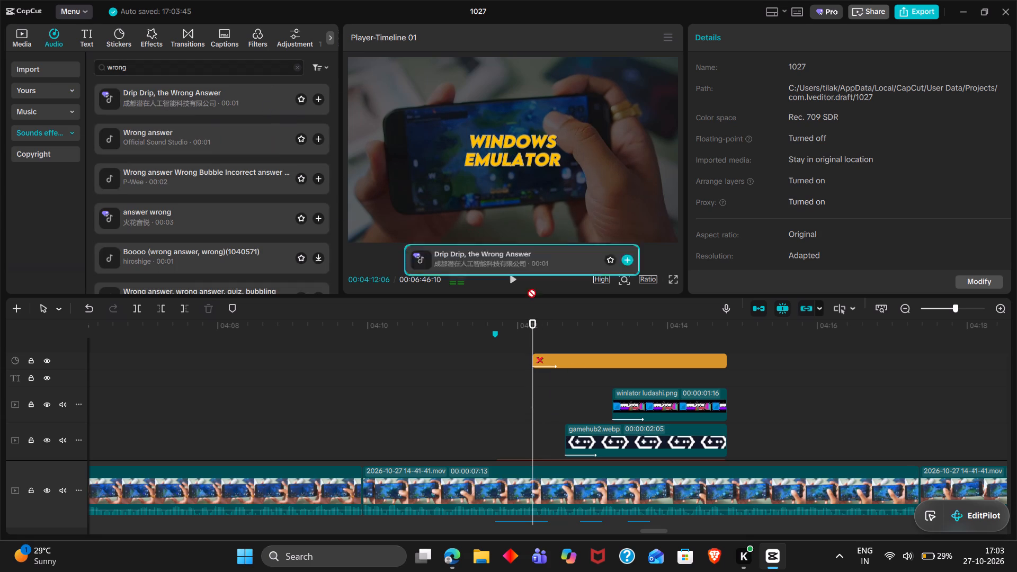
pyautogui.moveTo(528, 289); pyautogui.dragTo(531, 431)
pyautogui.scroll(-1, 531, 431)
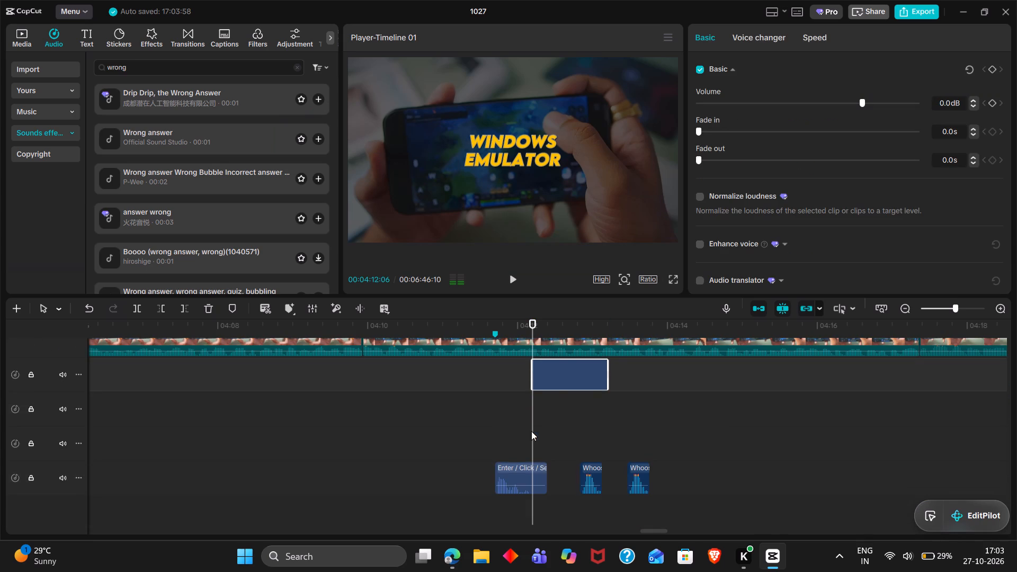
pyautogui.moveTo(559, 368); pyautogui.dragTo(558, 399)
# Play back the segment from 04:12:06 to check the wrong-answer sound against the cross and logo animations.
pyautogui.press('space')
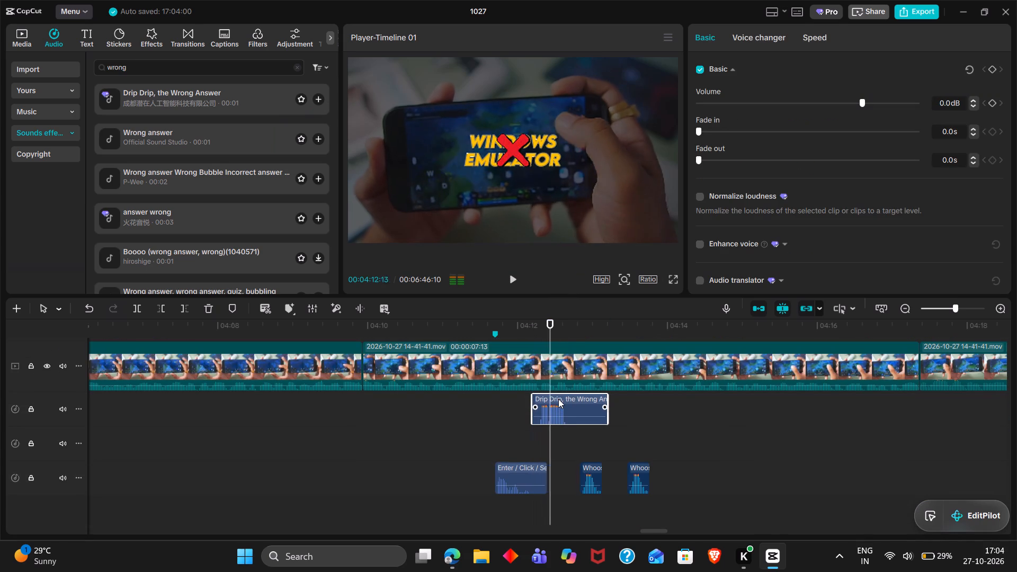
pyautogui.press('space')
pyautogui.press('space')
pyautogui.press('space')
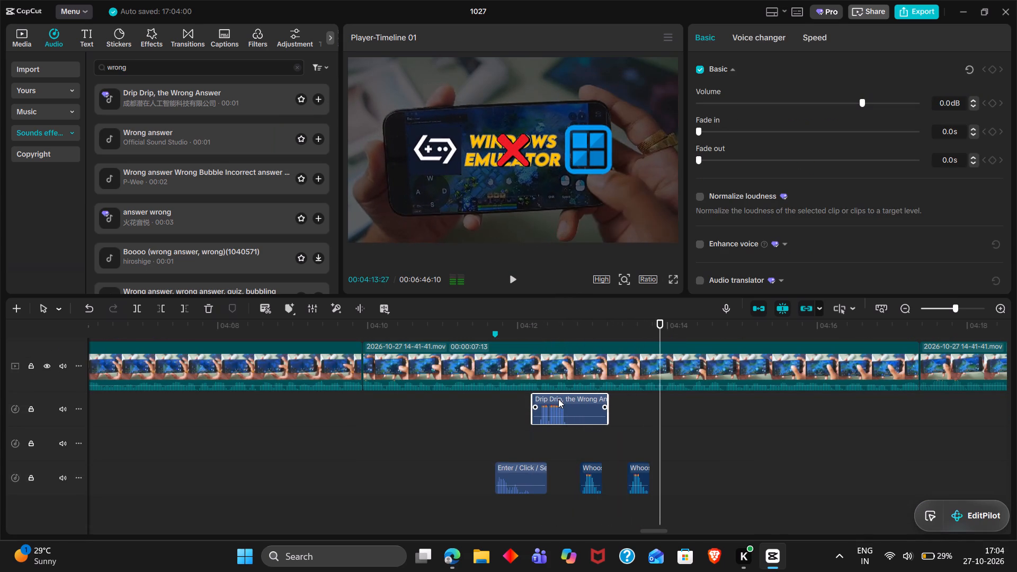
pyautogui.press('space')
pyautogui.press('space')
# Combine the cross sticker, both logos and the Windows Emulator title into one compound clip.
pyautogui.scroll(3, 677, 426)
pyautogui.moveTo(746, 428); pyautogui.dragTo(603, 137)
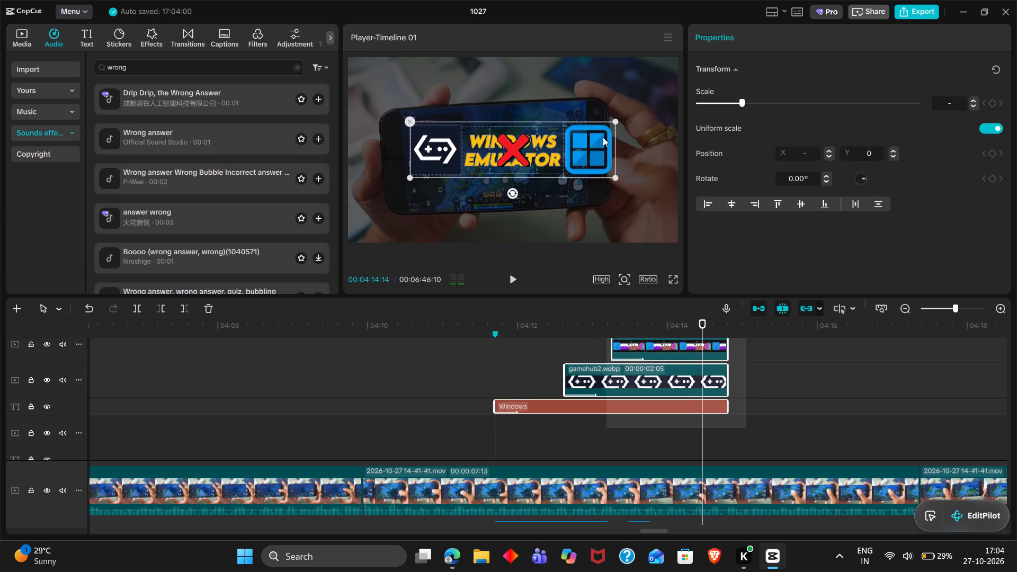
pyautogui.moveTo(603, 137); pyautogui.dragTo(599, 106)
pyautogui.scroll(1, 762, 407)
pyautogui.scroll(-1, 762, 407)
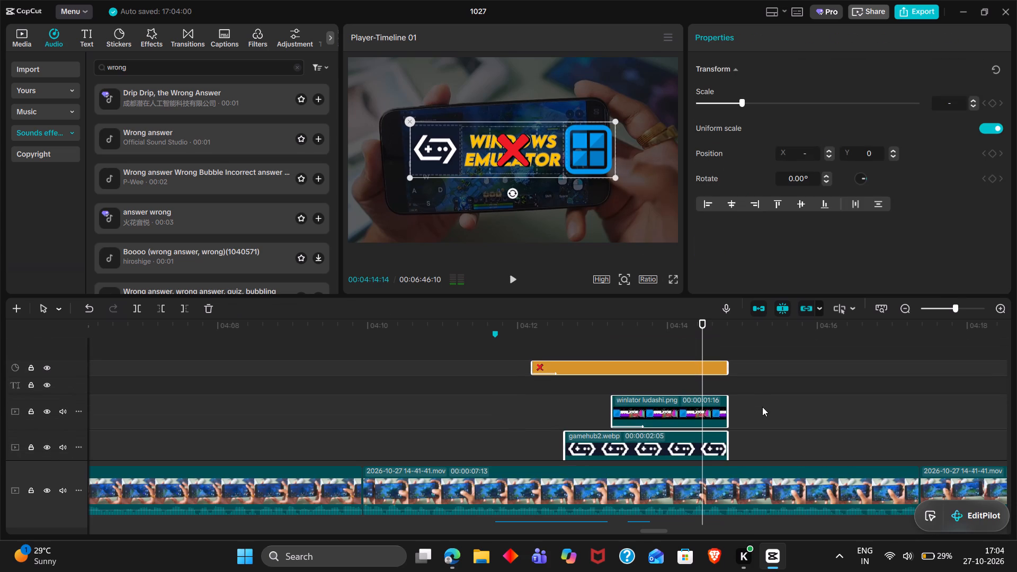
pyautogui.hotkey('alt', 'g')
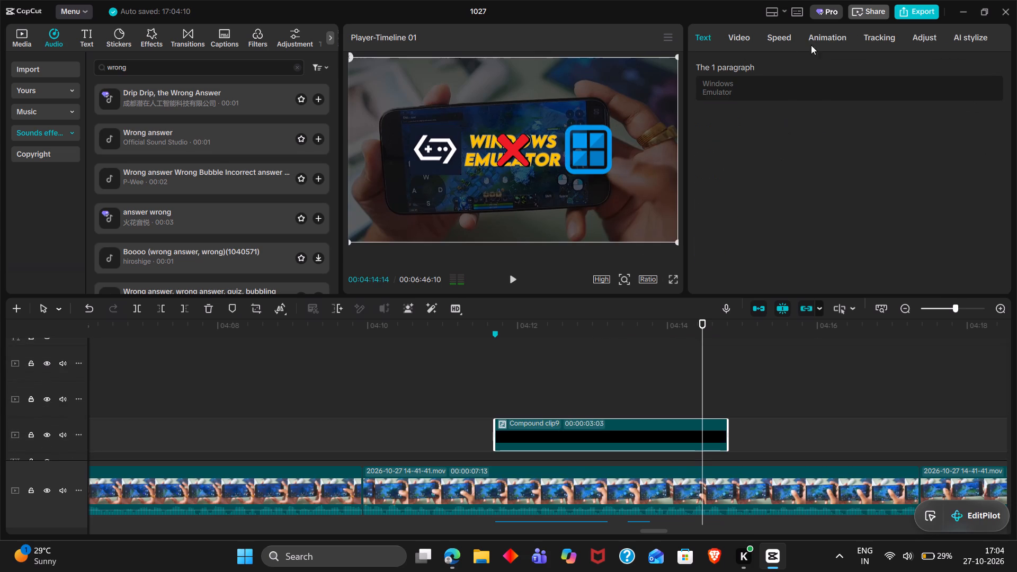
# Apply the Slide Down out animation to the compound clip with a 0.3 s duration.
pyautogui.click(820, 42)
pyautogui.moveTo(820, 42); pyautogui.dragTo(858, 76)
pyautogui.click(852, 68)
pyautogui.moveTo(852, 68); pyautogui.dragTo(893, 152)
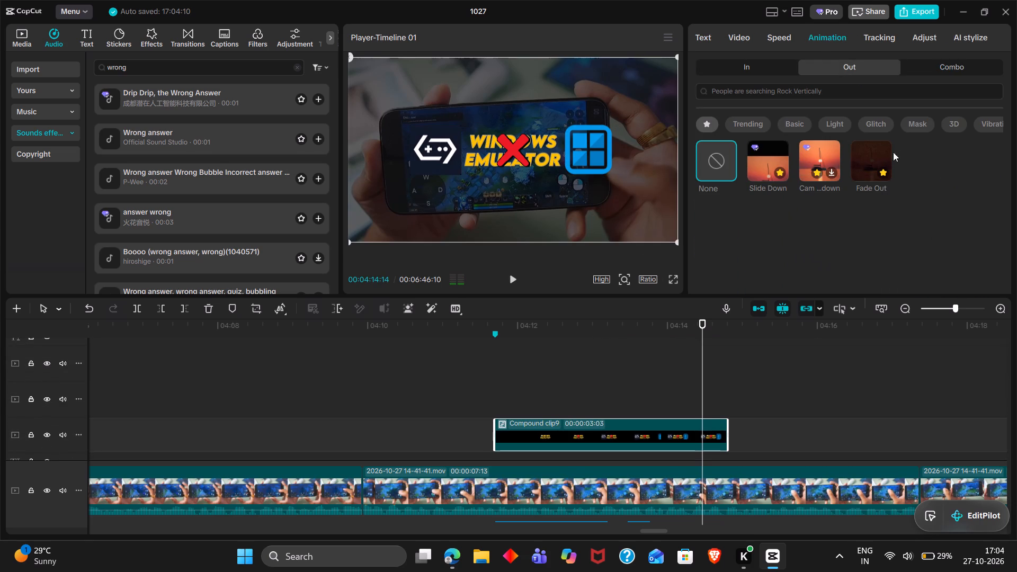
pyautogui.moveTo(893, 152); pyautogui.dragTo(773, 166)
pyautogui.doubleClick(773, 166)
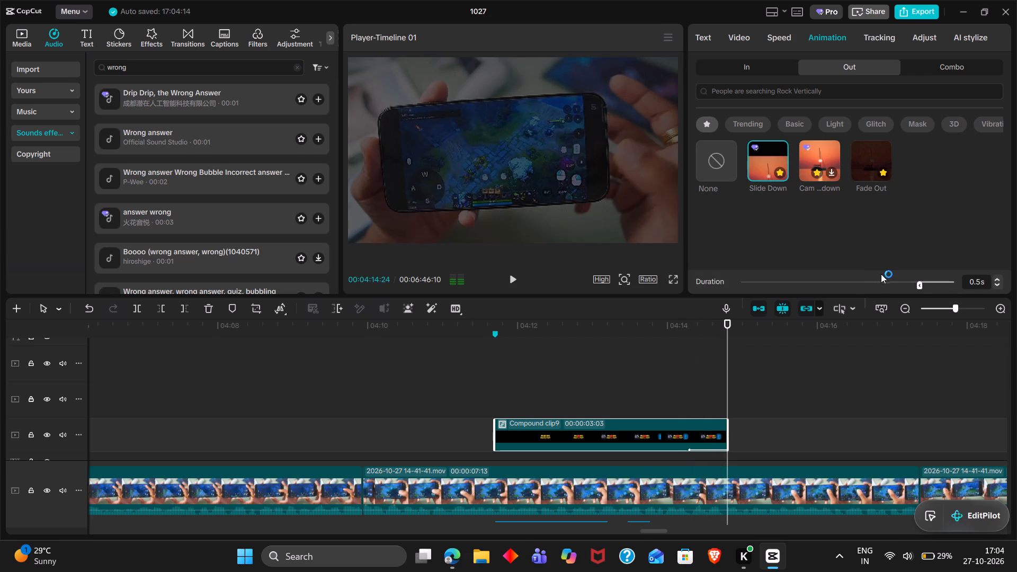
pyautogui.click(929, 283)
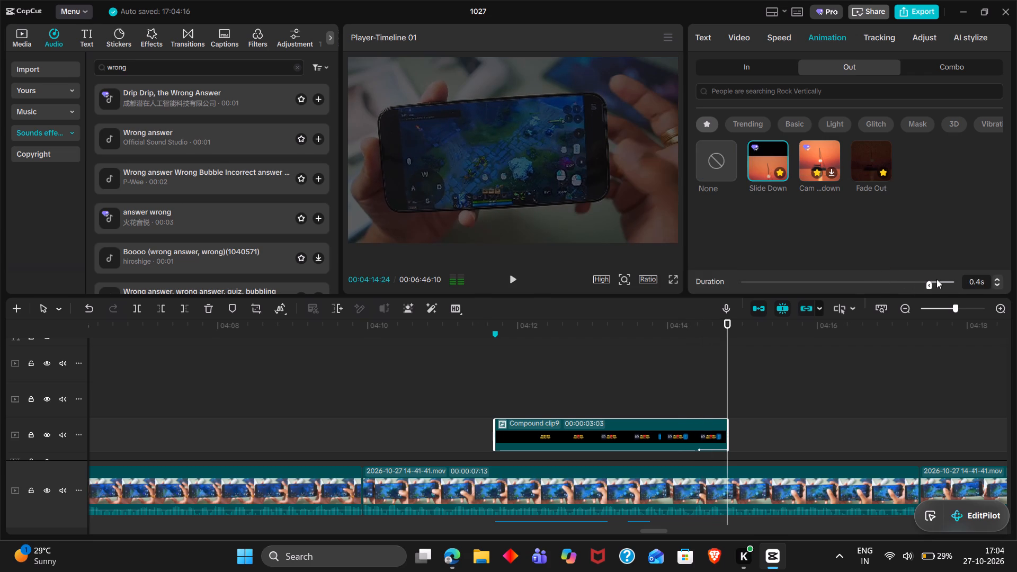
pyautogui.click(939, 283)
pyautogui.click(995, 280)
# Add a blend keyframe to the main phone clip at 04:14:19 and set its opacity to 100% at 04:14:24.
pyautogui.tripleClick(711, 405)
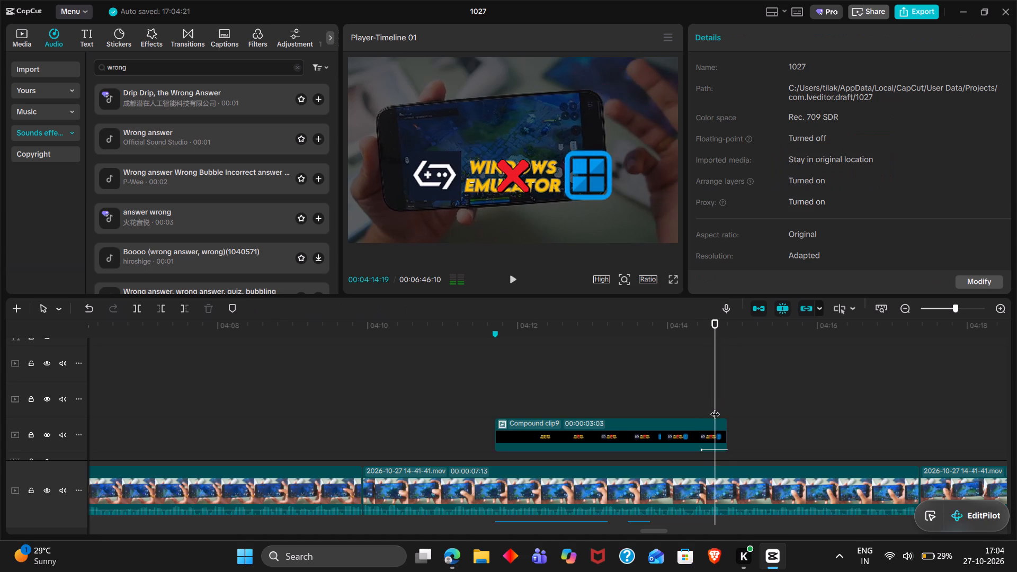
pyautogui.scroll(-1, 715, 407)
pyautogui.click(726, 489)
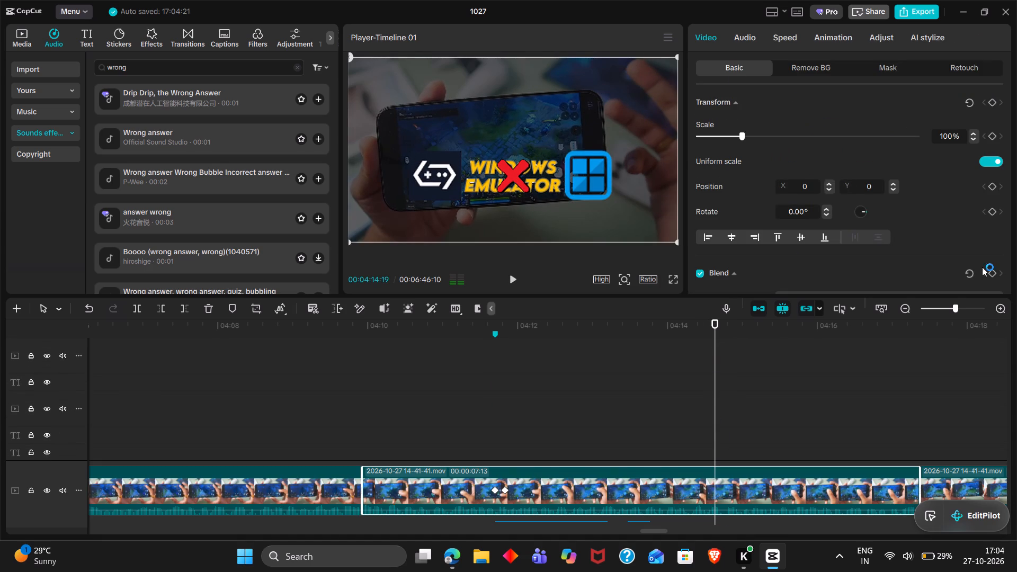
pyautogui.click(989, 271)
pyautogui.scroll(2, 787, 391)
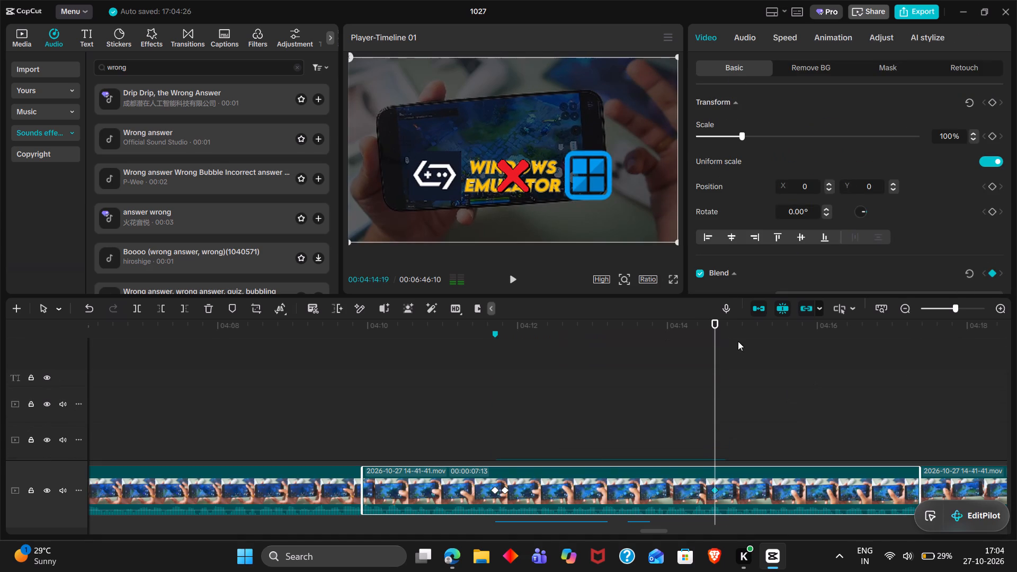
pyautogui.scroll(-1, 726, 345)
pyautogui.tripleClick(726, 348)
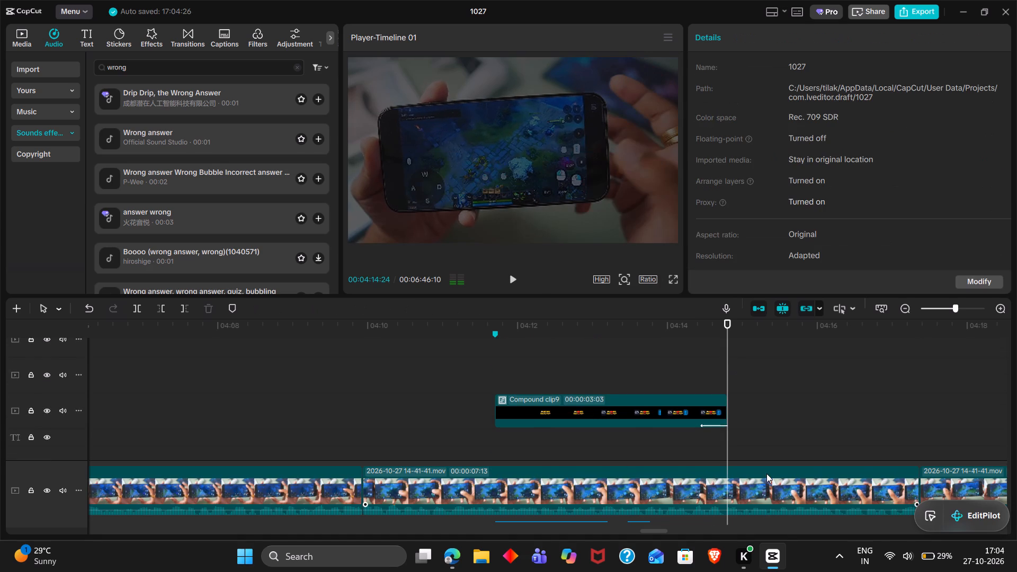
pyautogui.click(762, 494)
pyautogui.scroll(-1, 822, 207)
pyautogui.scroll(1, 863, 141)
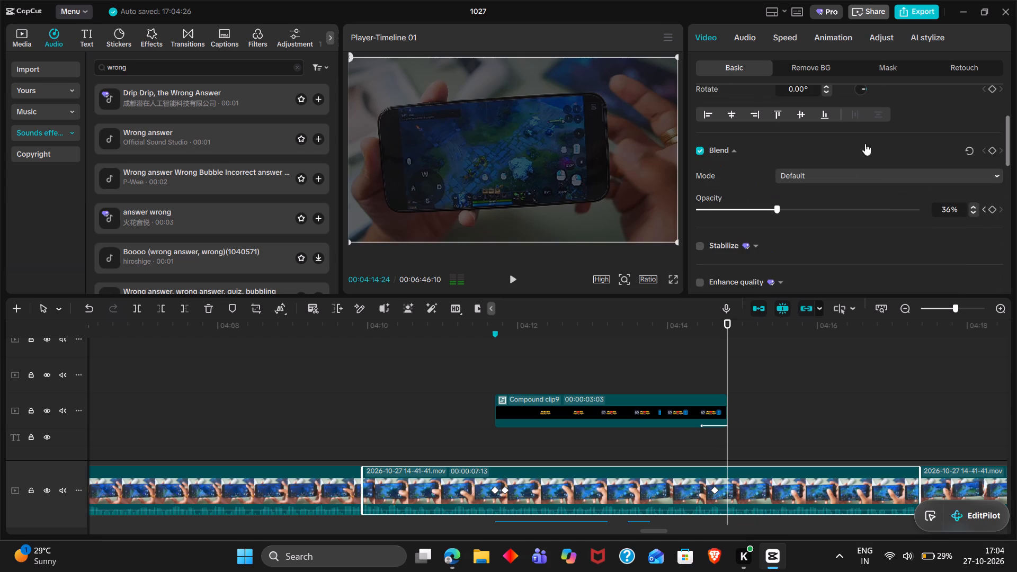
pyautogui.moveTo(899, 208); pyautogui.dragTo(953, 214)
# Play back from the Windows Emulator compound clip to about 04:20 to check its exit and the background opacity change.
pyautogui.doubleClick(402, 380)
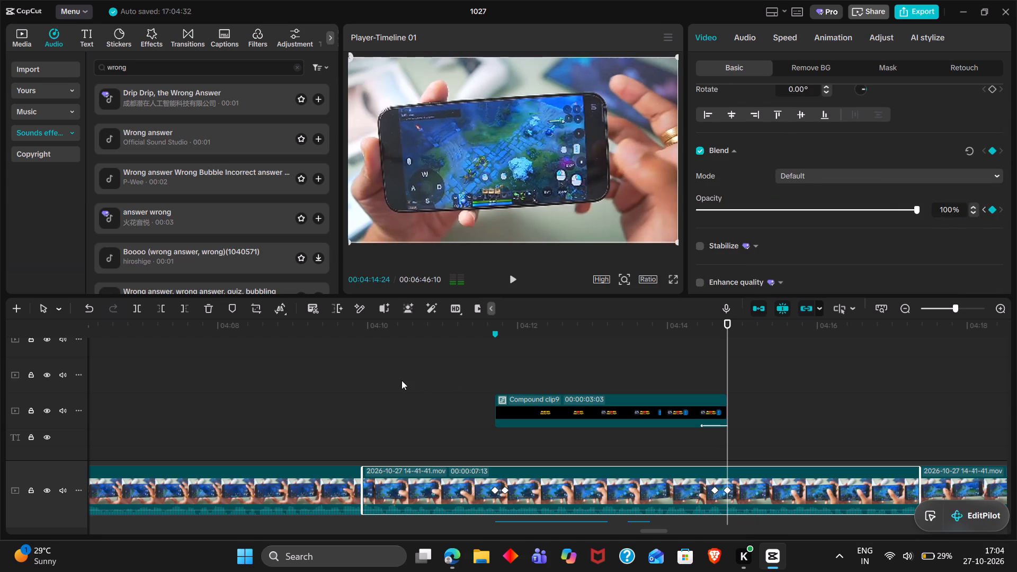
pyautogui.press('space')
pyautogui.hscroll(-1, 402, 380)
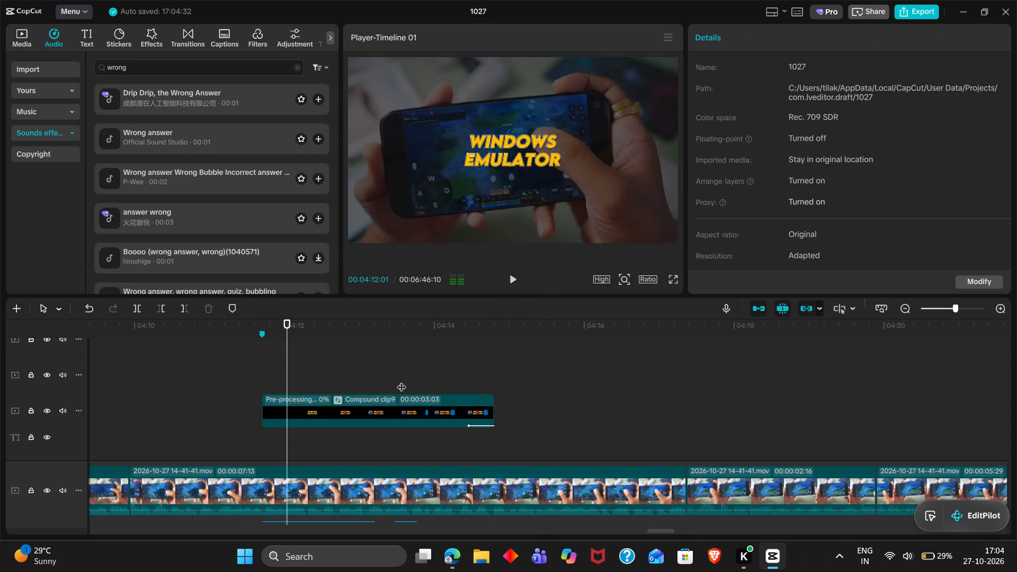
pyautogui.hscroll(-1, 402, 380)
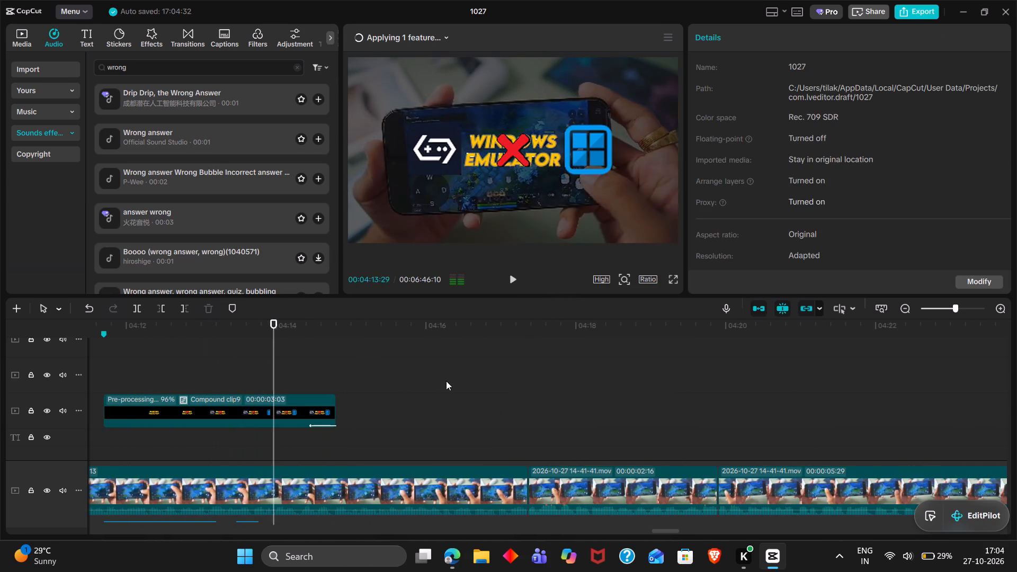
pyautogui.keyDown('ctrl'); pyautogui.scroll(-6, 446, 381); pyautogui.keyUp('ctrl')
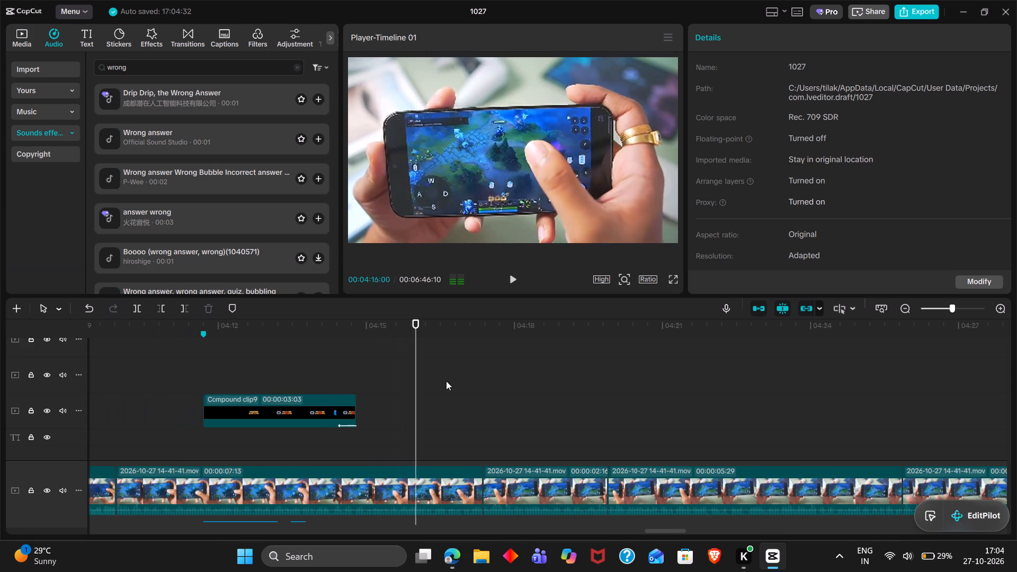
pyautogui.keyDown('ctrl'); pyautogui.scroll(-2, 446, 381); pyautogui.keyUp('ctrl')
pyautogui.hscroll(-1, 446, 381)
pyautogui.keyDown('ctrl'); pyautogui.scroll(3, 446, 381); pyautogui.keyUp('ctrl')
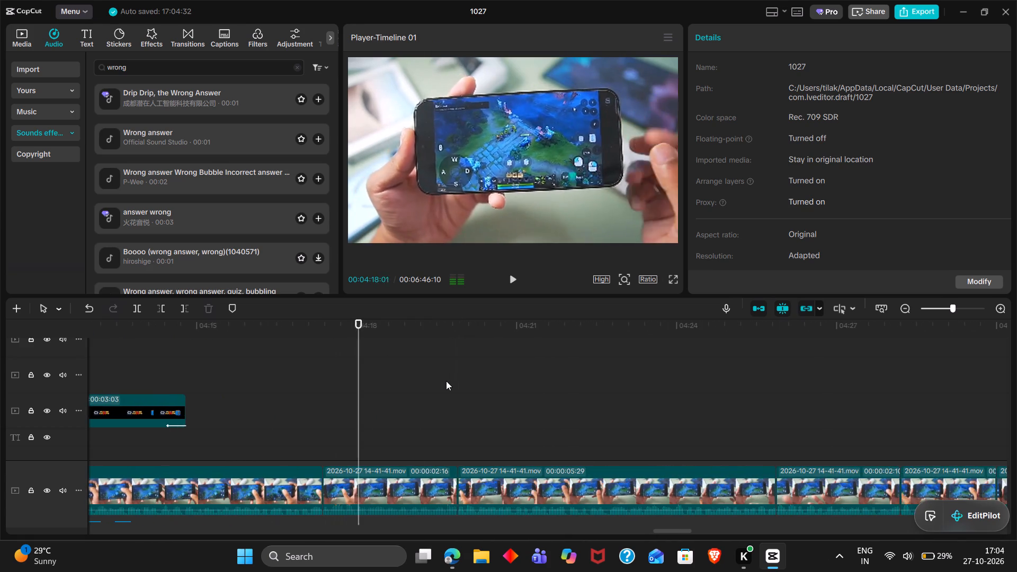
pyautogui.keyDown('ctrl'); pyautogui.scroll(-11, 446, 381); pyautogui.keyUp('ctrl')
pyautogui.hscroll(1, 446, 381)
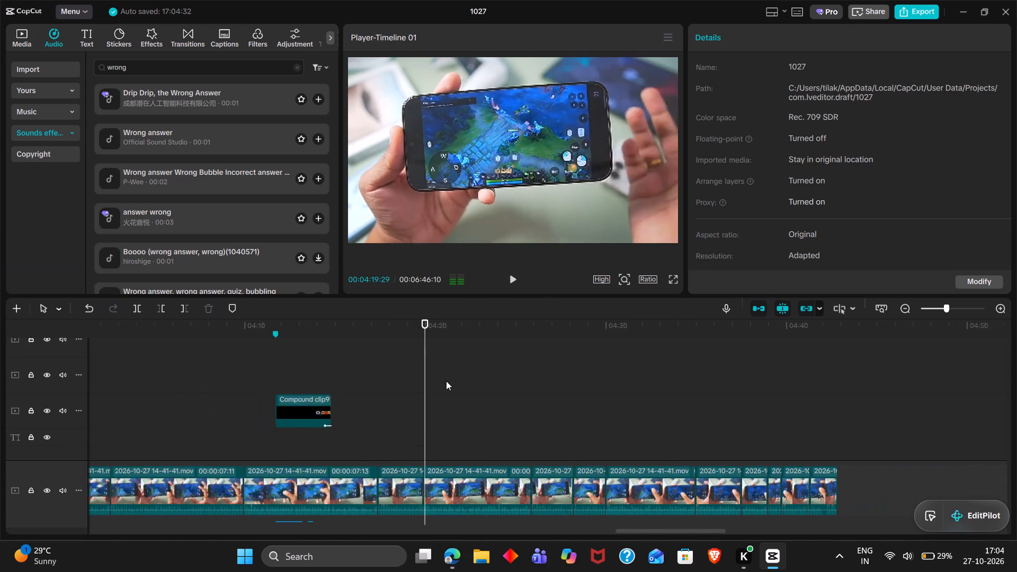
pyautogui.hscroll(1, 446, 381)
pyautogui.press('space')
# Set the font of all main captions to Arial Bold Italic, using the "APEX here today" caption near the video's start.
pyautogui.hscroll(20, 446, 381)
pyautogui.hscroll(14, 446, 381)
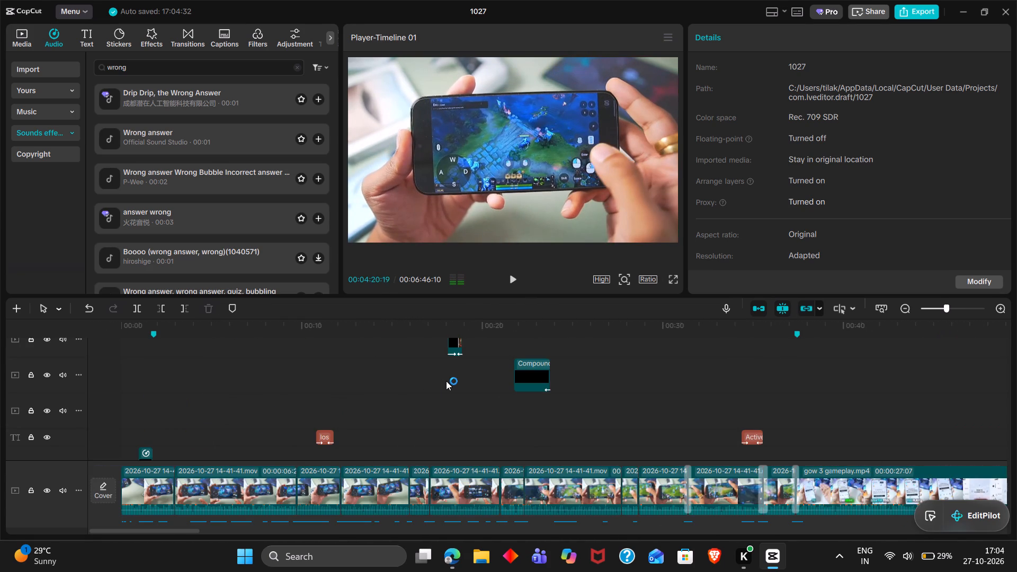
pyautogui.scroll(-2, 377, 395)
pyautogui.scroll(6, 377, 395)
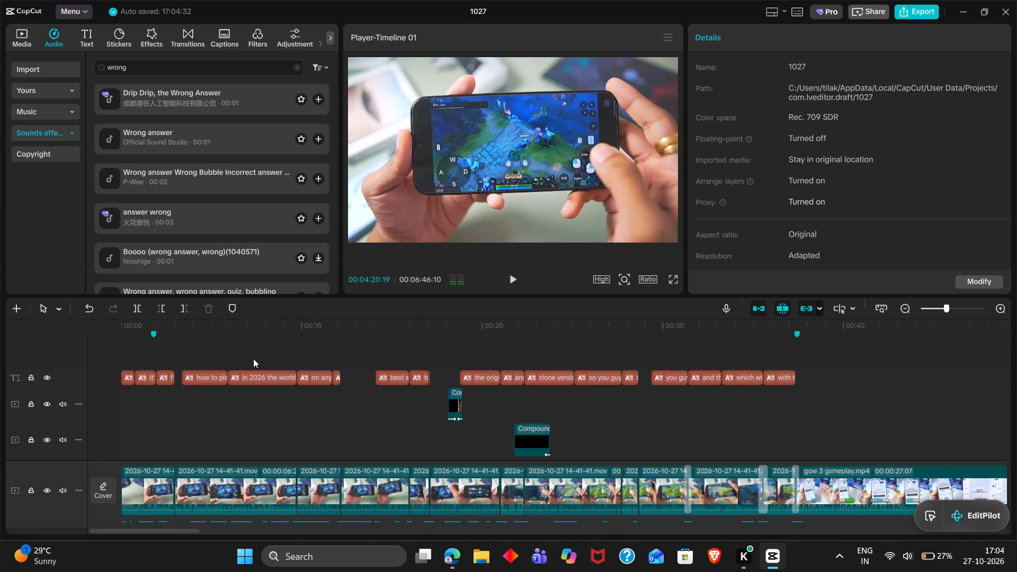
pyautogui.click(253, 359)
pyautogui.moveTo(253, 359); pyautogui.dragTo(110, 356)
pyautogui.keyDown('ctrl'); pyautogui.scroll(3, 154, 398); pyautogui.keyUp('ctrl')
pyautogui.scroll(-2, 154, 398)
pyautogui.keyDown('ctrl'); pyautogui.scroll(7, 154, 398); pyautogui.keyUp('ctrl')
pyautogui.click(164, 346)
pyautogui.moveTo(164, 346); pyautogui.dragTo(174, 352)
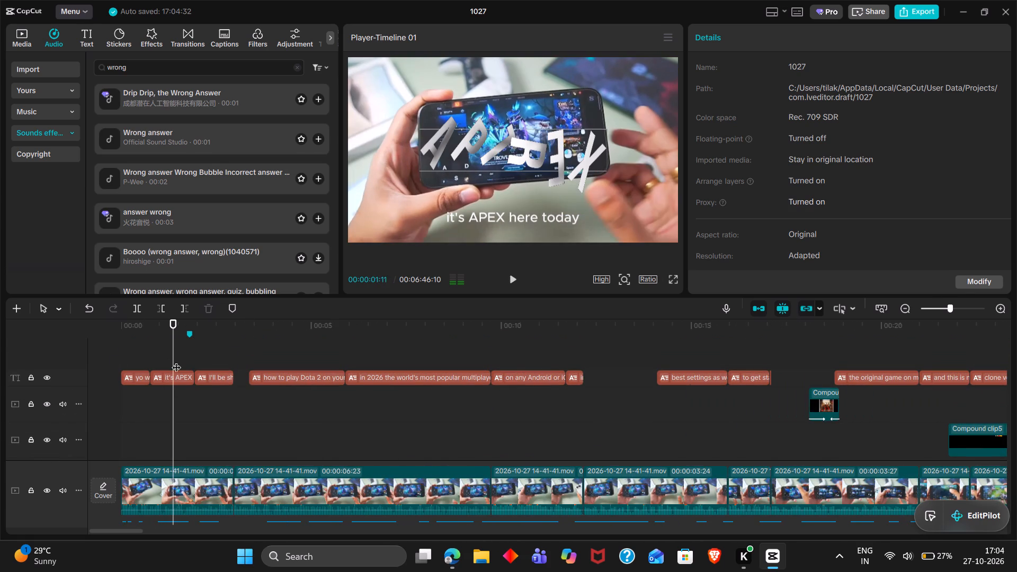
pyautogui.click(183, 379)
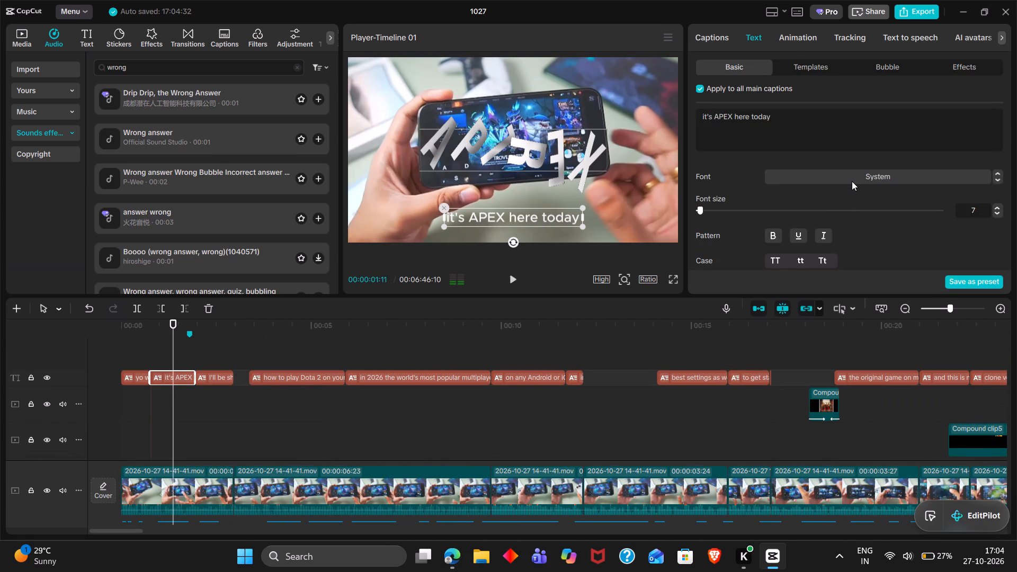
pyautogui.click(852, 181)
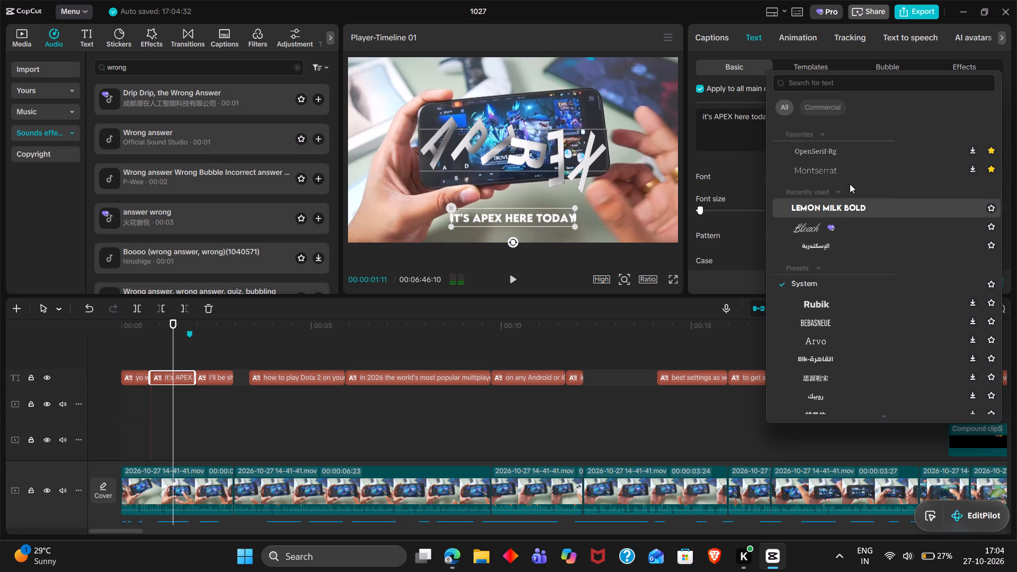
pyautogui.click(826, 83)
pyautogui.write('arial')
pyautogui.press('Return')
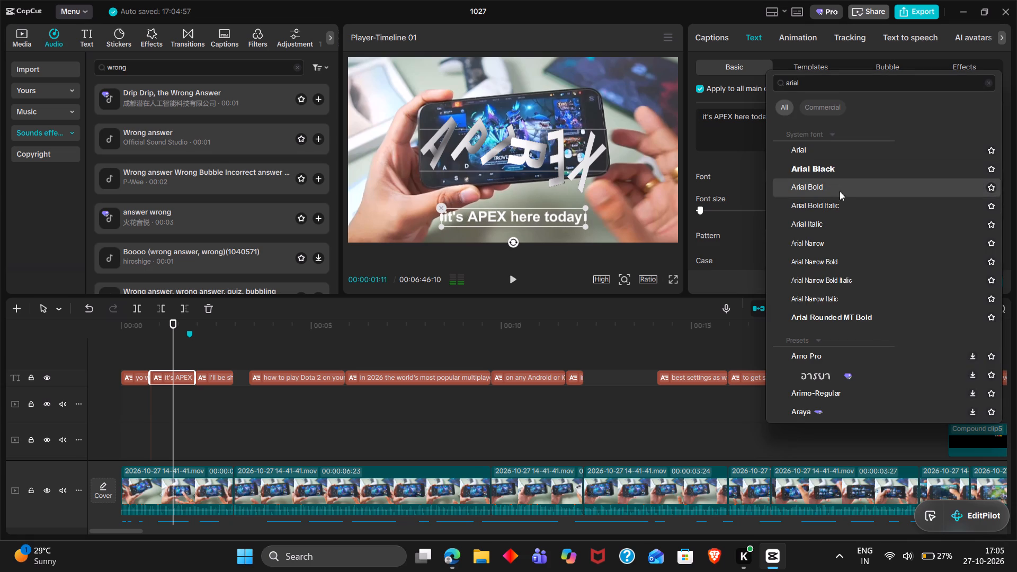
pyautogui.click(842, 202)
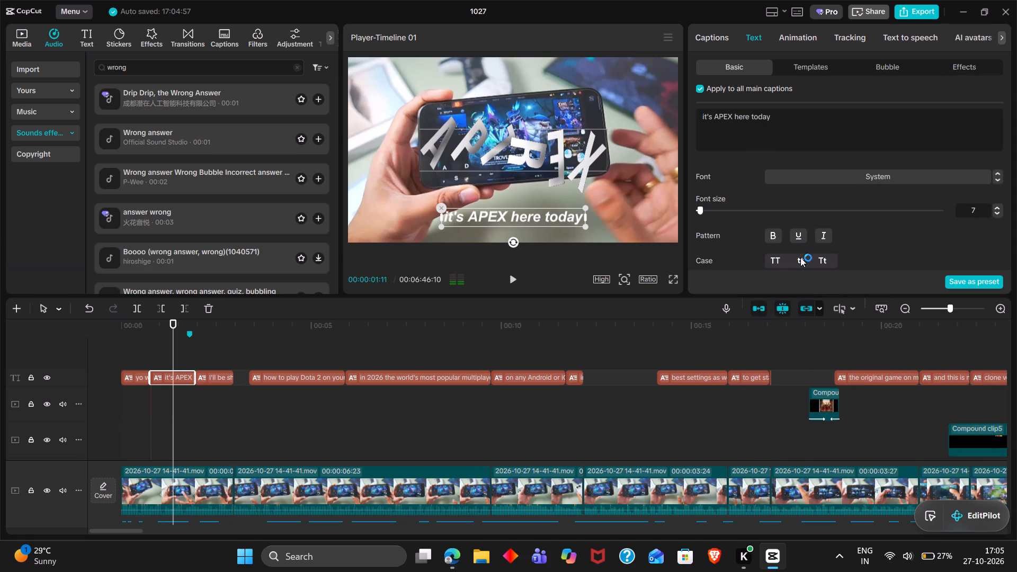
# Convert the captions to lowercase and set their character spacing to -2.
pyautogui.click(802, 261)
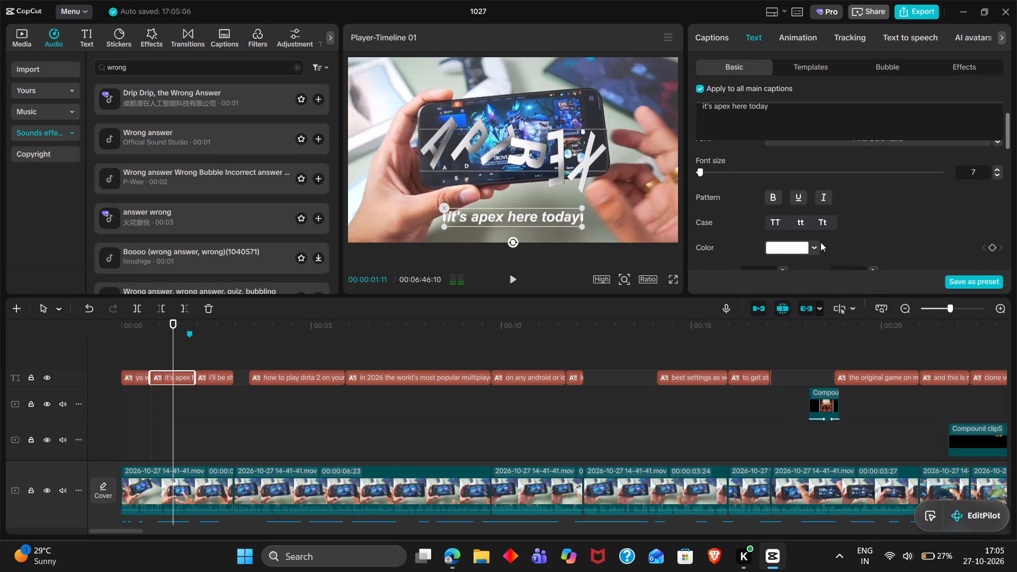
pyautogui.scroll(-1, 820, 242)
pyautogui.doubleClick(783, 217)
# Correct the caption's wording from "apex" to "aptrex", so it reads "it's aptrex here today".
pyautogui.scroll(1, 783, 217)
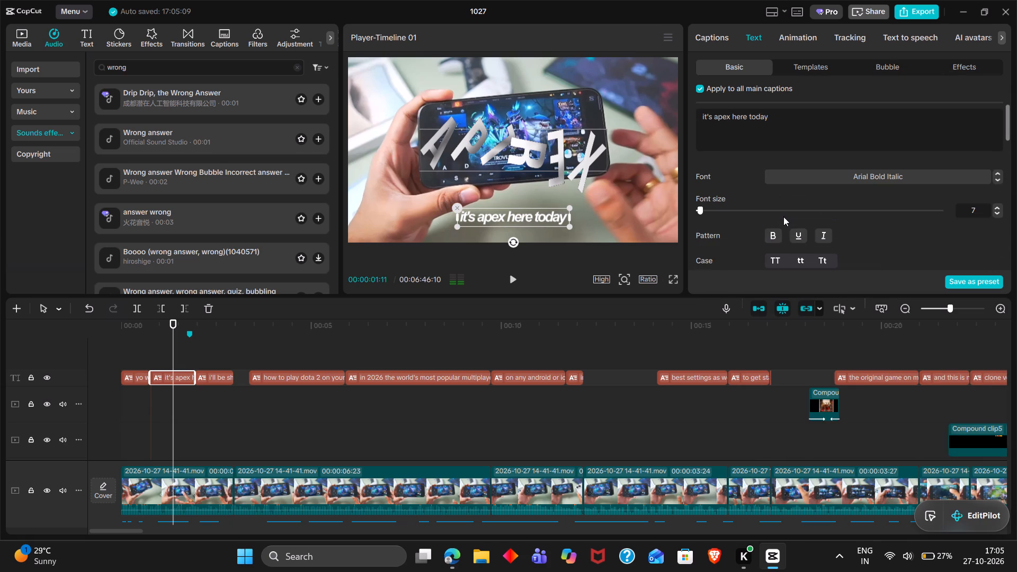
pyautogui.scroll(1, 783, 217)
pyautogui.click(721, 119)
pyautogui.write('tr')
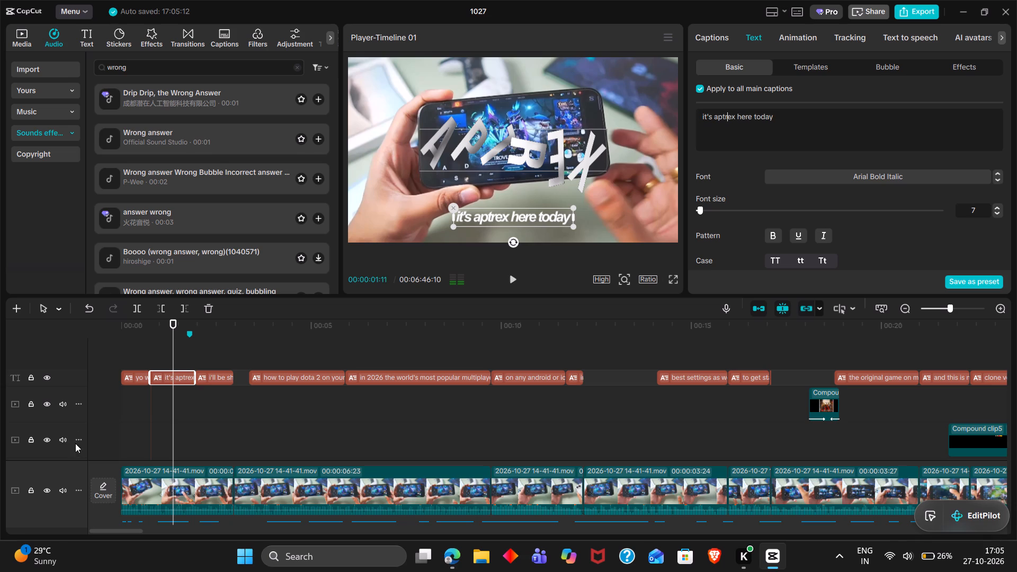
# Colour the caption text bright green, about hex 4BFF0D.
pyautogui.scroll(-1, 888, 188)
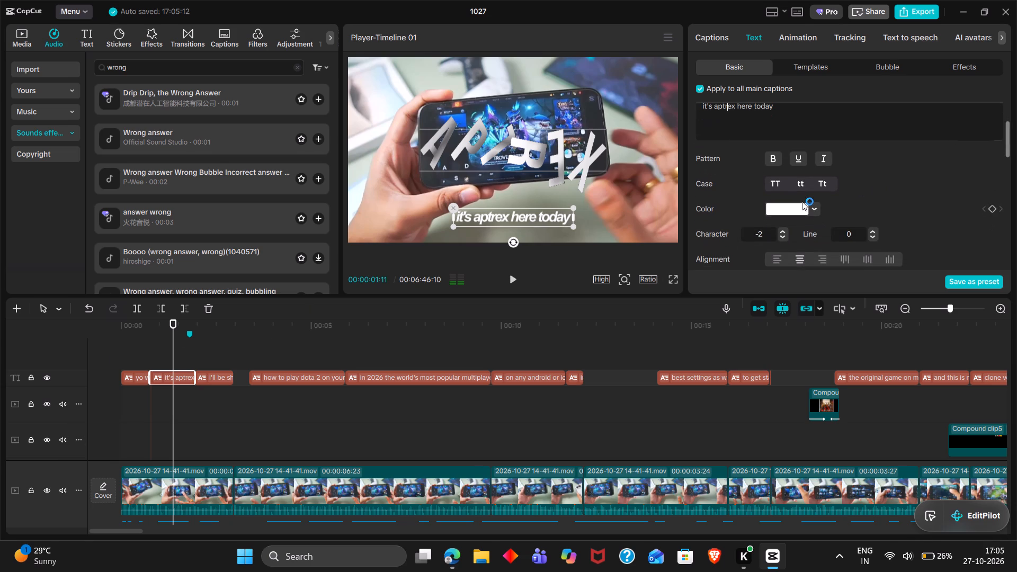
pyautogui.click(801, 203)
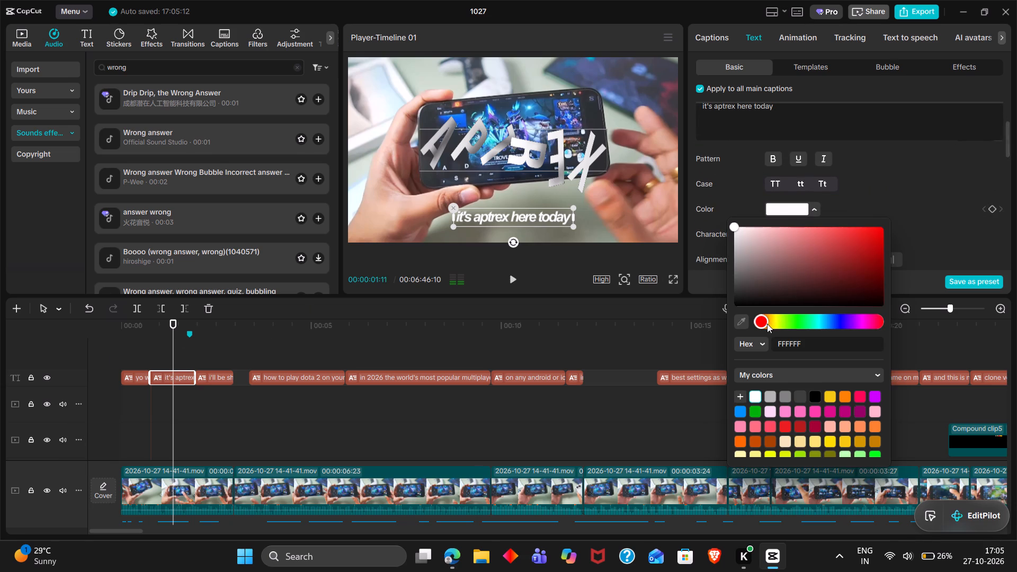
pyautogui.moveTo(765, 324); pyautogui.dragTo(799, 324)
pyautogui.moveTo(837, 281); pyautogui.dragTo(907, 191)
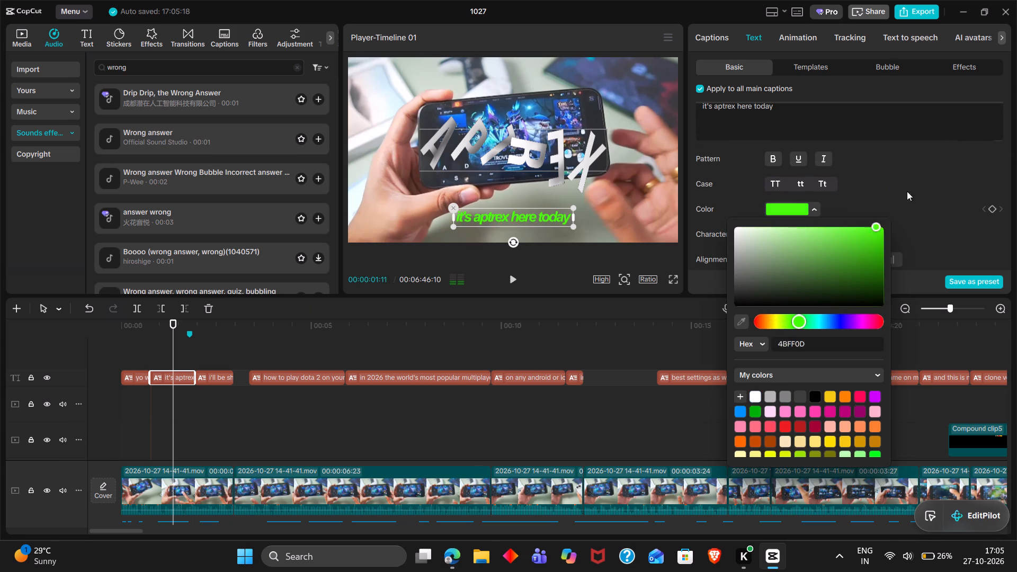
pyautogui.moveTo(907, 191); pyautogui.dragTo(920, 178)
pyautogui.click(920, 178)
# Enable the caption shadow with 100% opacity, 3% blurriness and a distance of 3.
pyautogui.scroll(-10, 920, 178)
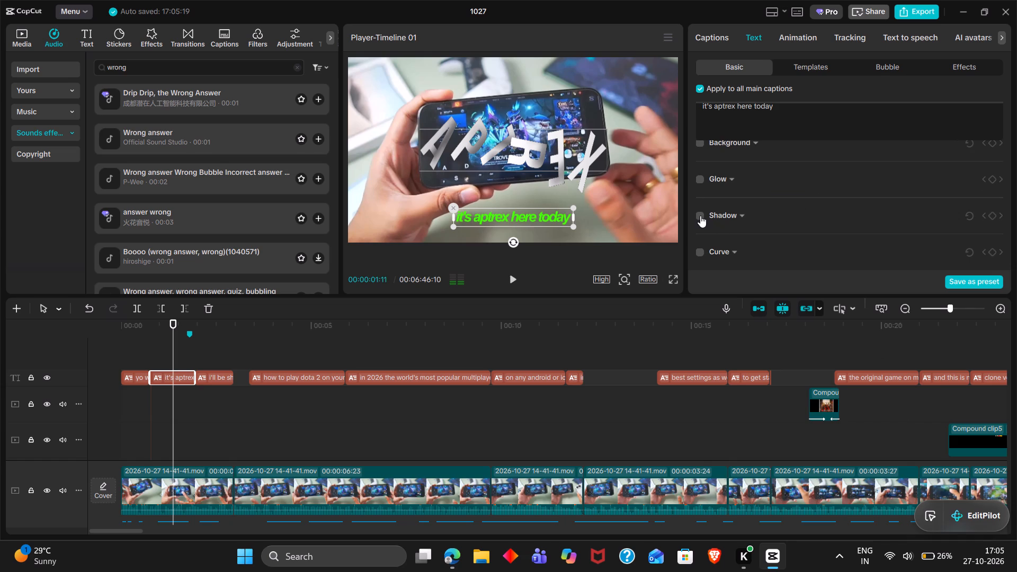
pyautogui.click(700, 216)
pyautogui.scroll(-1, 807, 215)
pyautogui.scroll(-1, 866, 202)
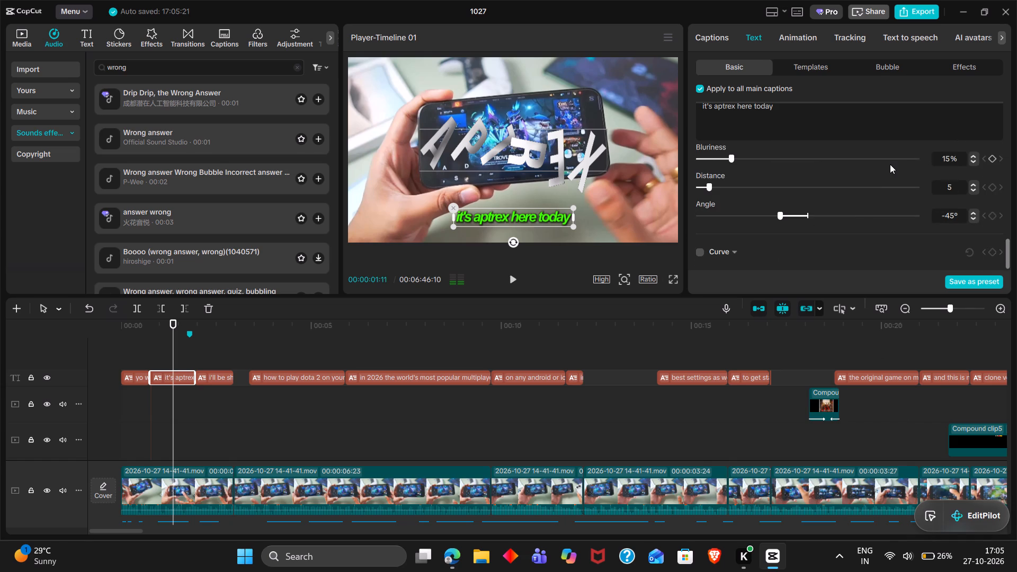
pyautogui.moveTo(908, 141); pyautogui.dragTo(938, 141)
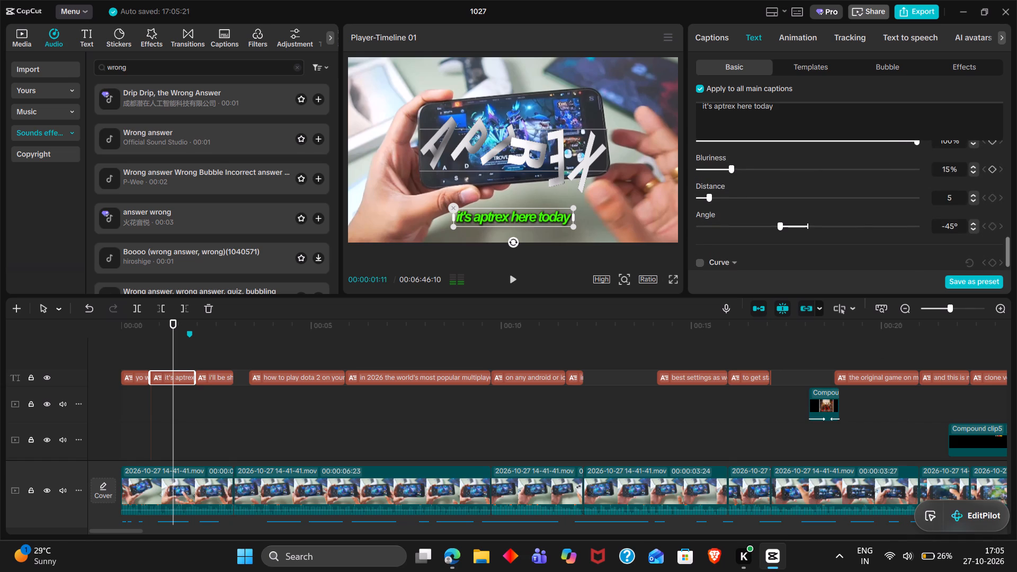
pyautogui.click(706, 170)
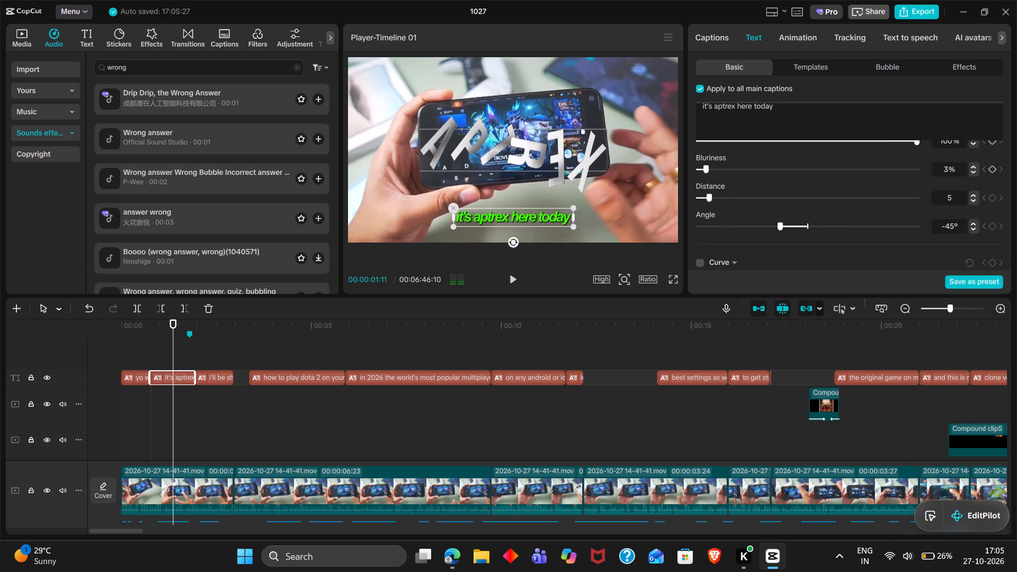
pyautogui.doubleClick(976, 201)
# Preview the opening captions from the video's start and move them slightly lower, close to the frame's bottom edge.
pyautogui.keyDown('ctrl'); pyautogui.scroll(-2, 486, 392); pyautogui.keyUp('ctrl')
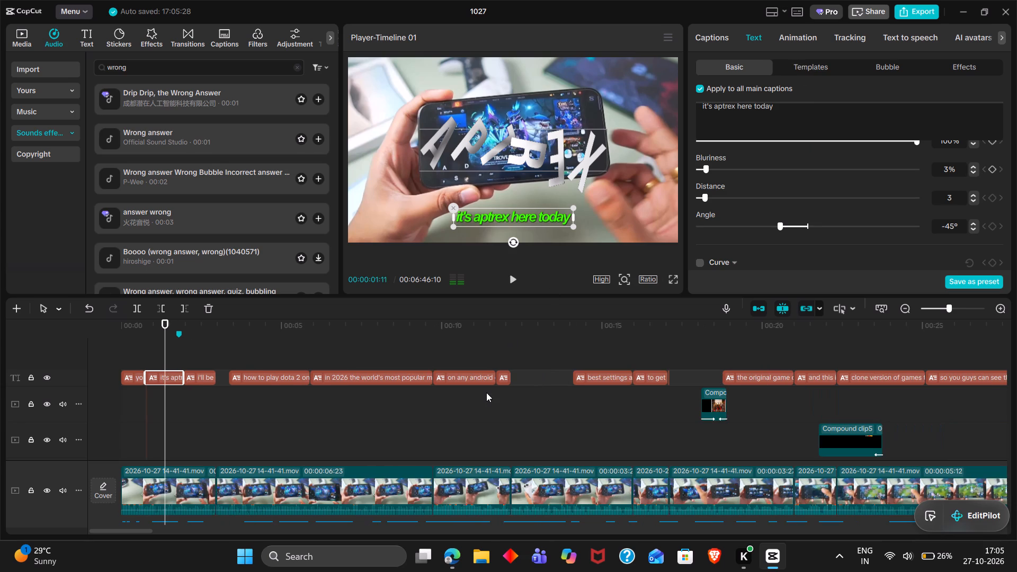
pyautogui.click(141, 349)
pyautogui.moveTo(141, 349); pyautogui.dragTo(119, 348)
pyautogui.press('space')
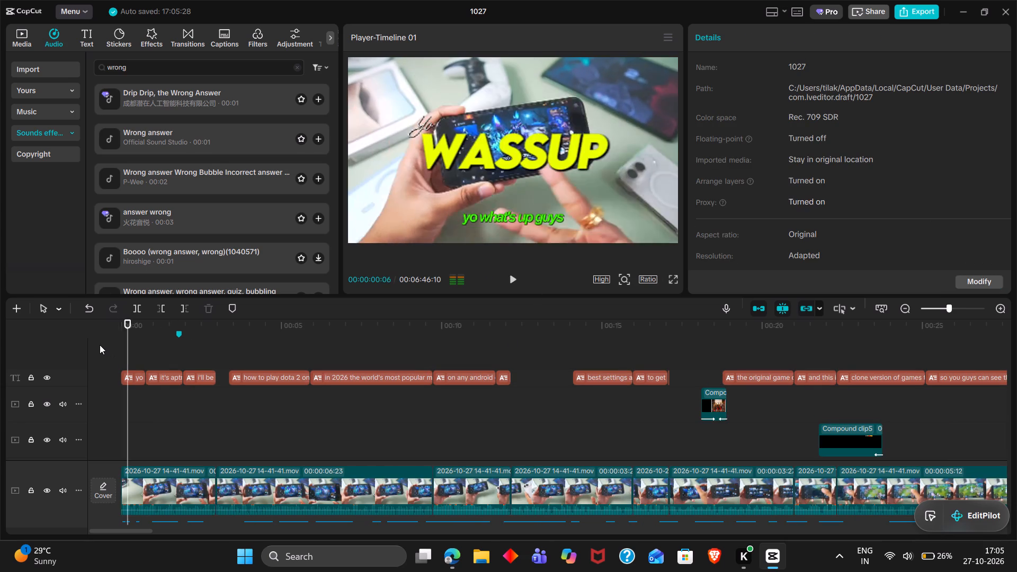
pyautogui.press('space')
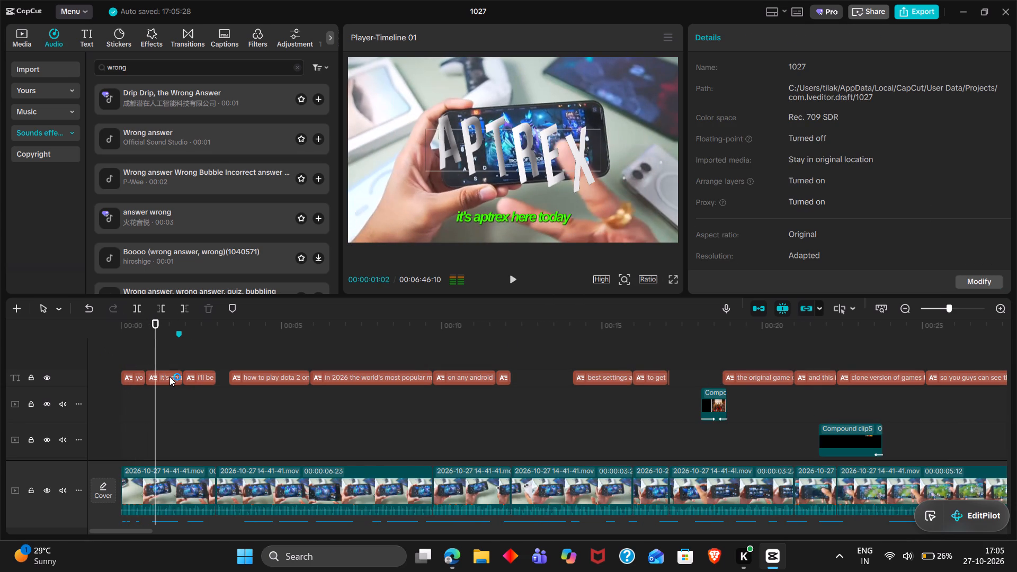
pyautogui.click(169, 377)
pyautogui.moveTo(500, 216); pyautogui.dragTo(496, 231)
# Play back the opening captions from the start of the video to check their wording against the speech.
pyautogui.press('space')
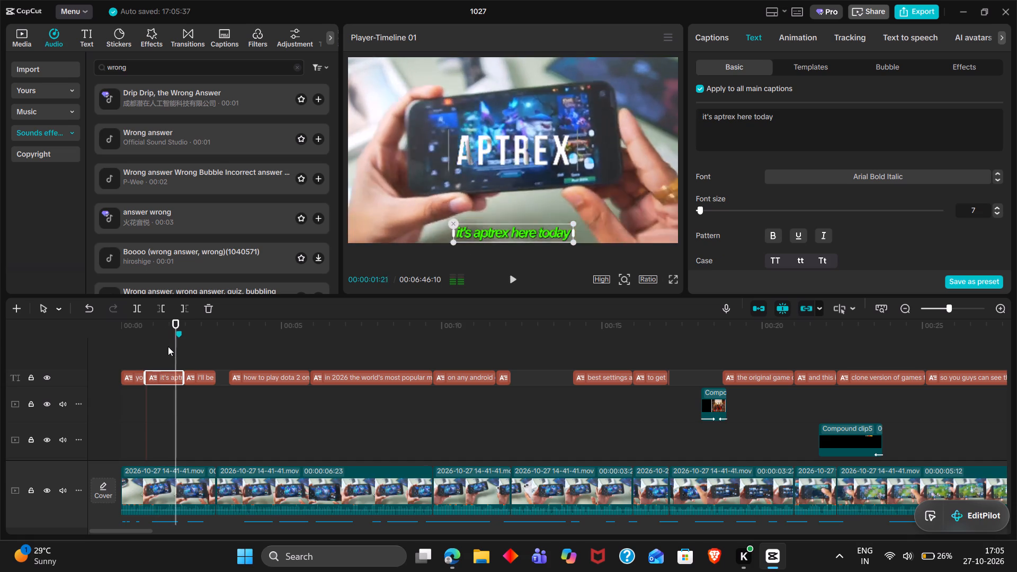
pyautogui.press('space')
pyautogui.keyDown('ctrl'); pyautogui.scroll(6, 186, 376); pyautogui.keyUp('ctrl')
pyautogui.hscroll(1, 186, 376)
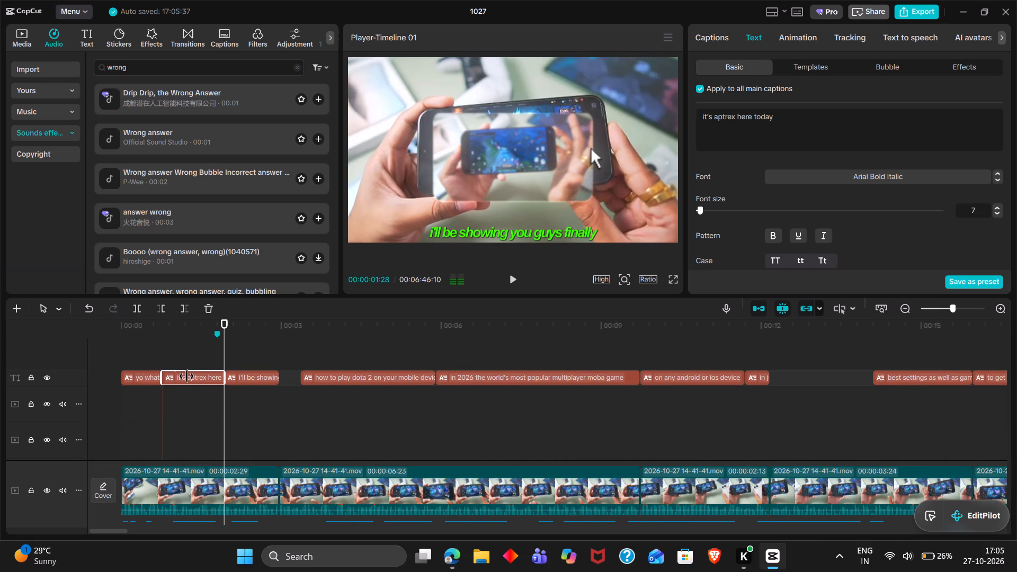
pyautogui.hscroll(1, 186, 376)
pyautogui.click(185, 363)
pyautogui.moveTo(185, 363); pyautogui.dragTo(37, 345)
pyautogui.press('space')
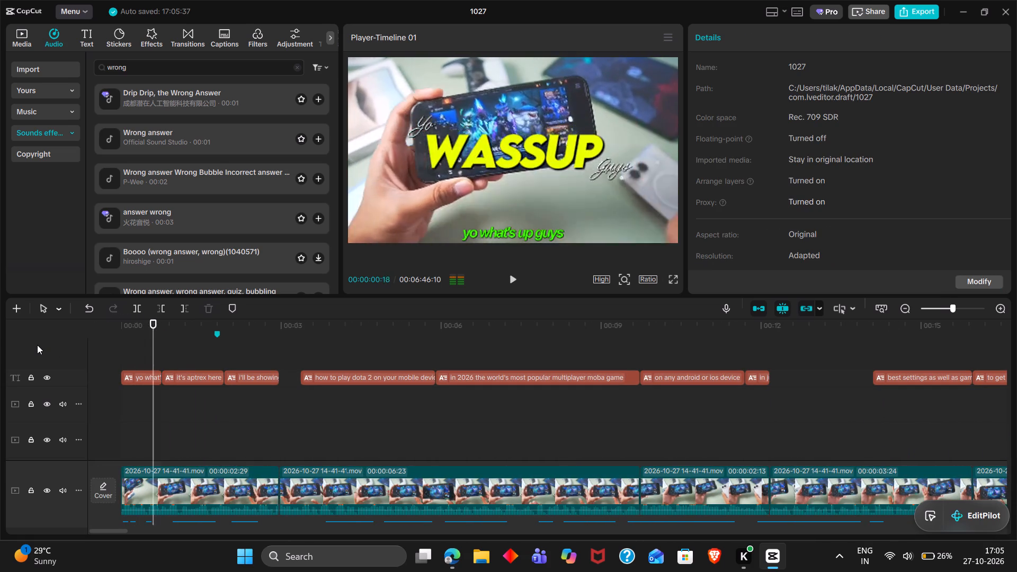
pyautogui.press('space')
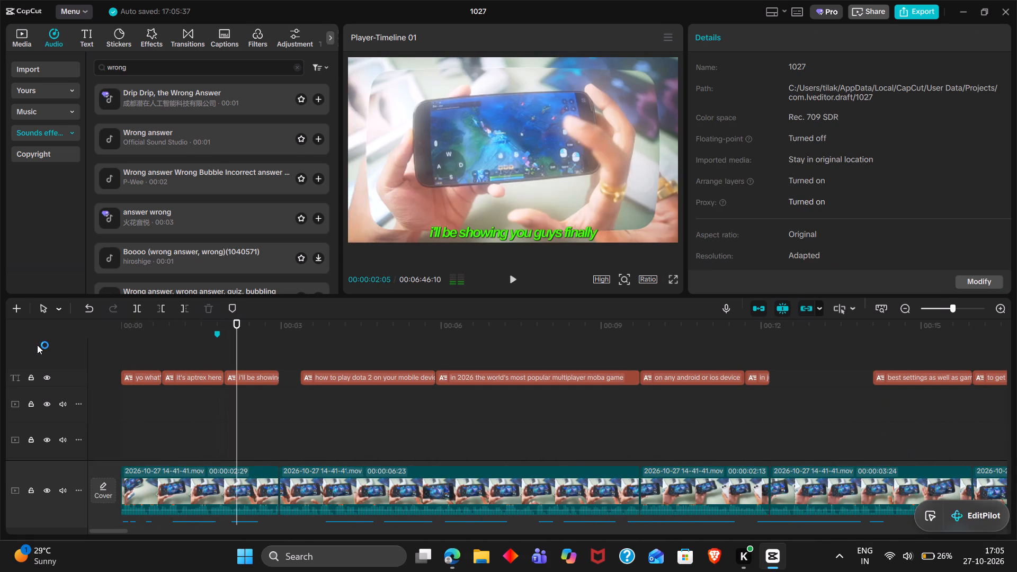
# Split the "i'll be showing you guys finally" caption at 00:00:02:17 and shorten its second part to "guys finally".
pyautogui.press('space')
pyautogui.press('space')
pyautogui.keyDown('ctrl'); pyautogui.scroll(5, 79, 373); pyautogui.keyUp('ctrl')
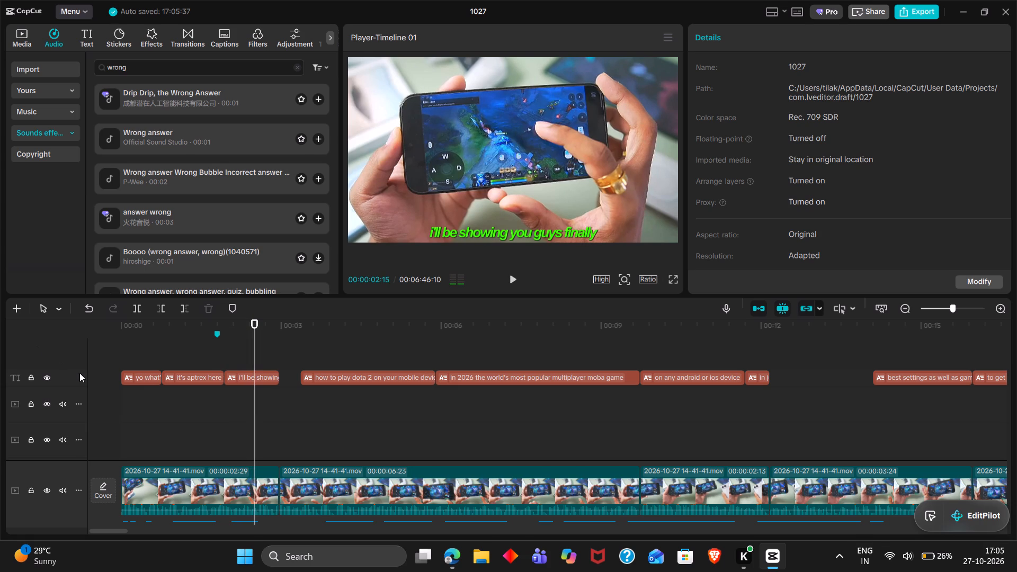
pyautogui.keyDown('ctrl'); pyautogui.scroll(7, 297, 398); pyautogui.keyUp('ctrl')
pyautogui.press('Right')
pyautogui.press('Right')
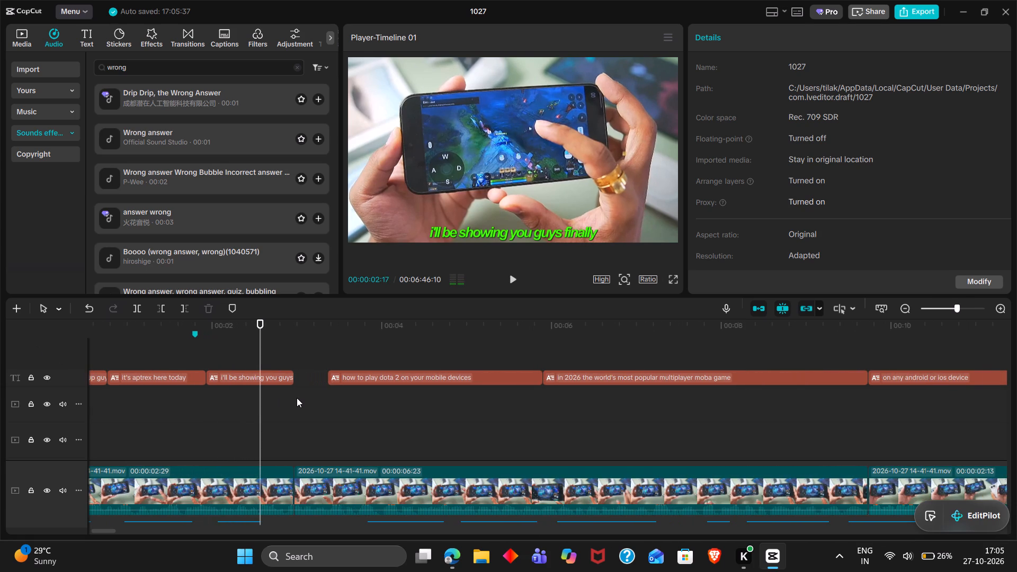
pyautogui.click(265, 376)
pyautogui.hotkey('ctrl', 'b')
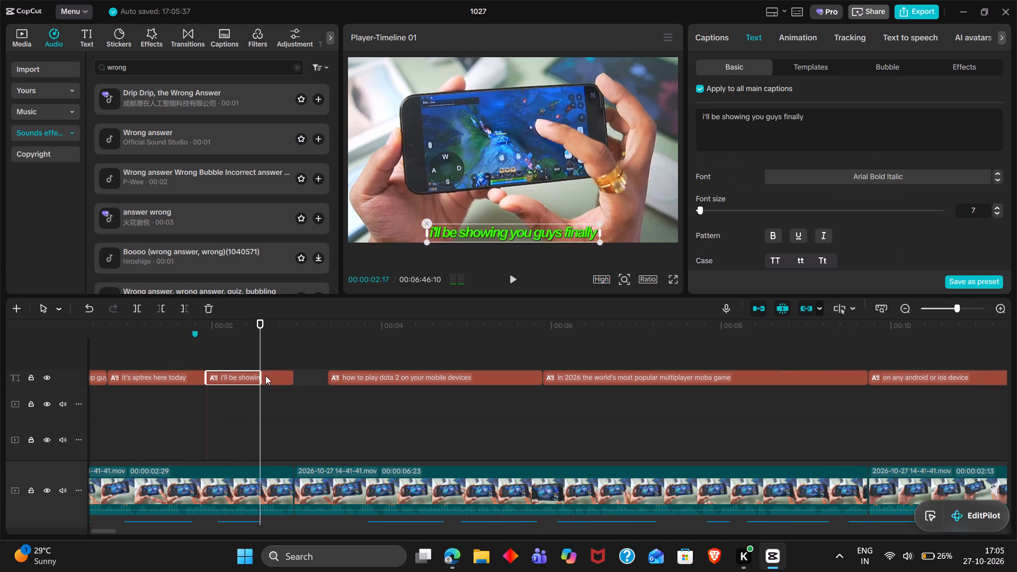
pyautogui.moveTo(768, 114); pyautogui.dragTo(699, 118)
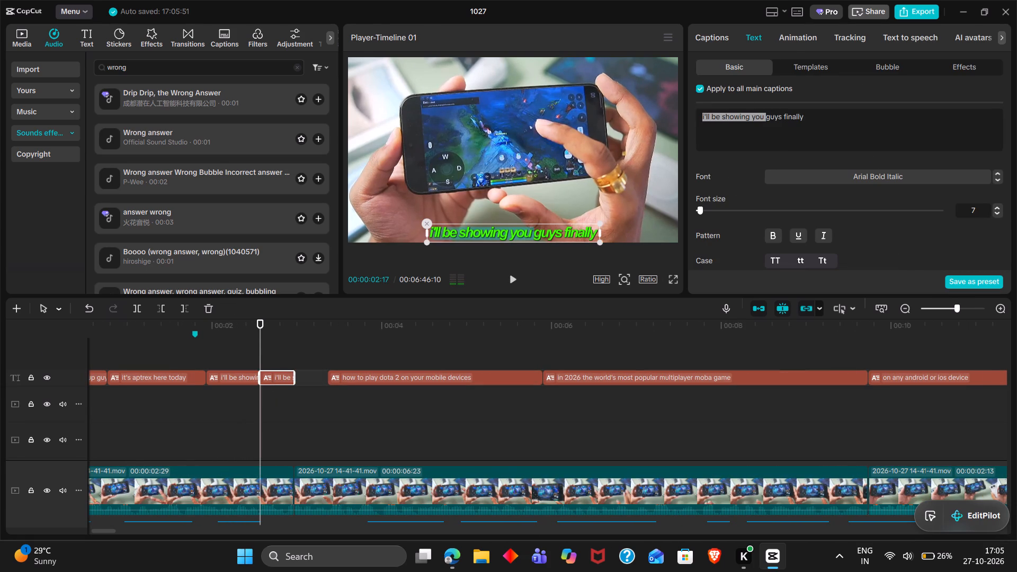
pyautogui.moveTo(699, 118); pyautogui.dragTo(689, 117)
pyautogui.press('BackSpace')
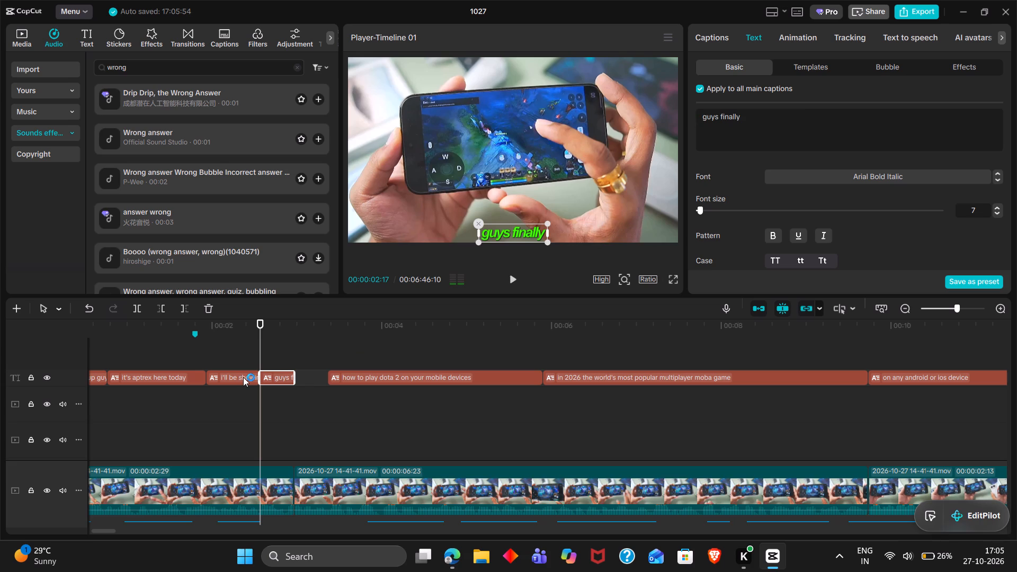
# Shorten the first part of the split caption to "i'll be showing you".
pyautogui.click(243, 377)
pyautogui.moveTo(823, 123); pyautogui.dragTo(761, 114)
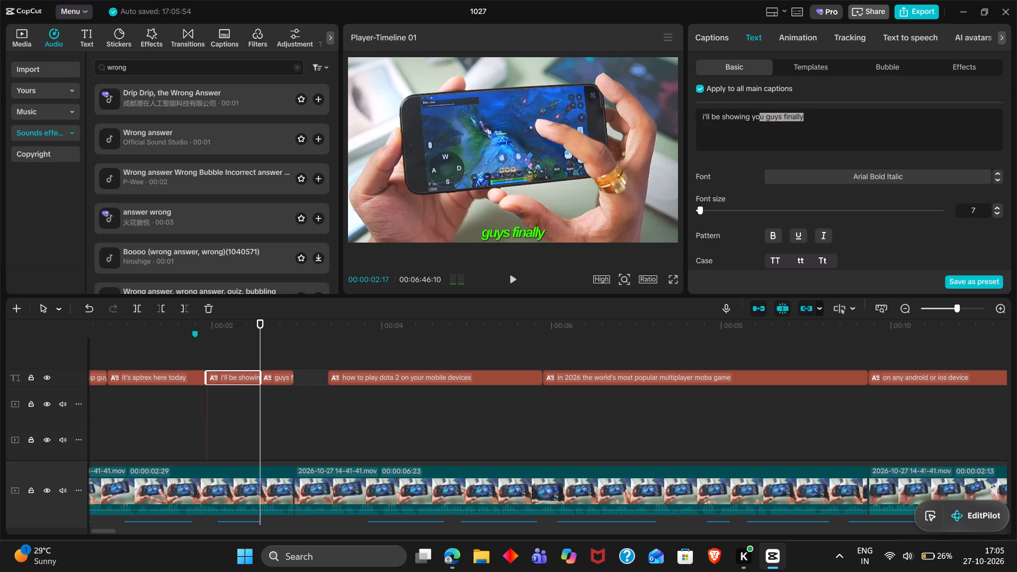
pyautogui.moveTo(761, 114); pyautogui.dragTo(764, 116)
pyautogui.press('BackSpace')
# Extend the end of the "guys finally" caption until it meets the start of the "how to play dota 2" caption.
pyautogui.doubleClick(209, 360)
pyautogui.press('space')
pyautogui.press('space')
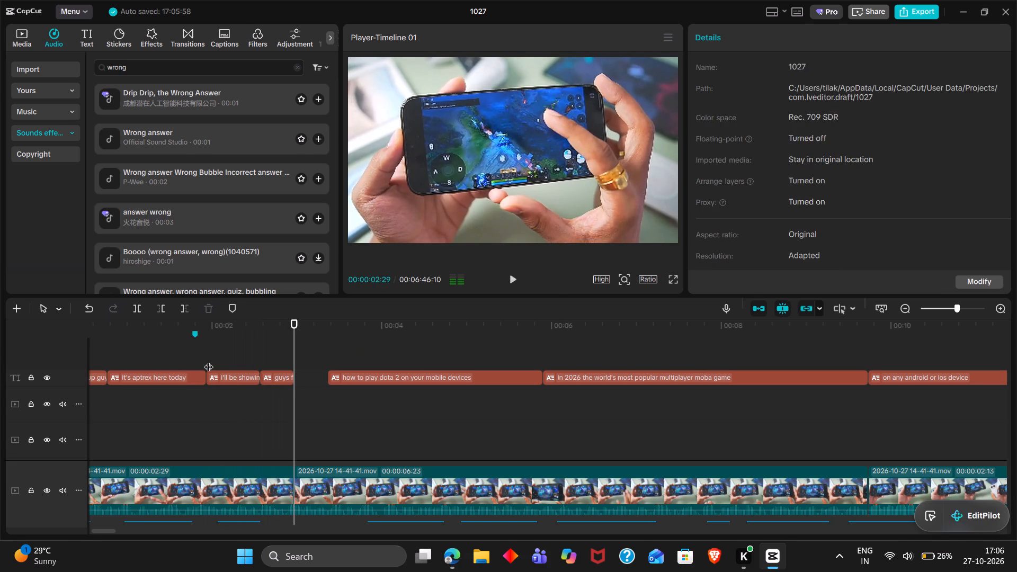
pyautogui.press('space')
pyautogui.press('space')
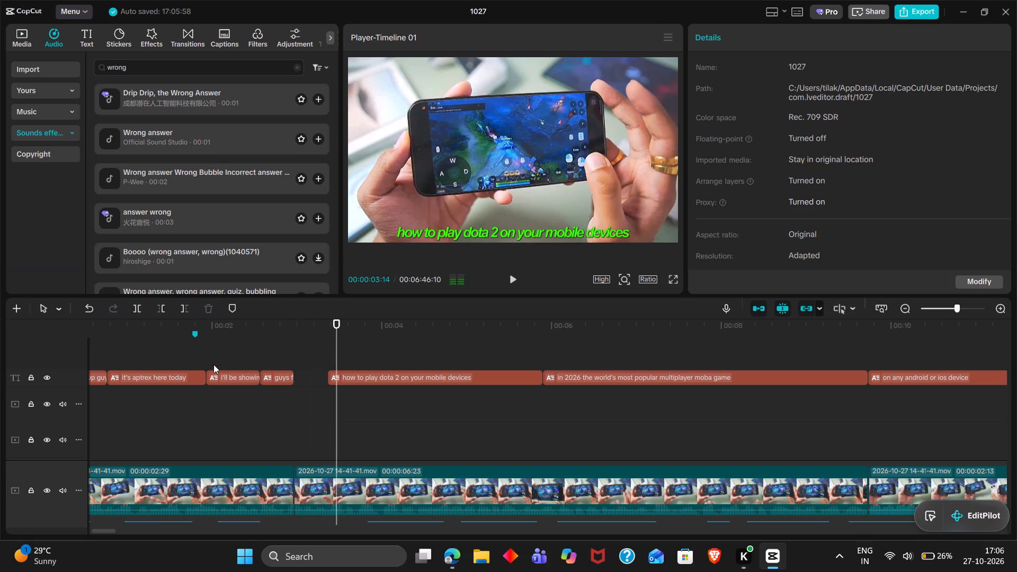
pyautogui.click(285, 363)
pyautogui.moveTo(285, 363); pyautogui.dragTo(290, 363)
pyautogui.press('space')
pyautogui.press('space')
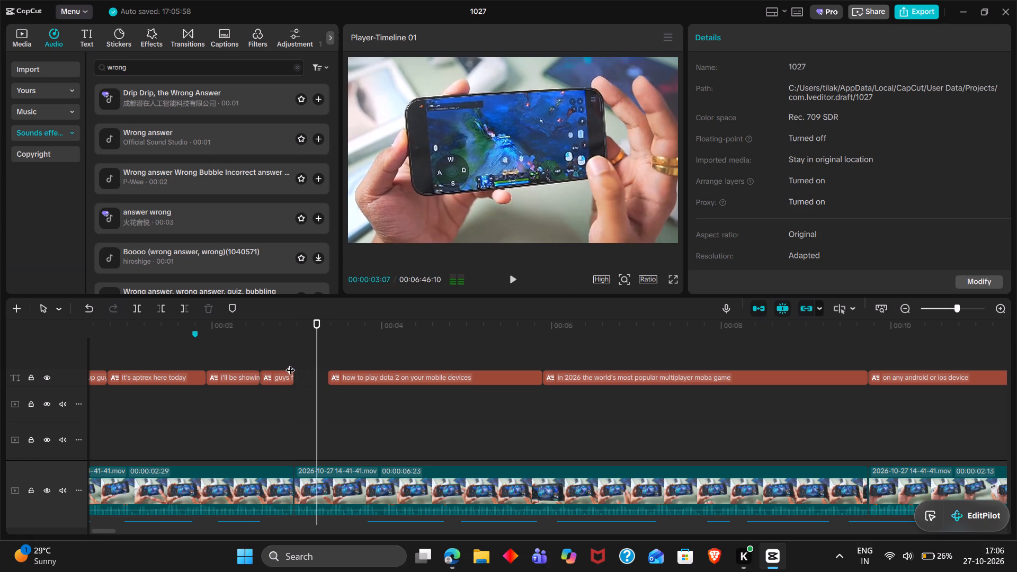
pyautogui.click(288, 377)
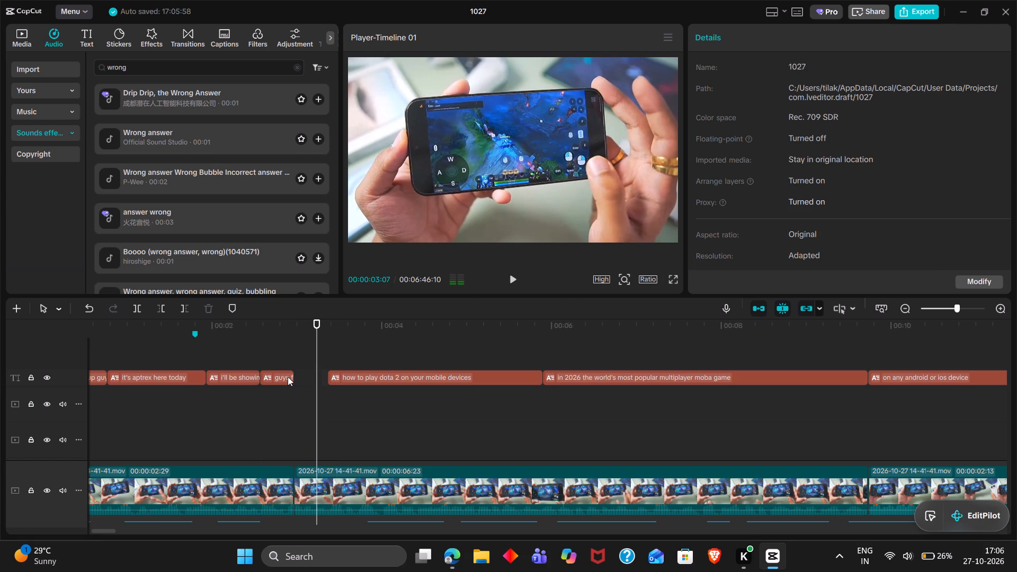
pyautogui.moveTo(291, 377); pyautogui.dragTo(310, 379)
pyautogui.press('space')
pyautogui.press('space')
pyautogui.press('space')
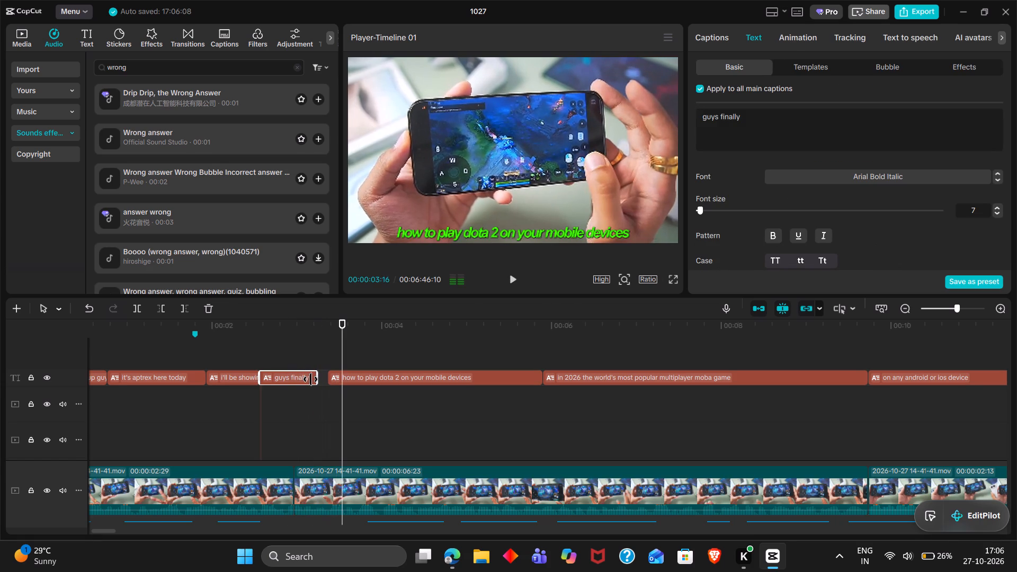
pyautogui.moveTo(314, 380); pyautogui.dragTo(326, 380)
# Split the "how to play dota 2 on your mobile devices" caption at 00:00:03:29 and cut its second part to "dota 2 on your mobile devices".
pyautogui.doubleClick(327, 360)
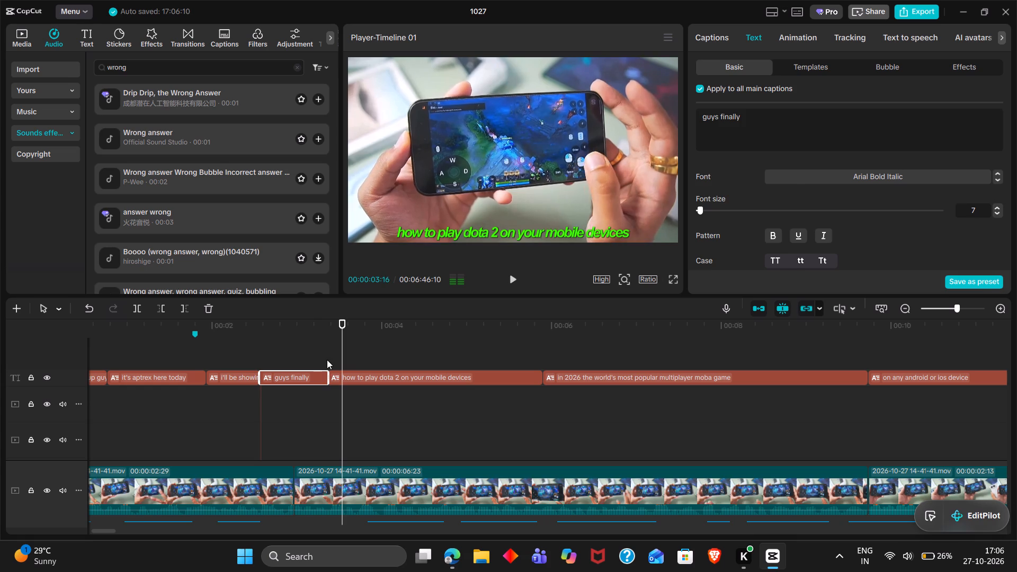
pyautogui.press('space')
pyautogui.press('space')
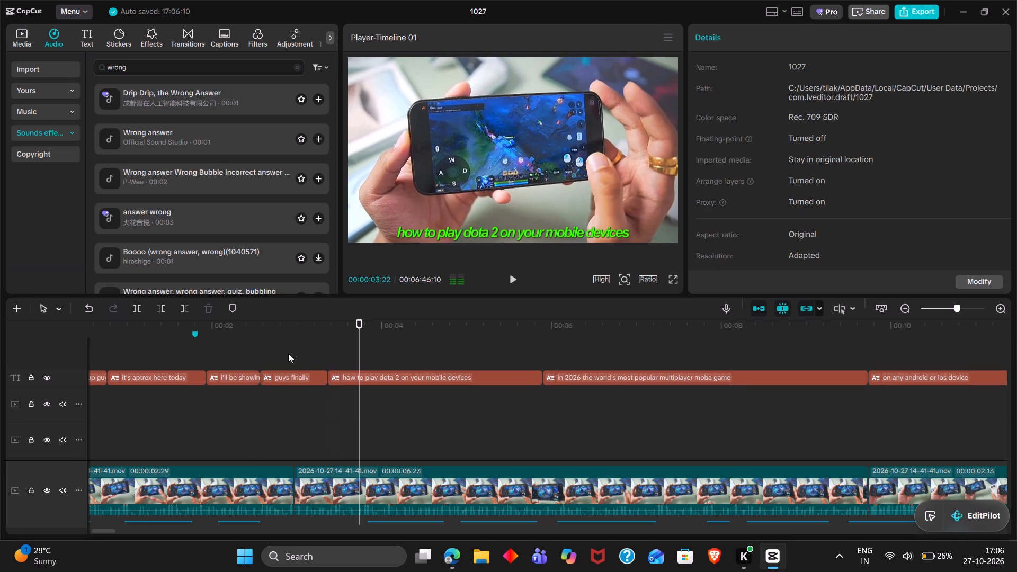
pyautogui.doubleClick(266, 351)
pyautogui.press('space')
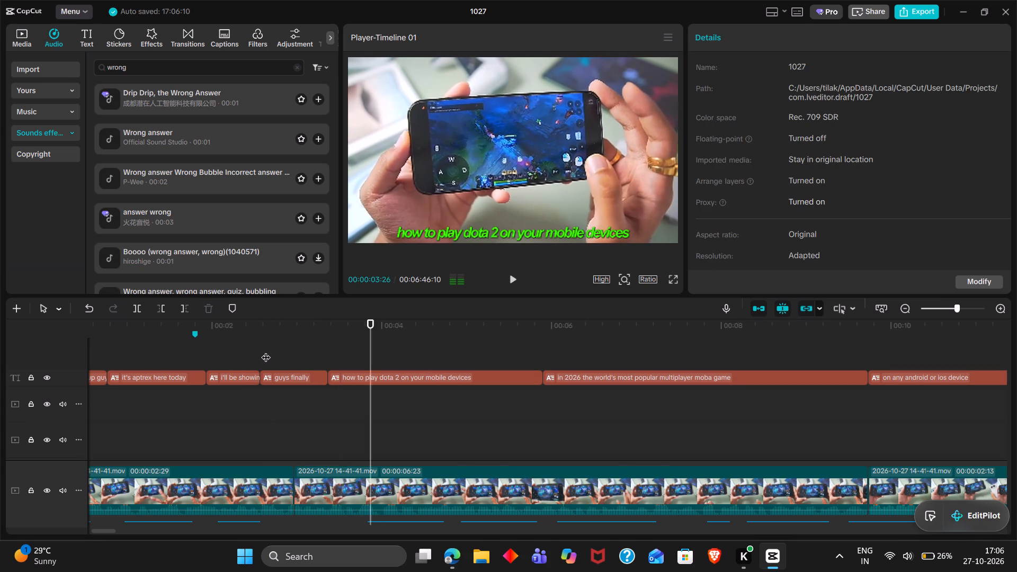
pyautogui.press('space')
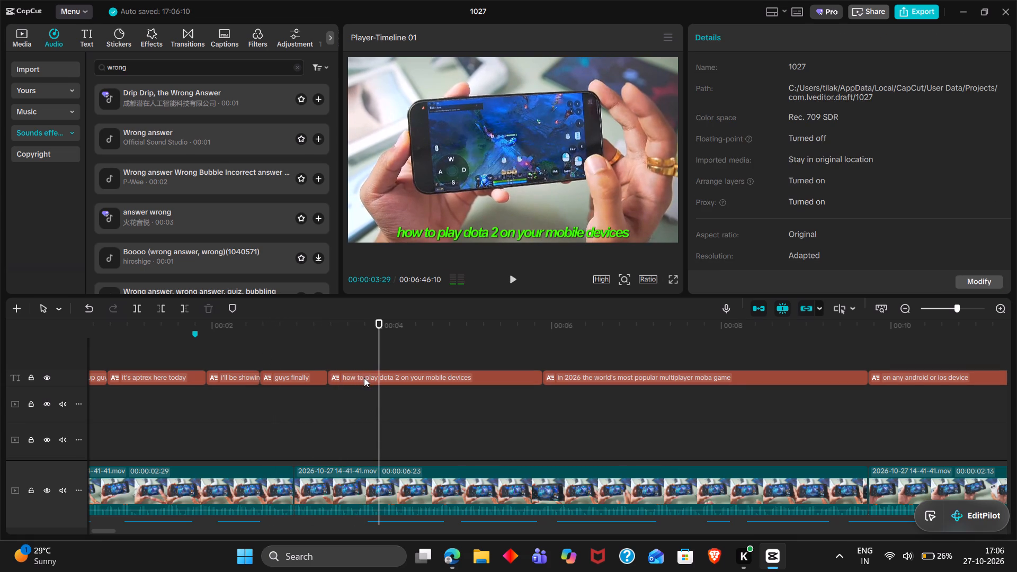
pyautogui.click(364, 378)
pyautogui.hotkey('ctrl', 'b')
pyautogui.moveTo(877, 117); pyautogui.dragTo(868, 116)
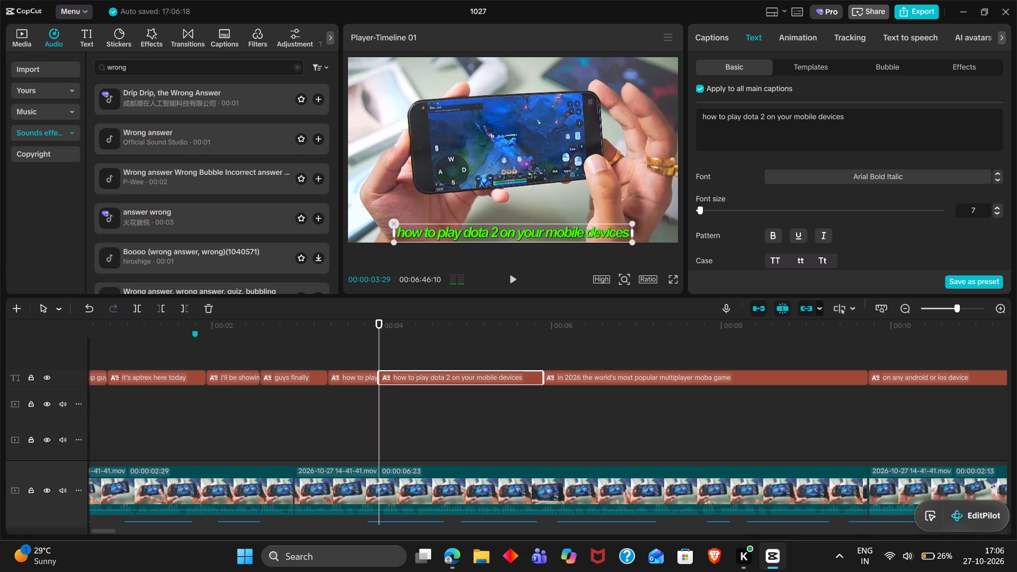
pyautogui.moveTo(868, 116); pyautogui.dragTo(864, 115)
pyautogui.moveTo(745, 120); pyautogui.dragTo(694, 114)
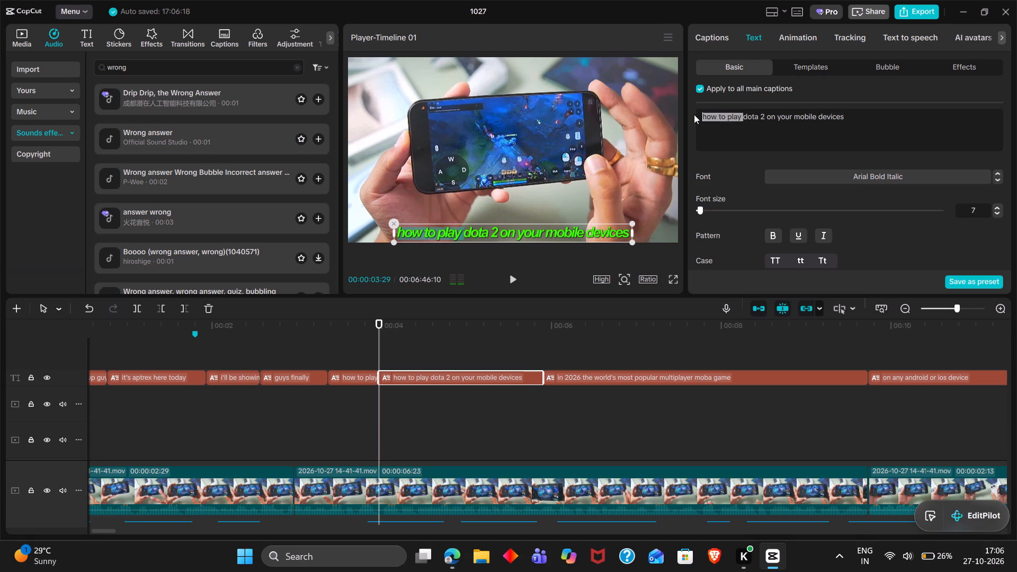
pyautogui.moveTo(694, 114); pyautogui.dragTo(694, 114)
pyautogui.press('BackSpace')
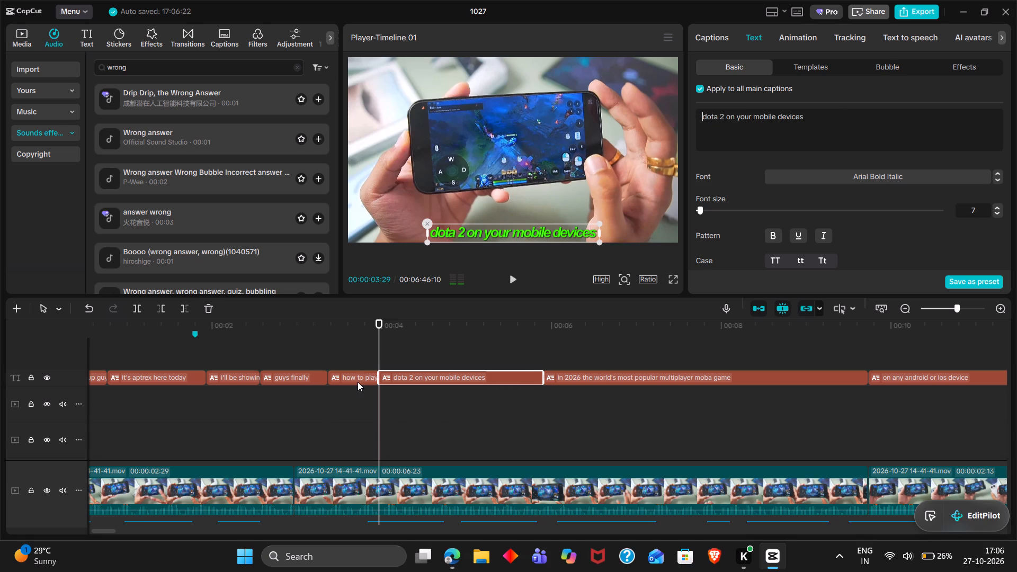
# Shorten the first part of the split caption to "how to play".
pyautogui.click(356, 379)
pyautogui.moveTo(852, 132); pyautogui.dragTo(757, 118)
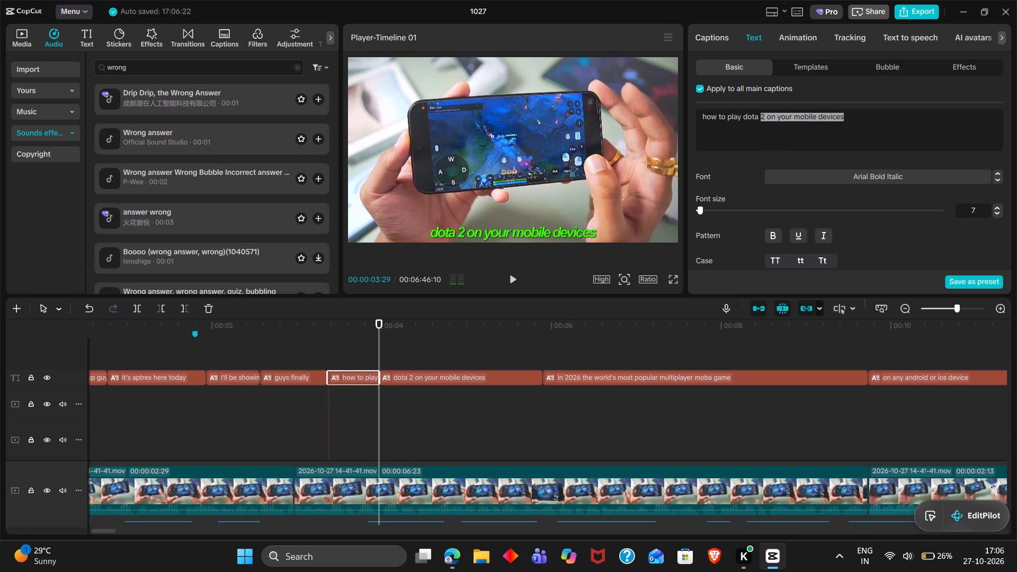
pyautogui.moveTo(757, 118); pyautogui.dragTo(743, 118)
pyautogui.press('BackSpace')
pyautogui.press('BackSpace')
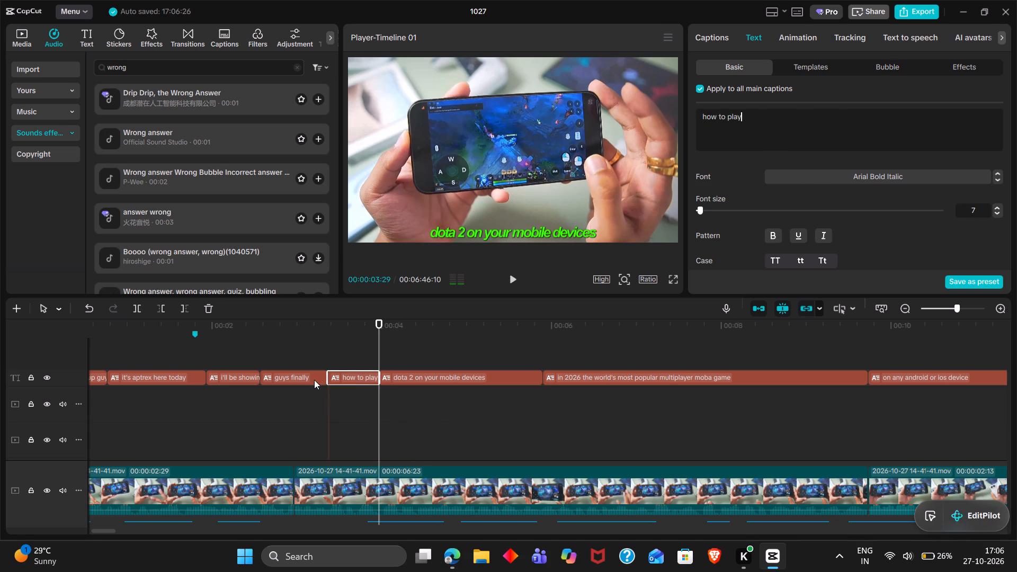
# Split the "dota 2 on your mobile devices" caption at 00:00:04:28 and shorten its second part to "mobile devices".
pyautogui.doubleClick(355, 355)
pyautogui.press('space')
pyautogui.press('space')
pyautogui.press('space')
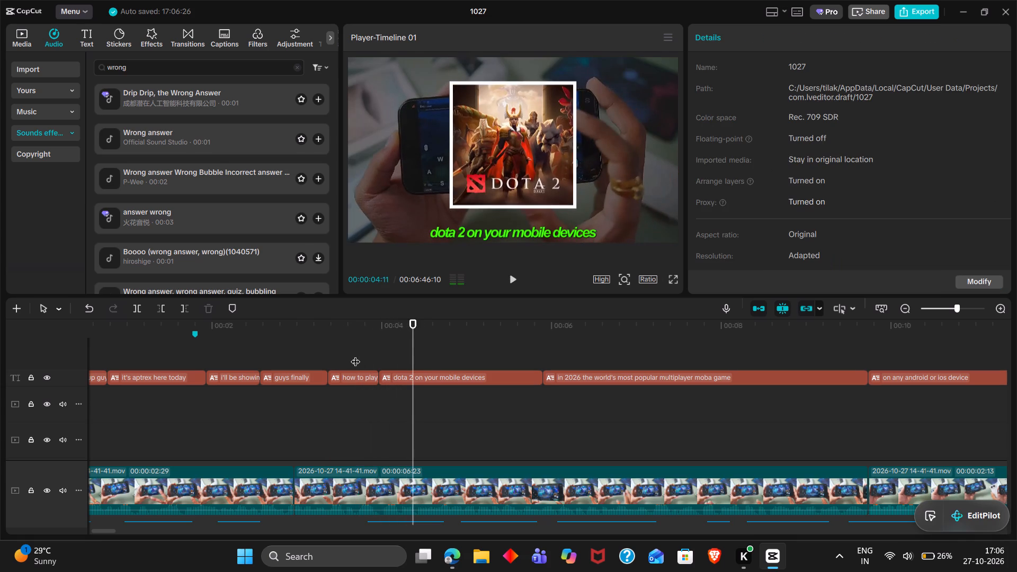
pyautogui.press('space')
pyautogui.press('space')
pyautogui.press('space')
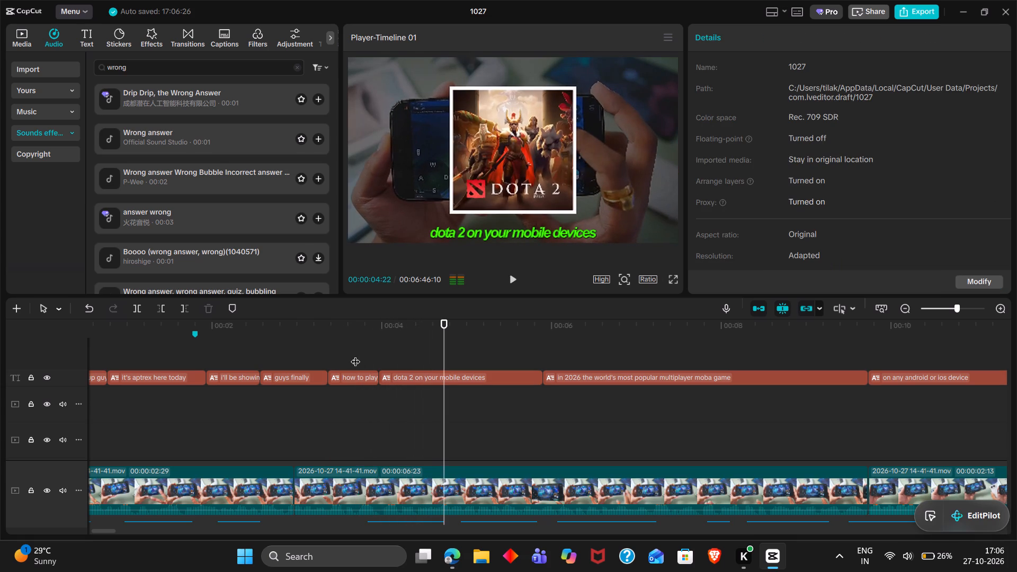
pyautogui.press('space')
pyautogui.press('space')
pyautogui.press('Right')
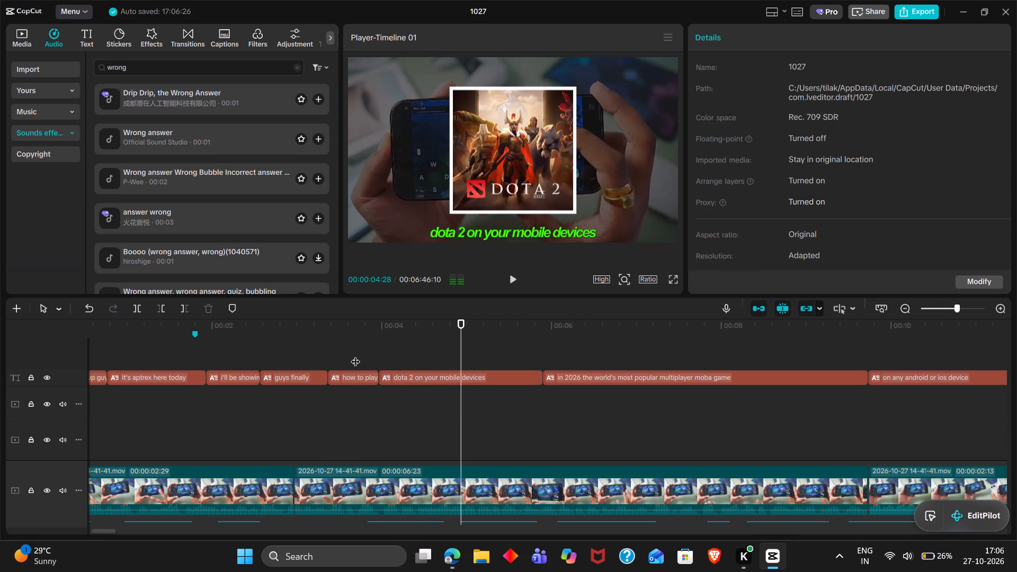
pyautogui.click(465, 378)
pyautogui.hotkey('ctrl', 'b')
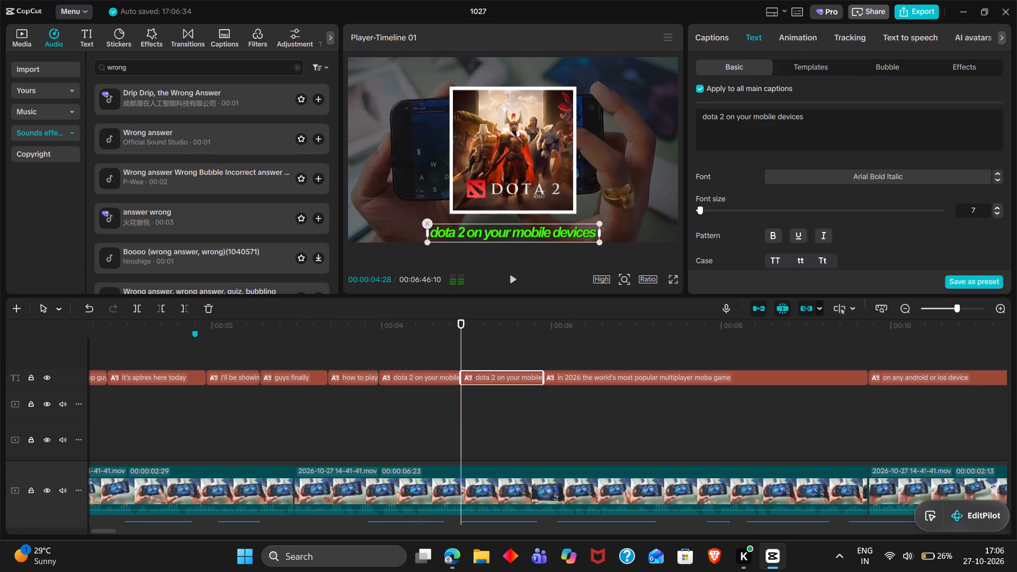
pyautogui.moveTo(754, 117); pyautogui.dragTo(666, 114)
pyautogui.press('BackSpace')
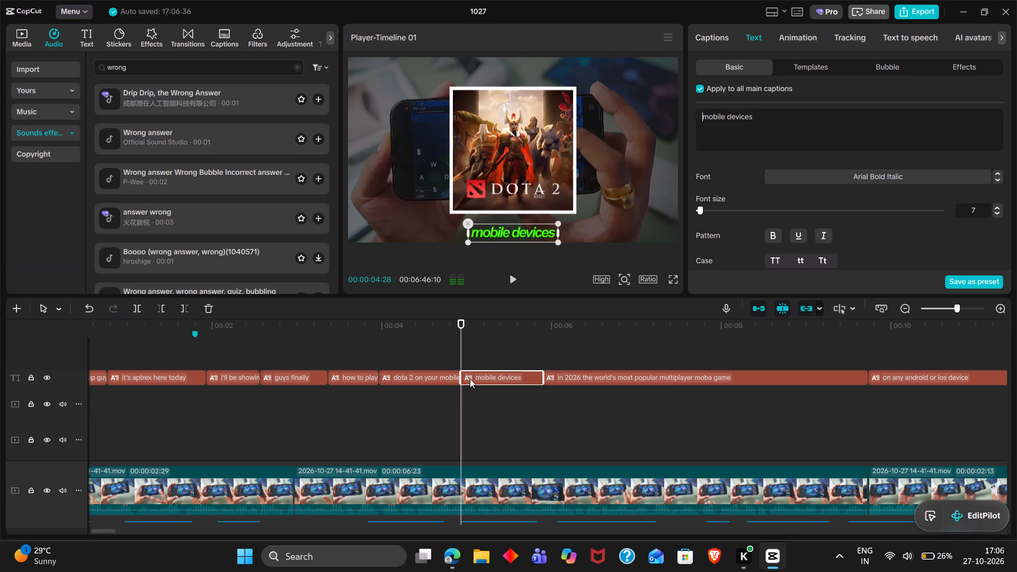
# Shorten the first part of that split caption to "dota 2 on your".
pyautogui.click(436, 376)
pyautogui.moveTo(850, 131); pyautogui.dragTo(761, 116)
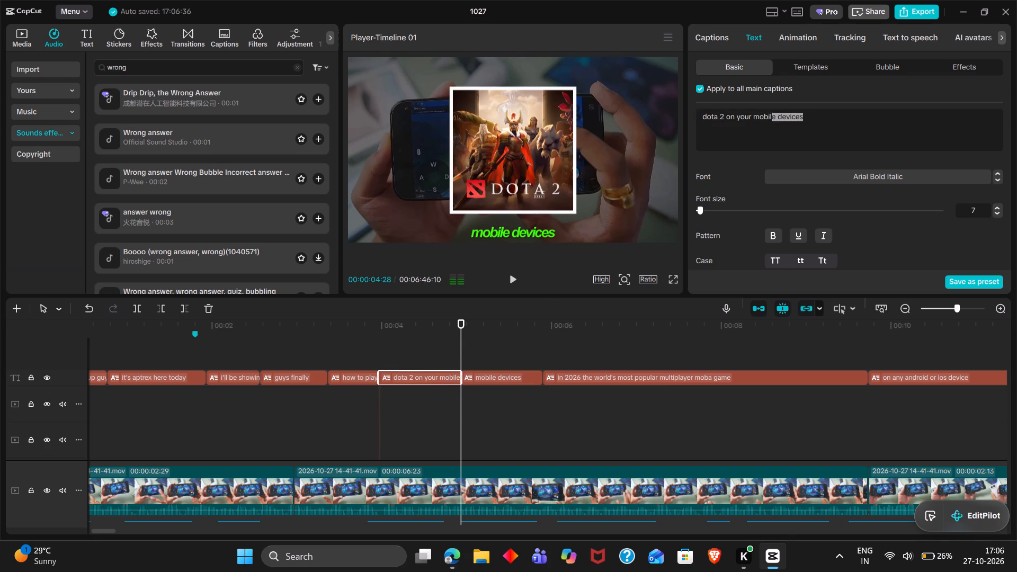
pyautogui.moveTo(761, 116); pyautogui.dragTo(730, 119)
pyautogui.moveTo(730, 119); pyautogui.dragTo(739, 120)
pyautogui.moveTo(739, 120); pyautogui.dragTo(754, 118)
pyautogui.press('BackSpace')
pyautogui.press('BackSpace')
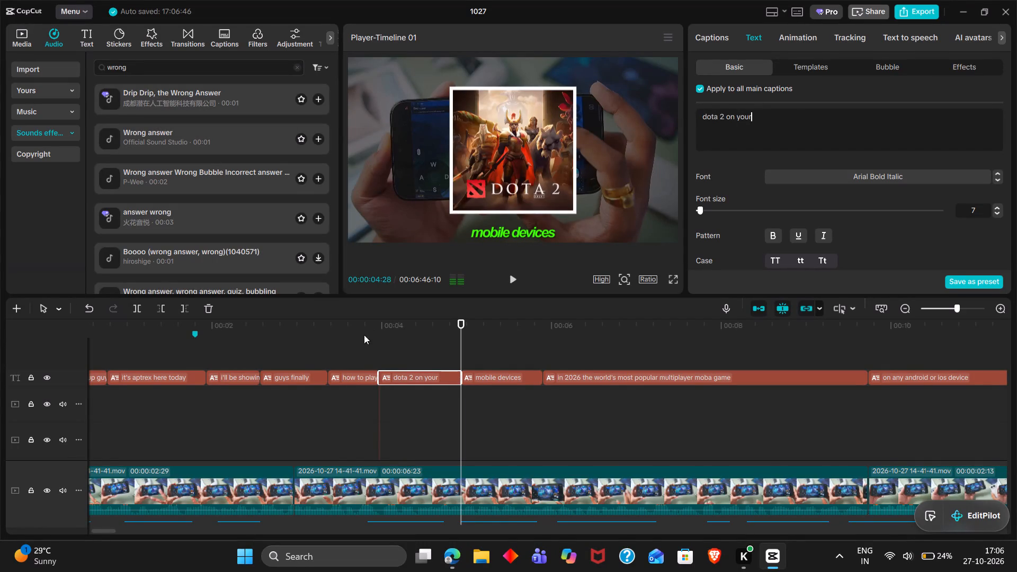
# Split the "in 2026 the world's most popular multiplayer moba game" caption at 00:00:07:13 and cut its second part to "most popular multiplayer moba game".
pyautogui.doubleClick(348, 338)
pyautogui.press('space')
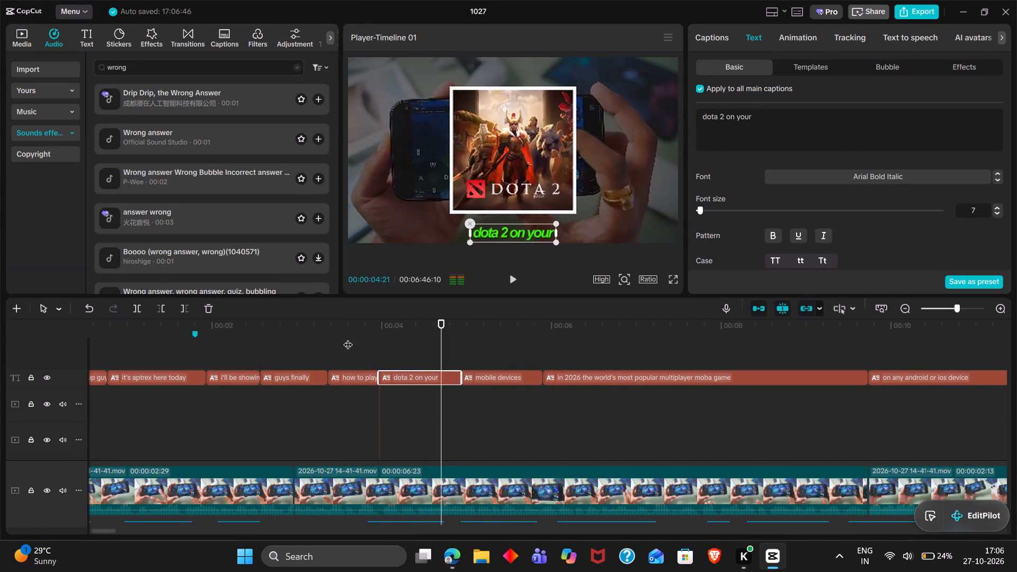
pyautogui.press('space')
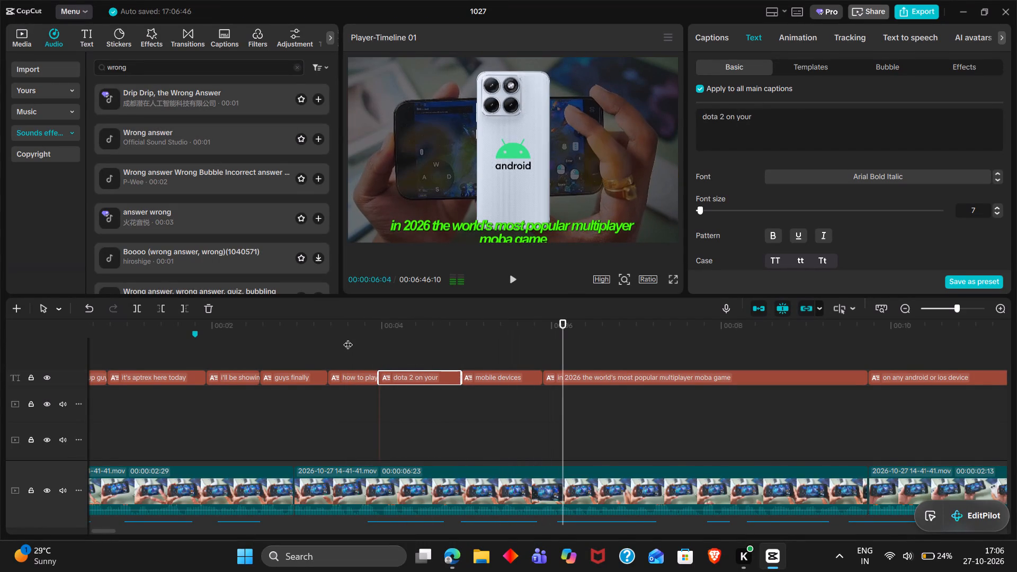
pyautogui.hscroll(-1, 553, 418)
pyautogui.press('space')
pyautogui.press('space')
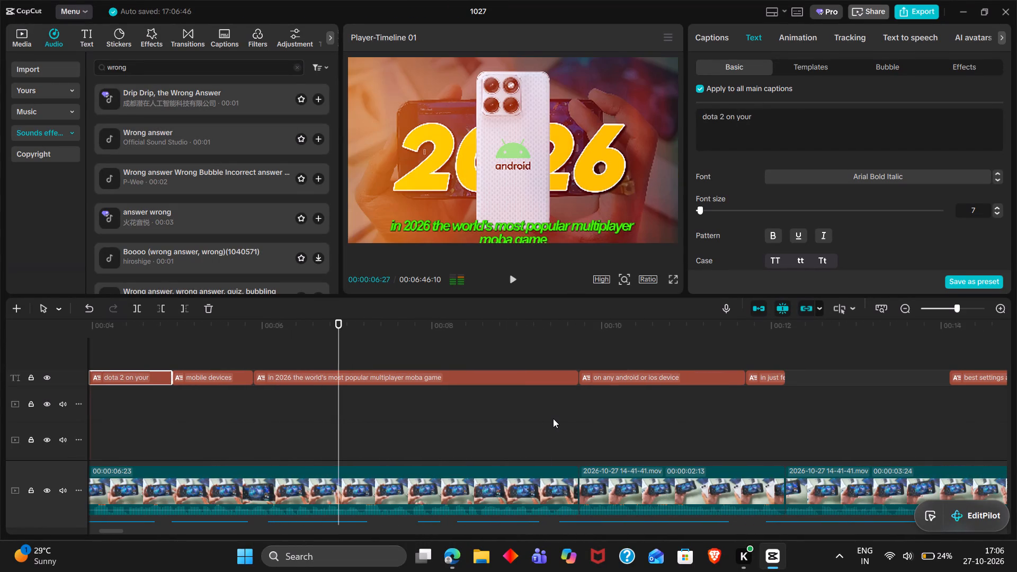
pyautogui.press('space')
pyautogui.press('space')
pyautogui.press('space')
pyautogui.press('space')
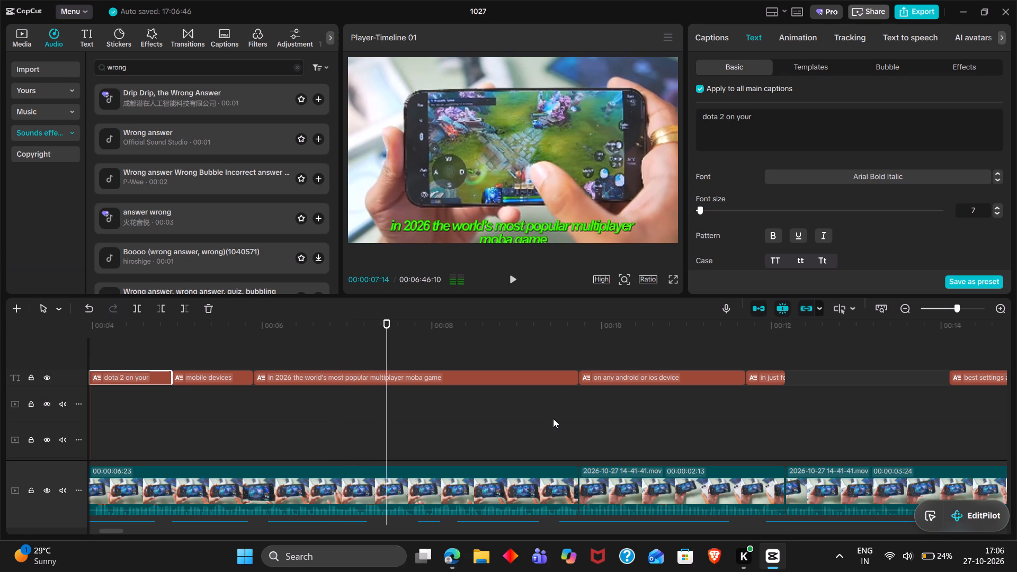
pyautogui.doubleClick(358, 353)
pyautogui.press('space')
pyautogui.press('space')
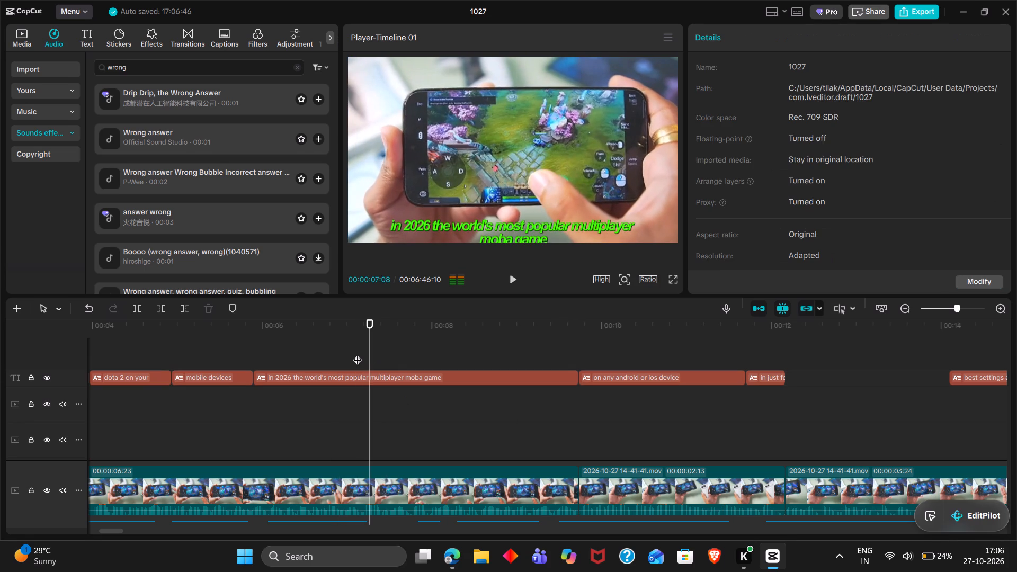
pyautogui.press('space')
pyautogui.press('space')
pyautogui.press('space')
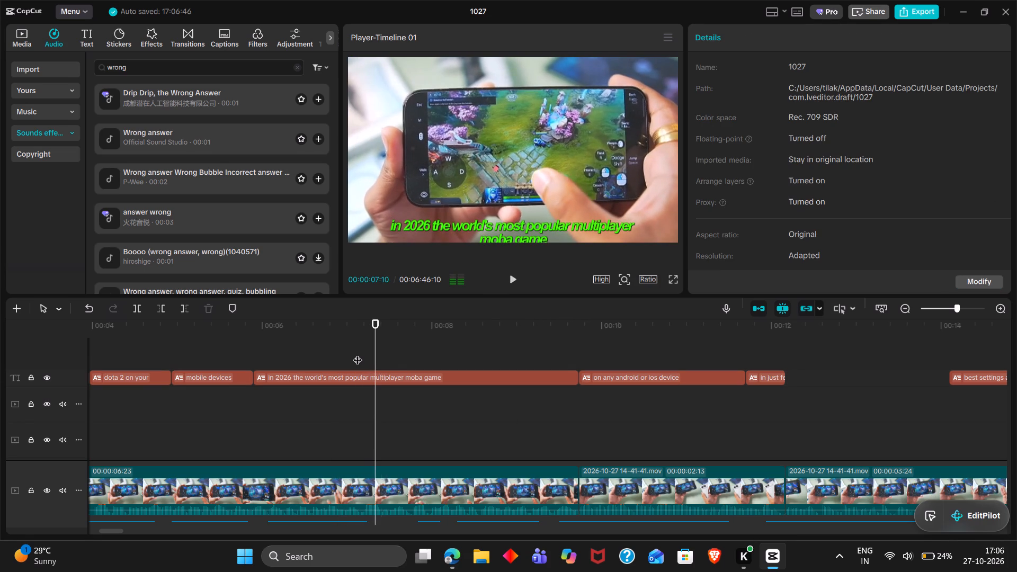
pyautogui.press('space')
pyautogui.press('space')
pyautogui.press('space')
pyautogui.click(380, 352)
pyautogui.moveTo(380, 352); pyautogui.dragTo(385, 354)
pyautogui.click(388, 374)
pyautogui.hotkey('ctrl', 'b')
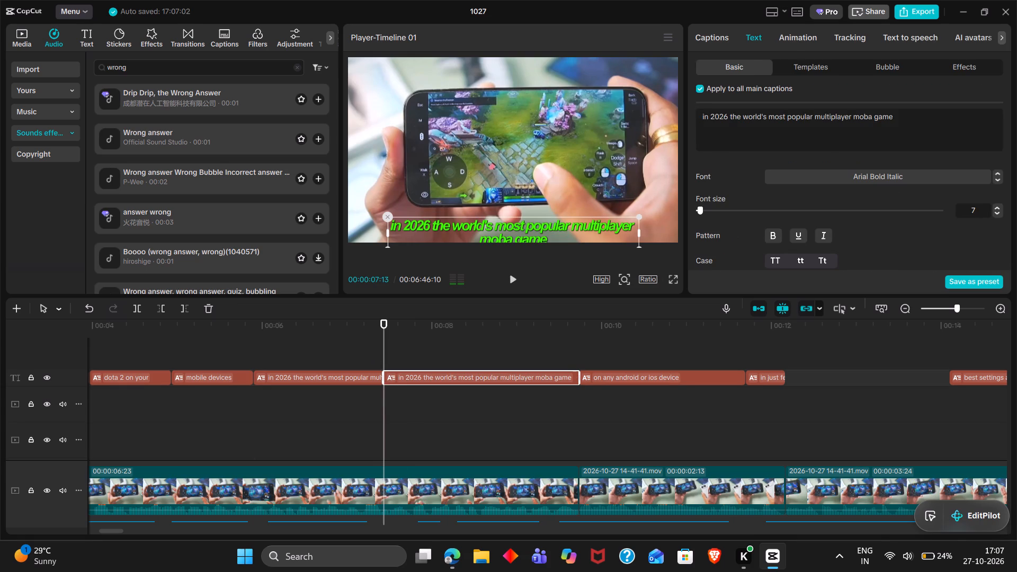
pyautogui.moveTo(769, 118); pyautogui.dragTo(675, 111)
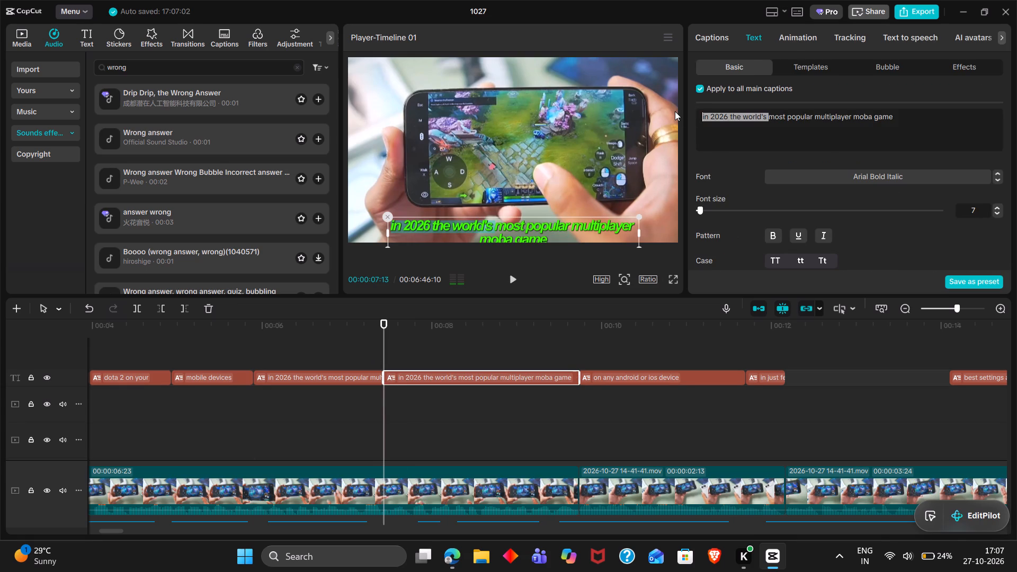
pyautogui.press('BackSpace')
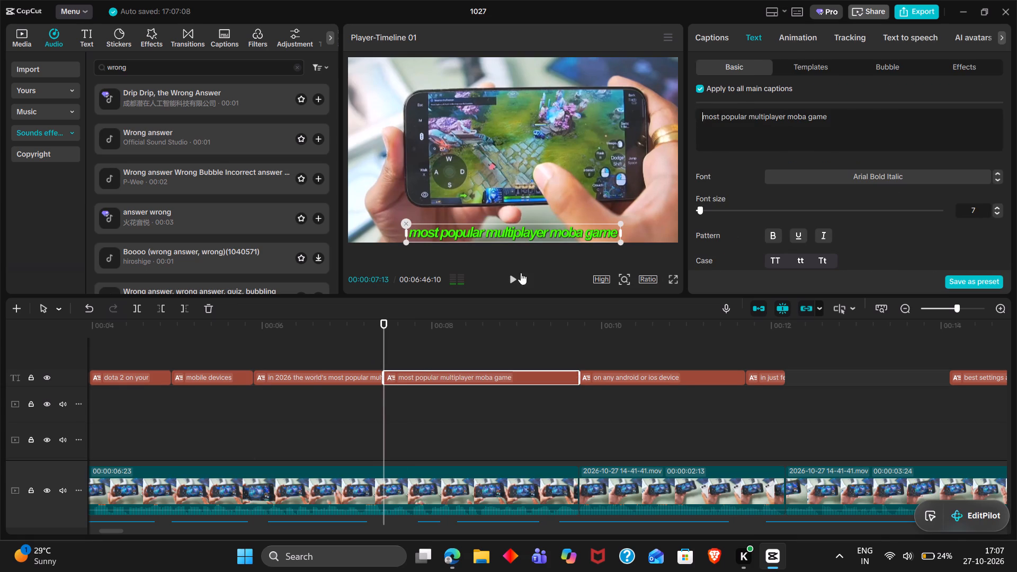
# Shorten the first part of the split caption to "in 2026 the world's".
pyautogui.doubleClick(312, 352)
pyautogui.press('space')
pyautogui.press('space')
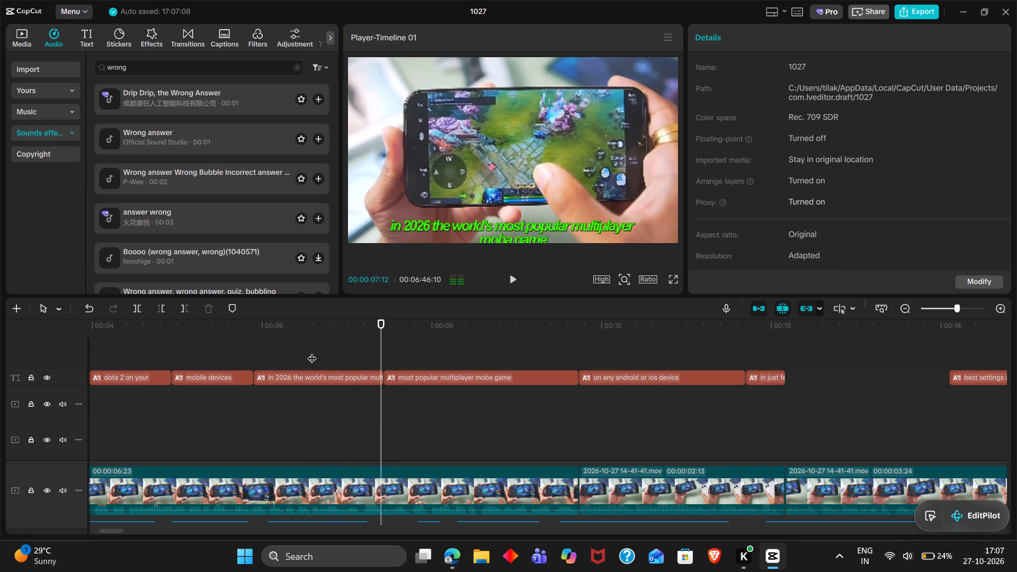
pyautogui.click(334, 382)
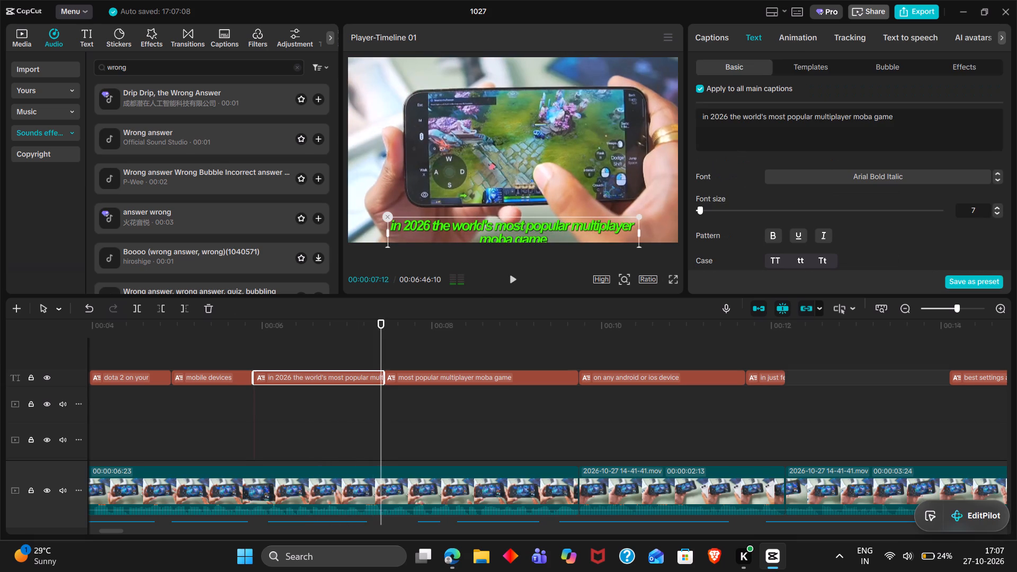
pyautogui.moveTo(784, 118); pyautogui.dragTo(885, 115)
pyautogui.press('BackSpace')
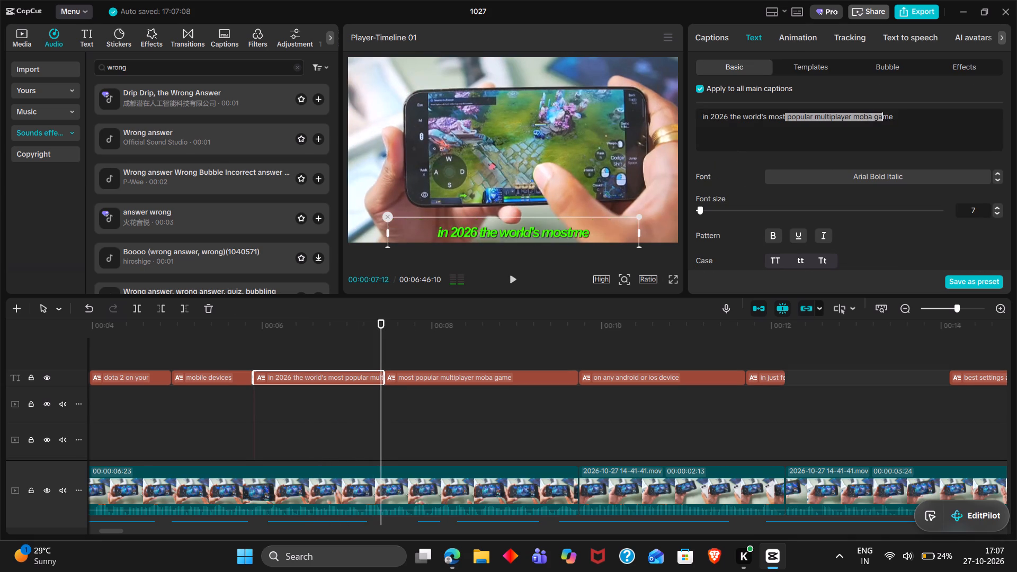
pyautogui.doubleClick(789, 114)
pyautogui.press('BackSpace')
pyautogui.press('BackSpace')
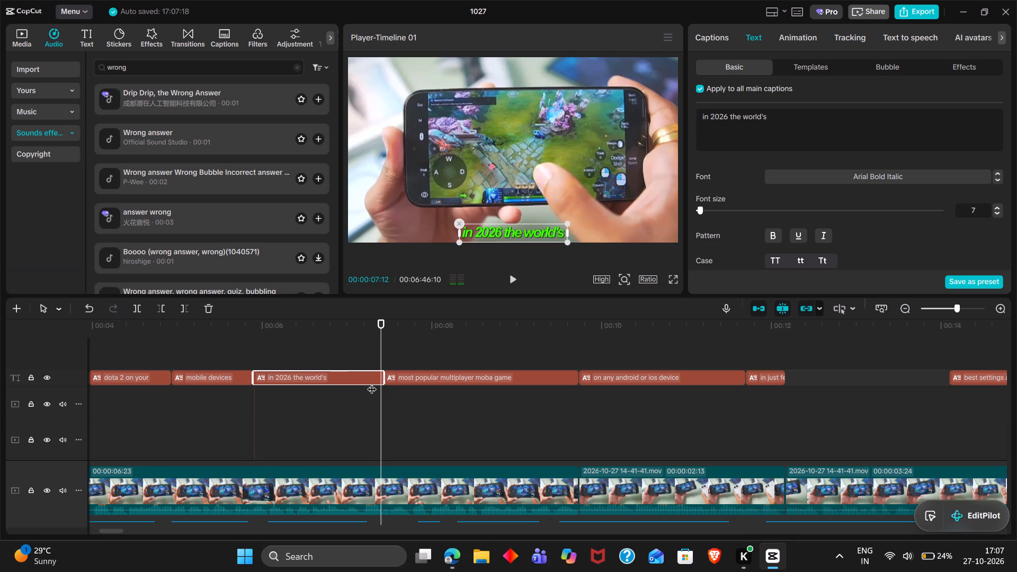
# Split the "most popular multiplayer moba game" caption at 00:00:08:25 and cut its second part to "moba game".
pyautogui.doubleClick(333, 343)
pyautogui.press('space')
pyautogui.press('space')
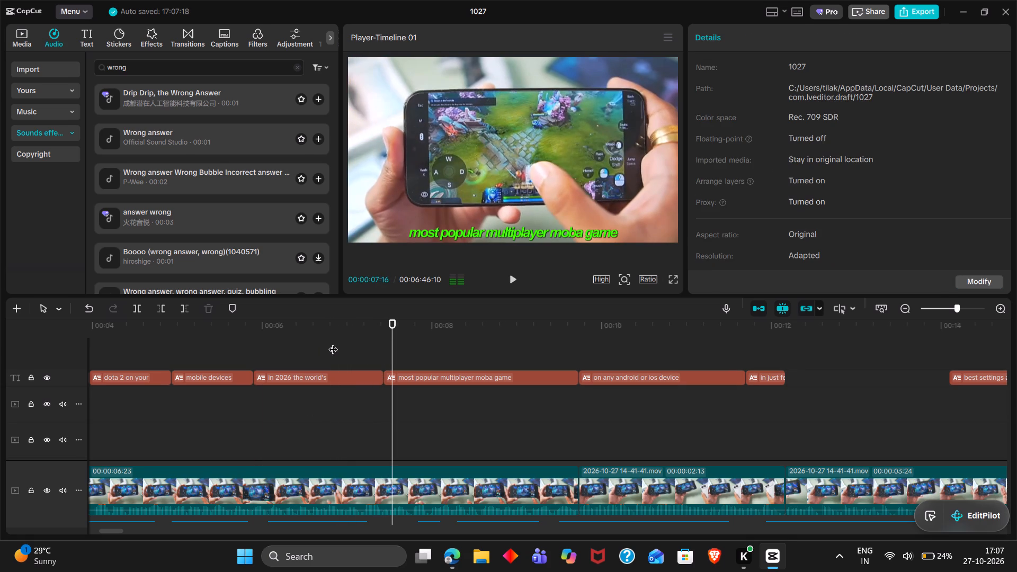
pyautogui.press('space')
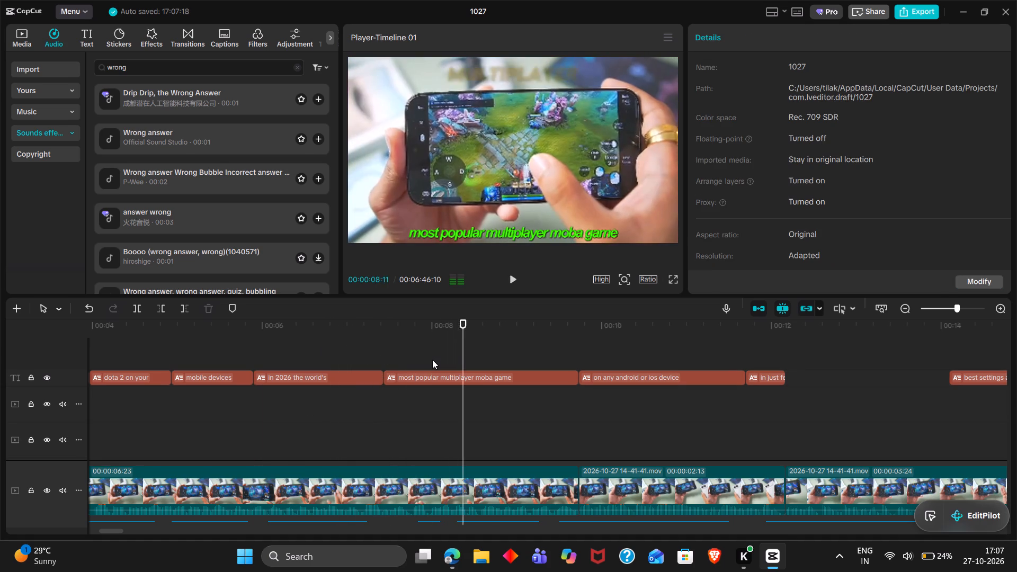
pyautogui.press('space')
pyautogui.press('space')
pyautogui.press('space')
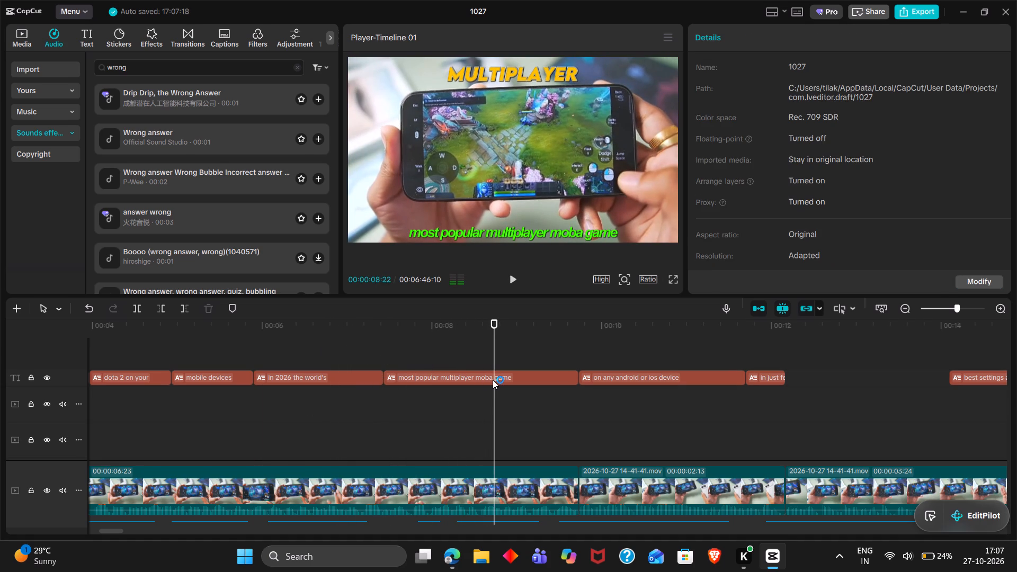
pyautogui.press('space')
pyautogui.press('space')
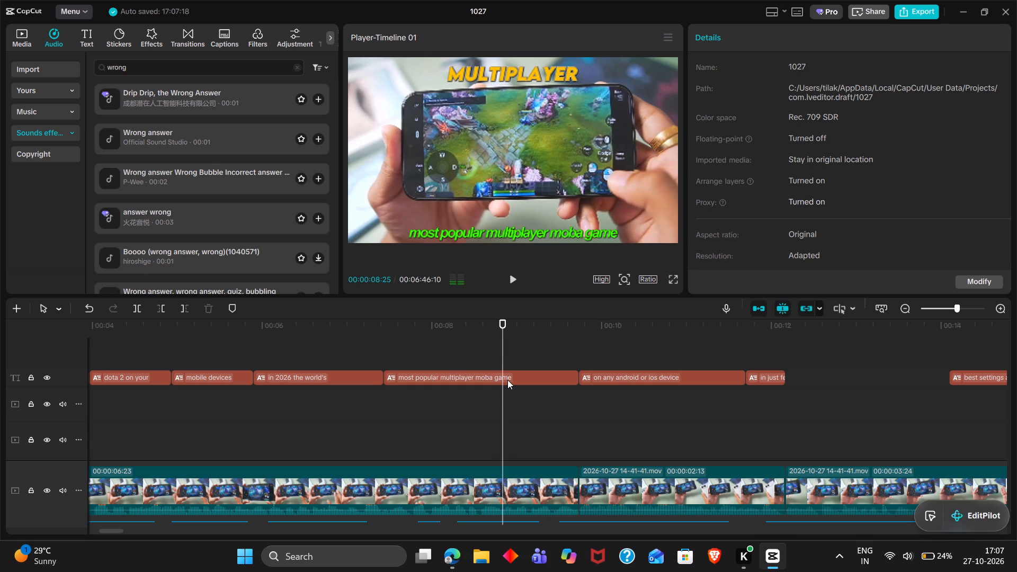
pyautogui.click(507, 380)
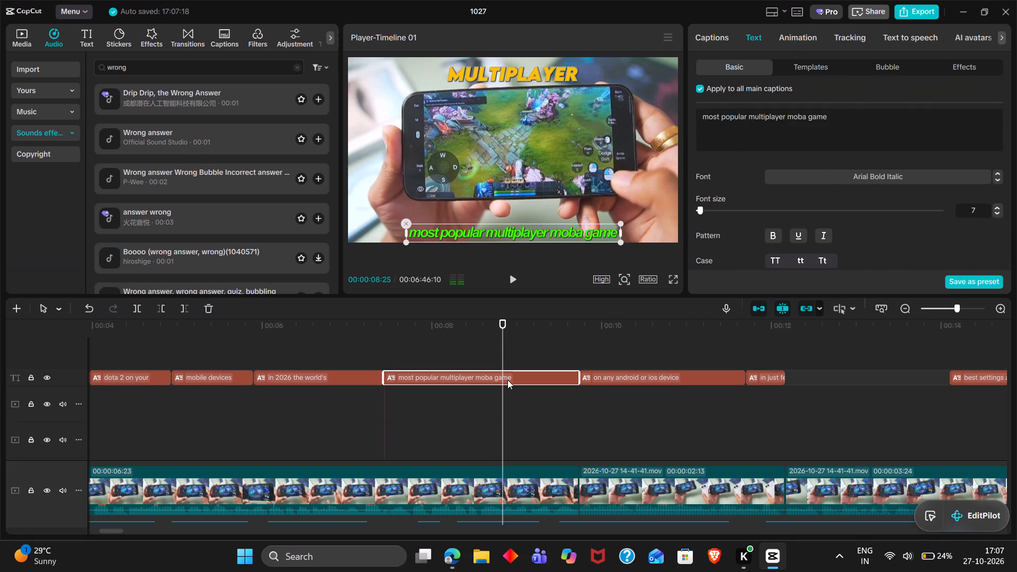
pyautogui.hotkey('ctrl', 'b')
pyautogui.press('space')
pyautogui.press('space')
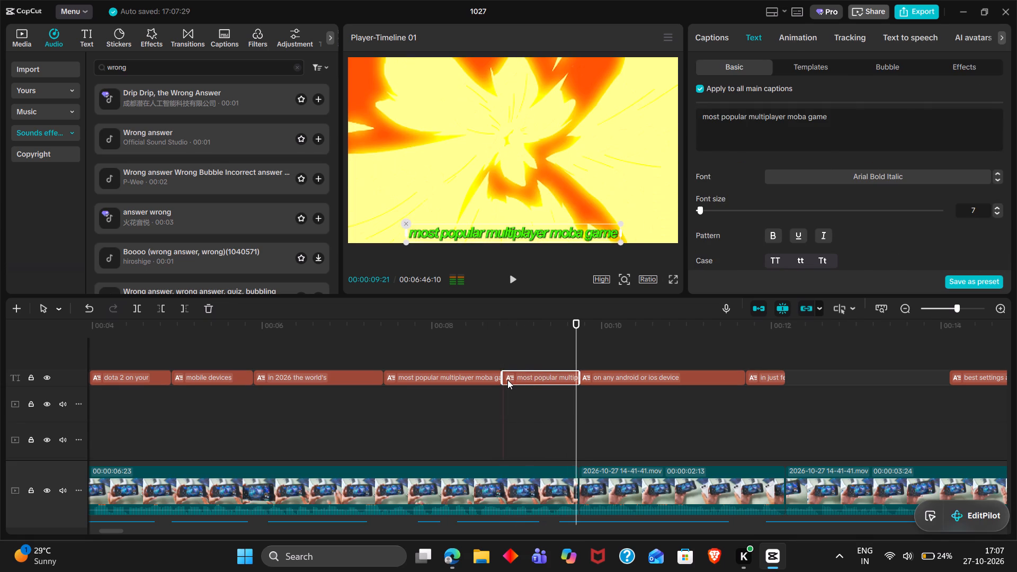
pyautogui.moveTo(787, 115); pyautogui.dragTo(709, 115)
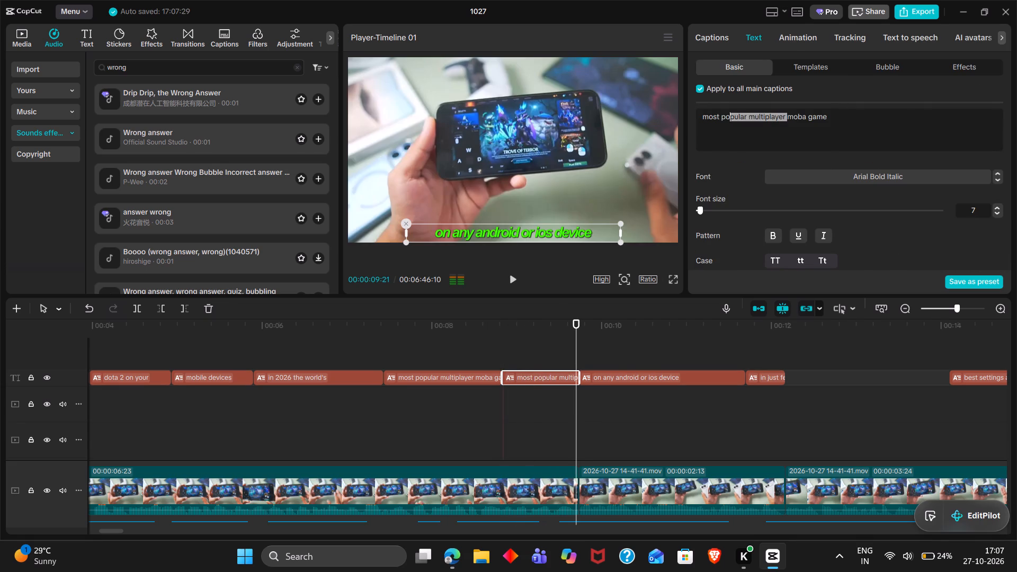
pyautogui.moveTo(709, 115); pyautogui.dragTo(693, 114)
pyautogui.press('BackSpace')
# Shorten the first part of that split caption to "most popular multiplayer".
pyautogui.click(465, 377)
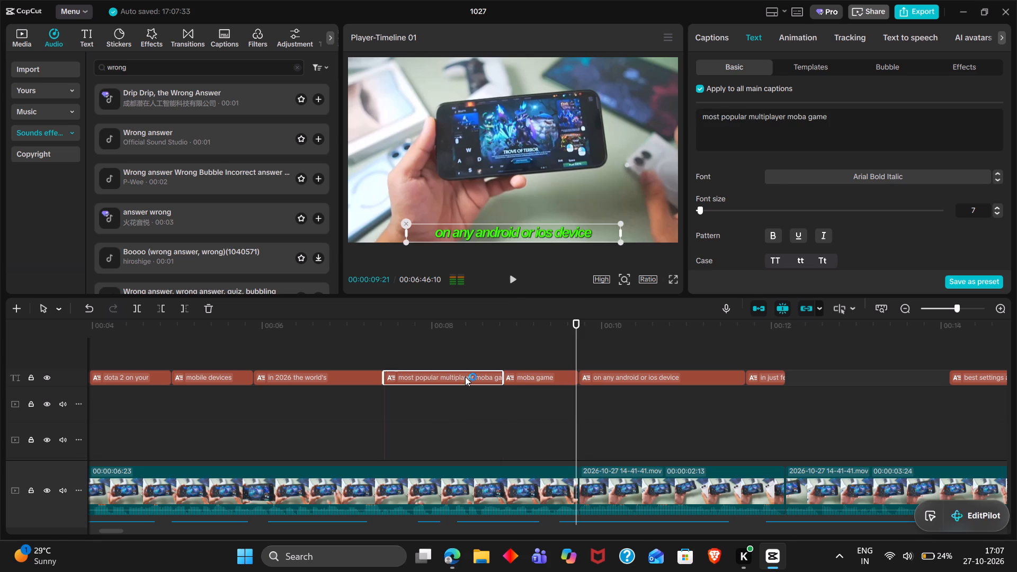
pyautogui.moveTo(851, 150); pyautogui.dragTo(789, 122)
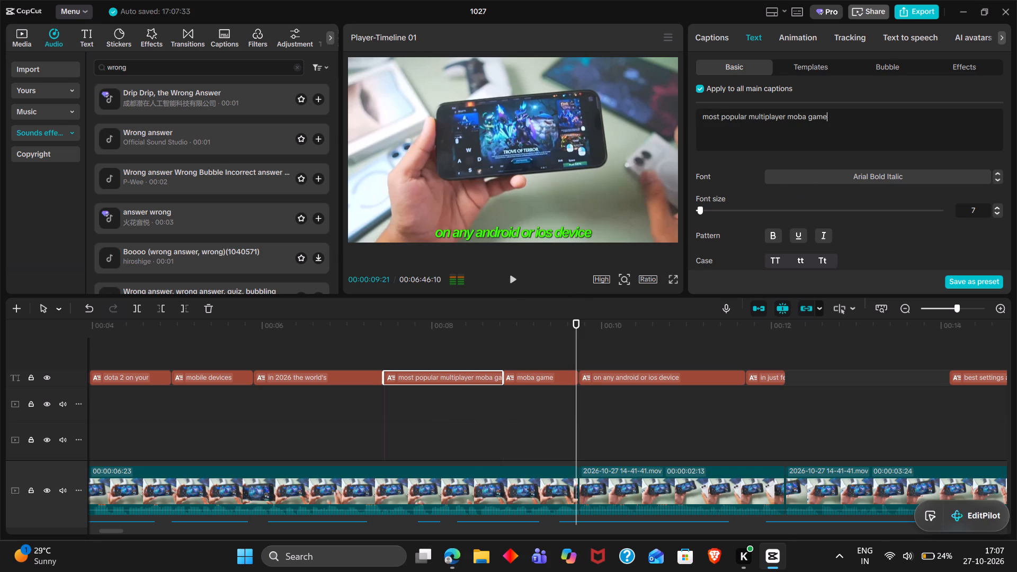
pyautogui.moveTo(833, 116); pyautogui.dragTo(786, 117)
pyautogui.press('BackSpace')
# Split the "on any android or ios device" caption at 00:00:10:18 and cut its second part to "or ios device".
pyautogui.doubleClick(348, 353)
pyautogui.press('space')
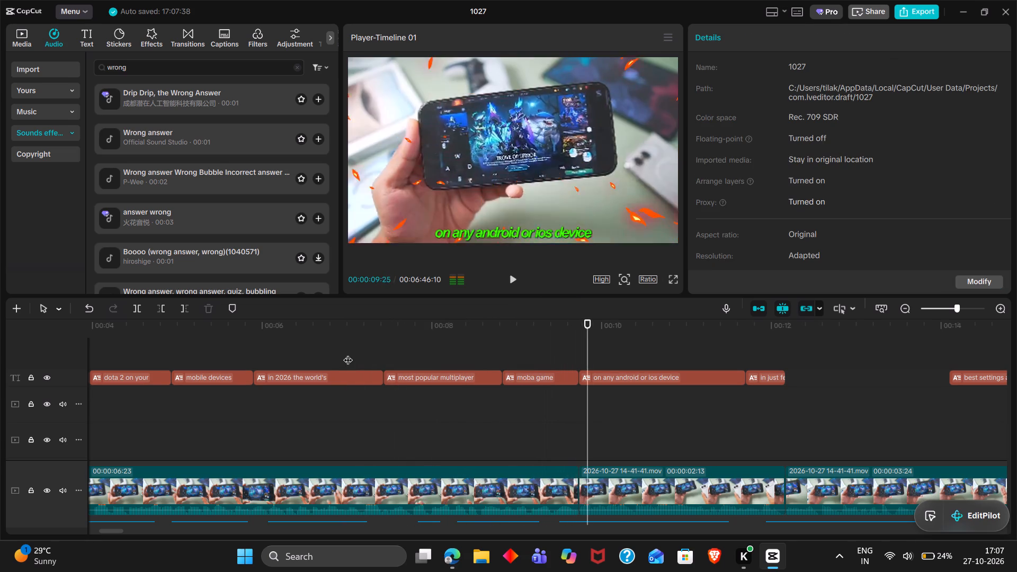
pyautogui.press('space')
pyautogui.press('space')
pyautogui.press('space')
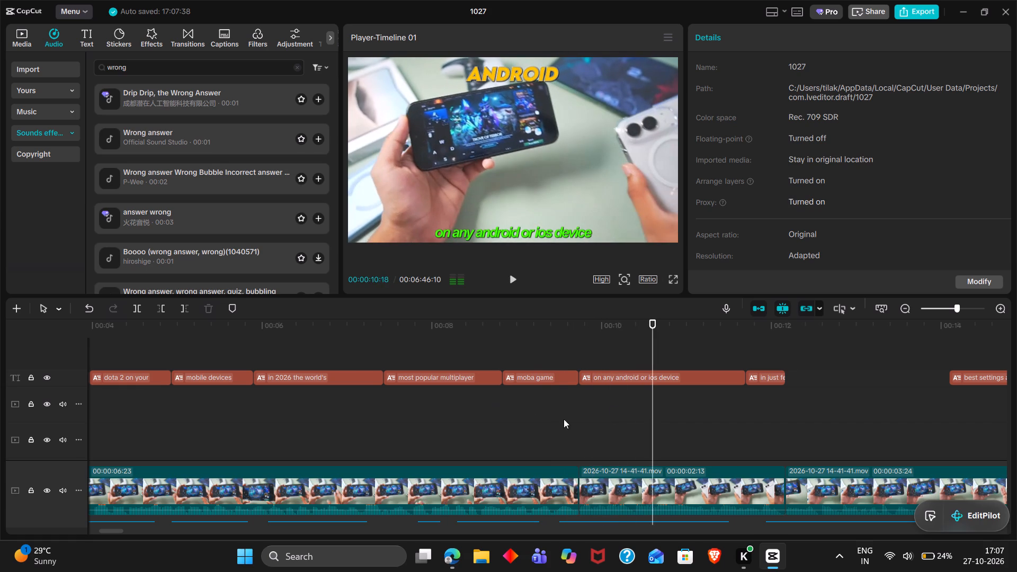
pyautogui.click(668, 380)
pyautogui.scroll(-1, 668, 380)
pyautogui.scroll(2, 668, 380)
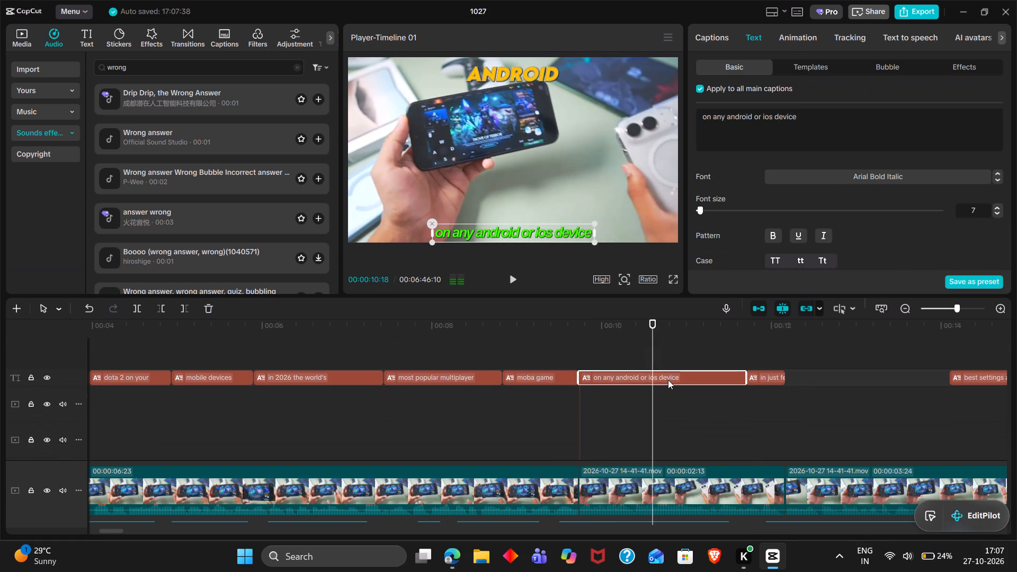
pyautogui.hotkey('ctrl', 'b')
pyautogui.press('space')
pyautogui.press('space')
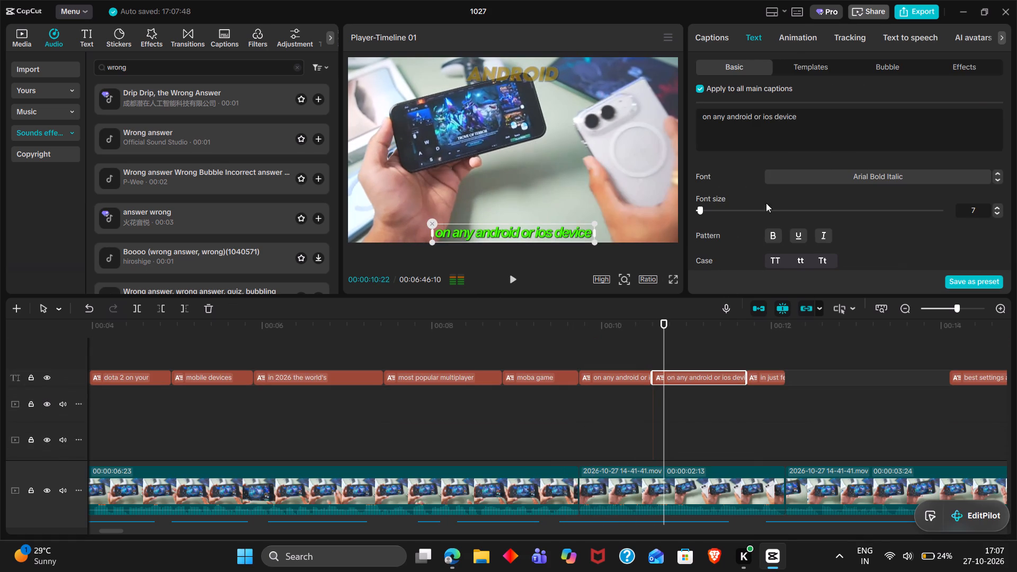
pyautogui.moveTo(755, 118); pyautogui.dragTo(682, 108)
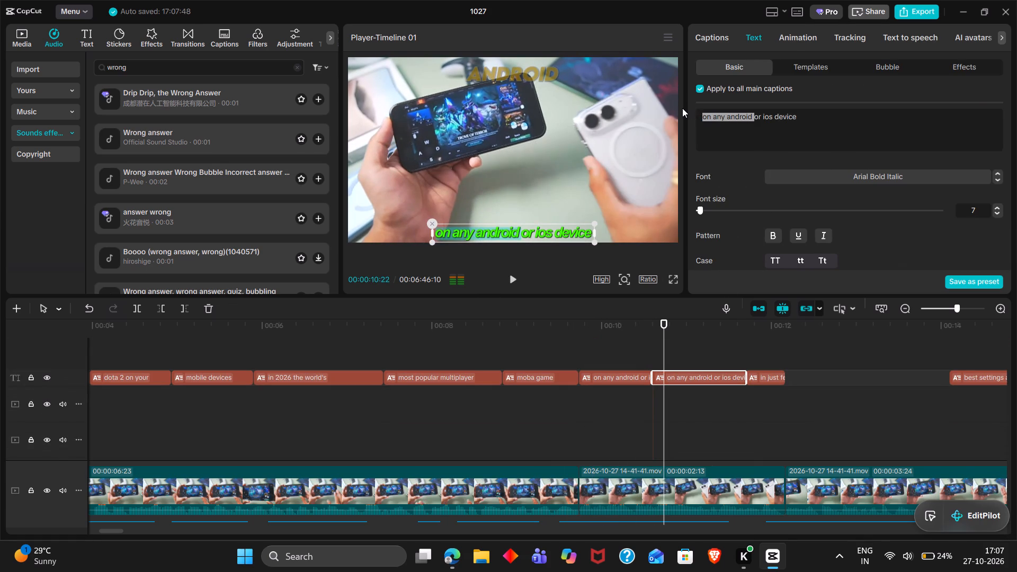
pyautogui.press('BackSpace')
# Shorten the first part of the split device caption to "on any android".
pyautogui.click(627, 379)
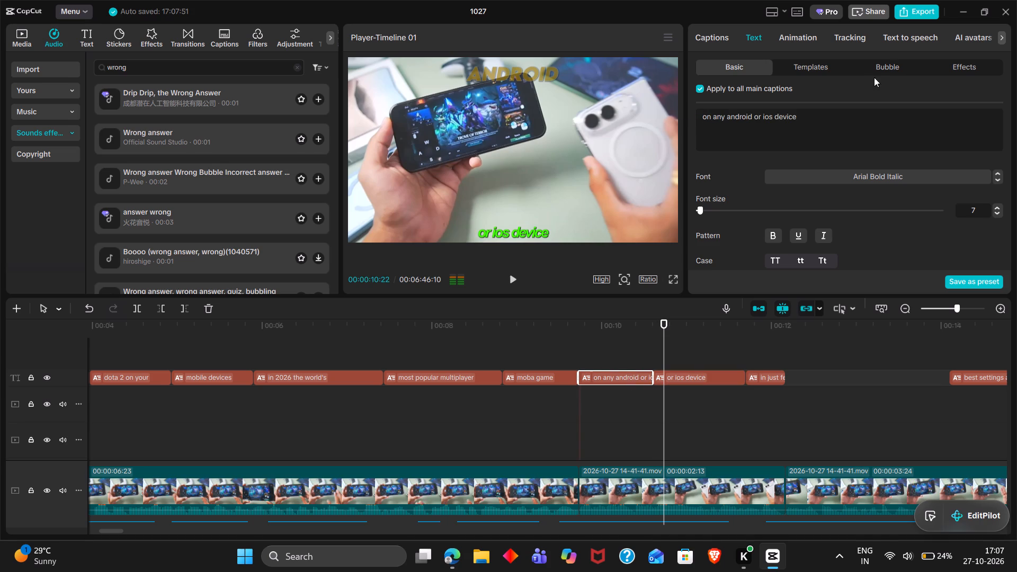
pyautogui.moveTo(832, 106); pyautogui.dragTo(813, 119)
pyautogui.moveTo(813, 119); pyautogui.dragTo(752, 118)
pyautogui.press('BackSpace')
# Extend the end of the "in just few simple steps with the full setup" caption to the start of the "best settings" caption.
pyautogui.doubleClick(622, 325)
pyautogui.press('space')
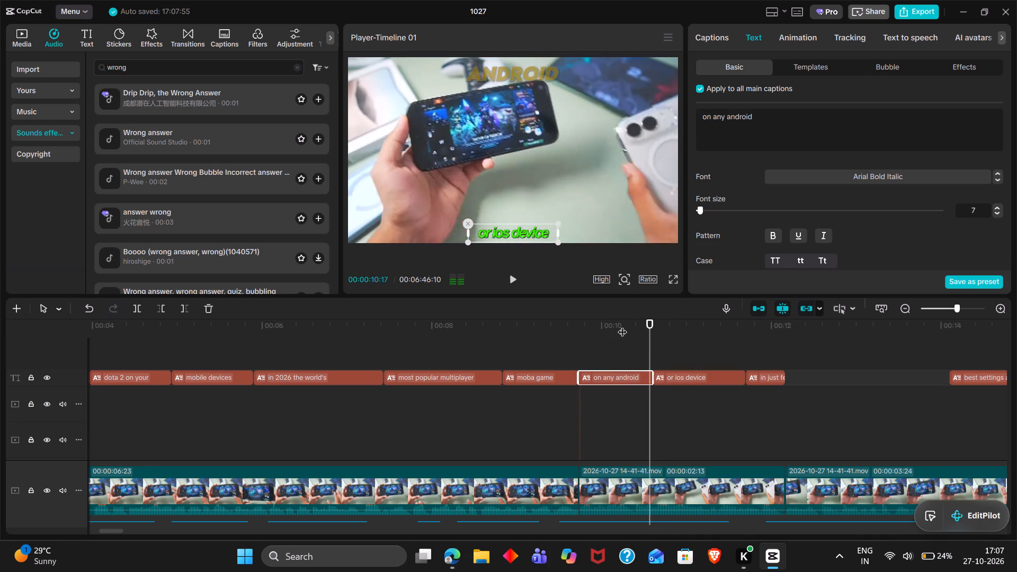
pyautogui.press('space')
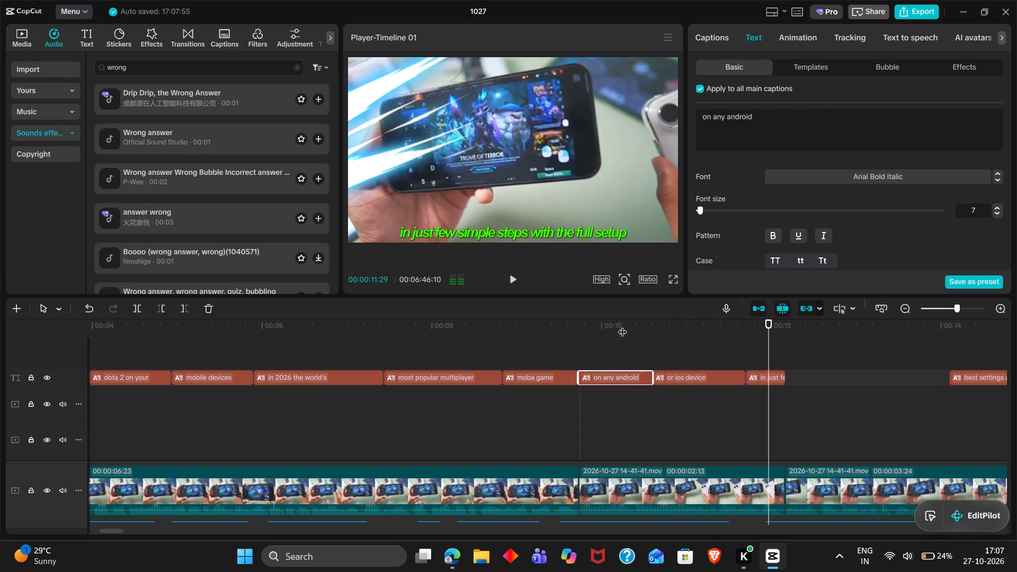
pyautogui.hscroll(-1, 634, 333)
pyautogui.click(777, 372)
pyautogui.moveTo(785, 375); pyautogui.dragTo(984, 375)
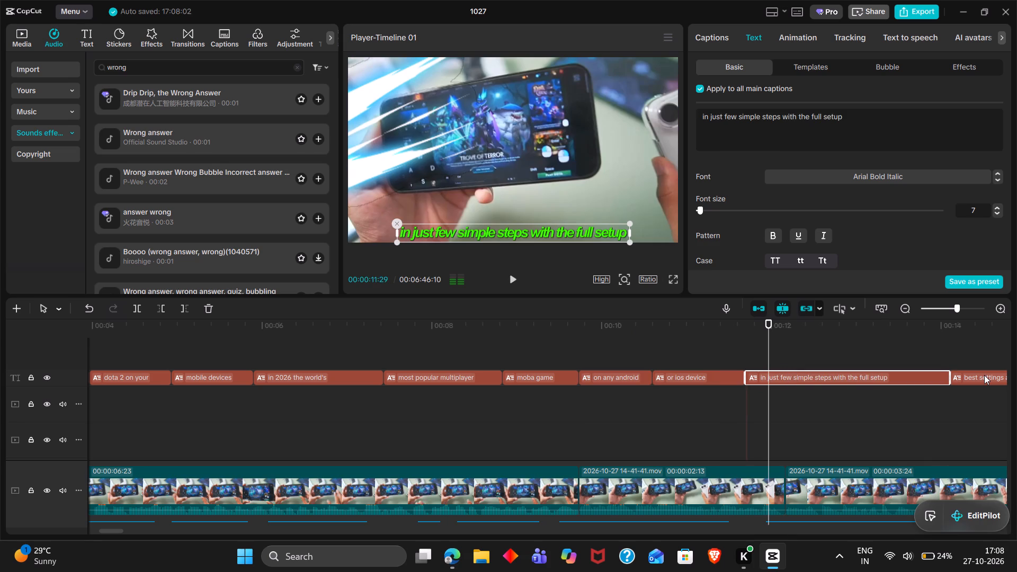
# Split the "in just few simple steps with the full setup" caption at 00:00:12:23 and cut its second part to "steps with the full setup".
pyautogui.press('space')
pyautogui.press('space')
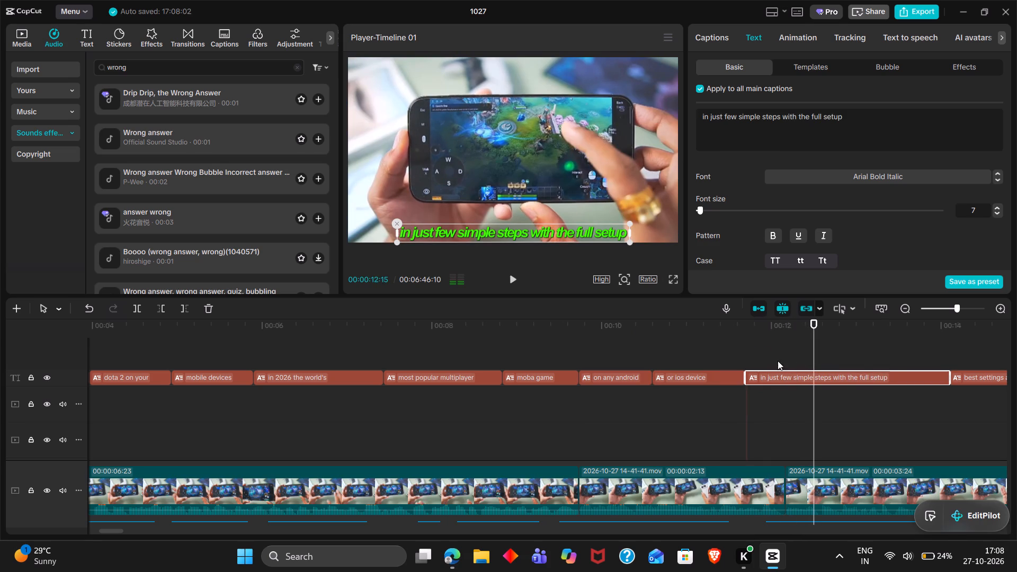
pyautogui.doubleClick(745, 349)
pyautogui.press('space')
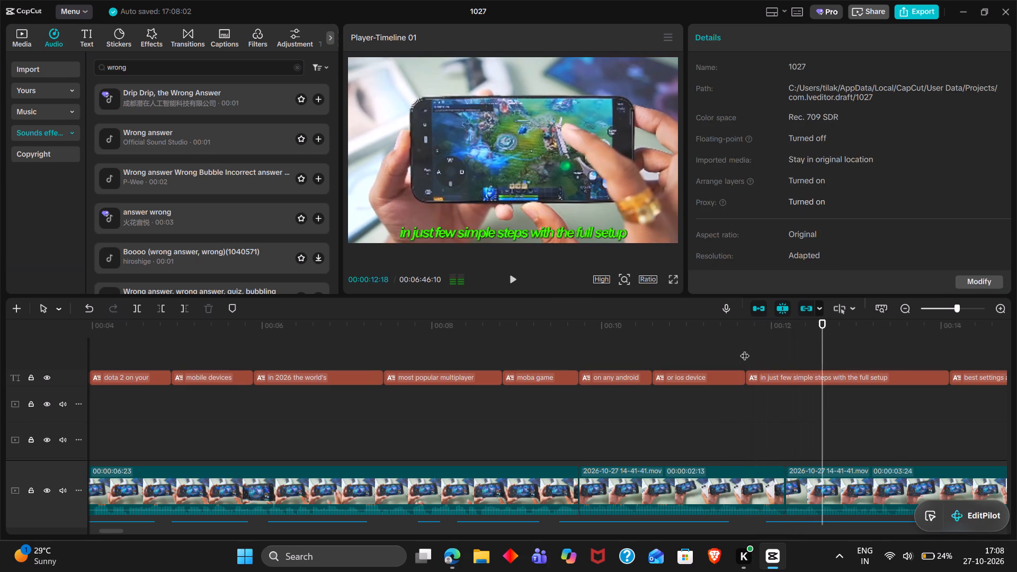
pyautogui.press('space')
pyautogui.doubleClick(706, 350)
pyautogui.press('space')
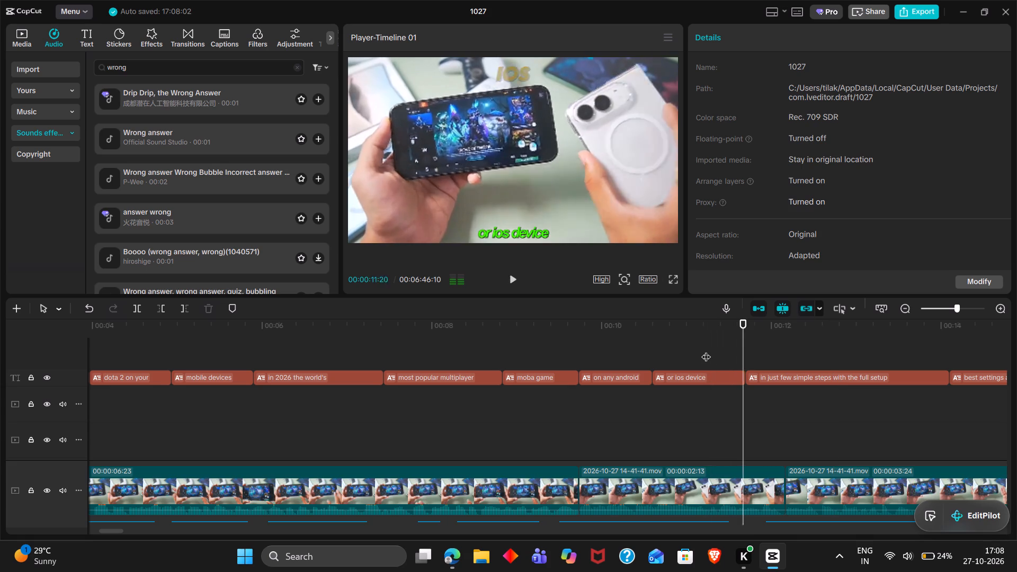
pyautogui.press('space')
pyautogui.press('space')
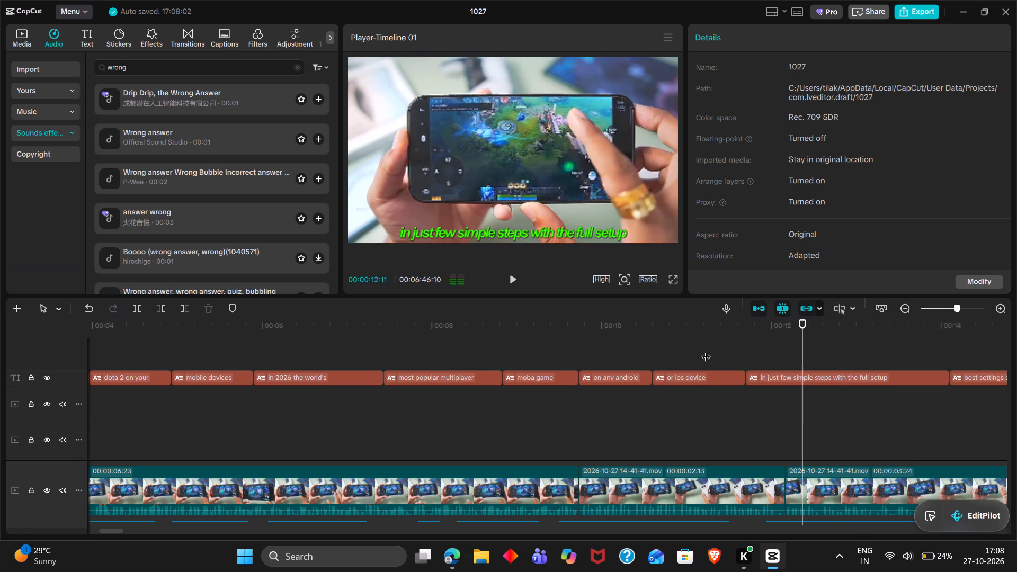
pyautogui.press('space')
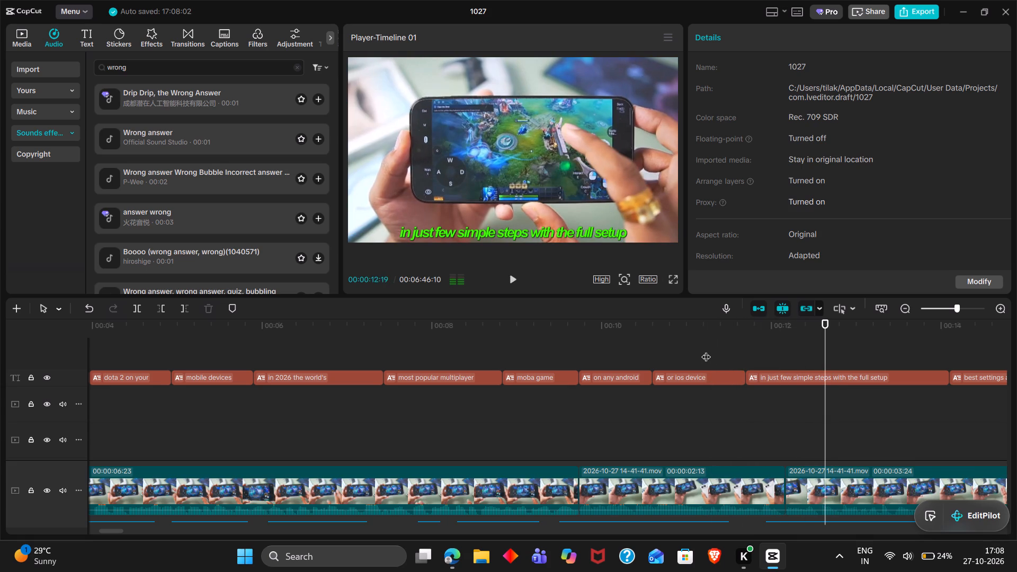
pyautogui.press('space')
pyautogui.press('space')
pyautogui.press('space')
pyautogui.press('space')
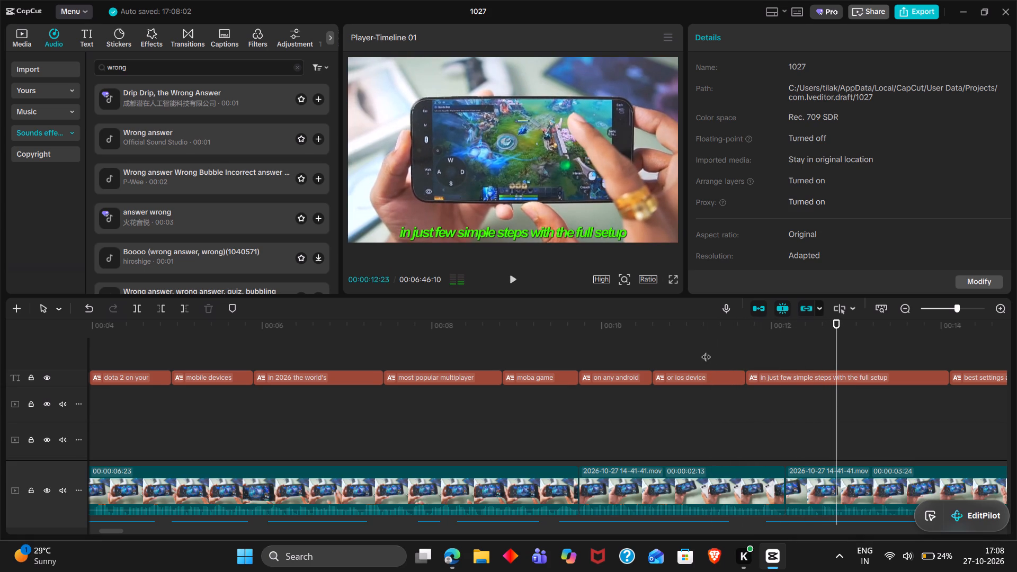
pyautogui.click(842, 380)
pyautogui.hotkey('ctrl', 'b')
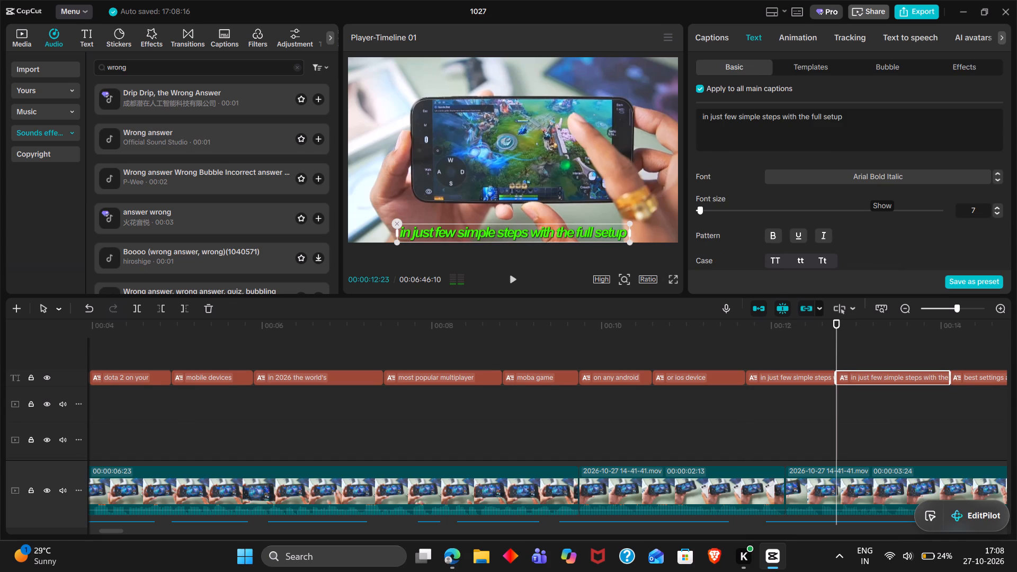
pyautogui.moveTo(762, 118); pyautogui.dragTo(672, 112)
pyautogui.press('BackSpace')
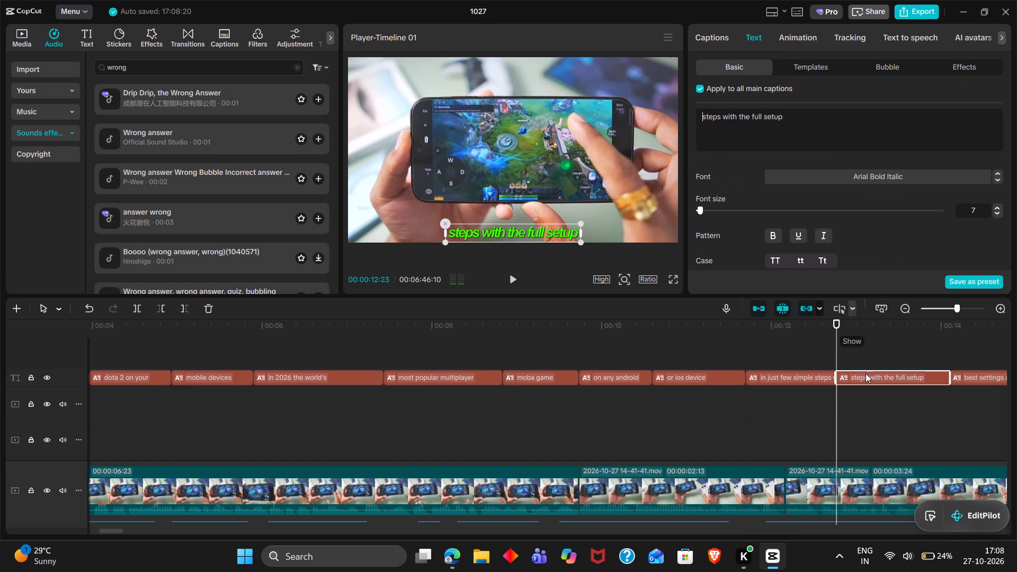
# Shorten the first part of the split setup caption to "in just few simple".
pyautogui.click(804, 380)
pyautogui.moveTo(881, 138); pyautogui.dragTo(761, 119)
pyautogui.press('BackSpace')
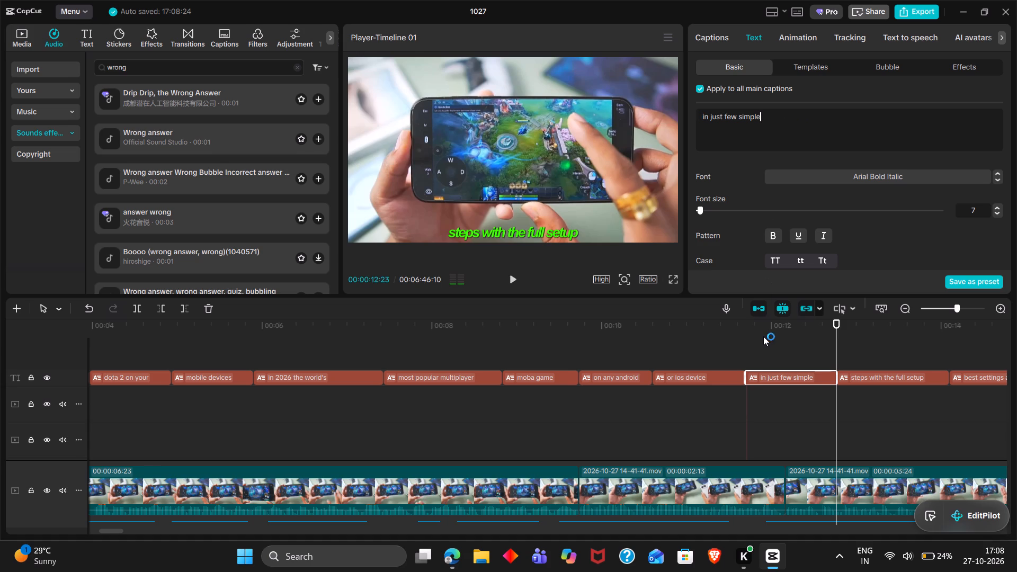
# Split the "best settings as well as gameplay" caption at 00:00:14:22 and cut its second part to "as well as gameplay".
pyautogui.click(763, 336)
pyautogui.press('space')
pyautogui.hscroll(-1, 815, 417)
pyautogui.press('space')
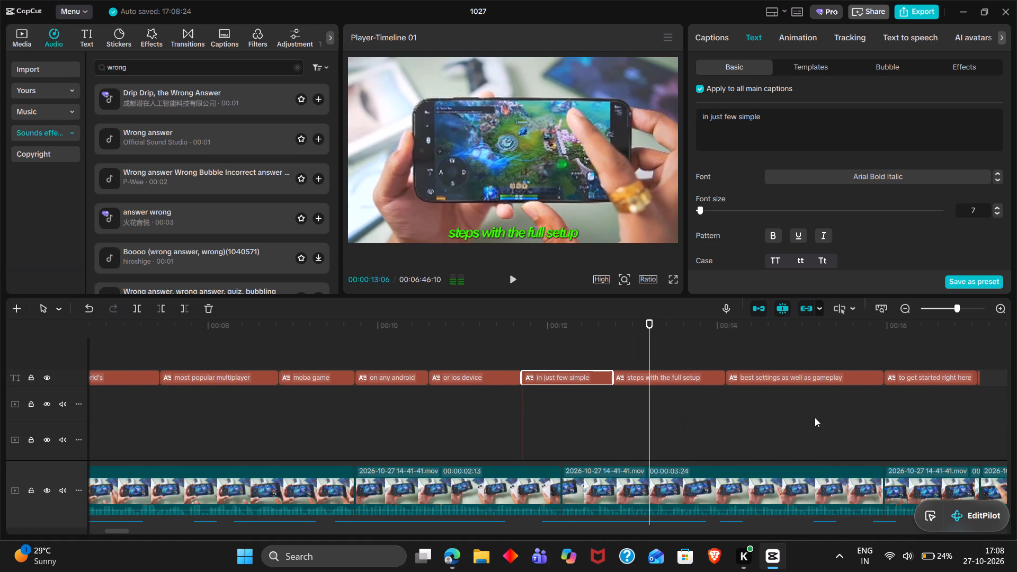
pyautogui.press('space')
pyautogui.hscroll(-1, 815, 417)
pyautogui.press('space')
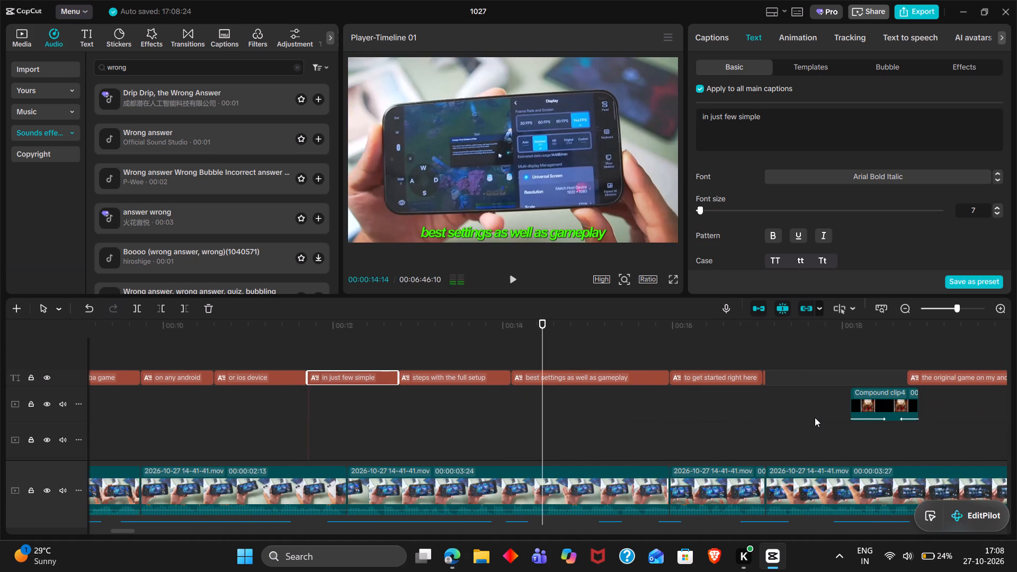
pyautogui.press('space')
pyautogui.press('space')
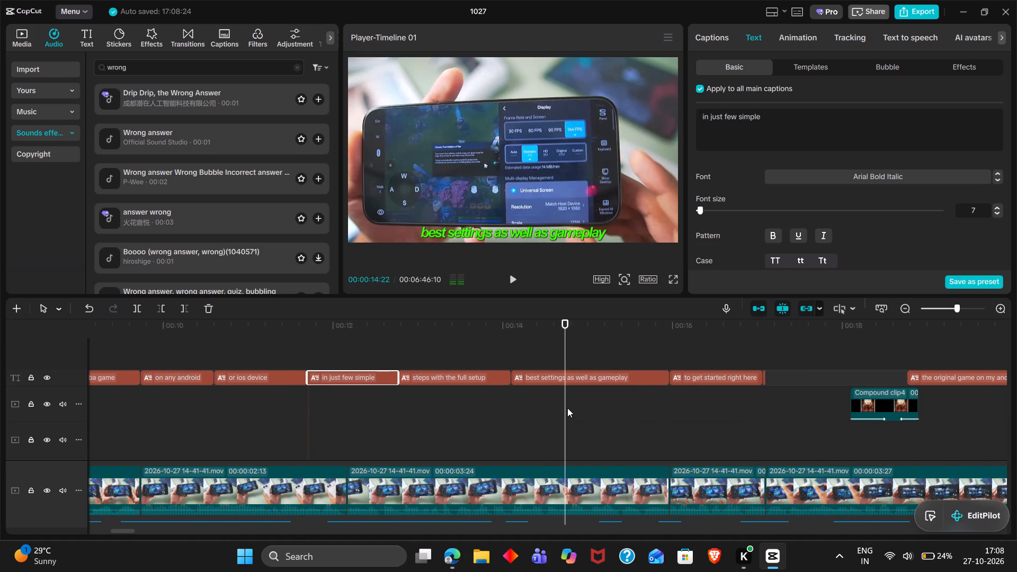
pyautogui.click(580, 376)
pyautogui.hotkey('ctrl', 'b')
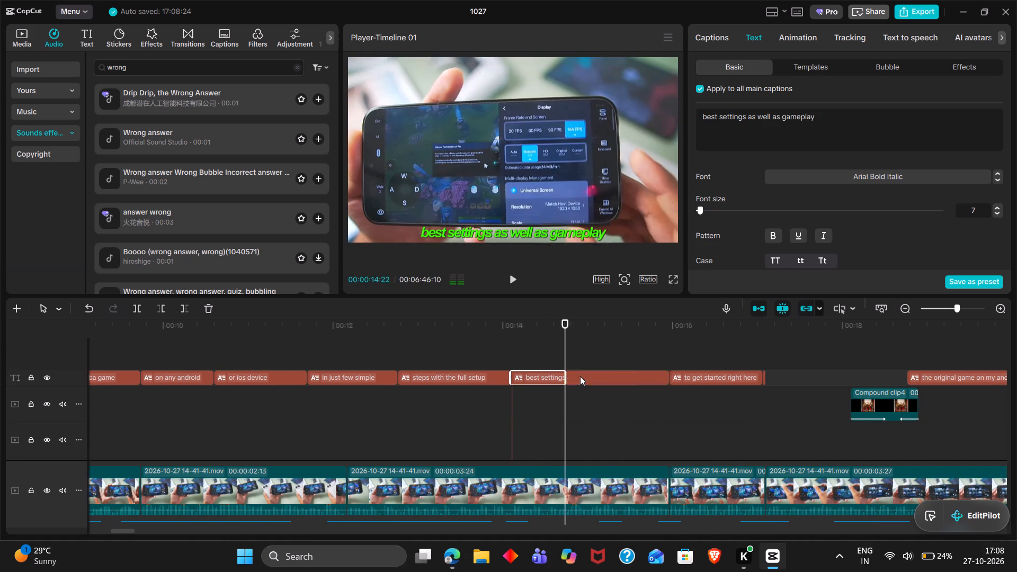
pyautogui.moveTo(834, 116); pyautogui.dragTo(814, 117)
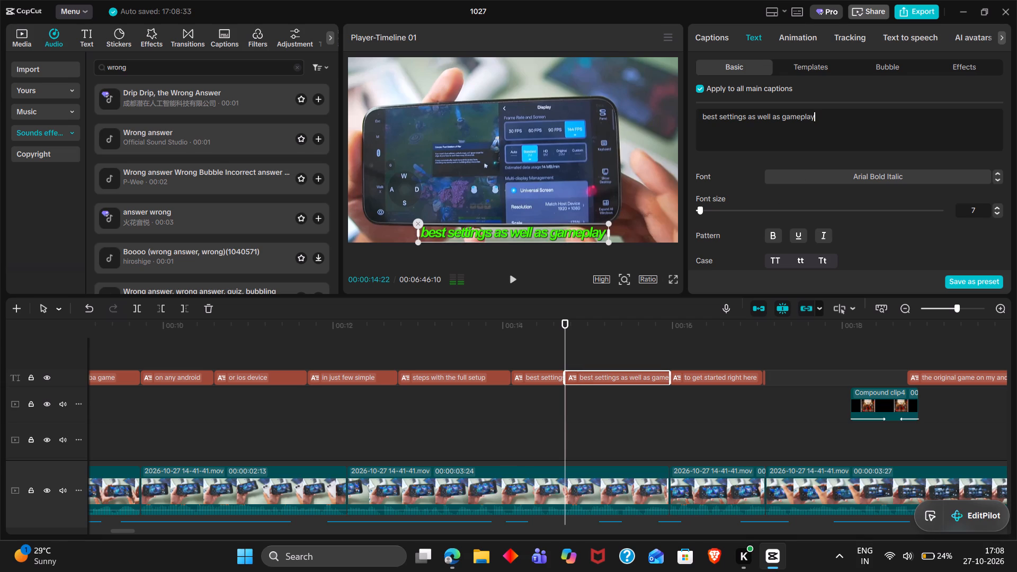
pyautogui.moveTo(750, 121); pyautogui.dragTo(666, 111)
pyautogui.press('BackSpace')
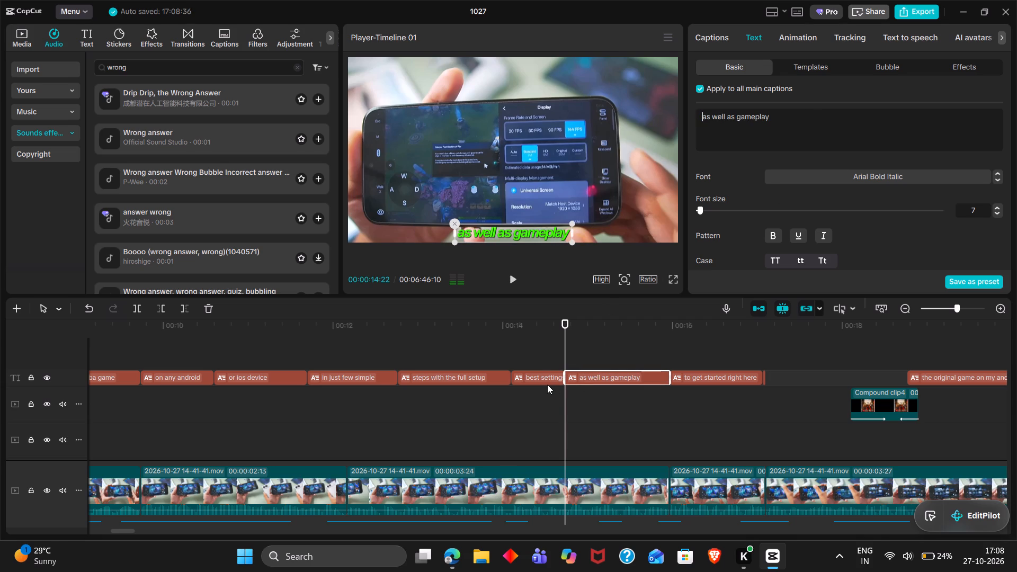
# Shorten the first part of the split gameplay caption to "best settings".
pyautogui.click(554, 379)
pyautogui.moveTo(853, 157); pyautogui.dragTo(841, 142)
pyautogui.moveTo(836, 122); pyautogui.dragTo(749, 107)
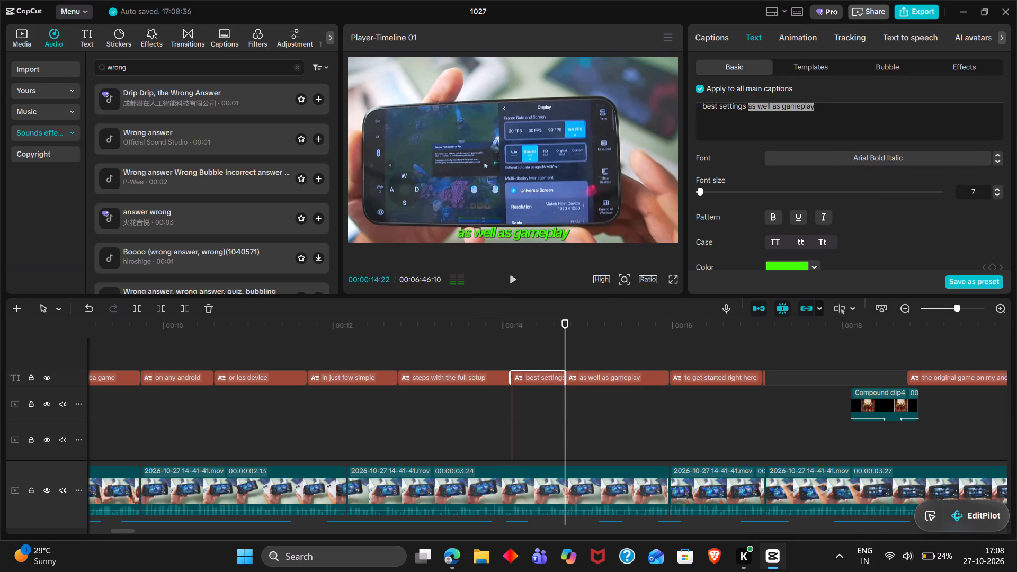
pyautogui.press('BackSpace')
pyautogui.press('BackSpace')
# Extend the end of the very short "you guys can see i'm running dota 2" caption to the start of the "the original game" caption.
pyautogui.click(520, 344)
pyautogui.press('space')
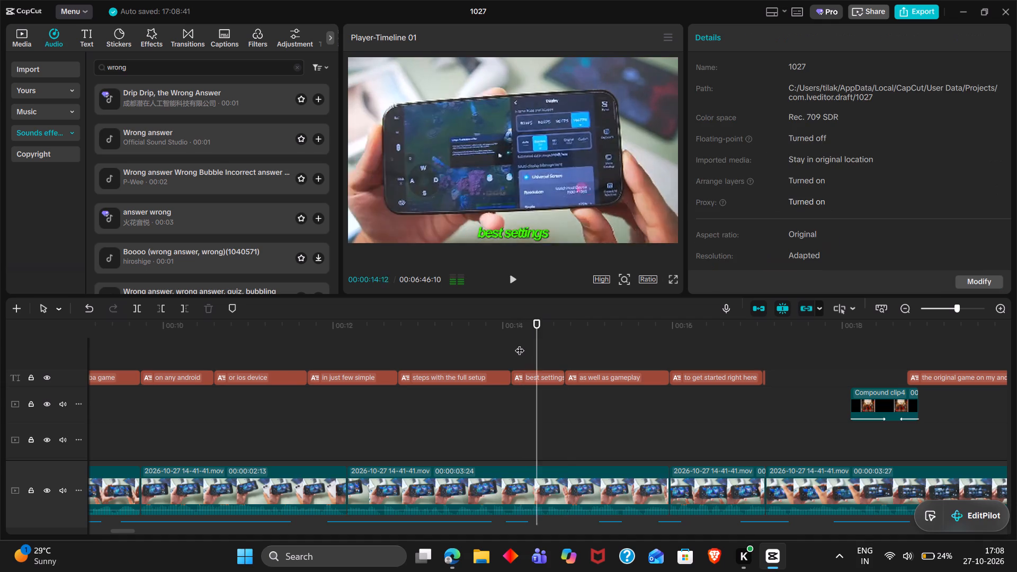
pyautogui.press('space')
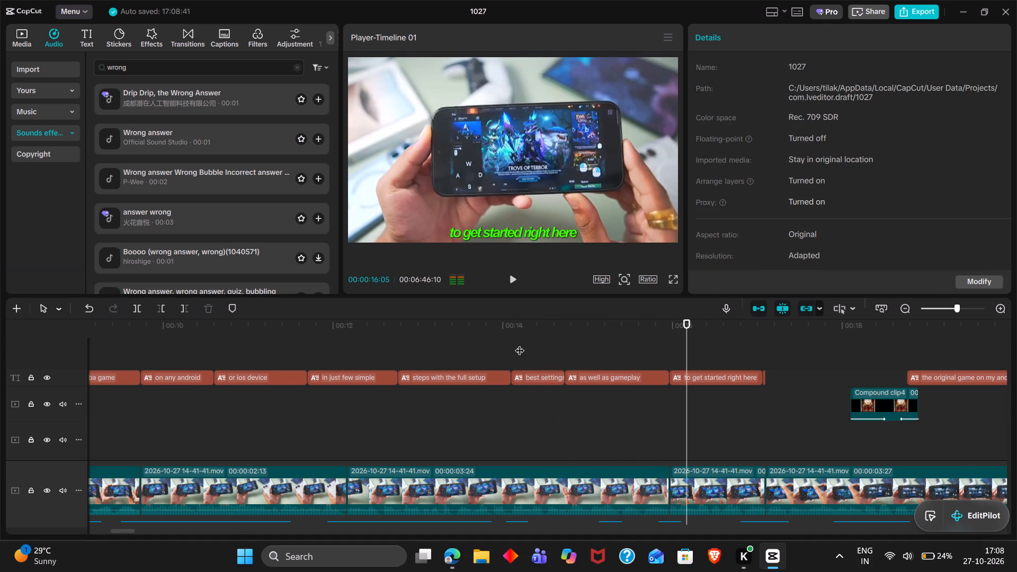
pyautogui.hscroll(-1, 540, 354)
pyautogui.press('space')
pyautogui.keyDown('ctrl'); pyautogui.scroll(2, 540, 354); pyautogui.keyUp('ctrl')
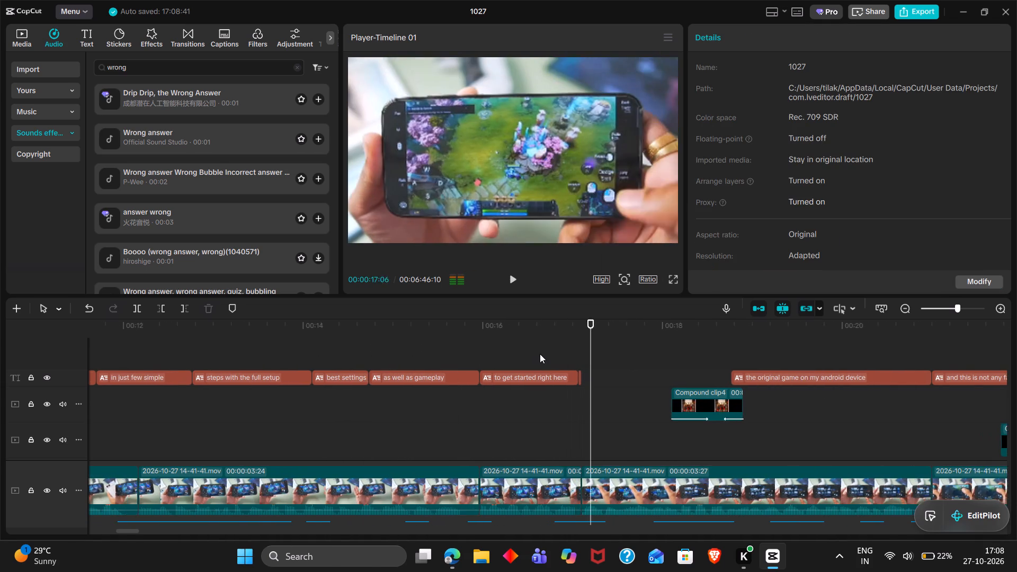
pyautogui.keyDown('ctrl'); pyautogui.scroll(1, 540, 354); pyautogui.keyUp('ctrl')
pyautogui.press('space')
pyautogui.keyDown('ctrl'); pyautogui.scroll(2, 540, 354); pyautogui.keyUp('ctrl')
pyautogui.click(568, 377)
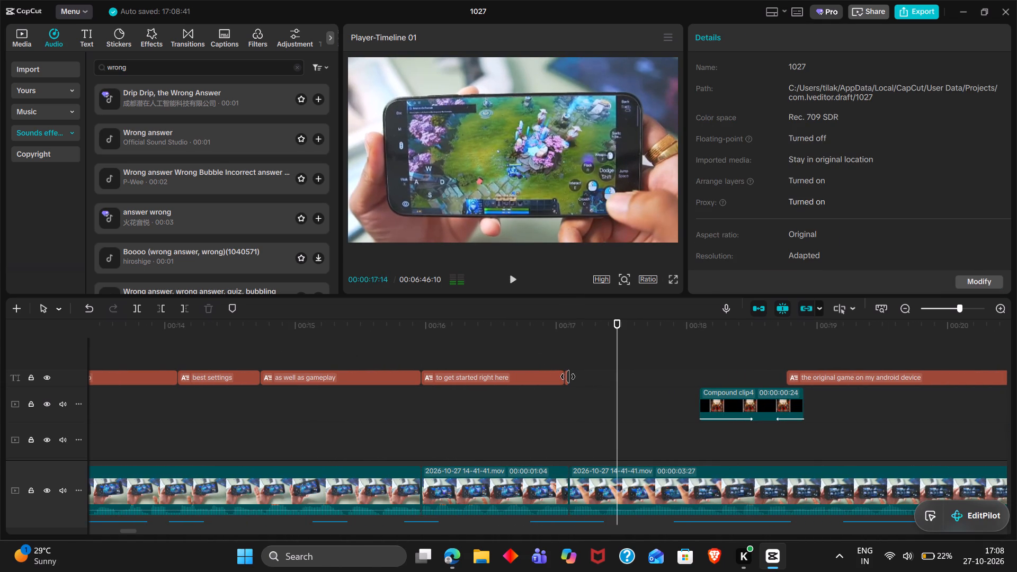
pyautogui.moveTo(569, 378); pyautogui.dragTo(813, 379)
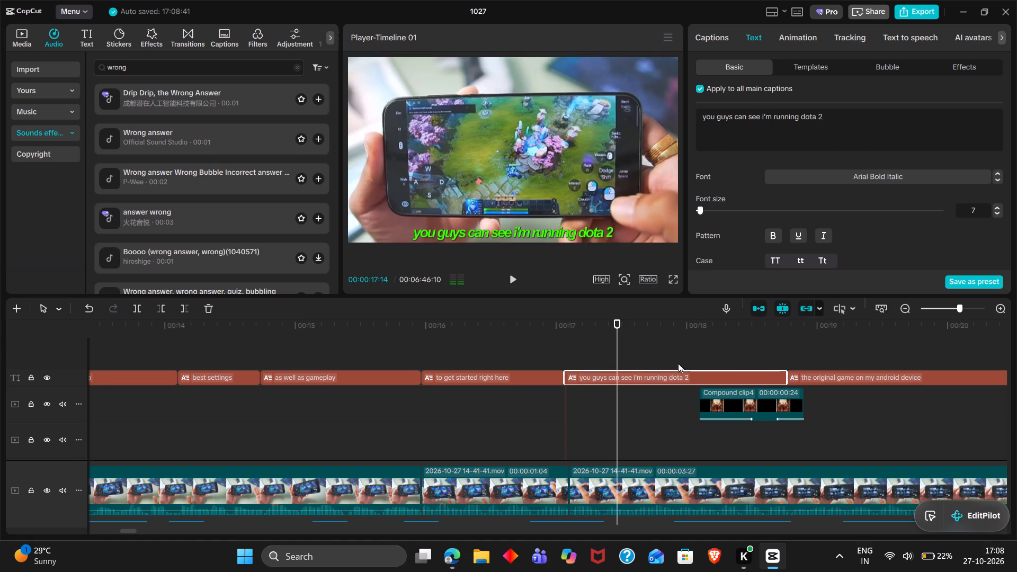
# Split the "you guys can see i'm running dota 2" caption at 00:00:17:21 and cut its second part to "i'm running dota 2".
pyautogui.click(587, 356)
pyautogui.moveTo(587, 356); pyautogui.dragTo(574, 354)
pyautogui.press('space')
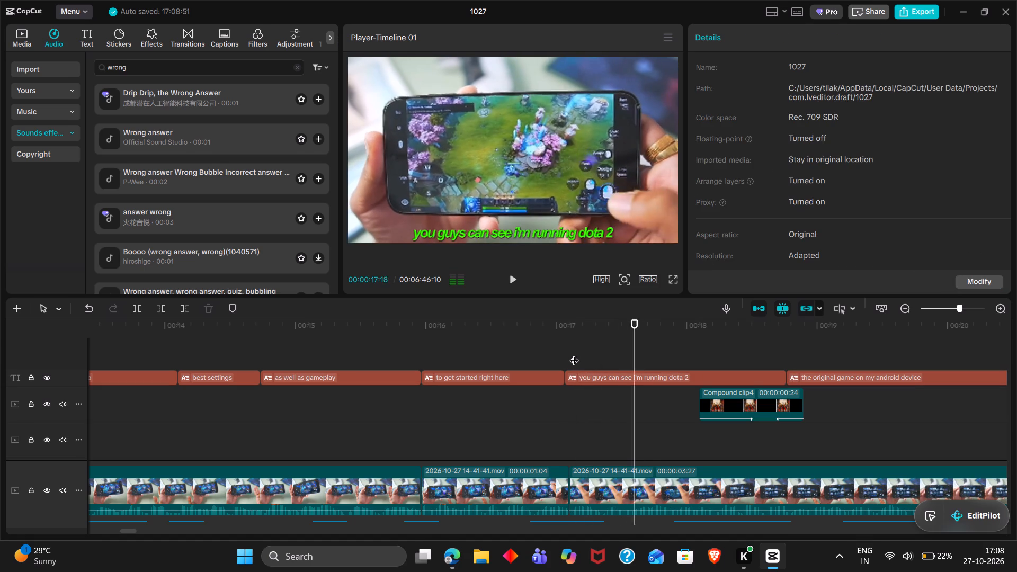
pyautogui.press('space')
pyautogui.scroll(-1, 601, 399)
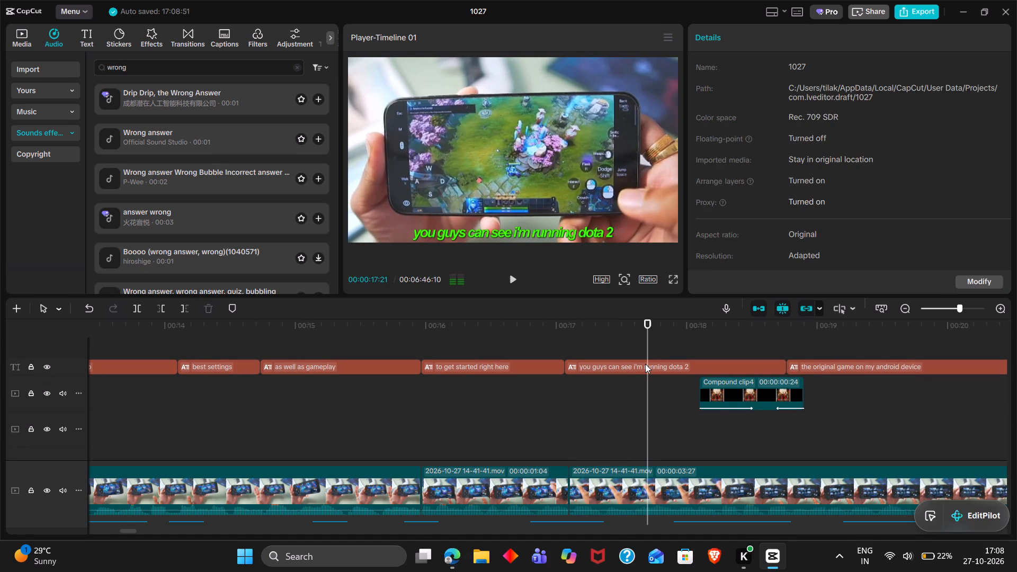
pyautogui.click(645, 364)
pyautogui.hotkey('ctrl', 'b')
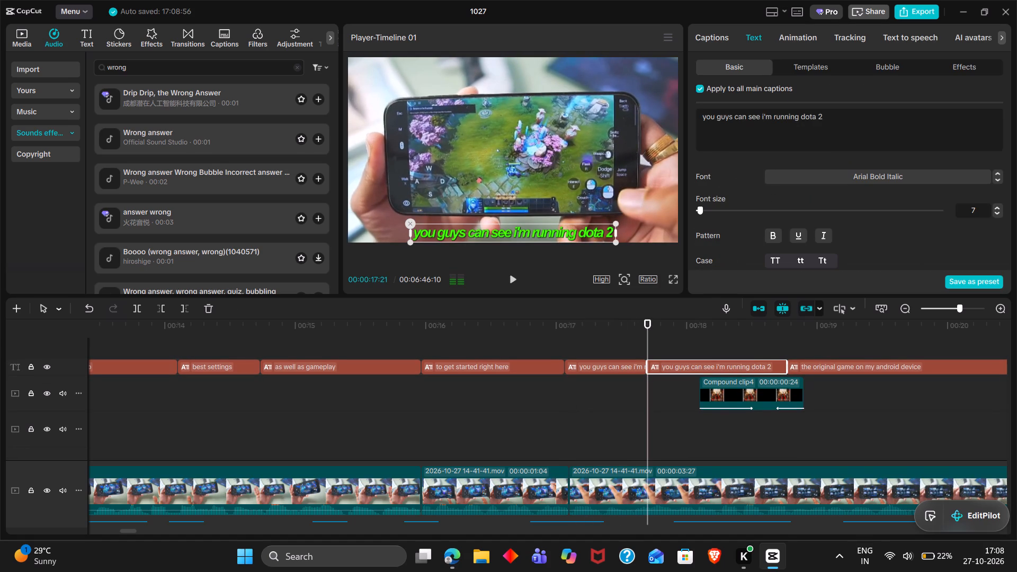
pyautogui.moveTo(760, 118); pyautogui.dragTo(673, 114)
pyautogui.press('BackSpace')
pyautogui.press('Right')
pyautogui.press('BackSpace')
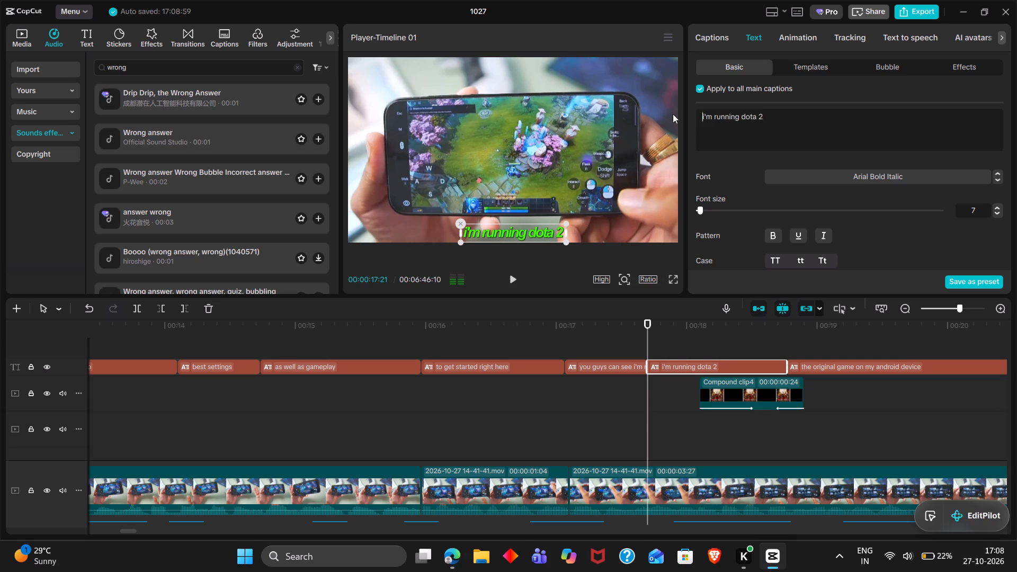
# Shorten the first part of the split dota 2 caption to "you guys can see".
pyautogui.click(627, 374)
pyautogui.moveTo(888, 131); pyautogui.dragTo(759, 118)
pyautogui.press('BackSpace')
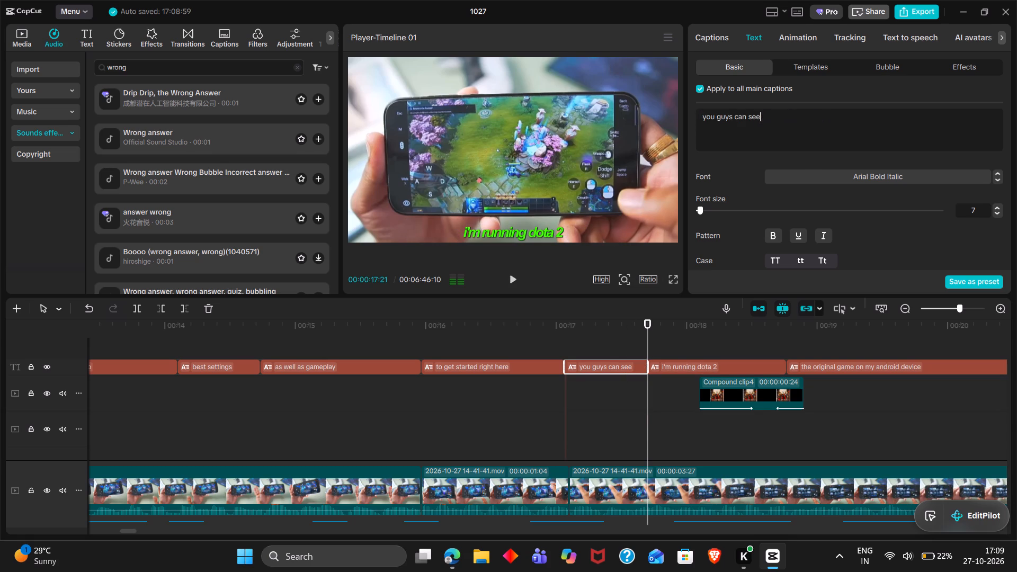
# Split the "the original game on my android device" caption at 00:00:19:21 and cut its second part to "on my android device".
pyautogui.click(624, 333)
pyautogui.press('space')
pyautogui.hscroll(-1, 624, 333)
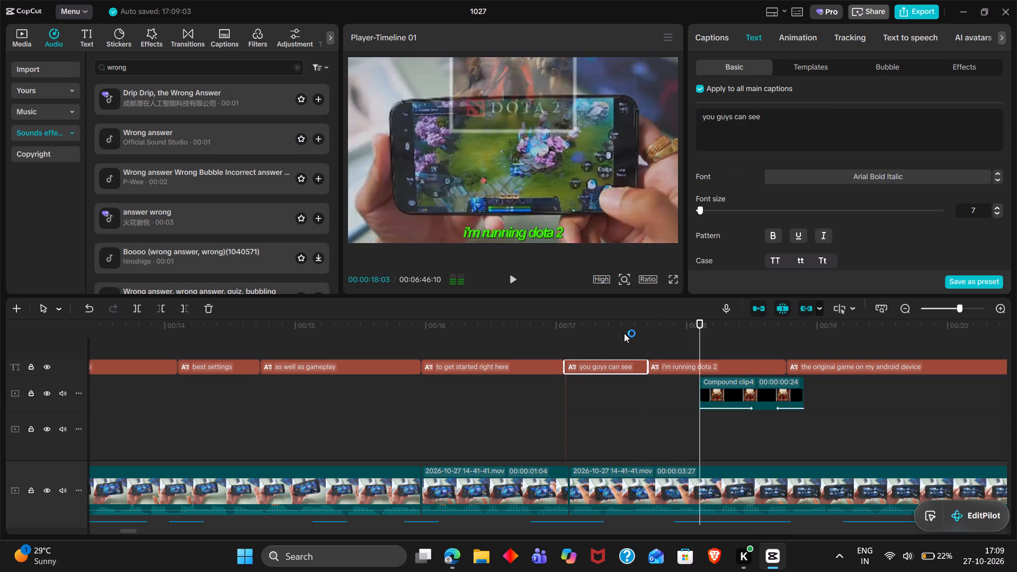
pyautogui.hscroll(-1, 624, 333)
pyautogui.press('space')
pyautogui.hscroll(-1, 656, 377)
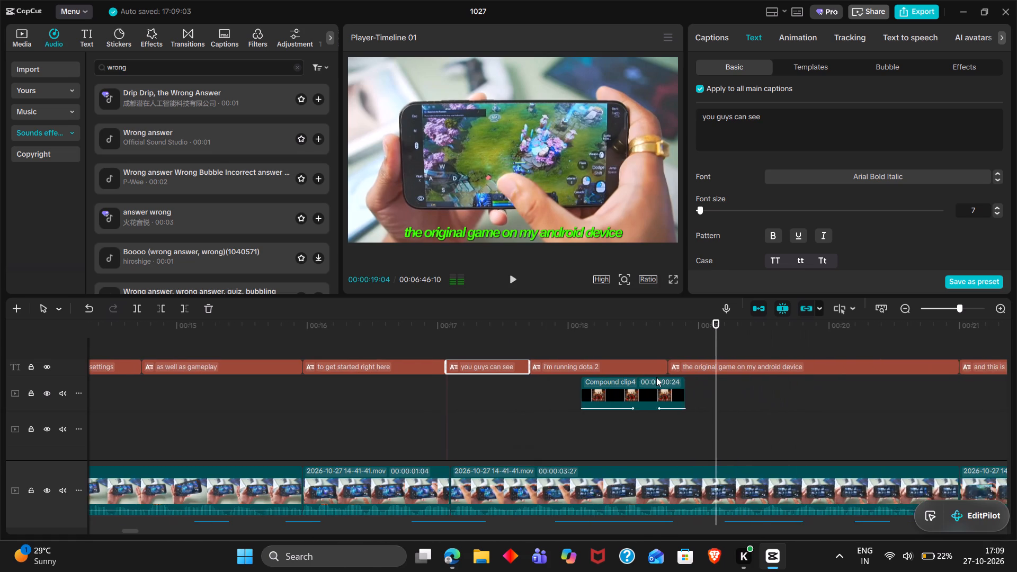
pyautogui.hscroll(-1, 656, 377)
pyautogui.press('space')
pyautogui.press('space')
pyautogui.press('space')
pyautogui.press('space')
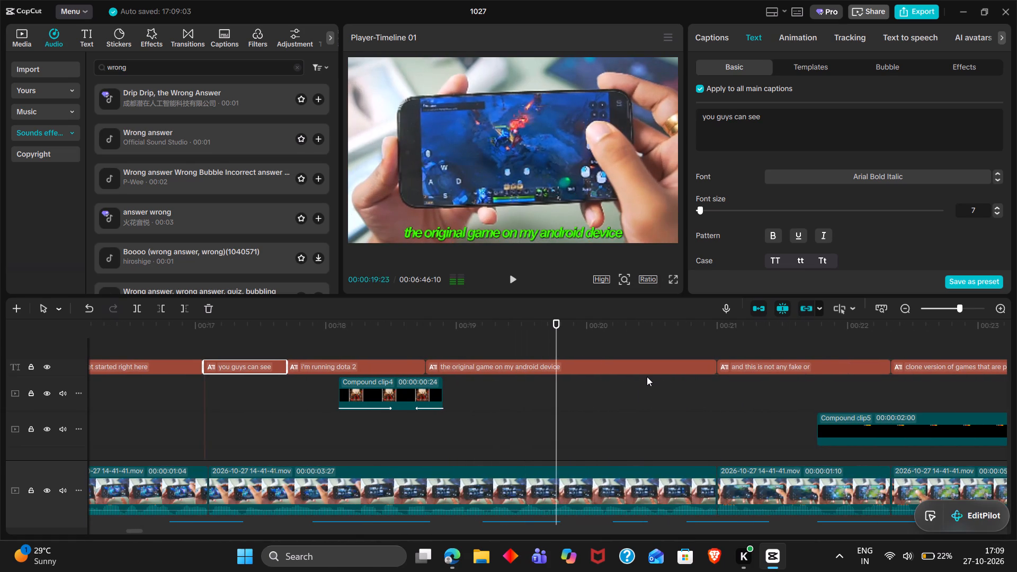
pyautogui.click(576, 365)
pyautogui.click(548, 335)
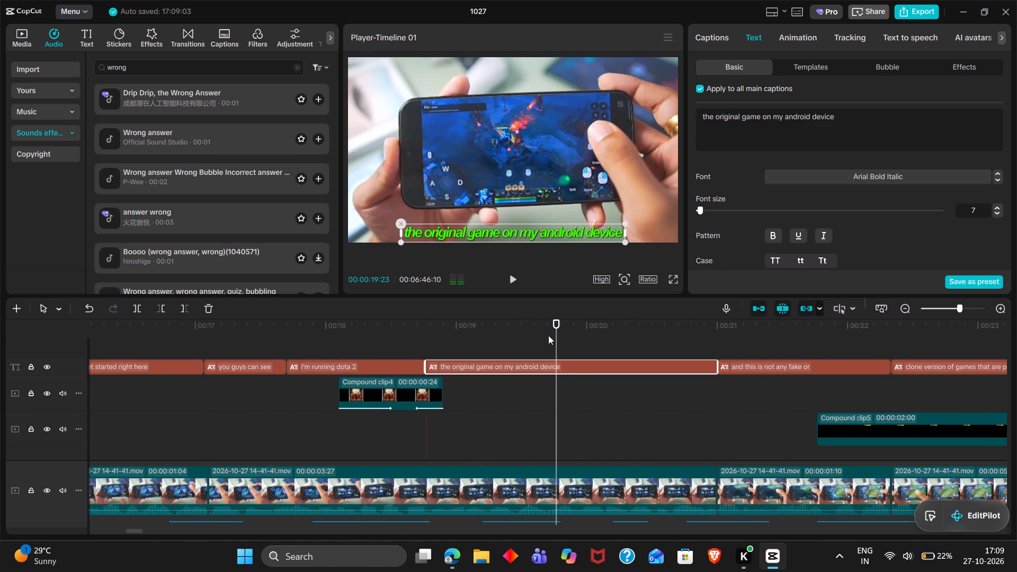
pyautogui.hotkey('ctrl', 'b')
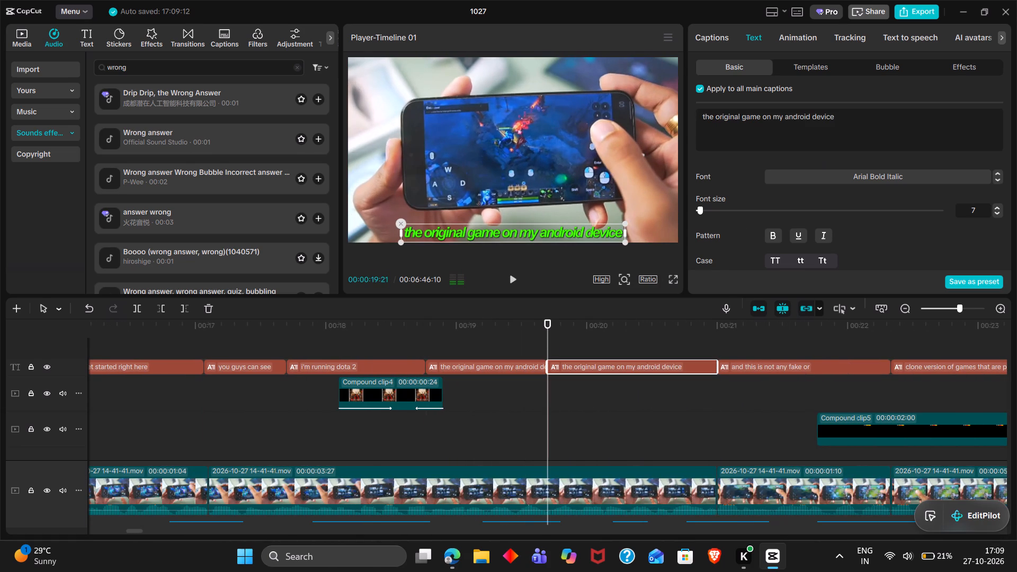
pyautogui.moveTo(764, 120); pyautogui.dragTo(737, 115)
pyautogui.moveTo(737, 115); pyautogui.dragTo(674, 108)
pyautogui.press('BackSpace')
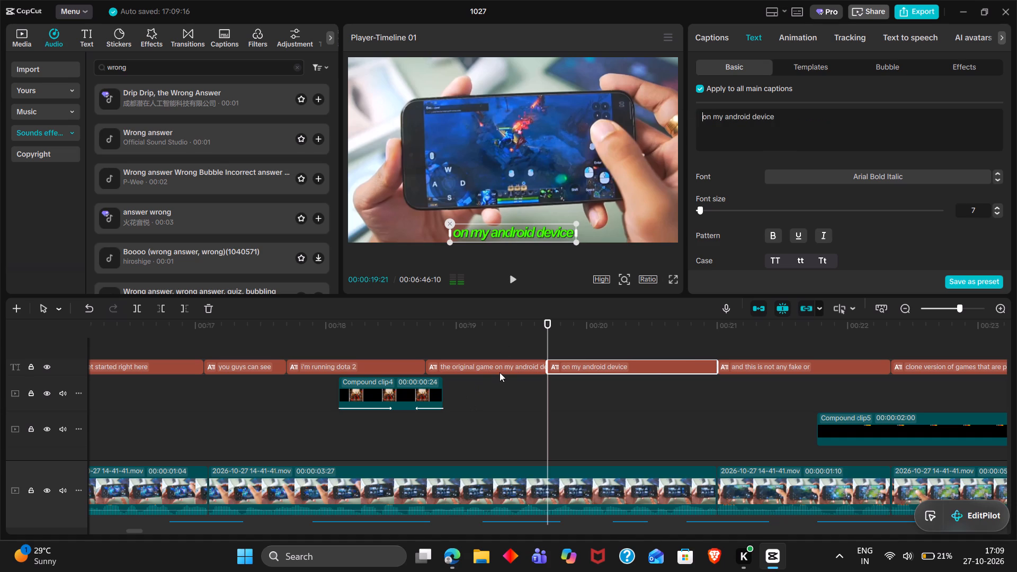
# Shorten the first part of the split android device caption to "the original game".
pyautogui.click(499, 372)
pyautogui.moveTo(860, 122); pyautogui.dragTo(762, 118)
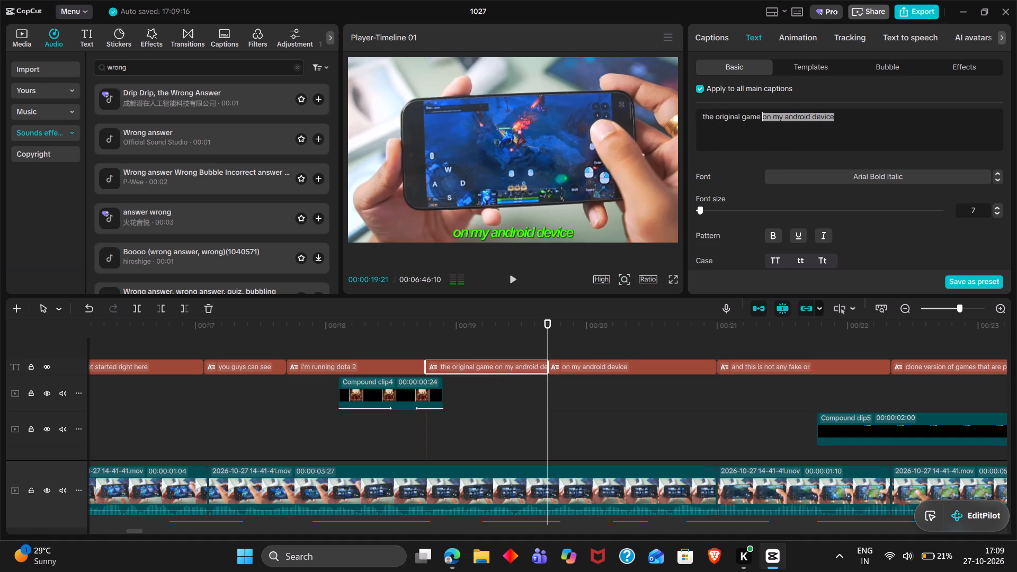
pyautogui.moveTo(762, 118); pyautogui.dragTo(761, 118)
pyautogui.press('BackSpace')
pyautogui.press('space')
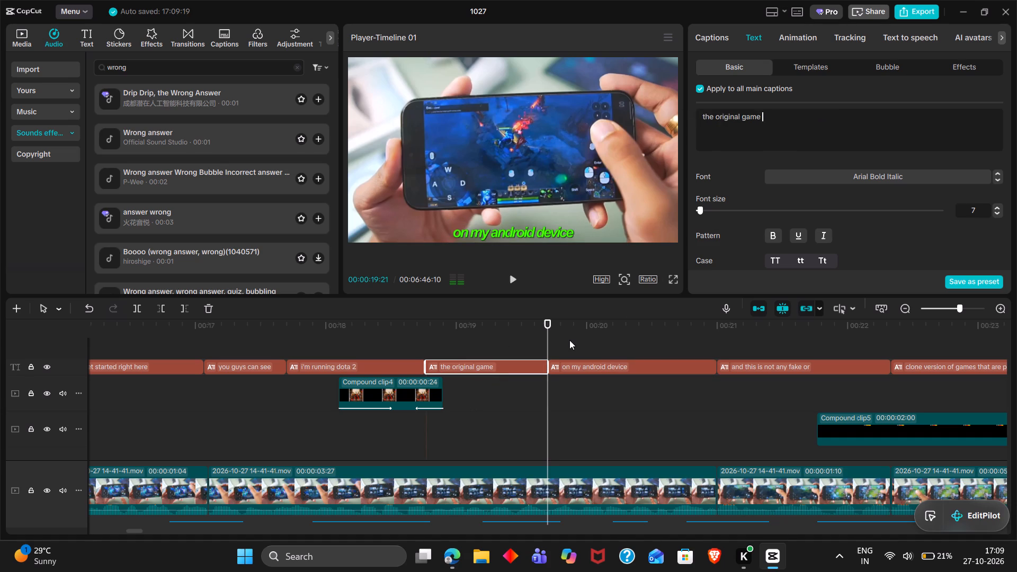
# Remove the trailing space after "the original game" in that caption.
pyautogui.press('BackSpace')
pyautogui.click(569, 340)
# Split the "clone version of games that are present on play store" caption at 00:00:23:00 and cut its second part to "games that are present on play store".
pyautogui.press('space')
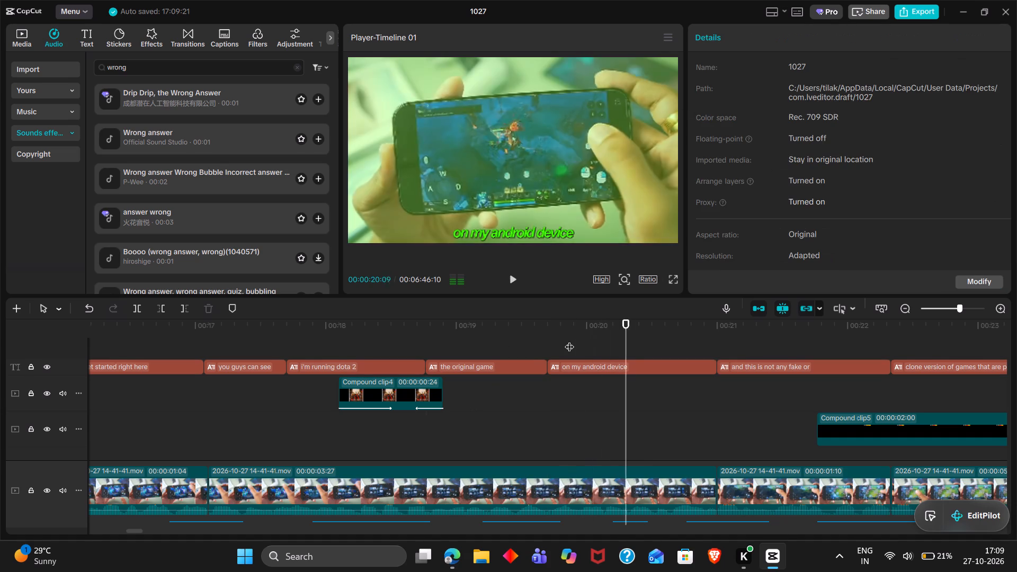
pyautogui.press('space')
pyautogui.hscroll(-1, 569, 340)
pyautogui.press('space')
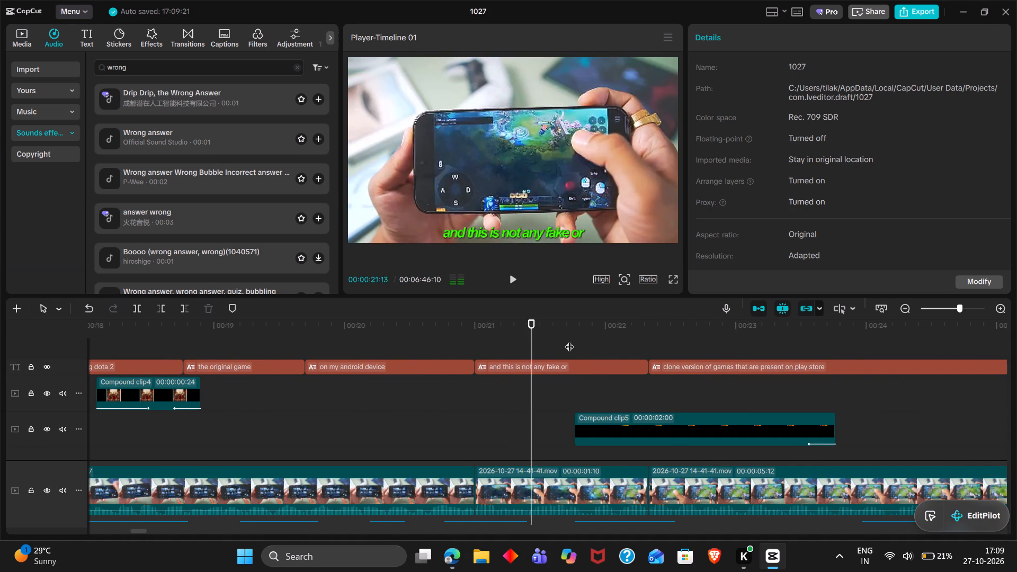
pyautogui.press('space')
pyautogui.hscroll(-1, 569, 340)
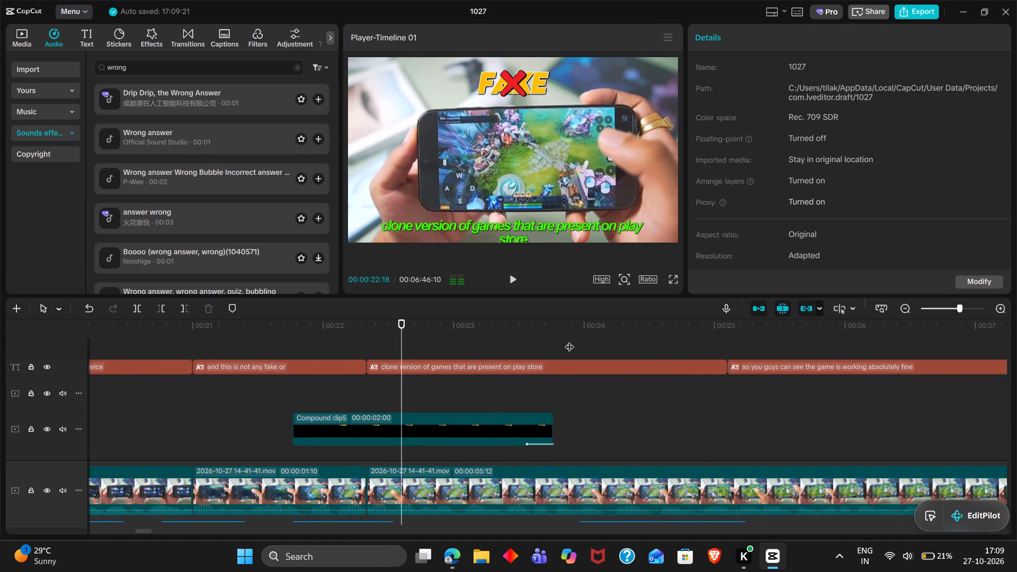
pyautogui.press('space')
pyautogui.press('space')
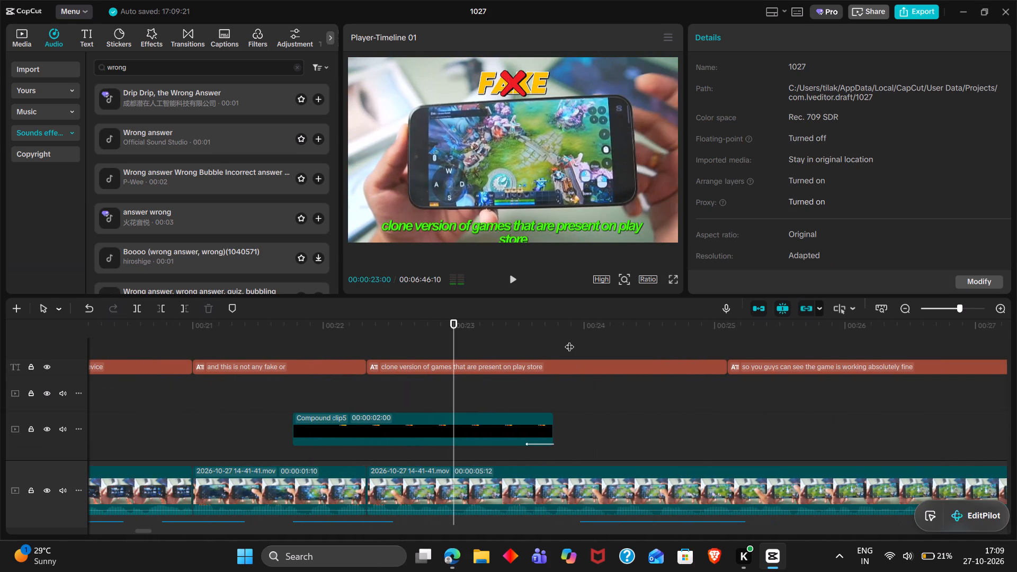
pyautogui.click(474, 369)
pyautogui.hotkey('ctrl', 'b')
pyautogui.moveTo(757, 117); pyautogui.dragTo(663, 109)
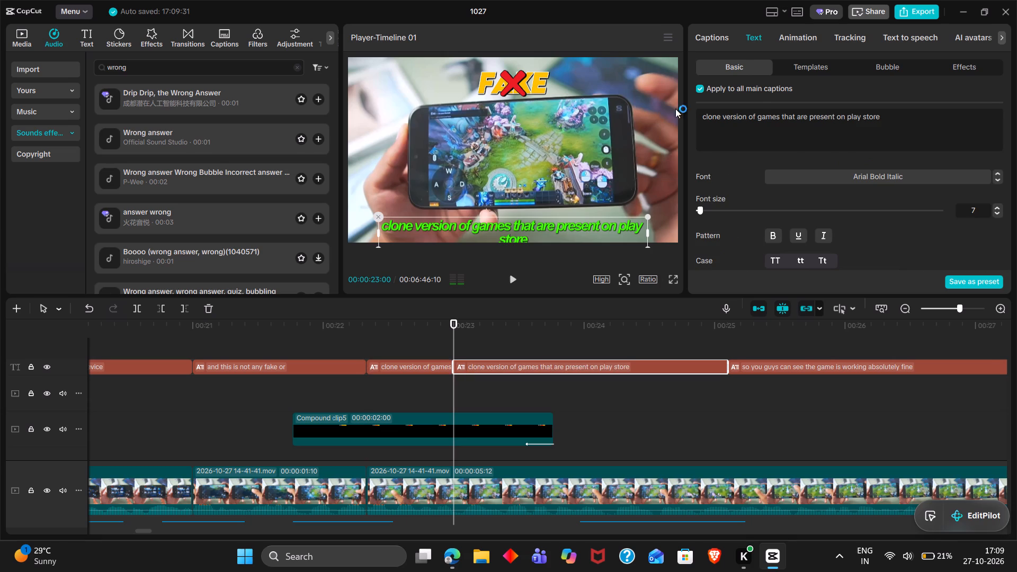
pyautogui.moveTo(758, 116); pyautogui.dragTo(644, 112)
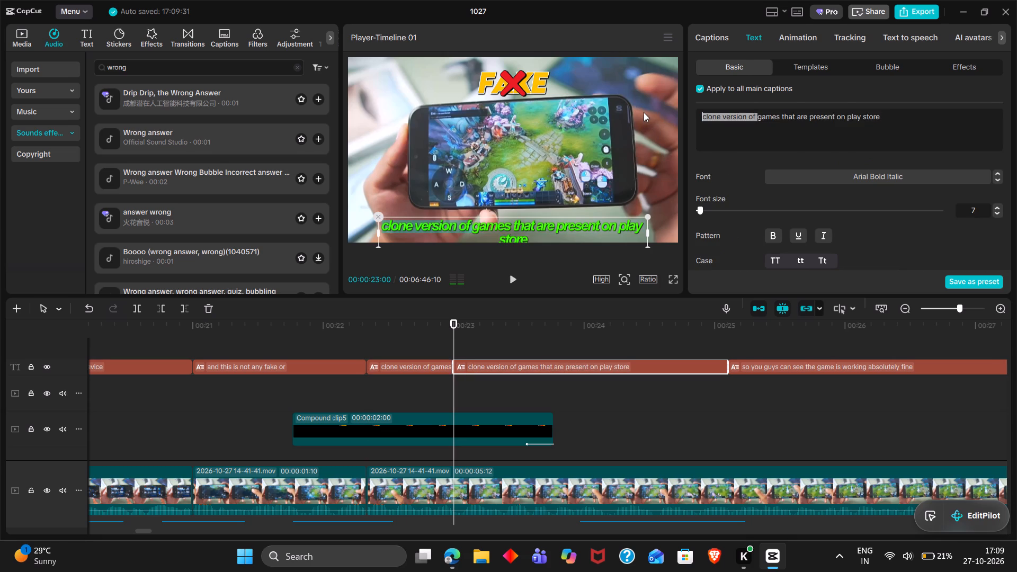
pyautogui.press('BackSpace')
# Shorten the first part of the split play store caption to "clone version of".
pyautogui.click(437, 371)
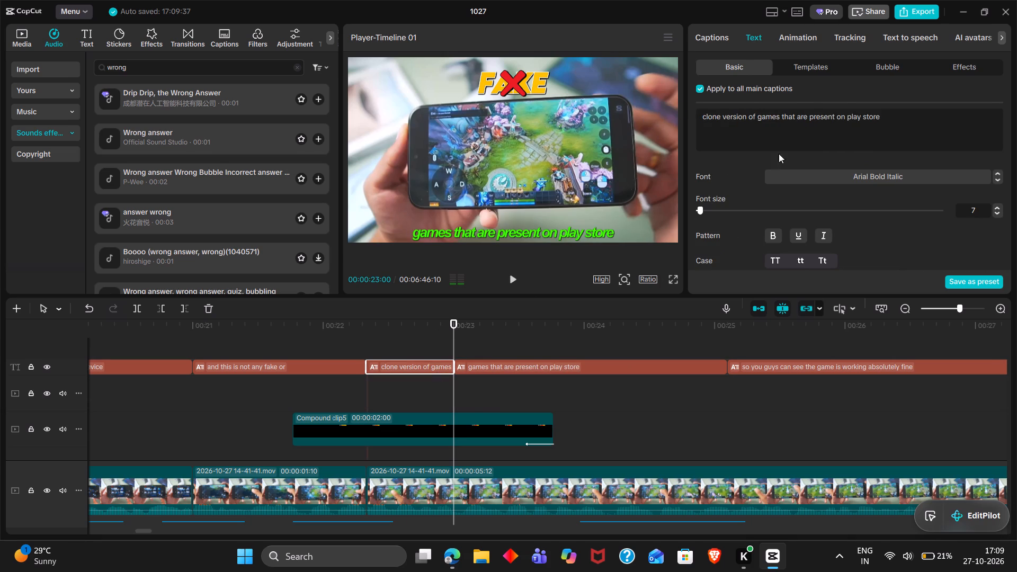
pyautogui.moveTo(909, 118); pyautogui.dragTo(756, 119)
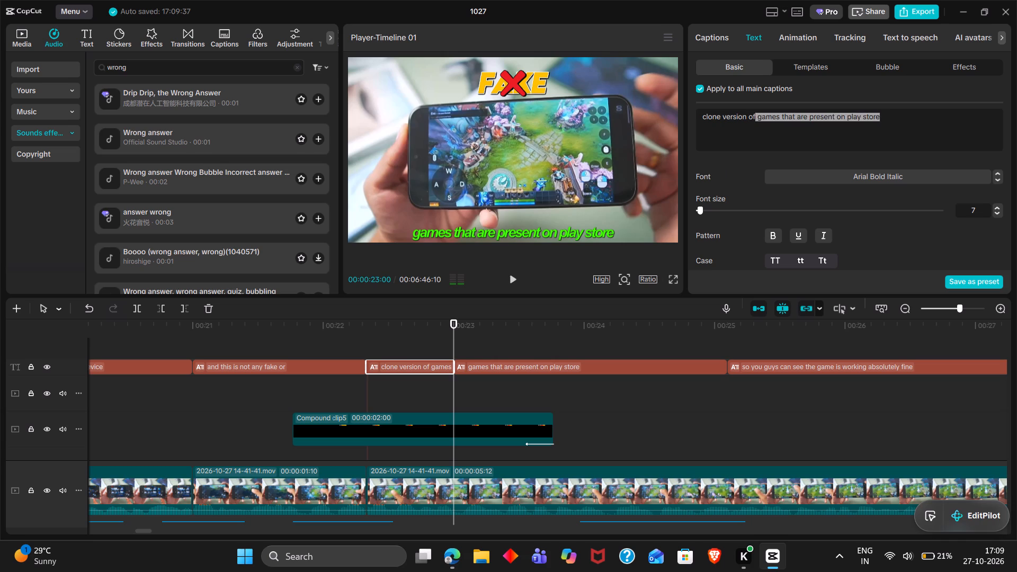
pyautogui.press('BackSpace')
# Split the "games that are present on play store" caption at 00:00:24:05 and cut its second part to "on play store".
pyautogui.doubleClick(425, 340)
pyautogui.press('space')
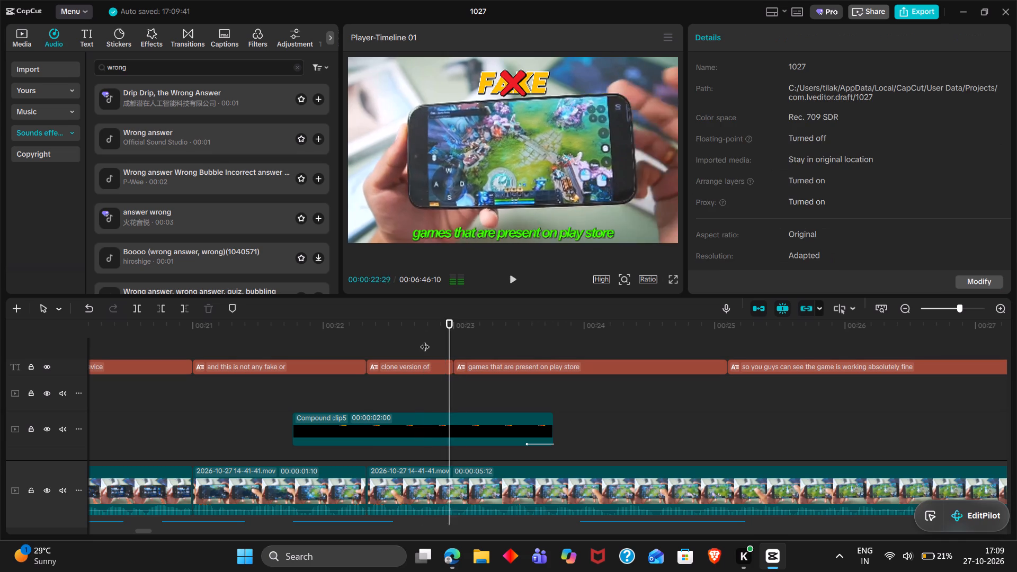
pyautogui.press('space')
pyautogui.press('space')
pyautogui.press('space')
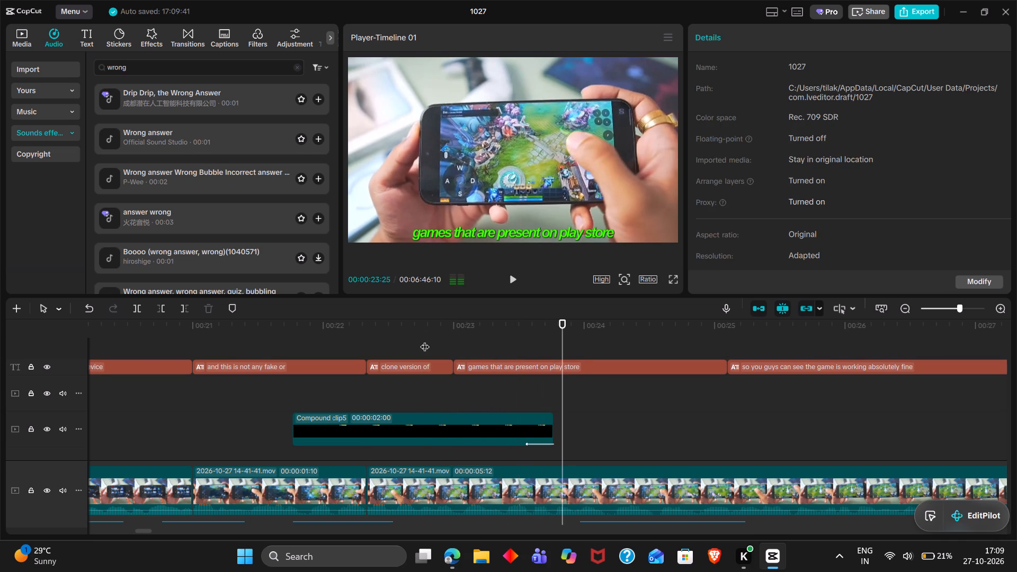
pyautogui.press('space')
pyautogui.press('space')
pyautogui.press('space')
pyautogui.press('space')
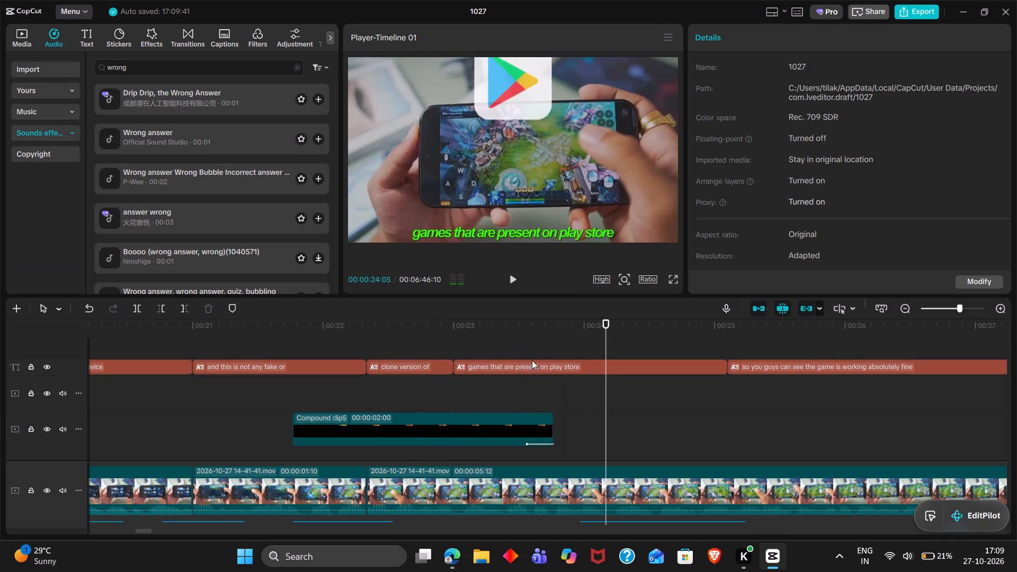
pyautogui.click(534, 368)
pyautogui.hotkey('ctrl', 'b')
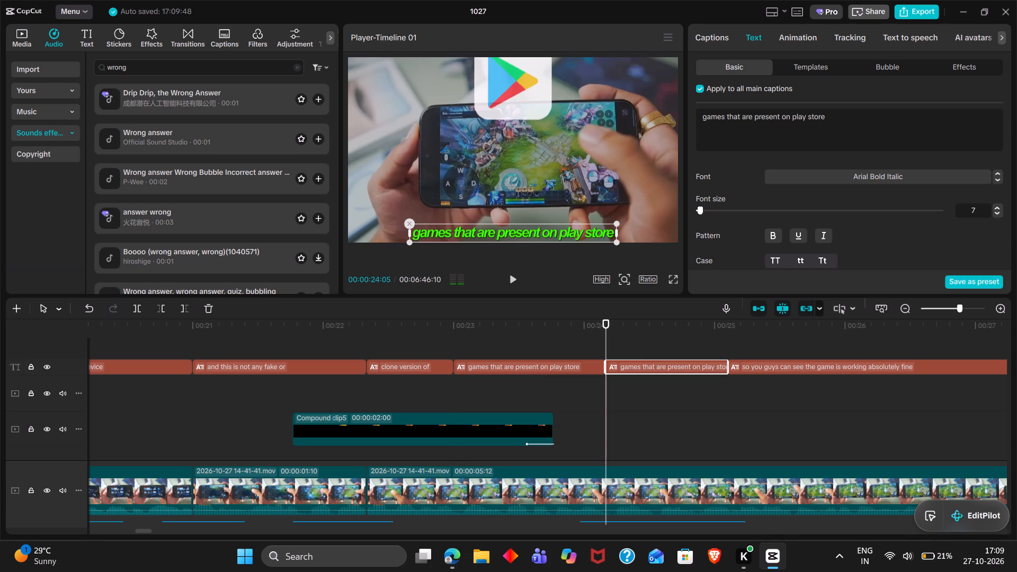
pyautogui.moveTo(781, 118); pyautogui.dragTo(850, 115)
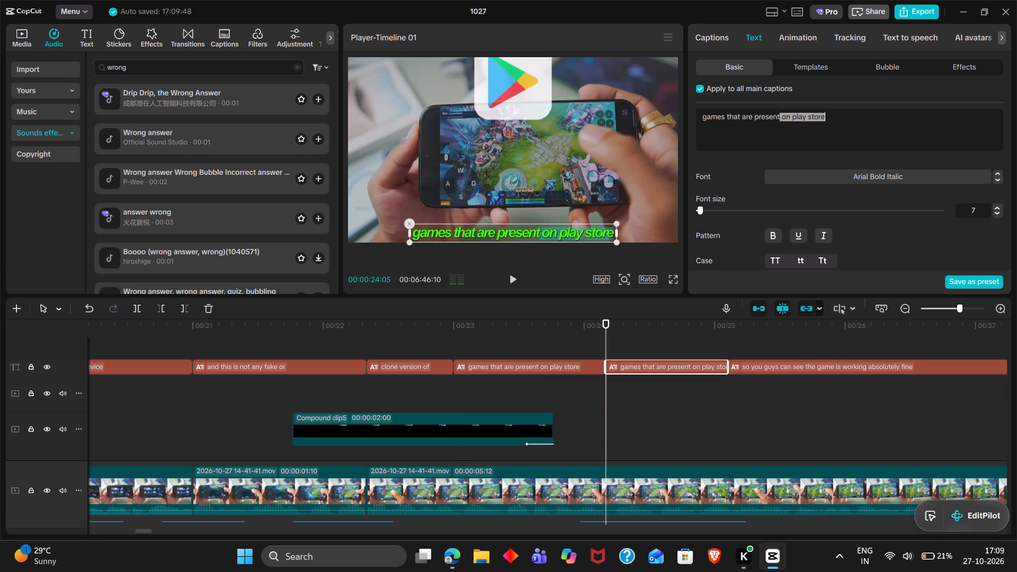
pyautogui.moveTo(850, 115); pyautogui.dragTo(664, 110)
pyautogui.press('BackSpace')
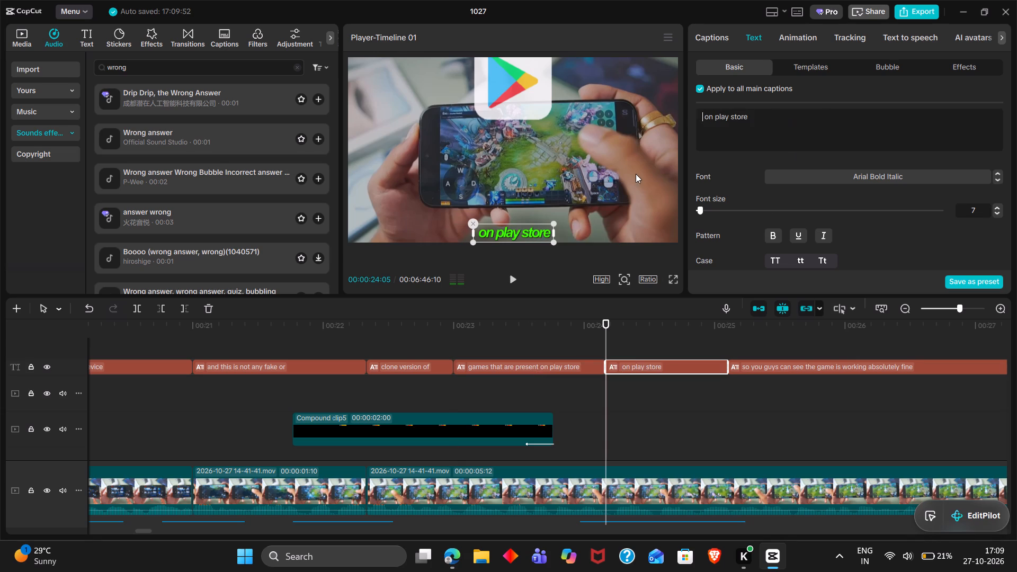
# Shorten the caption just before "on play store" to "games that are present".
pyautogui.click(542, 370)
pyautogui.moveTo(860, 130); pyautogui.dragTo(779, 117)
pyautogui.press('BackSpace')
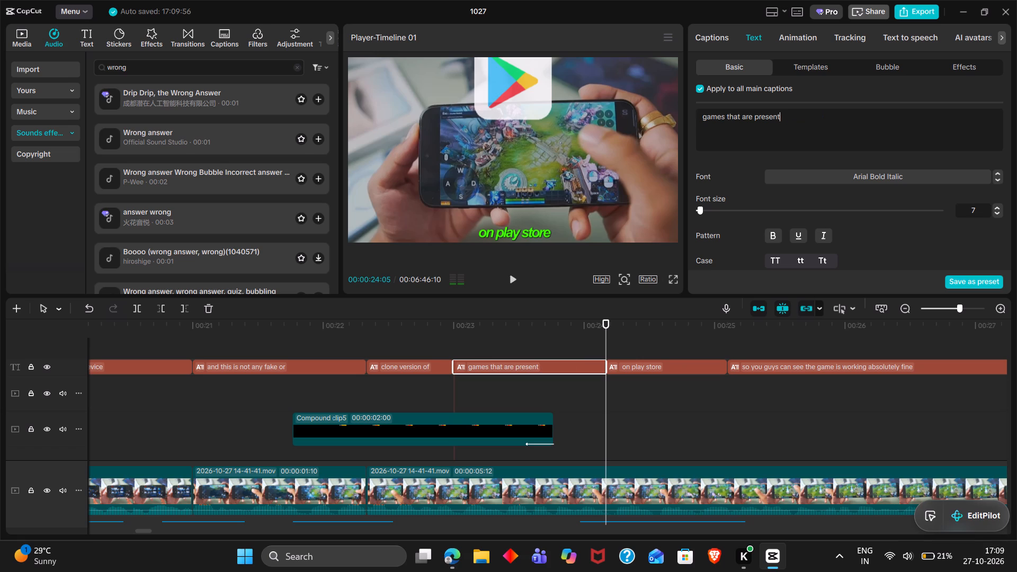
# Split the "so you guys can see the game is working absolutely fine" caption at 00:00:25:28 and cut its second part to "the game is working absolutely fine".
pyautogui.moveTo(579, 319); pyautogui.dragTo(571, 332)
pyautogui.press('space')
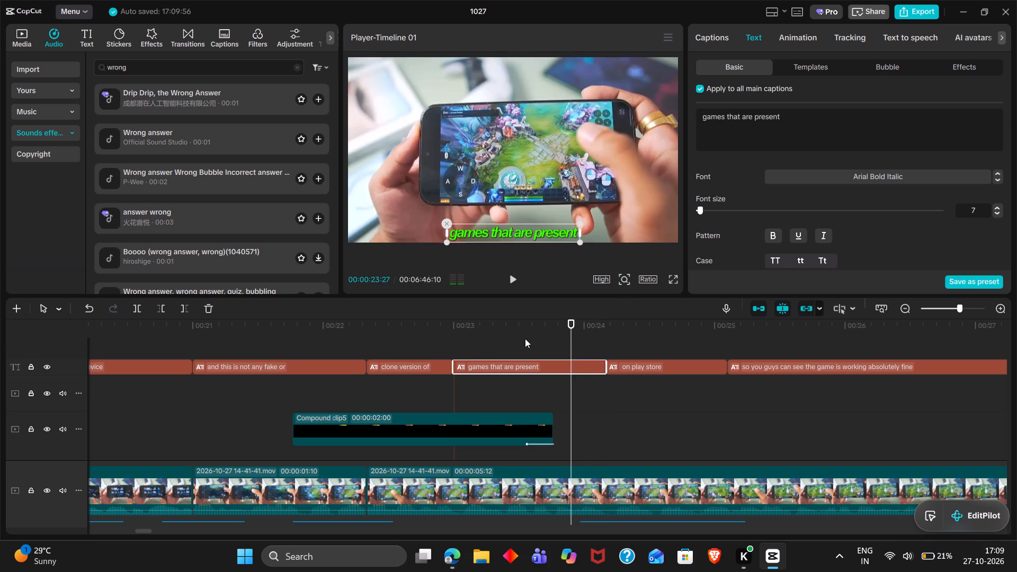
pyautogui.hscroll(-1, 525, 338)
pyautogui.press('space')
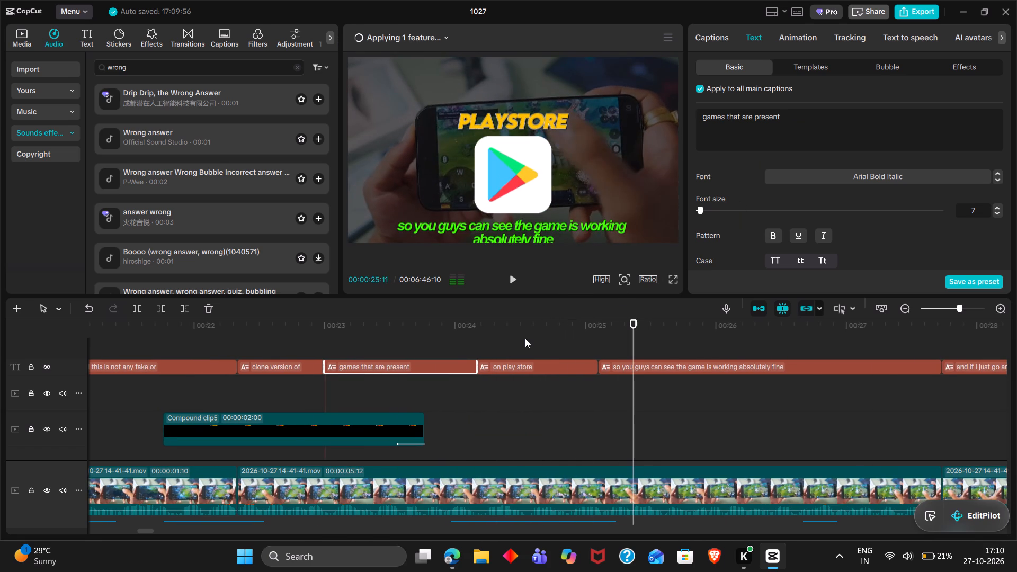
pyautogui.hscroll(-1, 664, 398)
pyautogui.keyDown('ctrl'); pyautogui.scroll(-1, 664, 398); pyautogui.keyUp('ctrl')
pyautogui.press('space')
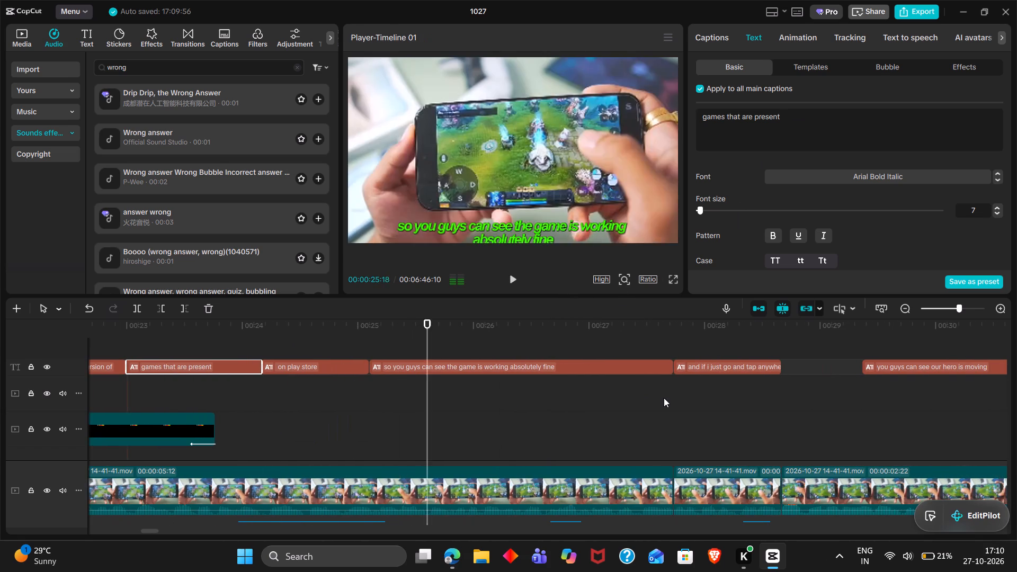
pyautogui.press('space')
pyautogui.press('space')
pyautogui.press('space')
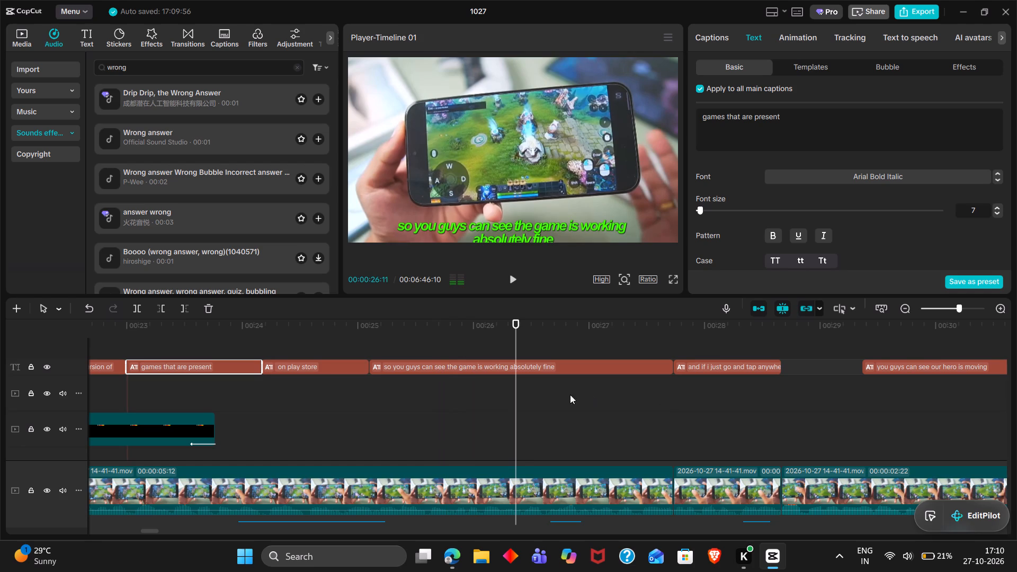
pyautogui.doubleClick(422, 350)
pyautogui.press('space')
pyautogui.press('space')
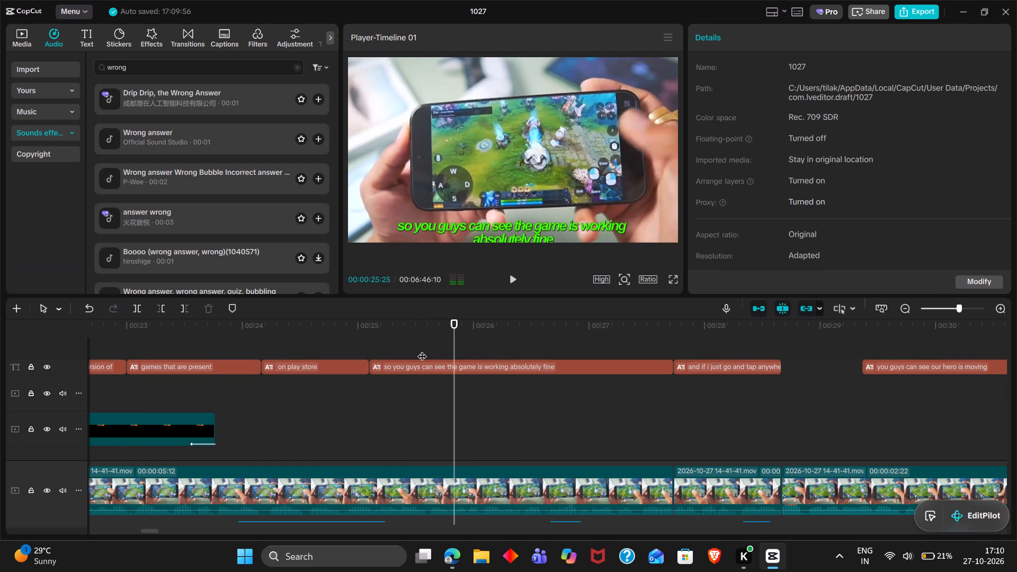
pyautogui.press('space')
pyautogui.press('space')
pyautogui.doubleClick(434, 347)
pyautogui.press('space')
pyautogui.press('space')
pyautogui.press('space')
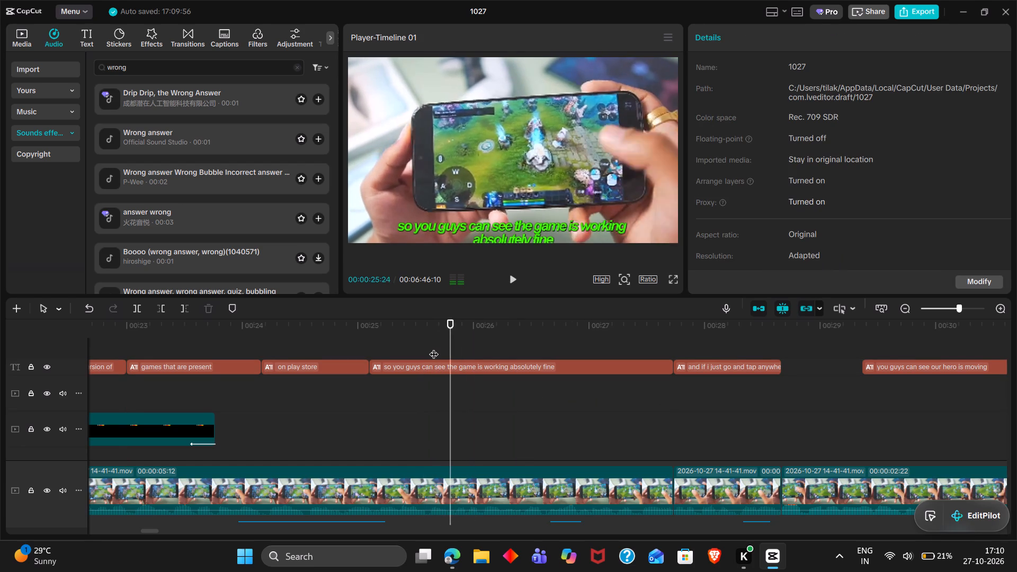
pyautogui.press('space')
pyautogui.press('Left')
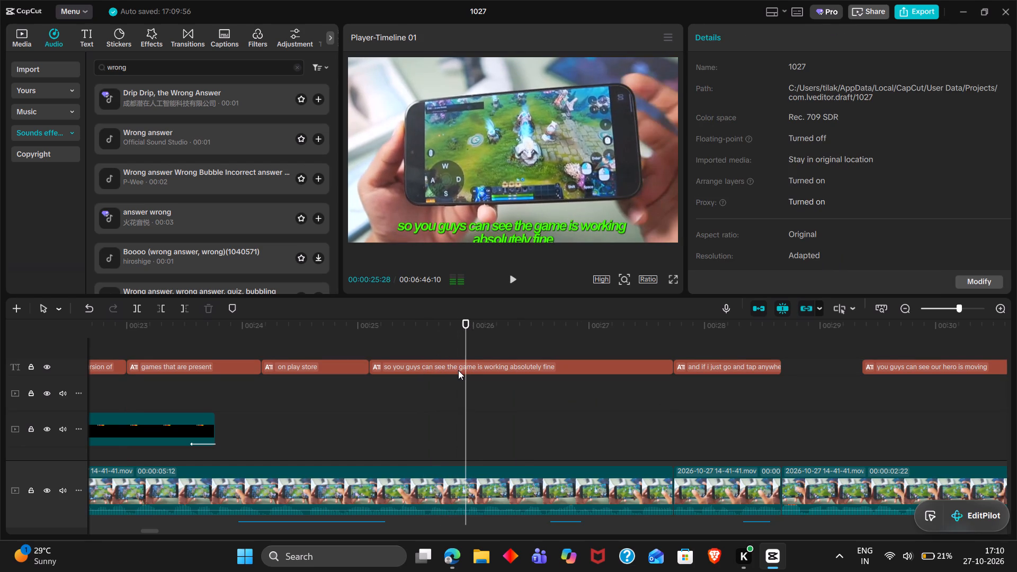
pyautogui.click(458, 370)
pyautogui.hotkey('ctrl', 'b')
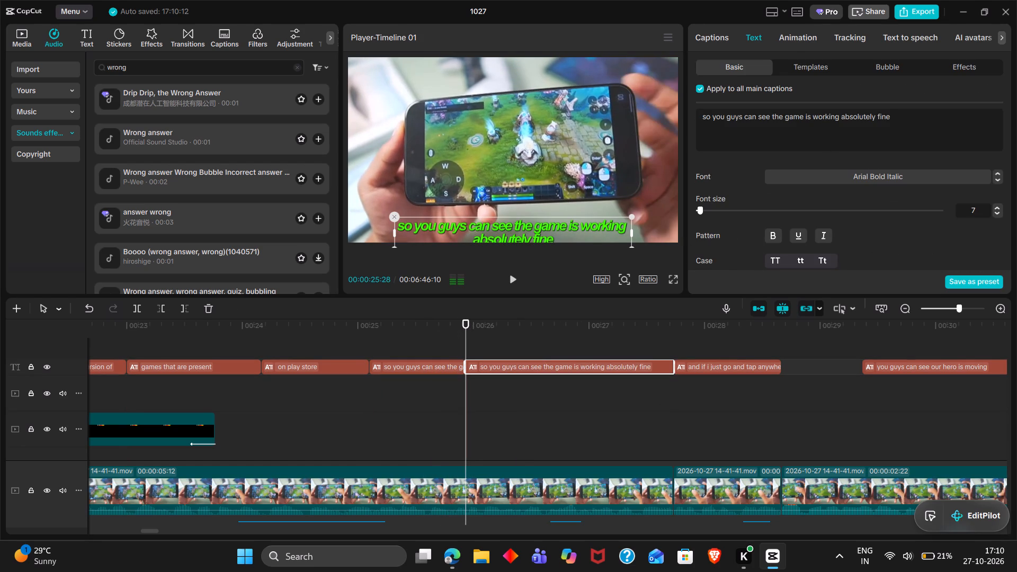
pyautogui.moveTo(771, 117); pyautogui.dragTo(689, 112)
pyautogui.press('BackSpace')
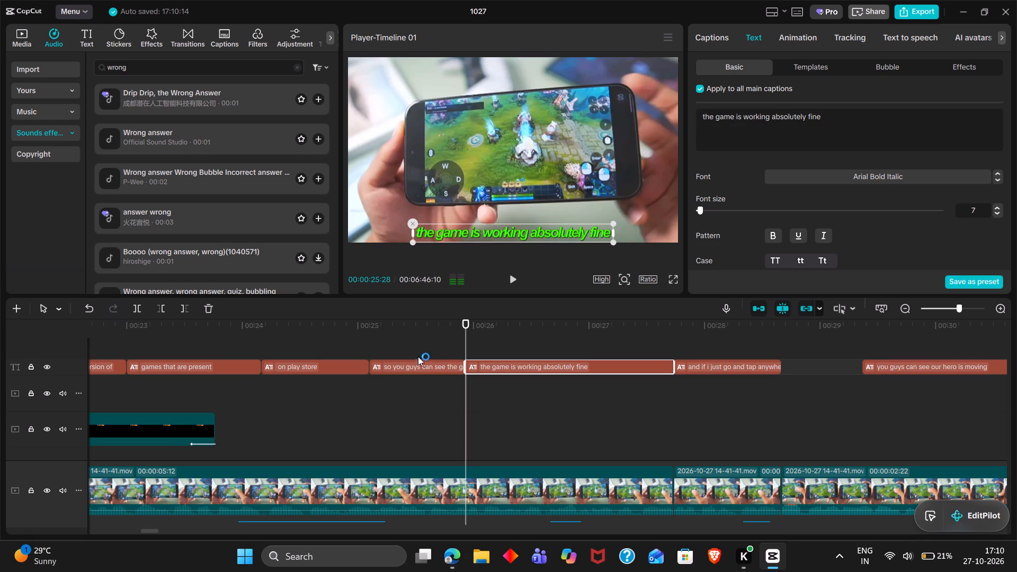
# Shorten the first part of the split game-working caption to "so you guys can see".
pyautogui.click(421, 366)
pyautogui.moveTo(900, 128); pyautogui.dragTo(774, 114)
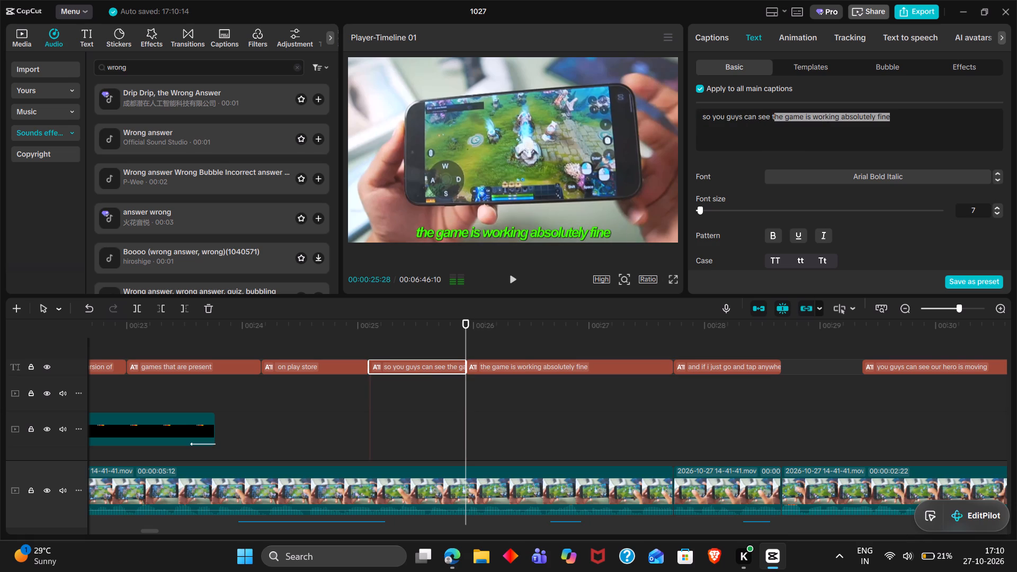
pyautogui.moveTo(774, 114); pyautogui.dragTo(773, 115)
pyautogui.press('BackSpace')
pyautogui.press('BackSpace')
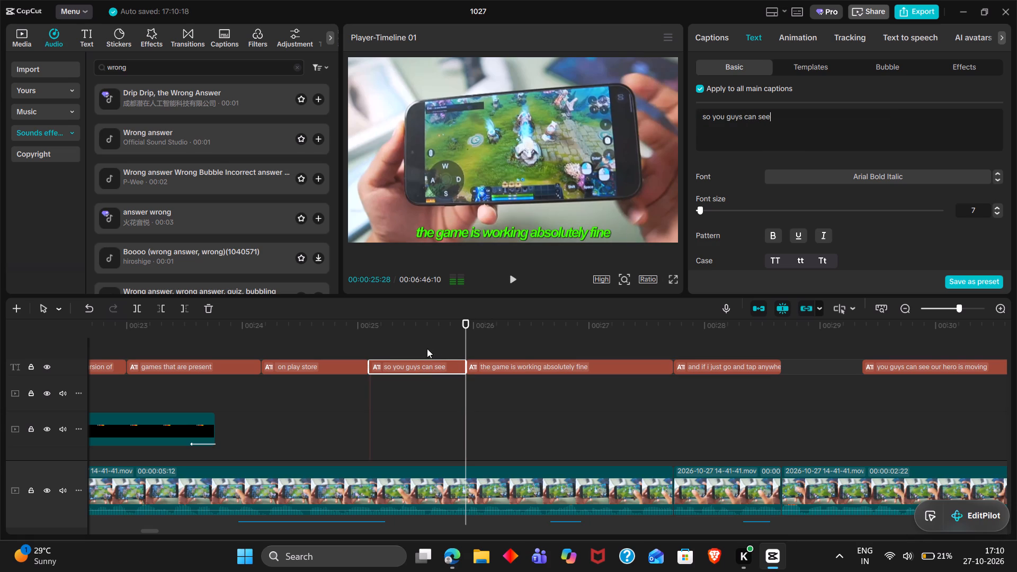
# Split the "the game is working absolutely fine" caption at 00:00:26:19 and cut its second part to "absolutely fine".
pyautogui.doubleClick(424, 348)
pyautogui.press('space')
pyautogui.press('space')
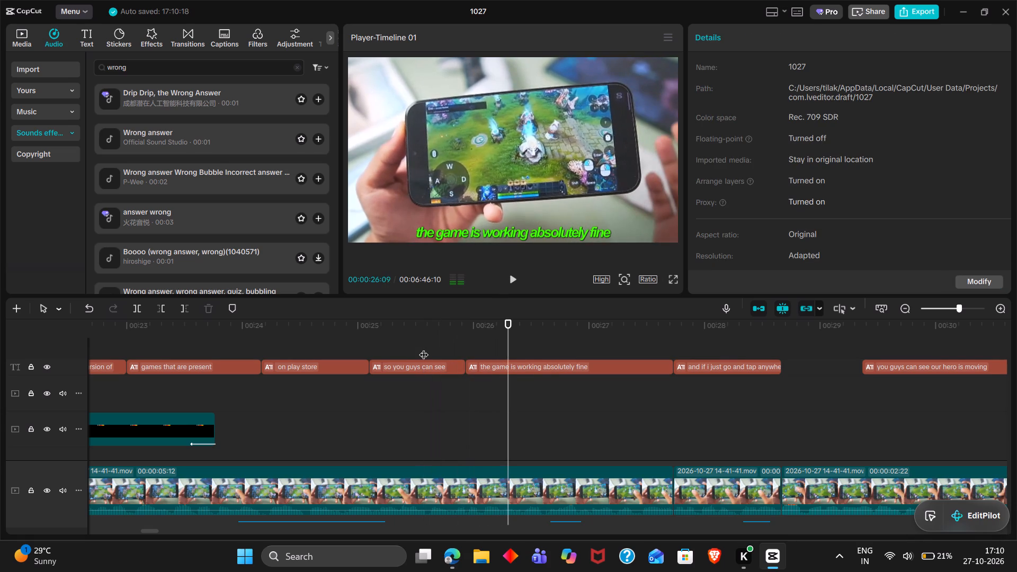
pyautogui.press('space')
pyautogui.press('space')
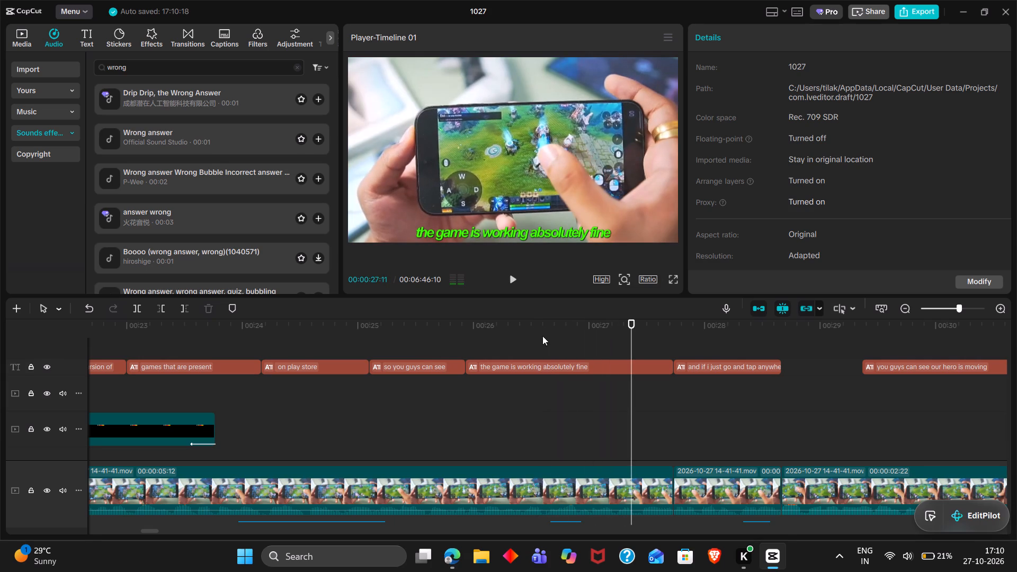
pyautogui.doubleClick(549, 336)
pyautogui.press('space')
pyautogui.press('space')
pyautogui.tripleClick(549, 336)
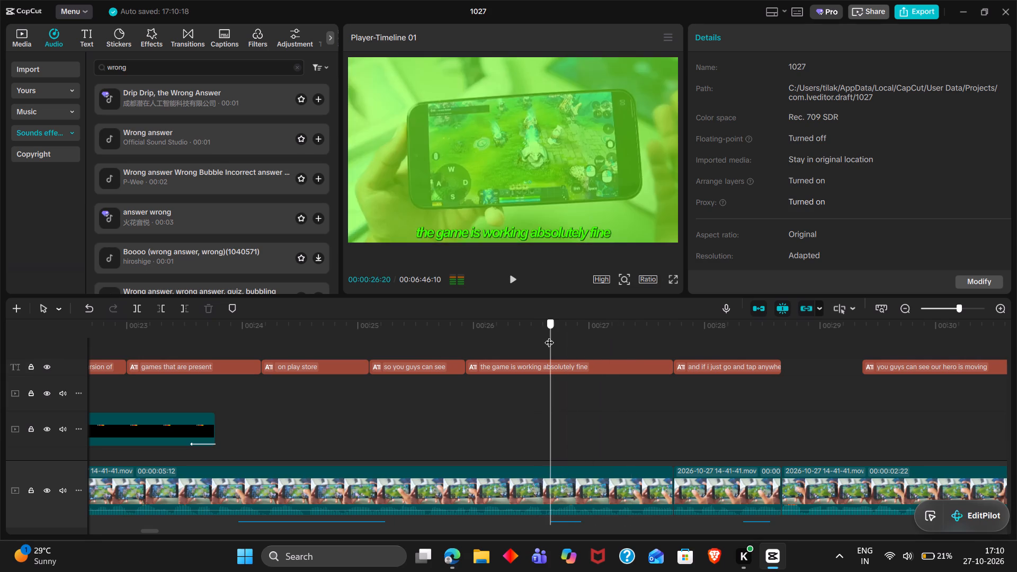
pyautogui.click(548, 362)
pyautogui.press('b')
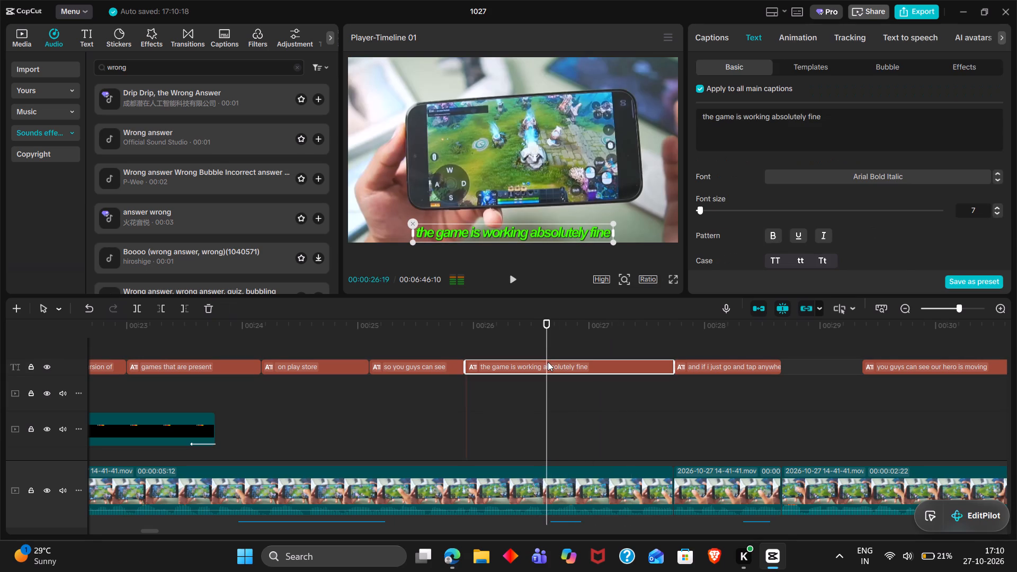
pyautogui.hotkey('ctrl', 'b')
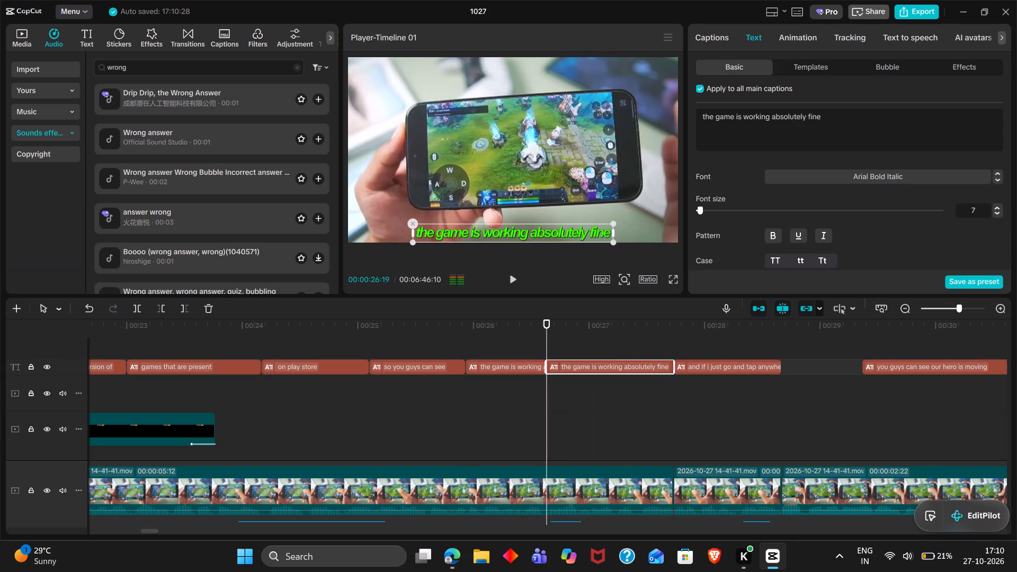
pyautogui.moveTo(770, 120); pyautogui.dragTo(704, 112)
pyautogui.press('BackSpace')
pyautogui.press('Right')
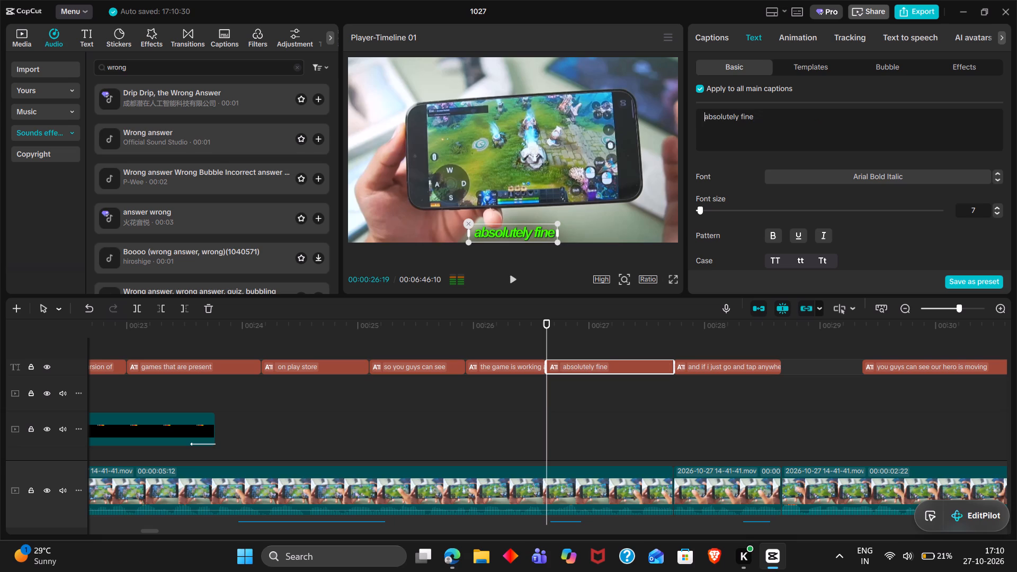
pyautogui.press('BackSpace')
# Shorten the caption just before "absolutely fine" to "the game is working" and play it back.
pyautogui.click(512, 372)
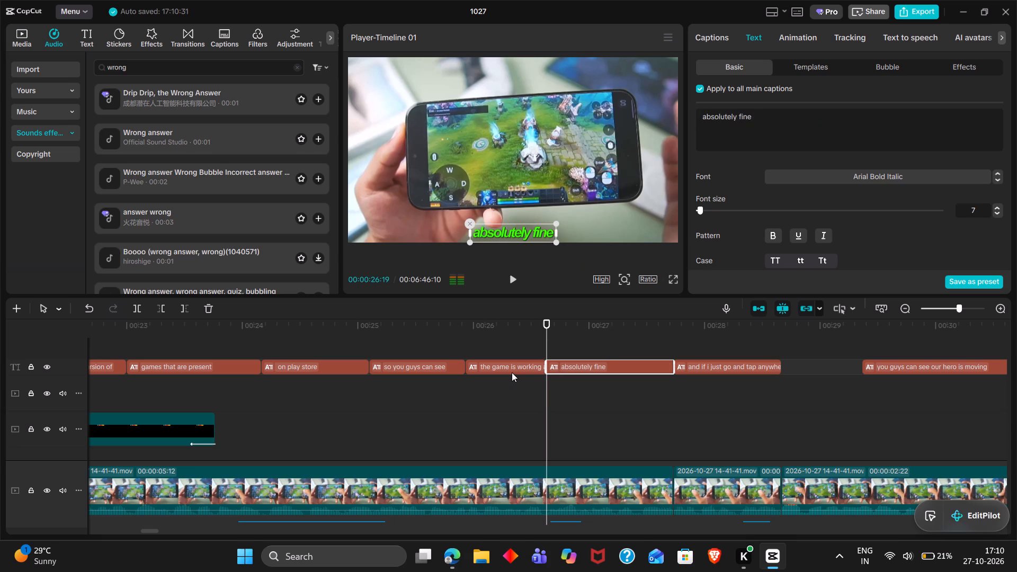
pyautogui.moveTo(861, 117); pyautogui.dragTo(769, 117)
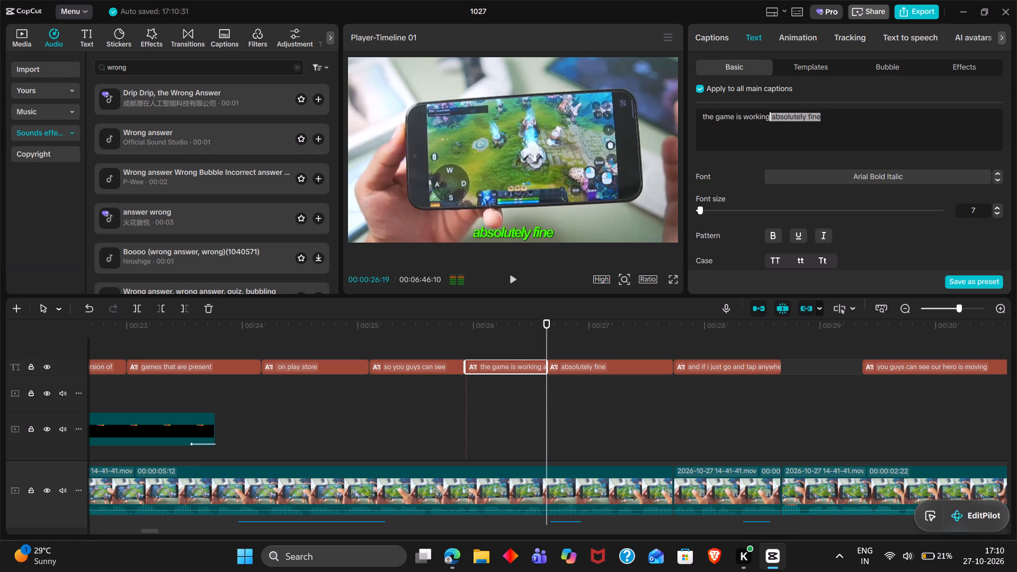
pyautogui.press('BackSpace')
pyautogui.doubleClick(491, 342)
pyautogui.press('space')
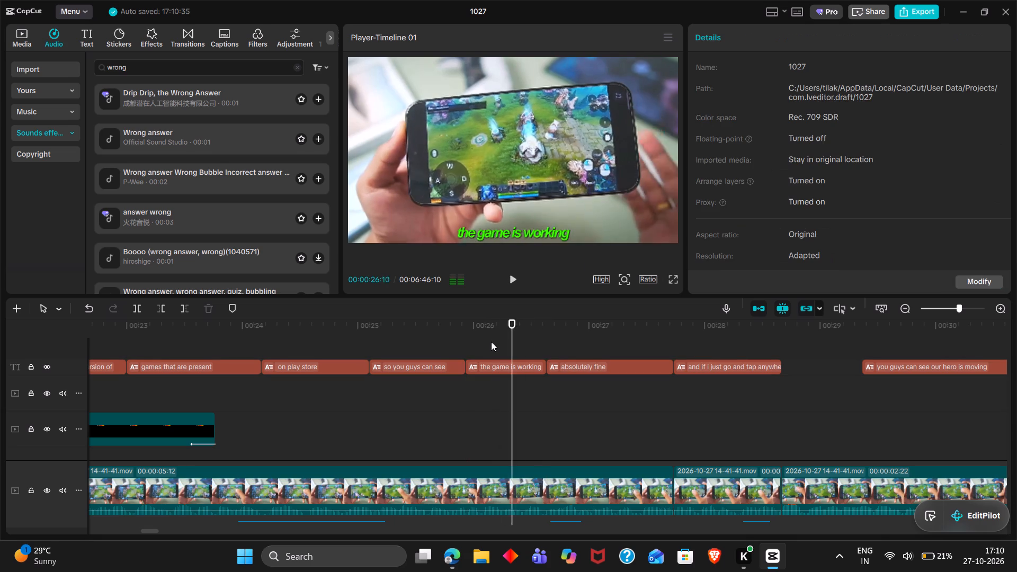
pyautogui.press('space')
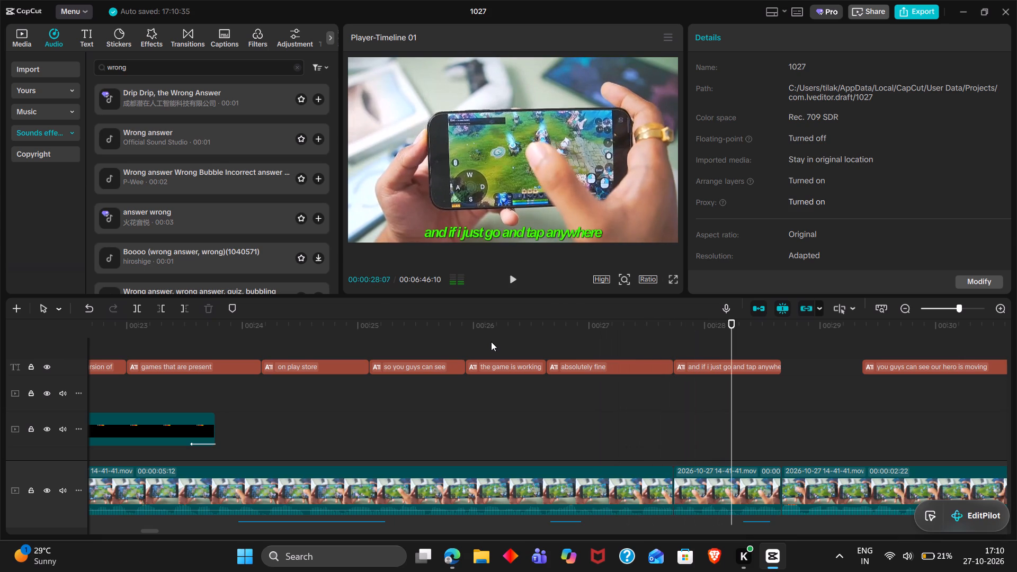
# Extend the "and if i just go and tap anywhere" caption to meet the start of the "you guys can see our hero is moving" caption.
pyautogui.press('space')
pyautogui.press('space')
pyautogui.hscroll(-1, 703, 422)
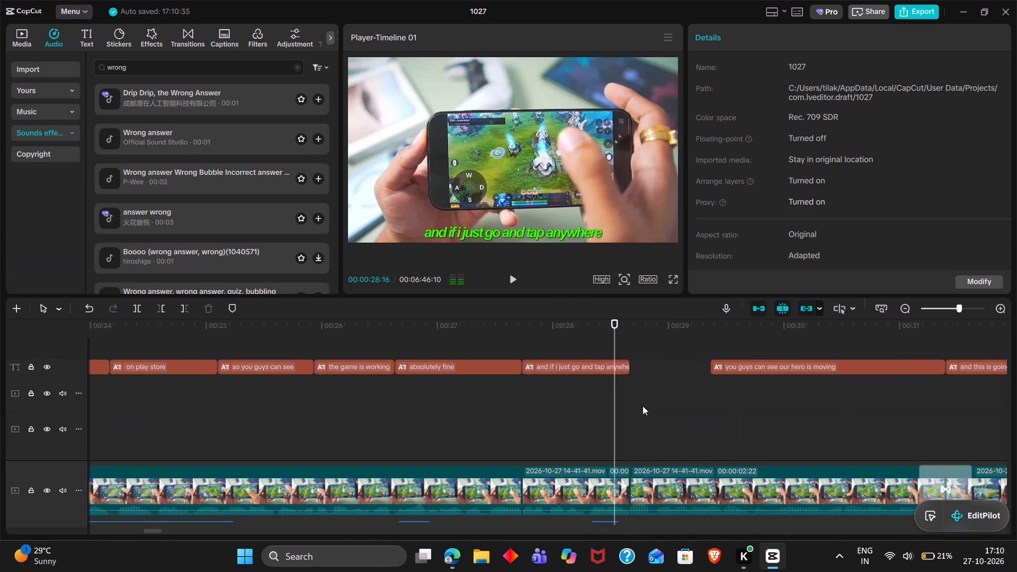
pyautogui.click(585, 368)
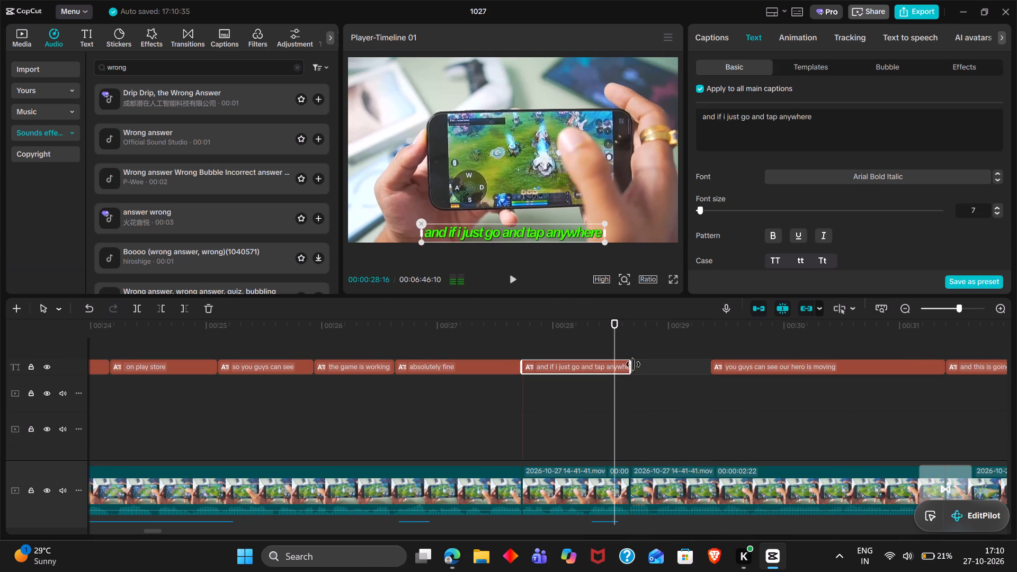
pyautogui.moveTo(632, 364); pyautogui.dragTo(713, 364)
# Split the "and if i just go and tap anywhere" caption at 00:00:28:09.
pyautogui.doubleClick(550, 347)
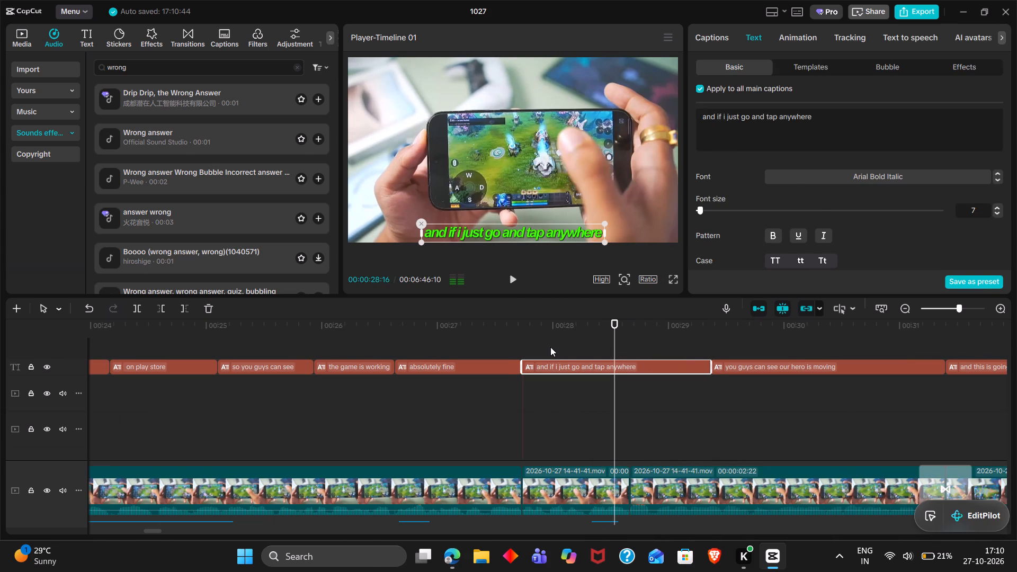
pyautogui.press('space')
pyautogui.press('space')
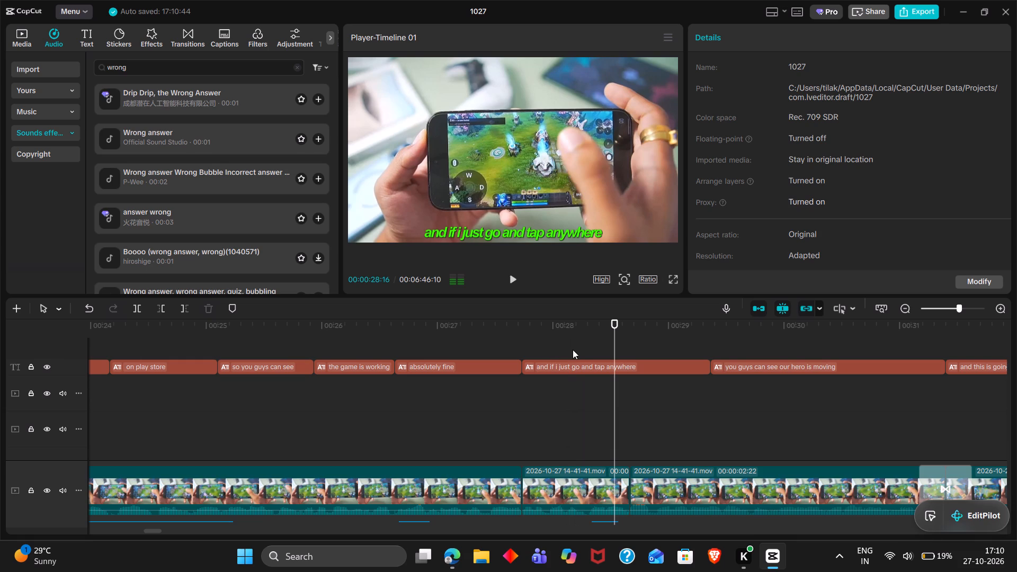
pyautogui.click(573, 350)
pyautogui.moveTo(573, 350); pyautogui.dragTo(577, 351)
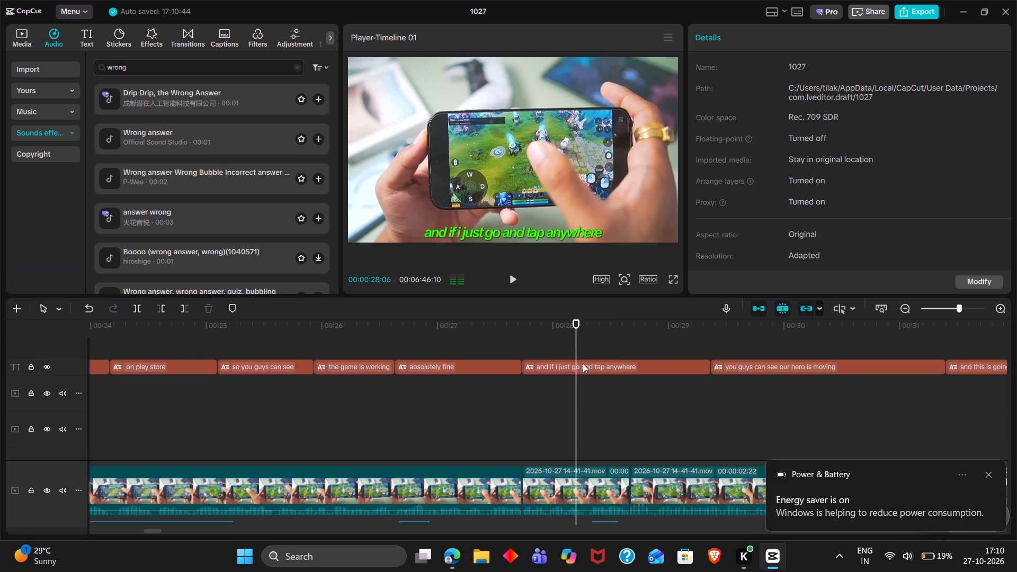
pyautogui.click(583, 363)
pyautogui.press('space')
pyautogui.press('space')
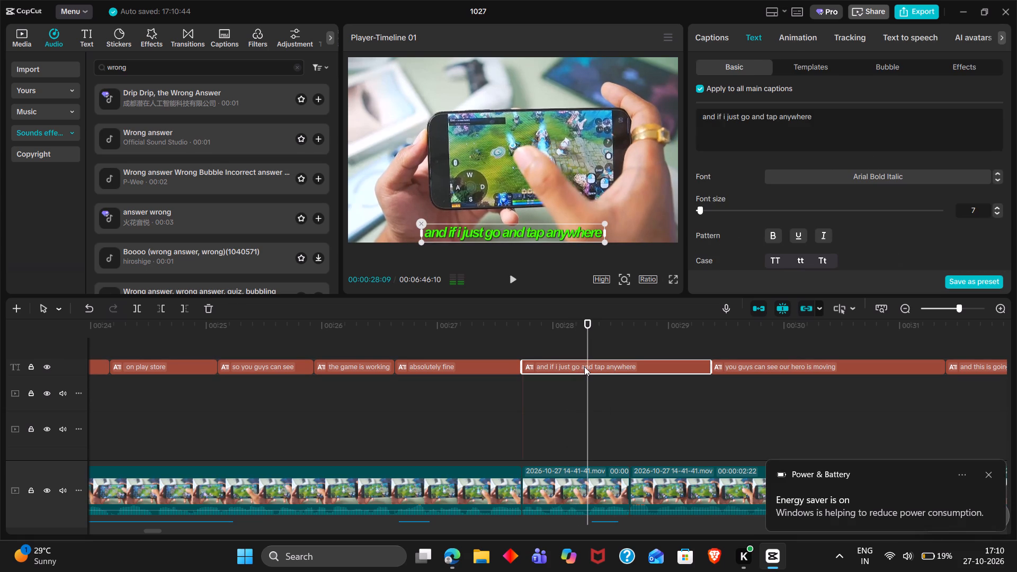
pyautogui.hotkey('ctrl', 'b')
pyautogui.press('space')
pyautogui.press('space')
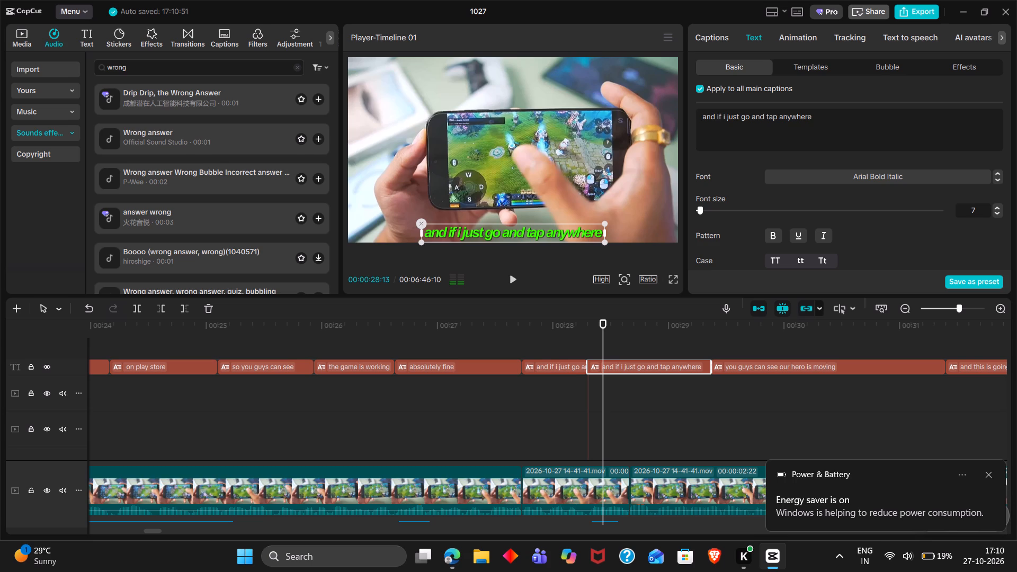
# Change the second part of the split tap-anywhere caption to "go ahead and tap anywhere".
pyautogui.doubleClick(753, 118)
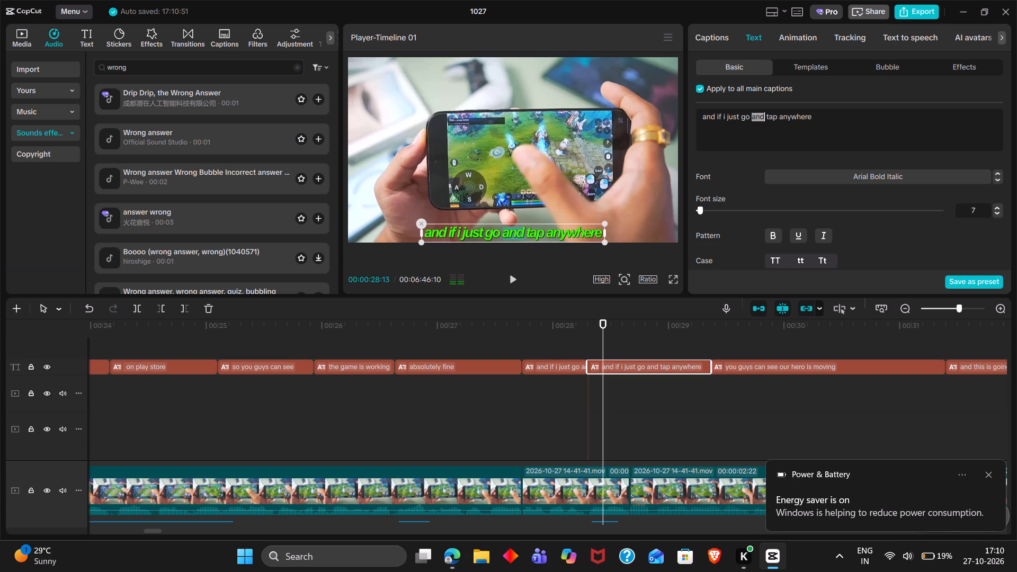
pyautogui.click(751, 119)
pyautogui.write('ahead')
pyautogui.press('space')
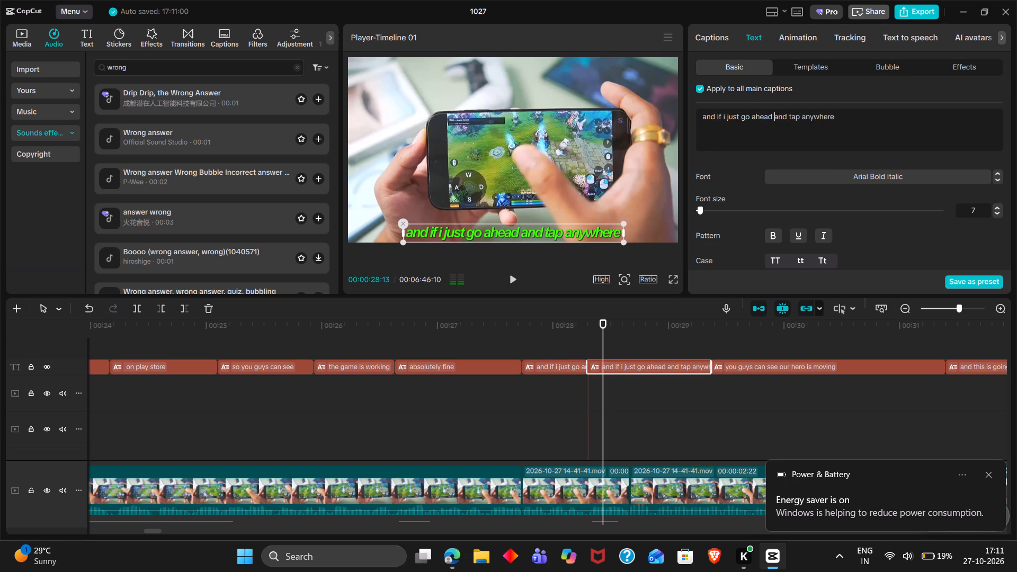
pyautogui.moveTo(743, 117); pyautogui.dragTo(698, 117)
pyautogui.press('BackSpace')
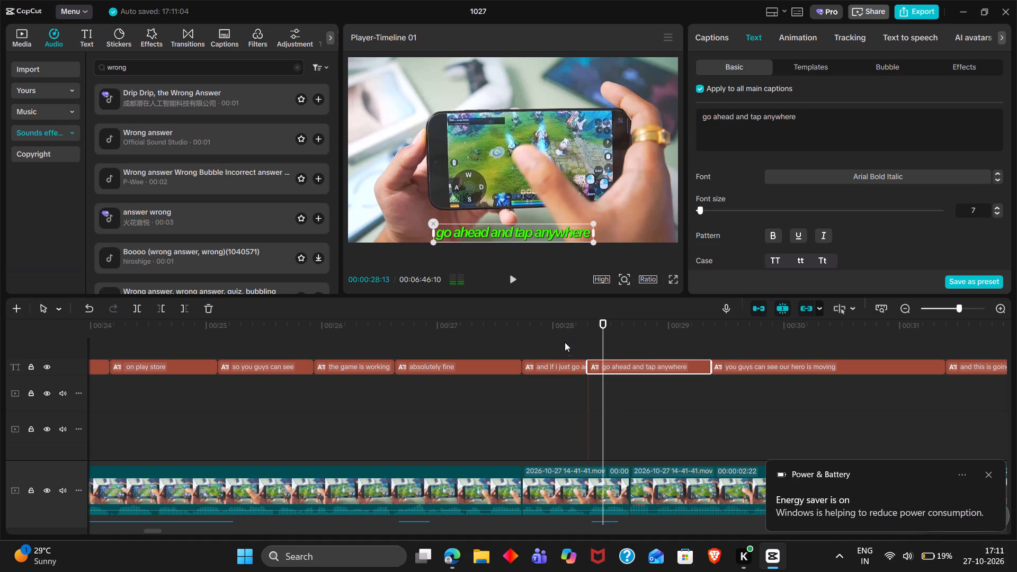
# Shorten the first part of the split tap-anywhere caption to "and if i just" and play it back.
pyautogui.click(567, 369)
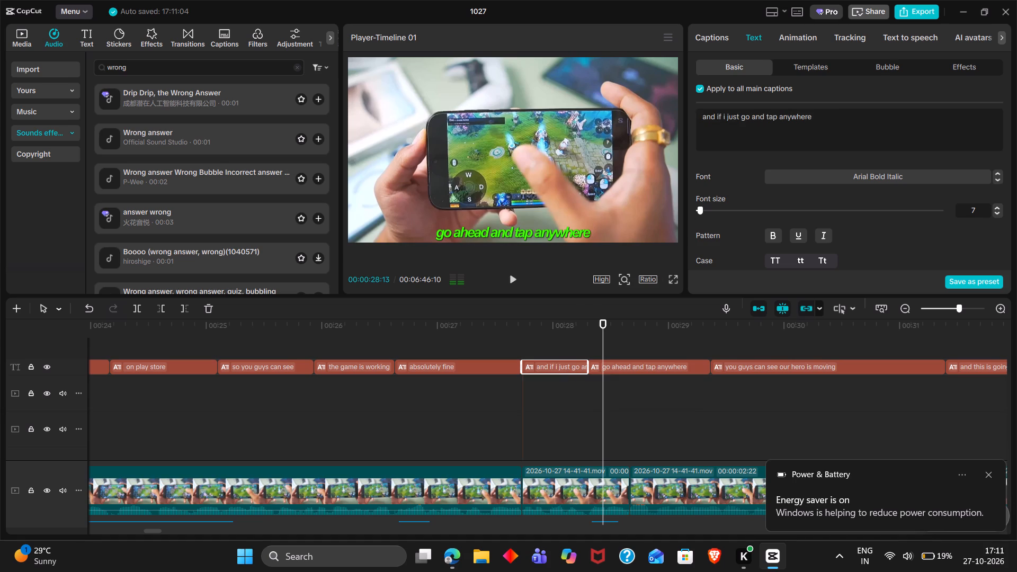
pyautogui.moveTo(741, 117); pyautogui.dragTo(823, 117)
pyautogui.press('BackSpace')
pyautogui.press('BackSpace')
pyautogui.click(529, 350)
pyautogui.press('space')
pyautogui.press('space')
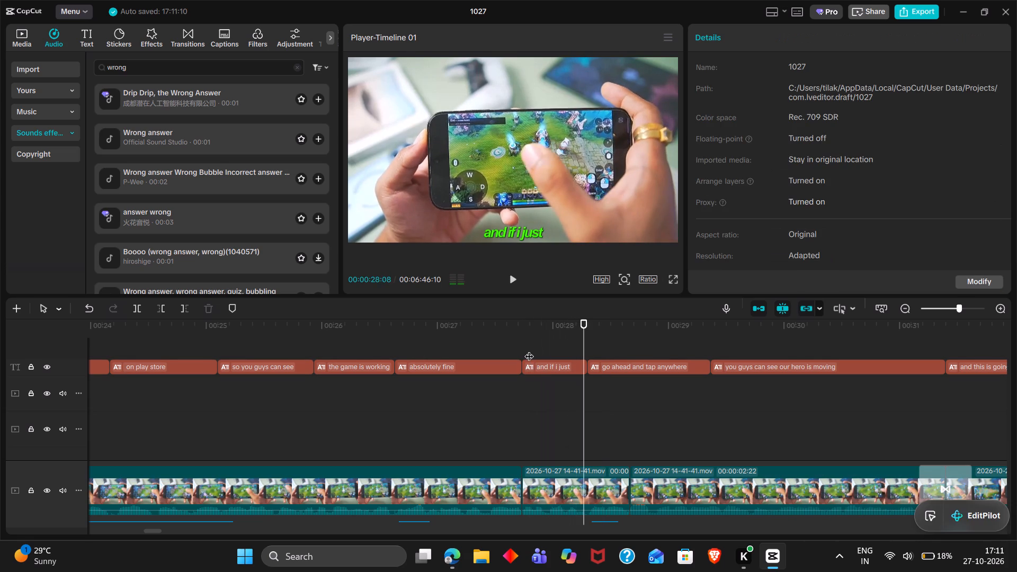
# Split the "you guys can see our hero is moving" caption at 00:00:29:28 and cut its second part to "our hero is moving".
pyautogui.press('space')
pyautogui.press('space')
pyautogui.press('space')
pyautogui.hscroll(-1, 529, 350)
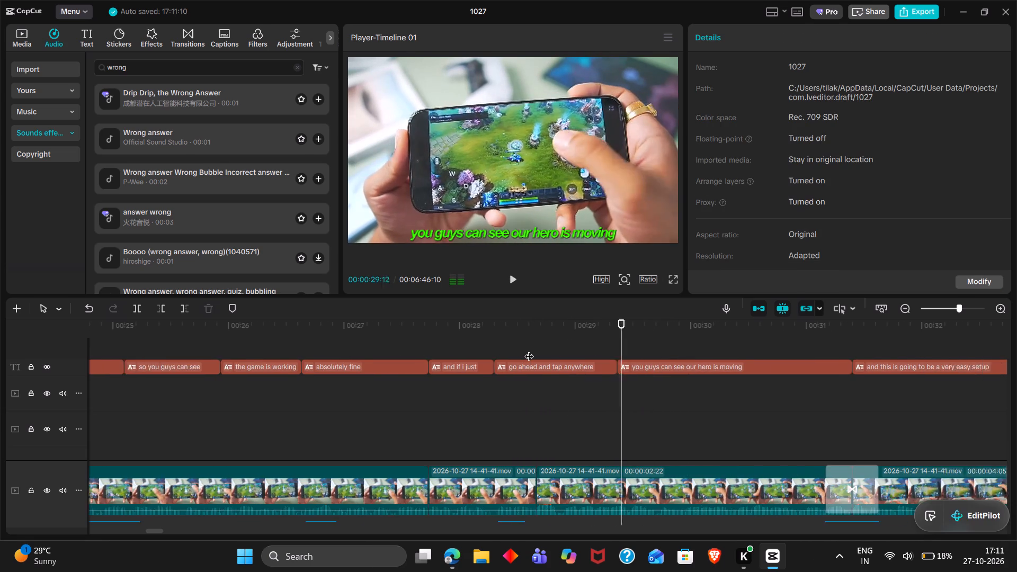
pyautogui.hscroll(-1, 529, 350)
pyautogui.press('space')
pyautogui.press('space')
pyautogui.press('space')
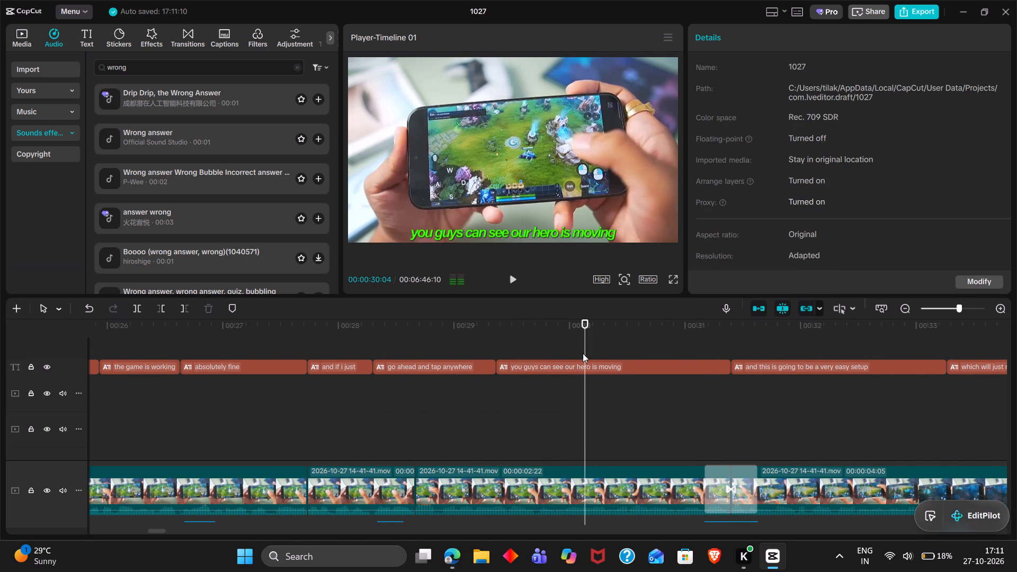
pyautogui.click(551, 348)
pyautogui.moveTo(551, 348); pyautogui.dragTo(561, 352)
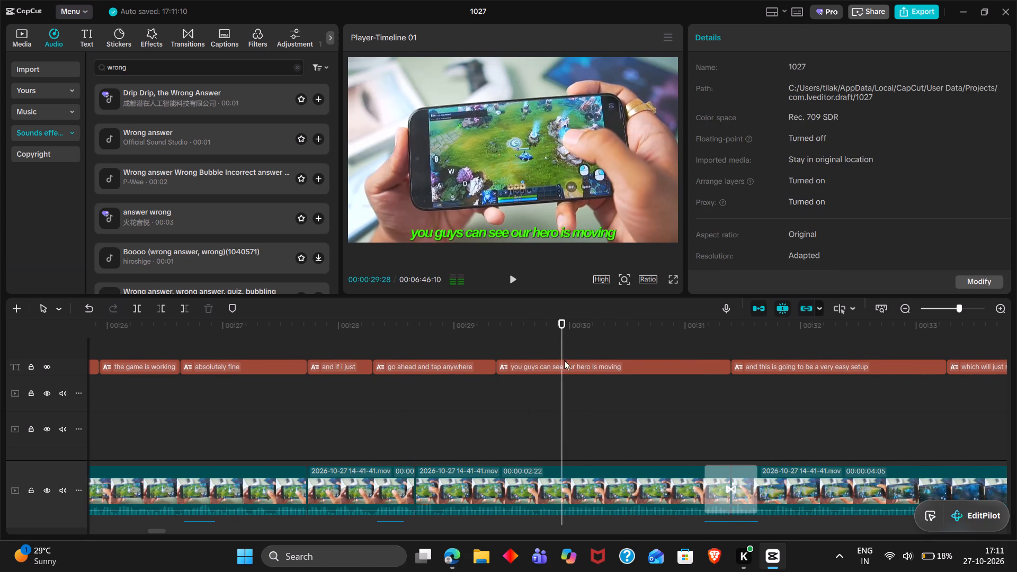
pyautogui.click(566, 367)
pyautogui.hotkey('ctrl', 'b')
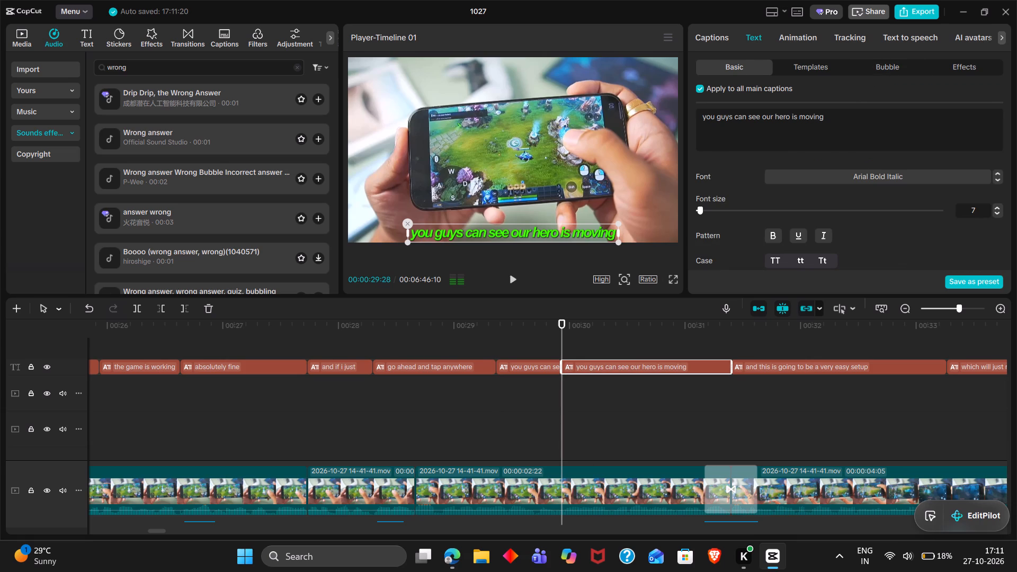
pyautogui.moveTo(763, 120); pyautogui.dragTo(668, 112)
pyautogui.press('BackSpace')
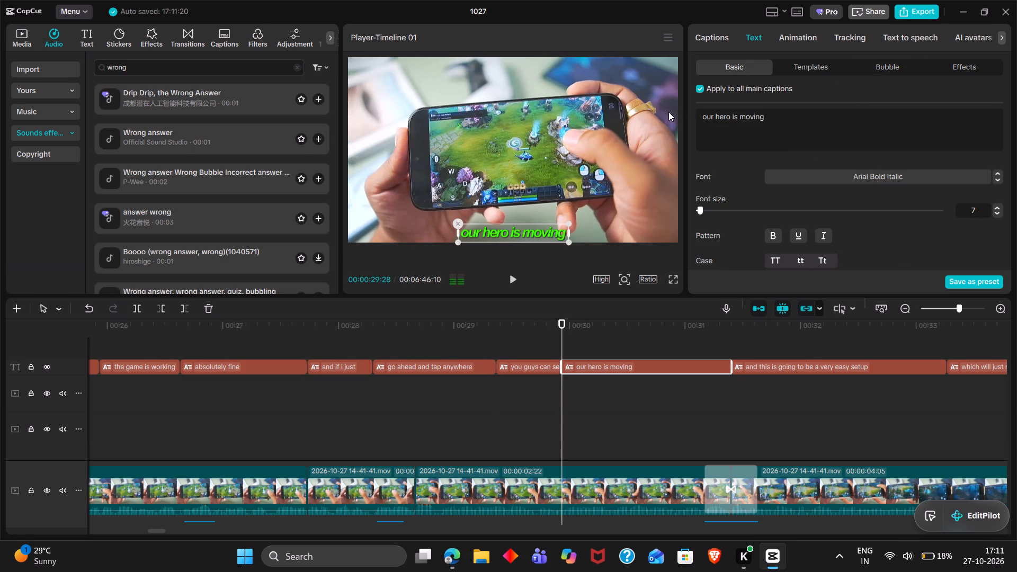
# Shorten the first part of the split hero caption to "you guys can see".
pyautogui.click(548, 362)
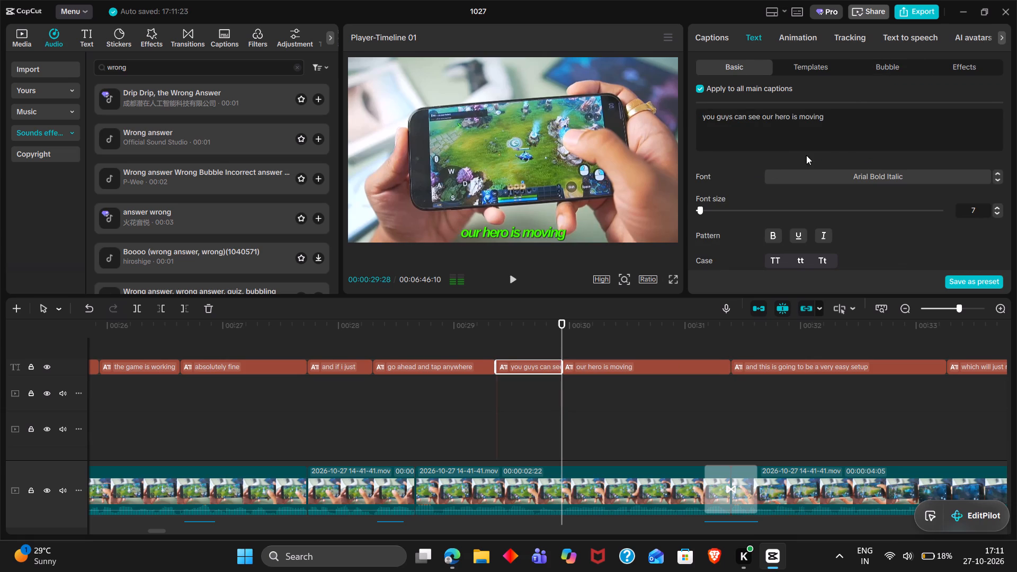
pyautogui.moveTo(863, 124); pyautogui.dragTo(761, 114)
pyautogui.press('BackSpace')
pyautogui.press('BackSpace')
pyautogui.click(599, 346)
pyautogui.press('space')
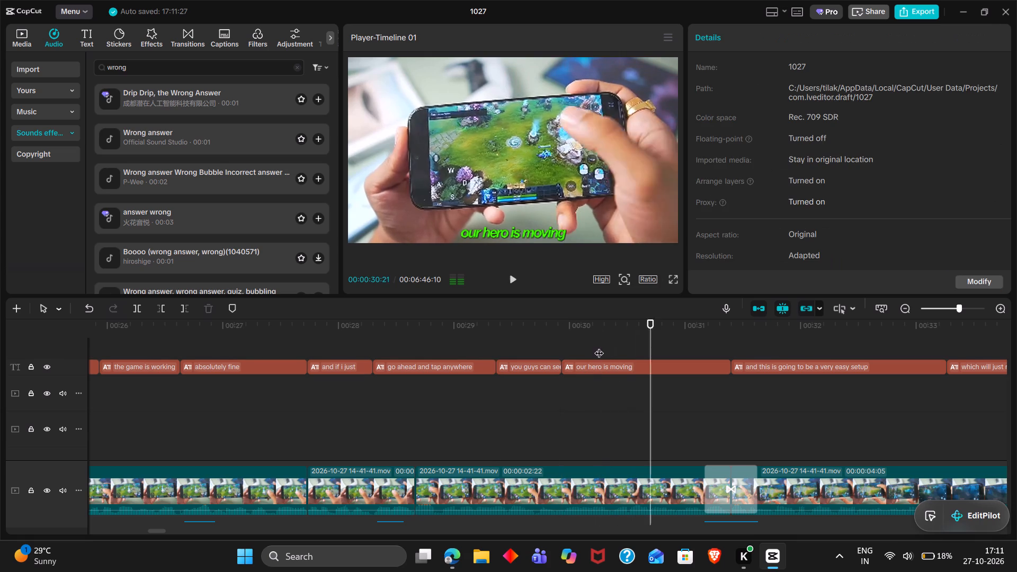
# Split the "and this is going to be a very easy setup" caption at 00:00:32:09 and cut its second part to "very easy setup".
pyautogui.hscroll(-1, 671, 426)
pyautogui.press('space')
pyautogui.press('space')
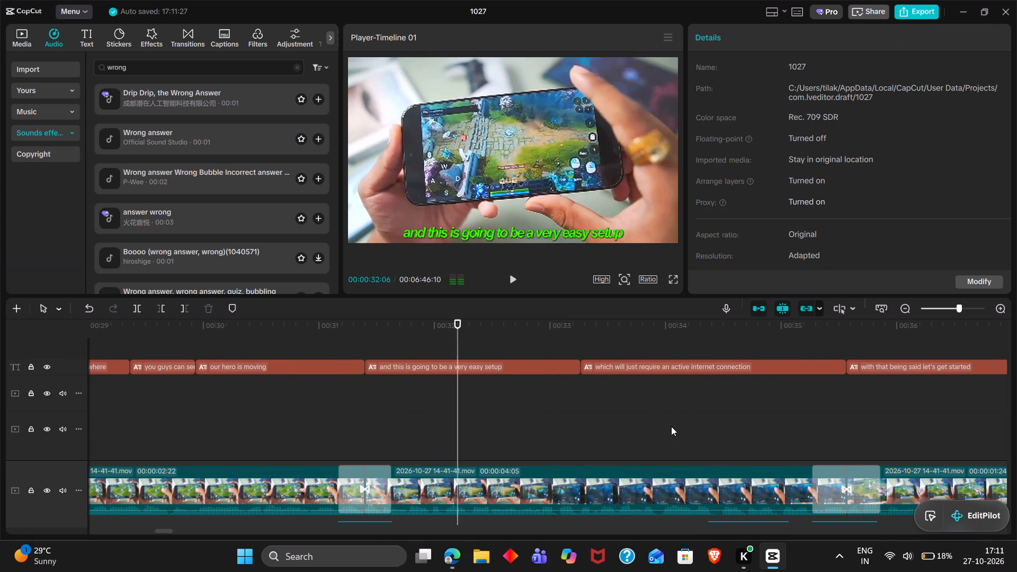
pyautogui.press('space')
pyautogui.click(549, 368)
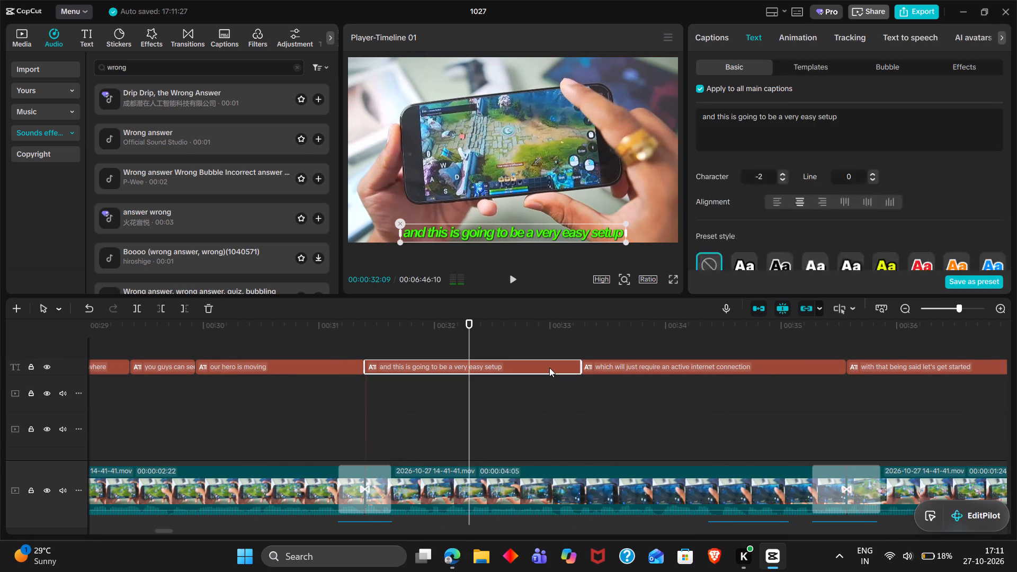
pyautogui.hotkey('ctrl', 'b')
pyautogui.moveTo(783, 117); pyautogui.dragTo(674, 105)
pyautogui.press('BackSpace')
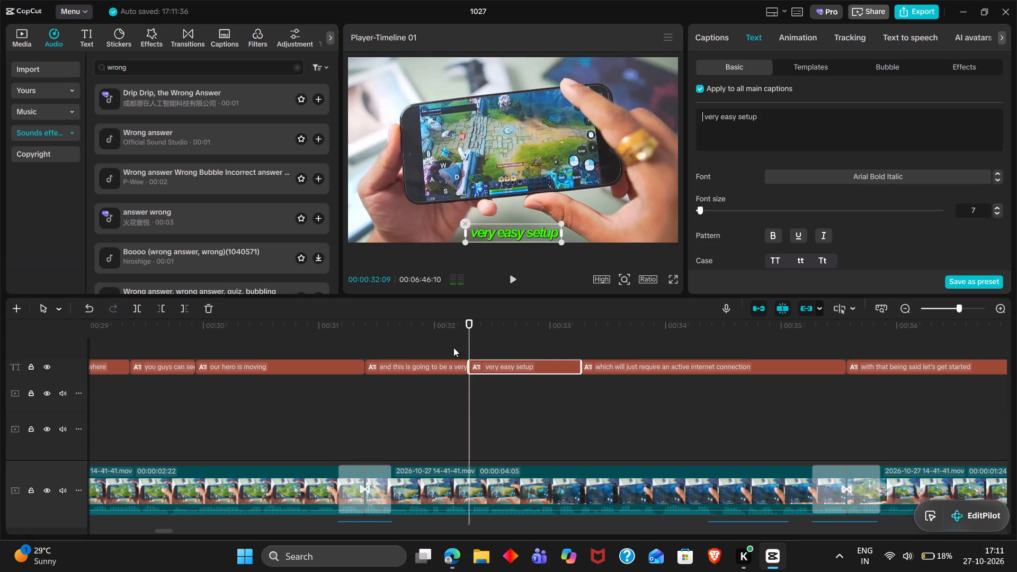
# Shorten the first part of the split easy-setup caption to "and this is going to be a".
pyautogui.click(453, 364)
pyautogui.moveTo(867, 116); pyautogui.dragTo(800, 119)
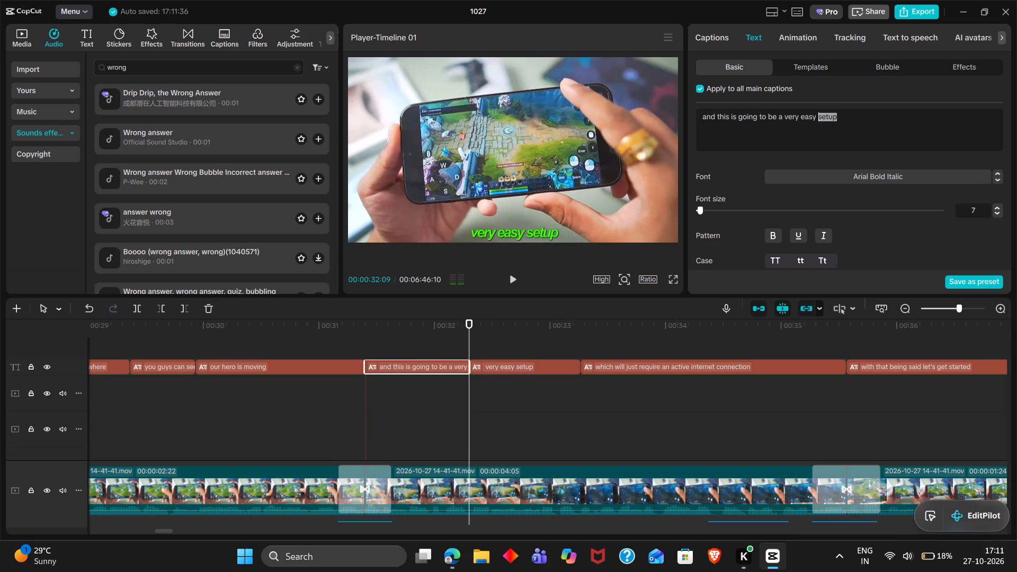
pyautogui.moveTo(800, 119); pyautogui.dragTo(782, 119)
pyautogui.press('BackSpace')
pyautogui.click(542, 356)
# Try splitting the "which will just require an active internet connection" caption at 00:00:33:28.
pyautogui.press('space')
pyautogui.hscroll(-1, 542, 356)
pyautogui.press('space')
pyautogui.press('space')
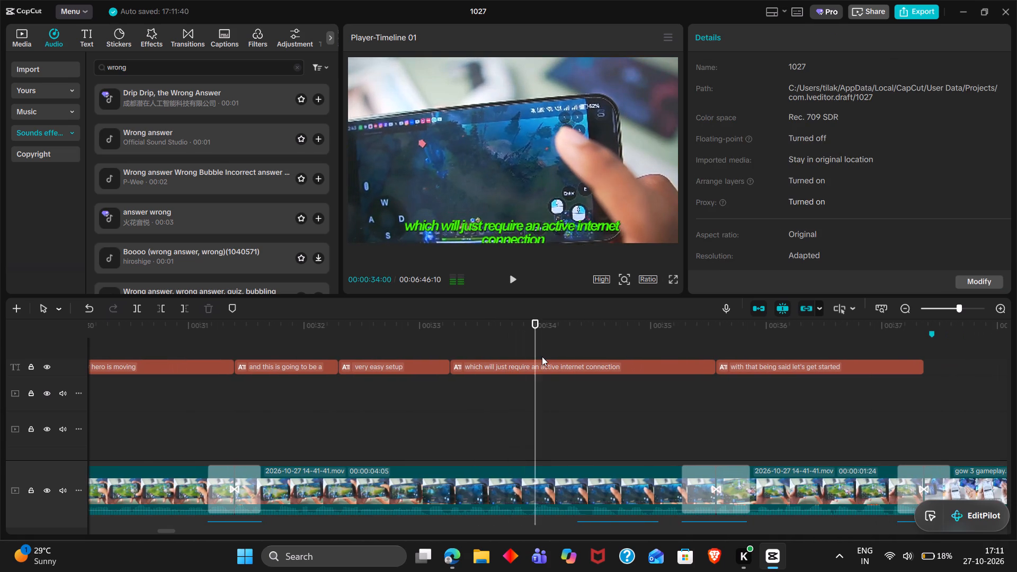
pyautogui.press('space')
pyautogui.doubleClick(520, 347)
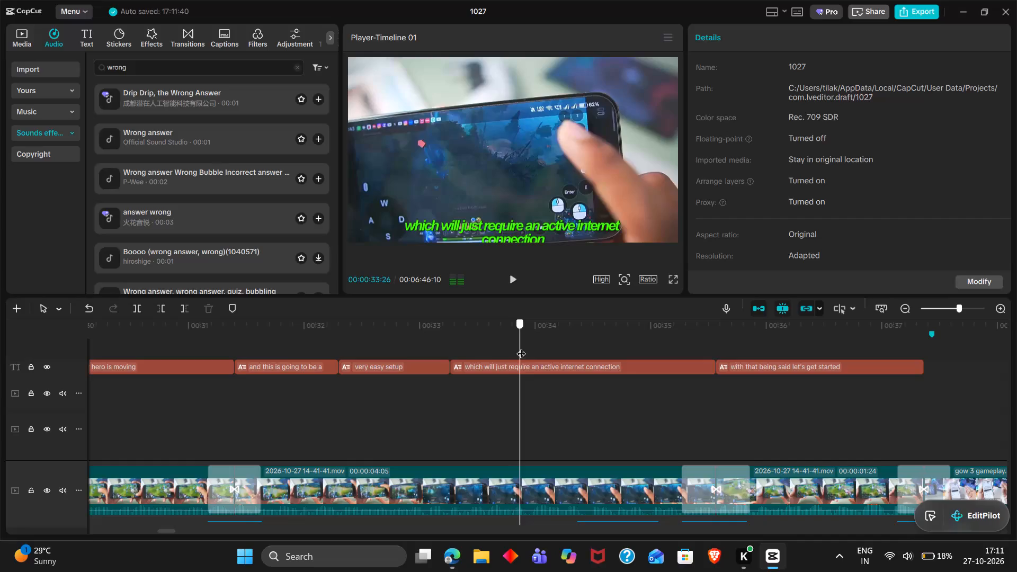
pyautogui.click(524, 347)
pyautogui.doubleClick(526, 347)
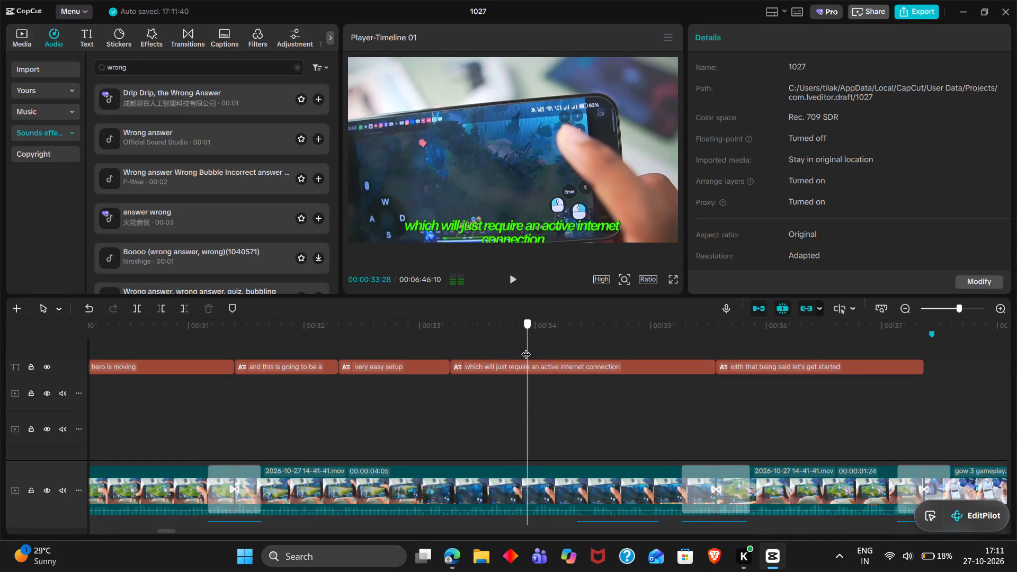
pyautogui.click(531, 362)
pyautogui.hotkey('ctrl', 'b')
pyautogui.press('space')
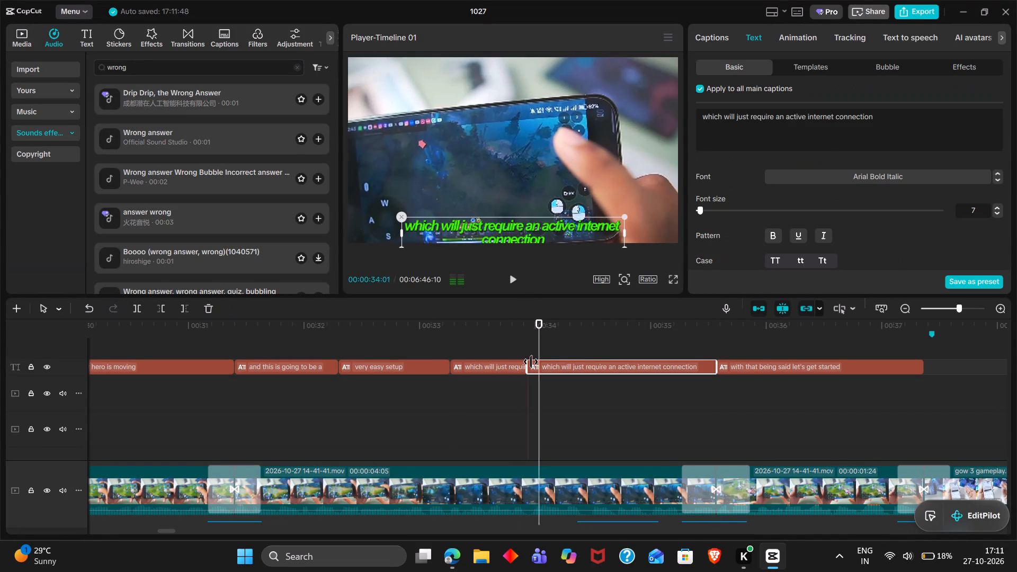
# Undo the split, redo it at 00:00:33:24 and cut the second part to "require an active internet connection".
pyautogui.press('space')
pyautogui.tripleClick(508, 350)
pyautogui.press('space')
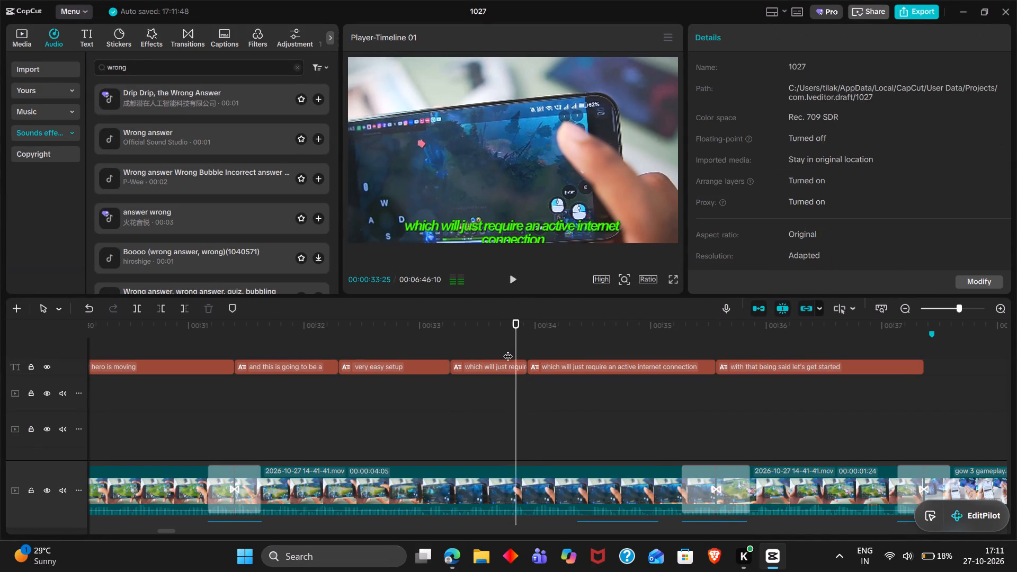
pyautogui.press('space')
pyautogui.tripleClick(508, 350)
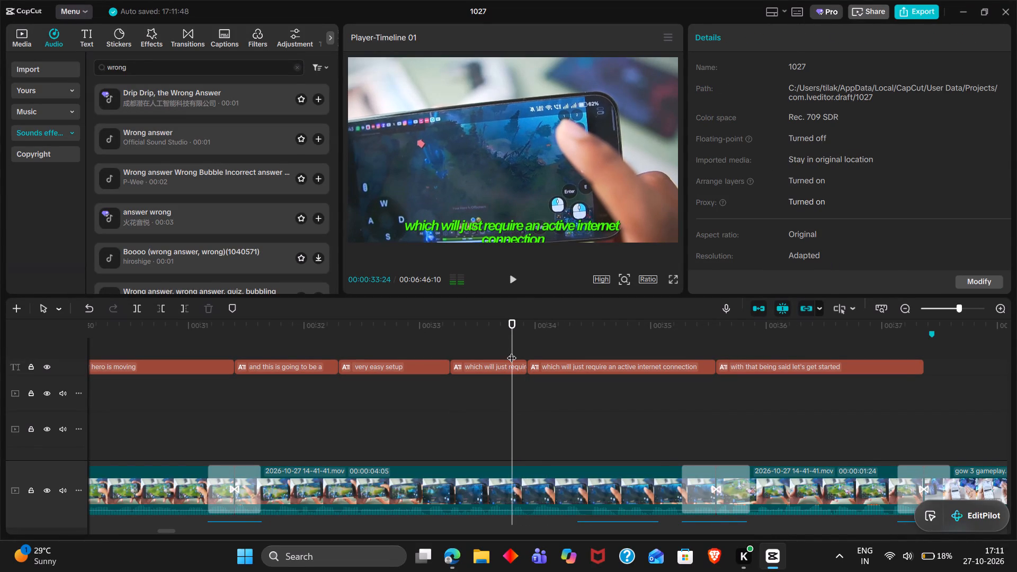
pyautogui.hotkey('ctrl', 'z')
pyautogui.click(514, 361)
pyautogui.hotkey('ctrl', 'b')
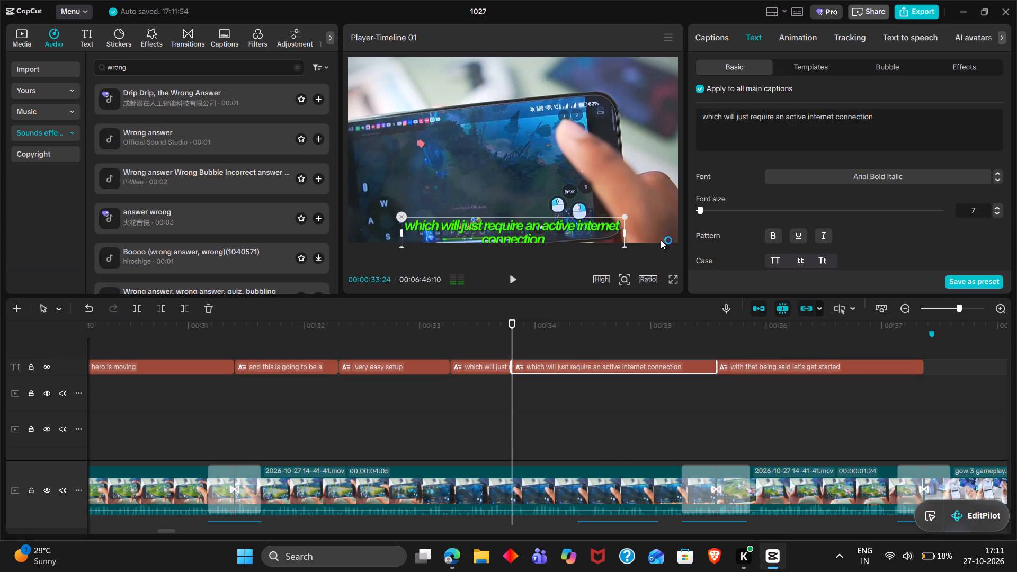
pyautogui.moveTo(750, 116); pyautogui.dragTo(699, 112)
pyautogui.press('BackSpace')
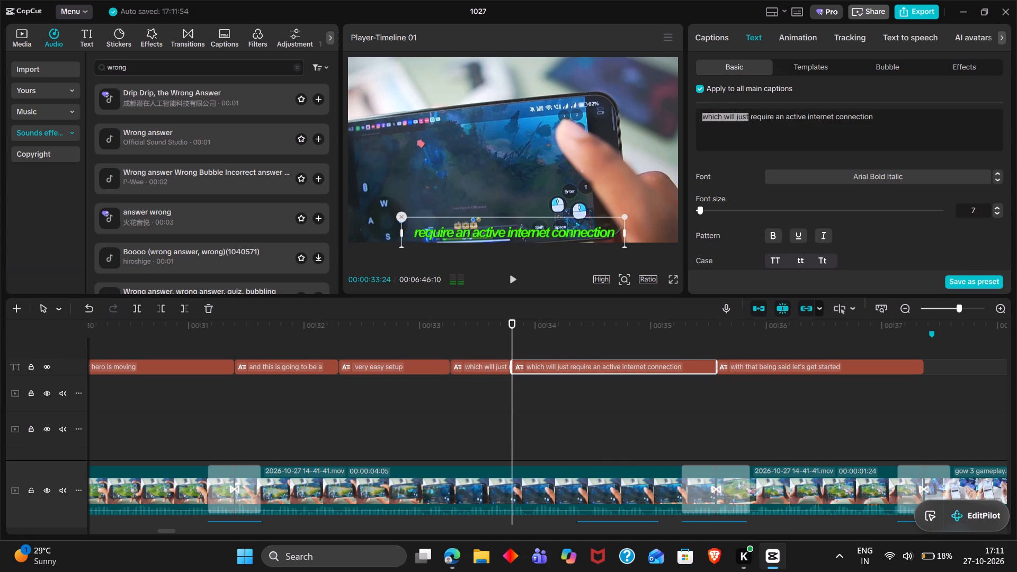
pyautogui.press('Right')
pyautogui.press('BackSpace')
# Shorten the first part of the split internet-connection caption to "which will just".
pyautogui.click(497, 364)
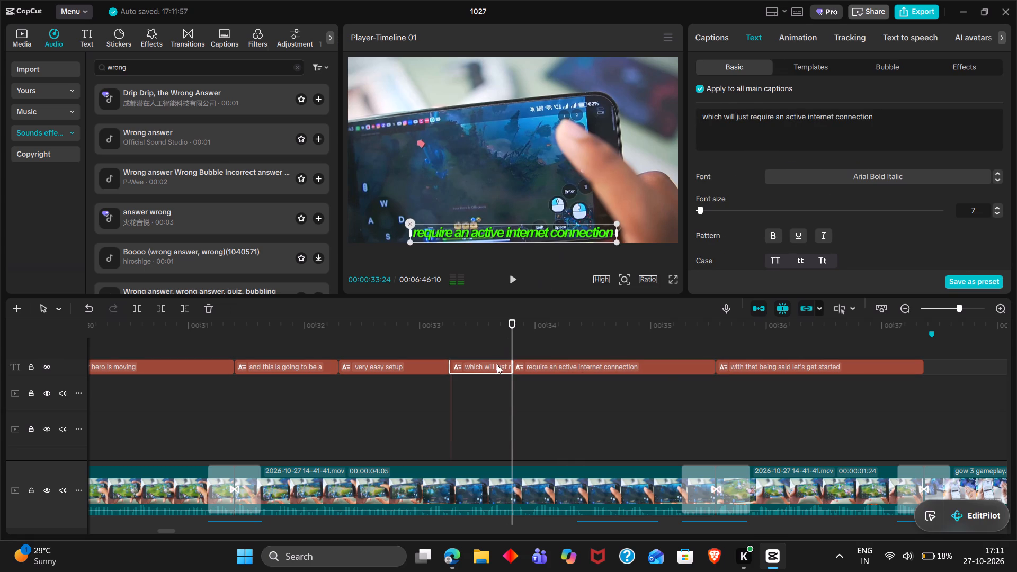
pyautogui.moveTo(902, 121); pyautogui.dragTo(747, 118)
pyautogui.press('BackSpace')
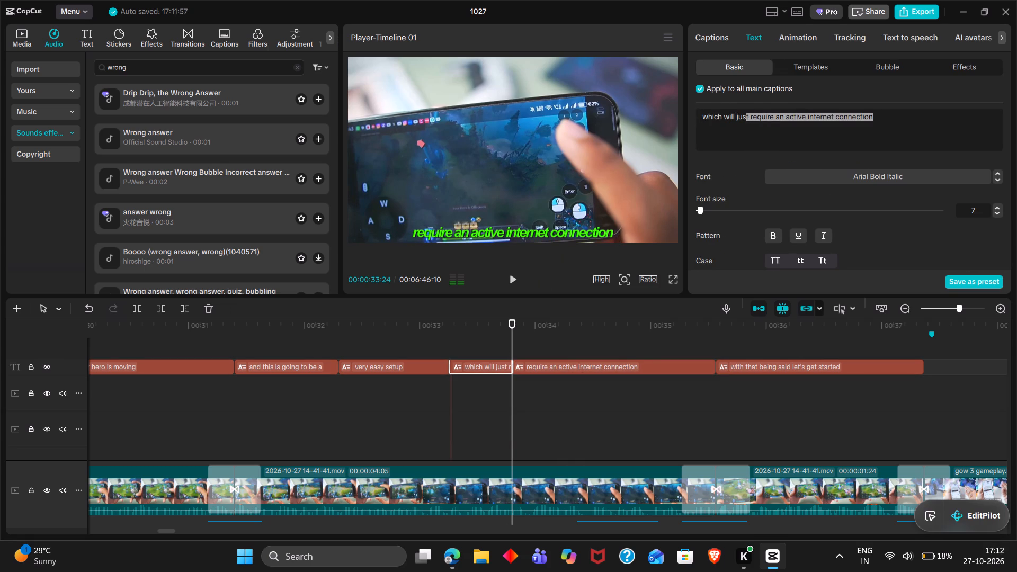
pyautogui.press('t')
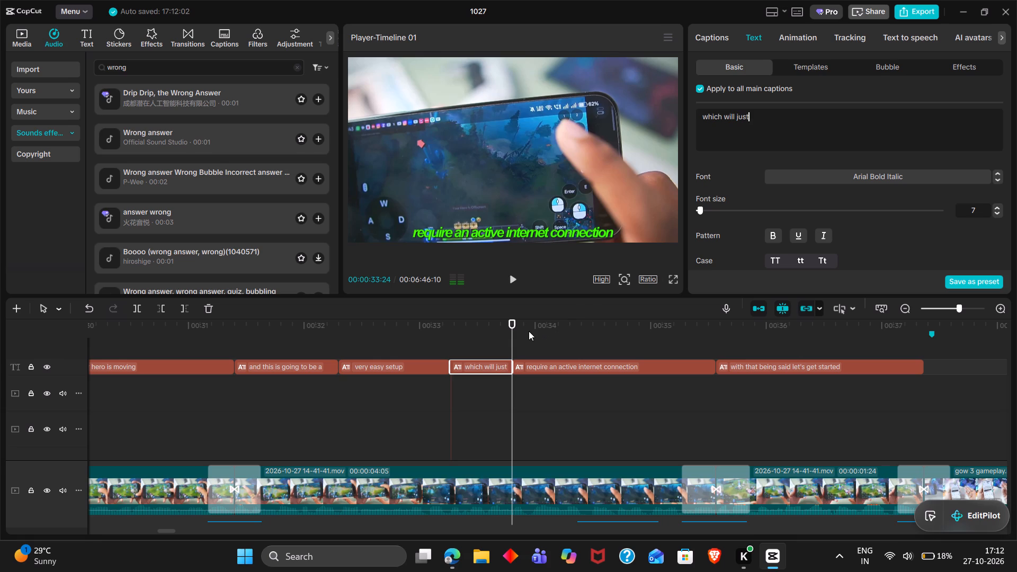
# Split the "require an active internet connection" caption at 00:00:34:20 and cut its second part to "internet connection".
pyautogui.click(528, 332)
pyautogui.press('space')
pyautogui.press('space')
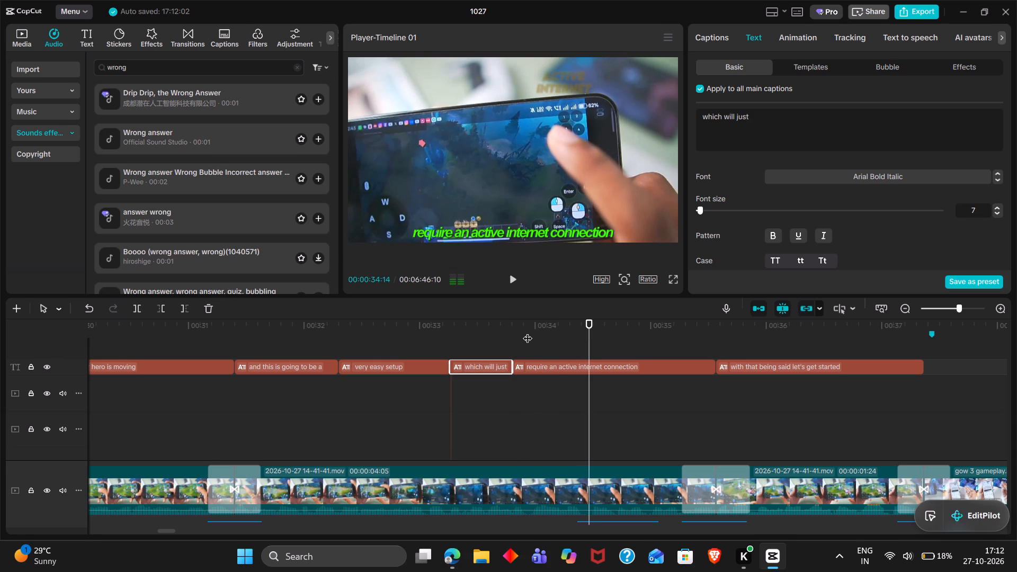
pyautogui.press('Left')
pyautogui.press('Left')
pyautogui.press('Left')
pyautogui.press('Left')
pyautogui.press('Left')
pyautogui.press('Left')
pyautogui.press('space')
pyautogui.press('space')
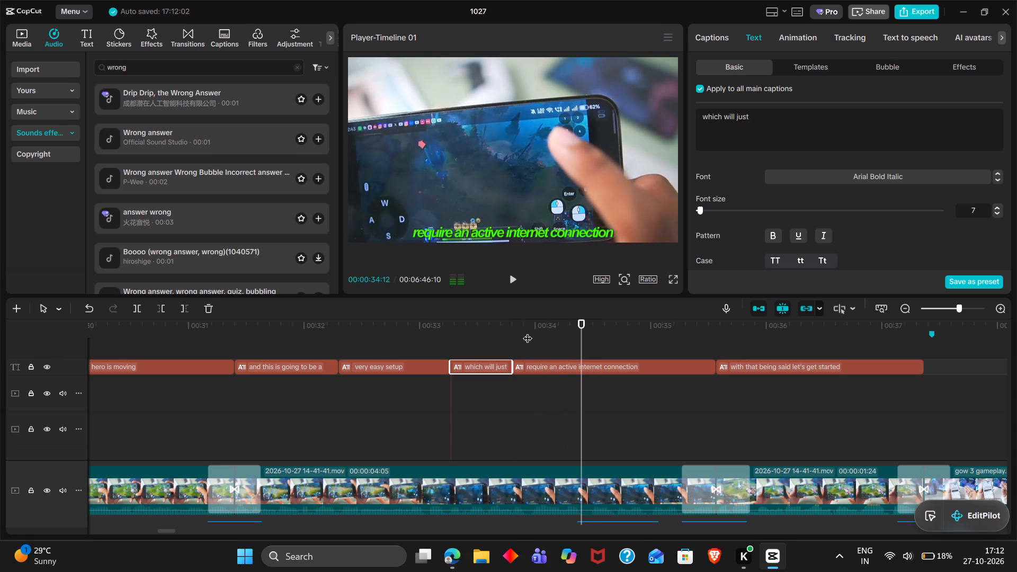
pyautogui.press('space')
pyautogui.press('space')
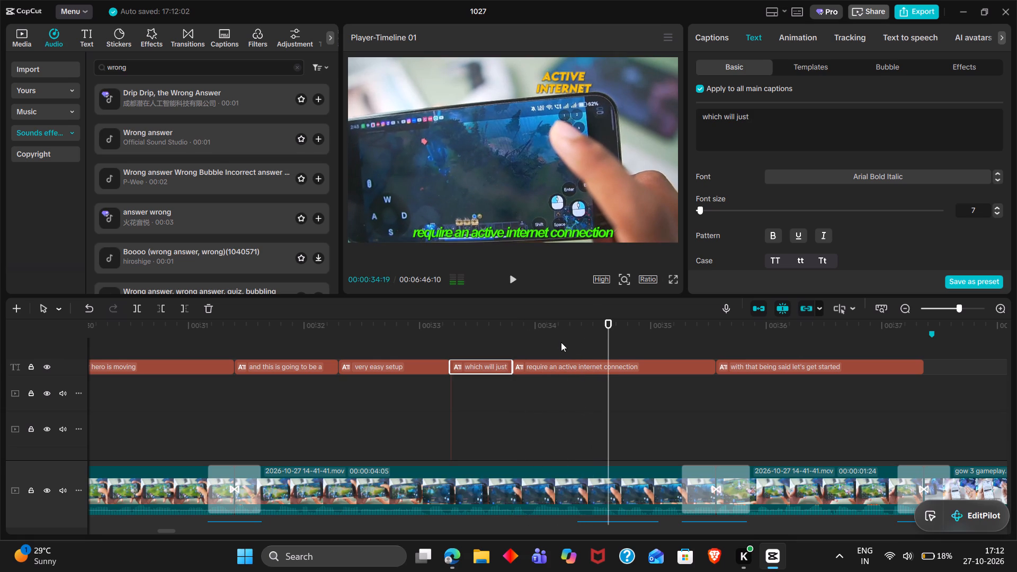
pyautogui.doubleClick(560, 341)
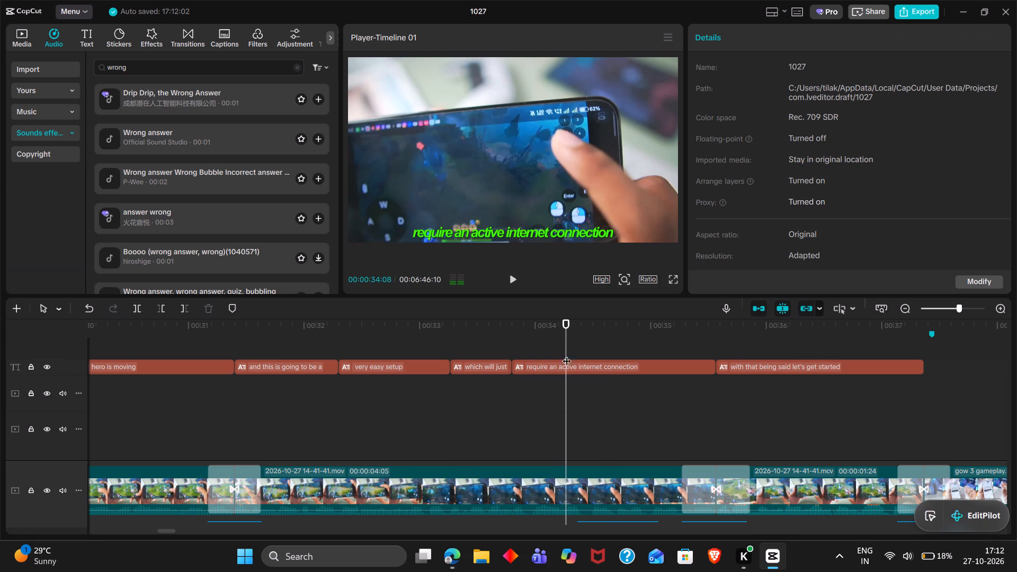
pyautogui.press('space')
pyautogui.press('space')
pyautogui.press('space')
pyautogui.press('space')
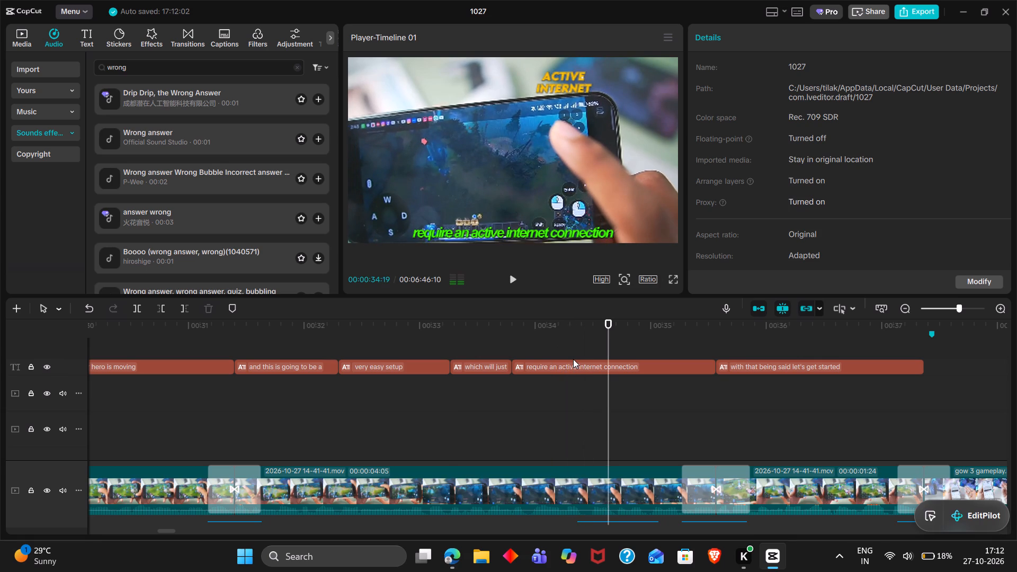
pyautogui.press('Right')
pyautogui.click(609, 371)
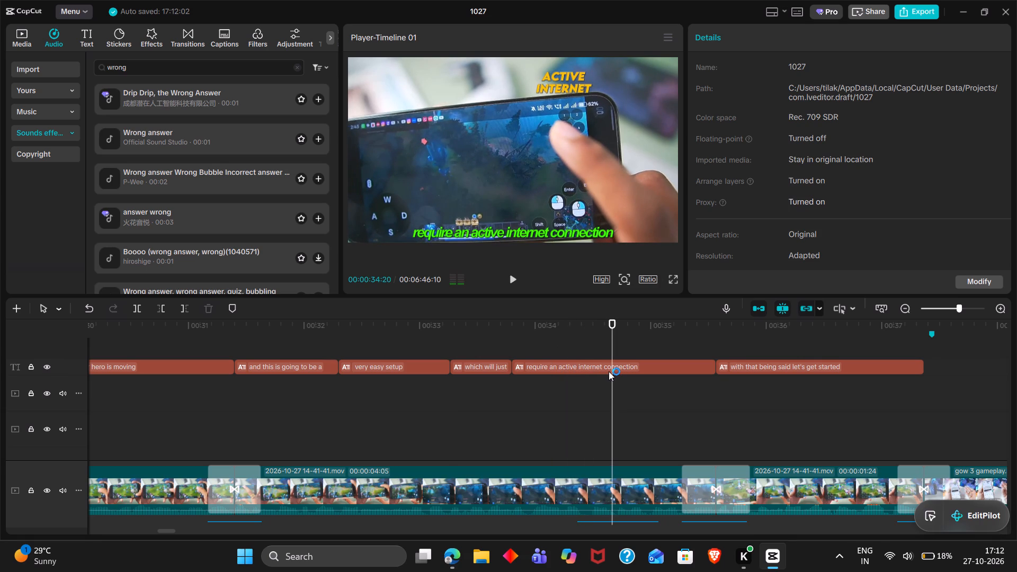
pyautogui.hotkey('ctrl', 'b')
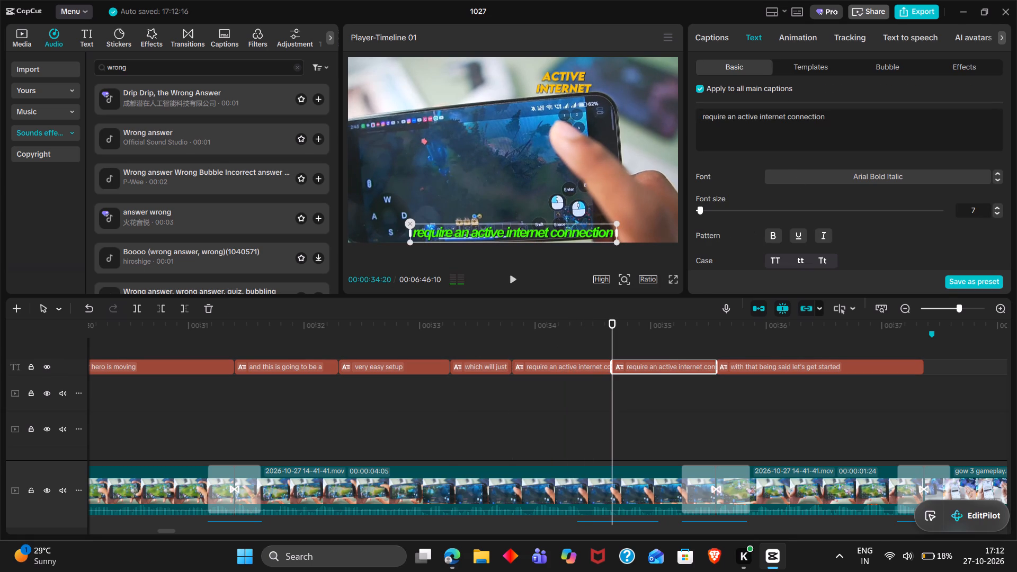
pyautogui.moveTo(761, 118); pyautogui.dragTo(698, 117)
pyautogui.press('BackSpace')
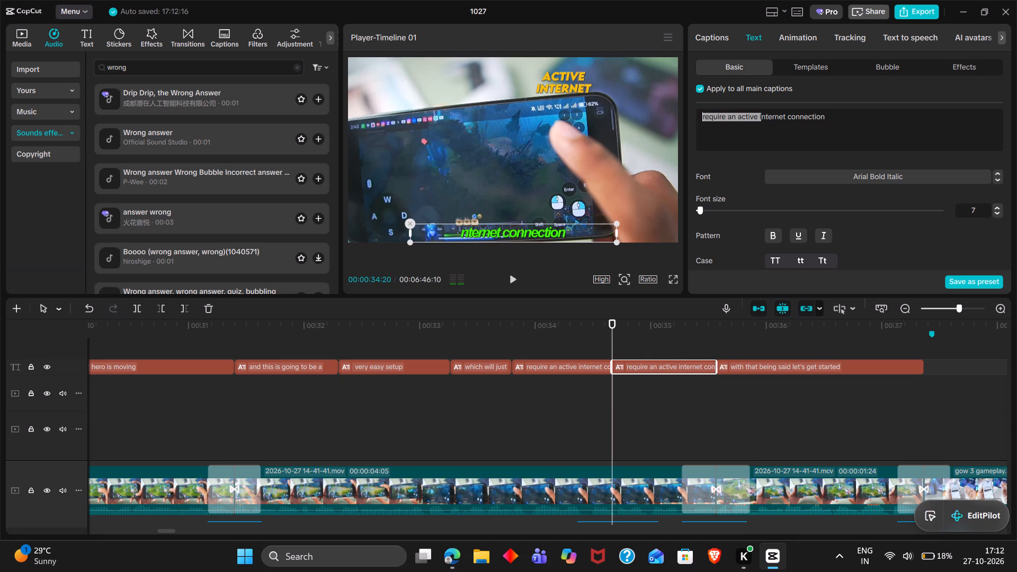
pyautogui.press('i')
# Shorten the first part of the newly split caption to "require an active".
pyautogui.click(599, 371)
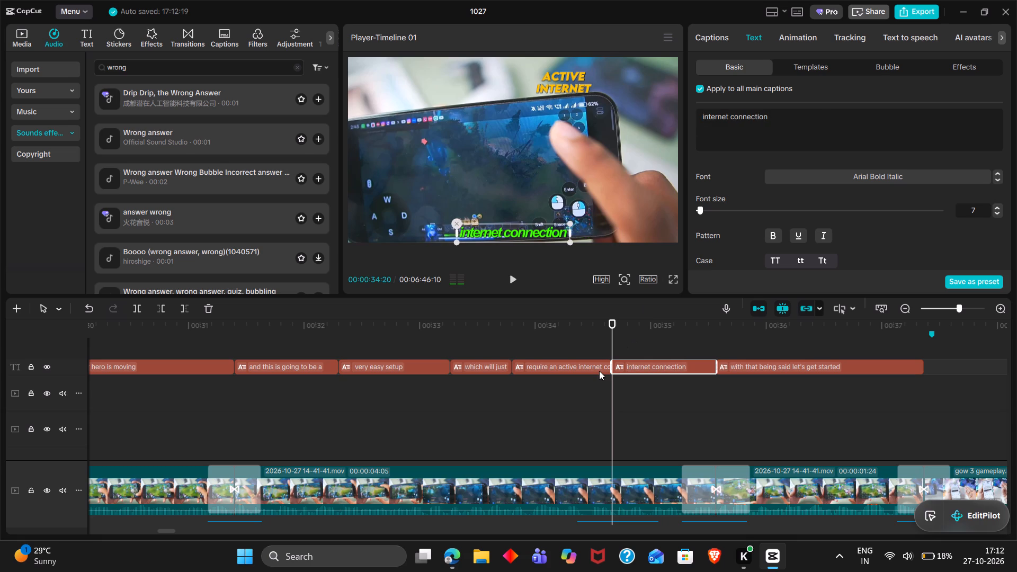
pyautogui.moveTo(761, 121); pyautogui.dragTo(674, 111)
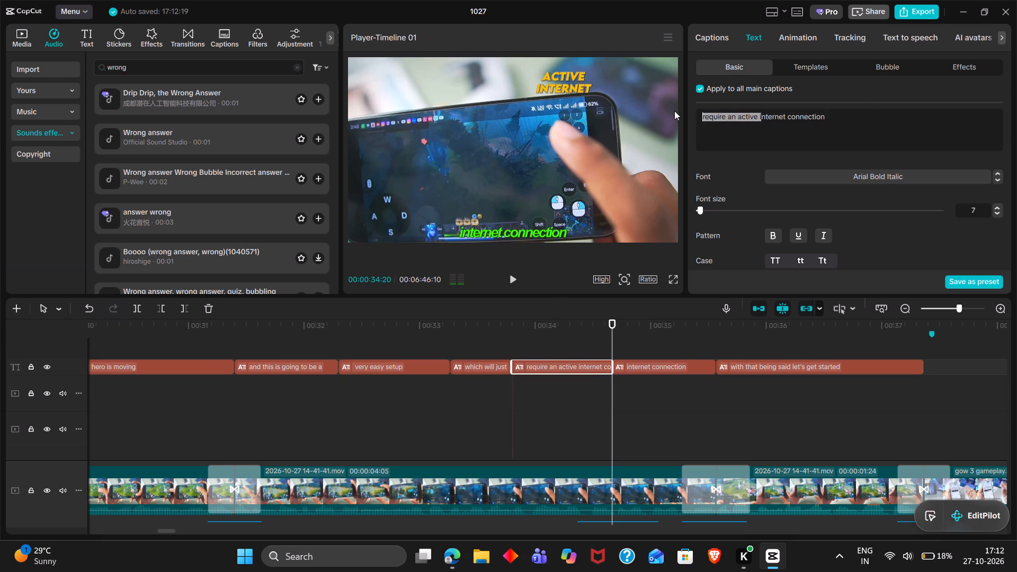
pyautogui.moveTo(674, 111); pyautogui.dragTo(864, 112)
pyautogui.moveTo(864, 112); pyautogui.dragTo(844, 119)
pyautogui.moveTo(844, 119); pyautogui.dragTo(826, 119)
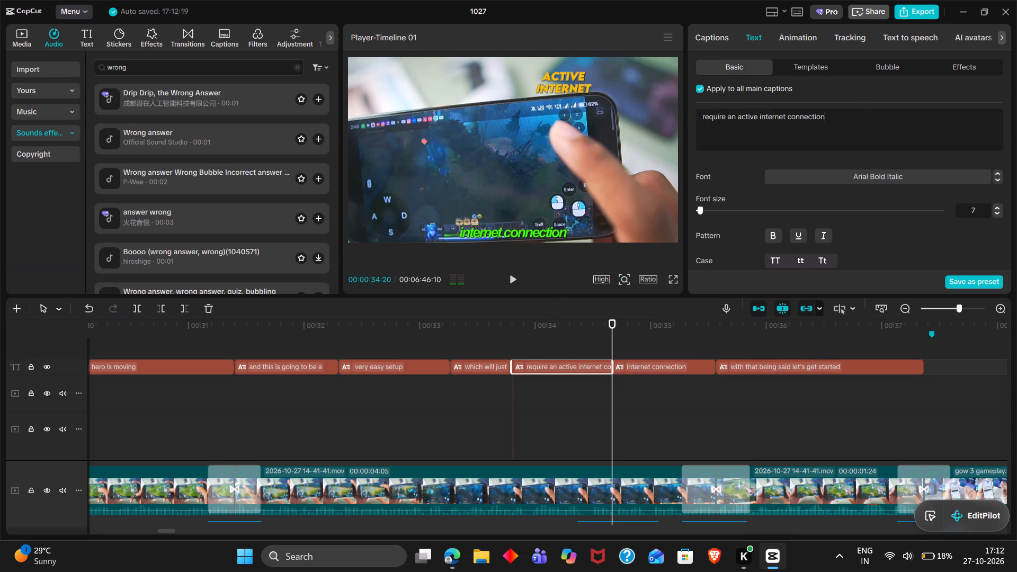
pyautogui.moveTo(826, 119); pyautogui.dragTo(758, 118)
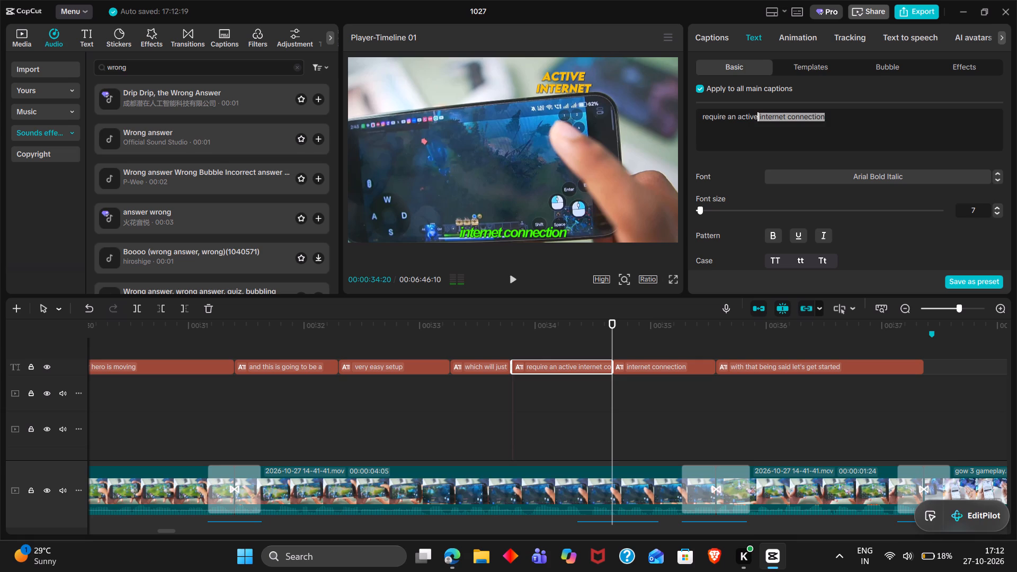
pyautogui.press('BackSpace')
# Split the "with that being said let's get started" caption at 00:00:36:10 and cut its second part to "let's get started".
pyautogui.click(547, 403)
pyautogui.moveTo(547, 403); pyautogui.dragTo(514, 398)
pyautogui.press('space')
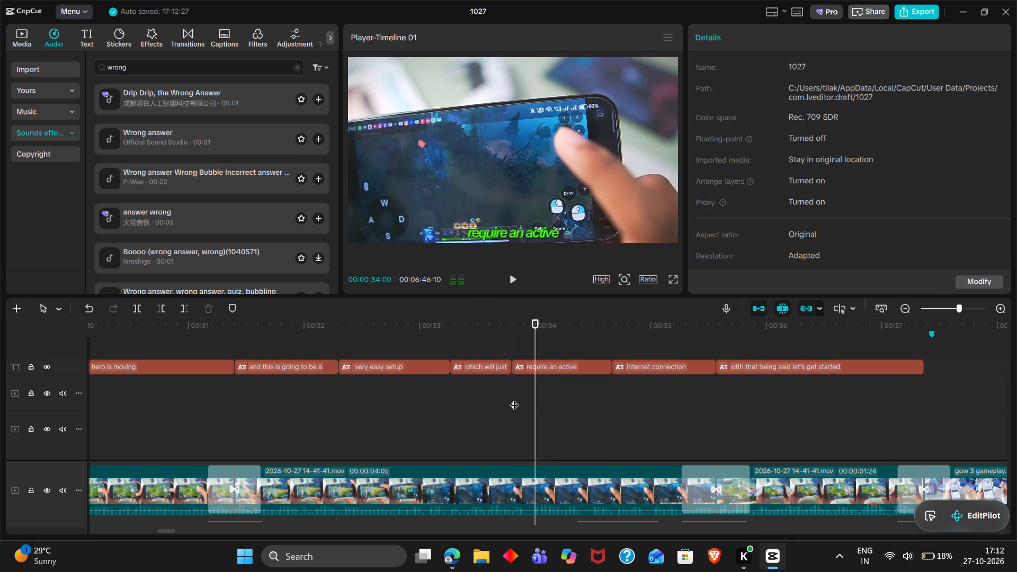
pyautogui.press('space')
pyautogui.press('space')
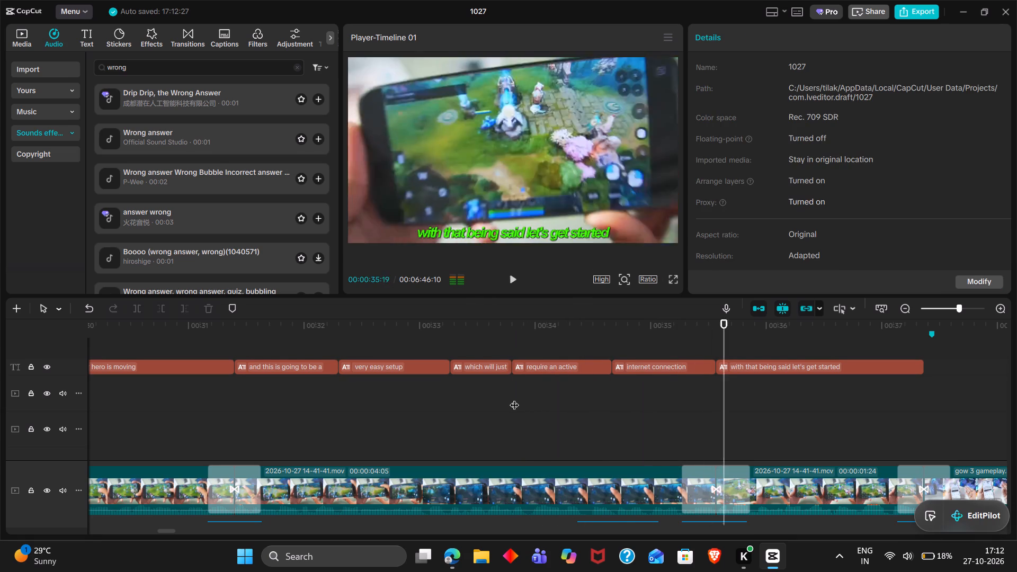
pyautogui.press('space')
pyautogui.press('space')
pyautogui.press('space')
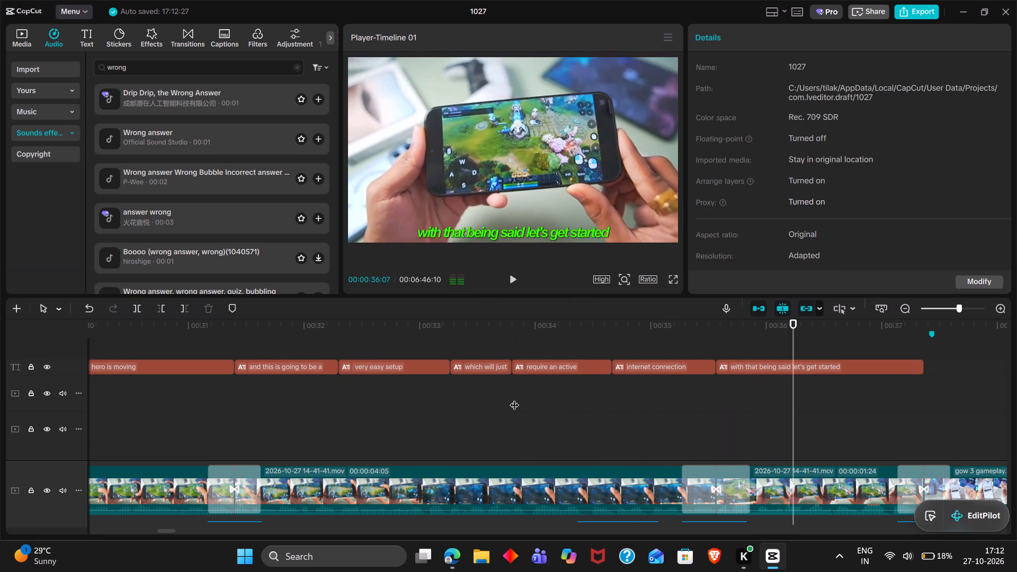
pyautogui.press('space')
pyautogui.press('space')
pyautogui.click(801, 433)
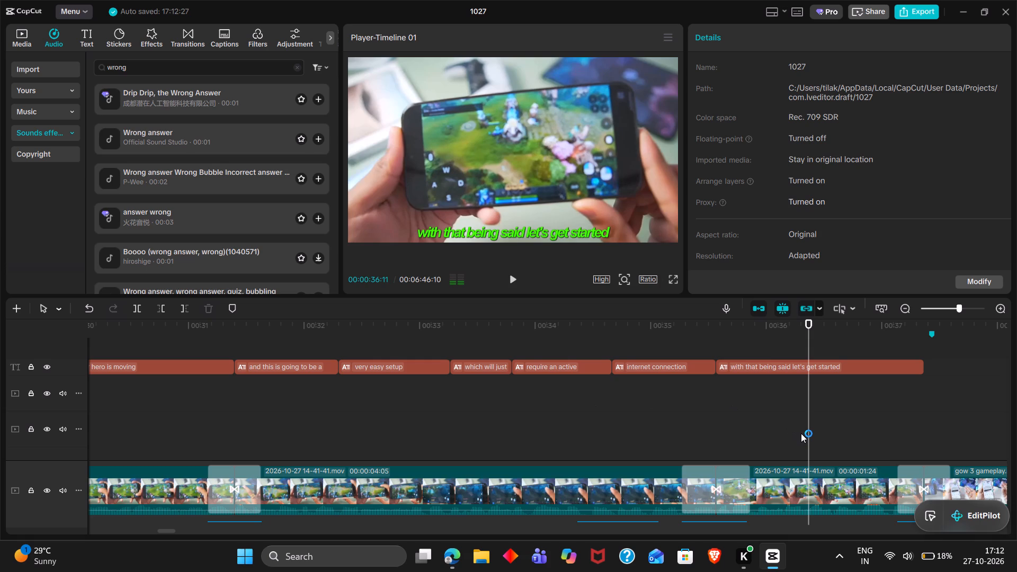
pyautogui.click(797, 433)
pyautogui.moveTo(797, 433); pyautogui.dragTo(801, 433)
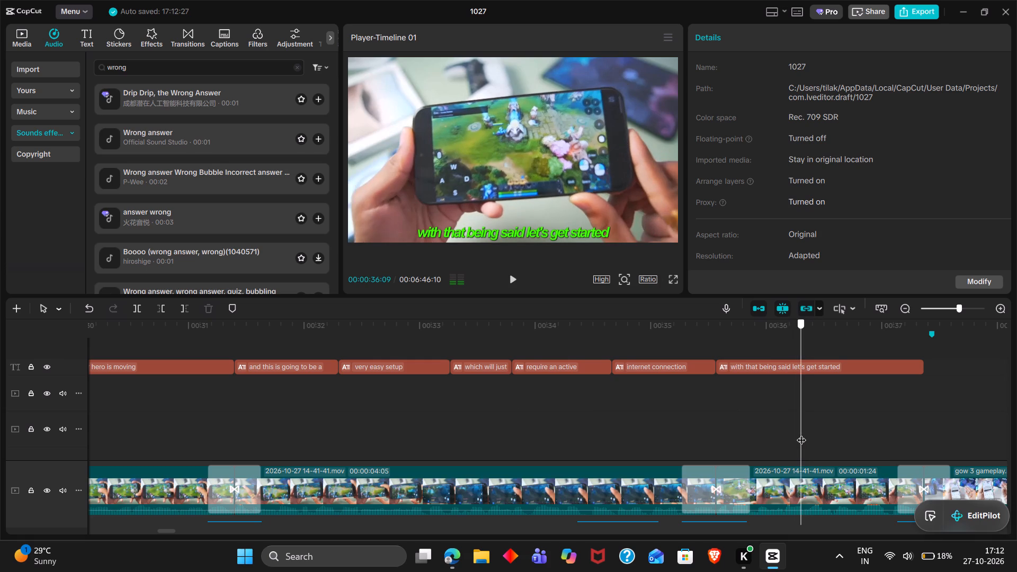
pyautogui.moveTo(801, 433); pyautogui.dragTo(803, 434)
pyautogui.click(795, 371)
pyautogui.hotkey('ctrl', 'b')
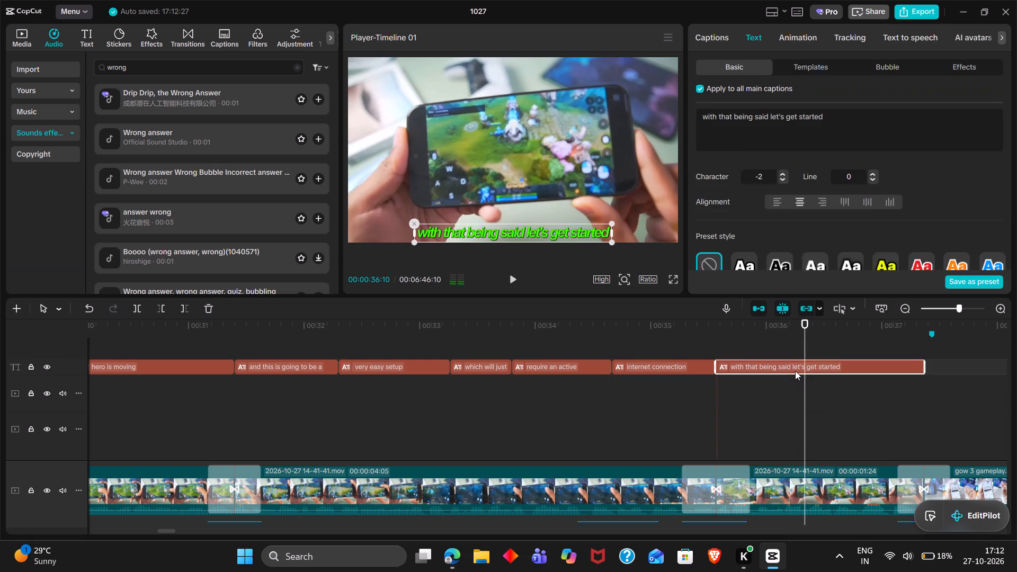
pyautogui.moveTo(768, 115); pyautogui.dragTo(703, 111)
pyautogui.press('BackSpace')
pyautogui.press('Right')
pyautogui.press('BackSpace')
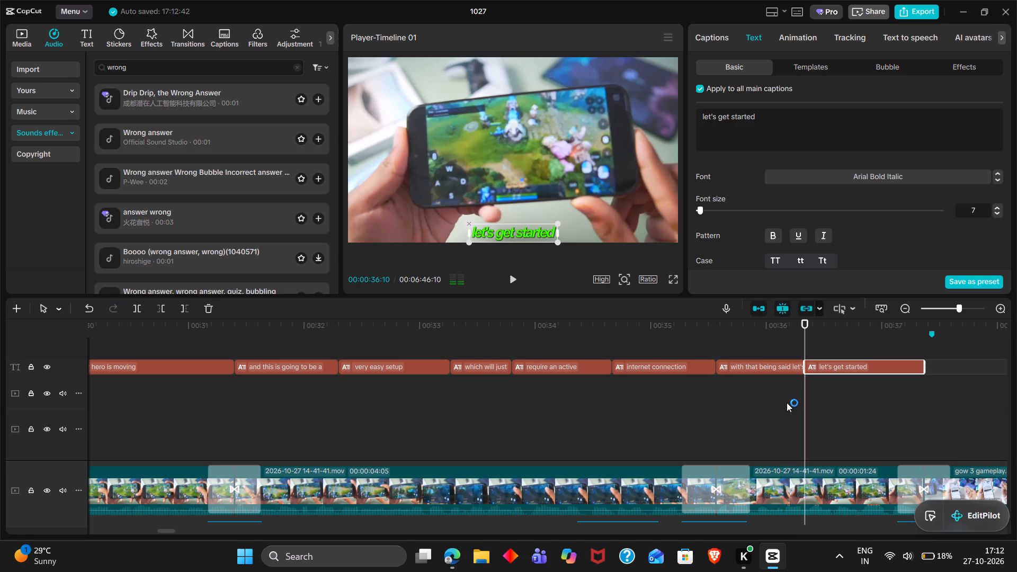
# Shorten the first part of the split closing caption to "with that being said".
pyautogui.click(775, 370)
pyautogui.moveTo(832, 117); pyautogui.dragTo(769, 115)
pyautogui.press('BackSpace')
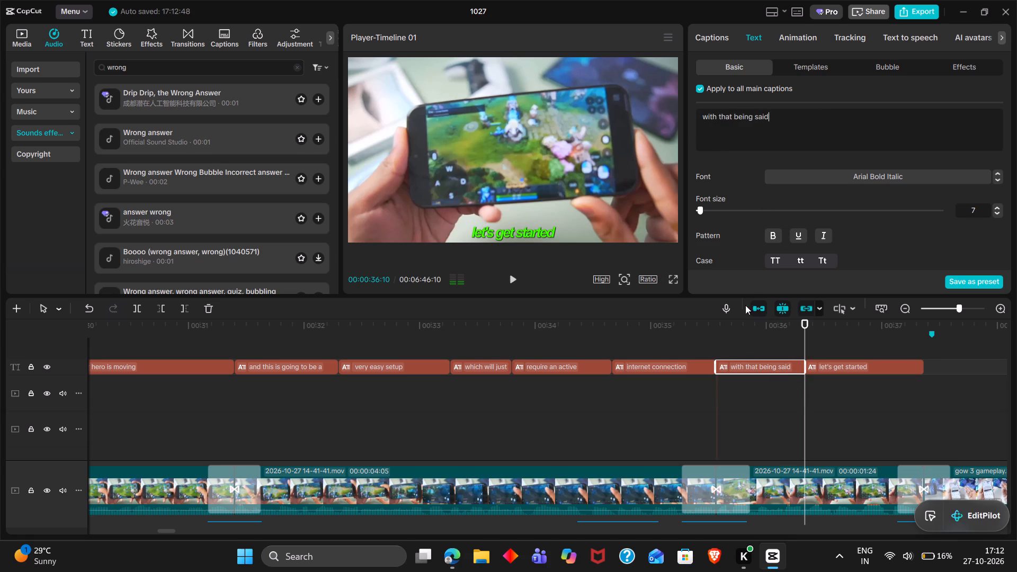
# Select all the captions and apply the Bounce In entrance animation with a 0.1 s duration.
pyautogui.keyDown('ctrl'); pyautogui.scroll(-13, 765, 414); pyautogui.keyUp('ctrl')
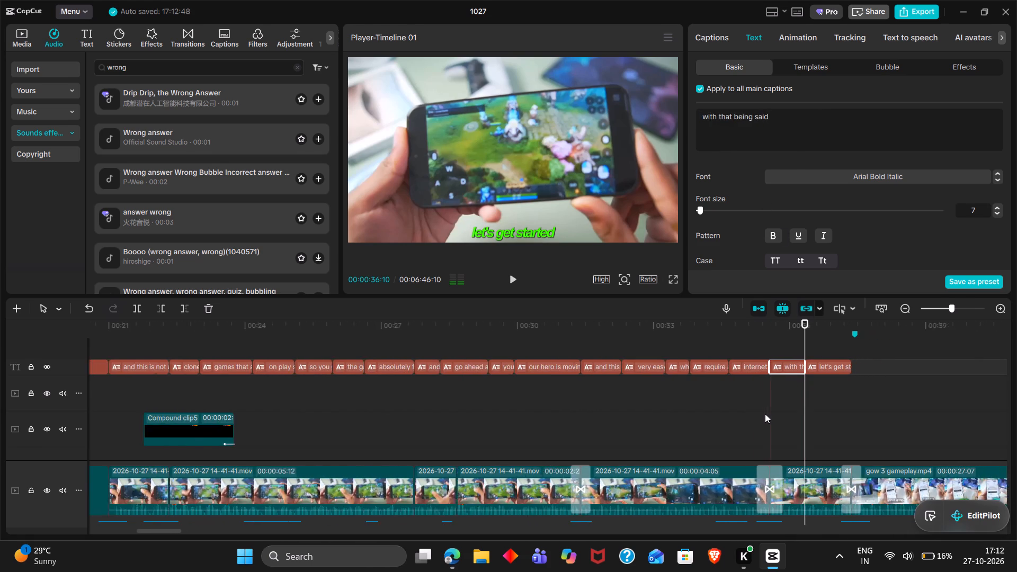
pyautogui.keyDown('ctrl'); pyautogui.scroll(-11, 765, 414); pyautogui.keyUp('ctrl')
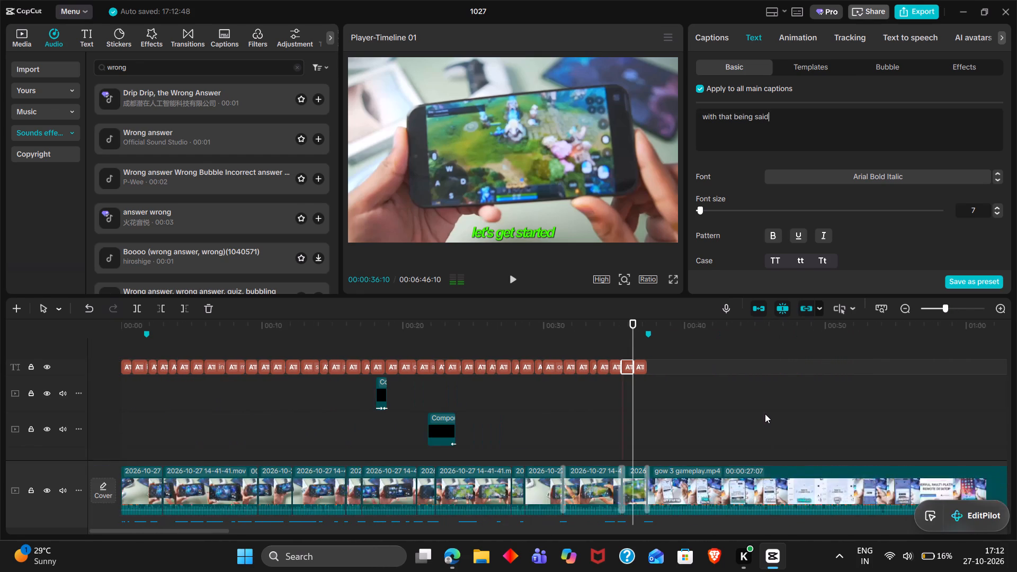
pyautogui.moveTo(724, 371); pyautogui.dragTo(157, 357)
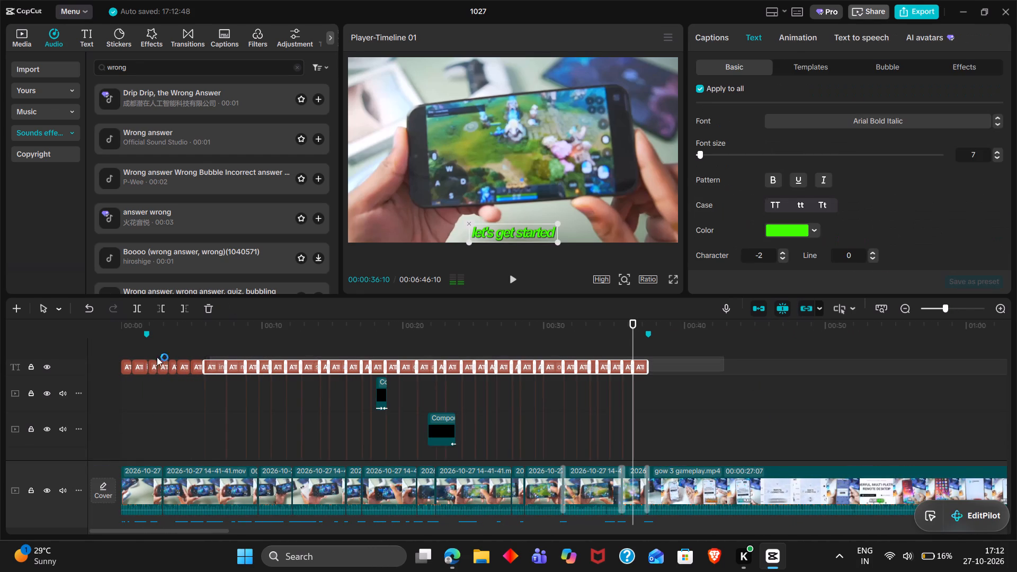
pyautogui.moveTo(157, 357); pyautogui.dragTo(113, 356)
pyautogui.doubleClick(800, 50)
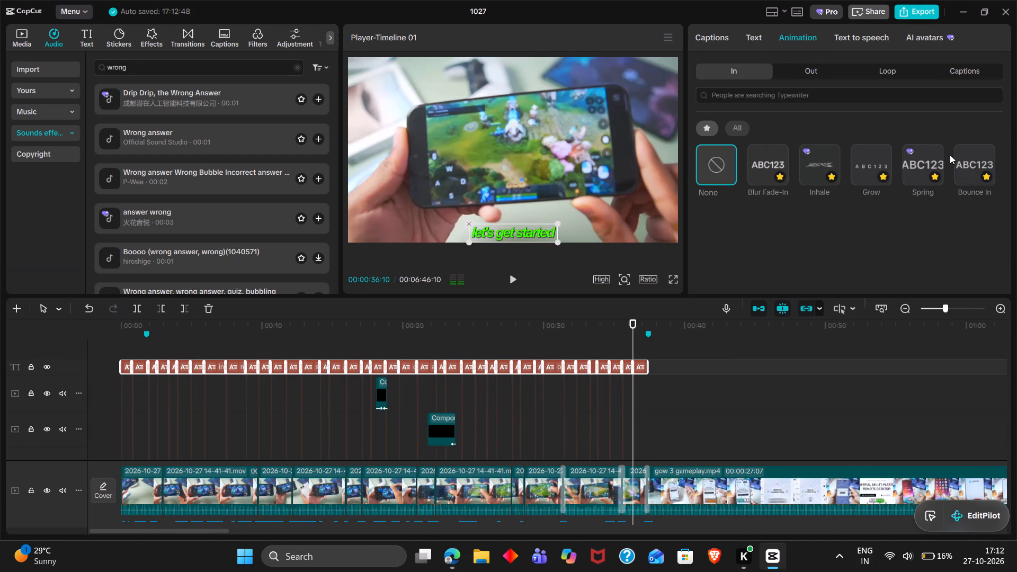
pyautogui.doubleClick(992, 160)
pyautogui.click(810, 279)
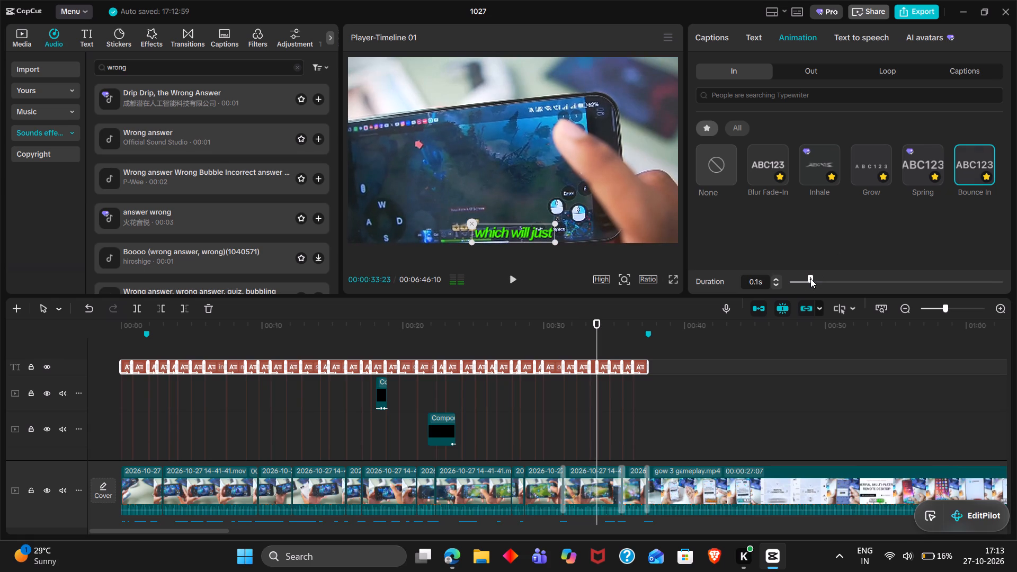
# Return the playhead to the start of the timeline and import Black-Shadow.png from Downloads into the project media.
pyautogui.click(135, 353)
pyautogui.moveTo(135, 353); pyautogui.dragTo(104, 351)
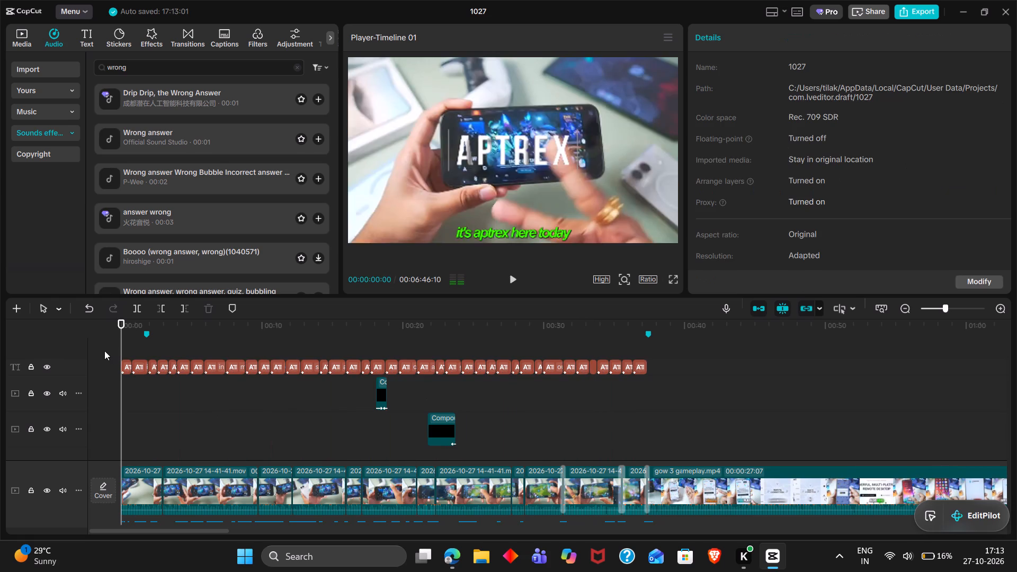
pyautogui.click(17, 49)
pyautogui.click(114, 63)
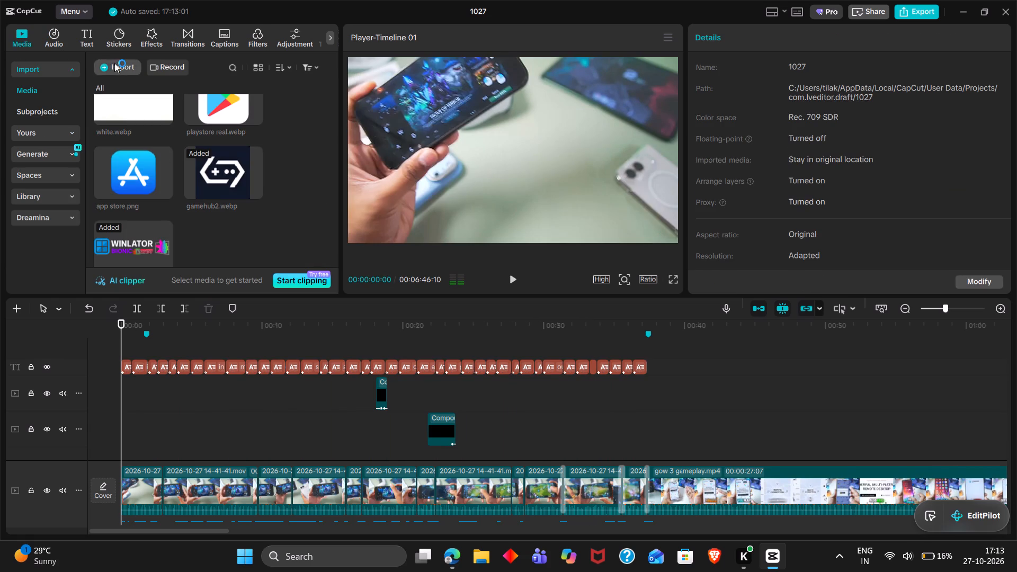
pyautogui.click(146, 95)
pyautogui.write('bla')
pyautogui.press('Down')
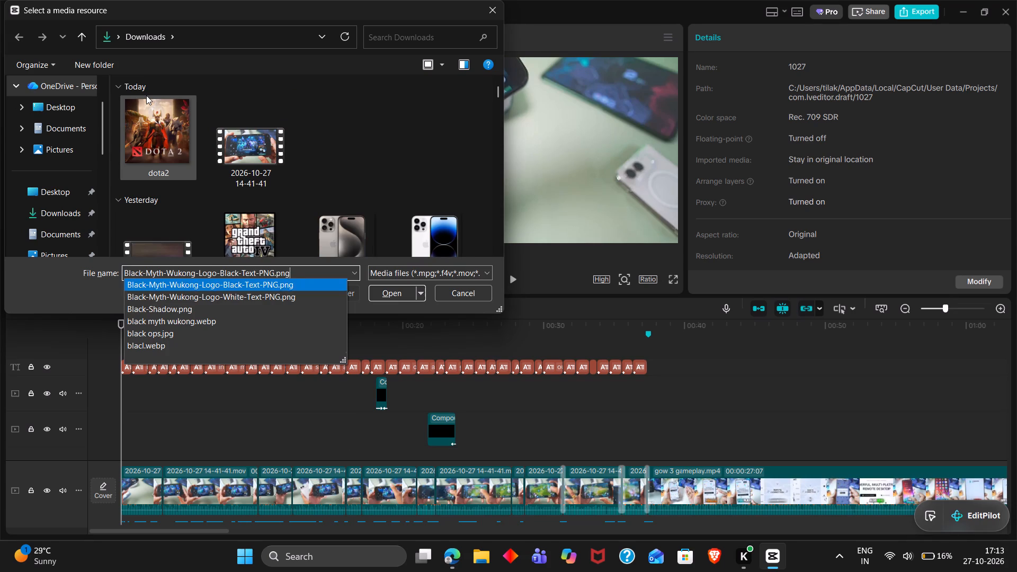
pyautogui.press('Down')
pyautogui.press('Down')
pyautogui.press('Return')
# Place Black-Shadow.png on a track beneath the captions from 00:00 and extend it to 00:00:37:13, where the captions end.
pyautogui.moveTo(236, 217); pyautogui.dragTo(161, 318)
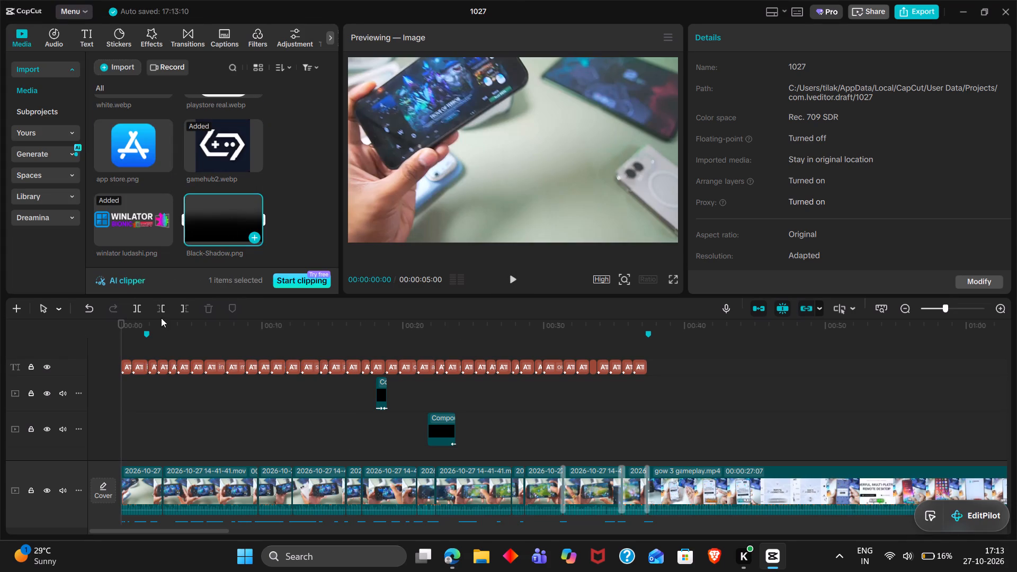
pyautogui.moveTo(161, 318); pyautogui.dragTo(121, 380)
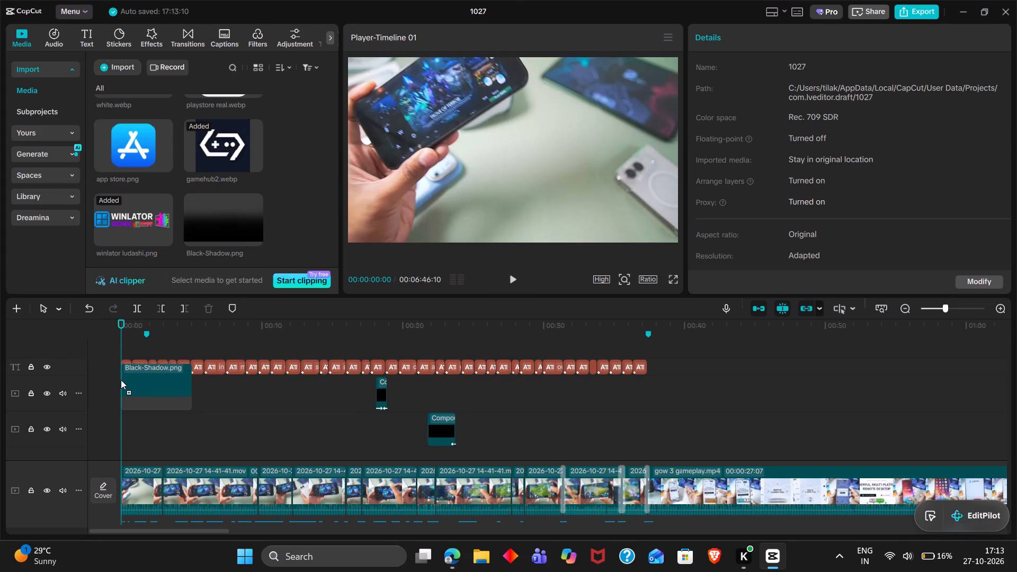
pyautogui.moveTo(121, 380); pyautogui.dragTo(121, 375)
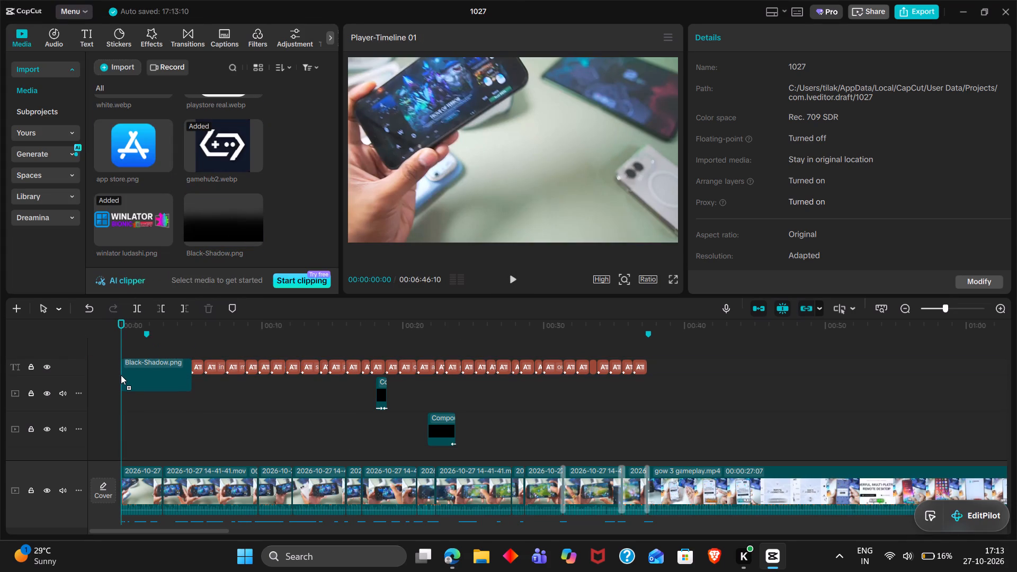
pyautogui.moveTo(121, 375); pyautogui.dragTo(121, 376)
pyautogui.moveTo(190, 392); pyautogui.dragTo(646, 394)
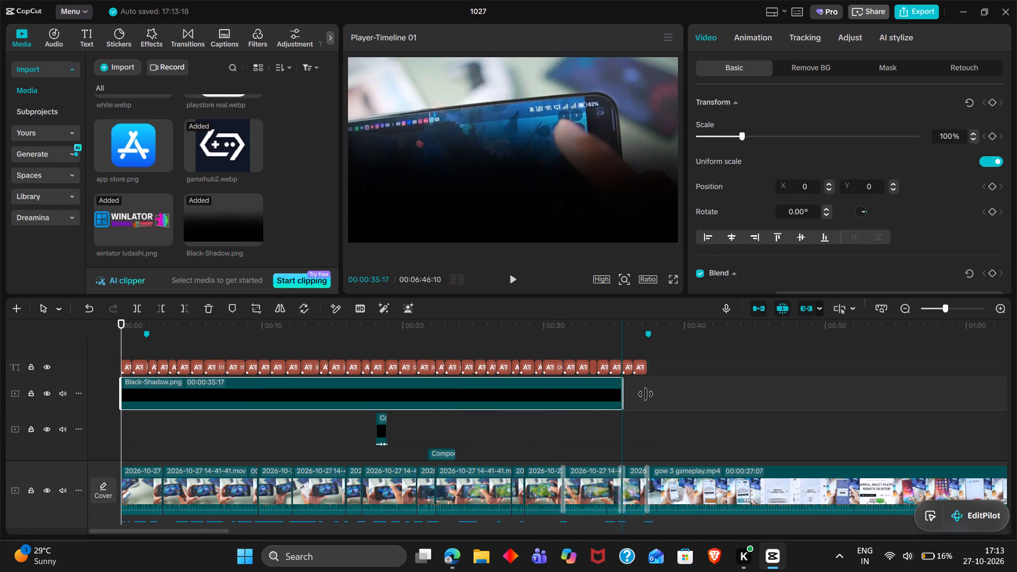
pyautogui.moveTo(646, 394); pyautogui.dragTo(645, 392)
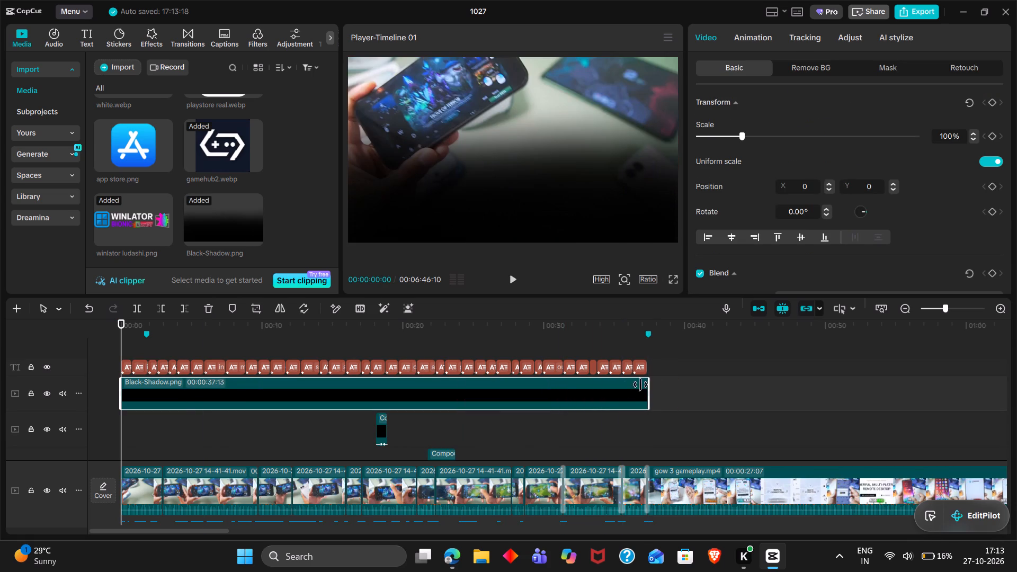
# Lower the black shadow overlay in the frame to about Y -1072, checking it against the opening caption.
pyautogui.tripleClick(646, 358)
pyautogui.click(646, 358)
pyautogui.click(584, 400)
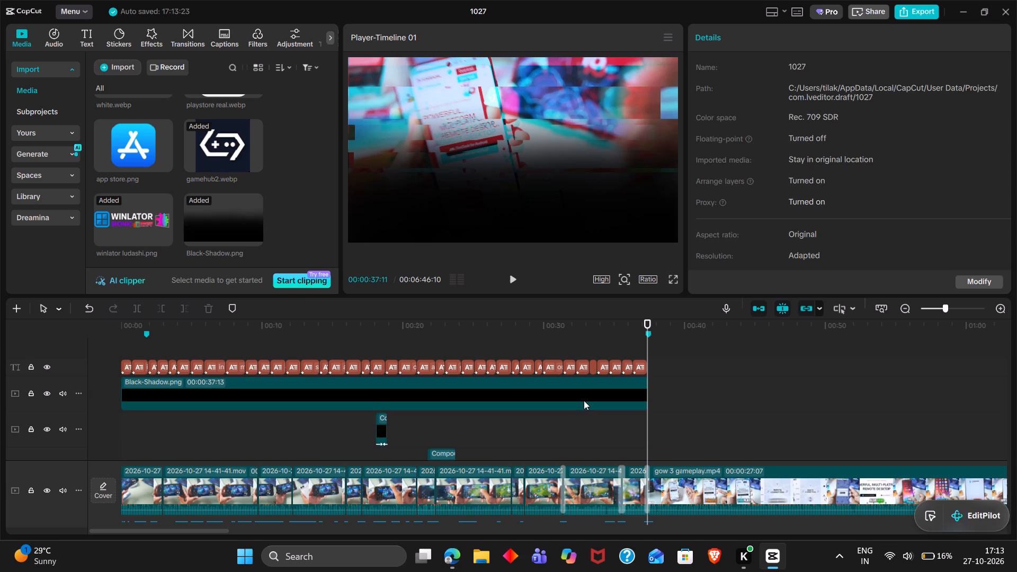
pyautogui.moveTo(583, 149); pyautogui.dragTo(583, 226)
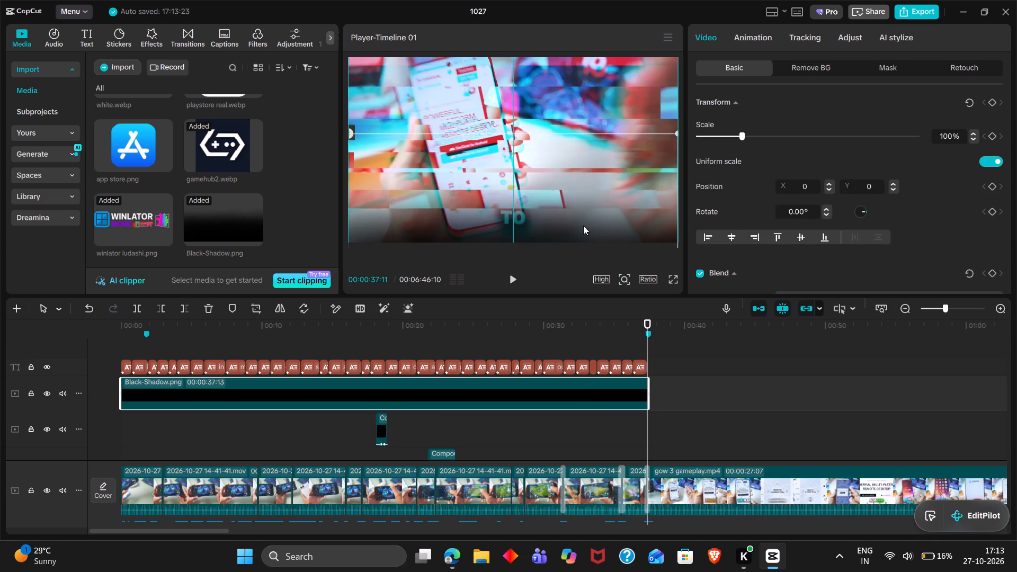
pyautogui.moveTo(583, 226); pyautogui.dragTo(586, 230)
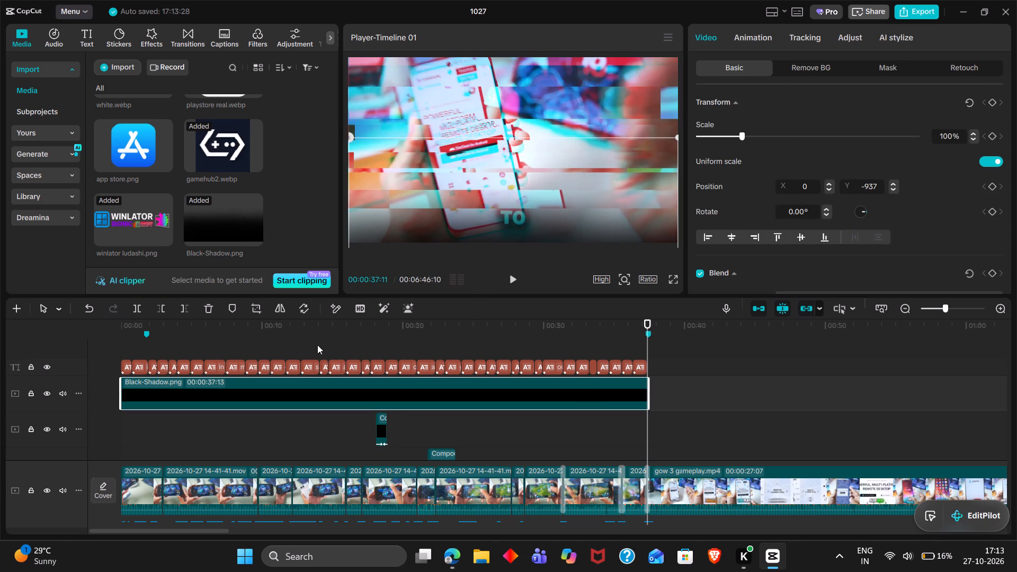
pyautogui.click(302, 337)
pyautogui.moveTo(302, 337); pyautogui.dragTo(121, 332)
pyautogui.press('space')
pyautogui.press('space')
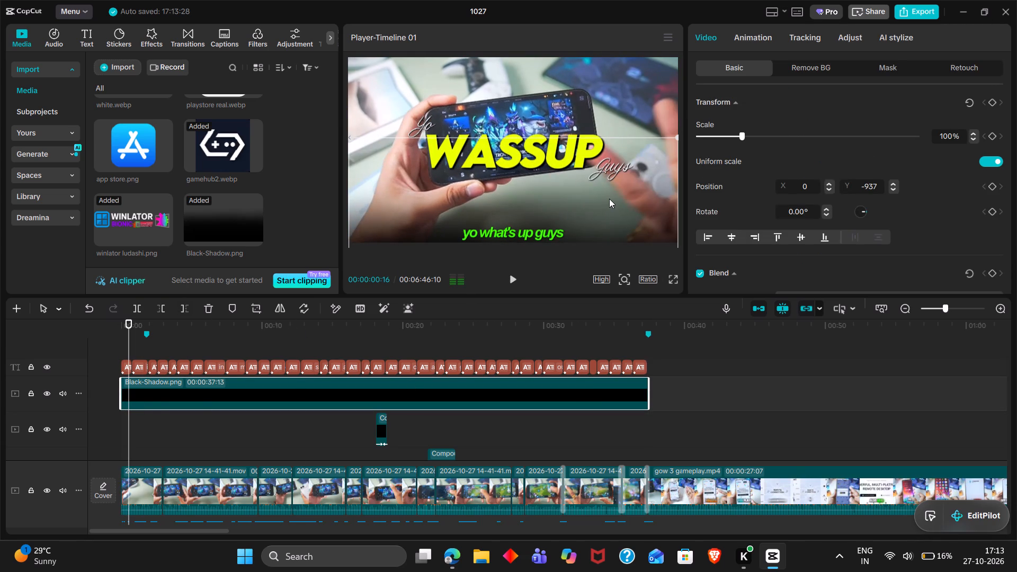
pyautogui.moveTo(609, 199); pyautogui.dragTo(607, 213)
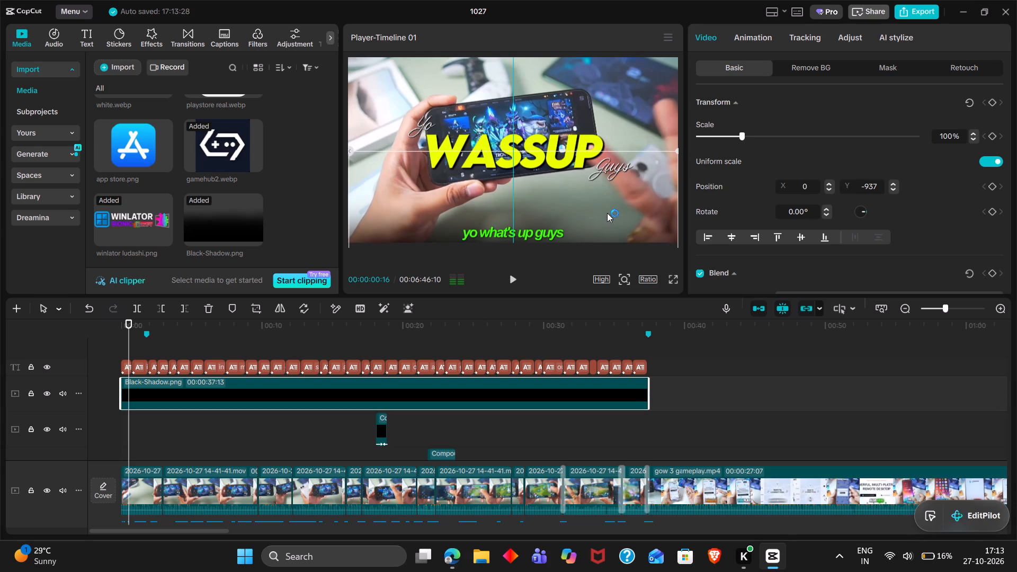
pyautogui.moveTo(607, 213); pyautogui.dragTo(607, 211)
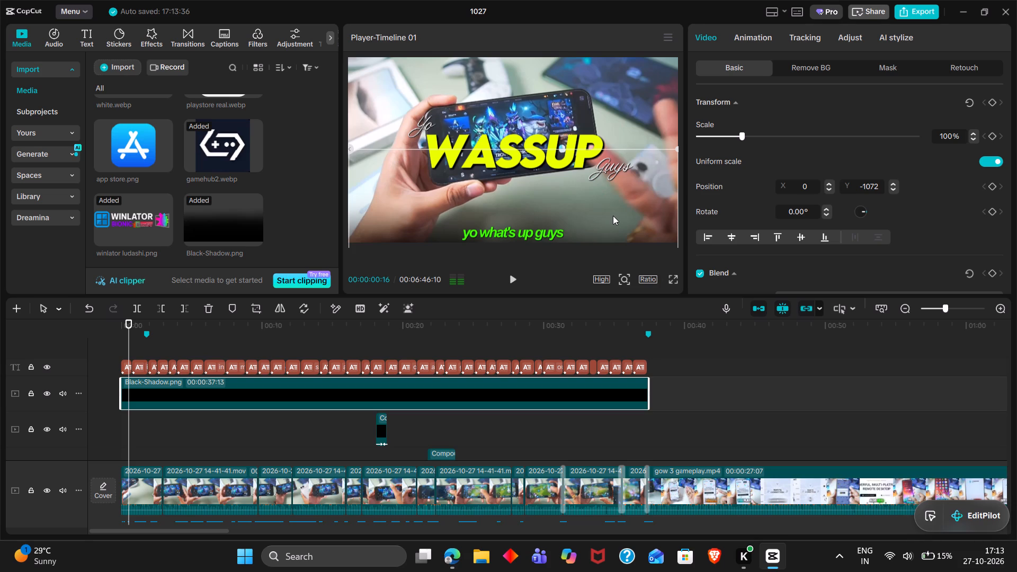
pyautogui.tripleClick(568, 360)
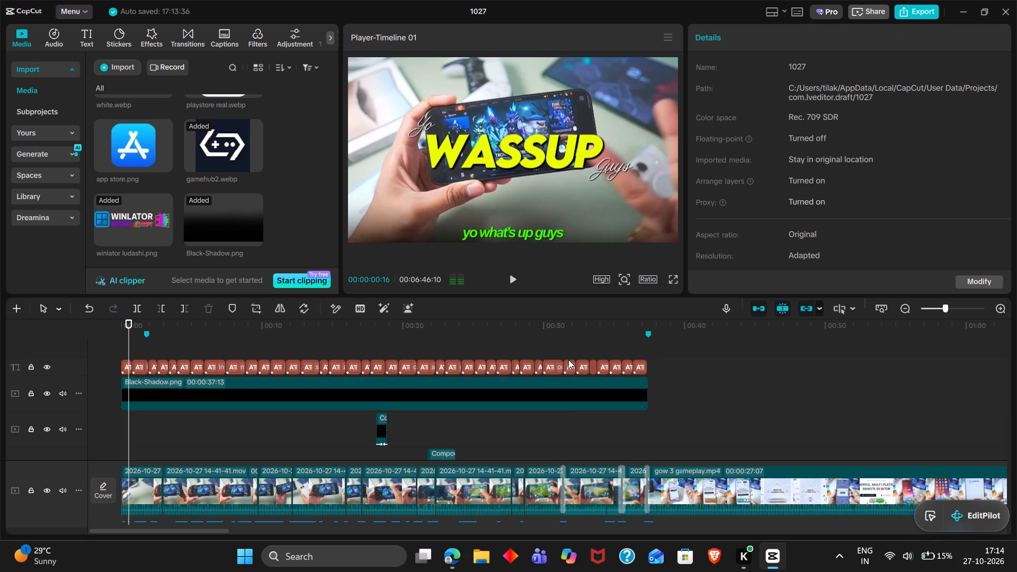
# Play the video from the start to review the animated captions against the shadow overlay.
pyautogui.click(196, 435)
pyautogui.moveTo(196, 435); pyautogui.dragTo(176, 434)
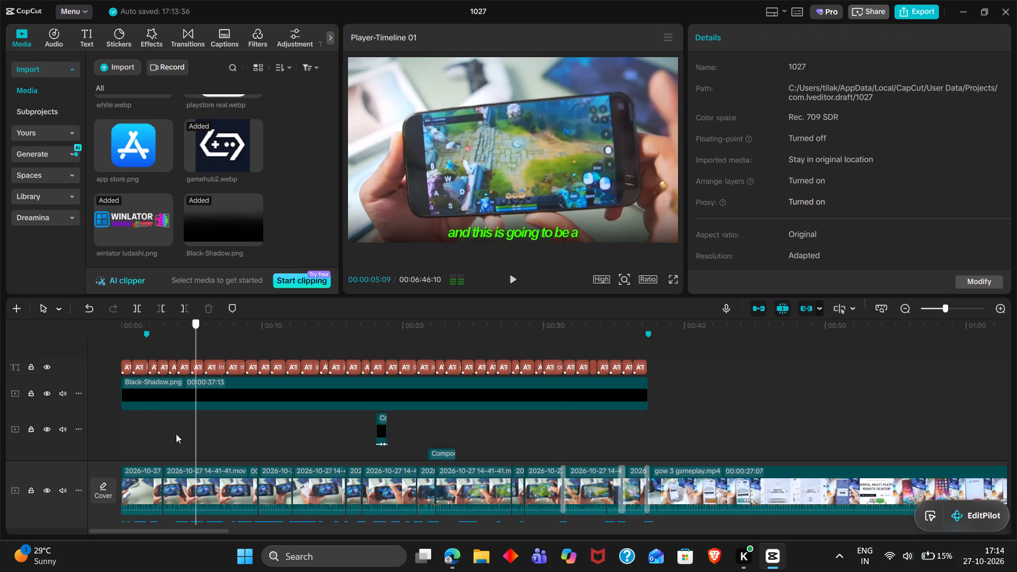
pyautogui.moveTo(176, 434); pyautogui.dragTo(4, 401)
pyautogui.press('space')
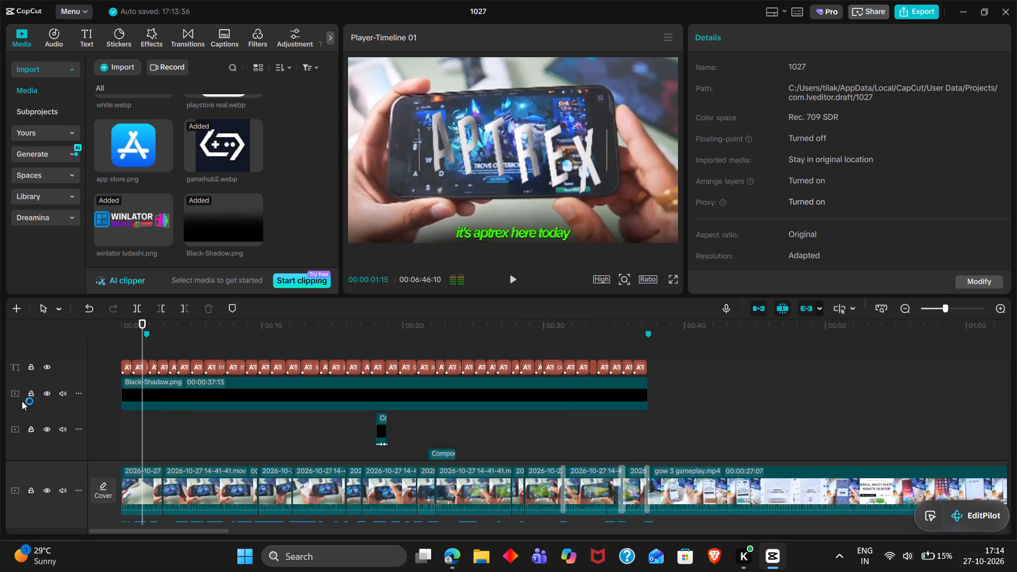
pyautogui.keyDown('ctrl'); pyautogui.scroll(-3, 253, 434); pyautogui.keyUp('ctrl')
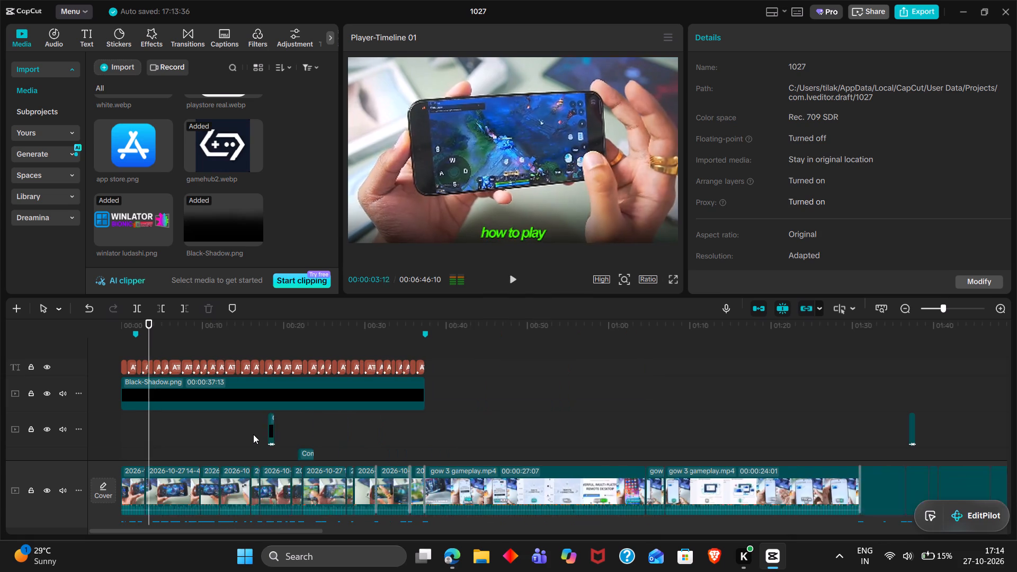
pyautogui.keyDown('ctrl'); pyautogui.scroll(5, 253, 434); pyautogui.keyUp('ctrl')
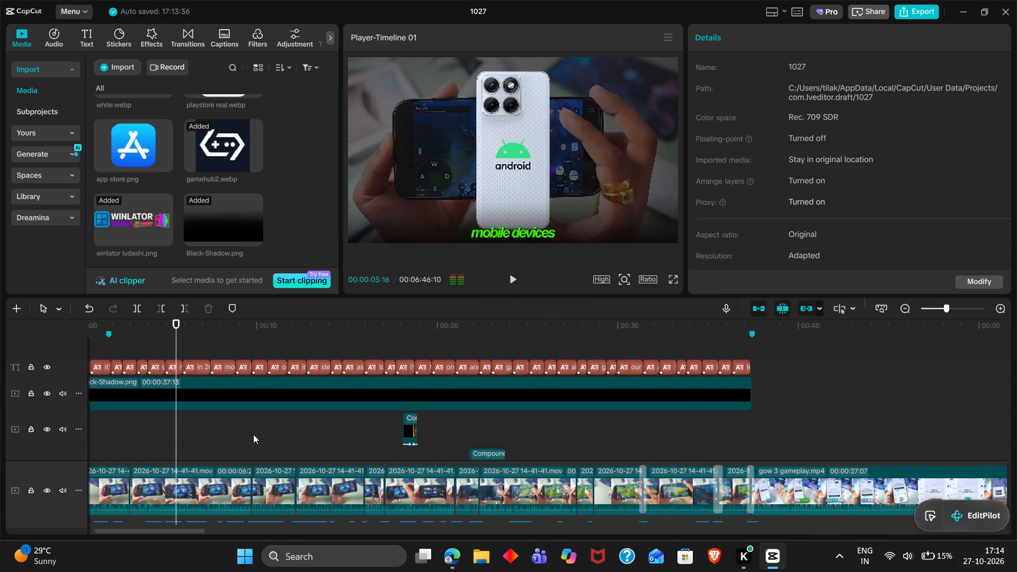
pyautogui.keyDown('ctrl'); pyautogui.scroll(2, 253, 434); pyautogui.keyUp('ctrl')
pyautogui.hscroll(-1, 253, 434)
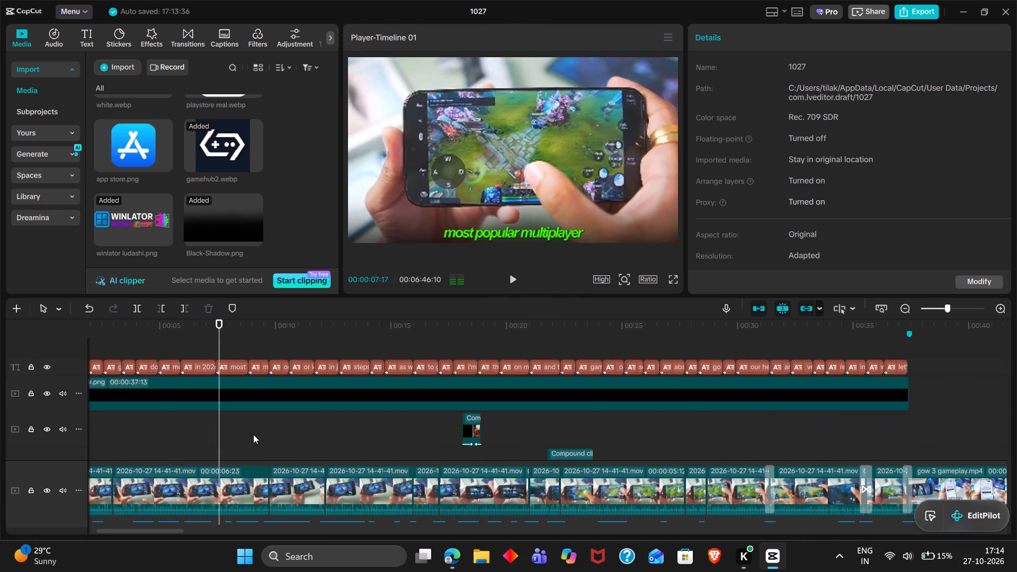
pyautogui.hscroll(-1, 253, 434)
pyautogui.hscroll(-1, 420, 451)
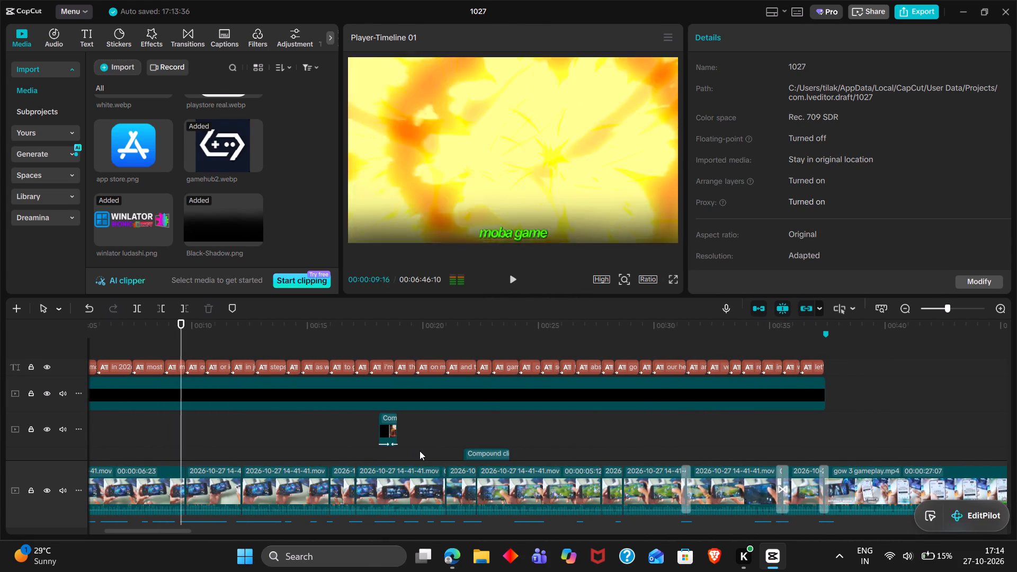
pyautogui.hscroll(-1, 420, 451)
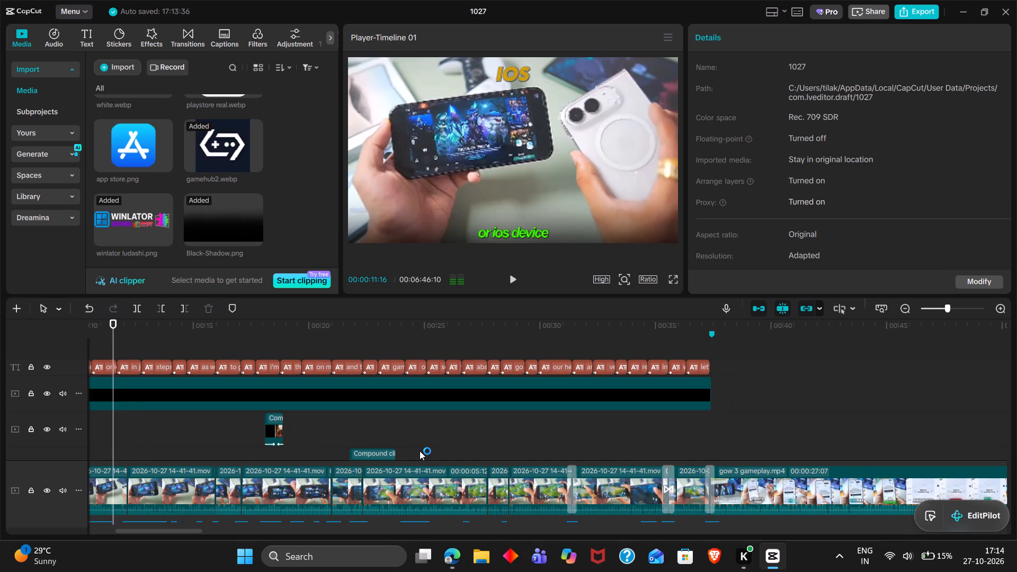
pyautogui.hscroll(-2, 420, 451)
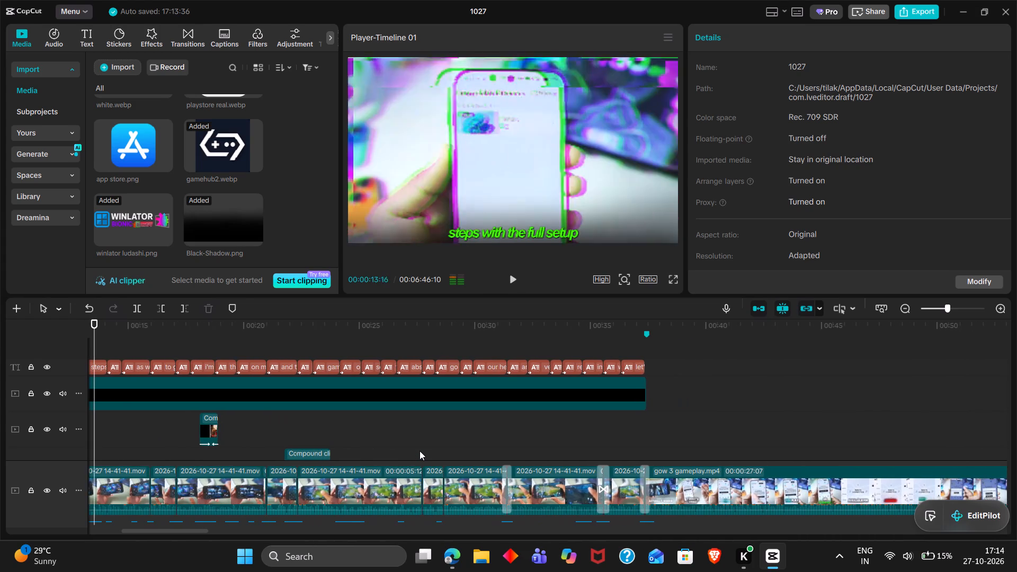
pyautogui.keyDown('ctrl'); pyautogui.scroll(-7, 420, 451); pyautogui.keyUp('ctrl')
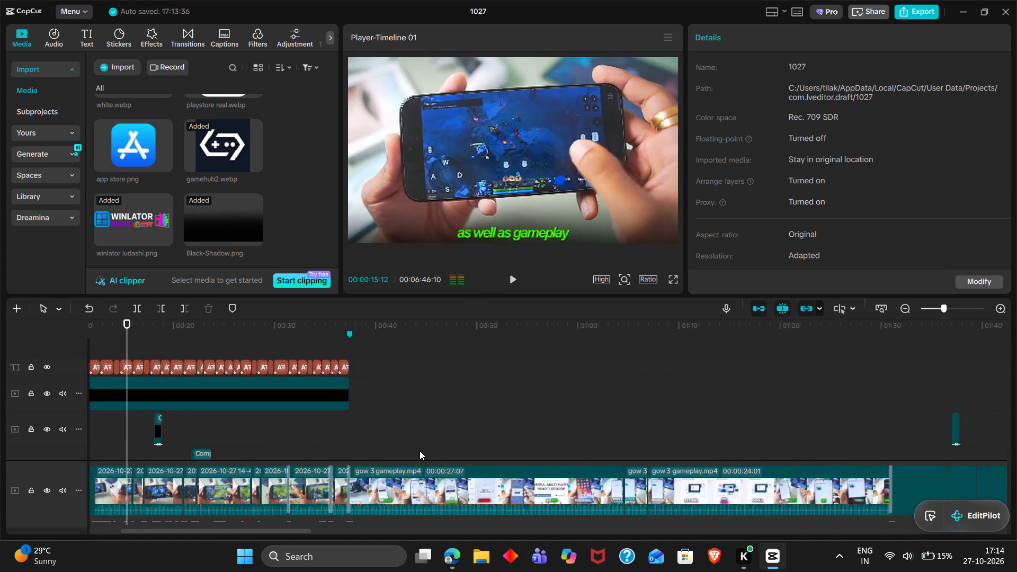
pyautogui.keyDown('ctrl'); pyautogui.scroll(-3, 420, 451); pyautogui.keyUp('ctrl')
pyautogui.keyDown('ctrl'); pyautogui.scroll(2, 420, 451); pyautogui.keyUp('ctrl')
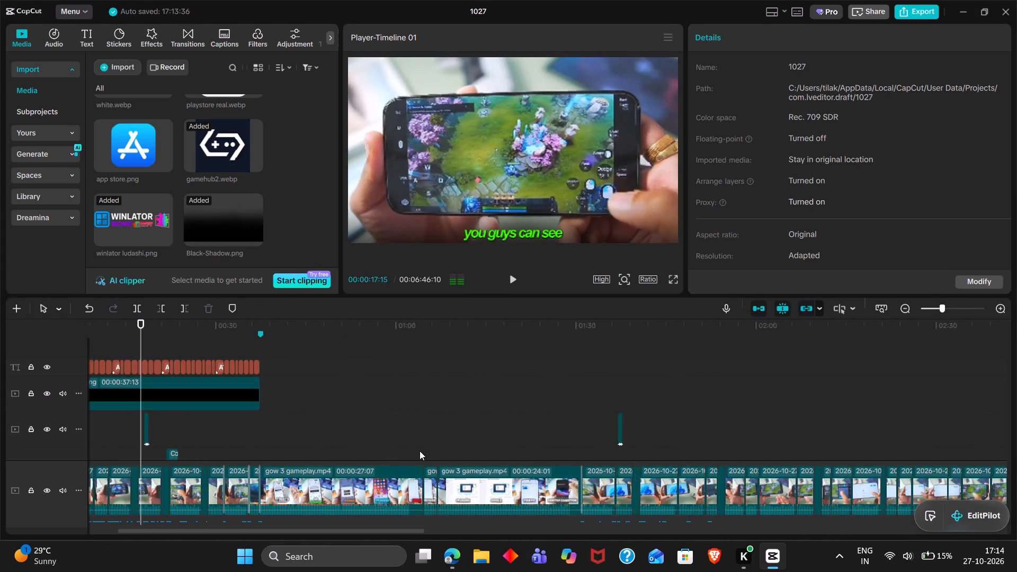
pyautogui.keyDown('ctrl'); pyautogui.scroll(3, 420, 451); pyautogui.keyUp('ctrl')
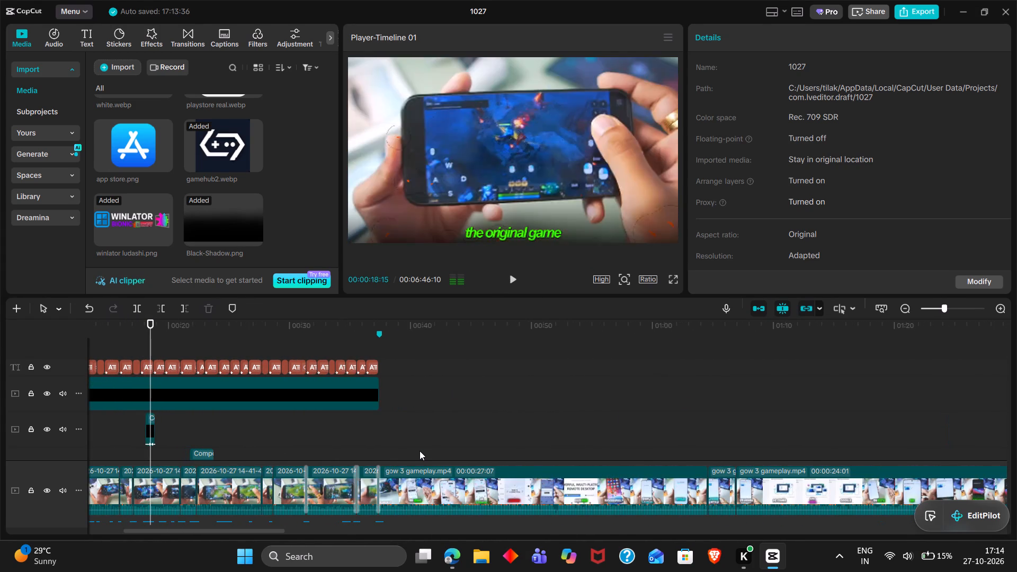
pyautogui.keyDown('ctrl'); pyautogui.scroll(4, 420, 451); pyautogui.keyUp('ctrl')
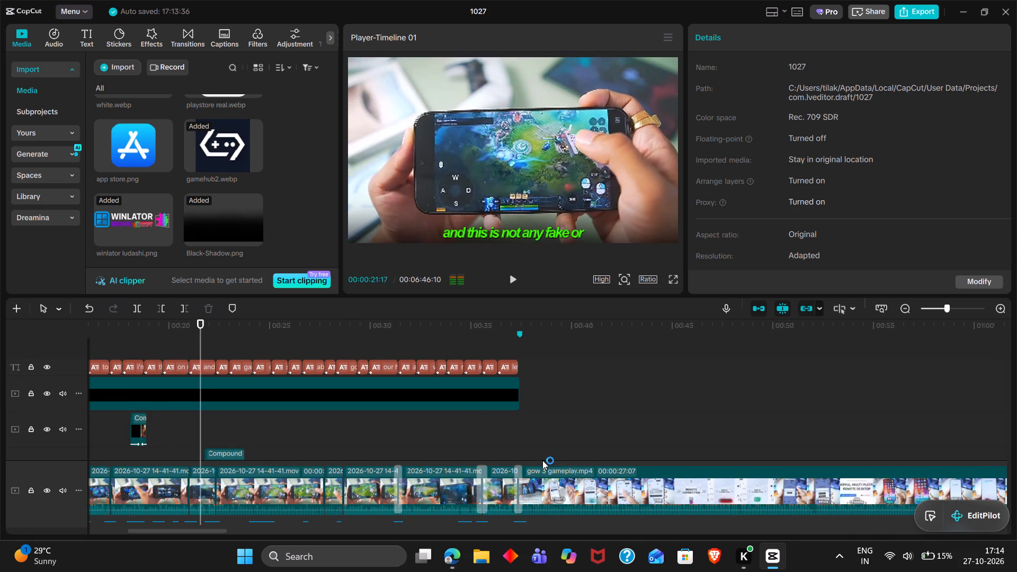
pyautogui.keyDown('ctrl'); pyautogui.scroll(2, 542, 460); pyautogui.keyUp('ctrl')
pyautogui.hscroll(-2, 542, 460)
pyautogui.press('space')
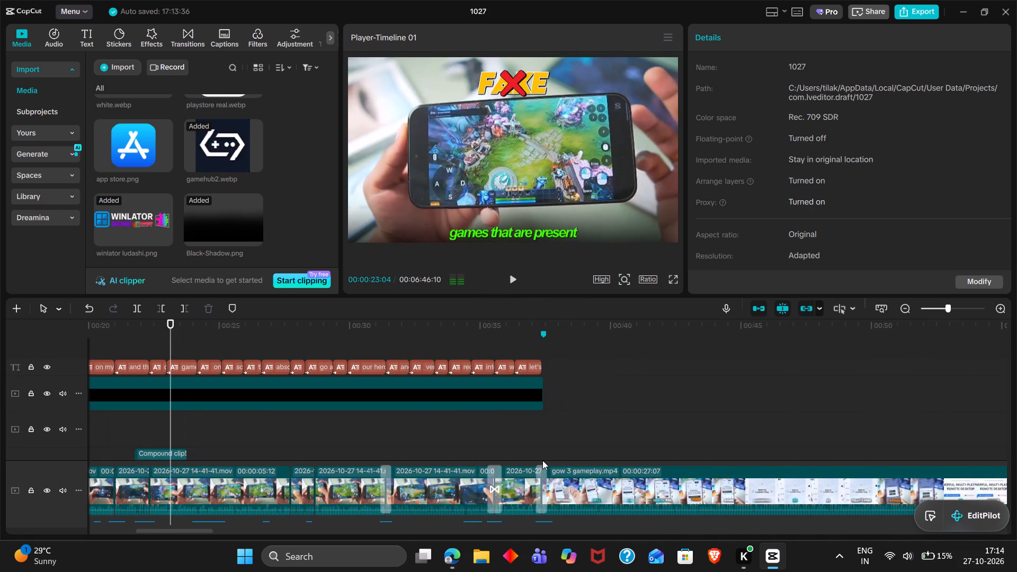
# Add a default text clip on the caption track at 00:00:37:18, just after the last caption.
pyautogui.click(543, 444)
pyautogui.moveTo(543, 444); pyautogui.dragTo(552, 445)
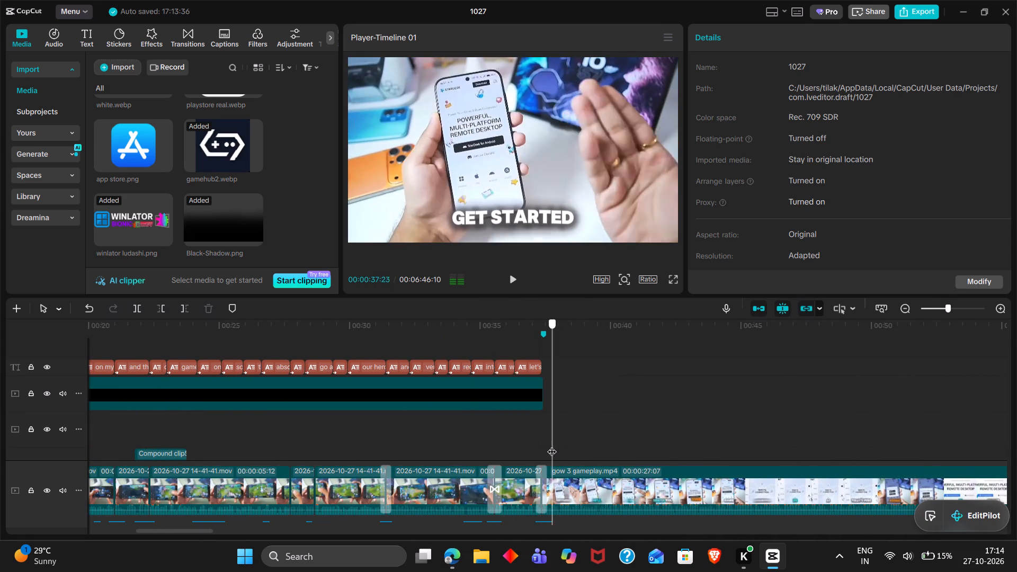
pyautogui.moveTo(552, 445); pyautogui.dragTo(551, 445)
pyautogui.scroll(5, 551, 445)
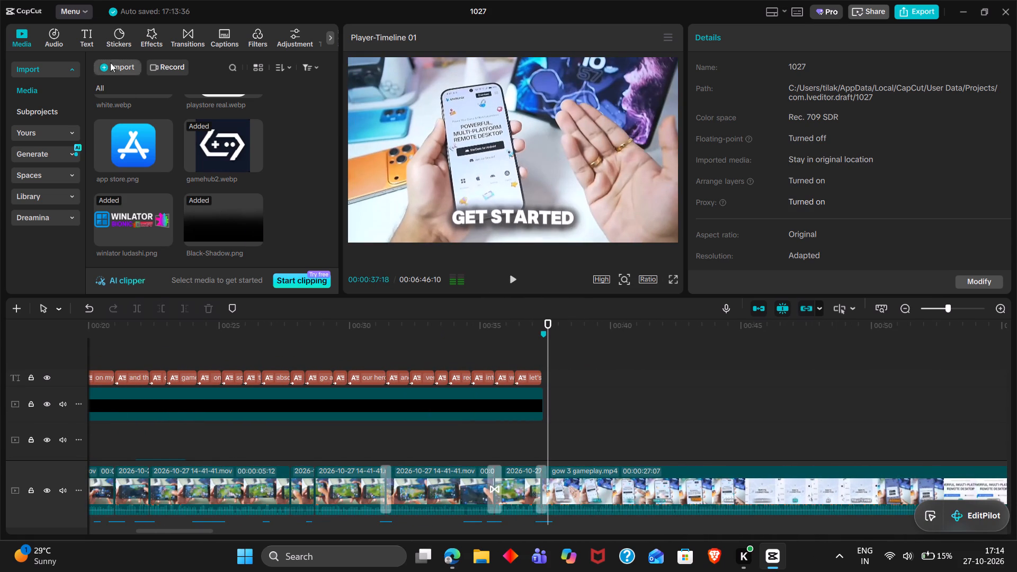
pyautogui.click(87, 34)
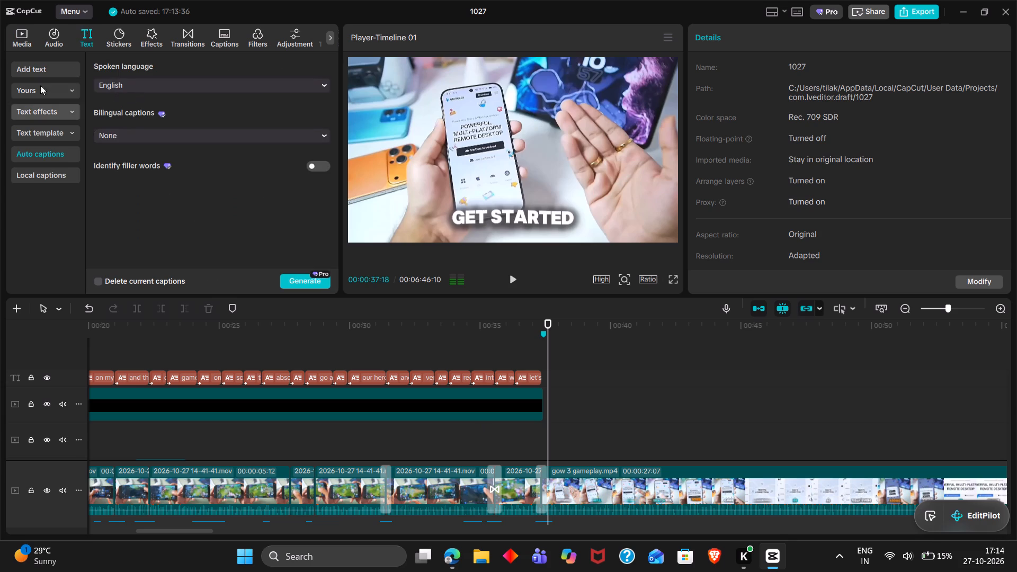
pyautogui.click(57, 69)
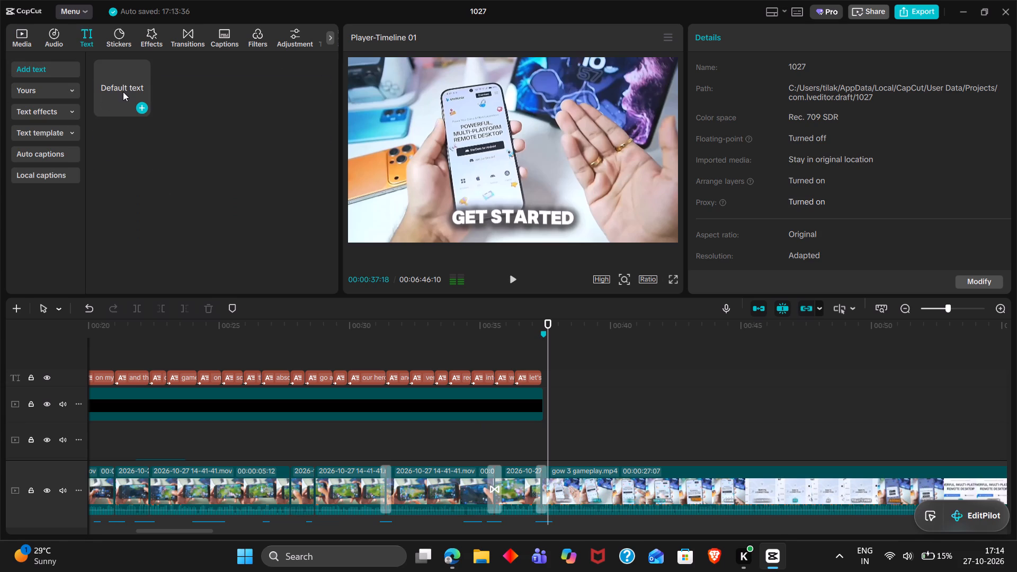
pyautogui.moveTo(123, 92); pyautogui.dragTo(549, 381)
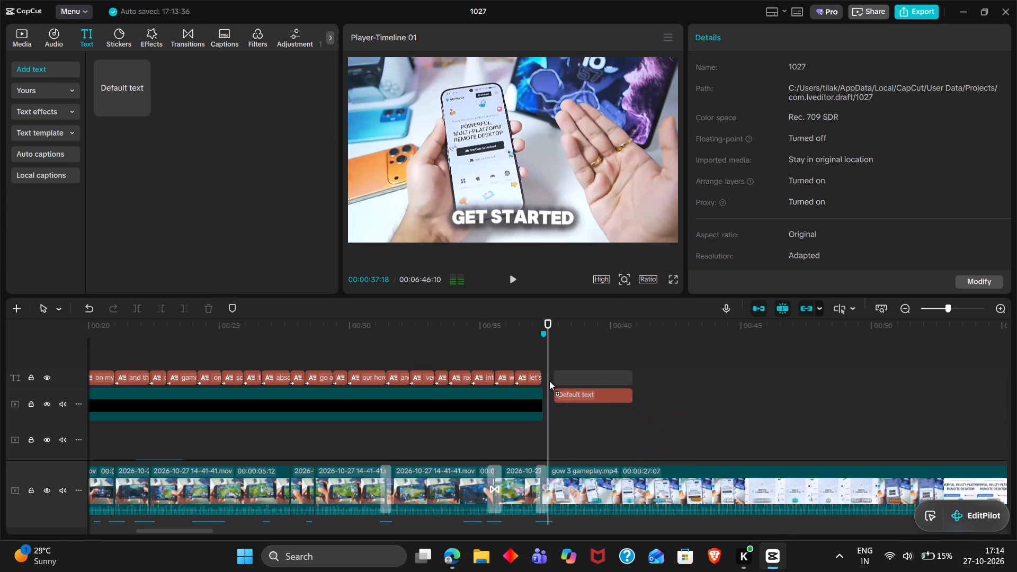
pyautogui.moveTo(549, 381); pyautogui.dragTo(552, 381)
pyautogui.moveTo(568, 377); pyautogui.dragTo(562, 377)
# Style the new text in LEMON MILK Bold, coloured red FF0000, with tightened negative character spacing.
pyautogui.tripleClick(792, 97)
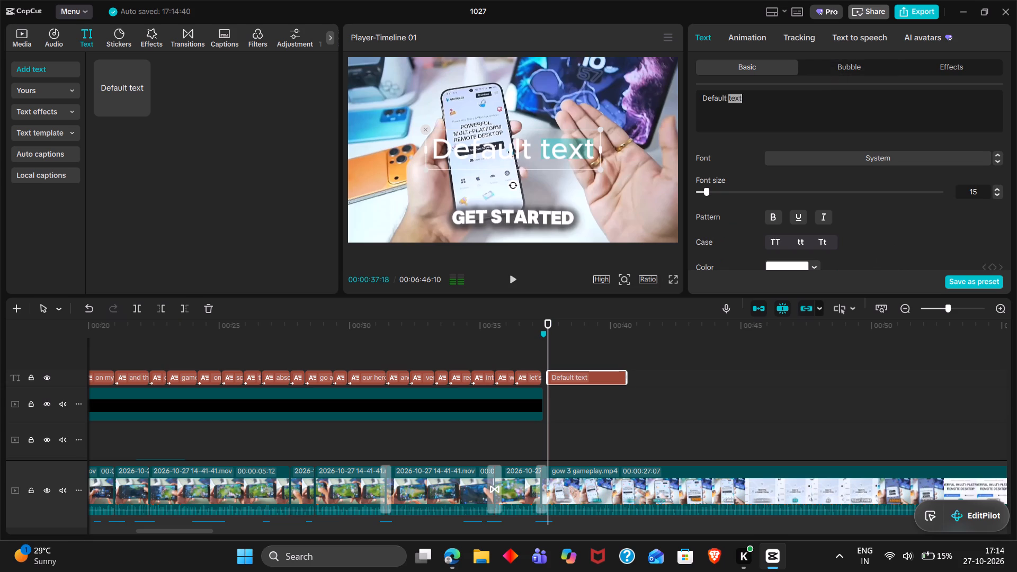
pyautogui.click(857, 162)
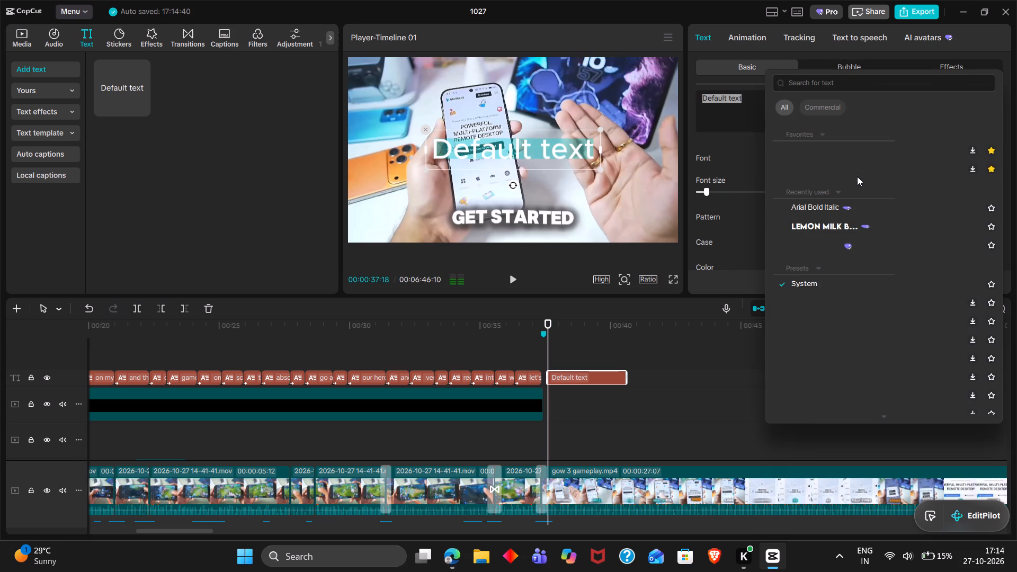
pyautogui.click(840, 223)
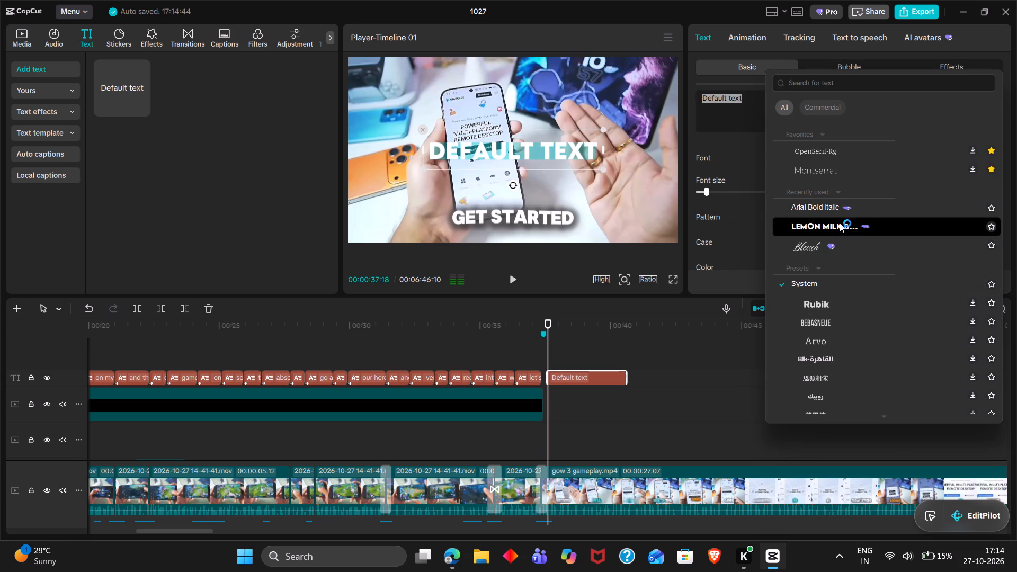
pyautogui.click(798, 264)
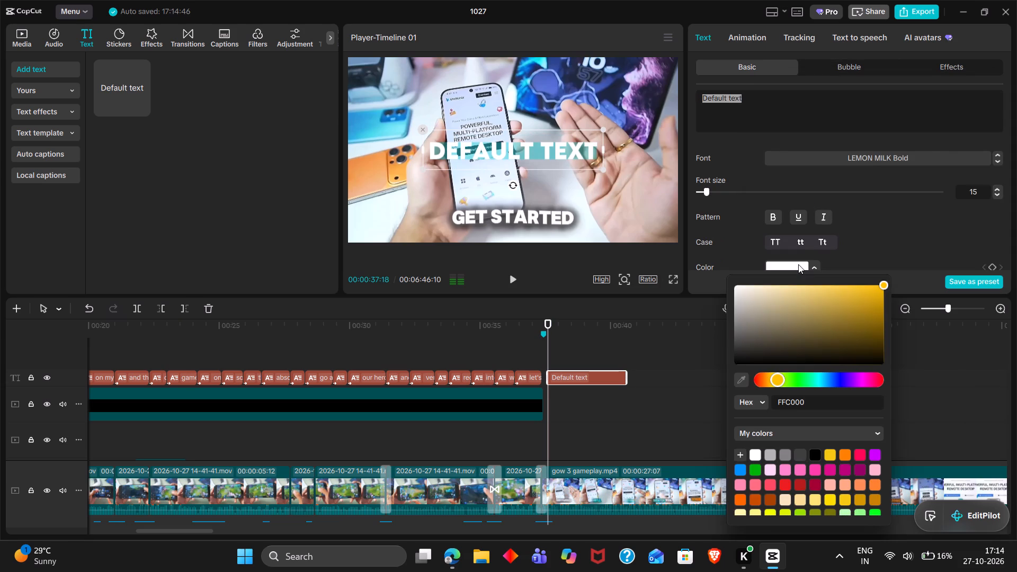
pyautogui.moveTo(776, 385); pyautogui.dragTo(747, 379)
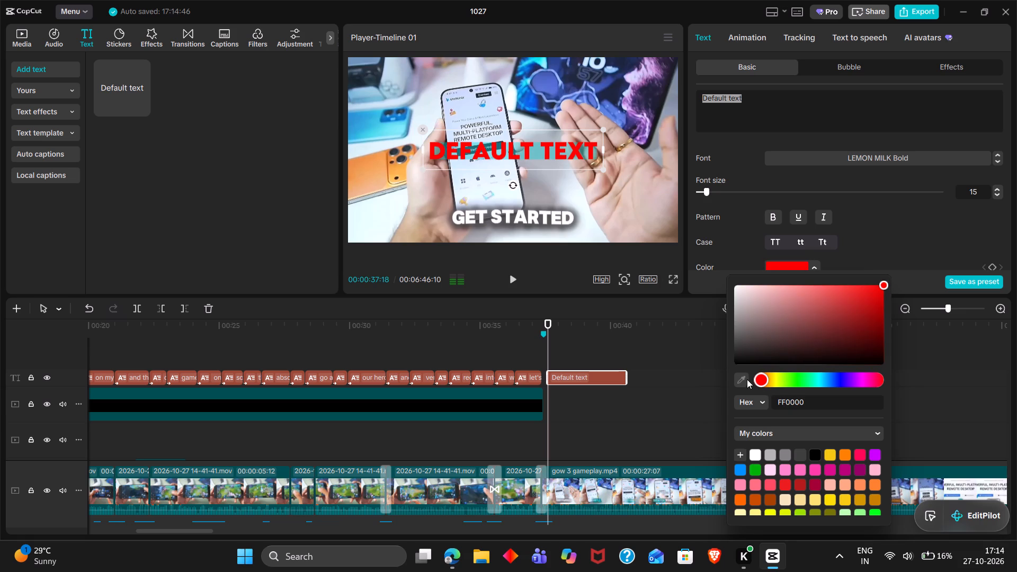
pyautogui.moveTo(840, 311); pyautogui.dragTo(915, 252)
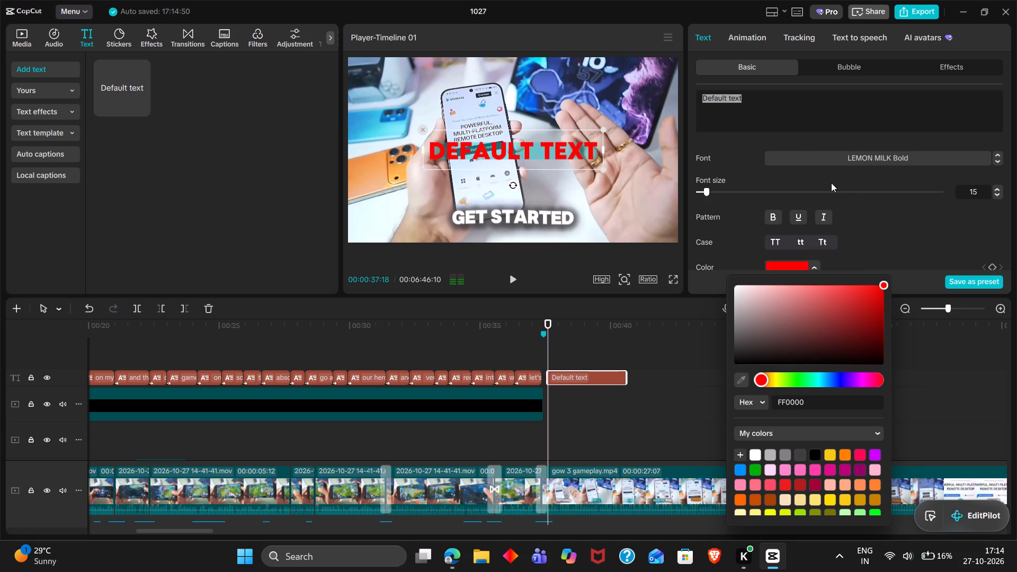
pyautogui.click(831, 183)
pyautogui.scroll(-1, 831, 183)
pyautogui.doubleClick(780, 180)
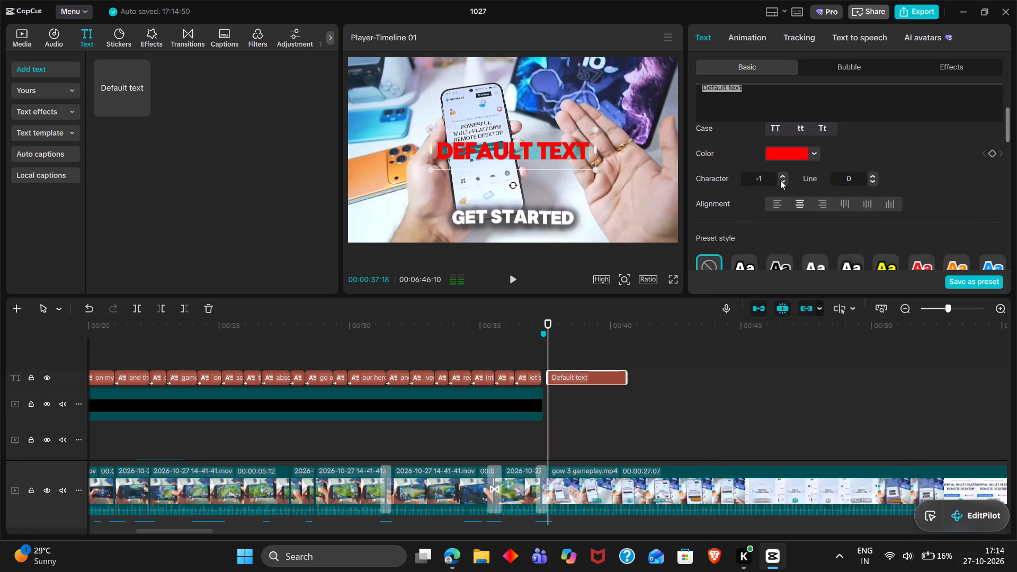
# Replace the default text with a row of hyphens long enough to form a line across the full frame width.
pyautogui.scroll(1, 780, 180)
pyautogui.tripleClick(779, 94)
pyautogui.hotkey('ctrl', 'a')
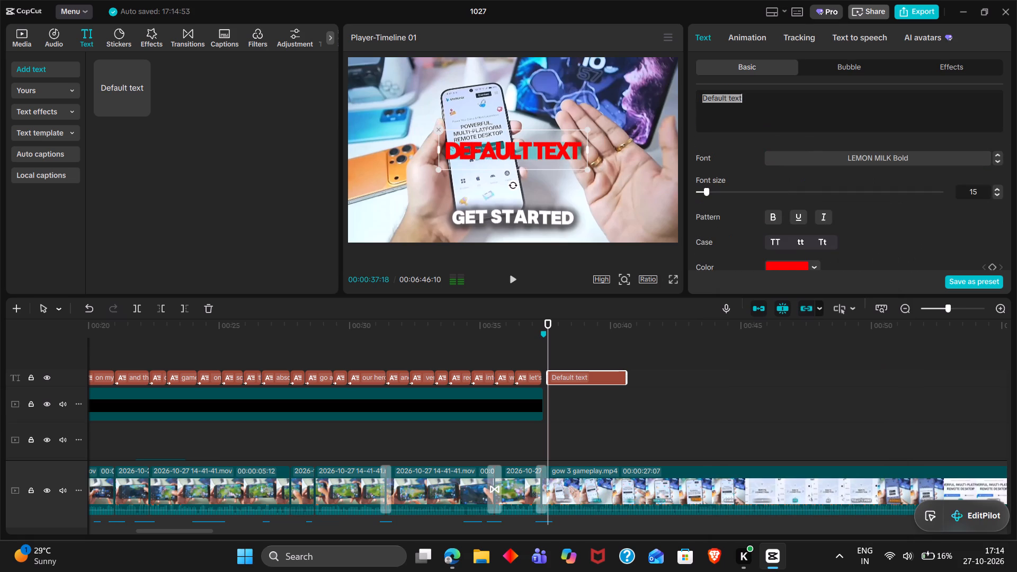
pyautogui.write('--------')
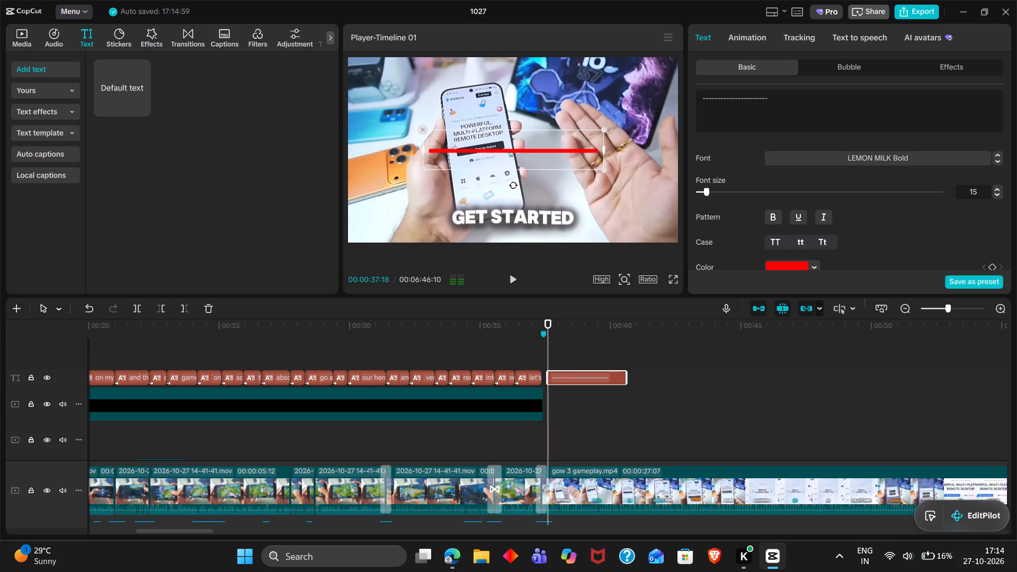
pyautogui.write('--------')
pyautogui.press('-')
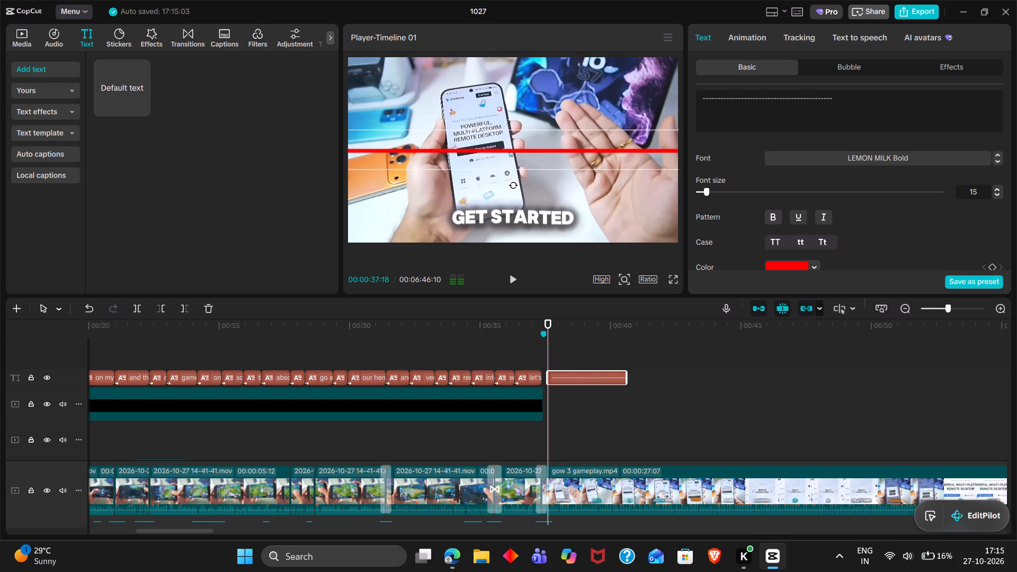
# Position the red line centred along the top edge of the frame at X 0, Y 1074.
pyautogui.moveTo(548, 150); pyautogui.dragTo(552, 59)
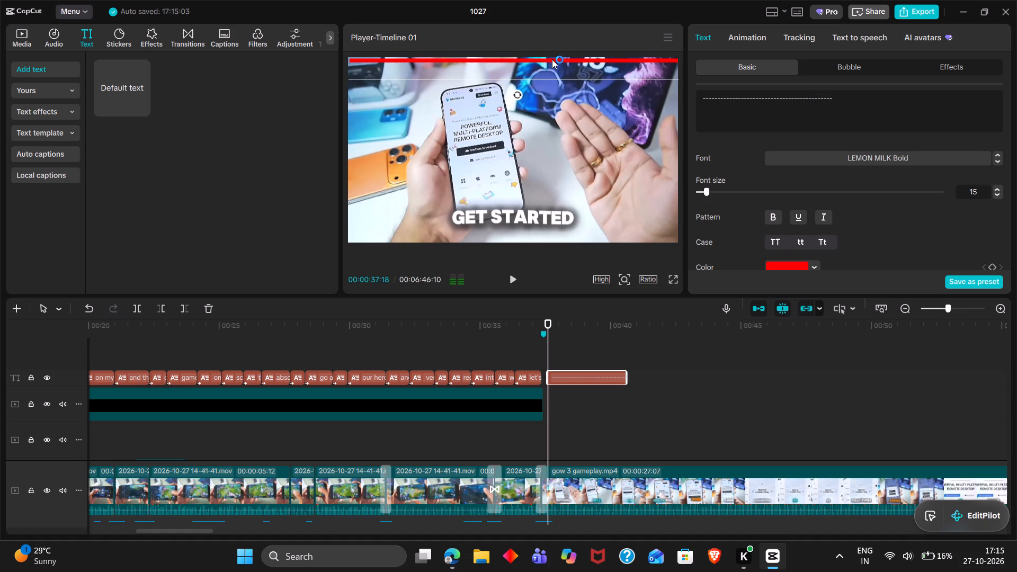
pyautogui.moveTo(552, 59); pyautogui.dragTo(548, 57)
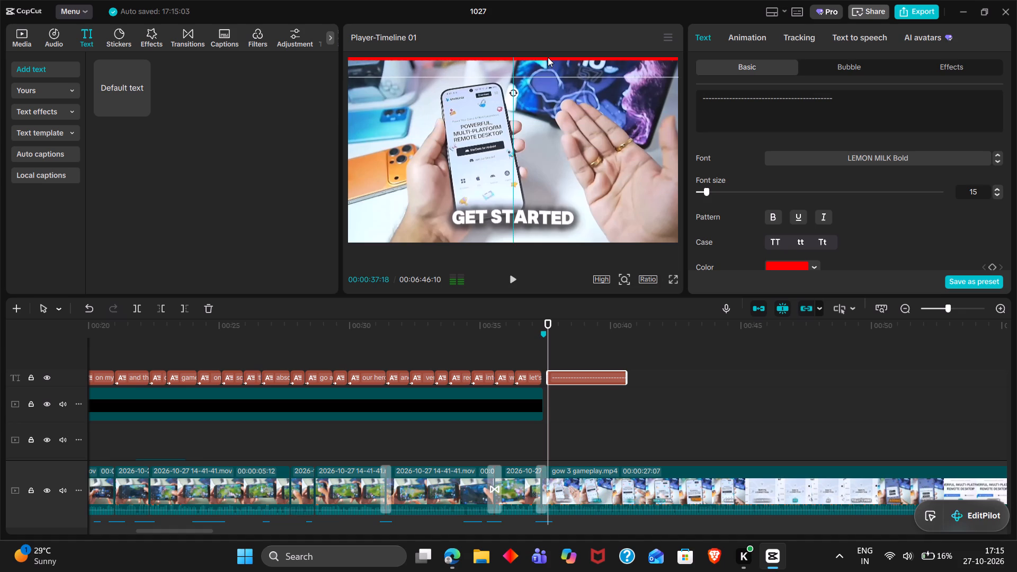
pyautogui.moveTo(548, 57); pyautogui.dragTo(547, 58)
pyautogui.moveTo(547, 58); pyautogui.dragTo(547, 57)
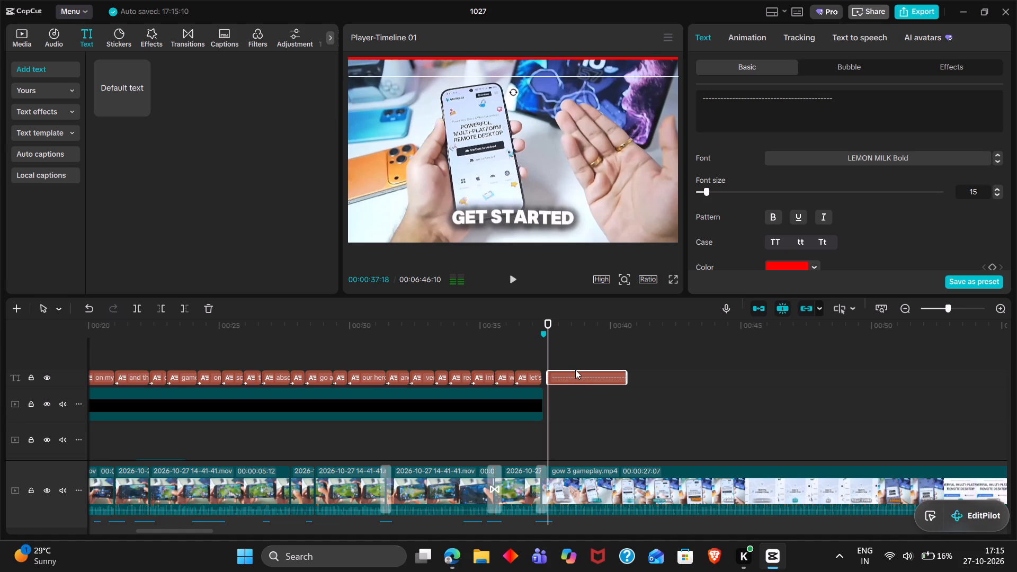
pyautogui.keyDown('ctrl'); pyautogui.scroll(-3, 575, 370); pyautogui.keyUp('ctrl')
pyautogui.scroll(-1, 831, 211)
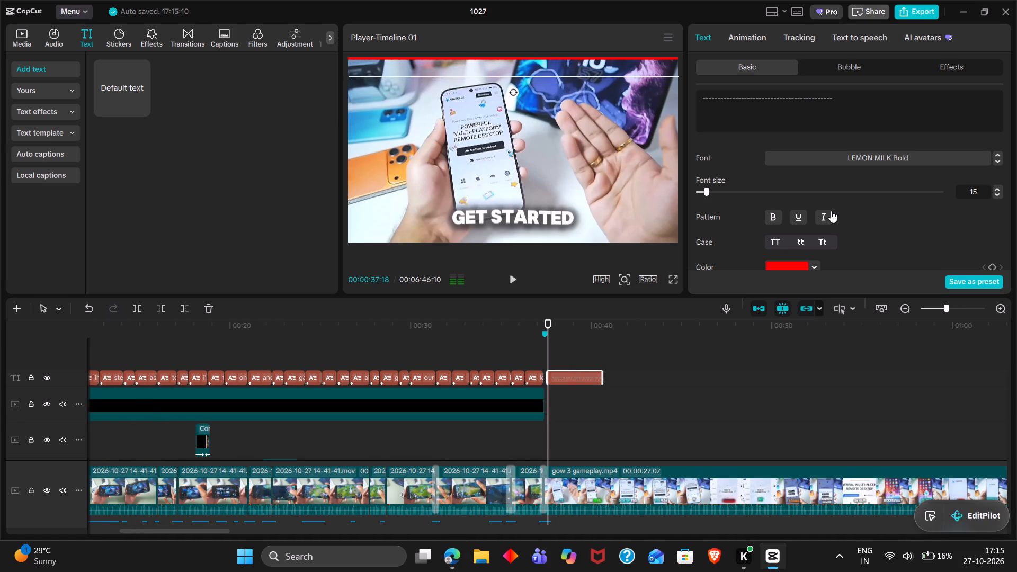
pyautogui.scroll(-1, 831, 211)
pyautogui.click(867, 218)
pyautogui.press('Down')
pyautogui.press('Down')
pyautogui.press('Down')
pyautogui.press('Down')
pyautogui.press('Down')
pyautogui.press('Down')
pyautogui.press('Down')
pyautogui.press('Down')
pyautogui.press('Down')
pyautogui.press('Down')
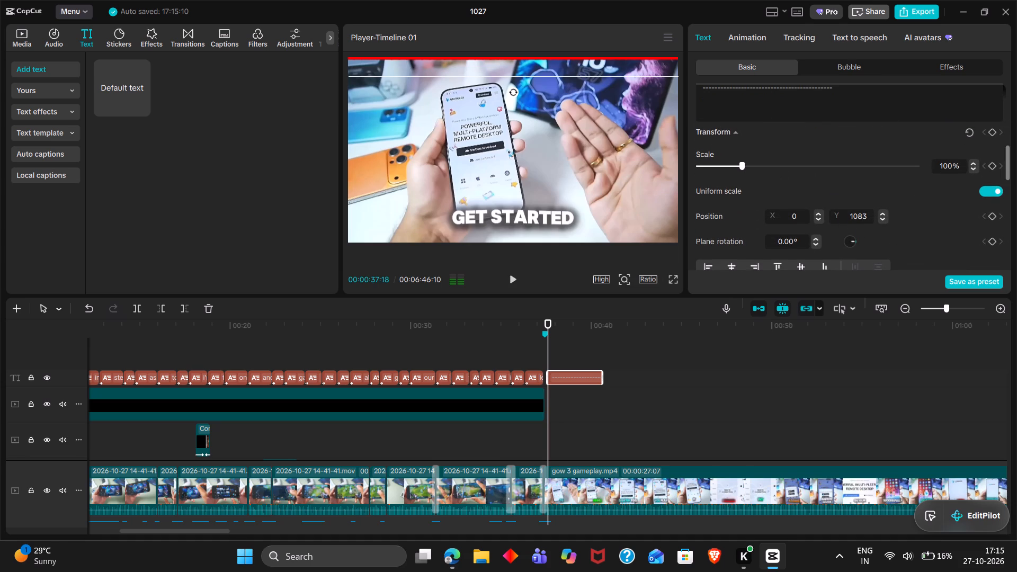
pyautogui.press('Down')
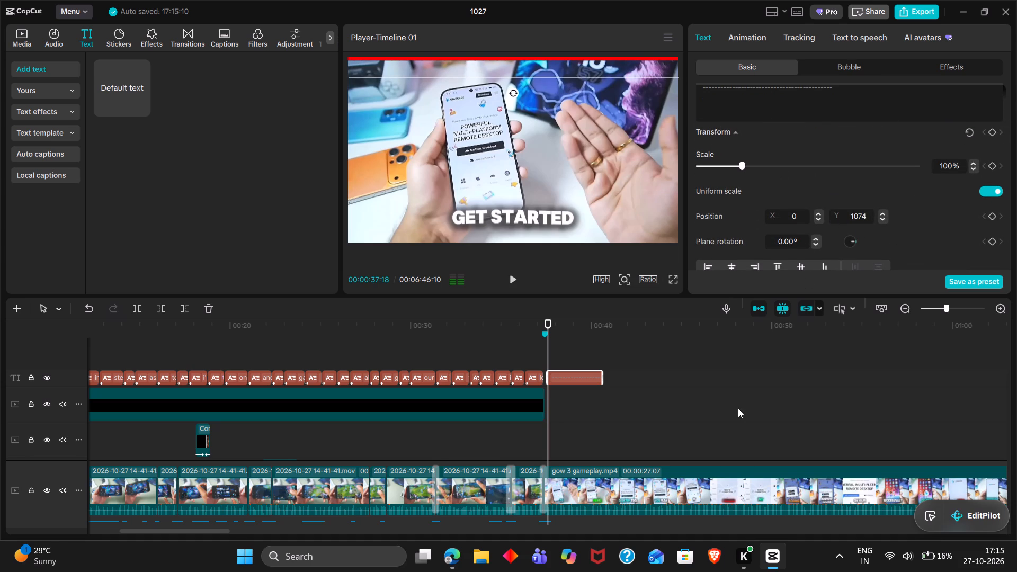
# Extend the red line's clip to about 00:01:31, where the second long gow 3 gameplay clip ends.
pyautogui.keyDown('ctrl'); pyautogui.scroll(-1, 738, 408); pyautogui.keyUp('ctrl')
pyautogui.hscroll(-1, 700, 401)
pyautogui.keyDown('ctrl'); pyautogui.scroll(-1, 700, 401); pyautogui.keyUp('ctrl')
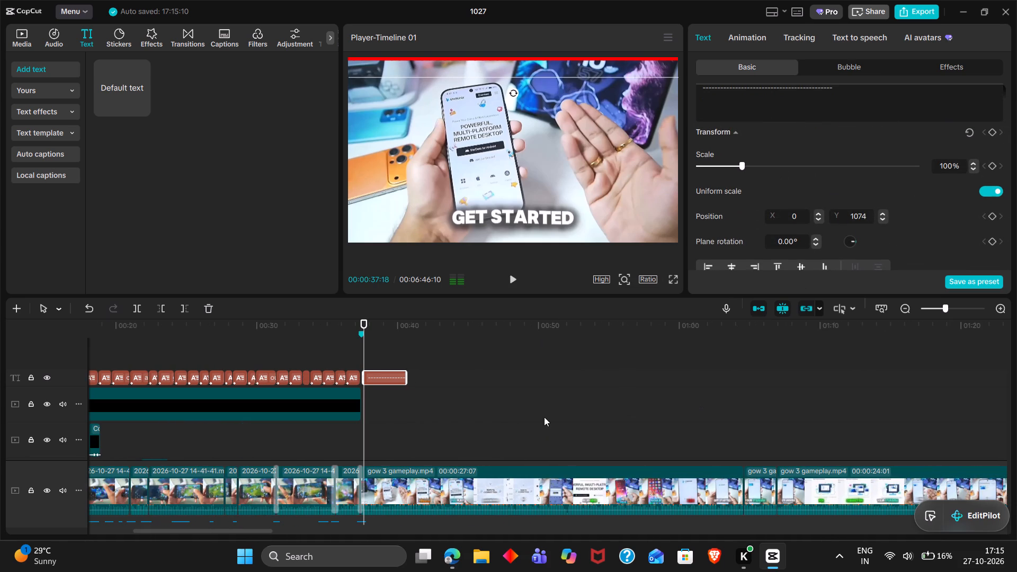
pyautogui.moveTo(409, 377); pyautogui.dragTo(799, 434)
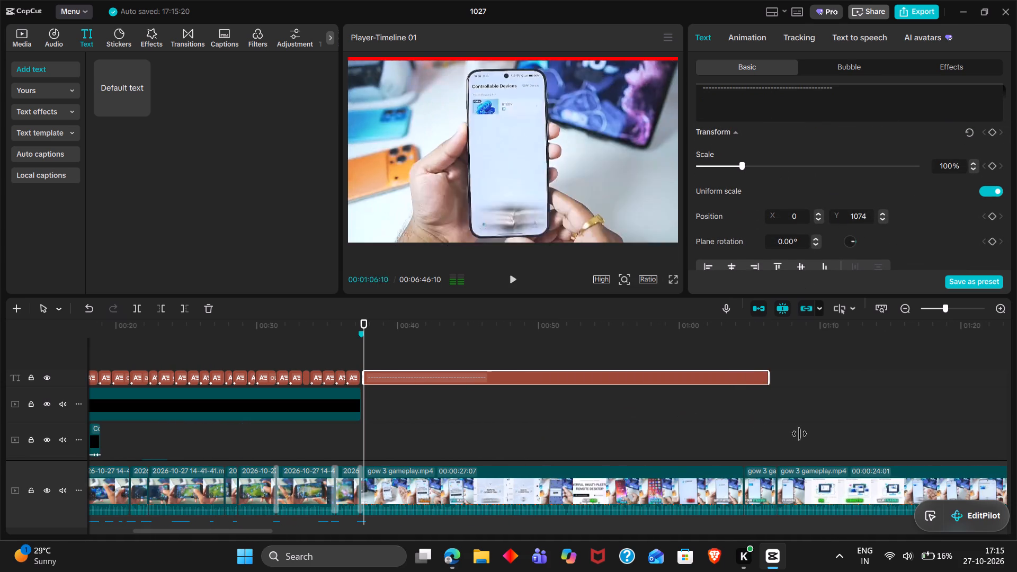
pyautogui.moveTo(799, 434); pyautogui.dragTo(821, 432)
pyautogui.hscroll(-1, 821, 432)
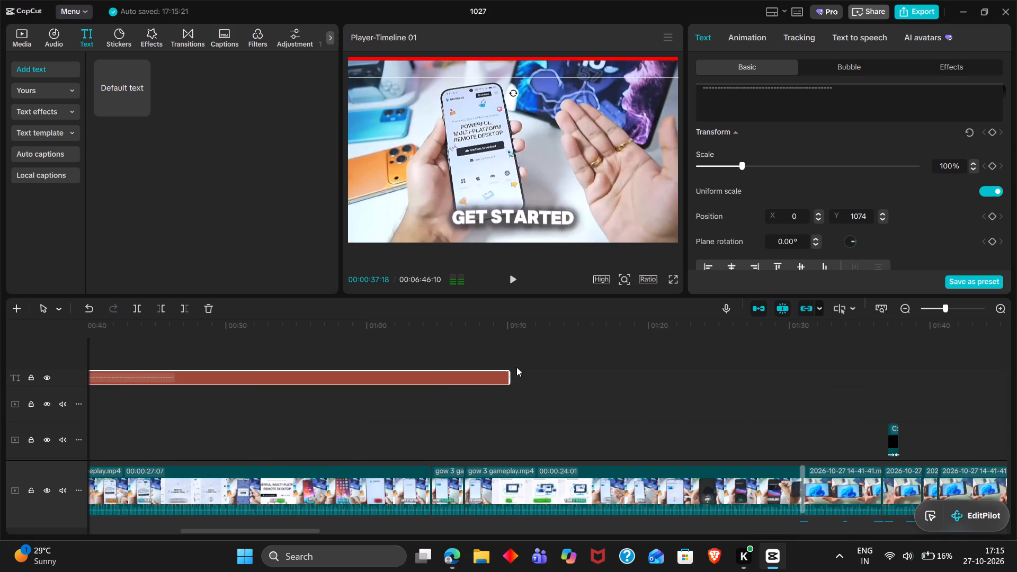
pyautogui.moveTo(512, 373); pyautogui.dragTo(809, 406)
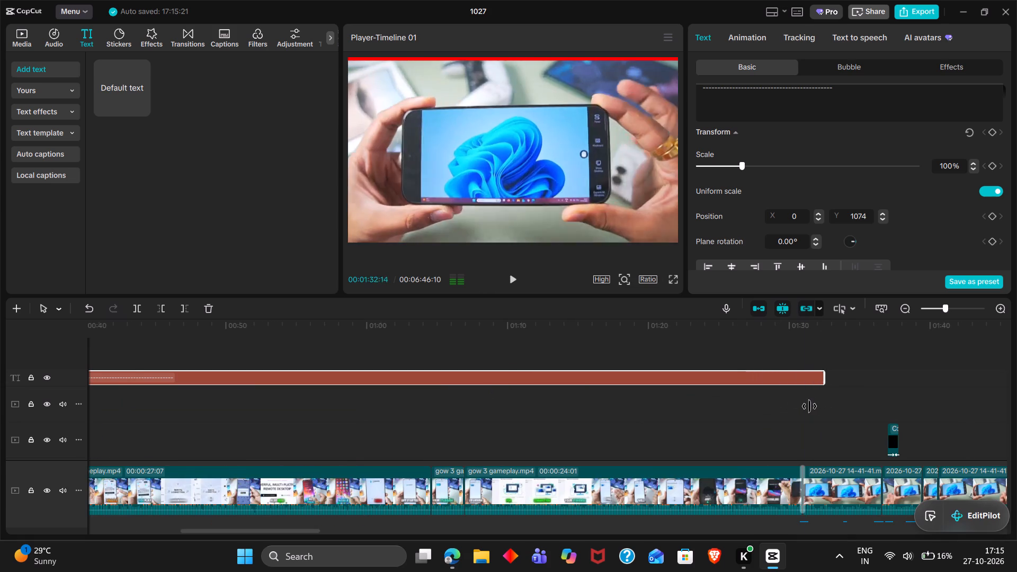
pyautogui.moveTo(809, 406); pyautogui.dragTo(802, 404)
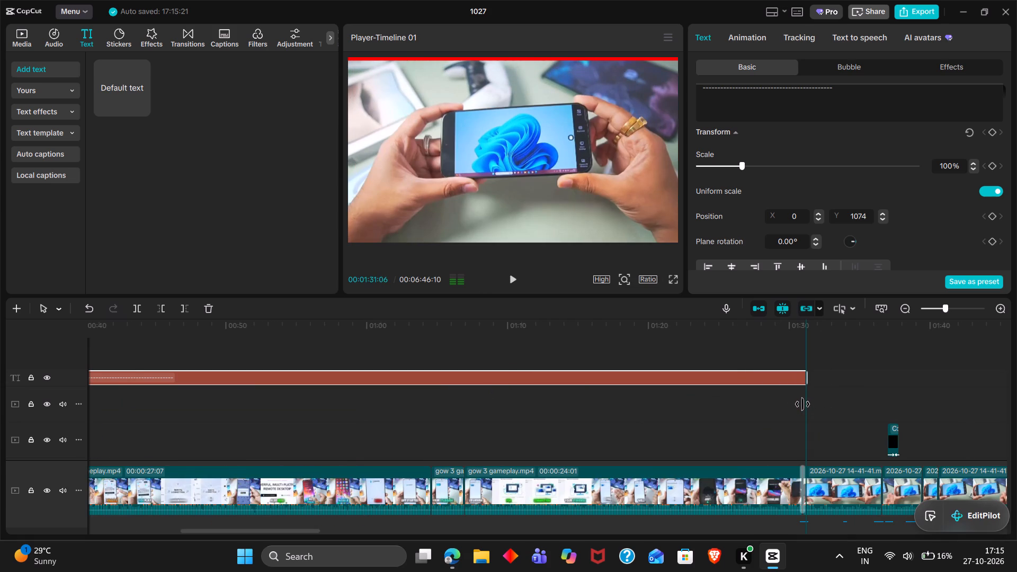
pyautogui.moveTo(802, 404); pyautogui.dragTo(800, 397)
# Set the volume to 3.5 dB for all main-track clips following the gow 3 gameplay footage through the end.
pyautogui.keyDown('ctrl'); pyautogui.scroll(-5, 800, 397); pyautogui.keyUp('ctrl')
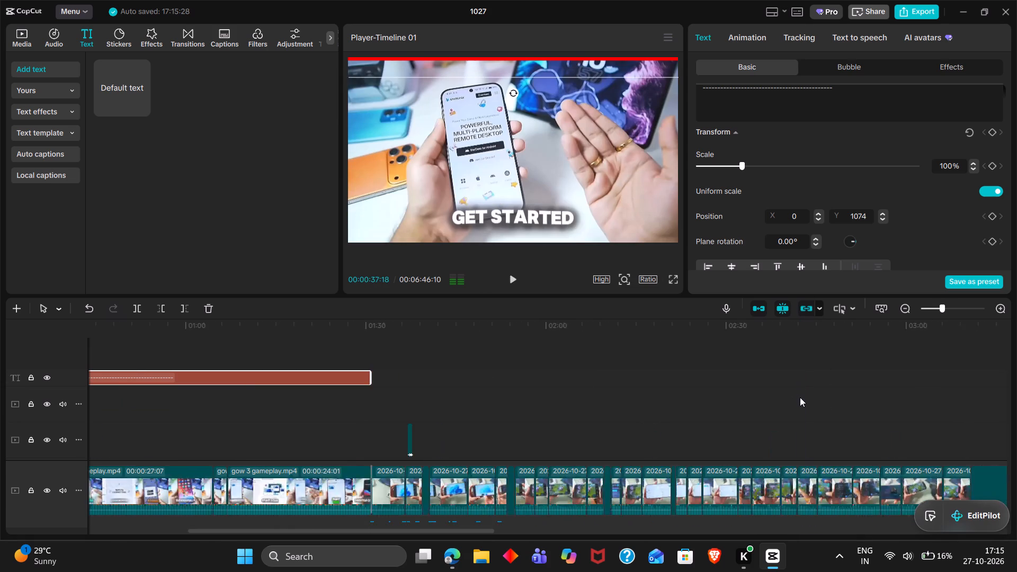
pyautogui.keyDown('ctrl'); pyautogui.scroll(-8, 800, 397); pyautogui.keyUp('ctrl')
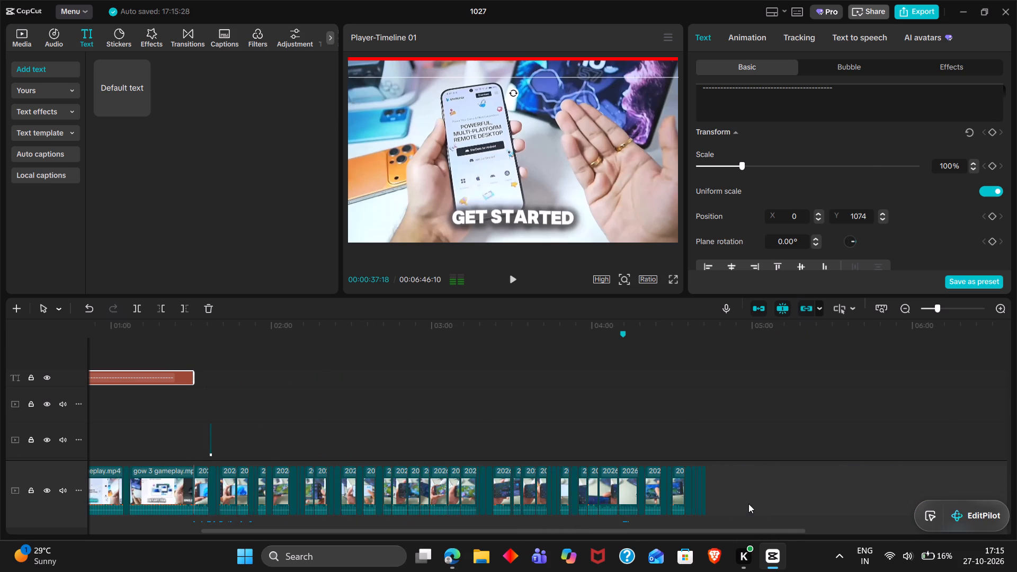
pyautogui.moveTo(748, 504); pyautogui.dragTo(213, 482)
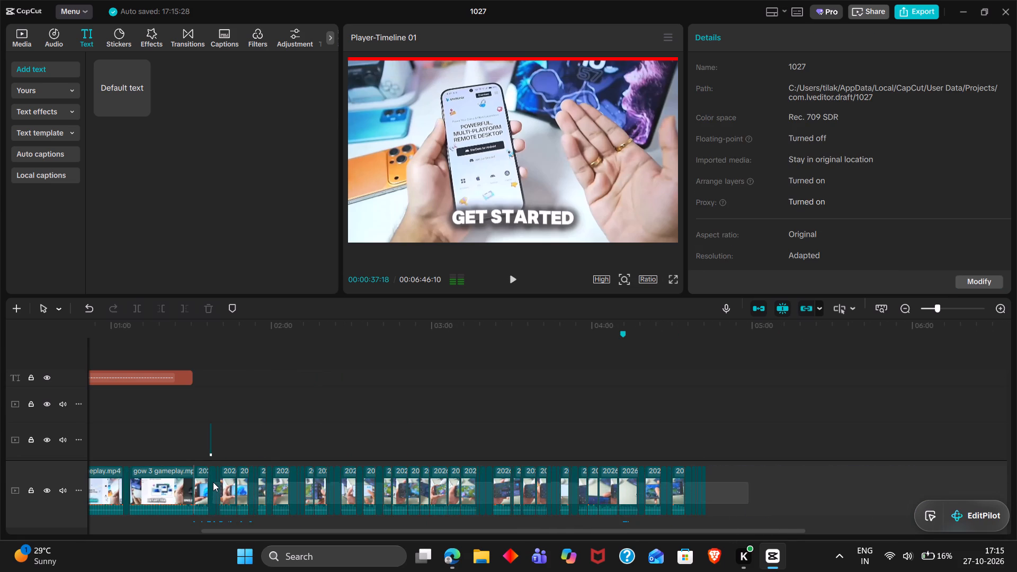
pyautogui.moveTo(213, 482); pyautogui.dragTo(234, 488)
pyautogui.scroll(-1, 269, 410)
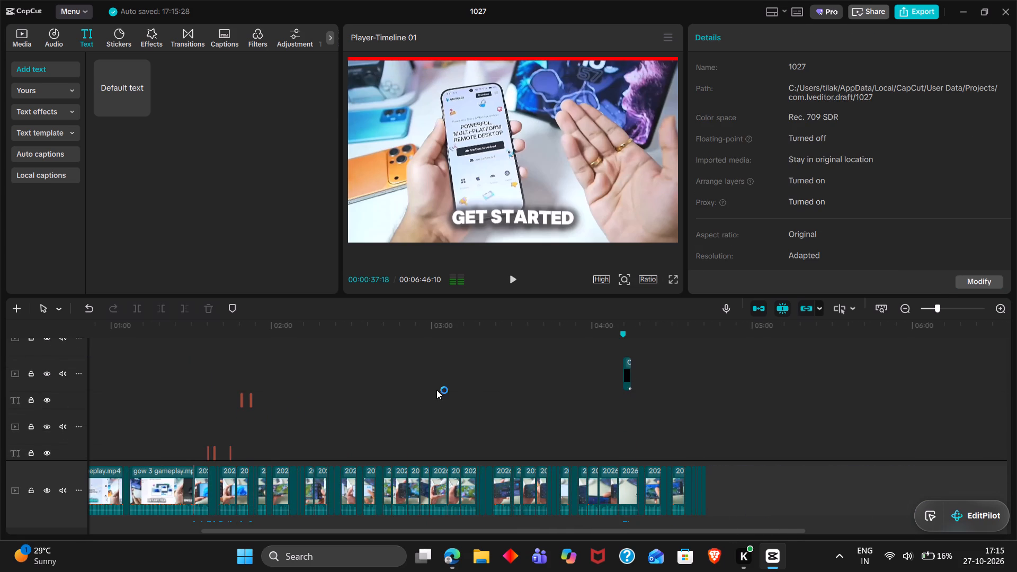
pyautogui.scroll(-2, 508, 386)
pyautogui.moveTo(737, 439); pyautogui.dragTo(202, 461)
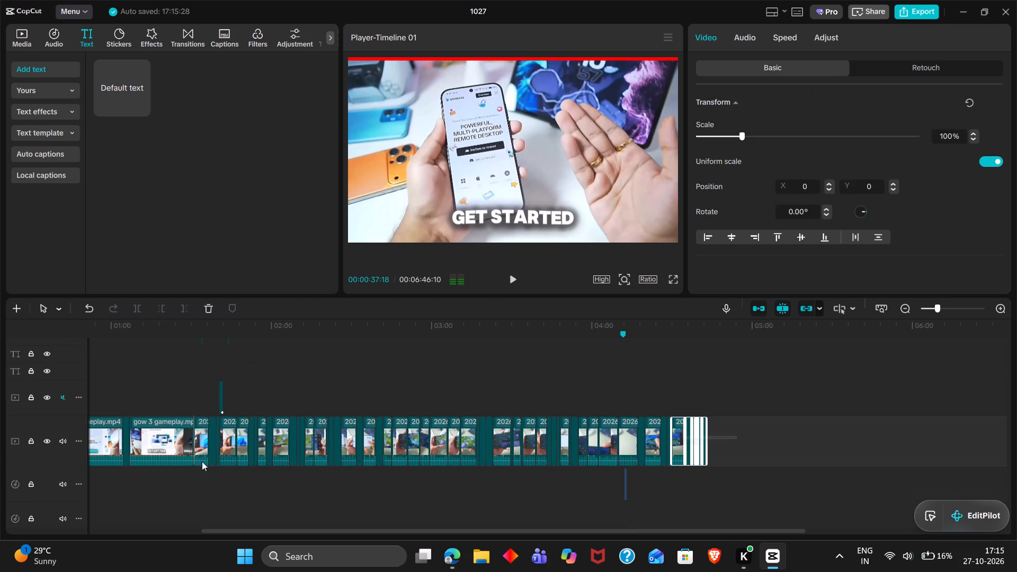
pyautogui.moveTo(202, 461); pyautogui.dragTo(208, 443)
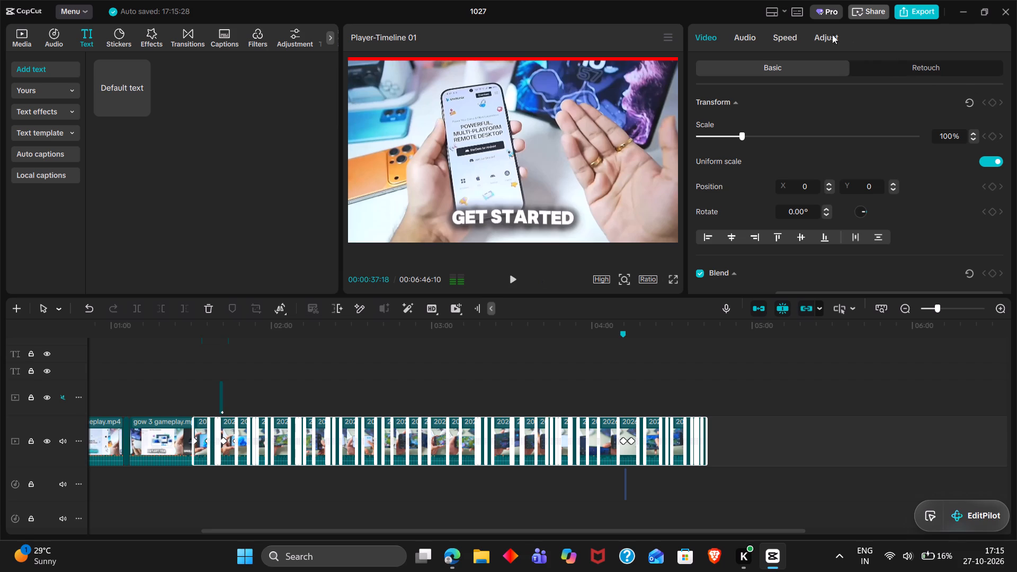
pyautogui.click(756, 32)
pyautogui.tripleClick(950, 139)
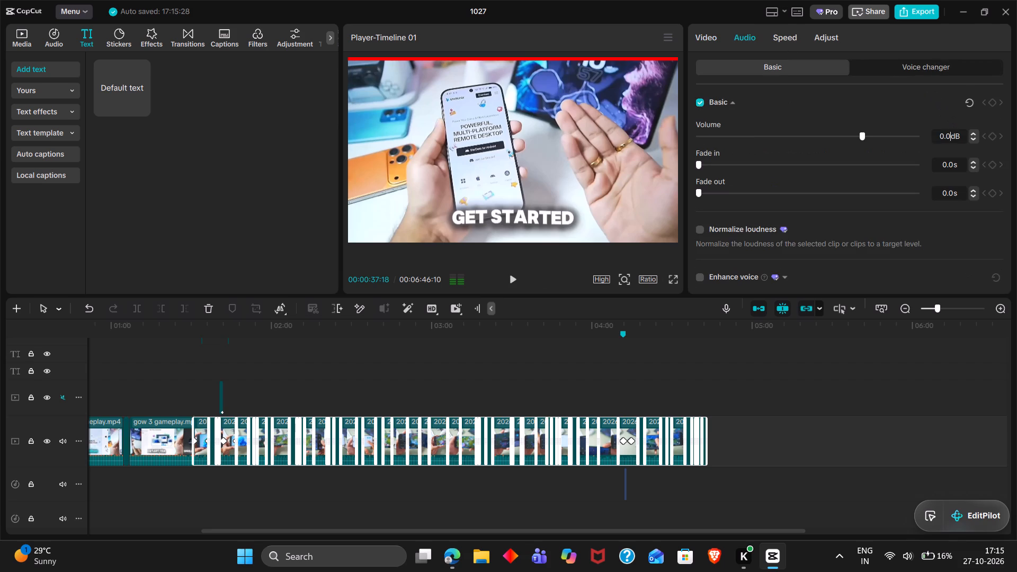
pyautogui.write('3.5')
pyautogui.press('Return')
# Set the volume to 3.5 dB for all main-track clips before the first gow 3 gameplay clip.
pyautogui.hscroll(7, 723, 473)
pyautogui.moveTo(106, 456); pyautogui.dragTo(218, 450)
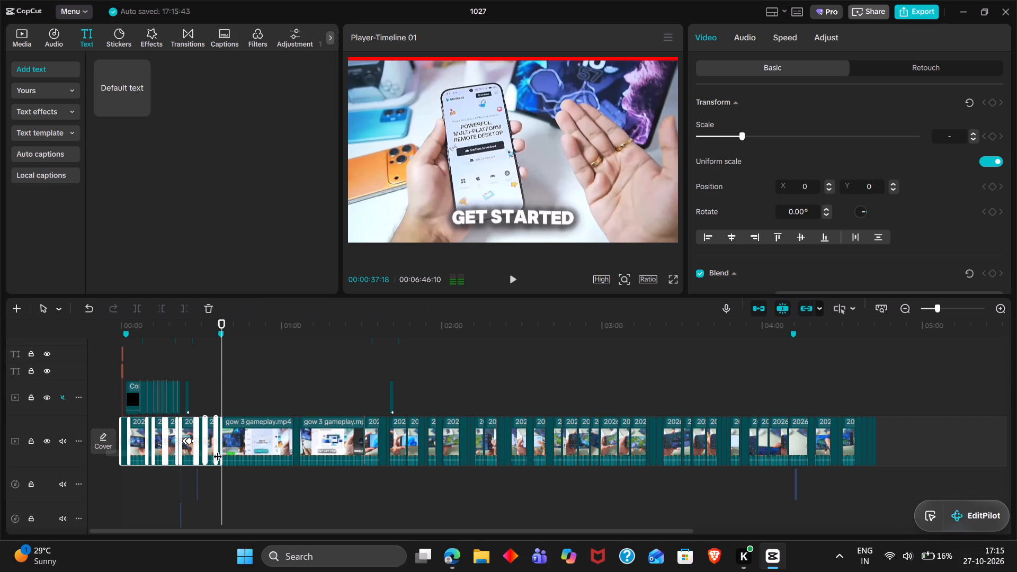
pyautogui.moveTo(218, 450); pyautogui.dragTo(211, 449)
pyautogui.keyDown('ctrl'); pyautogui.scroll(5, 211, 449); pyautogui.keyUp('ctrl')
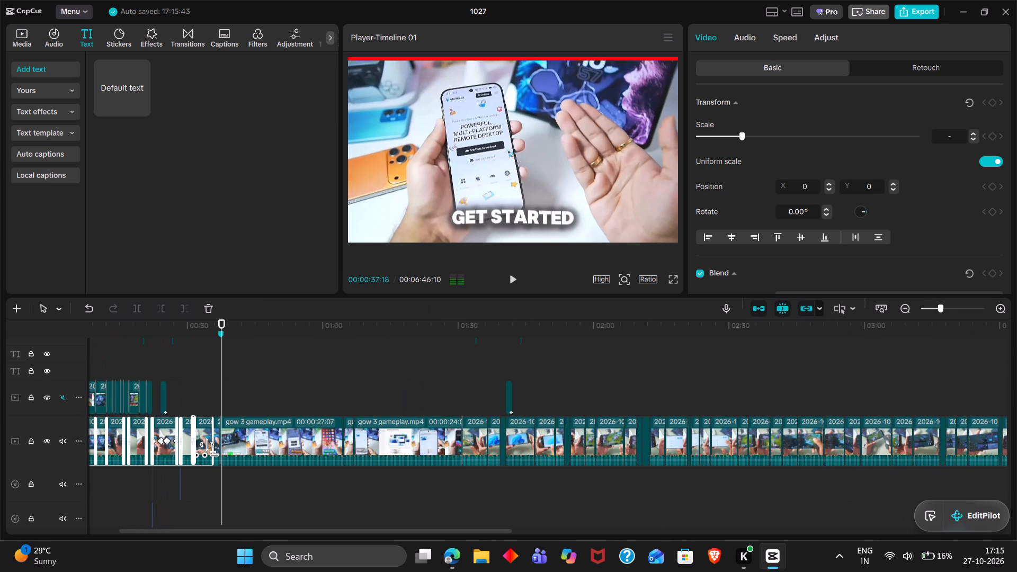
pyautogui.keyDown('ctrl'); pyautogui.scroll(2, 211, 449); pyautogui.keyUp('ctrl')
pyautogui.hscroll(2, 211, 449)
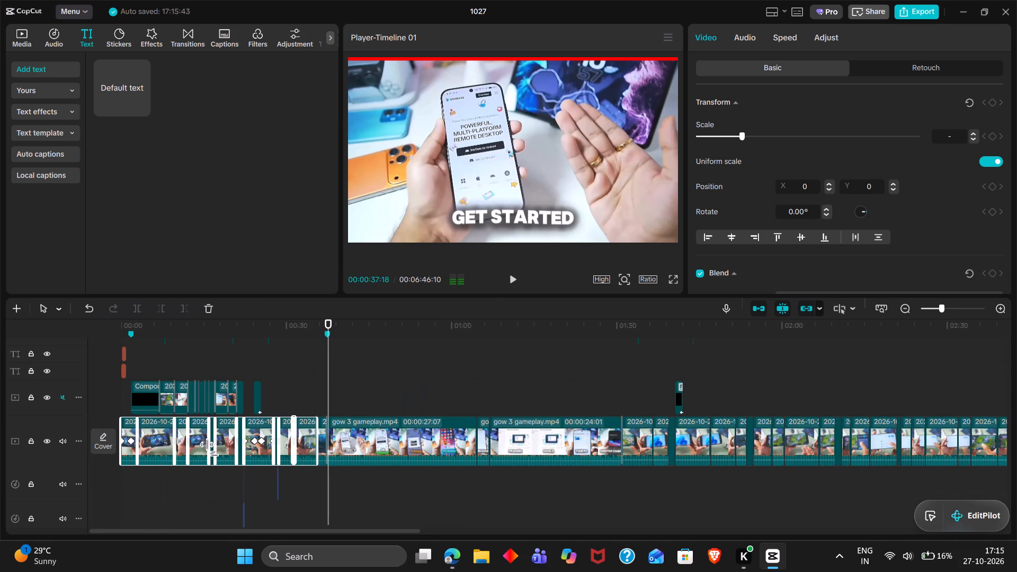
pyautogui.moveTo(111, 458); pyautogui.dragTo(302, 449)
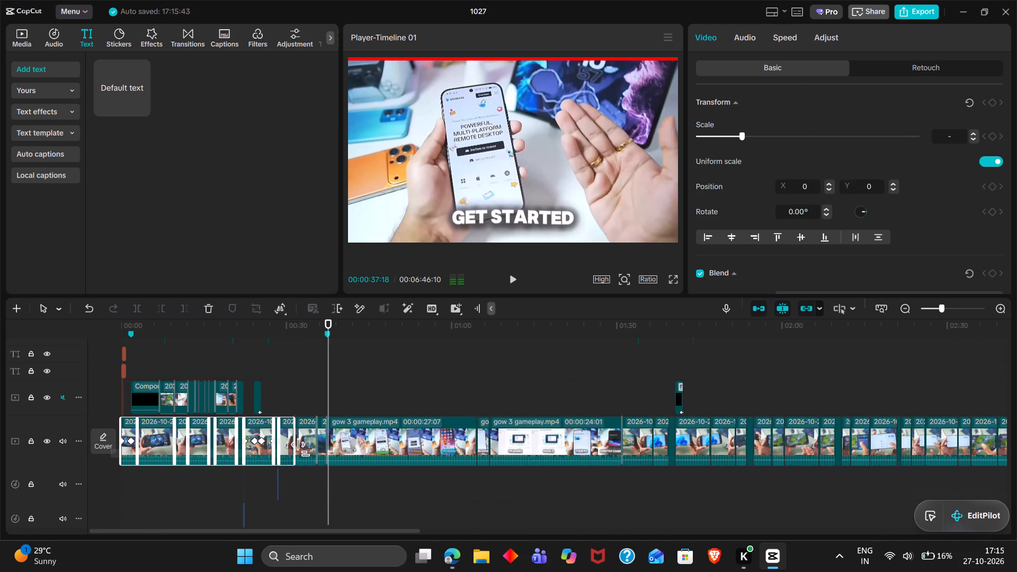
pyautogui.moveTo(302, 449); pyautogui.dragTo(325, 450)
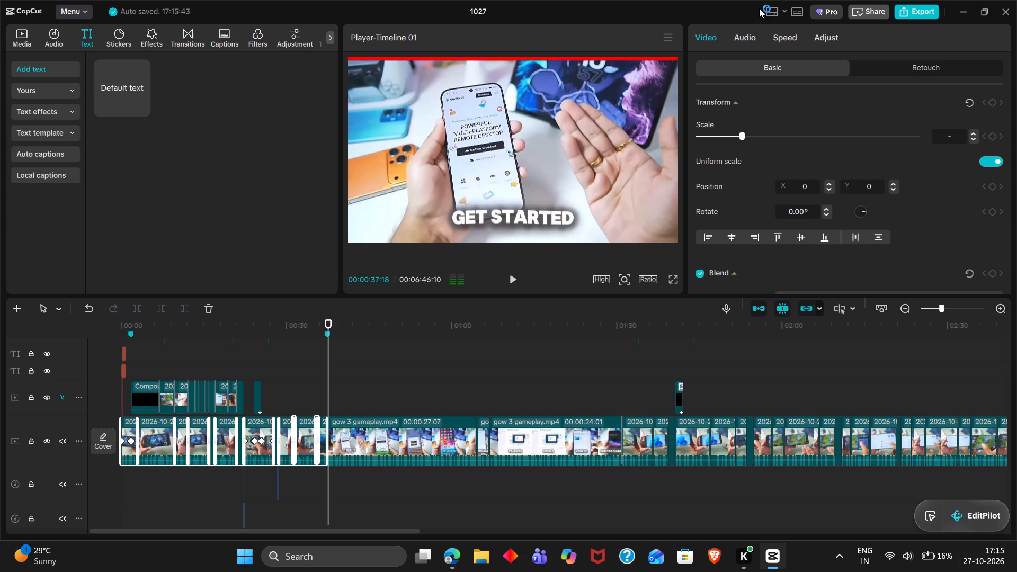
pyautogui.click(741, 30)
pyautogui.tripleClick(948, 135)
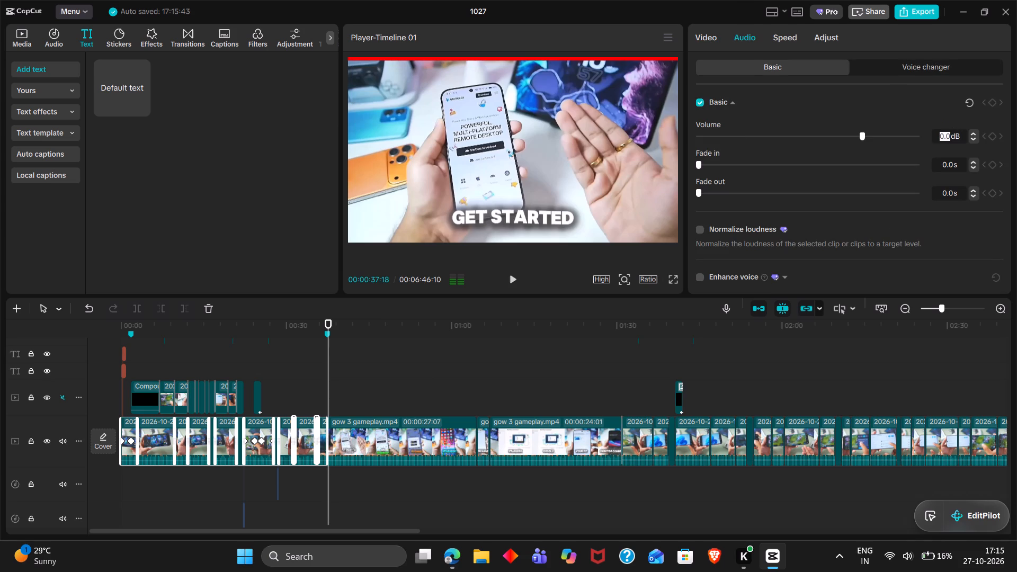
pyautogui.write('3.5')
pyautogui.press('Return')
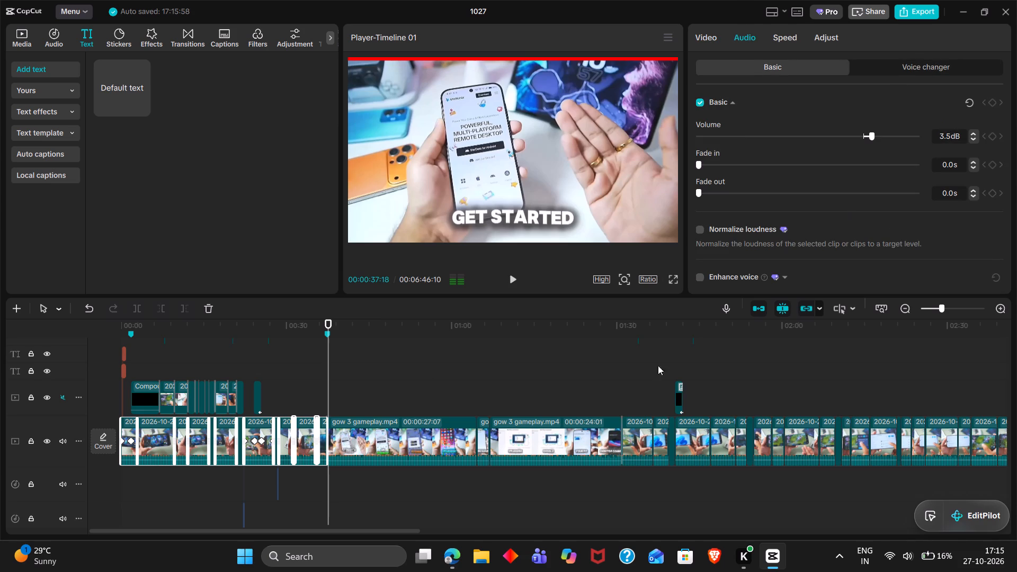
# Add Transform keyframes to the red line's clip at its start, 00:00:37:18, and at its end, 00:01:30:22.
pyautogui.scroll(6, 573, 418)
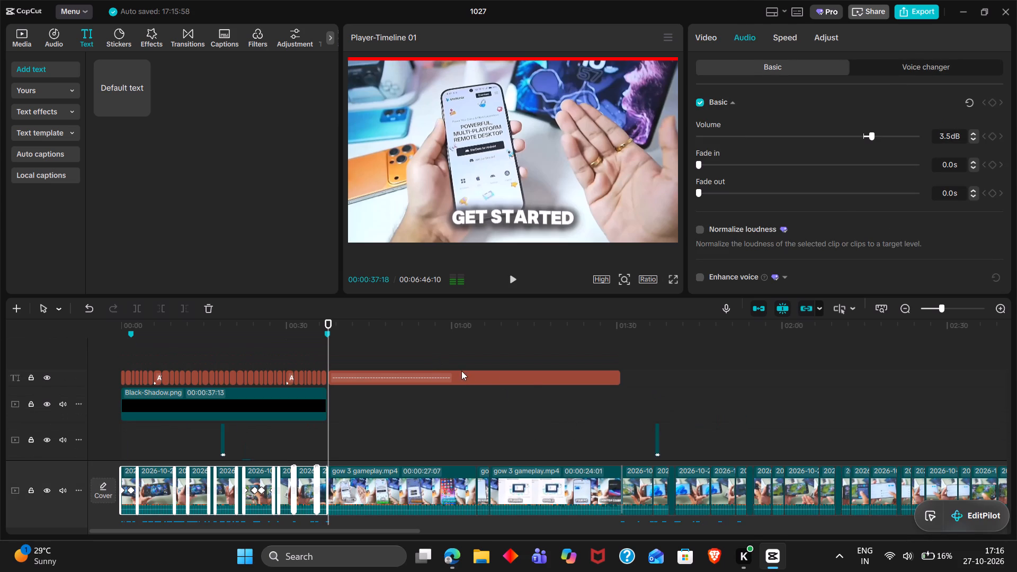
pyautogui.click(527, 382)
pyautogui.scroll(-1, 915, 216)
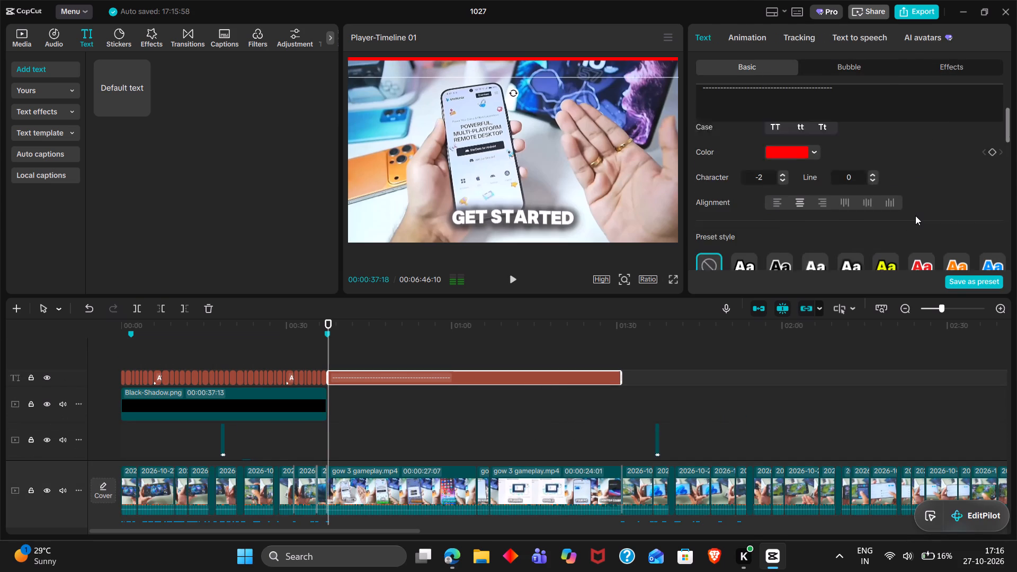
pyautogui.scroll(-2, 915, 216)
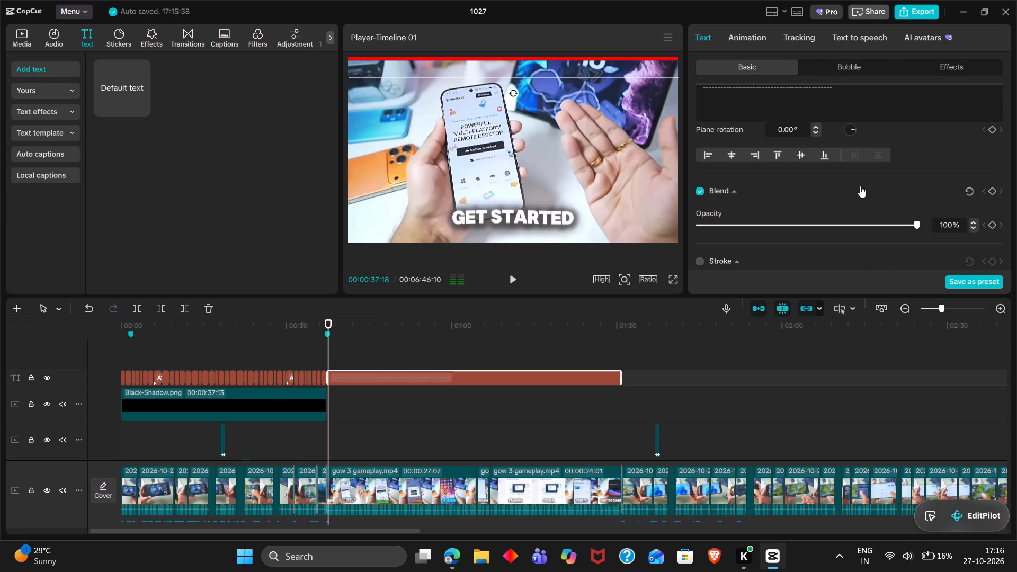
pyautogui.scroll(3, 860, 186)
pyautogui.scroll(-1, 936, 230)
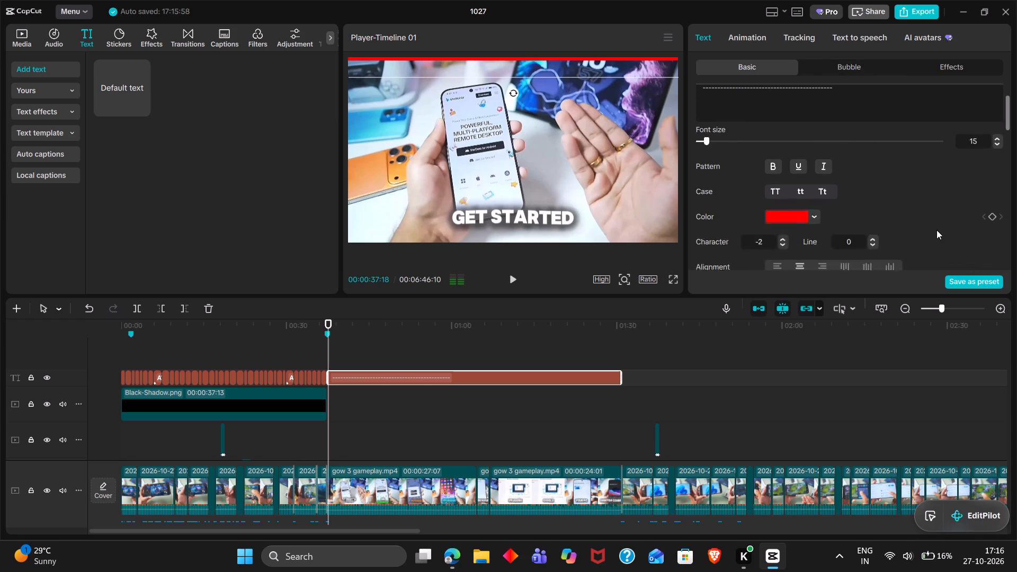
pyautogui.scroll(-1, 936, 230)
pyautogui.click(995, 180)
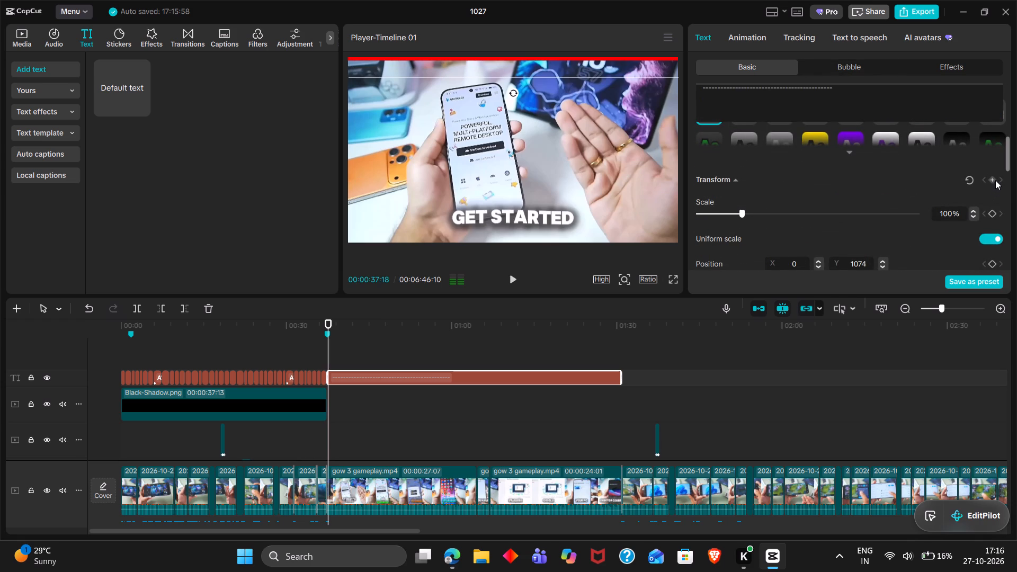
pyautogui.tripleClick(623, 326)
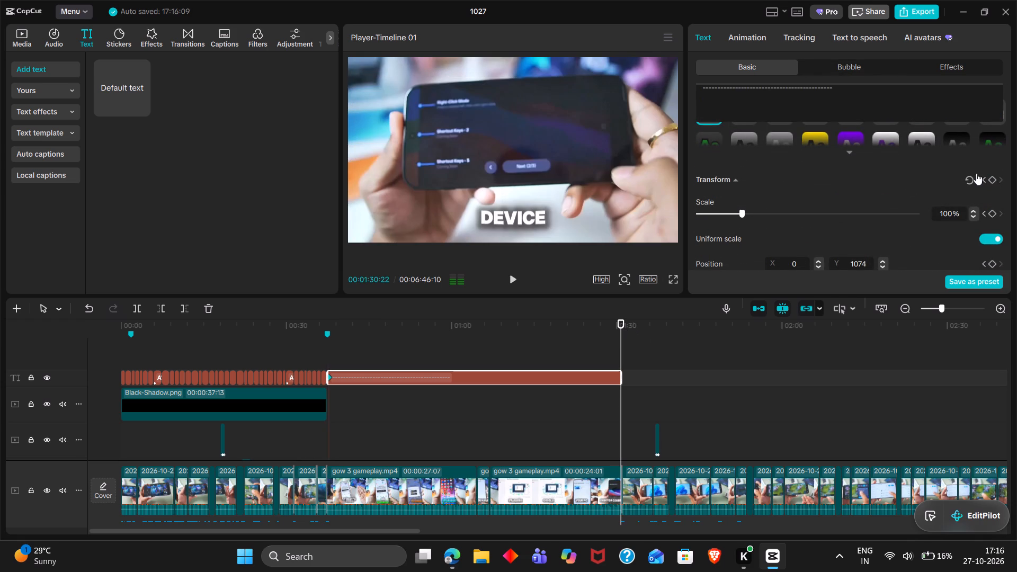
pyautogui.click(993, 182)
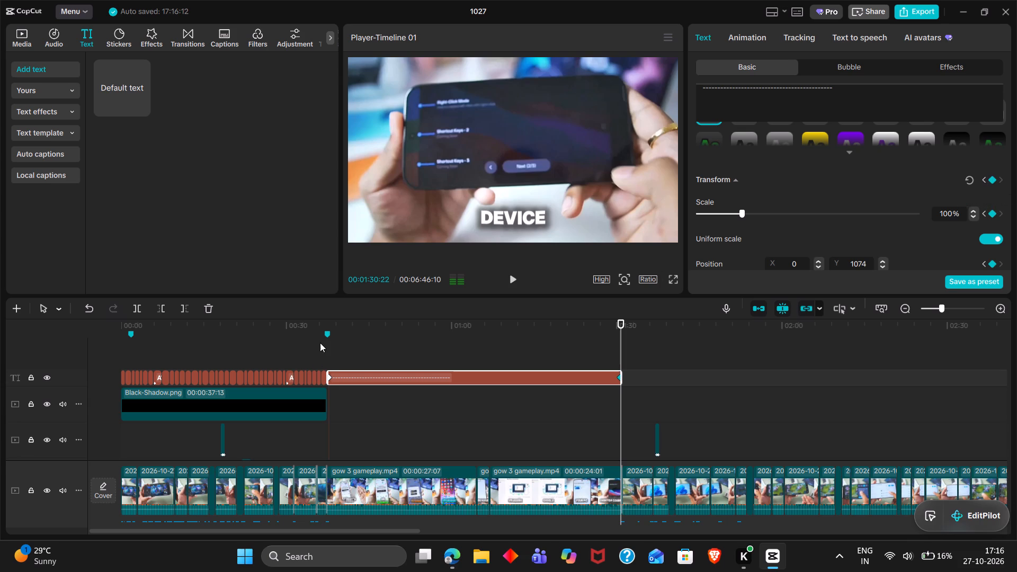
# At the red line's start keyframe, move the line off the frame's left side to X -3875, Y 1074.
pyautogui.doubleClick(325, 343)
pyautogui.keyDown('ctrl'); pyautogui.scroll(2, 328, 344); pyautogui.keyUp('ctrl')
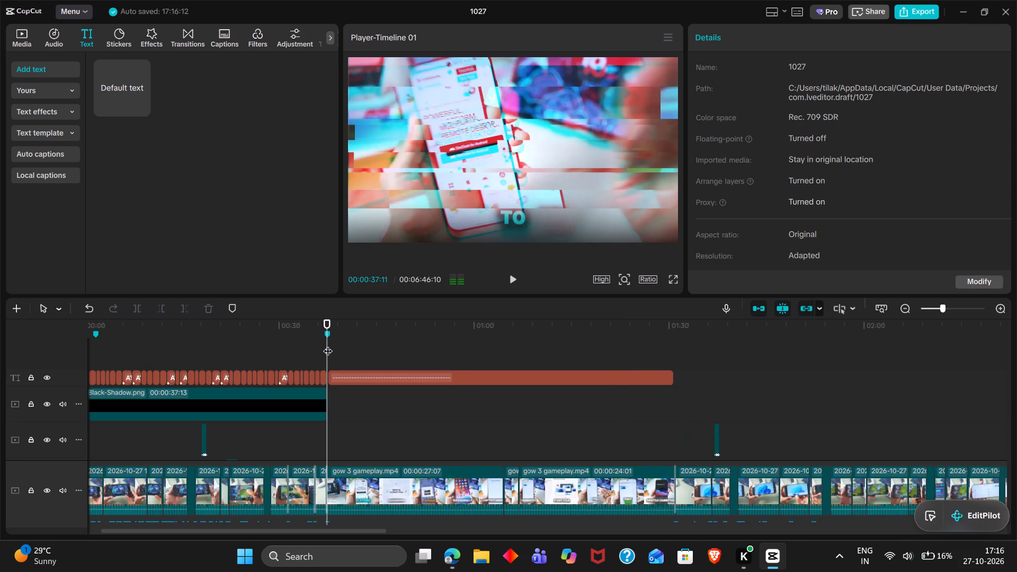
pyautogui.keyDown('ctrl'); pyautogui.scroll(4, 328, 344); pyautogui.keyUp('ctrl')
pyautogui.tripleClick(332, 350)
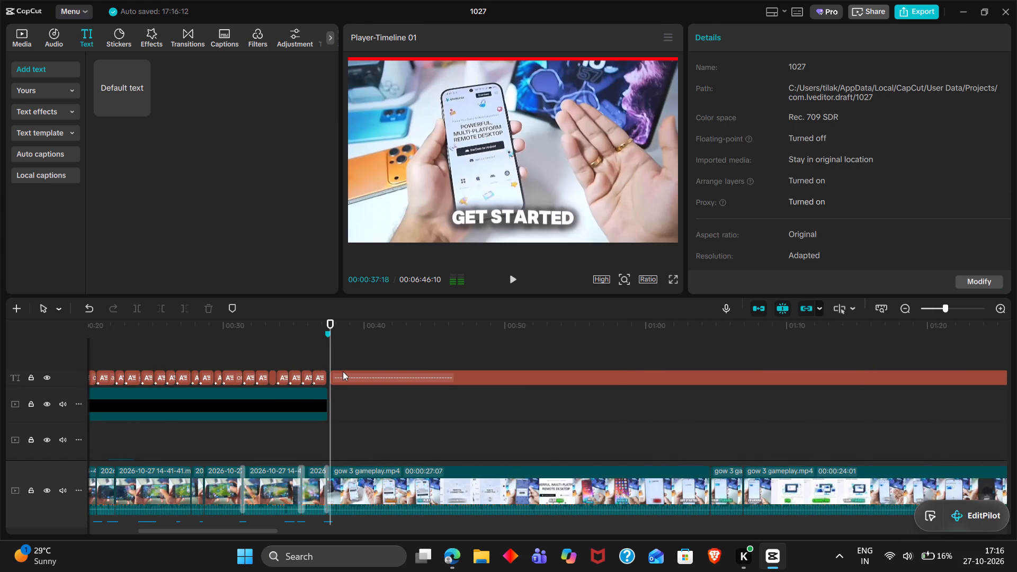
pyautogui.click(343, 371)
pyautogui.moveTo(627, 58); pyautogui.dragTo(355, 99)
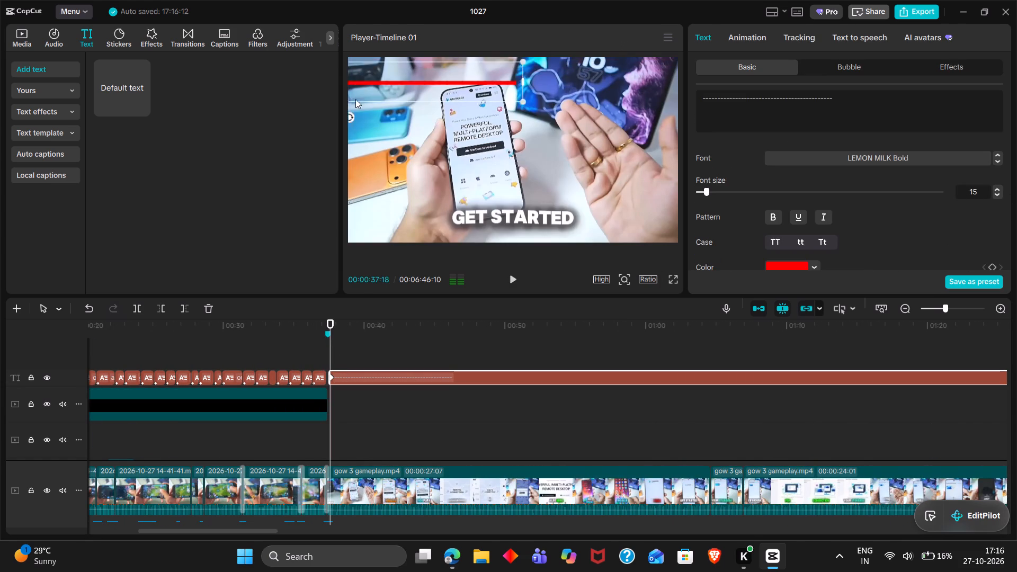
pyautogui.moveTo(355, 99); pyautogui.dragTo(295, 60)
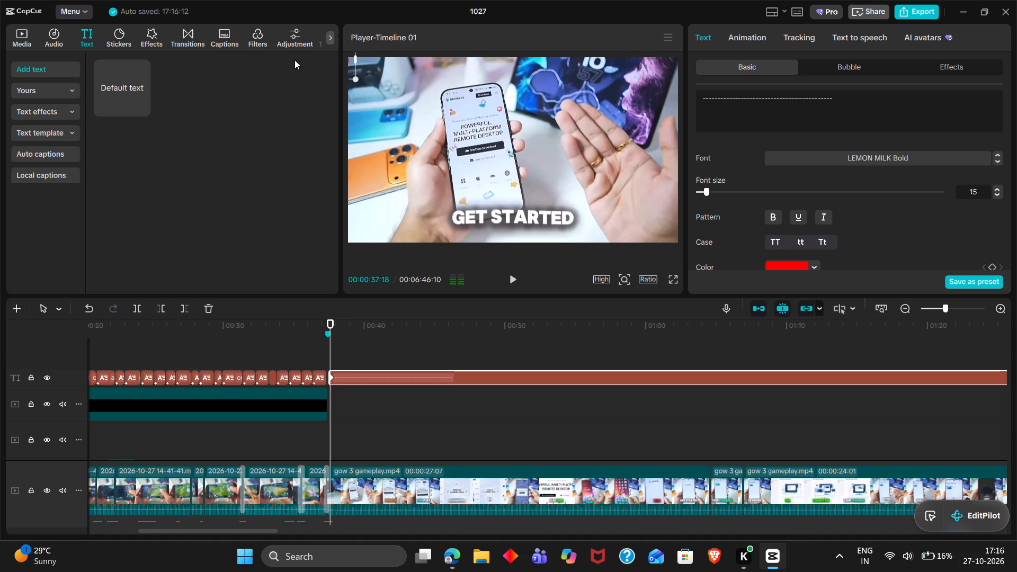
pyautogui.moveTo(295, 60); pyautogui.dragTo(293, 60)
pyautogui.moveTo(293, 60); pyautogui.dragTo(293, 59)
pyautogui.scroll(-1, 847, 230)
pyautogui.scroll(1, 869, 168)
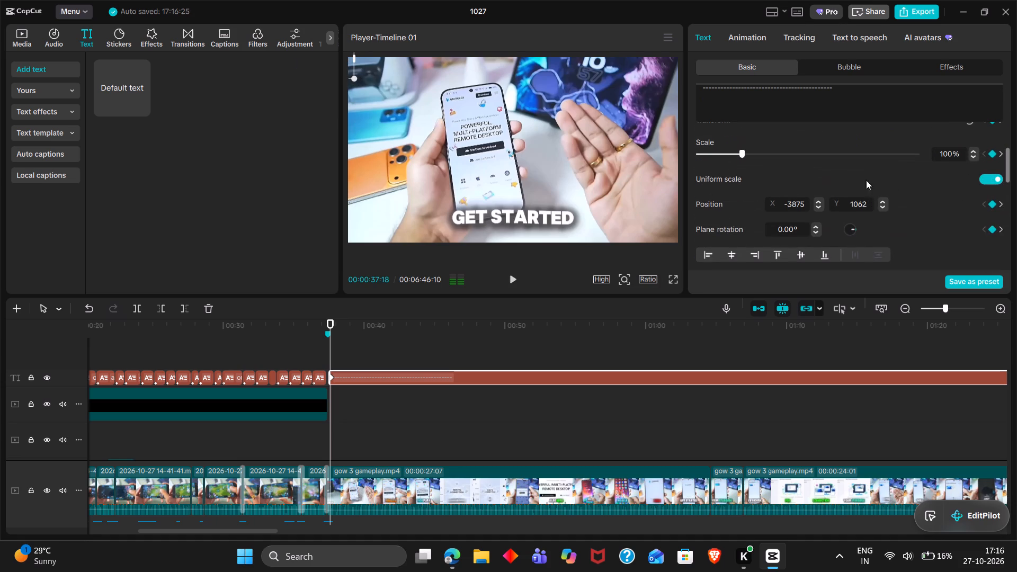
pyautogui.doubleClick(862, 204)
pyautogui.write('1074')
pyautogui.press('Return')
# Play back the start of the gow 3 gameplay section to check the red line's movement.
pyautogui.doubleClick(325, 355)
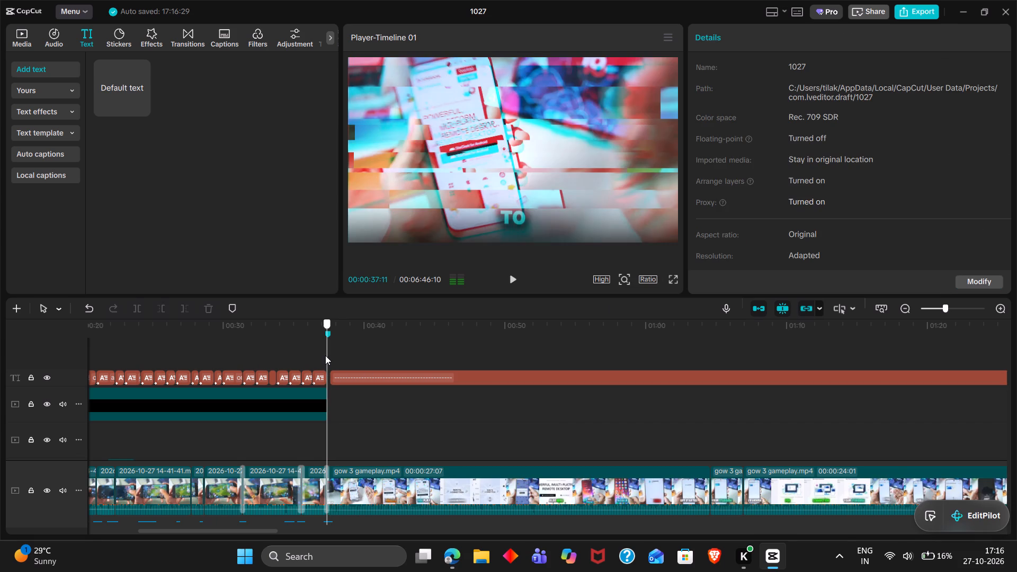
pyautogui.press('space')
pyautogui.press('space')
pyautogui.press('space')
pyautogui.press('space')
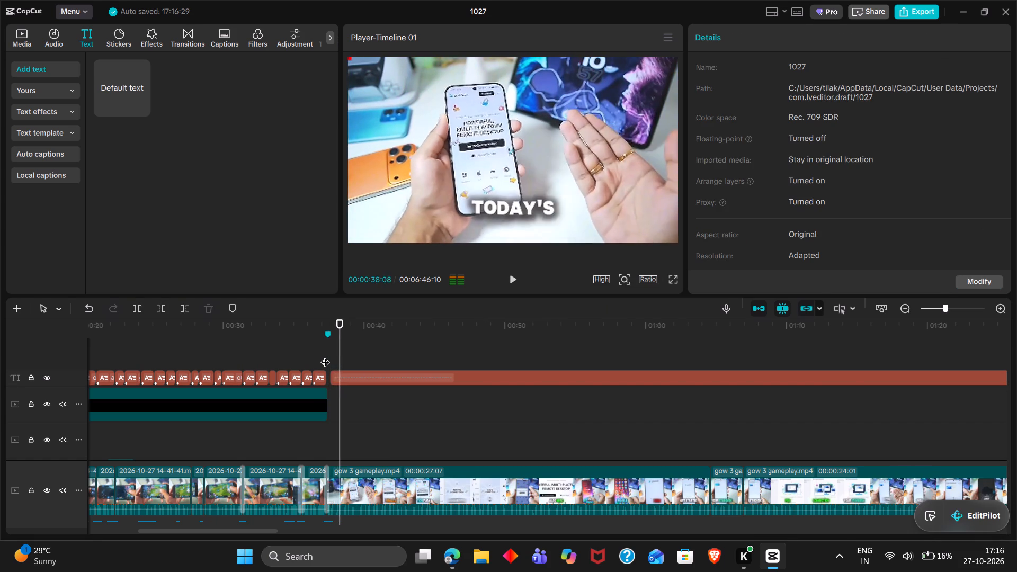
pyautogui.hscroll(-1, 325, 355)
pyautogui.press('space')
pyautogui.hscroll(1, 325, 355)
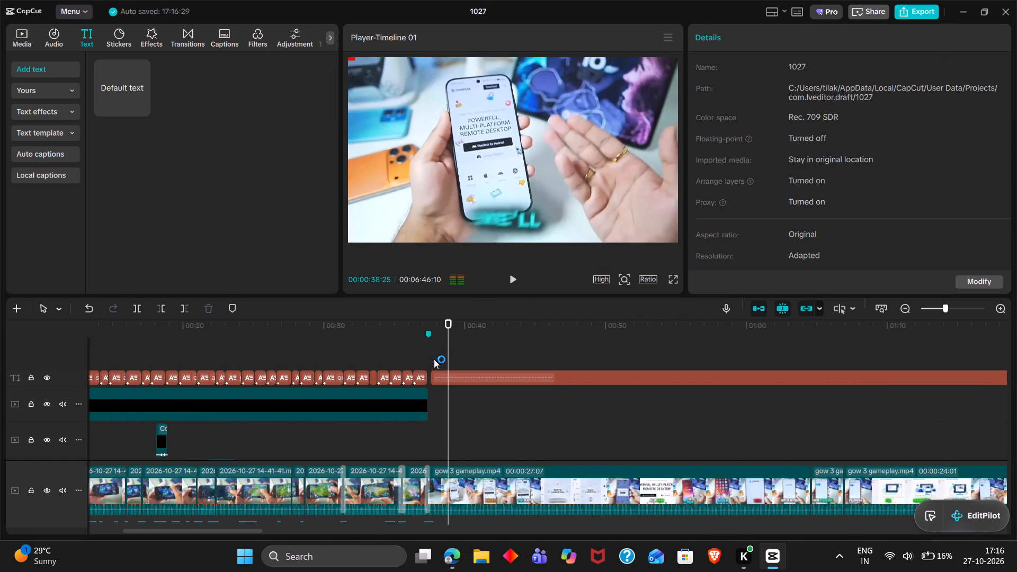
# Add a default text clip above the red line's track at 00:00:37:18 and change its text to Setup.
pyautogui.doubleClick(434, 359)
pyautogui.moveTo(126, 96); pyautogui.dragTo(380, 228)
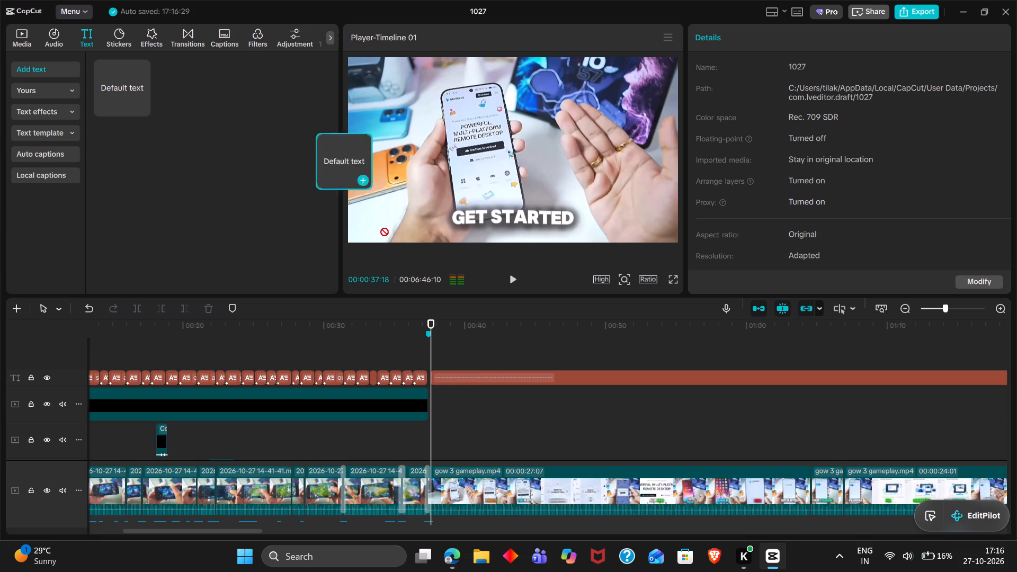
pyautogui.moveTo(380, 228); pyautogui.dragTo(427, 368)
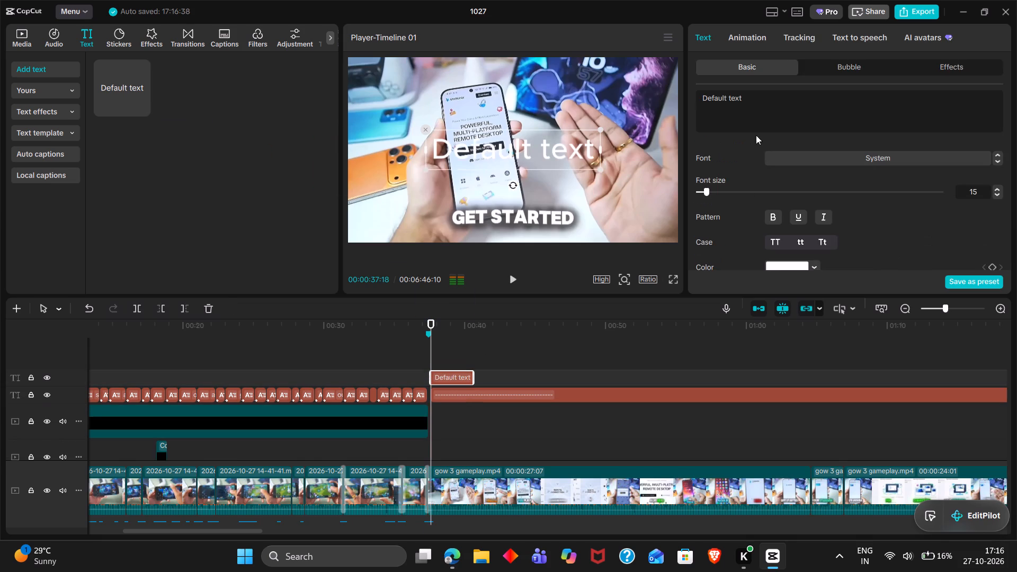
pyautogui.tripleClick(744, 119)
pyautogui.write('Setup')
# Style the Setup text in LEMON MILK Bold italic with character spacing -1 and the yellow black-outlined preset.
pyautogui.click(810, 157)
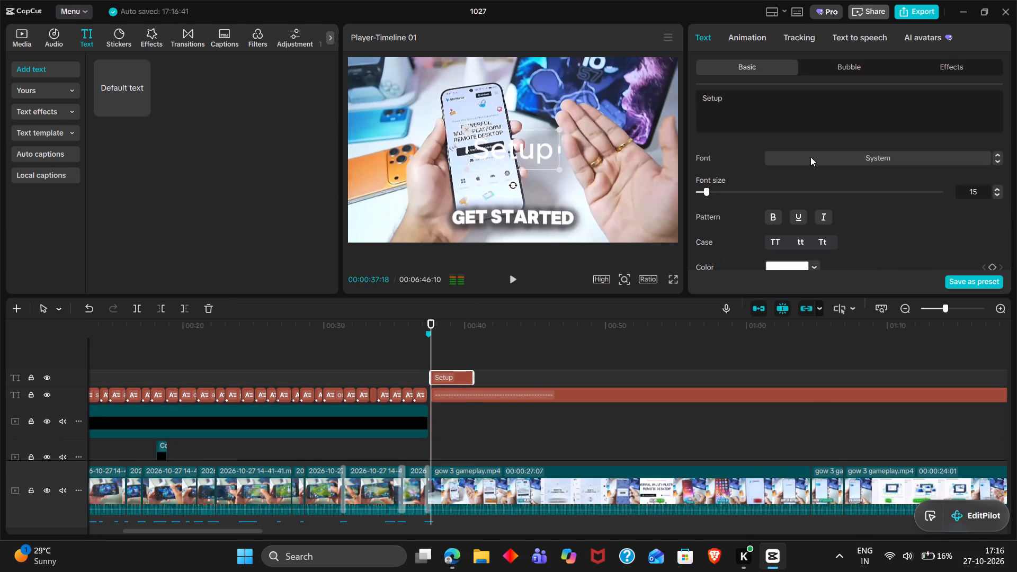
pyautogui.scroll(10, 805, 266)
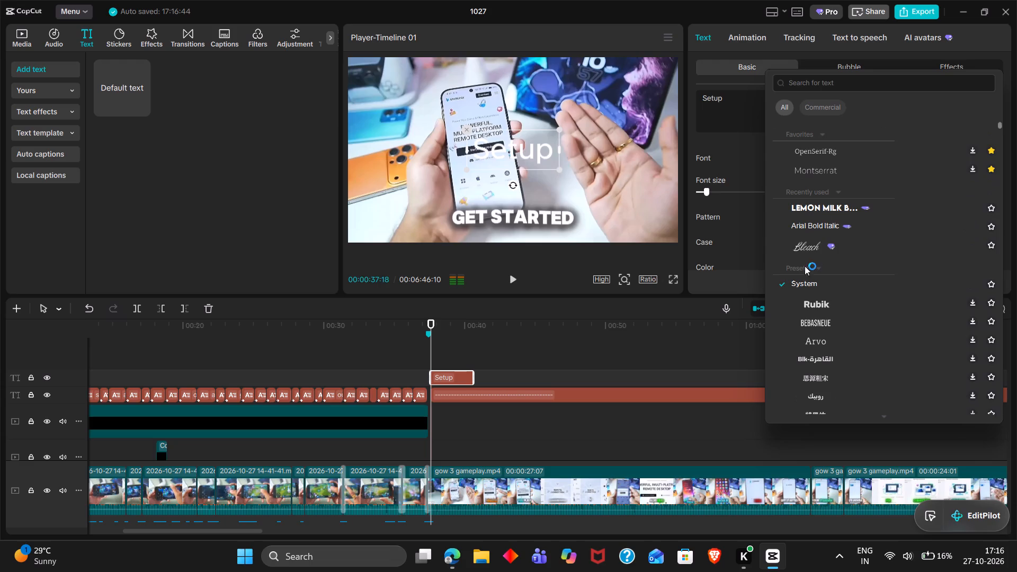
pyautogui.click(826, 214)
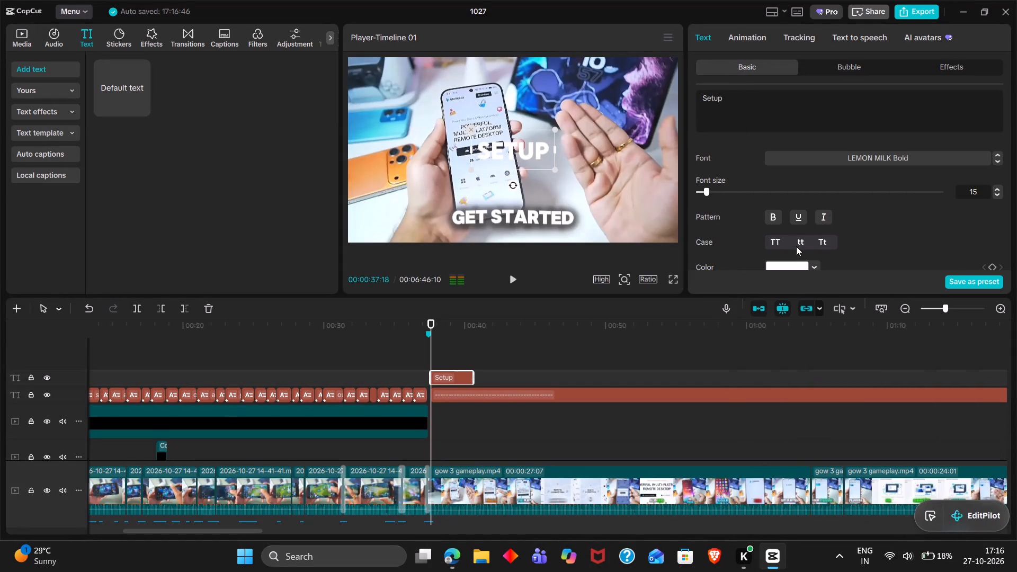
pyautogui.scroll(-1, 796, 246)
pyautogui.click(783, 231)
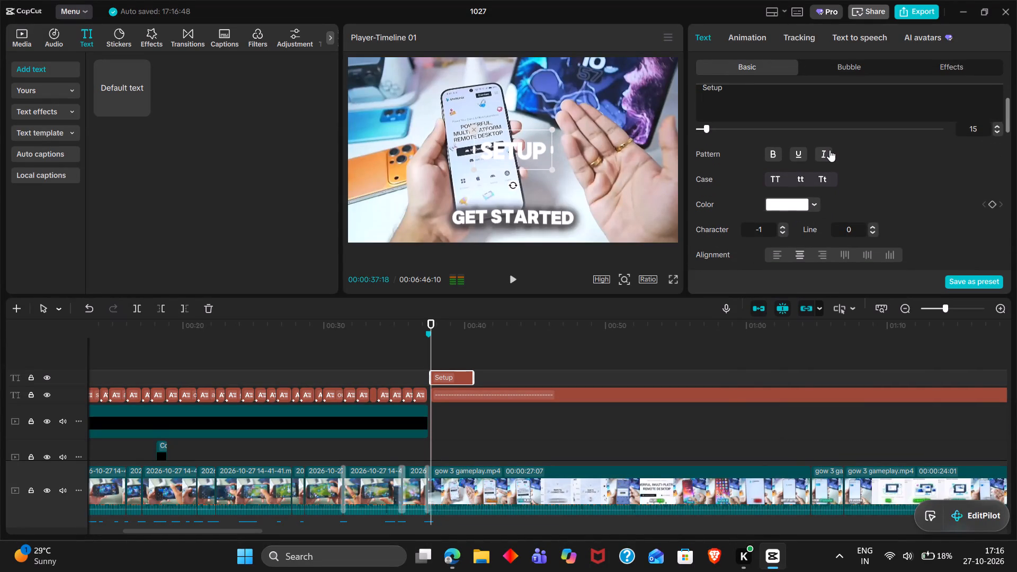
pyautogui.click(828, 150)
pyautogui.scroll(-1, 850, 180)
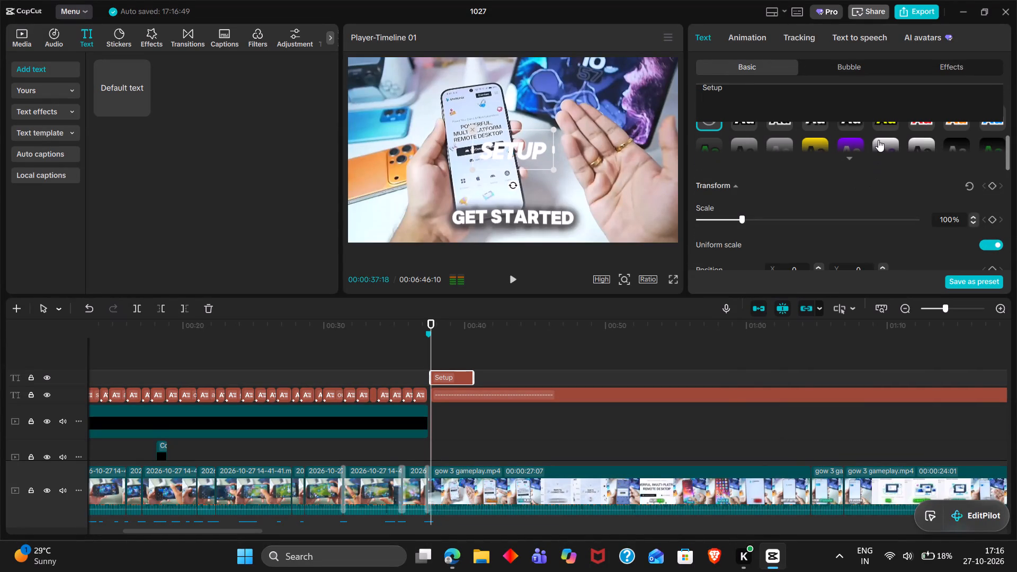
pyautogui.click(887, 124)
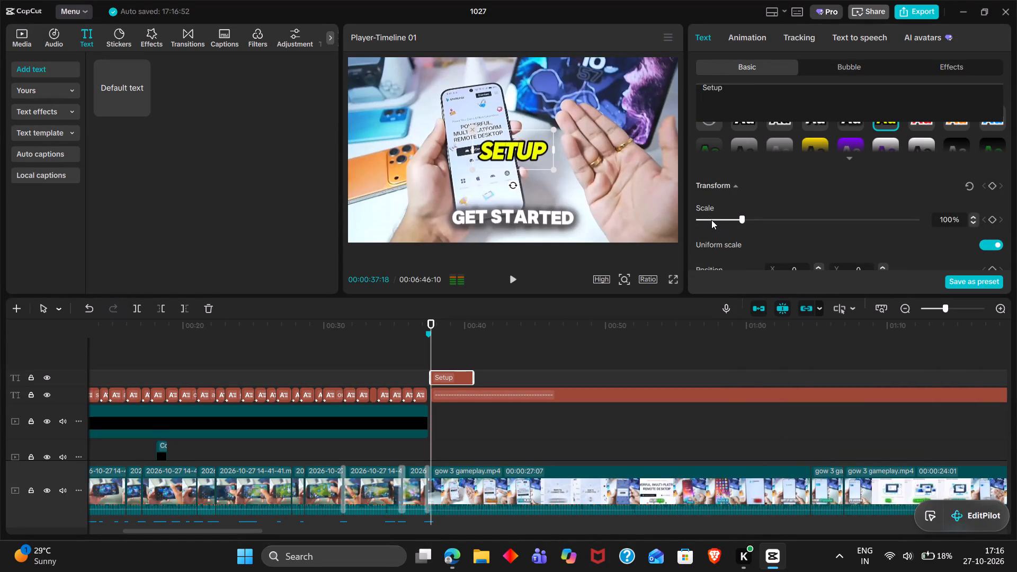
# Scale the Setup text to 43% and place it in the top-left corner of the video frame.
pyautogui.click(711, 220)
pyautogui.moveTo(711, 220); pyautogui.dragTo(717, 221)
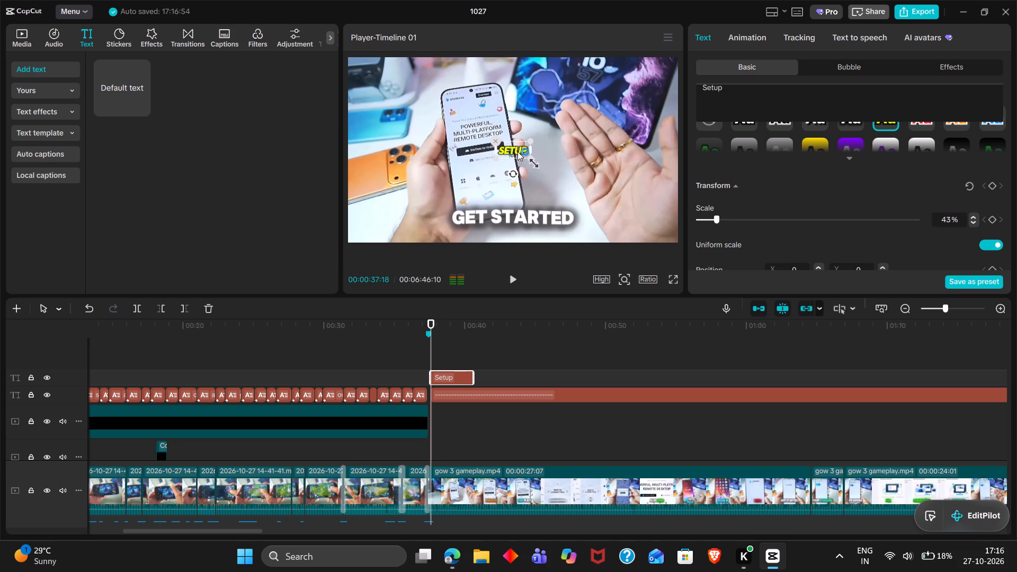
pyautogui.moveTo(516, 150); pyautogui.dragTo(367, 72)
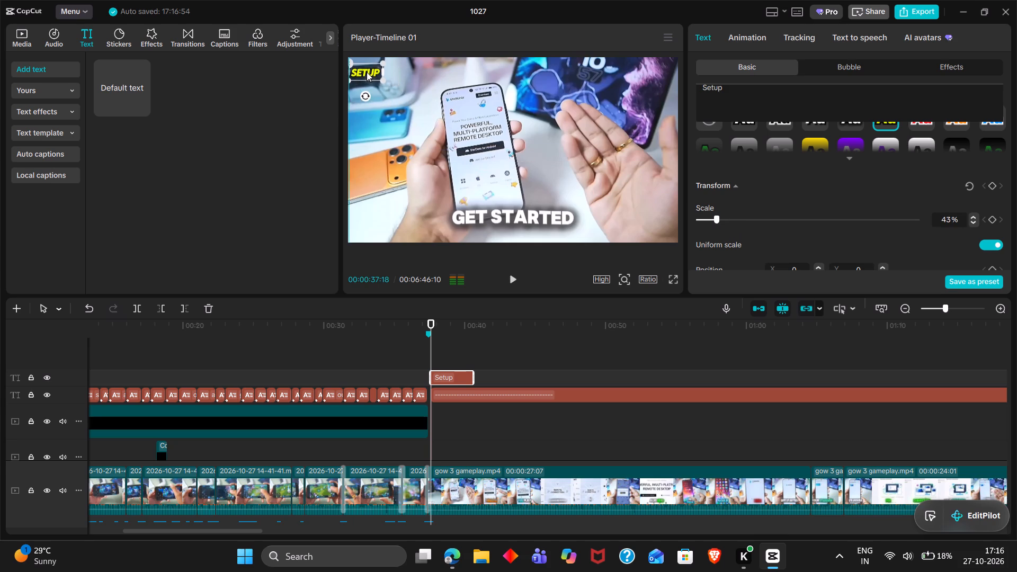
pyautogui.moveTo(367, 72); pyautogui.dragTo(367, 69)
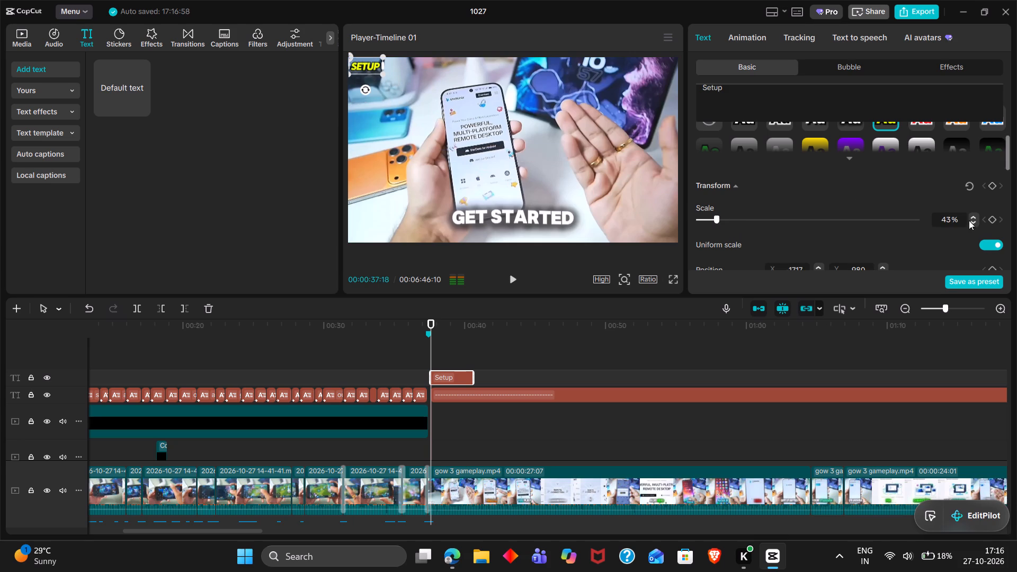
# Scale the Setup text down to 32% and move it closer to the top-left corner of the video frame.
pyautogui.tripleClick(975, 225)
pyautogui.doubleClick(975, 225)
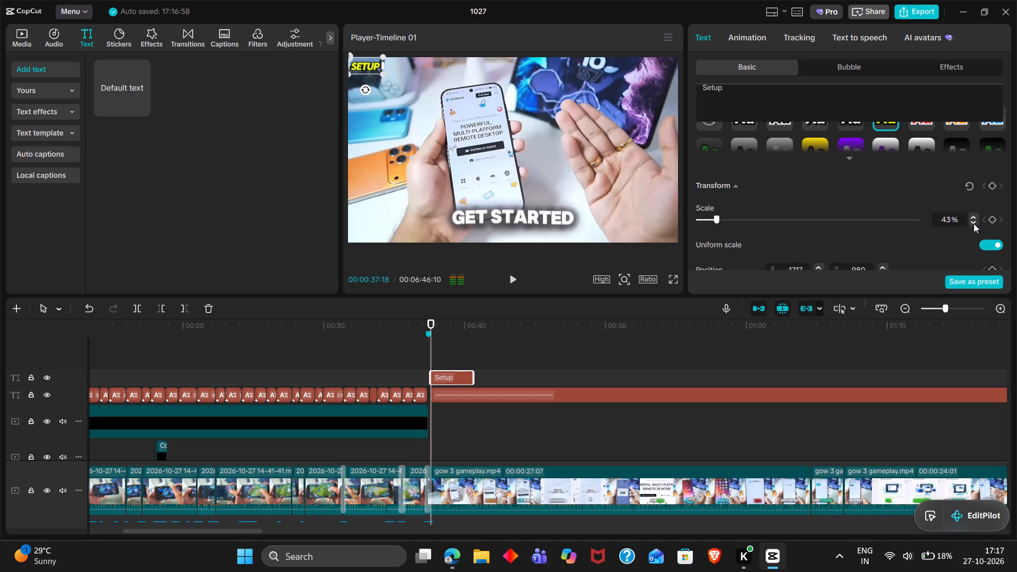
pyautogui.tripleClick(974, 222)
pyautogui.tripleClick(974, 222)
pyautogui.tripleClick(974, 222)
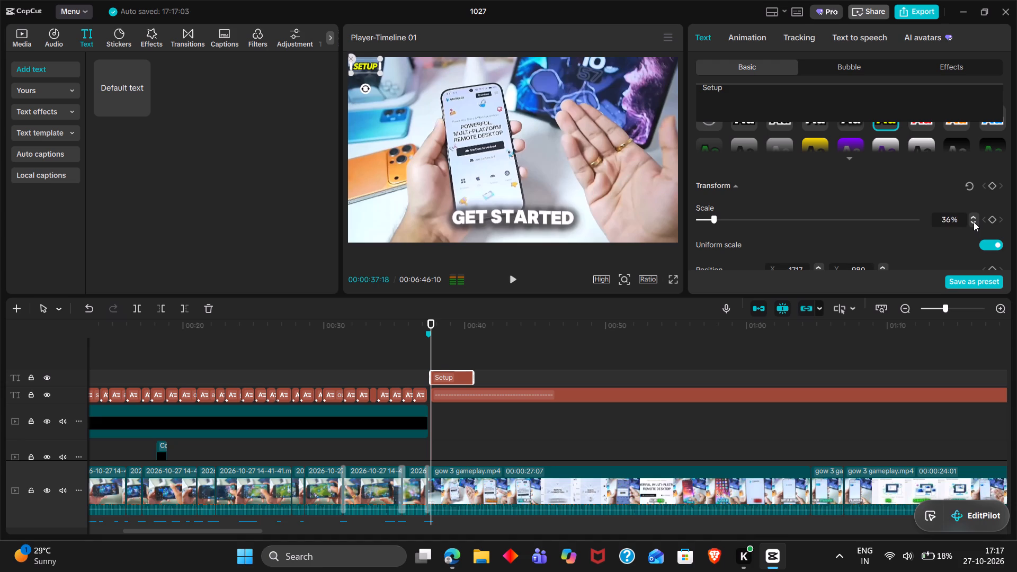
pyautogui.click(974, 222)
pyautogui.click(974, 222)
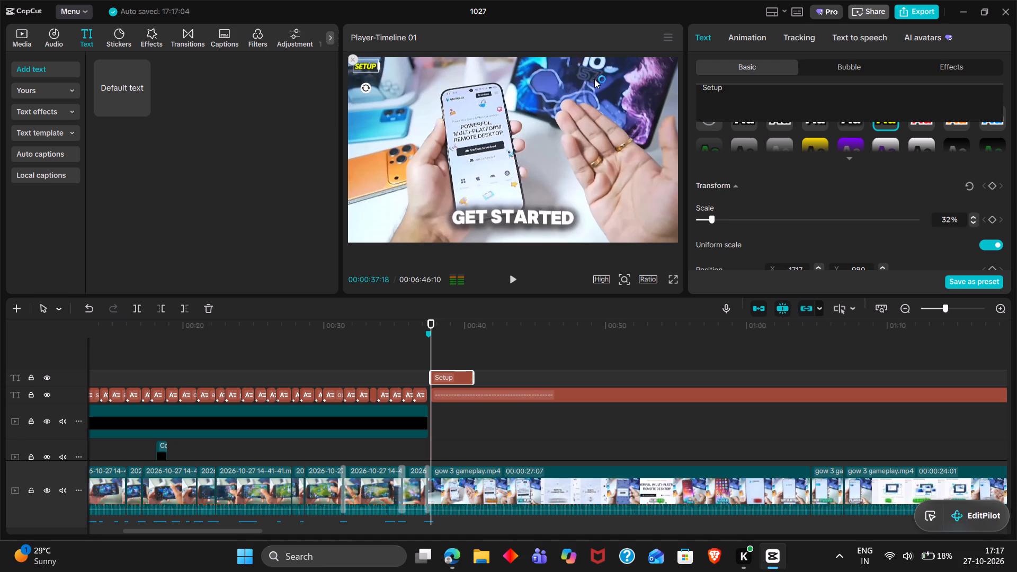
pyautogui.moveTo(371, 66); pyautogui.dragTo(364, 67)
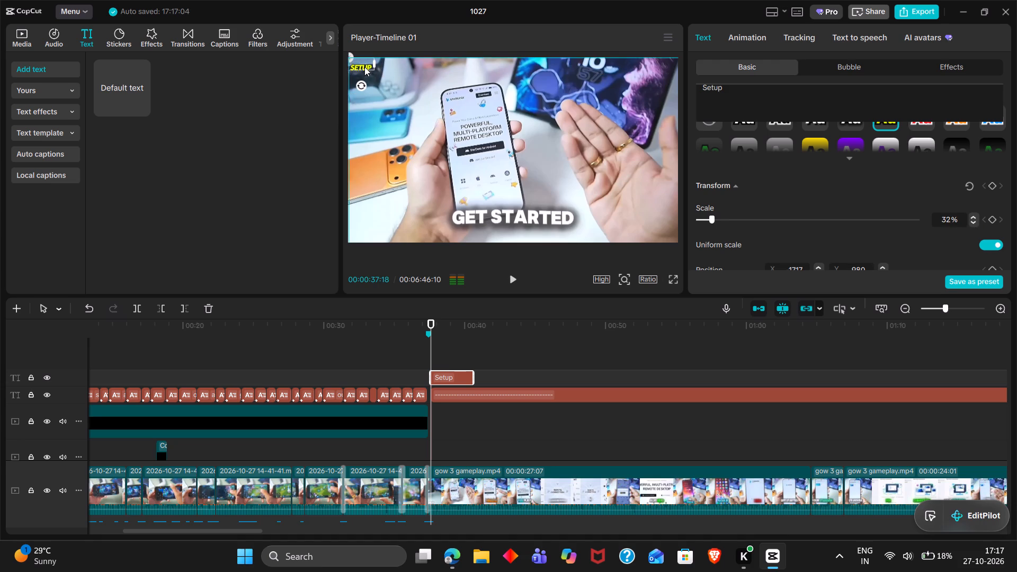
pyautogui.moveTo(364, 67); pyautogui.dragTo(364, 68)
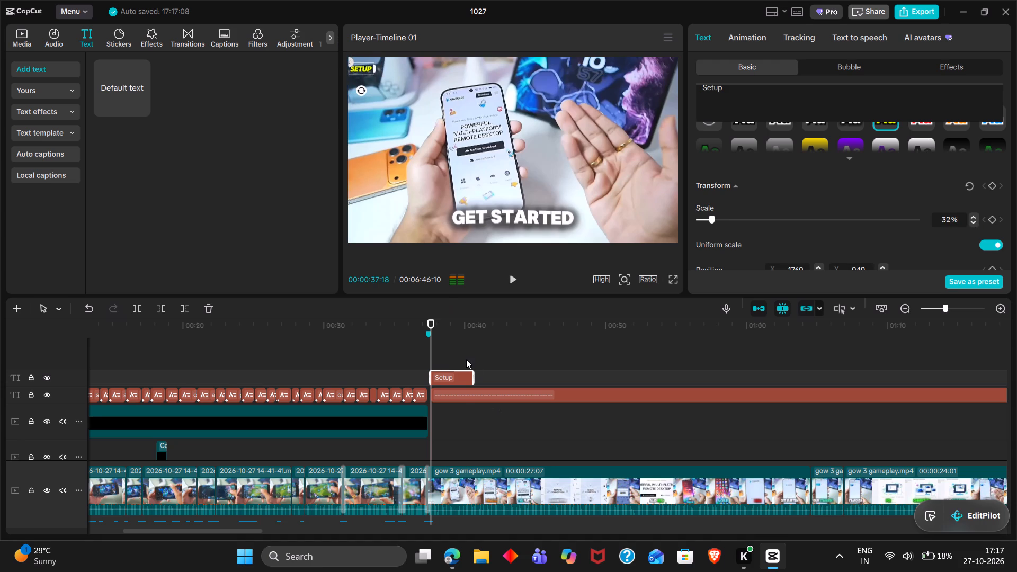
# Extend the Setup text clip's end to 00:01:30:22, matching the end of the red line's clip.
pyautogui.doubleClick(466, 357)
pyautogui.click(467, 377)
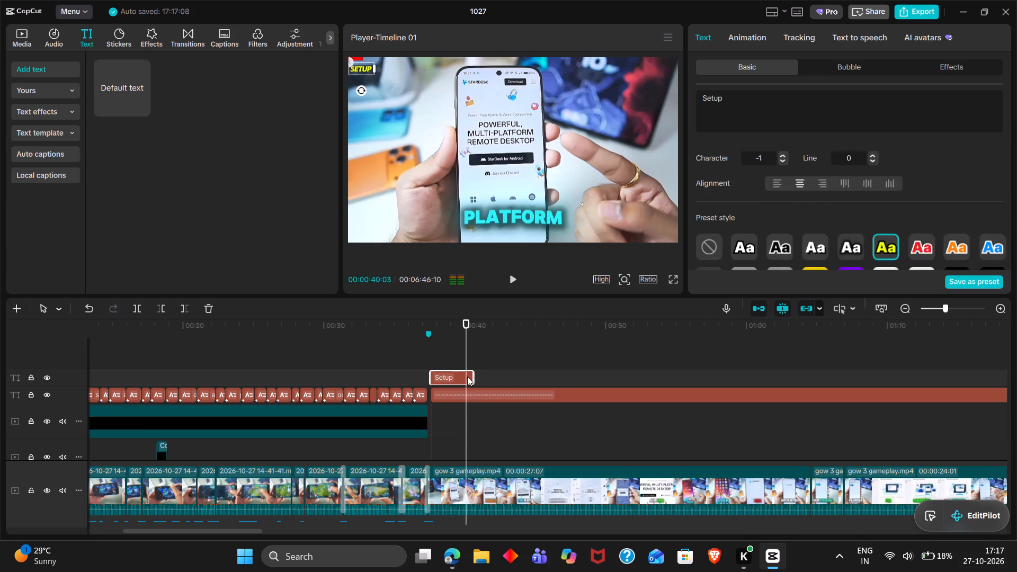
pyautogui.keyDown('ctrl'); pyautogui.scroll(-4, 467, 377); pyautogui.keyUp('ctrl')
pyautogui.hscroll(-1, 467, 377)
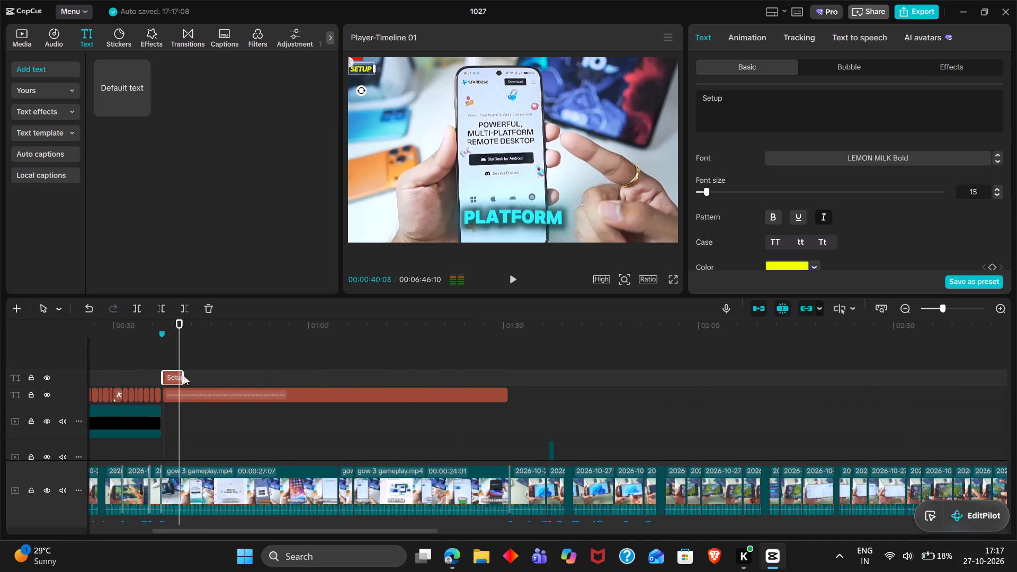
pyautogui.moveTo(183, 376); pyautogui.dragTo(503, 373)
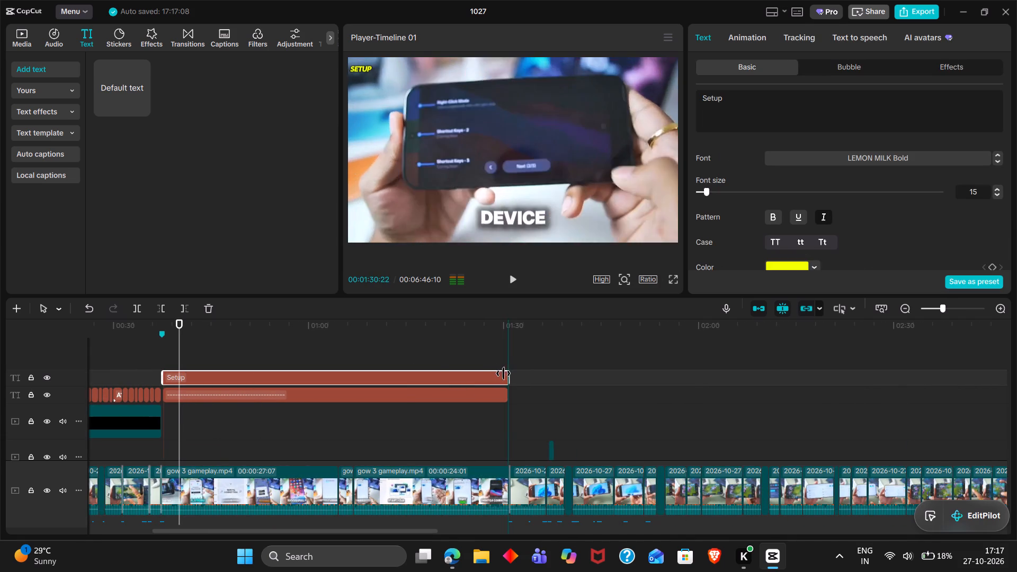
# Fine-tune the Setup text's vertical position to a Y value of about 974, just under the red line.
pyautogui.keyDown('ctrl'); pyautogui.scroll(6, 418, 353); pyautogui.keyUp('ctrl')
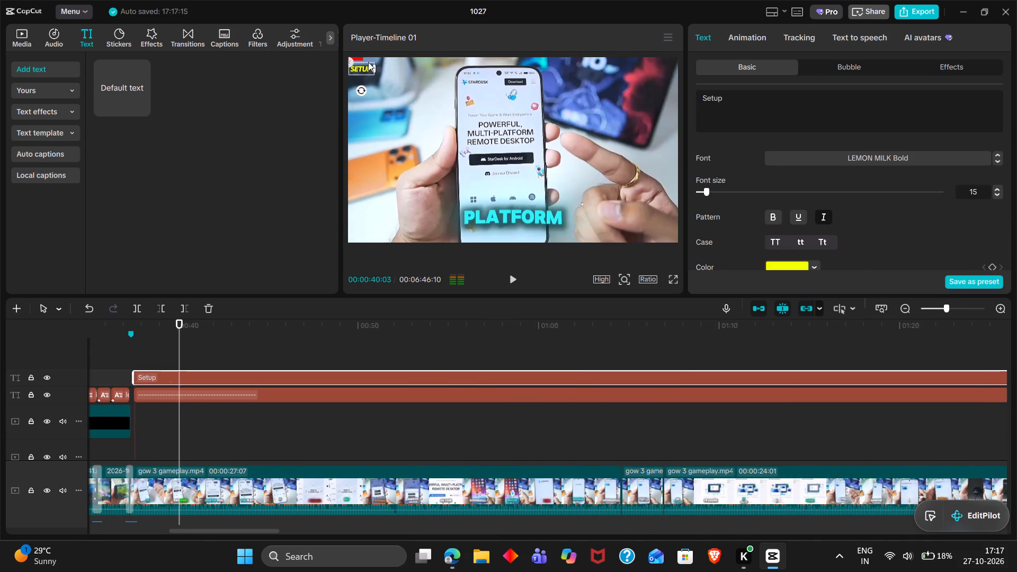
pyautogui.click(370, 69)
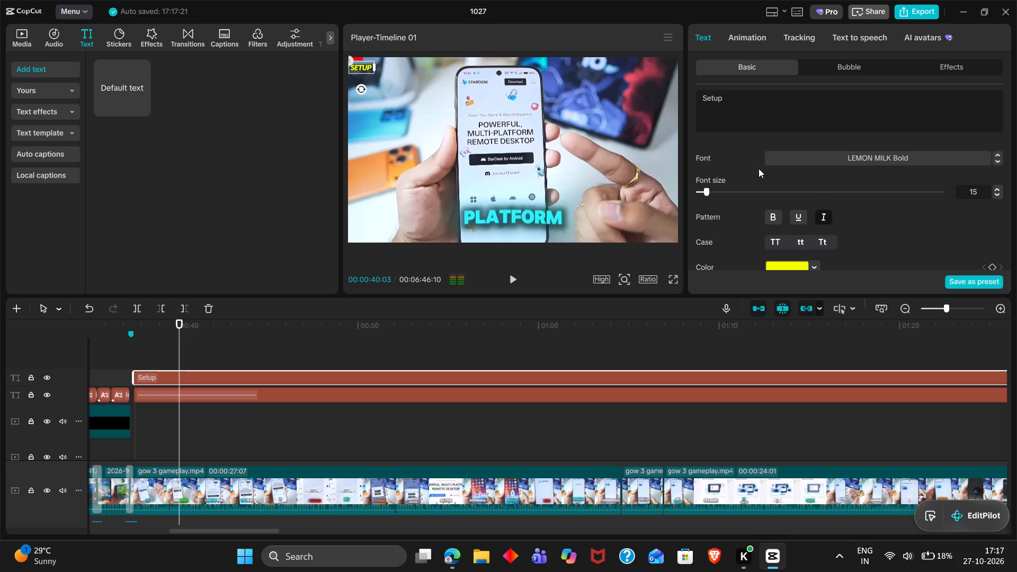
pyautogui.scroll(-1, 819, 192)
pyautogui.click(857, 211)
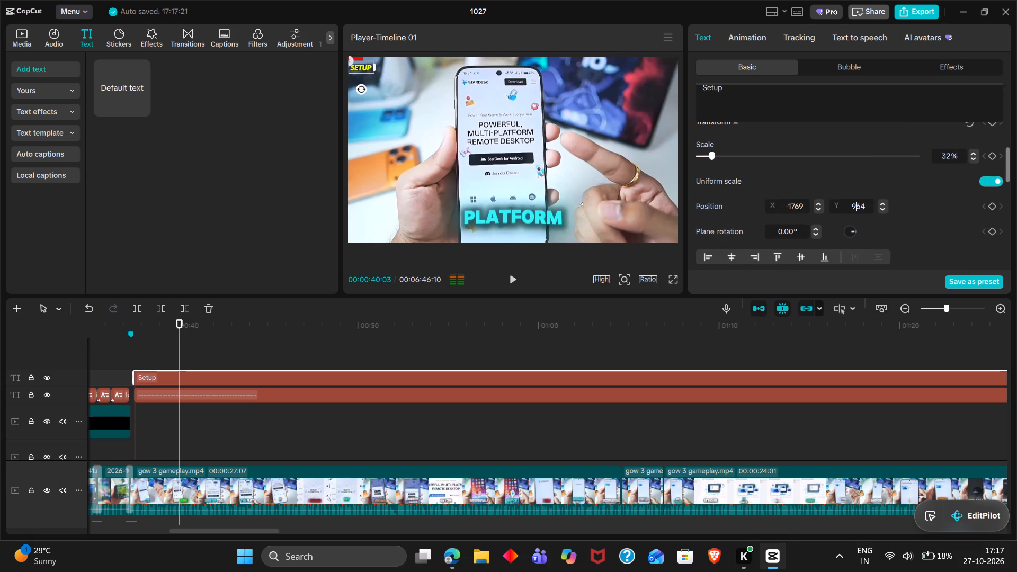
pyautogui.press('Up')
pyautogui.press('Up')
pyautogui.press('Up')
pyautogui.press('Up')
pyautogui.press('Up')
pyautogui.press('Up')
pyautogui.press('Up')
pyautogui.press('Up')
pyautogui.press('Up')
pyautogui.press('Up')
pyautogui.press('Up')
pyautogui.press('Up')
pyautogui.press('Up')
pyautogui.press('Up')
pyautogui.press('Up')
pyautogui.press('Up')
pyautogui.press('Up')
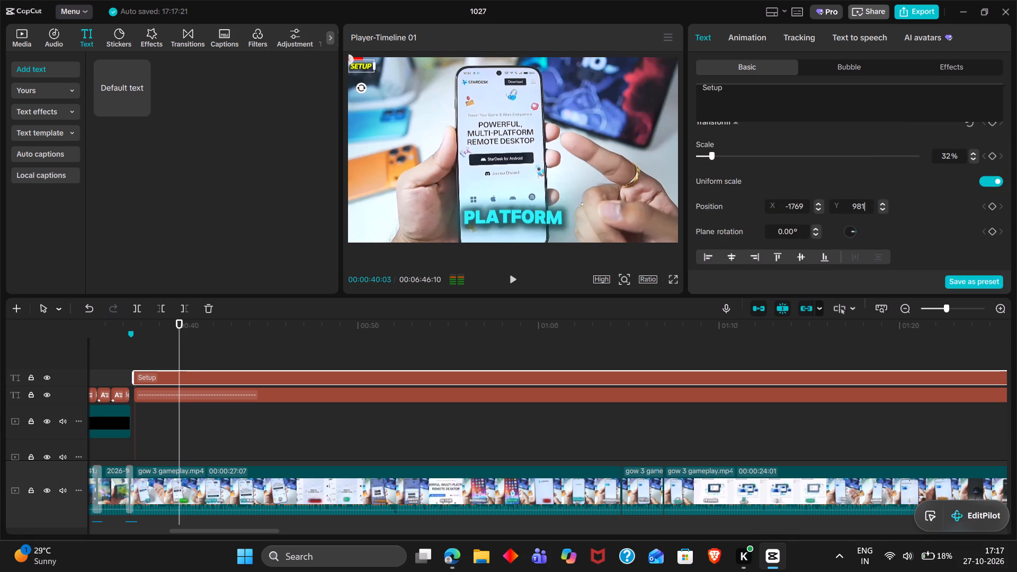
pyautogui.press('Up')
pyautogui.press('Up')
pyautogui.press('Down')
pyautogui.press('Down')
pyautogui.press('Down')
pyautogui.press('Down')
pyautogui.press('Down')
pyautogui.press('Down')
pyautogui.press('Down')
pyautogui.press('Down')
pyautogui.press('Down')
# Play back from just before the gow 3 gameplay section to check the Setup label under the red line.
pyautogui.click(138, 343)
pyautogui.moveTo(138, 343); pyautogui.dragTo(132, 342)
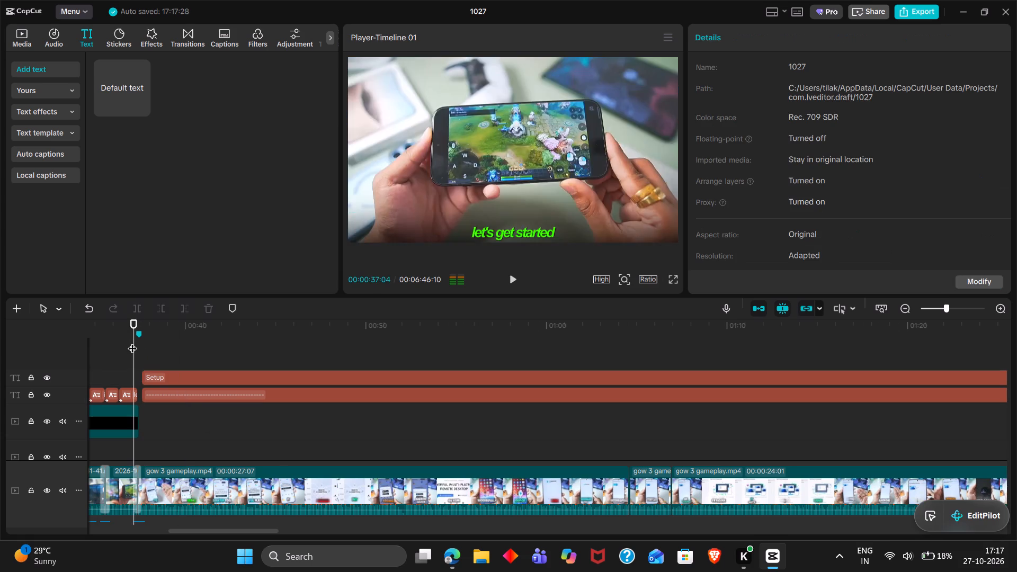
pyautogui.press('space')
pyautogui.tripleClick(210, 360)
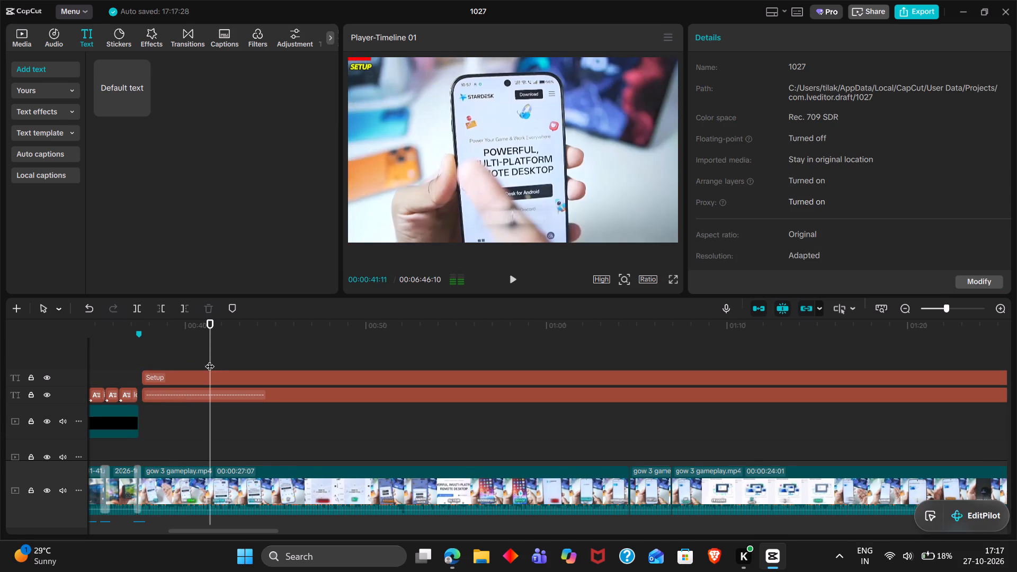
# Apply the Blur Fade-In entrance animation to the Setup text with a duration of 0.3s.
pyautogui.hscroll(-1, 210, 360)
pyautogui.click(270, 372)
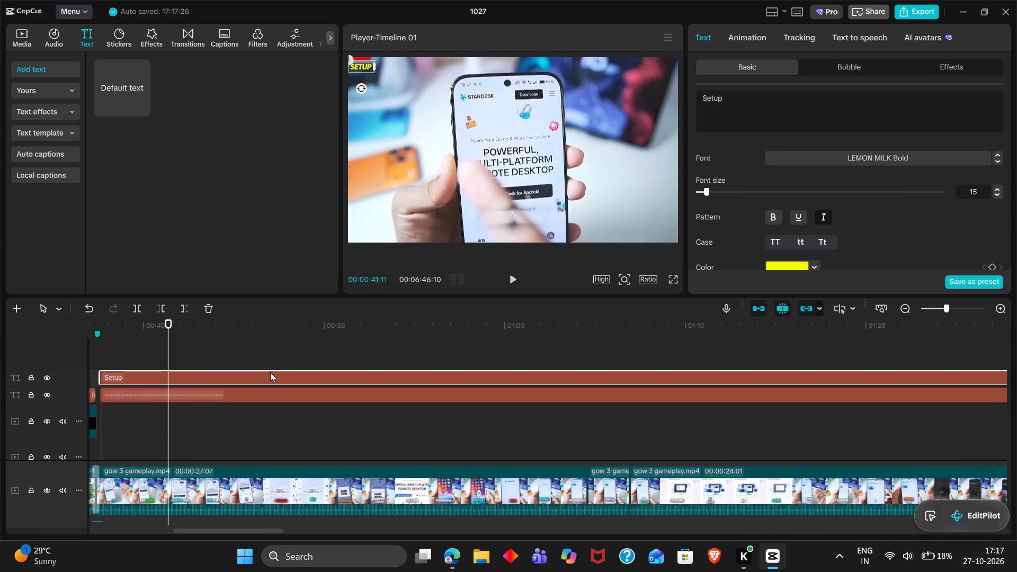
pyautogui.click(745, 44)
pyautogui.moveTo(745, 44); pyautogui.dragTo(853, 77)
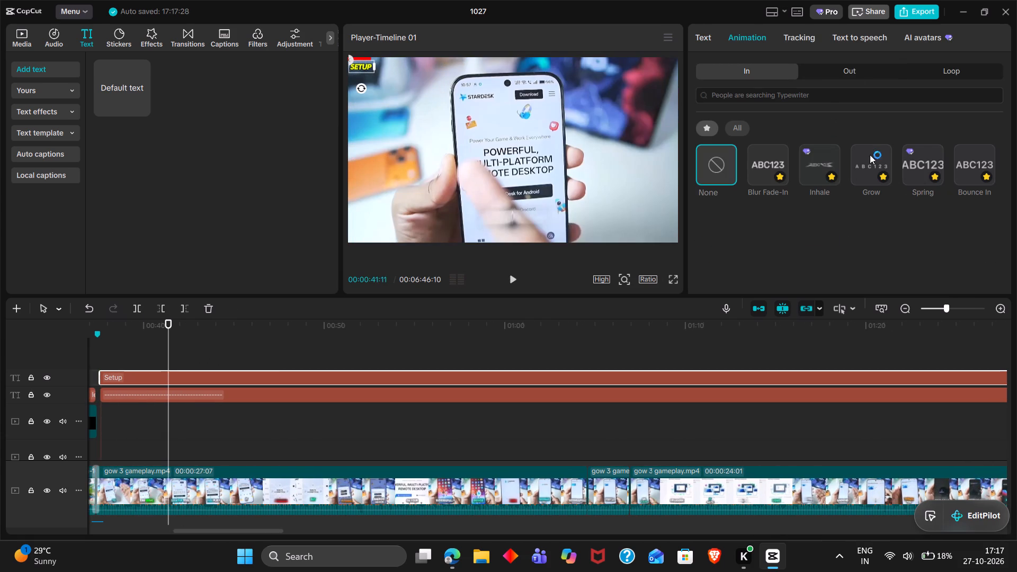
pyautogui.doubleClick(773, 165)
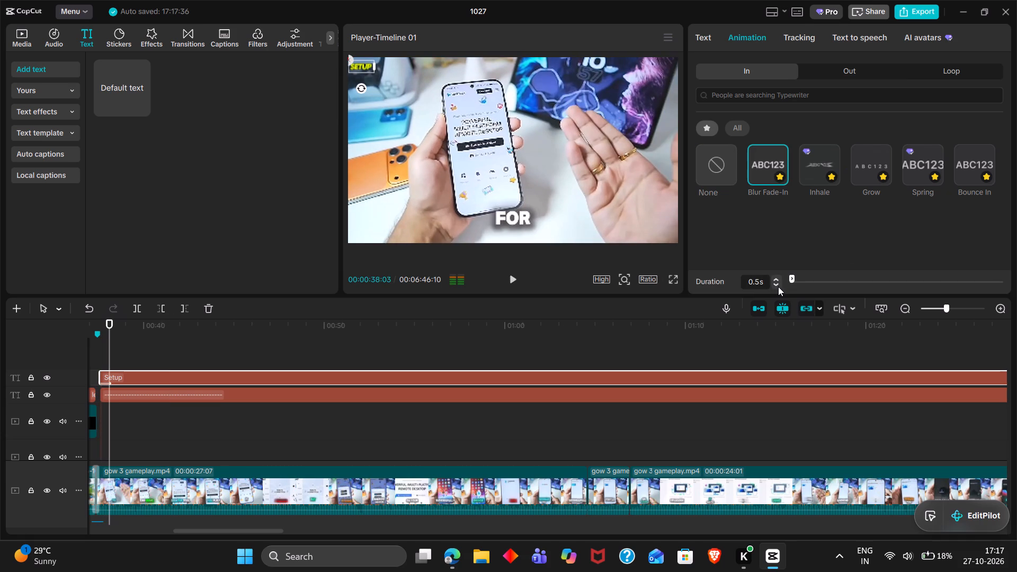
pyautogui.doubleClick(778, 287)
# Add the Fade Out exit animation to the Setup text with a duration of 0.3s.
pyautogui.doubleClick(863, 70)
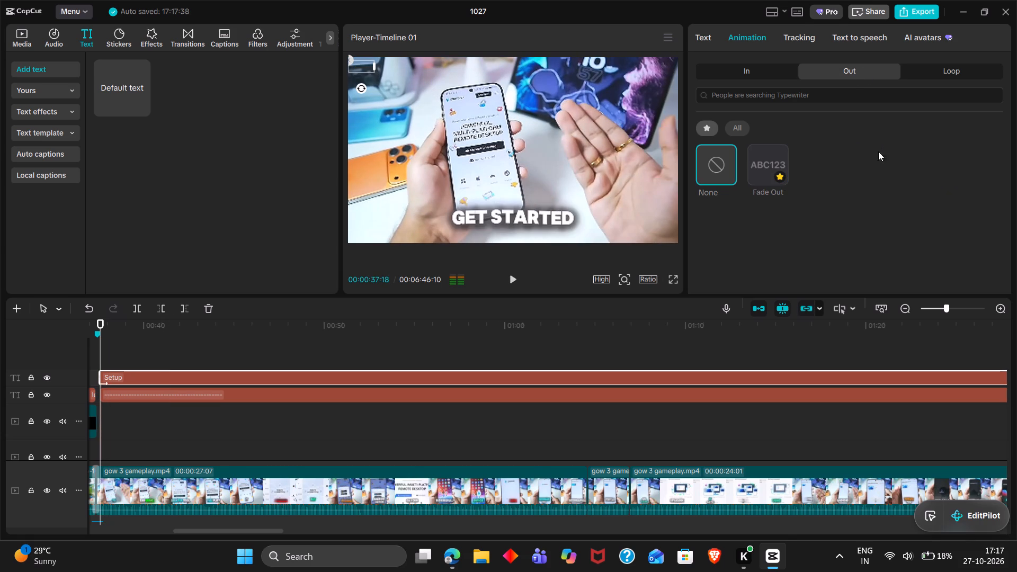
pyautogui.doubleClick(775, 144)
pyautogui.doubleClick(775, 146)
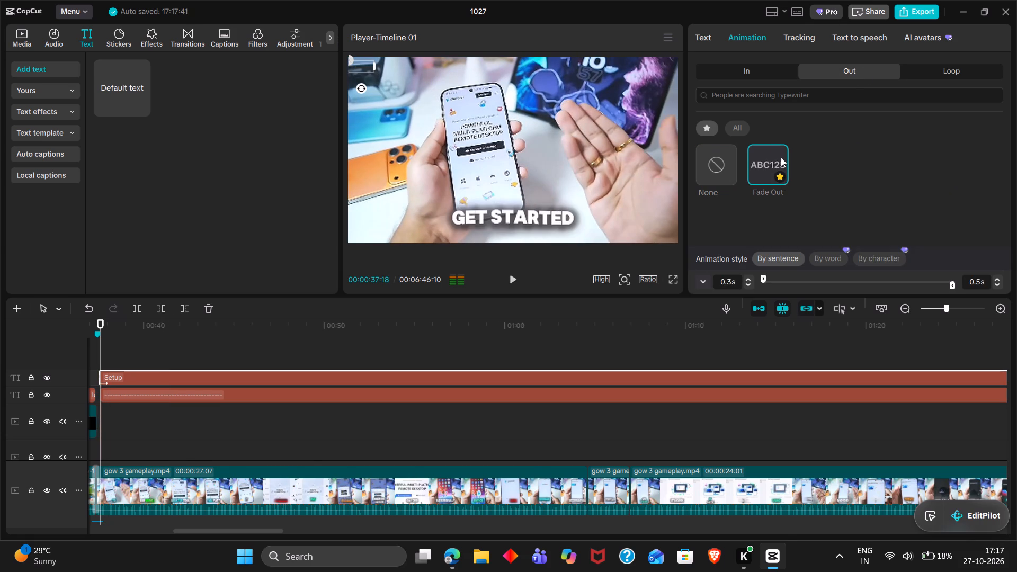
pyautogui.doubleClick(996, 284)
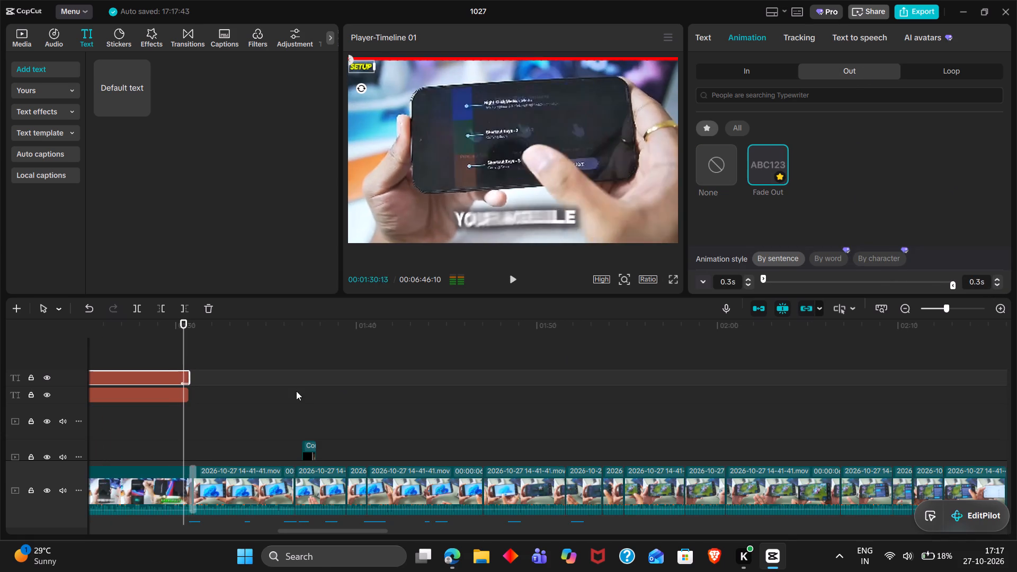
# Paste a copy of the Setup text clip on a track above at about 00:01:24 and trim its end to 00:01:28:28.
pyautogui.hotkey('ctrl', 'c')
pyautogui.hscroll(1, 199, 388)
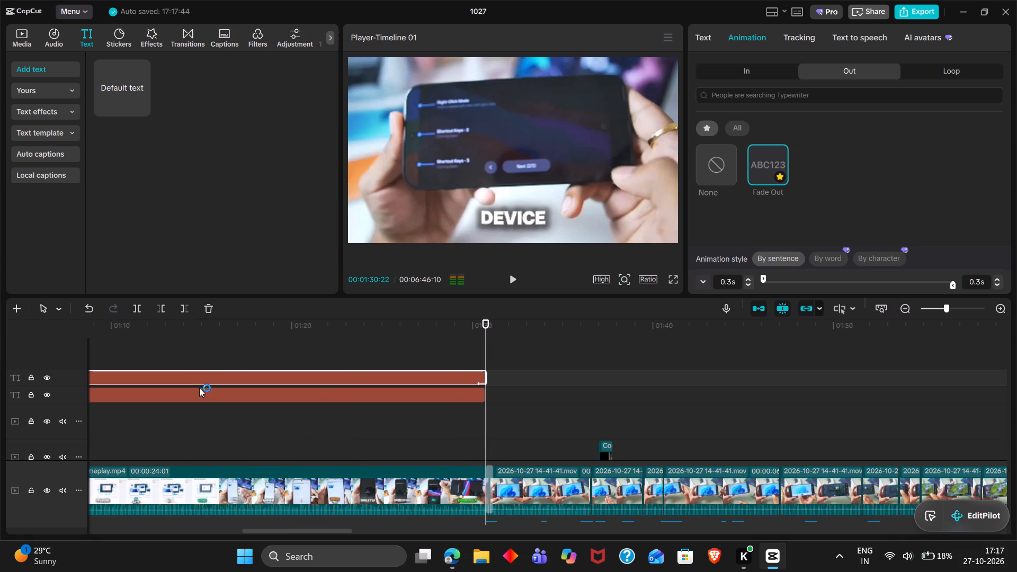
pyautogui.tripleClick(362, 335)
pyautogui.hotkey('ctrl', 'v')
pyautogui.click(417, 340)
pyautogui.moveTo(417, 340); pyautogui.dragTo(453, 346)
pyautogui.click(460, 374)
pyautogui.press('w')
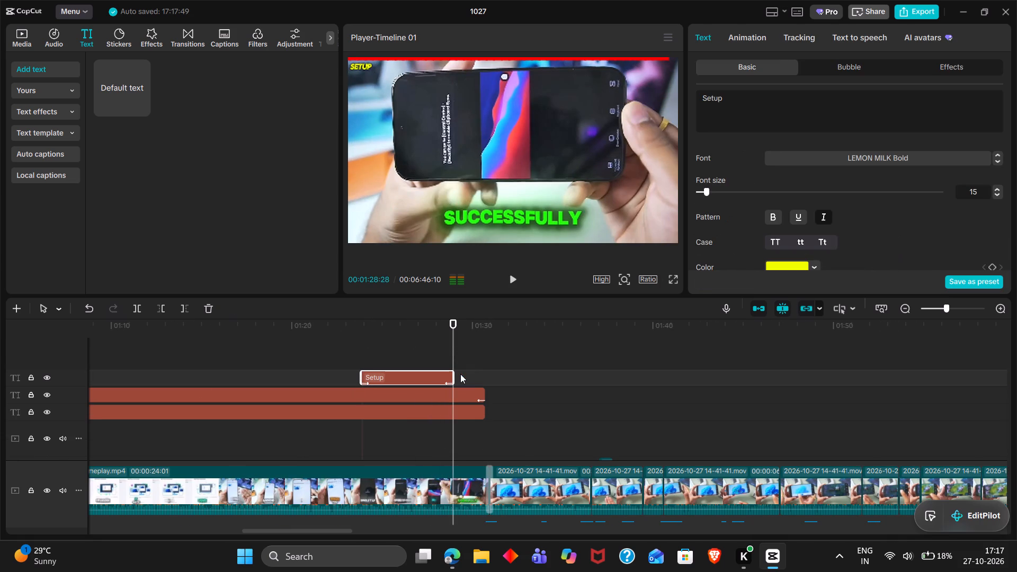
# Replace the copied clip's text with two lines: Upcoming: and StartingDOTA 2.
pyautogui.tripleClick(775, 93)
pyautogui.write('Upcoming:')
pyautogui.press('Return')
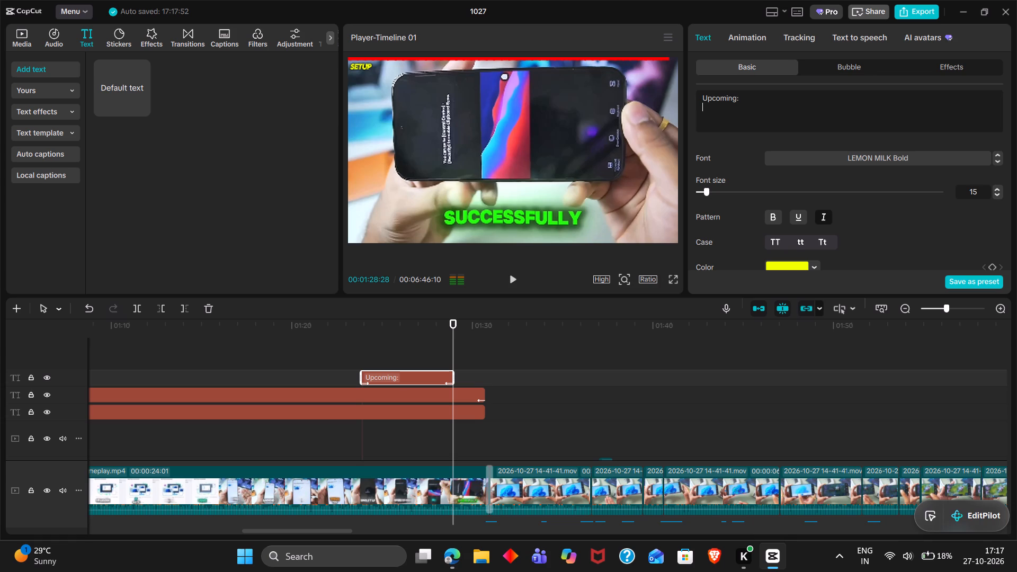
pyautogui.write('Run')
pyautogui.write('ning')
pyautogui.doubleClick(728, 108)
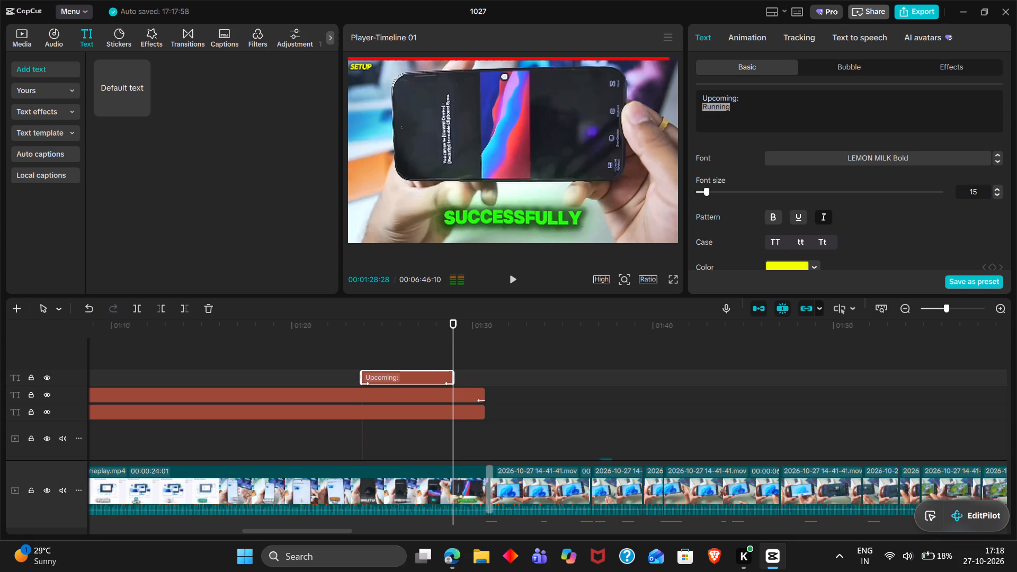
pyautogui.write('Starting')
pyautogui.write('DOTA')
pyautogui.press('space')
pyautogui.press('2')
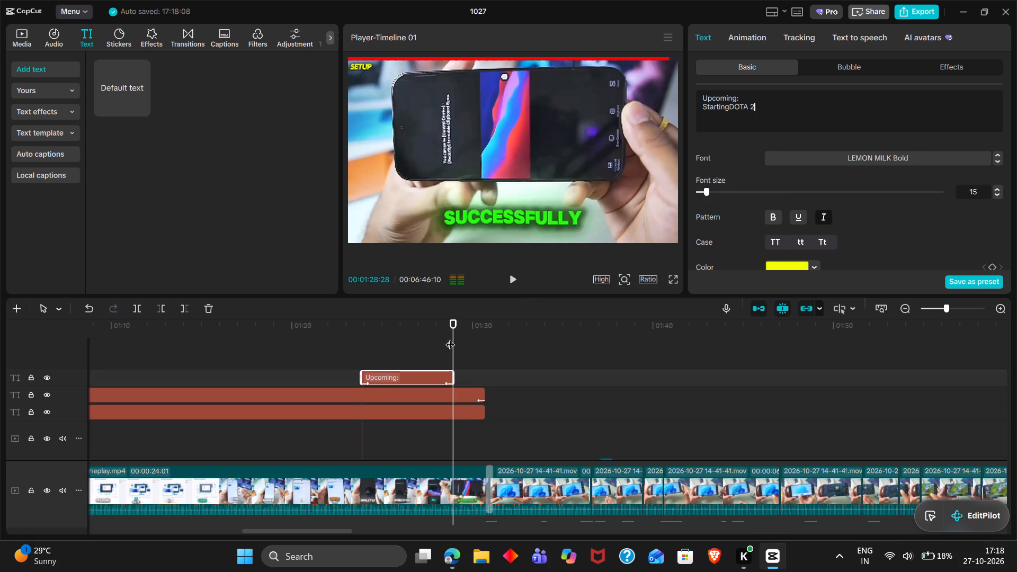
# Move the Upcoming text to the top-right corner of the video frame, just below the red line.
pyautogui.click(448, 339)
pyautogui.moveTo(448, 339); pyautogui.dragTo(435, 340)
pyautogui.doubleClick(435, 340)
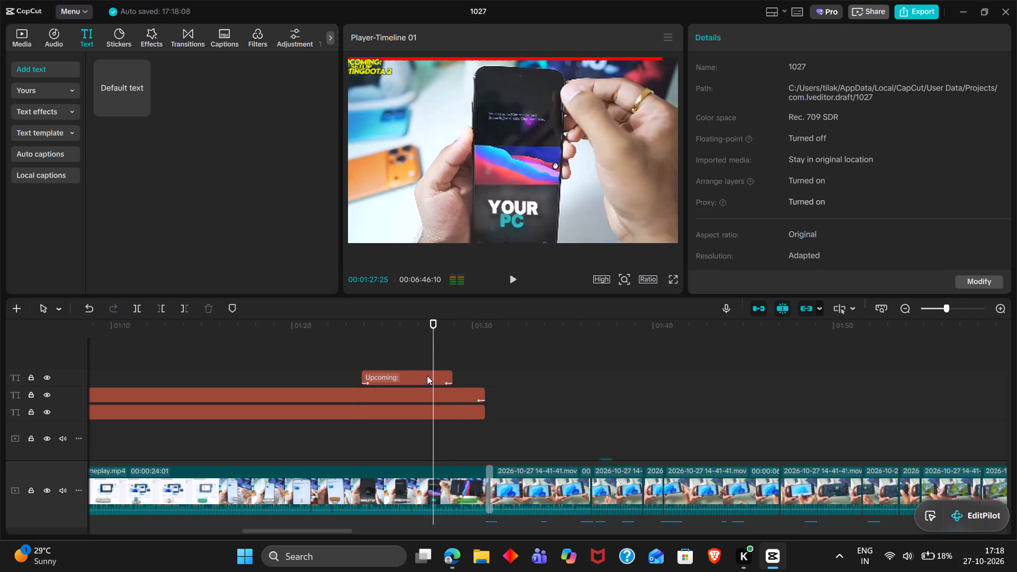
pyautogui.click(427, 376)
pyautogui.moveTo(370, 71); pyautogui.dragTo(641, 74)
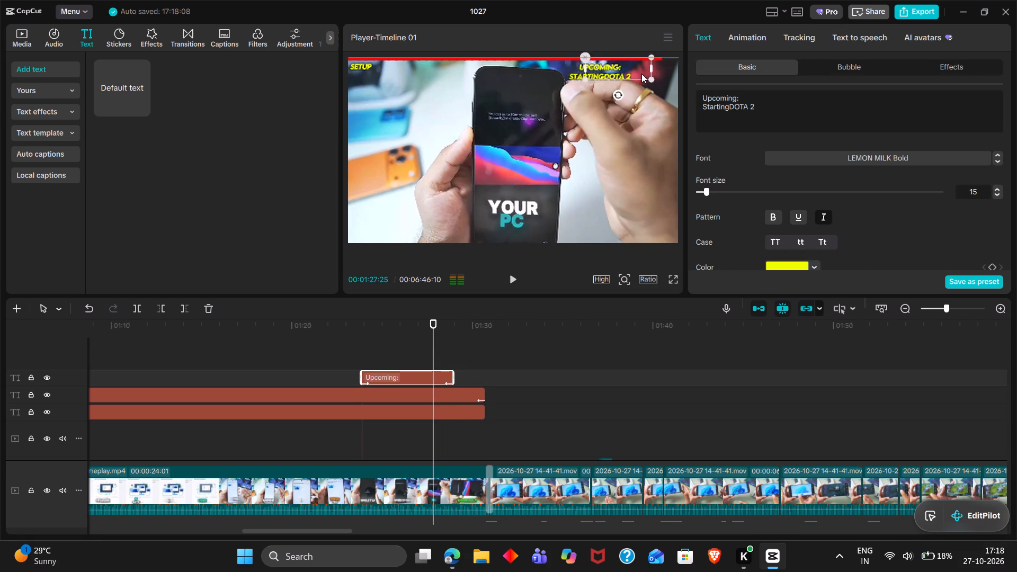
pyautogui.moveTo(641, 74); pyautogui.dragTo(656, 79)
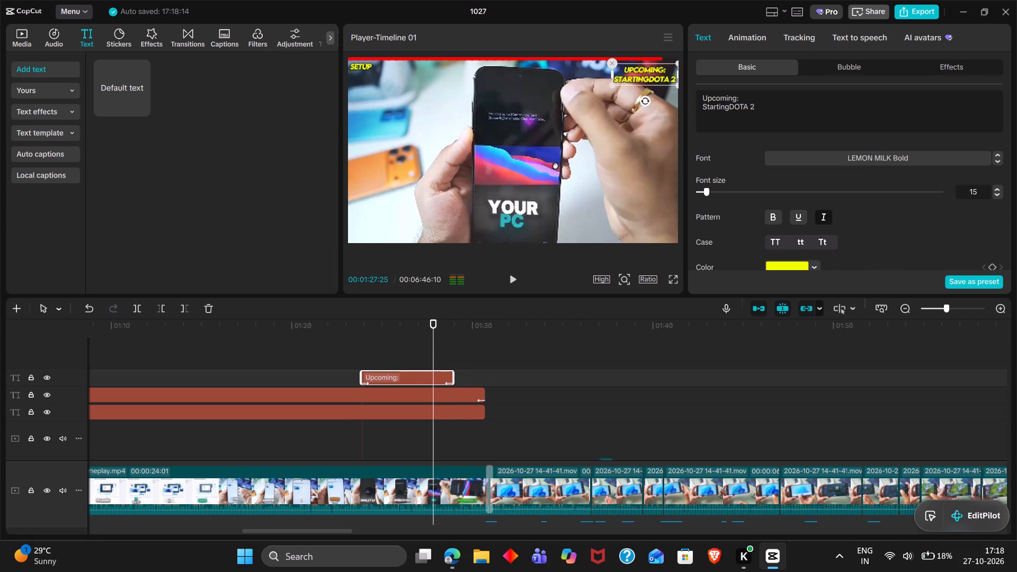
# Insert a space in the Upcoming text so its second line reads Starting DOTA 2.
pyautogui.click(729, 110)
pyautogui.press('space')
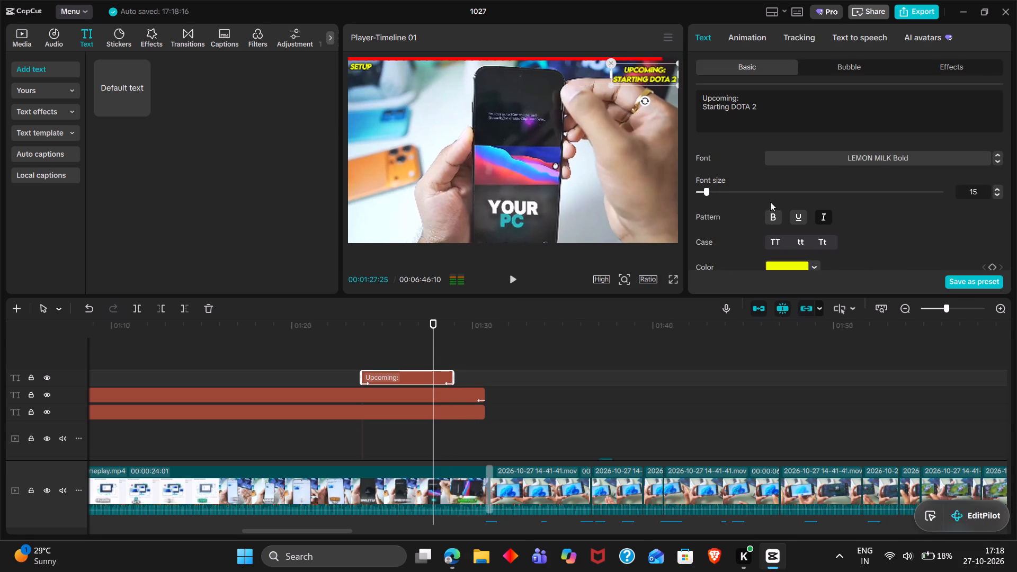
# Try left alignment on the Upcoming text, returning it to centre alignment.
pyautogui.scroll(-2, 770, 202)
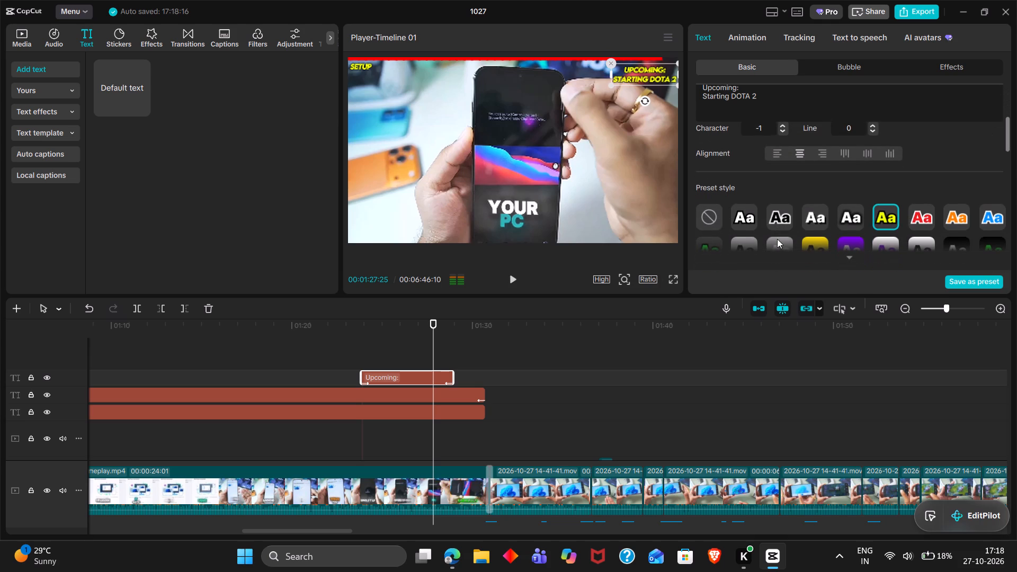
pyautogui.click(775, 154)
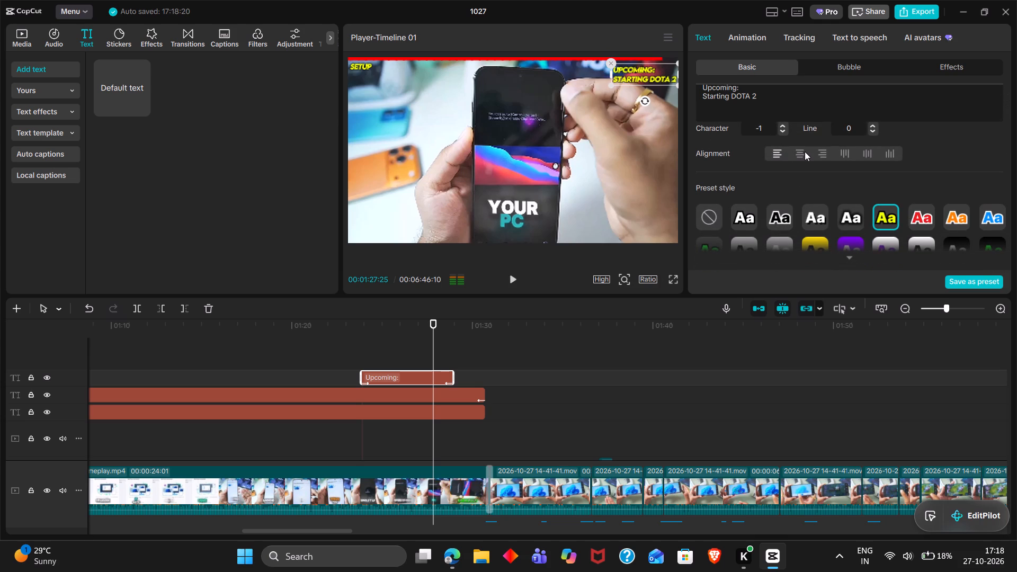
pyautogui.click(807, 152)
# Tighten the line spacing of the Upcoming text by three units.
pyautogui.scroll(1, 798, 119)
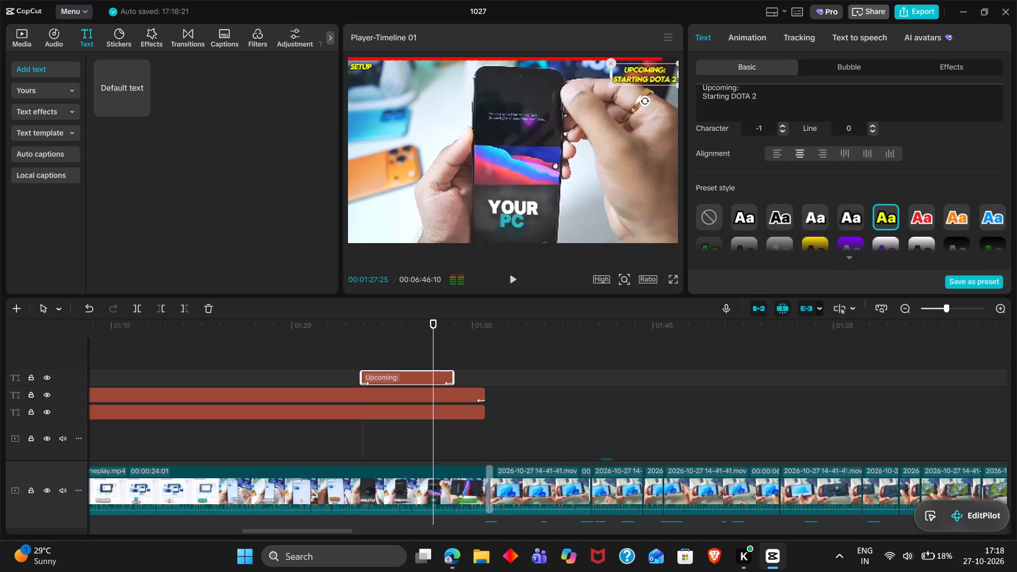
pyautogui.doubleClick(872, 130)
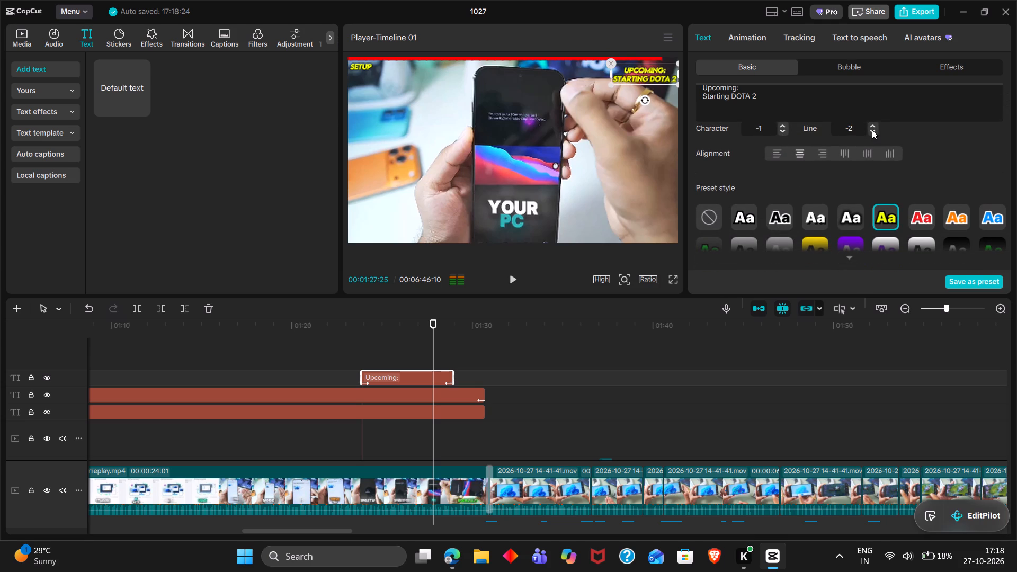
pyautogui.click(872, 130)
# Raise the Upcoming text to a Y position of 932 and check its placement in the full-screen preview.
pyautogui.scroll(-1, 848, 168)
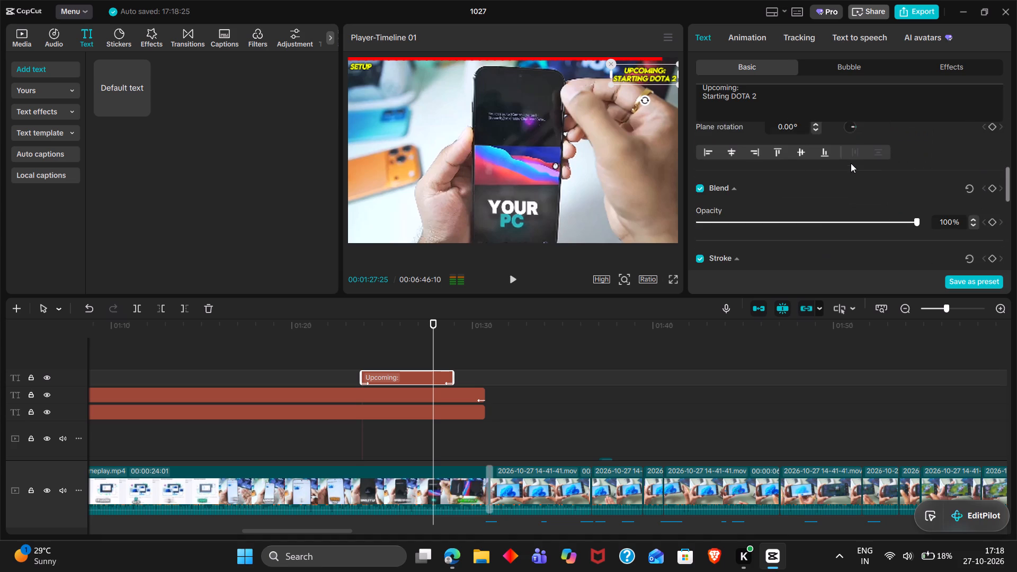
pyautogui.scroll(1, 851, 163)
pyautogui.click(858, 177)
pyautogui.press('Up')
pyautogui.press('Up')
pyautogui.press('Up')
pyautogui.press('Up')
pyautogui.press('Up')
pyautogui.press('Up')
pyautogui.press('Up')
pyautogui.press('Up')
pyautogui.press('Up')
pyautogui.press('Up')
pyautogui.press('Up')
pyautogui.press('Up')
pyautogui.press('Up')
pyautogui.press('Up')
pyautogui.press('Up')
pyautogui.press('Up')
pyautogui.press('Up')
pyautogui.press('Up')
pyautogui.press('Up')
pyautogui.press('Up')
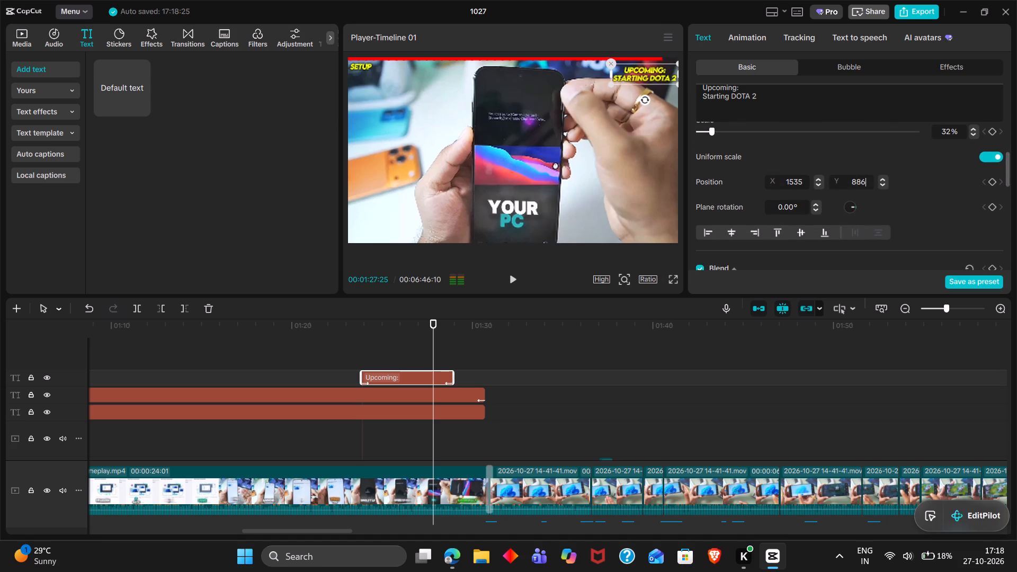
pyautogui.press('Up')
pyautogui.press('Up')
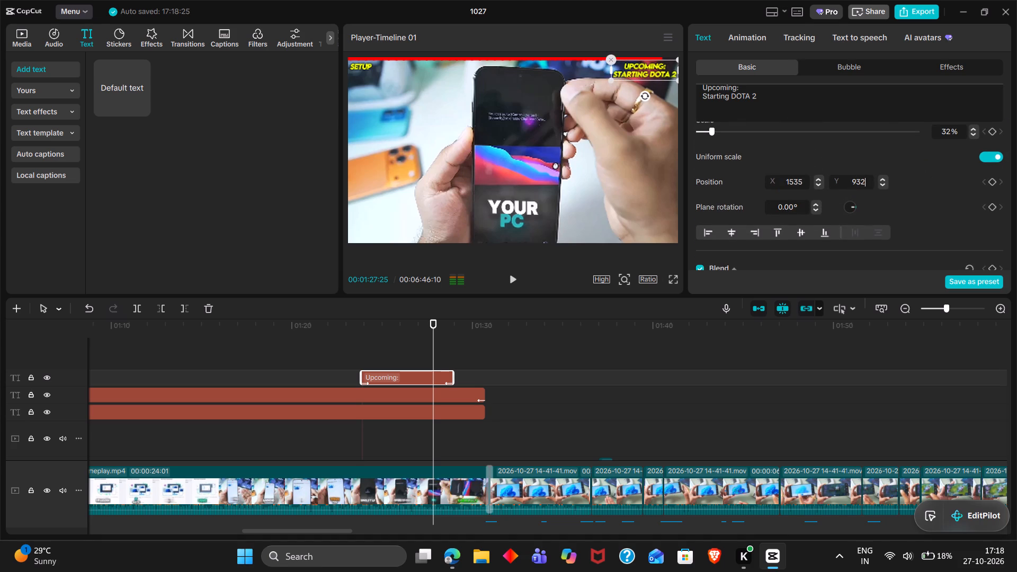
pyautogui.click(675, 279)
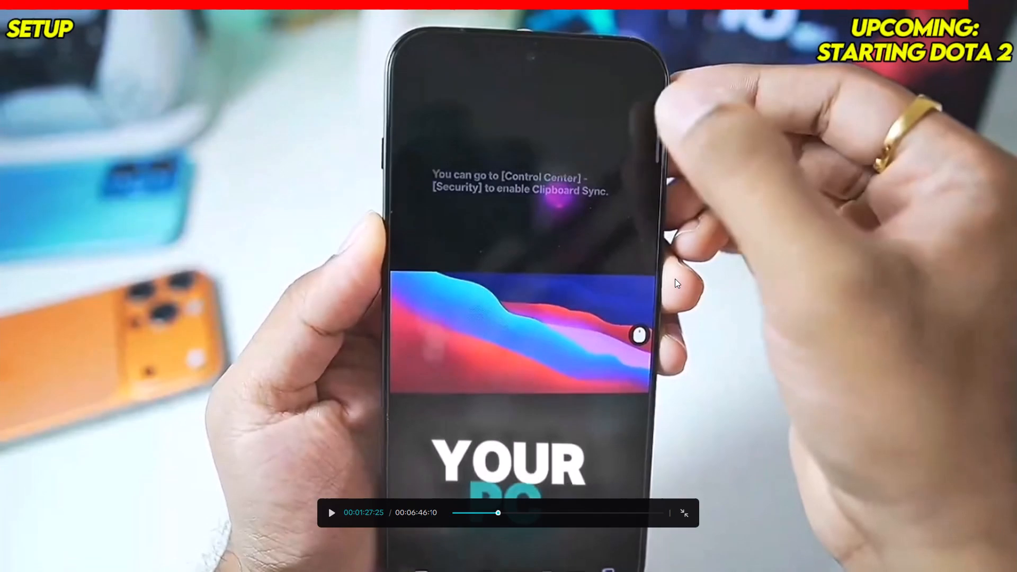
pyautogui.press('Escape')
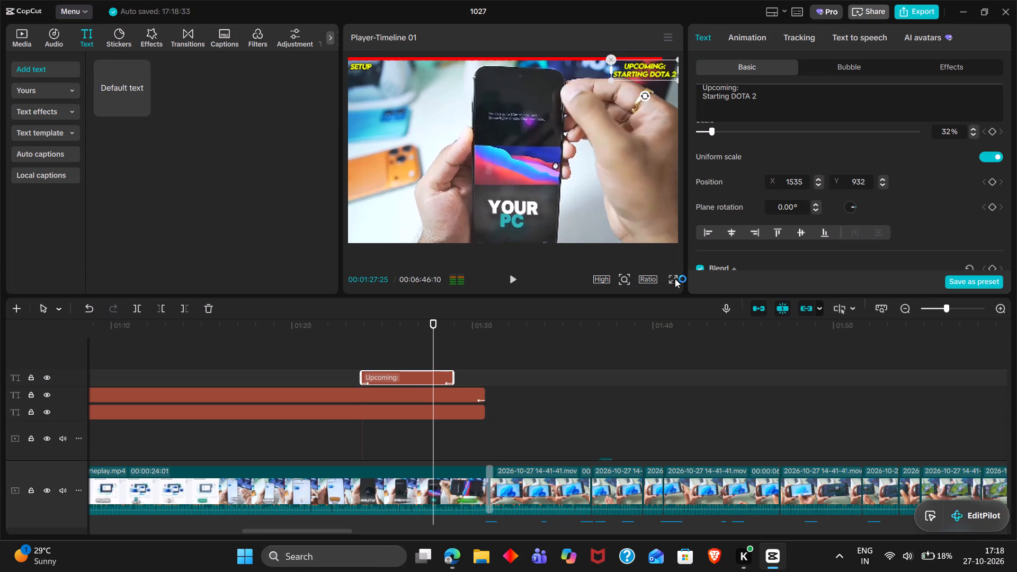
# Copy the red line, Setup and Upcoming text clips together and paste them at the end of the Setup section, at 00:01:30:22.
pyautogui.press('space')
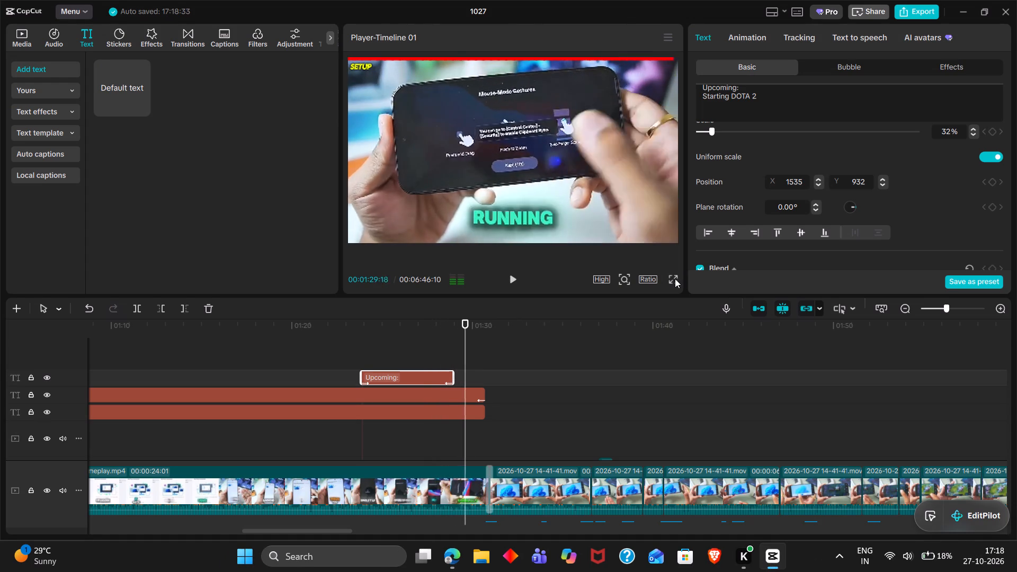
pyautogui.moveTo(507, 419); pyautogui.dragTo(433, 372)
pyautogui.hotkey('ctrl', 'c')
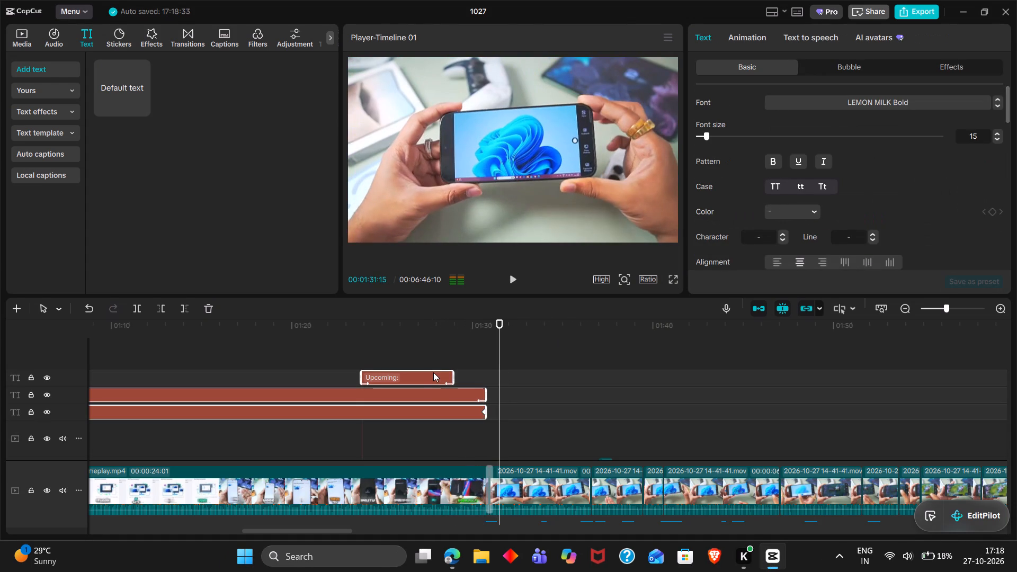
pyautogui.doubleClick(487, 355)
pyautogui.hotkey('ctrl', 'v')
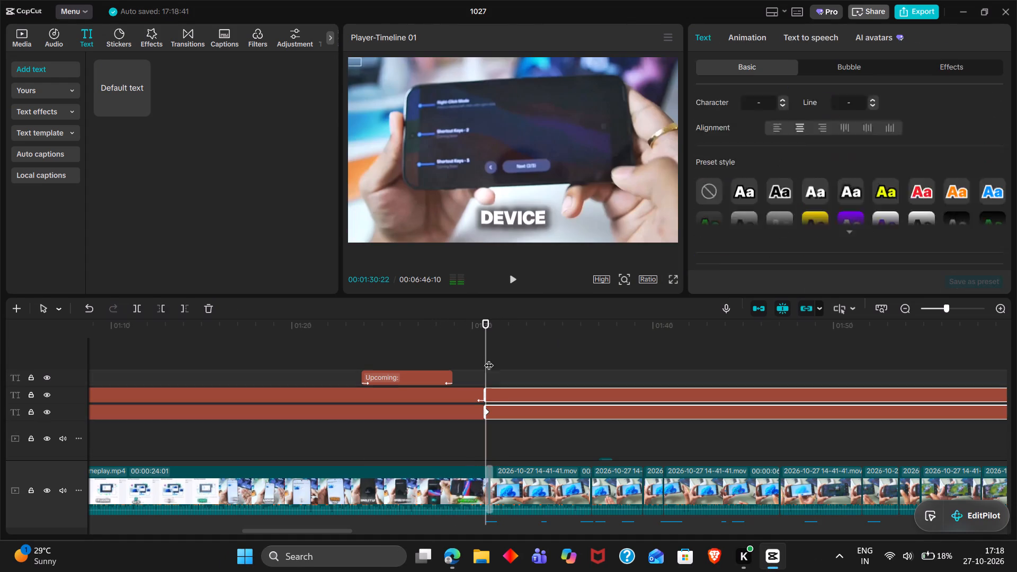
# Replace the pasted Setup clip's text with Starting DOTA 2, copied from the Upcoming clip's second line.
pyautogui.click(512, 392)
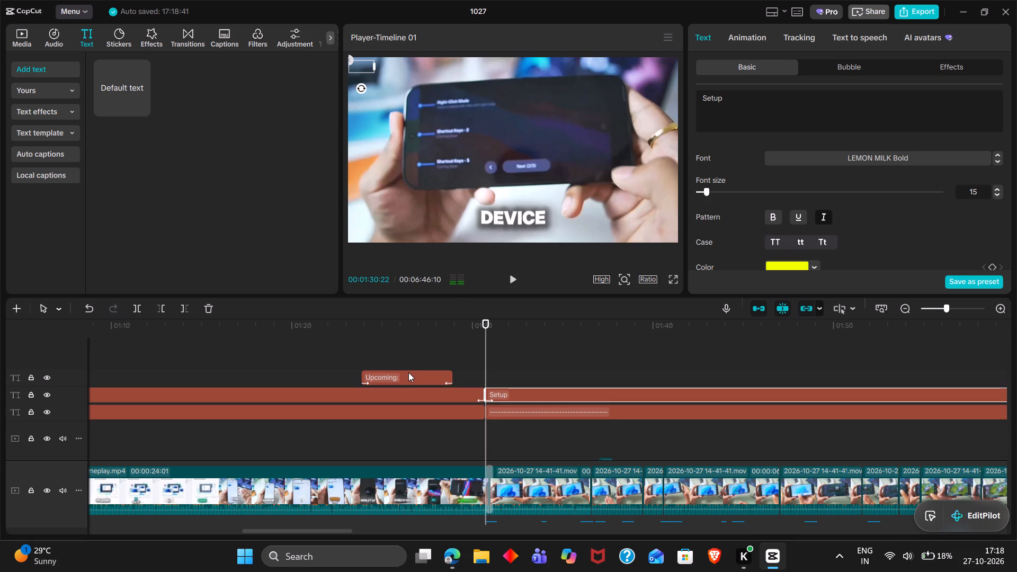
pyautogui.click(408, 372)
pyautogui.moveTo(796, 109); pyautogui.dragTo(690, 110)
pyautogui.hotkey('ctrl', 'c')
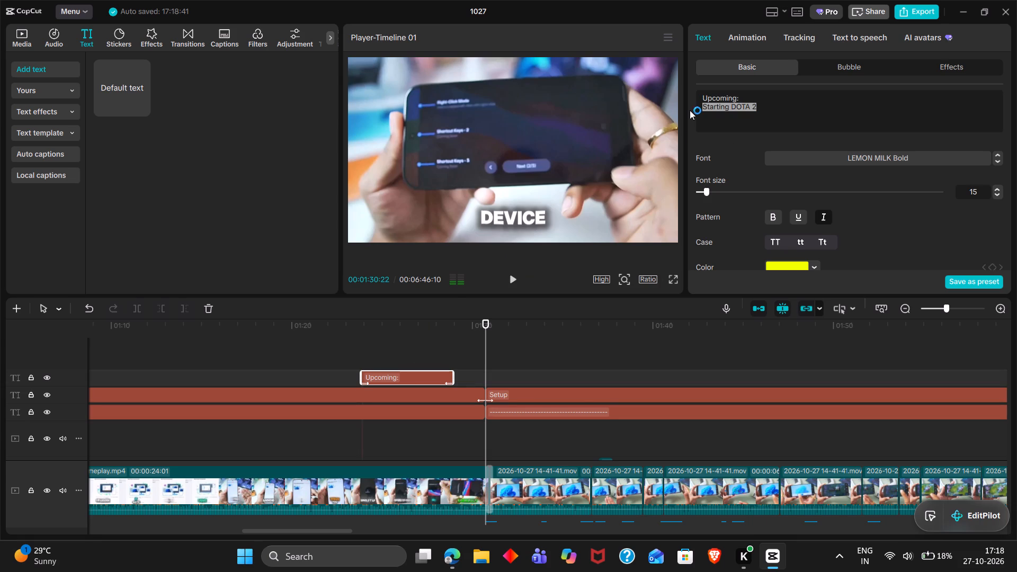
pyautogui.click(581, 397)
pyautogui.doubleClick(771, 91)
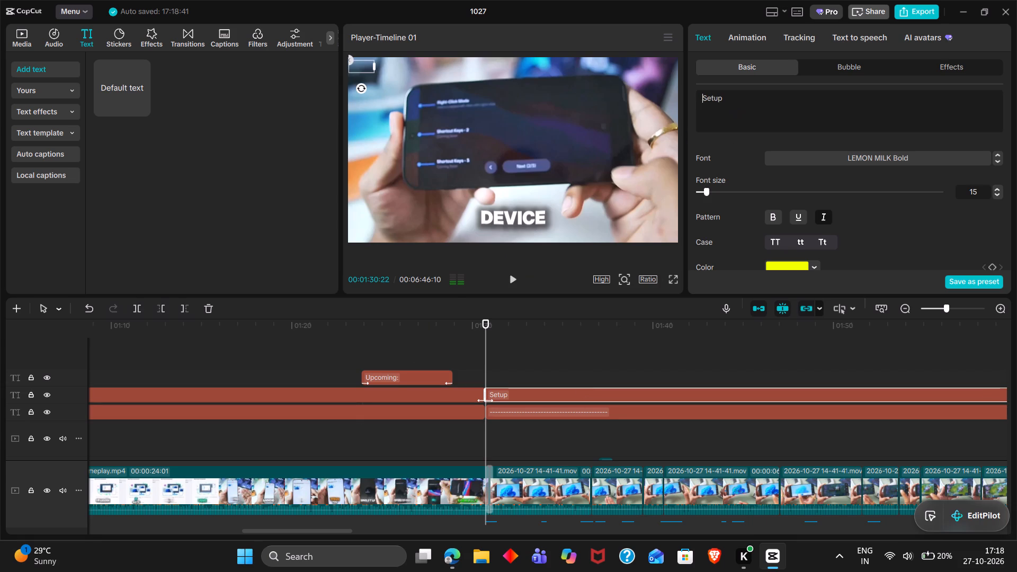
pyautogui.hotkey('ctrl', 'v')
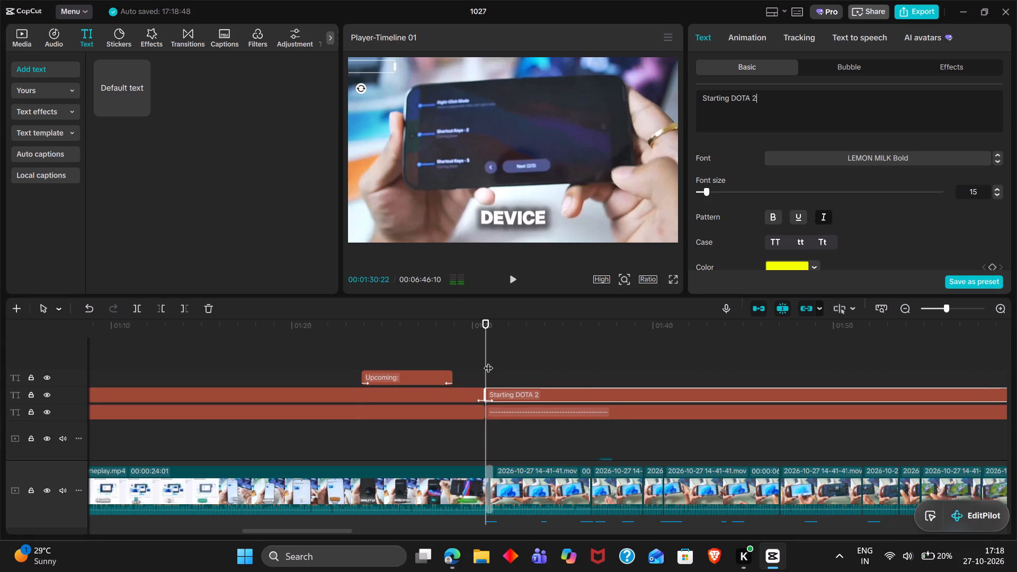
pyautogui.press('space')
pyautogui.press('BackSpace')
# Shift the Starting DOTA 2 text horizontally to an X position of -1514 so the whole label fits in the frame.
pyautogui.doubleClick(523, 358)
pyautogui.moveTo(523, 358); pyautogui.dragTo(531, 359)
pyautogui.click(542, 394)
pyautogui.scroll(-1, 800, 207)
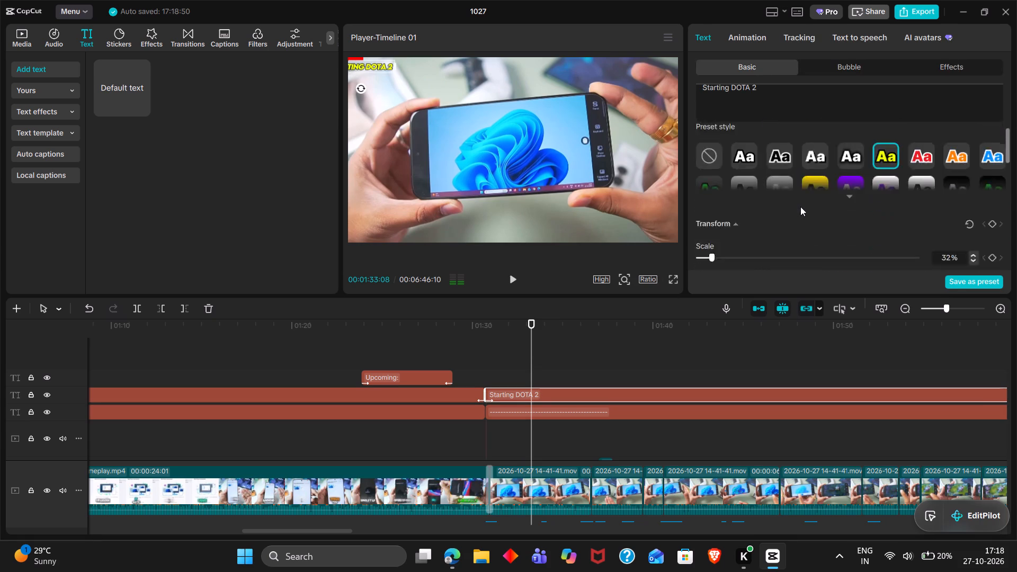
pyautogui.scroll(-1, 800, 207)
pyautogui.click(803, 150)
pyautogui.press('Up')
pyautogui.press('Up')
pyautogui.press('Up')
pyautogui.press('Up')
pyautogui.press('Up')
pyautogui.press('Up')
pyautogui.press('Up')
pyautogui.press('Up')
pyautogui.press('Up')
pyautogui.press('Up')
pyautogui.press('Up')
pyautogui.press('Up')
pyautogui.press('Up')
pyautogui.press('Up')
pyautogui.press('Up')
pyautogui.press('Up')
pyautogui.press('Up')
pyautogui.press('Up')
pyautogui.press('Up')
pyautogui.press('Up')
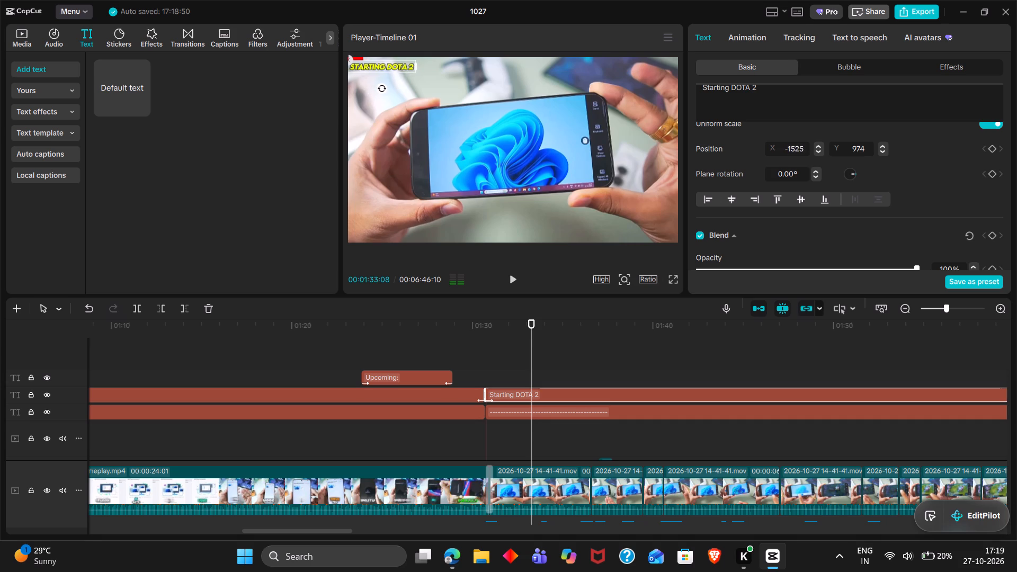
pyautogui.press('Down')
pyautogui.press('Down')
pyautogui.press('Down')
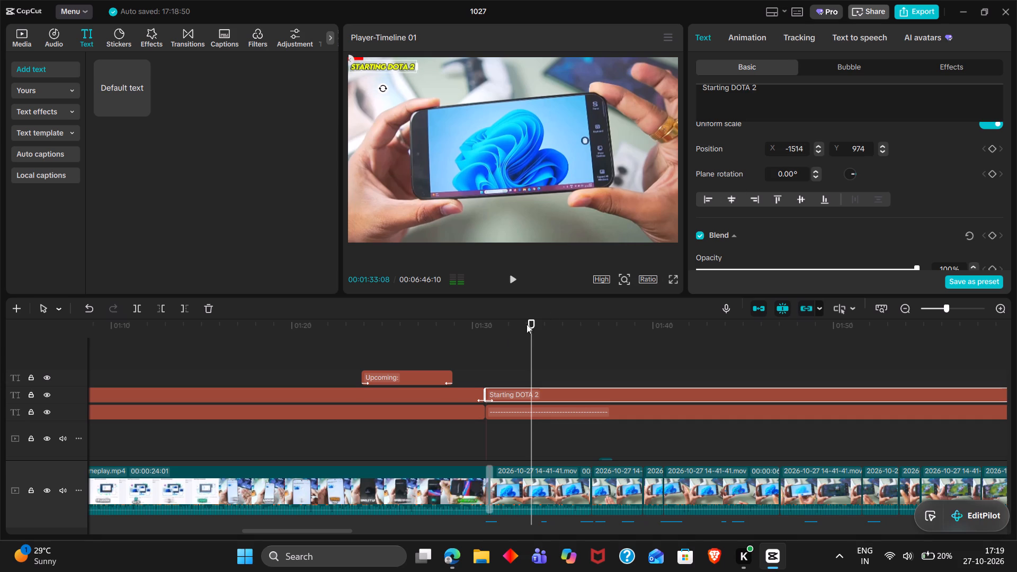
# Play through the footage around and after the start of the Starting DOTA 2 section to find where the controls part begins.
pyautogui.click(512, 336)
pyautogui.moveTo(512, 336); pyautogui.dragTo(459, 337)
pyautogui.doubleClick(459, 337)
pyautogui.press('space')
pyautogui.press('space')
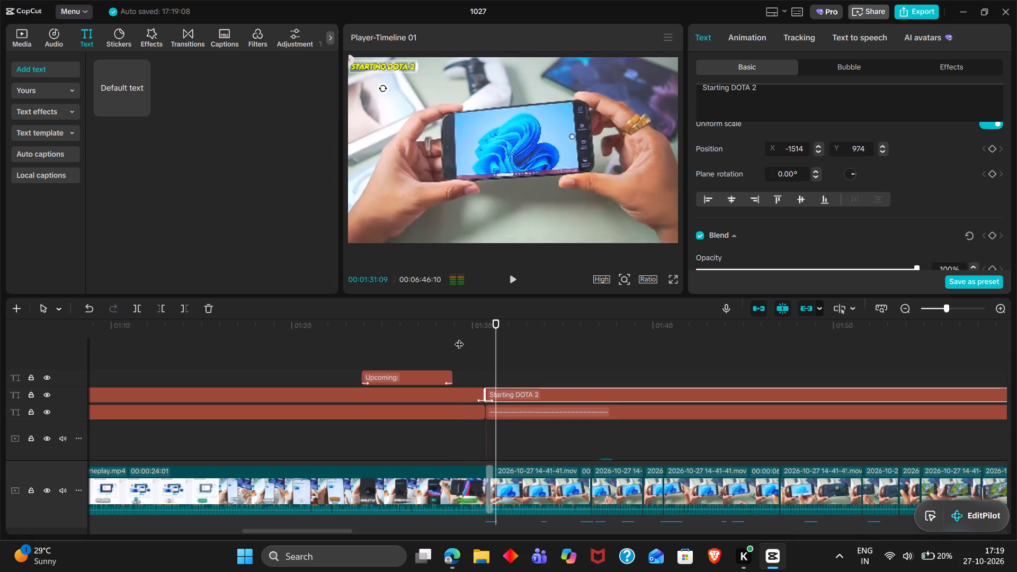
pyautogui.hscroll(-1, 459, 337)
pyautogui.hscroll(-1, 579, 360)
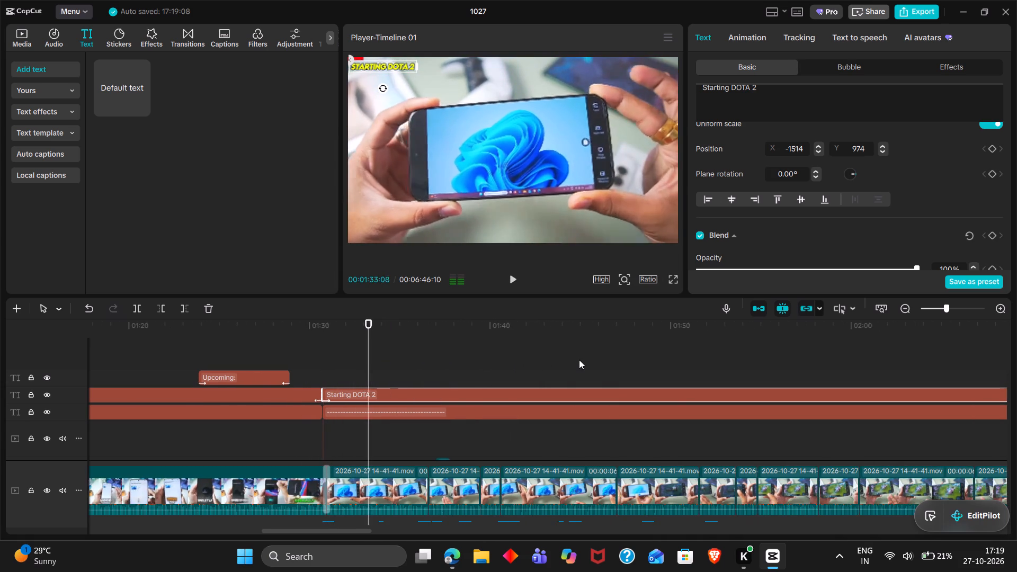
pyautogui.hscroll(-1, 579, 360)
pyautogui.scroll(-1, 579, 360)
pyautogui.click(416, 409)
pyautogui.moveTo(416, 409); pyautogui.dragTo(492, 414)
pyautogui.press('space')
pyautogui.hscroll(-1, 492, 414)
pyautogui.click(492, 414)
pyautogui.moveTo(492, 414); pyautogui.dragTo(473, 409)
pyautogui.press('space')
pyautogui.hscroll(-1, 473, 409)
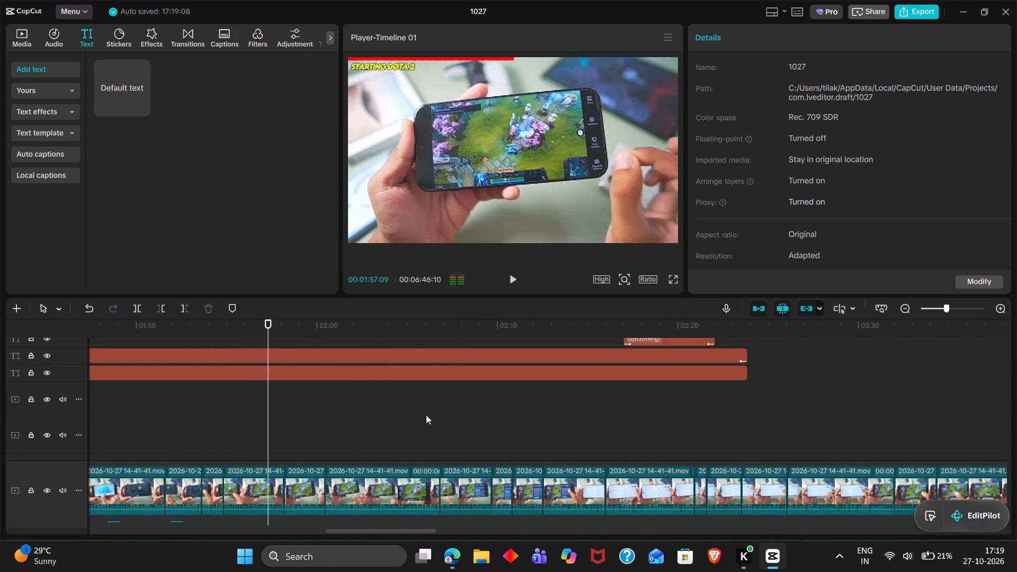
pyautogui.hscroll(-1, 426, 415)
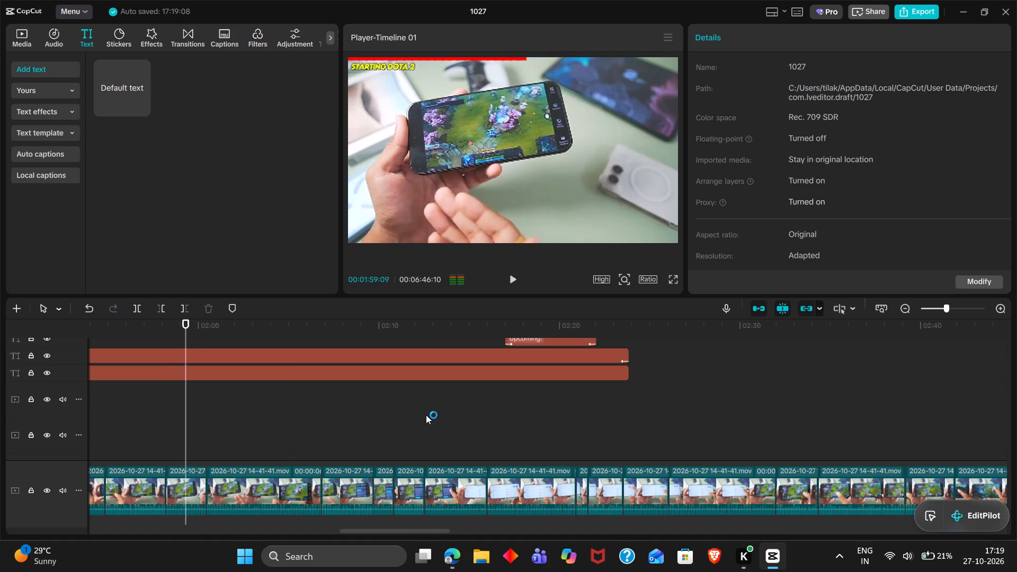
pyautogui.hscroll(-1, 426, 415)
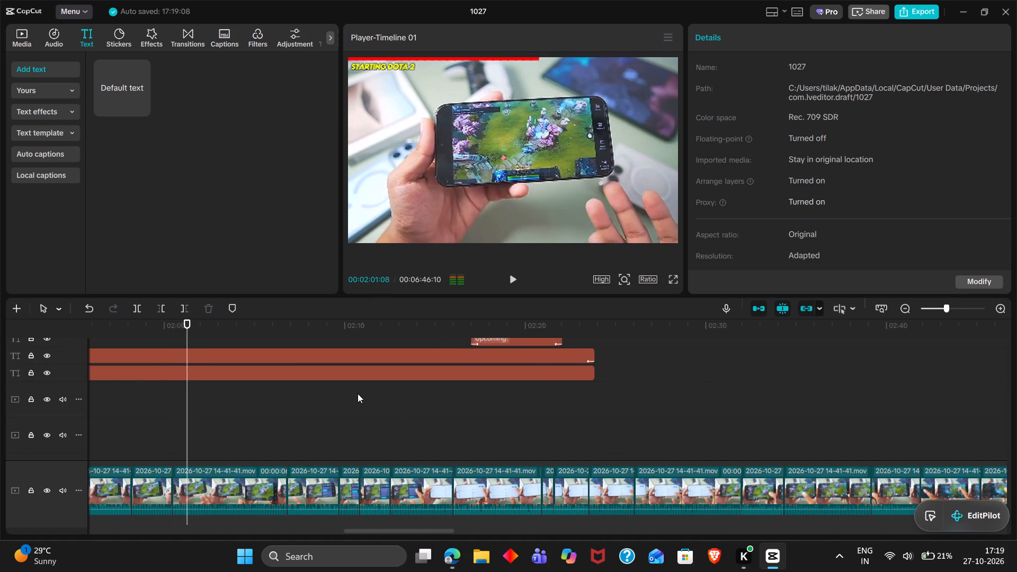
pyautogui.click(308, 404)
pyautogui.moveTo(308, 404); pyautogui.dragTo(314, 405)
pyautogui.click(314, 405)
pyautogui.moveTo(314, 405); pyautogui.dragTo(298, 404)
pyautogui.press('space')
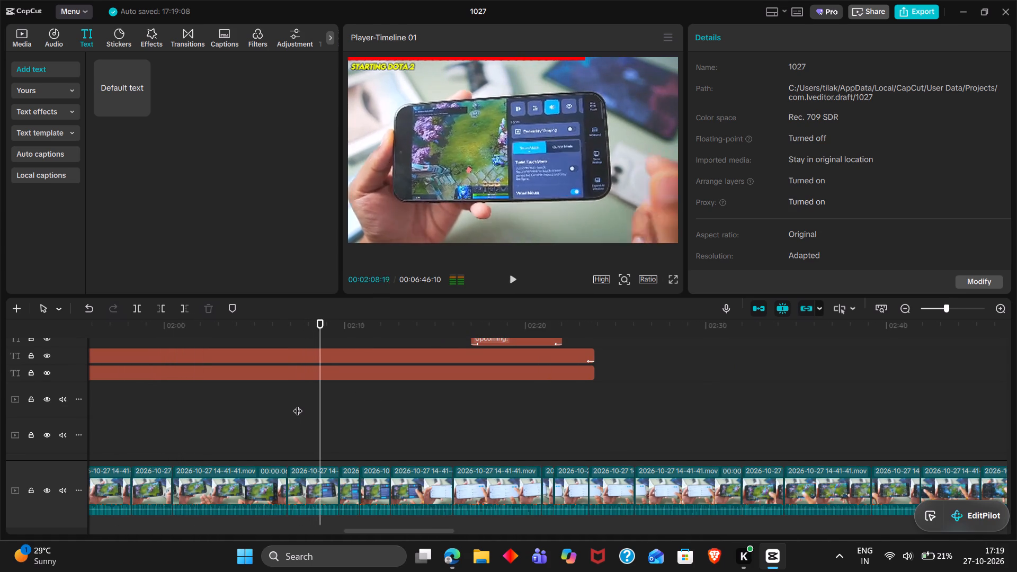
pyautogui.hscroll(-1, 333, 423)
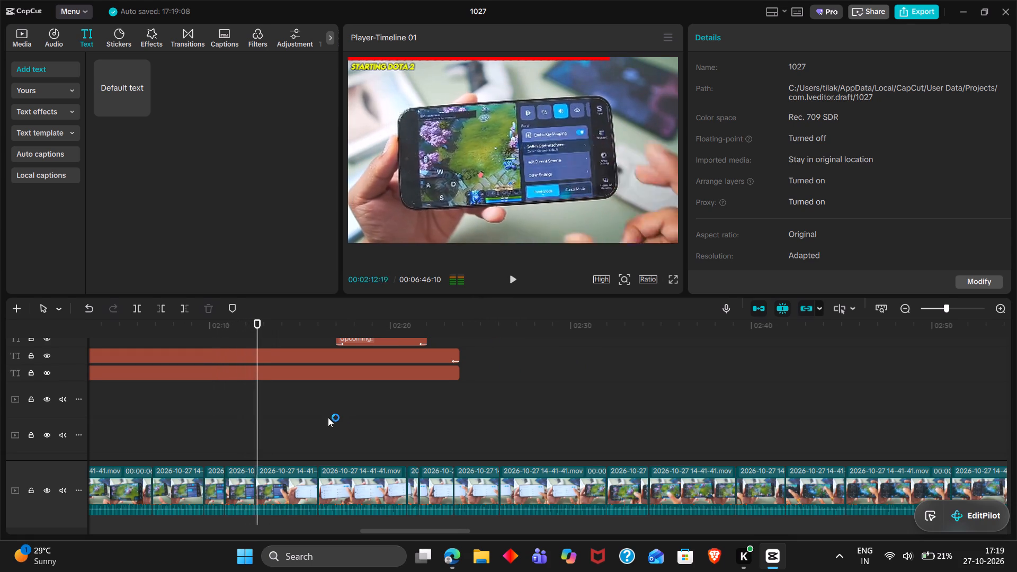
pyautogui.moveTo(328, 417); pyautogui.dragTo(253, 413)
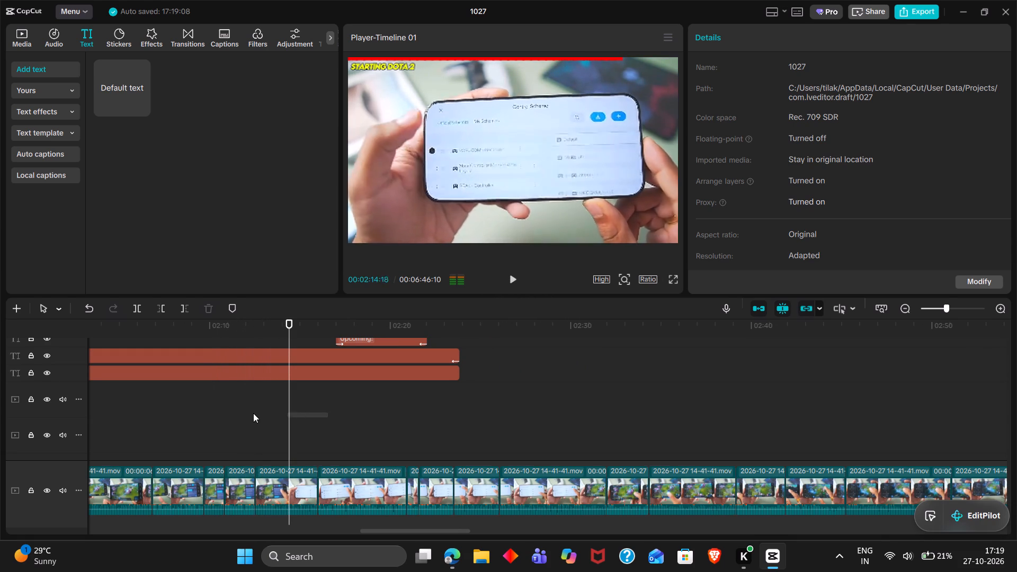
pyautogui.moveTo(253, 413); pyautogui.dragTo(251, 413)
pyautogui.click(251, 413)
pyautogui.moveTo(251, 413); pyautogui.dragTo(229, 409)
pyautogui.press('space')
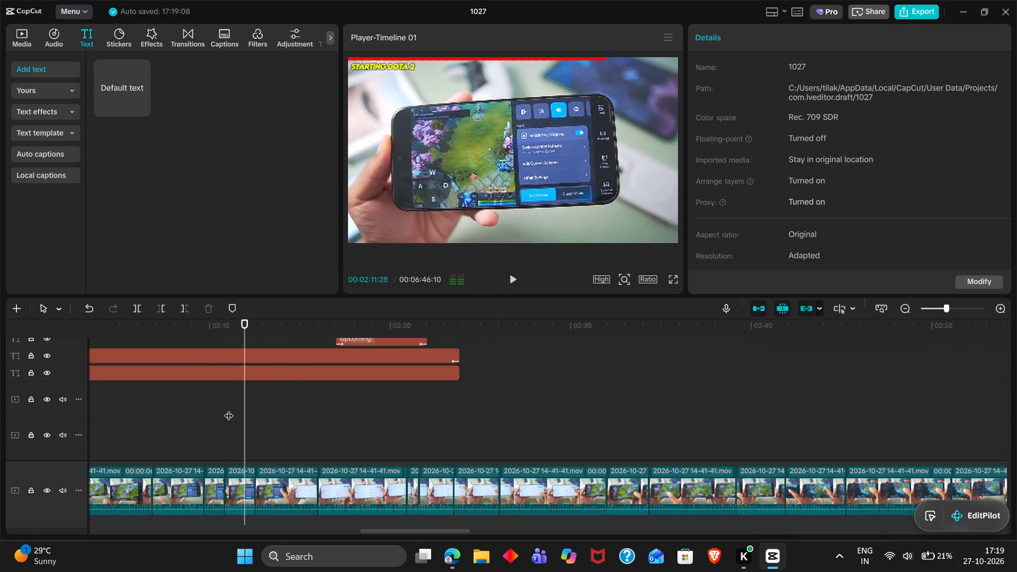
# Trim the ends of the Starting DOTA 2 label and its red line clip to 00:02:06:25.
pyautogui.hscroll(1, 229, 409)
pyautogui.doubleClick(229, 409)
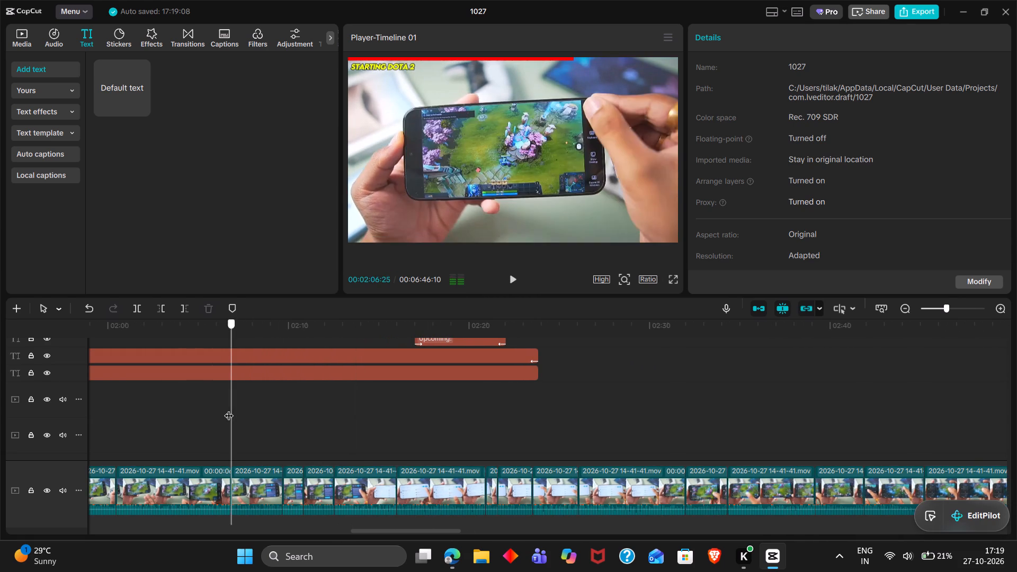
pyautogui.moveTo(229, 409); pyautogui.dragTo(213, 405)
pyautogui.press('space')
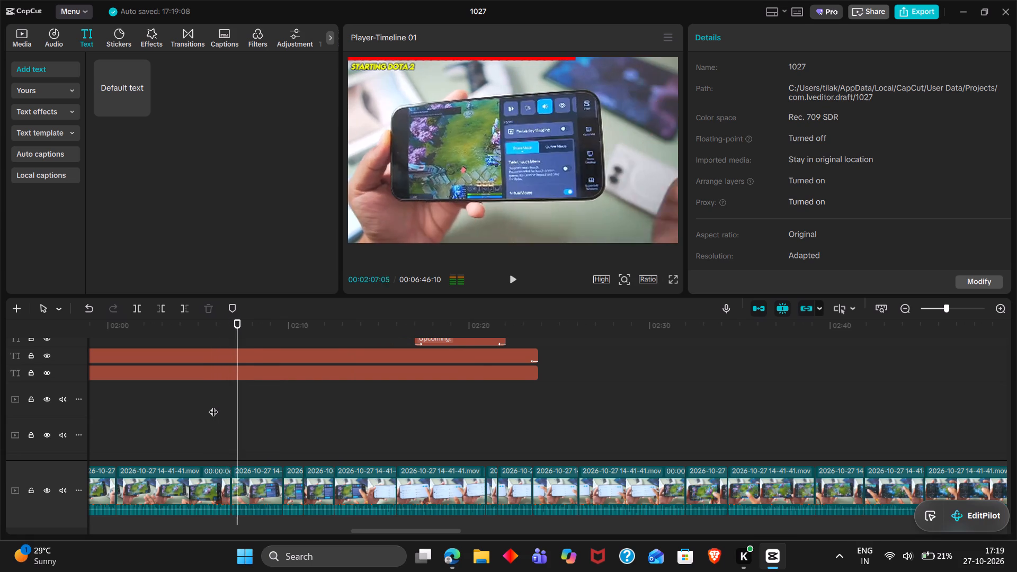
pyautogui.press('space')
pyautogui.click(236, 424)
pyautogui.moveTo(236, 424); pyautogui.dragTo(233, 424)
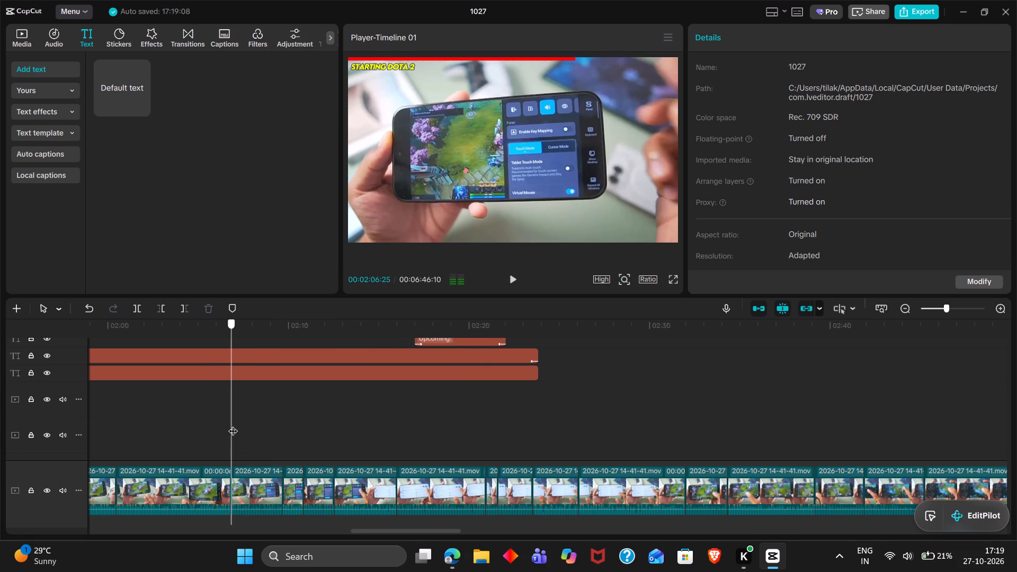
pyautogui.moveTo(233, 424); pyautogui.dragTo(231, 424)
pyautogui.moveTo(338, 400); pyautogui.dragTo(272, 350)
pyautogui.press('w')
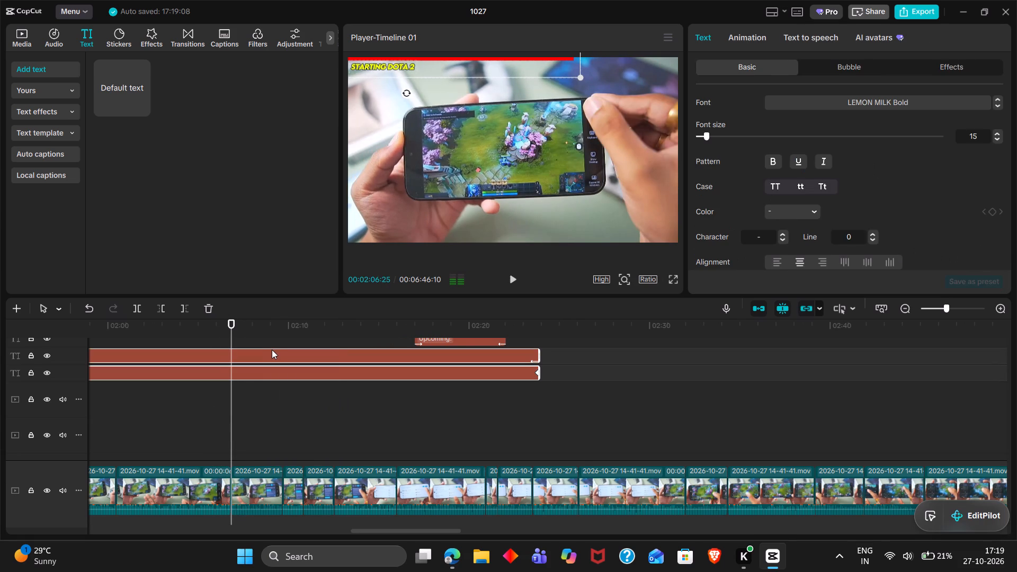
# Move the pasted Upcoming clip earlier, above the Starting DOTA 2 label, to start at about 00:02:00.
pyautogui.scroll(1, 402, 367)
pyautogui.moveTo(454, 363); pyautogui.dragTo(240, 354)
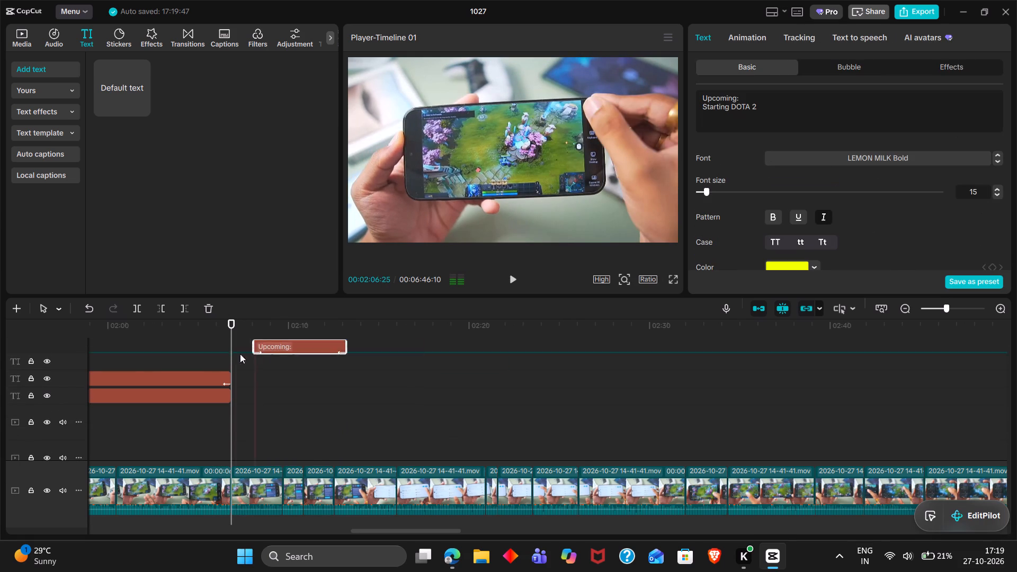
pyautogui.moveTo(240, 354); pyautogui.dragTo(157, 362)
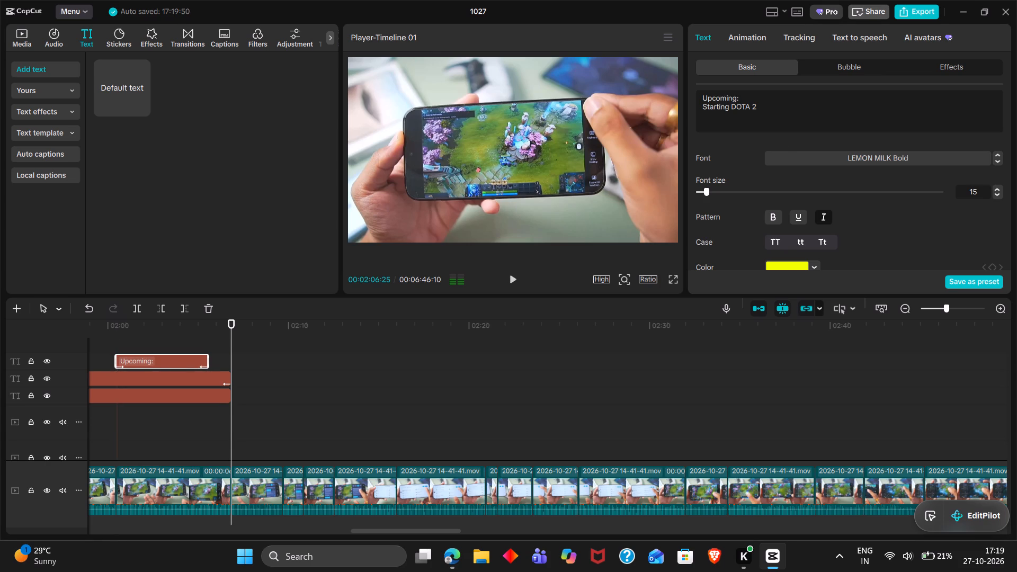
# Change the second line of the moved Upcoming clip's text to Controls.
pyautogui.moveTo(780, 119); pyautogui.dragTo(689, 107)
pyautogui.write('Controls')
pyautogui.click(169, 351)
# Shift the Upcoming: Controls label sideways to an X position of 1632.
pyautogui.moveTo(169, 351); pyautogui.dragTo(186, 348)
pyautogui.click(192, 354)
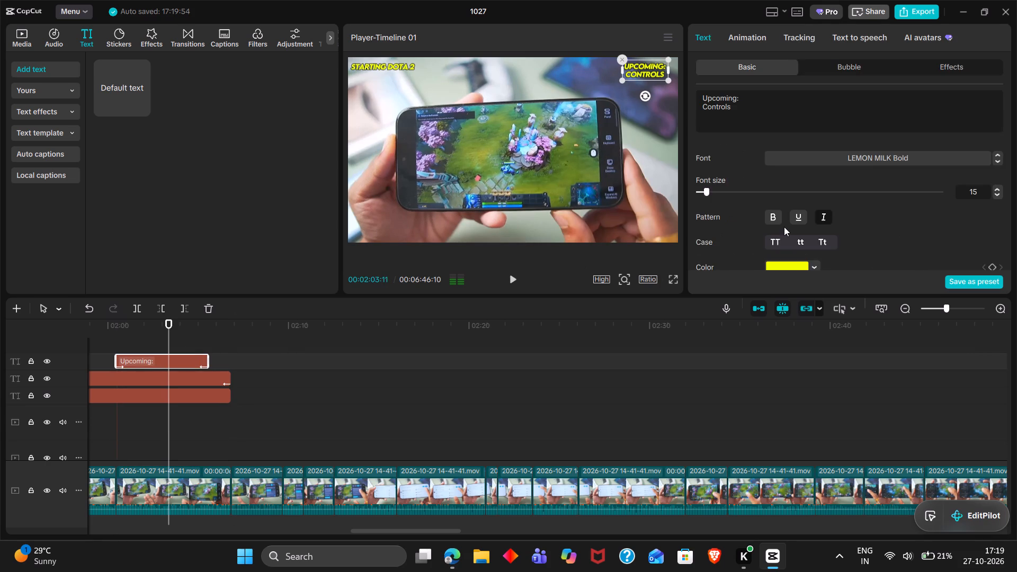
pyautogui.scroll(-1, 784, 227)
pyautogui.click(793, 243)
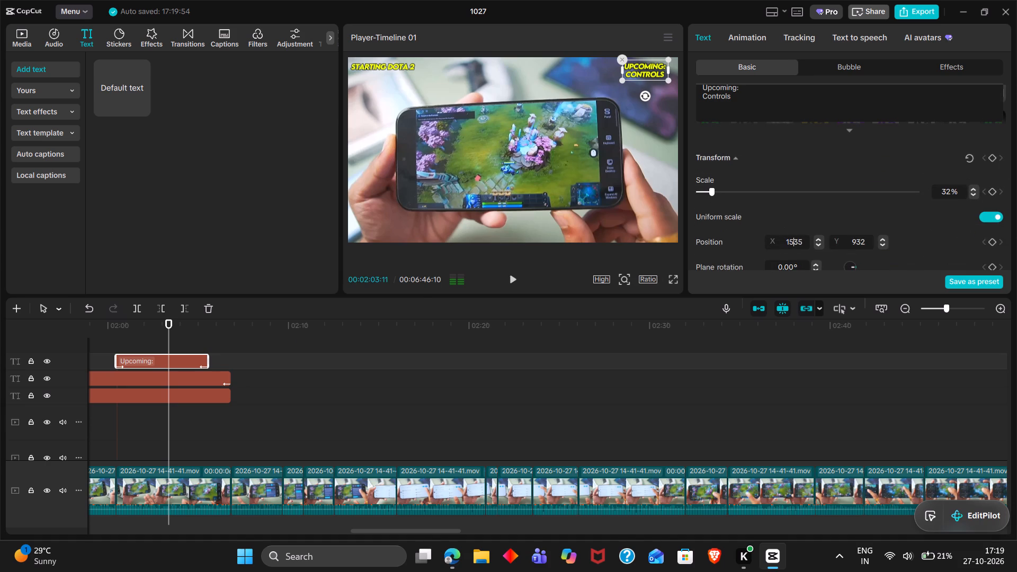
pyautogui.press('Up')
pyautogui.press('Up')
pyautogui.press('Up')
pyautogui.press('Up')
pyautogui.press('Up')
pyautogui.press('Up')
pyautogui.press('Up')
pyautogui.press('Up')
pyautogui.press('Up')
pyautogui.press('Up')
pyautogui.press('Up')
pyautogui.press('Up')
pyautogui.press('Up')
pyautogui.press('Up')
pyautogui.press('Up')
pyautogui.press('Up')
pyautogui.press('Up')
pyautogui.press('Up')
pyautogui.press('Up')
pyautogui.press('Up')
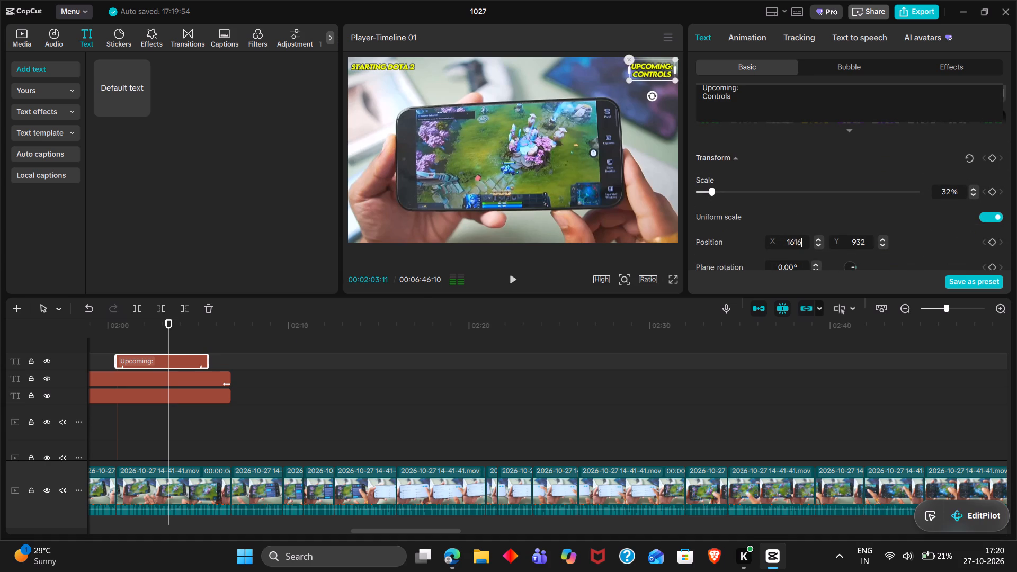
pyautogui.press('Up')
pyautogui.press('Up')
pyautogui.press('Up')
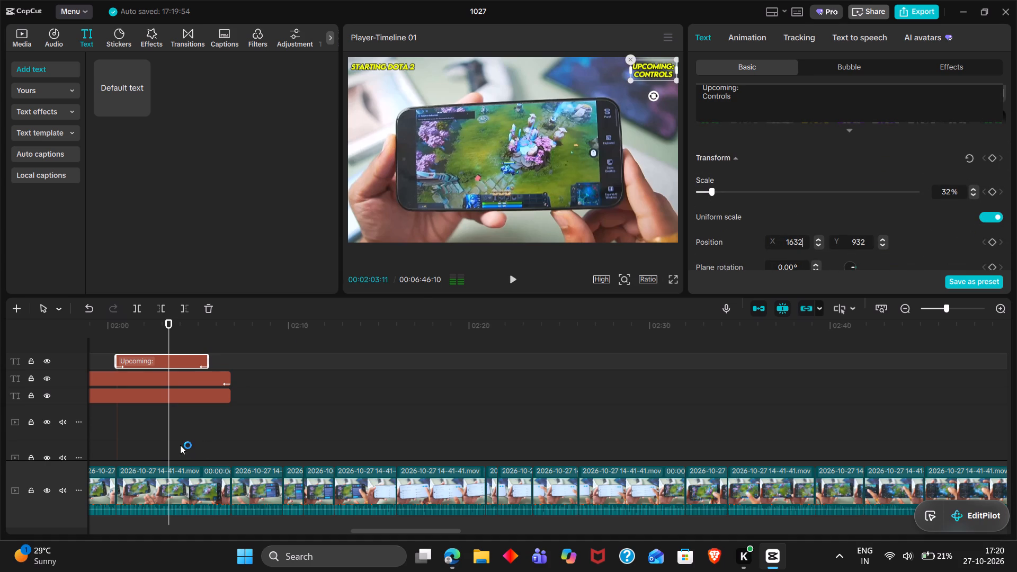
# Add a Transform keyframe at 00:02:06:25 to the Starting DOTA 2 red line clip with X position 0, and play it back.
pyautogui.moveTo(278, 426); pyautogui.dragTo(202, 355)
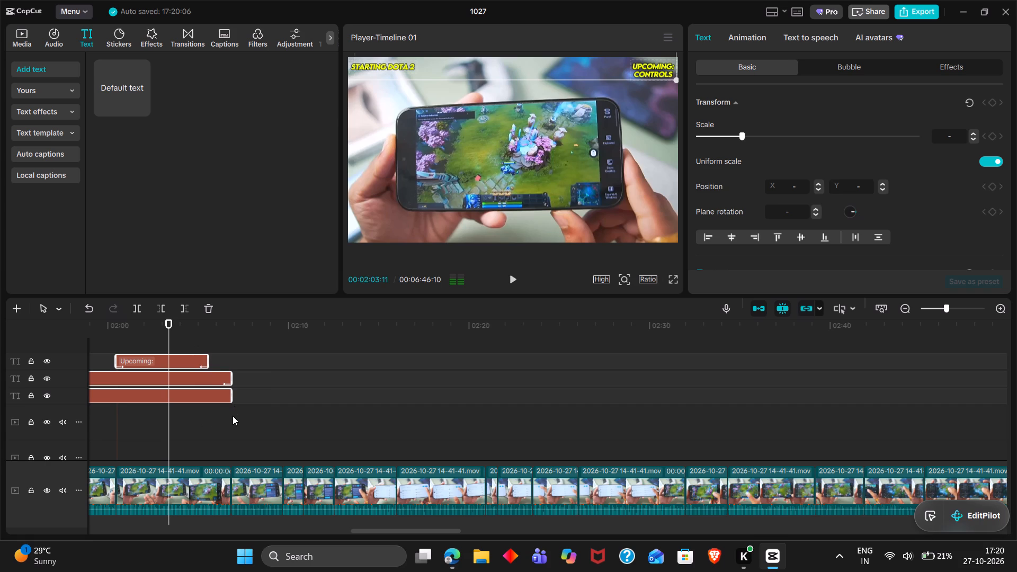
pyautogui.doubleClick(240, 322)
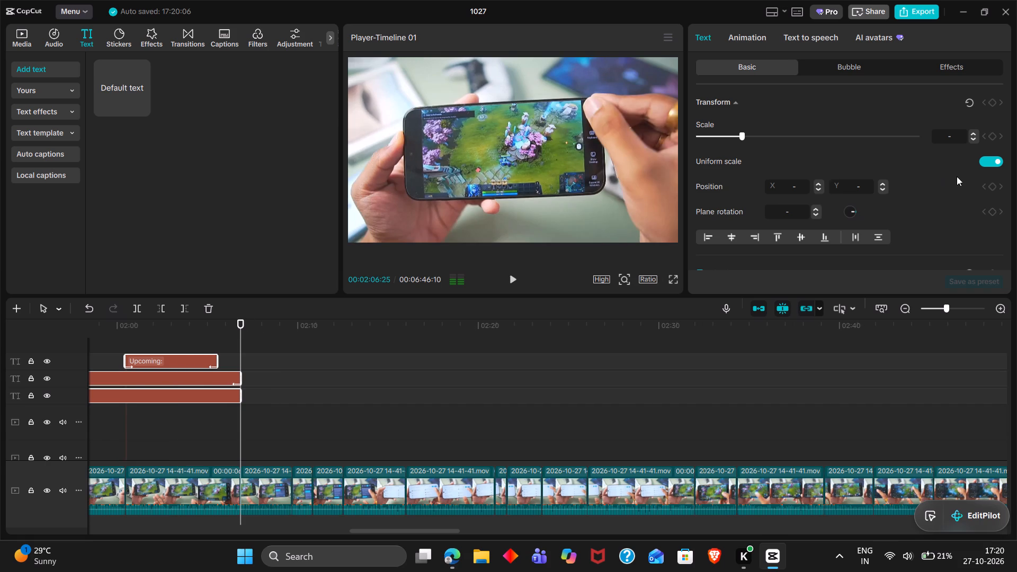
pyautogui.scroll(-1, 957, 176)
pyautogui.click(229, 403)
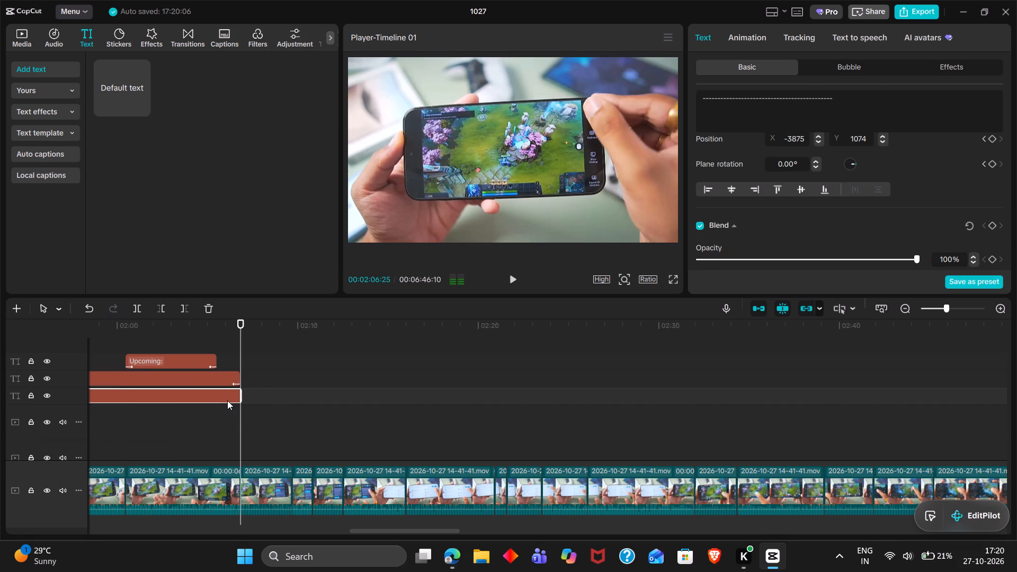
pyautogui.click(227, 400)
pyautogui.click(989, 226)
pyautogui.scroll(-1, 819, 236)
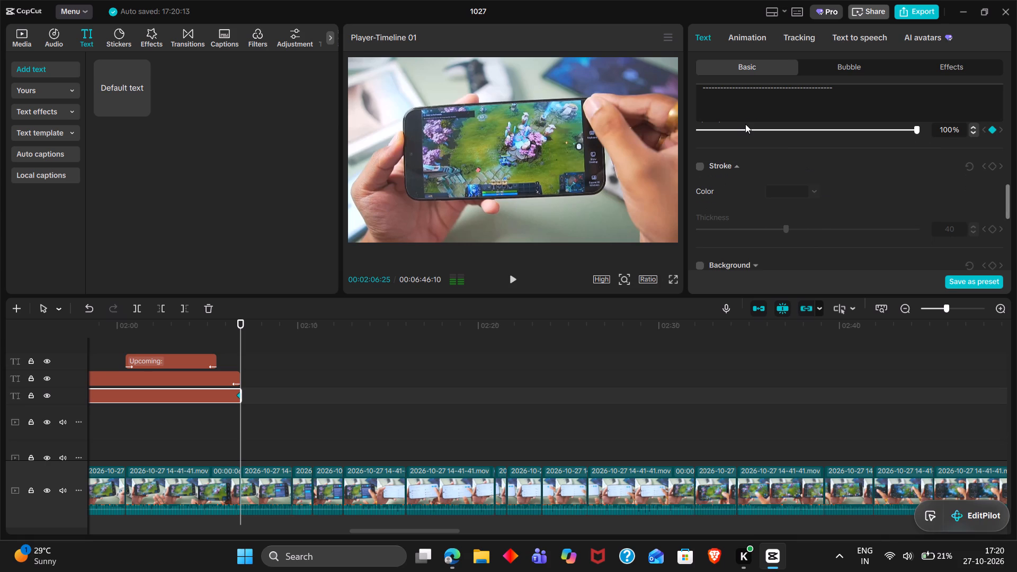
pyautogui.click(995, 157)
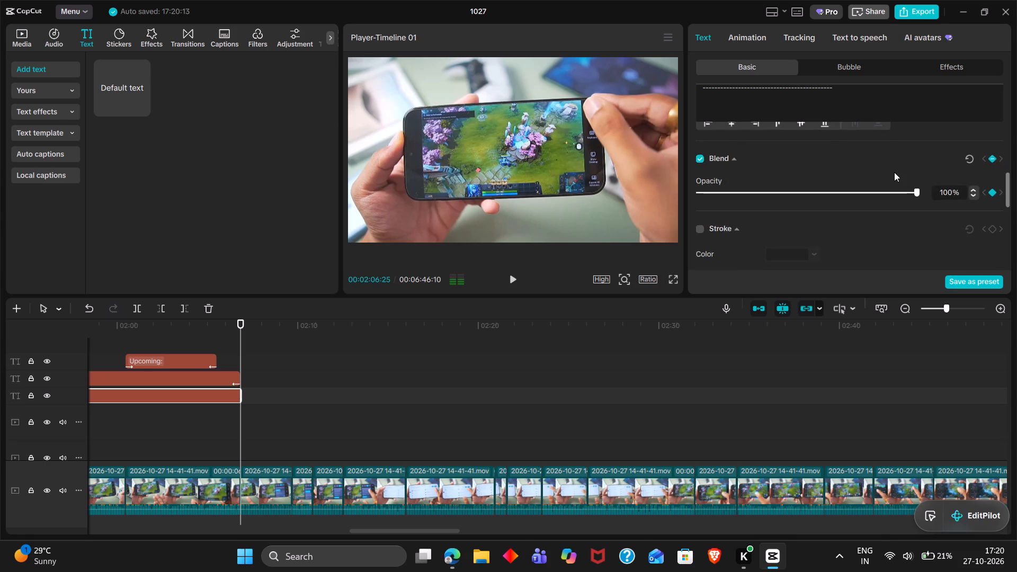
pyautogui.scroll(4, 894, 172)
pyautogui.scroll(-1, 995, 204)
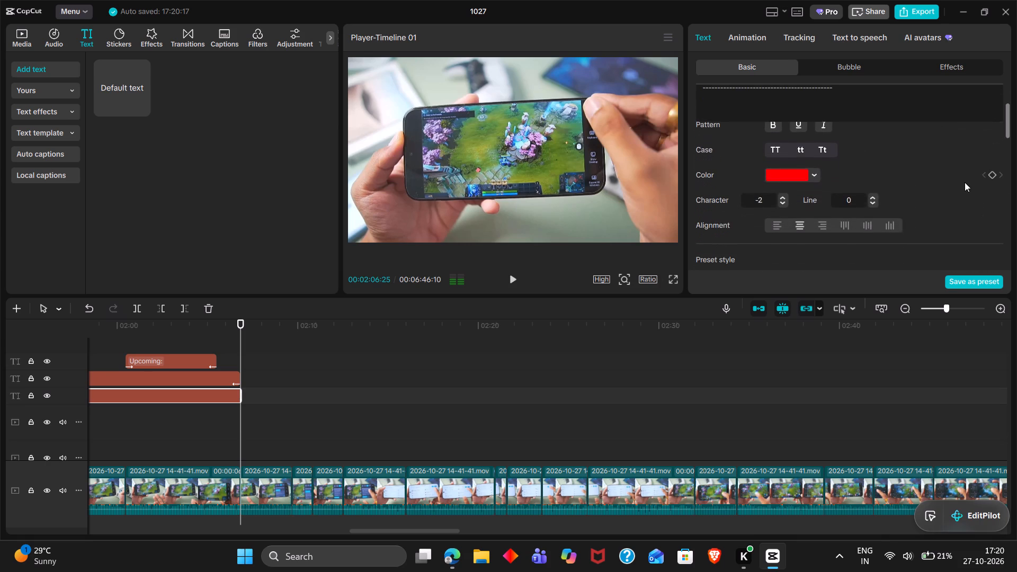
pyautogui.scroll(-2, 965, 182)
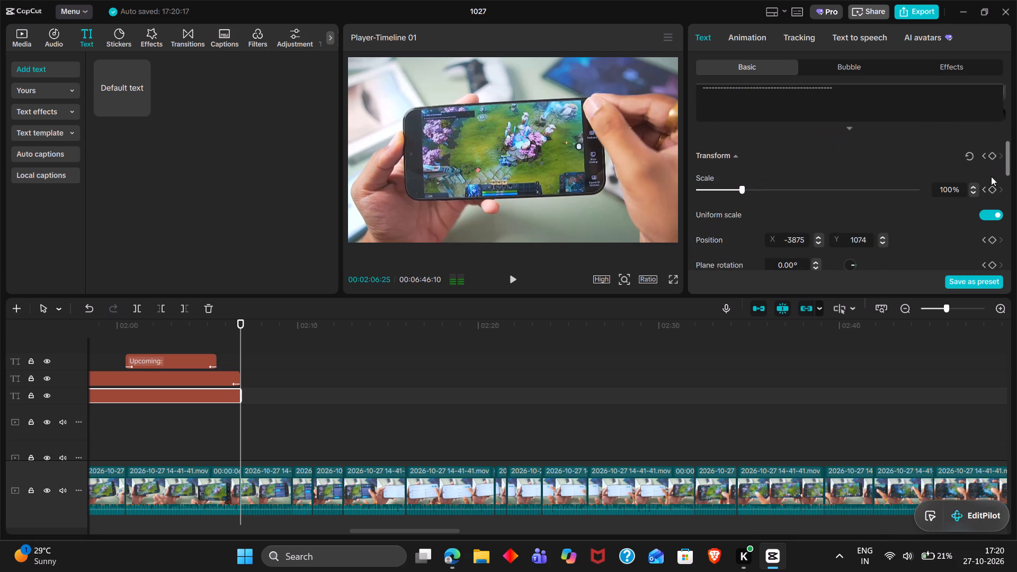
pyautogui.click(995, 157)
pyautogui.tripleClick(793, 239)
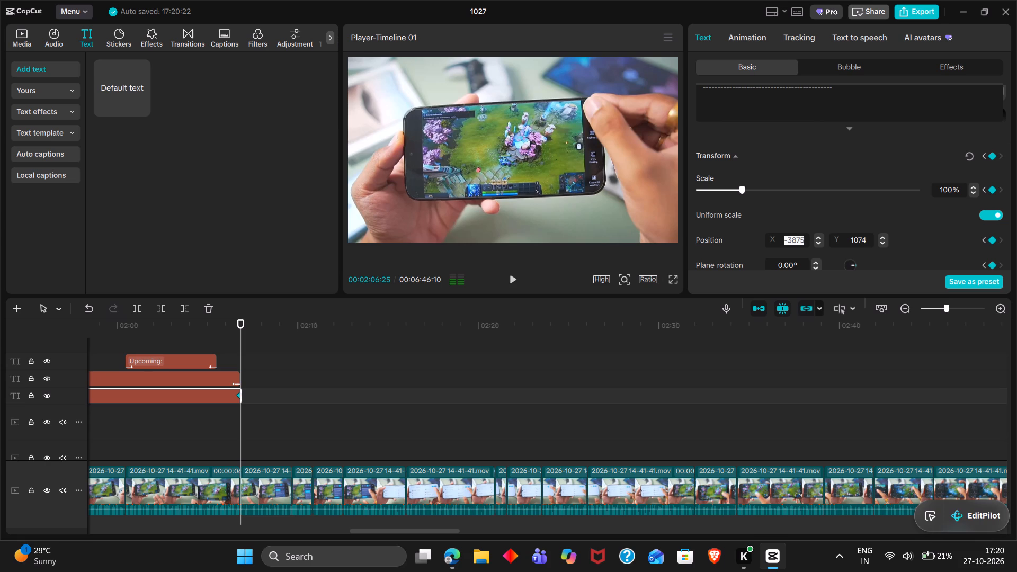
pyautogui.press('0')
pyautogui.press('Return')
pyautogui.doubleClick(163, 345)
pyautogui.press('space')
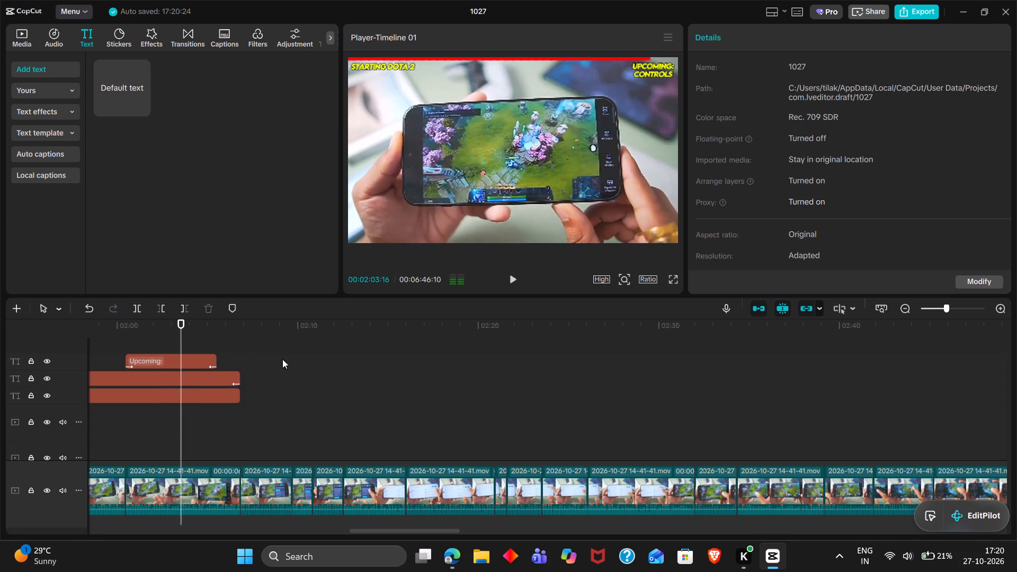
# Duplicate the Upcoming, Starting DOTA 2 and red line clips together, pasting the copies at 00:02:06:25.
pyautogui.moveTo(271, 395); pyautogui.dragTo(181, 361)
pyautogui.press('space')
pyautogui.hotkey('ctrl', 'c')
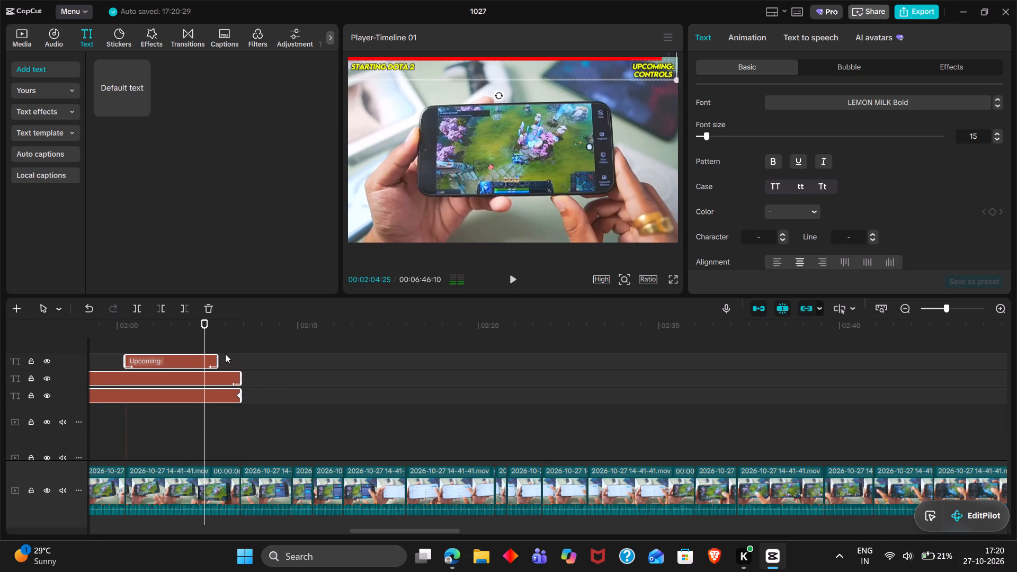
pyautogui.click(253, 354)
pyautogui.moveTo(253, 354); pyautogui.dragTo(242, 353)
pyautogui.hotkey('ctrl', 'v')
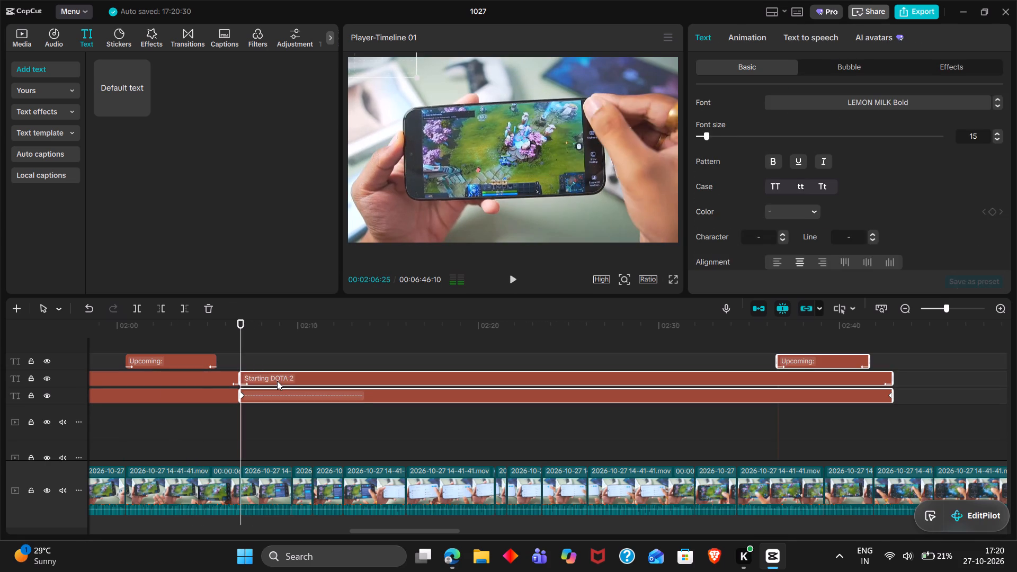
# Change the text of the pasted Starting DOTA 2 label to controls.
pyautogui.click(277, 381)
pyautogui.tripleClick(807, 125)
pyautogui.write('Conrrols')
pyautogui.tripleClick(775, 118)
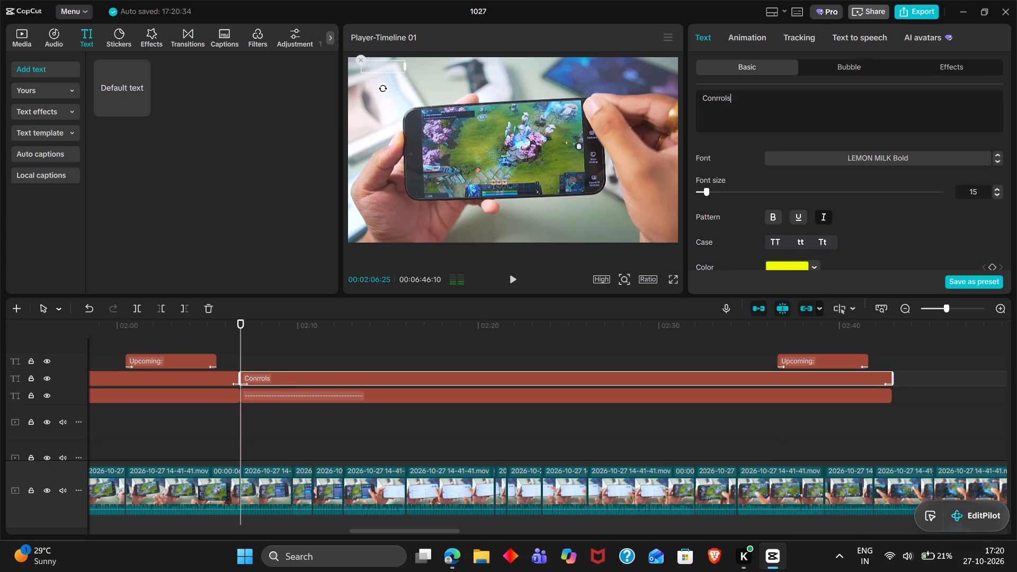
pyautogui.click(775, 118)
pyautogui.press('c')
pyautogui.press('BackSpace')
pyautogui.write('controls')
# Shift the controls label sideways to an X position of -1659.
pyautogui.scroll(-1, 807, 210)
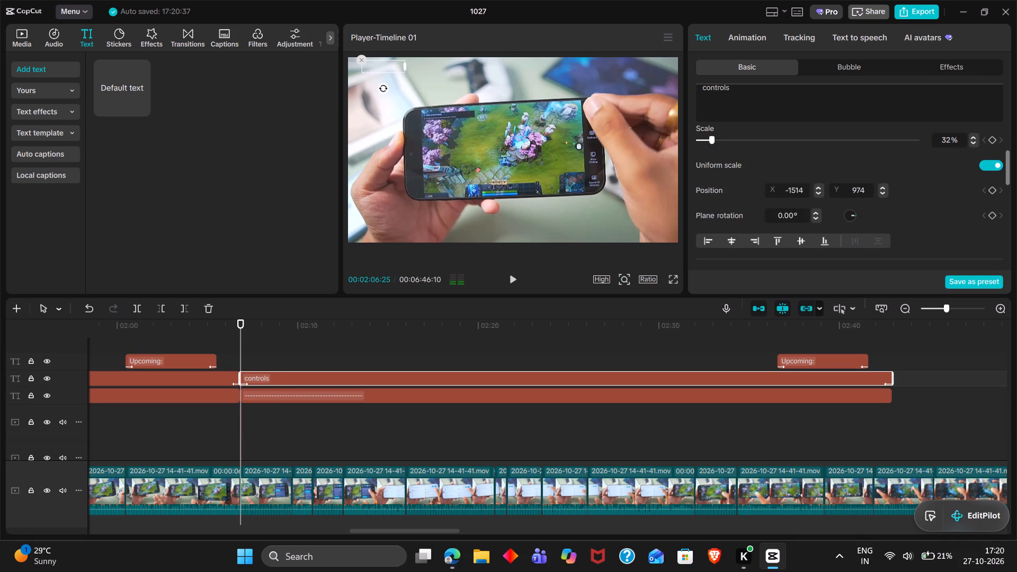
pyautogui.click(796, 191)
pyautogui.press('Down')
pyautogui.press('Down')
pyautogui.press('Down')
pyautogui.press('Down')
pyautogui.press('Down')
pyautogui.press('Down')
pyautogui.press('Down')
pyautogui.press('Down')
pyautogui.press('Down')
pyautogui.press('Down')
pyautogui.press('Down')
pyautogui.press('Down')
pyautogui.press('Down')
pyautogui.press('Down')
pyautogui.press('Down')
pyautogui.press('Down')
pyautogui.press('Down')
pyautogui.press('Down')
pyautogui.press('Down')
pyautogui.press('Down')
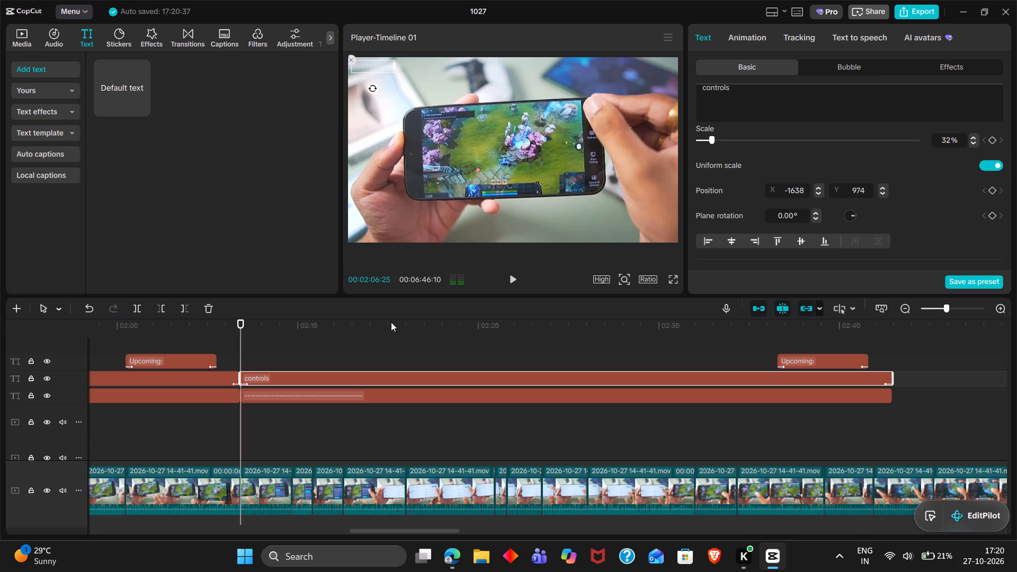
# Play through the controls section from its start to about 00:02:26 to check its label, red line and footage.
pyautogui.click(247, 356)
pyautogui.press('space')
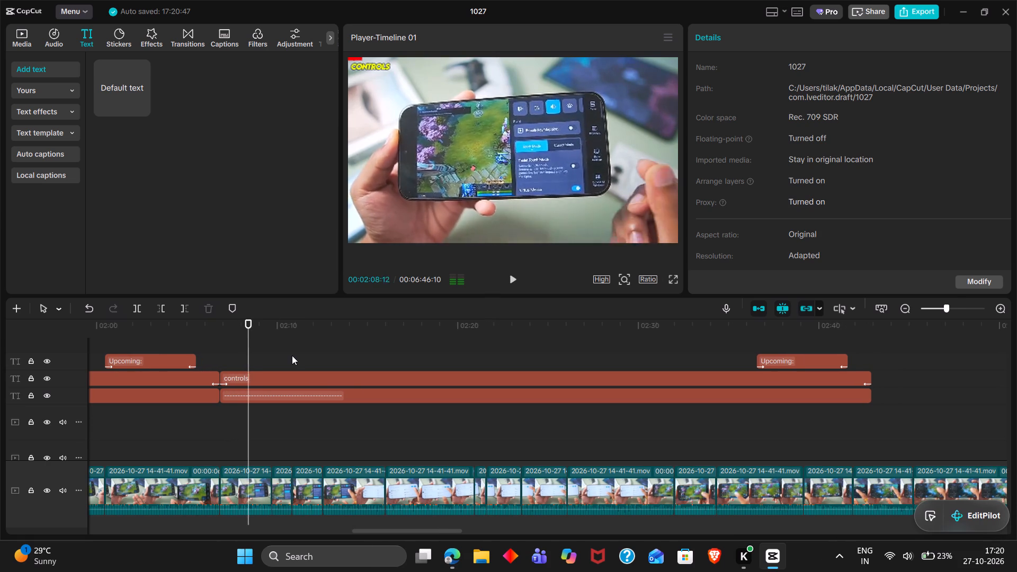
pyautogui.click(292, 355)
pyautogui.moveTo(292, 355); pyautogui.dragTo(362, 362)
pyautogui.press('space')
pyautogui.hscroll(-1, 432, 368)
pyautogui.click(432, 368)
pyautogui.moveTo(432, 368); pyautogui.dragTo(453, 368)
pyautogui.press('space')
pyautogui.hscroll(-1, 453, 368)
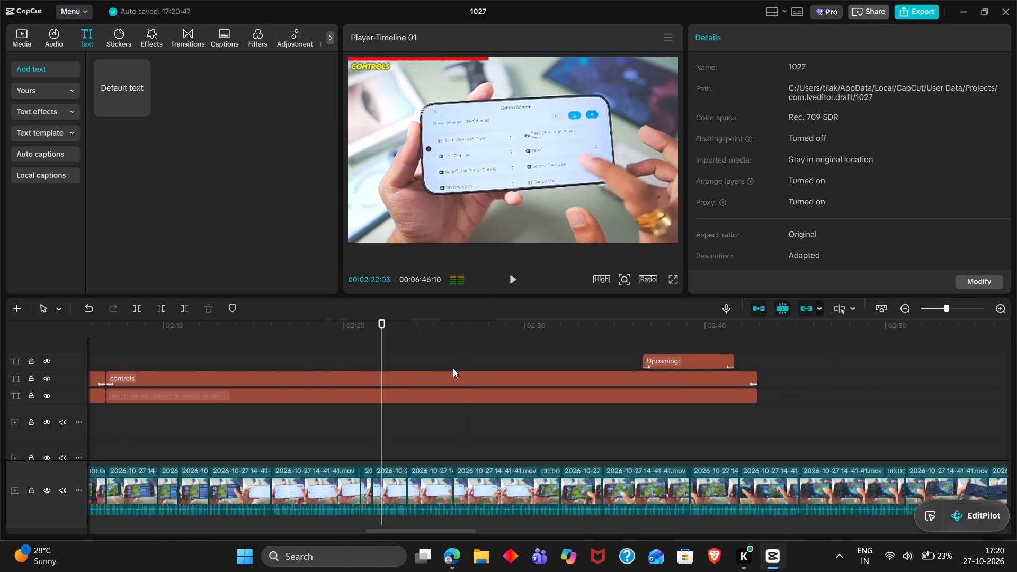
pyautogui.hscroll(-1, 453, 368)
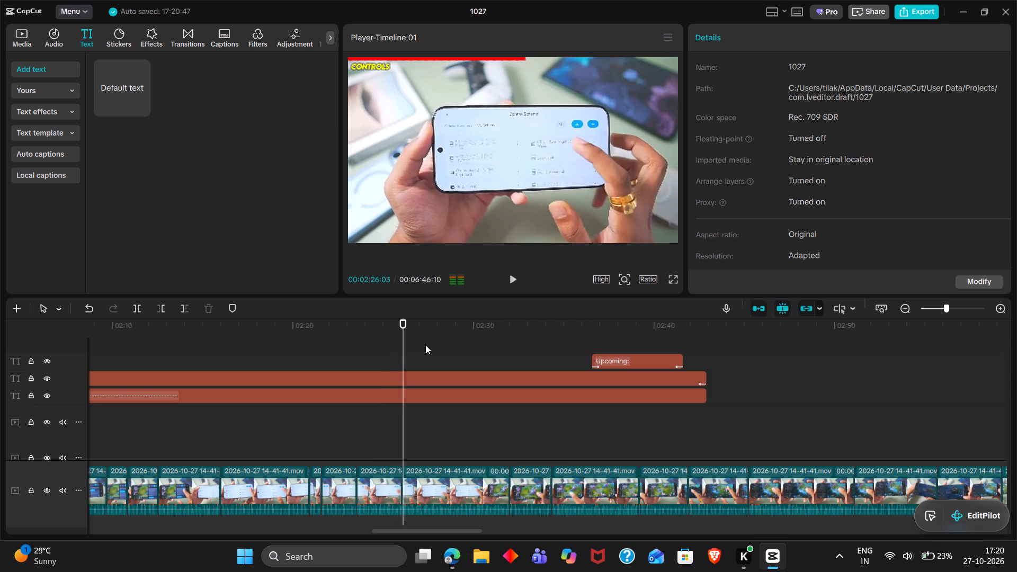
pyautogui.press('space')
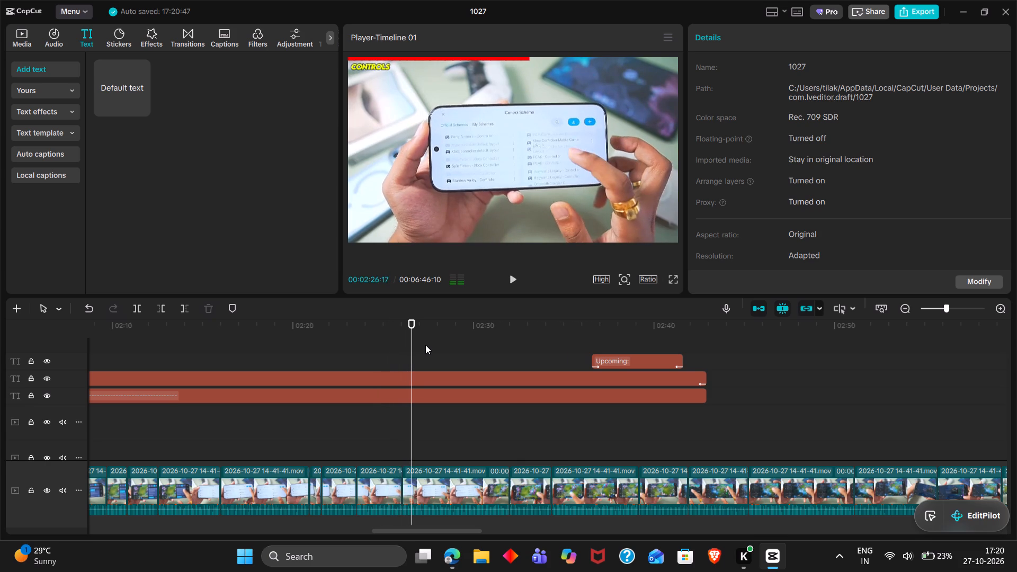
# Delete the stray text clip at about 00:06:45, far beyond the end of the footage.
pyautogui.hscroll(-13, 425, 345)
pyautogui.scroll(-4, 425, 345)
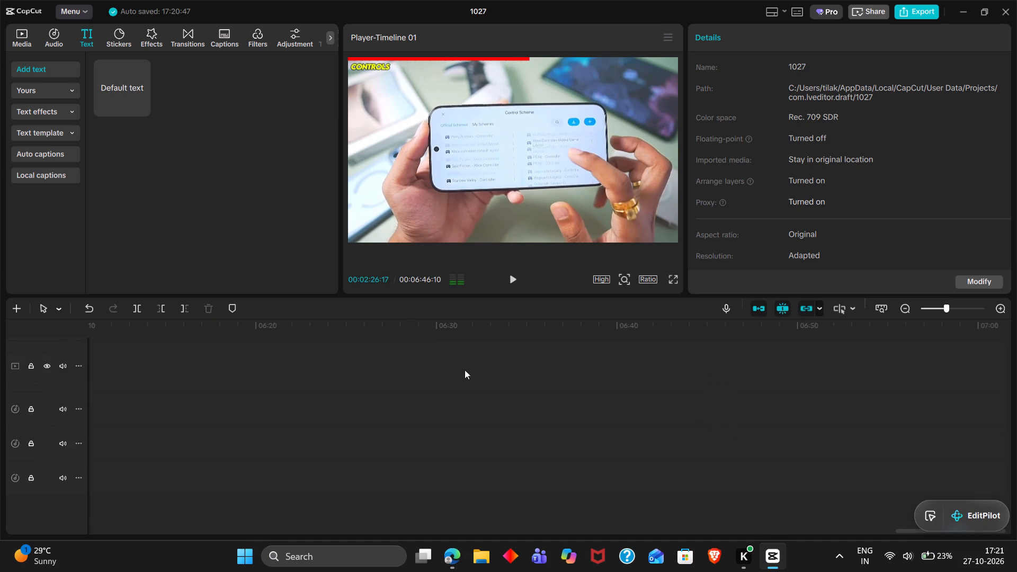
pyautogui.scroll(1, 528, 414)
pyautogui.scroll(1, 627, 408)
pyautogui.click(723, 356)
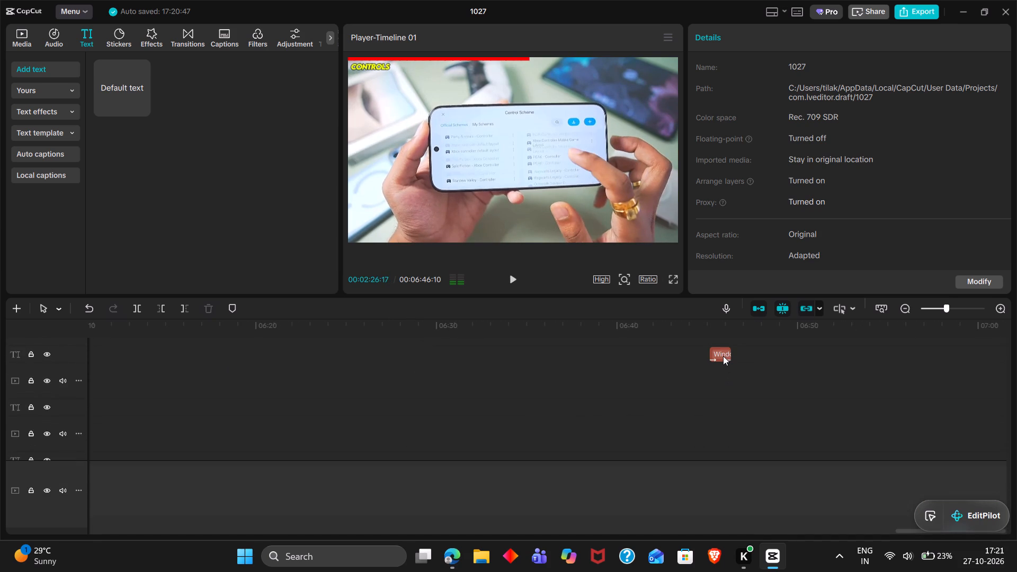
pyautogui.press('BackSpace')
pyautogui.hscroll(4, 723, 356)
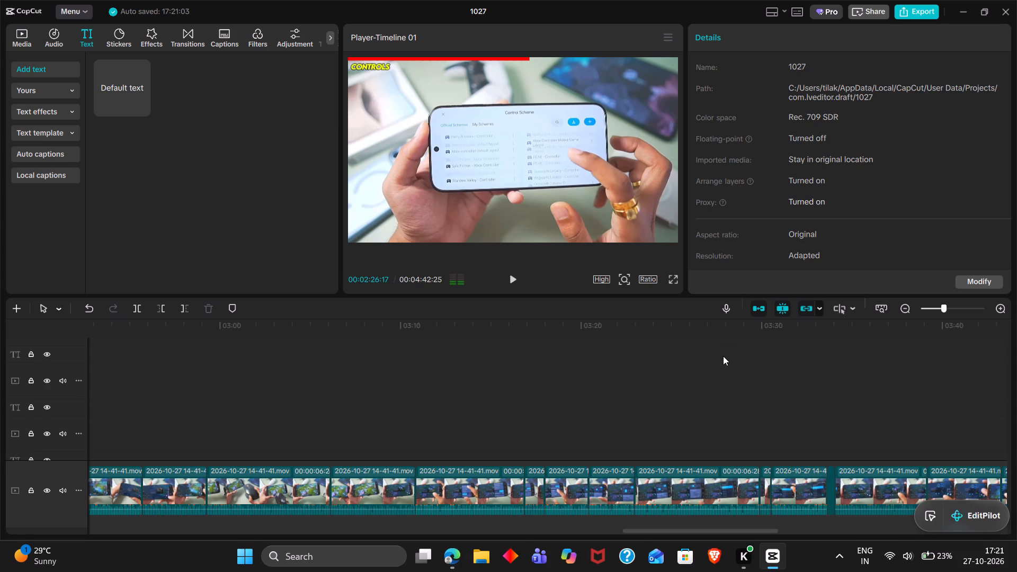
# Play on through the controls section from 00:02:26 to about 00:02:37 to find where it ends.
pyautogui.scroll(2, 723, 356)
pyautogui.hscroll(3, 723, 356)
pyautogui.press('space')
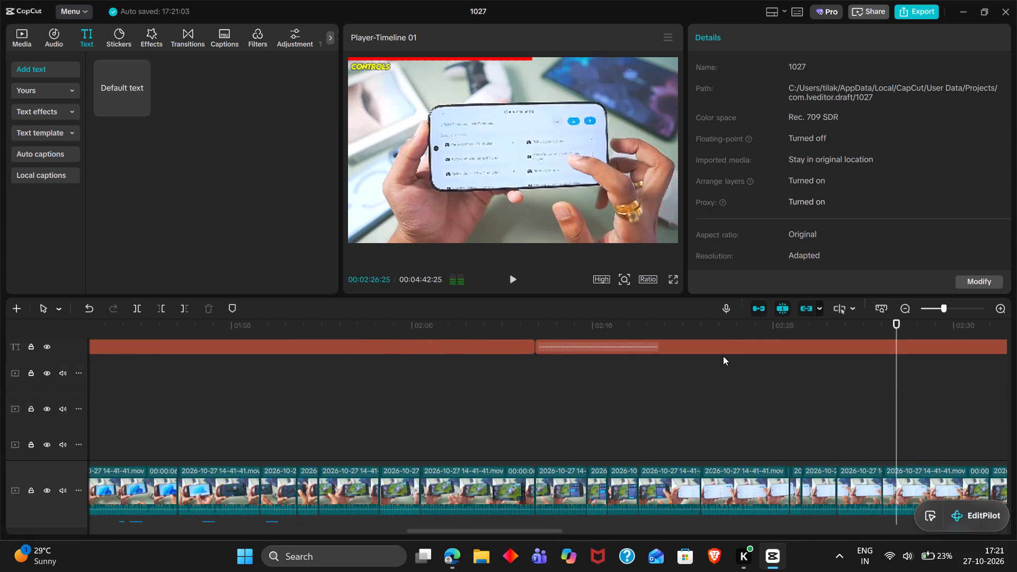
pyautogui.hscroll(-2, 723, 356)
pyautogui.scroll(1, 723, 356)
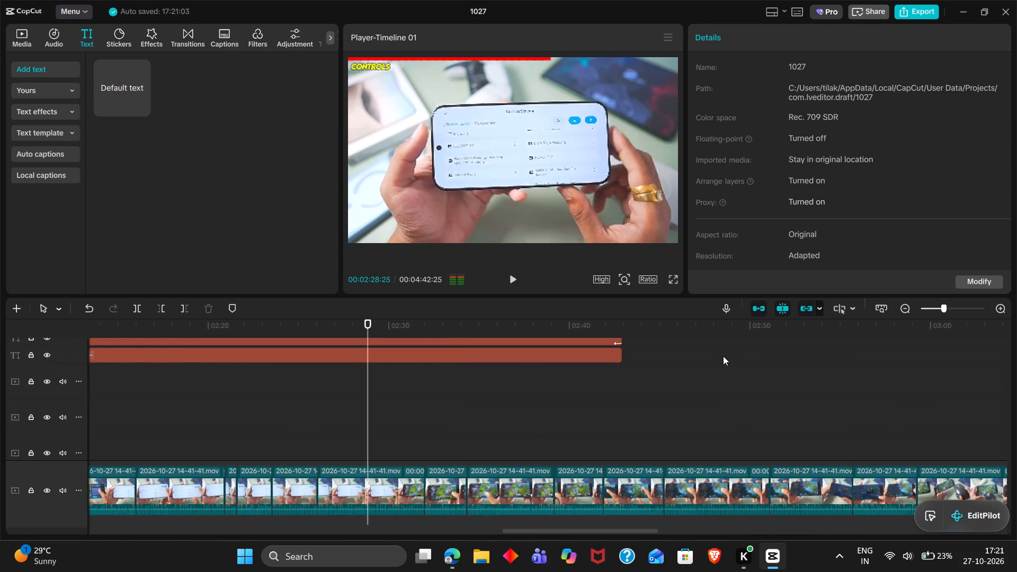
pyautogui.scroll(1, 723, 356)
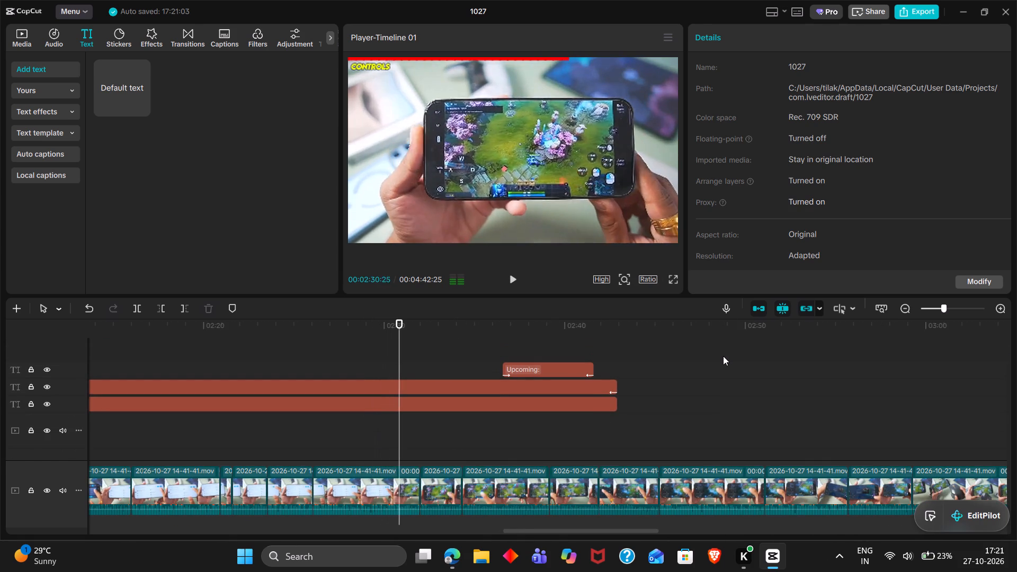
pyautogui.keyDown('ctrl'); pyautogui.scroll(3, 723, 356); pyautogui.keyUp('ctrl')
pyautogui.scroll(1, 723, 356)
pyautogui.hscroll(-1, 723, 356)
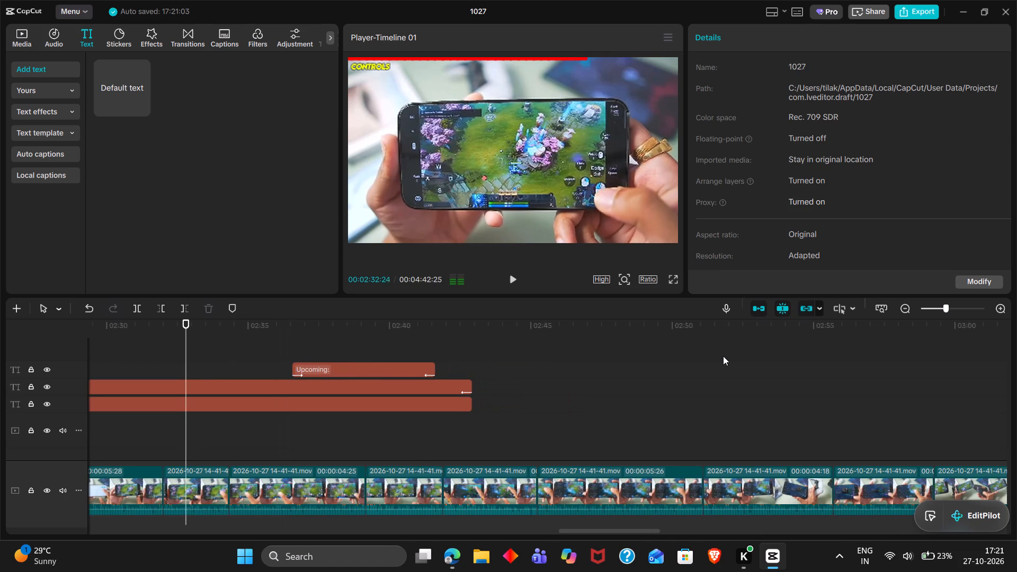
pyautogui.scroll(-1, 723, 356)
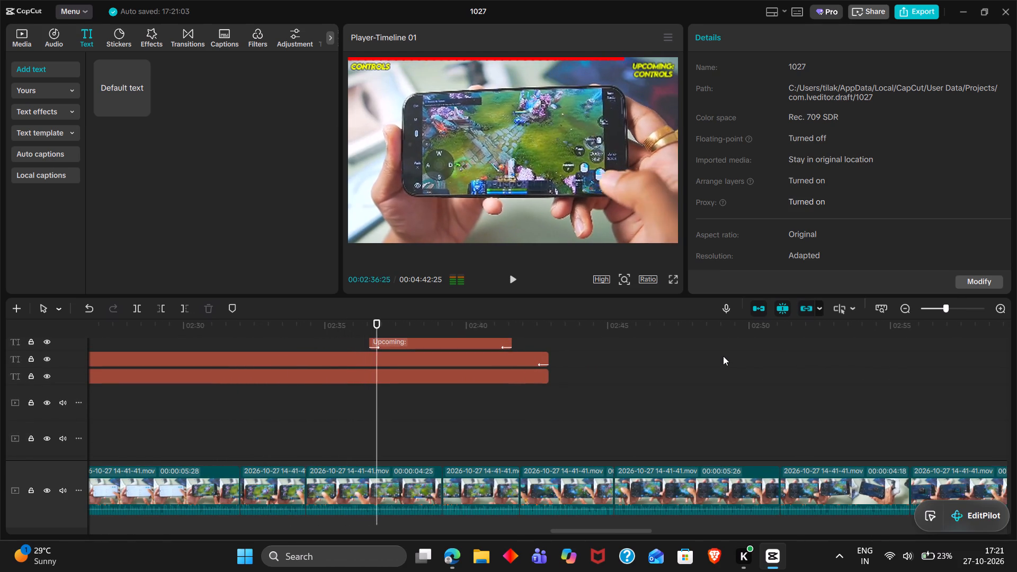
pyautogui.press('space')
pyautogui.click(379, 406)
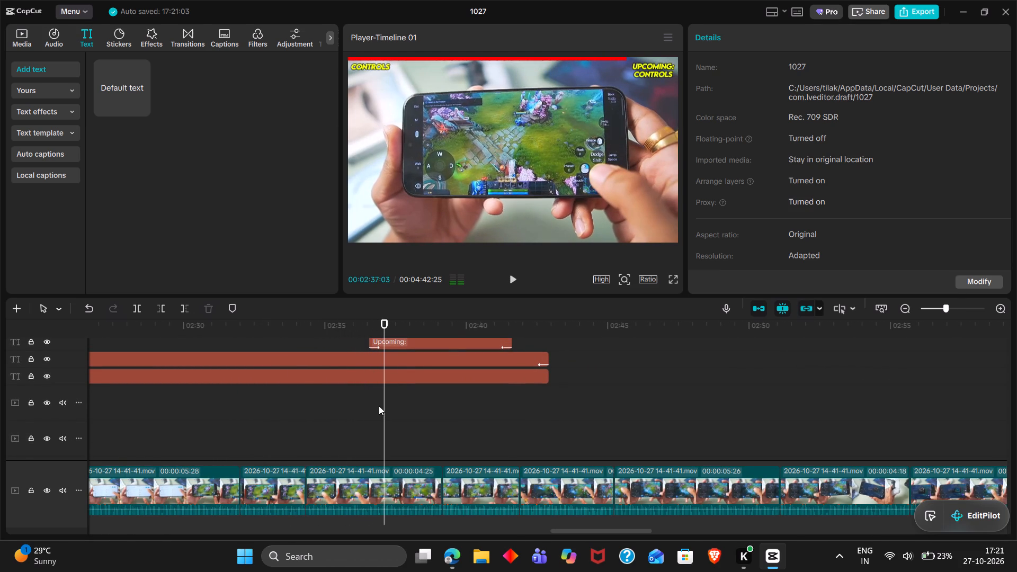
pyautogui.moveTo(378, 406); pyautogui.dragTo(371, 406)
pyautogui.scroll(1, 371, 406)
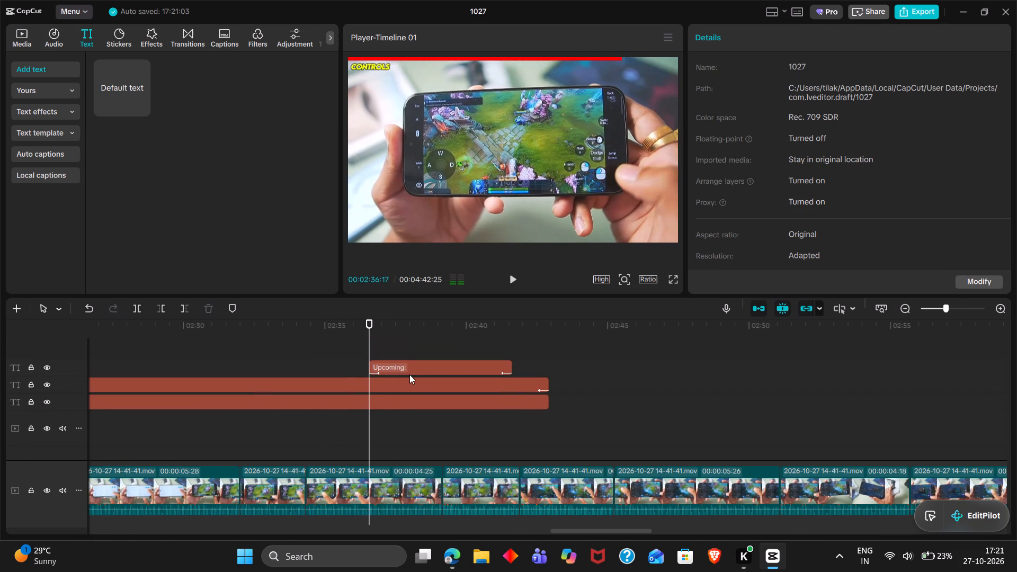
pyautogui.press('space')
pyautogui.press('space')
# Move the pasted Upcoming clip earlier, above the controls label, to start at about 00:02:30.
pyautogui.click(404, 365)
pyautogui.moveTo(404, 365); pyautogui.dragTo(221, 363)
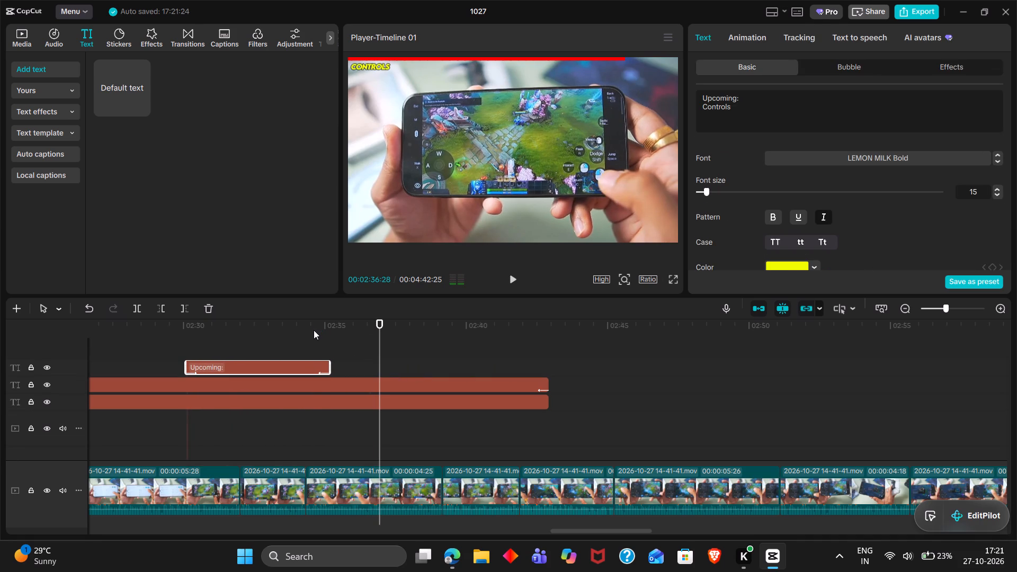
# Find the end of the controls section at 00:02:34:10 and move the Upcoming clip earlier, starting at about 00:02:28.
pyautogui.doubleClick(314, 330)
pyautogui.press('space')
pyautogui.press('space')
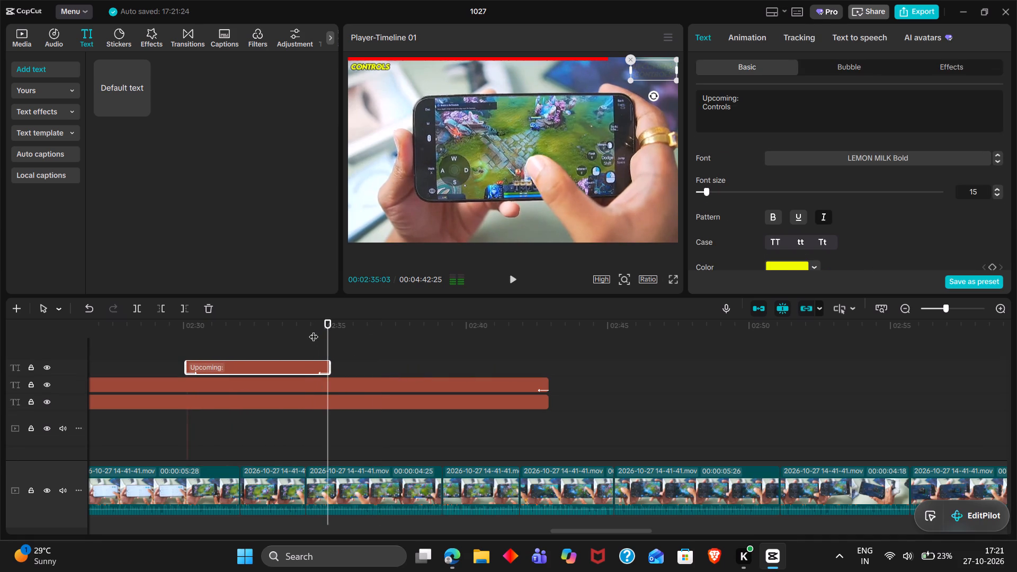
pyautogui.doubleClick(314, 330)
pyautogui.moveTo(314, 330); pyautogui.dragTo(306, 327)
pyautogui.moveTo(310, 363); pyautogui.dragTo(251, 363)
# Trim the controls label clip so it ends at 00:02:34:10.
pyautogui.click(331, 382)
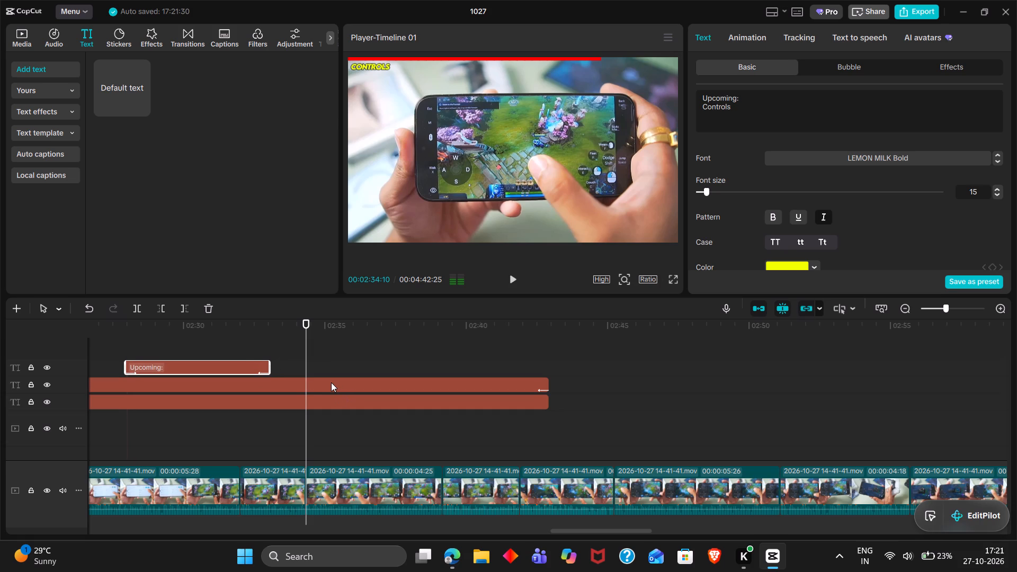
pyautogui.press('w')
# Move the red line's end keyframe back to about 00:02:34 and trim the line clip at that point.
pyautogui.doubleClick(352, 406)
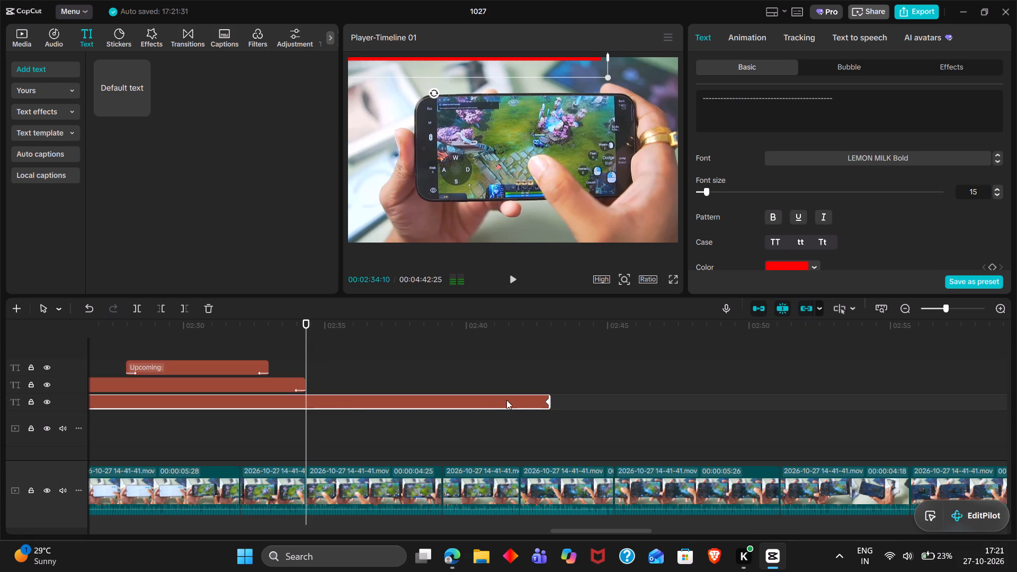
pyautogui.moveTo(546, 401); pyautogui.dragTo(309, 403)
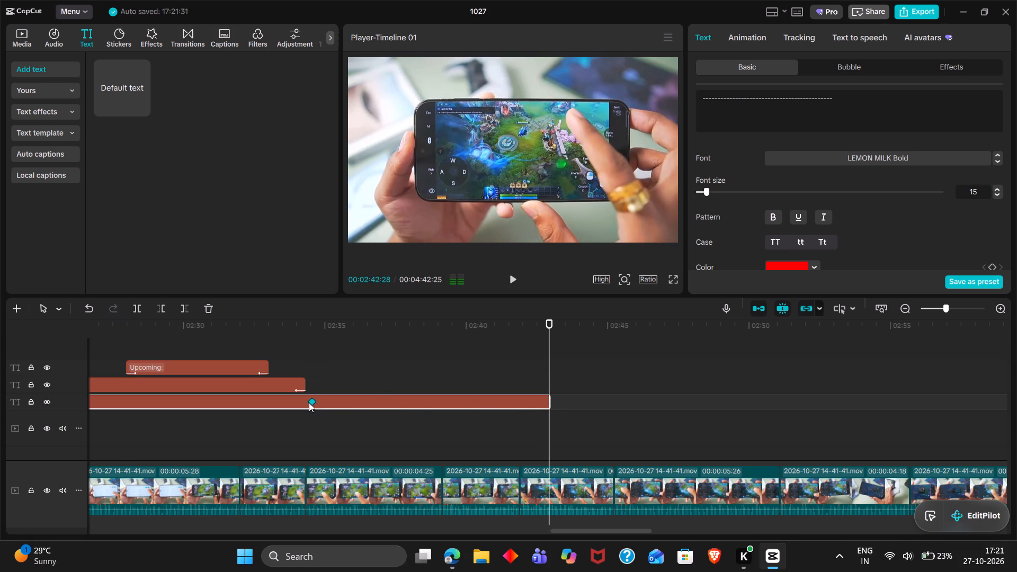
pyautogui.moveTo(309, 403); pyautogui.dragTo(306, 402)
pyautogui.click(306, 402)
pyautogui.press('w')
# Shift the Upcoming clip slightly earlier above the controls label, starting at about 00:02:27:16.
pyautogui.hscroll(1, 306, 402)
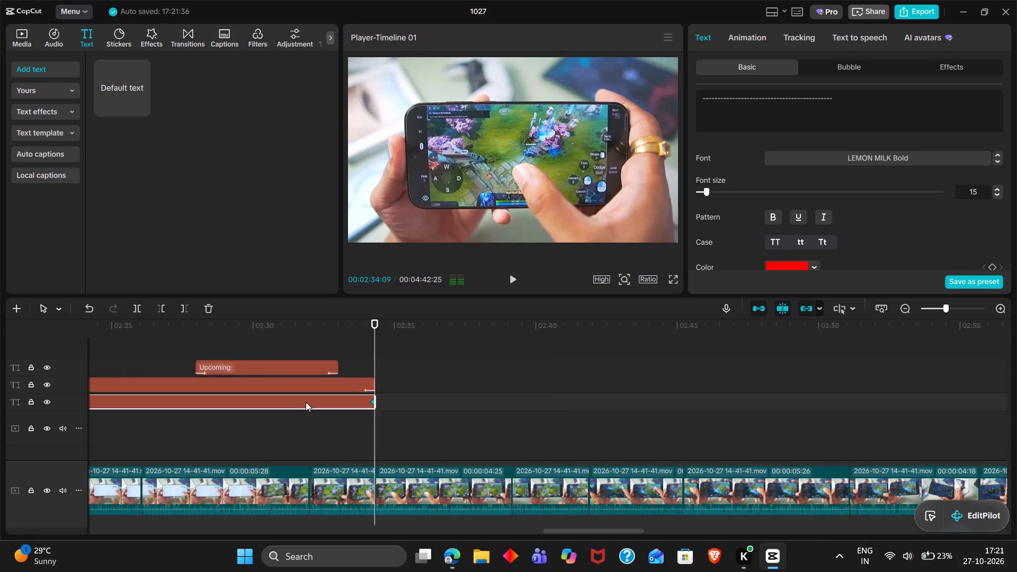
pyautogui.hscroll(1, 306, 402)
pyautogui.moveTo(333, 360); pyautogui.dragTo(321, 359)
pyautogui.moveTo(321, 359); pyautogui.dragTo(319, 364)
pyautogui.moveTo(319, 364); pyautogui.dragTo(307, 363)
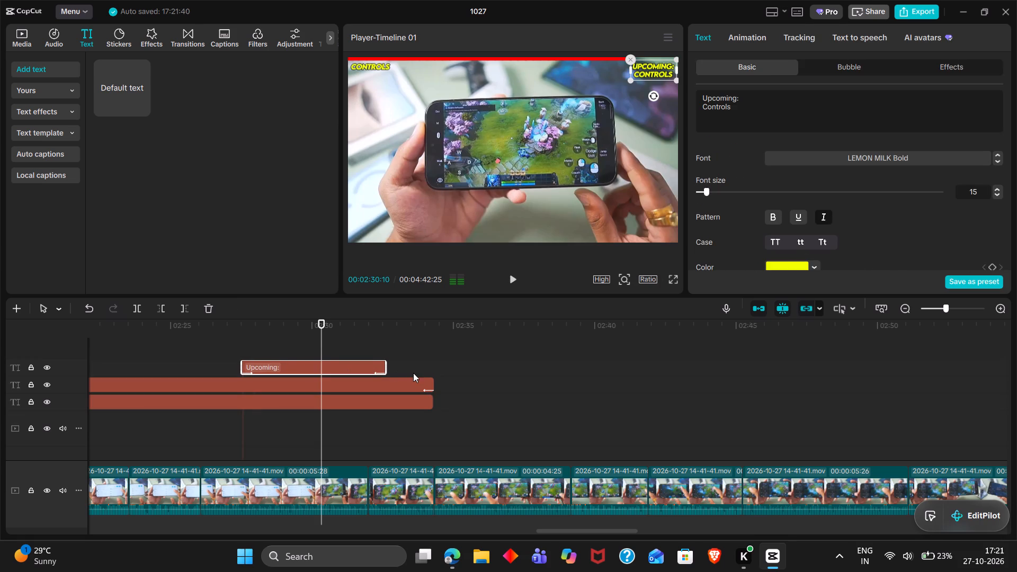
# Nudge the red line's end keyframe toward the end of its trimmed clip at about 00:02:34.
pyautogui.click(428, 373)
pyautogui.moveTo(428, 373); pyautogui.dragTo(437, 373)
pyautogui.click(427, 406)
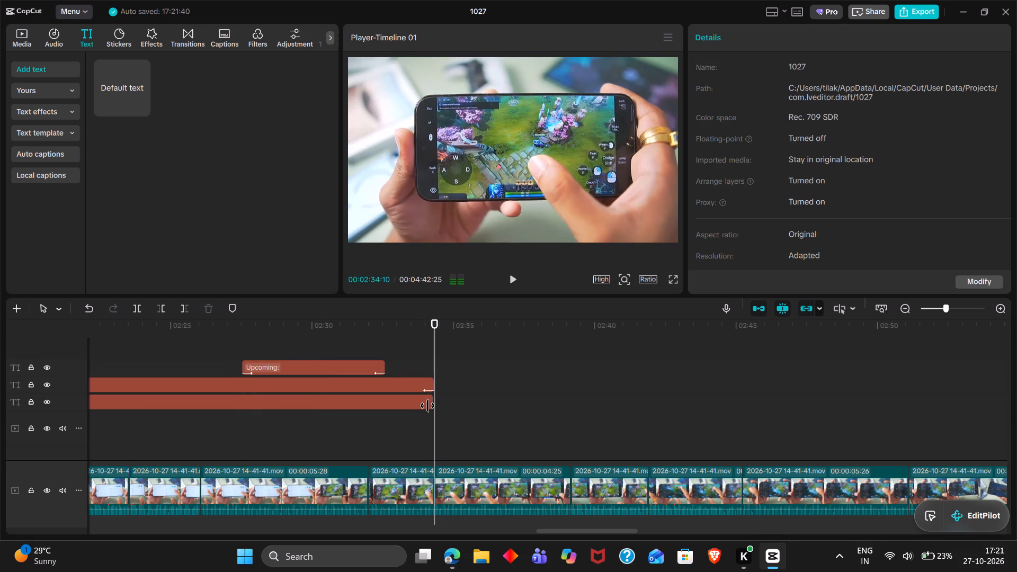
pyautogui.click(435, 406)
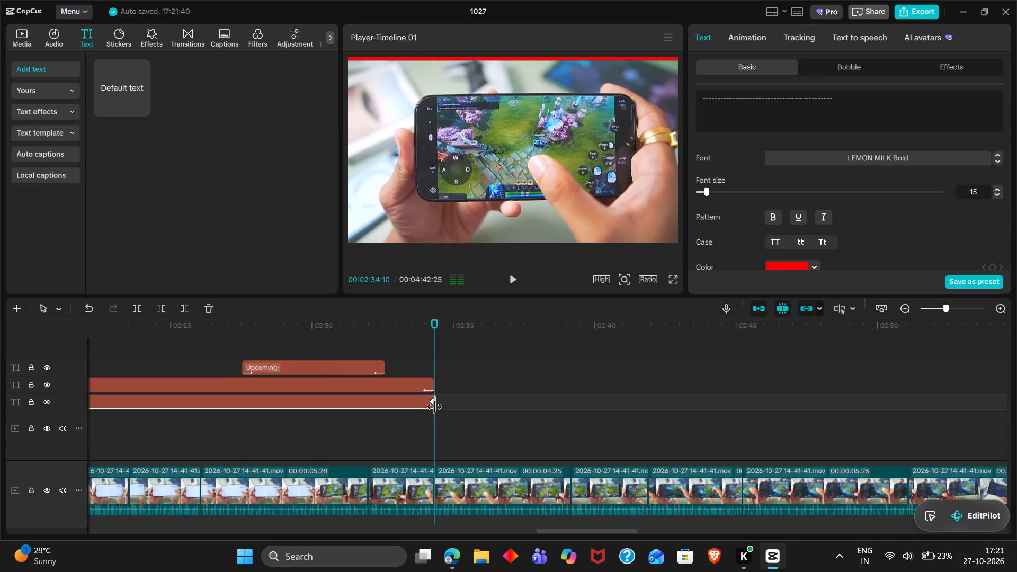
pyautogui.moveTo(430, 403); pyautogui.dragTo(465, 403)
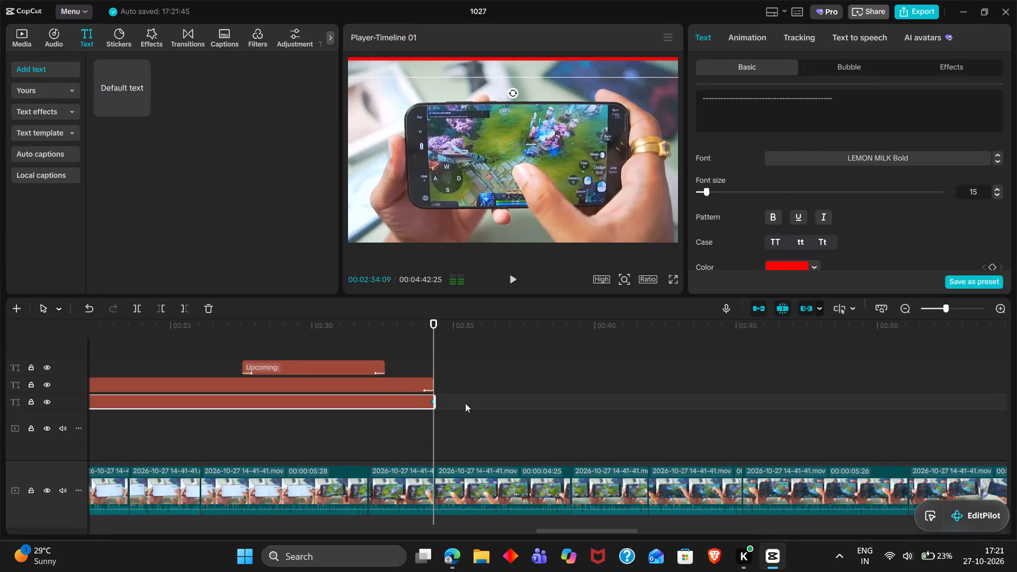
# Change the second line of the Upcoming clip near the end of the controls section to Game Overview.
pyautogui.tripleClick(296, 345)
pyautogui.press('space')
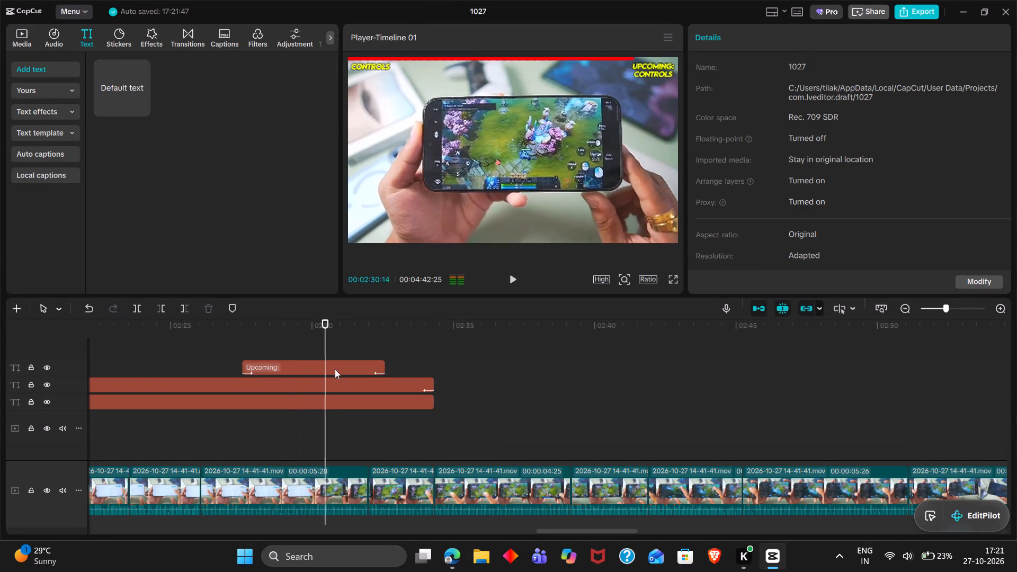
pyautogui.click(366, 368)
pyautogui.press('space')
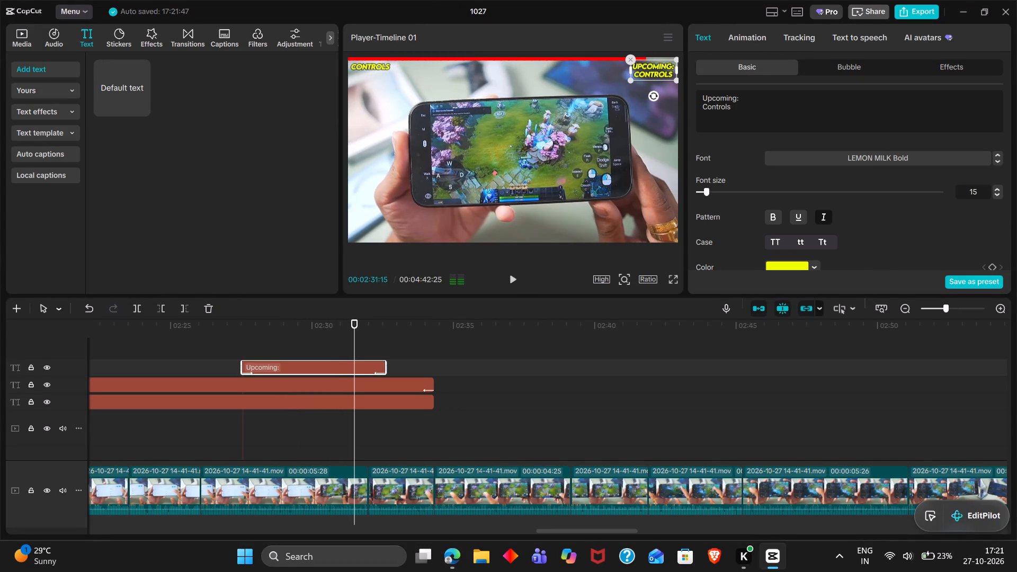
pyautogui.doubleClick(733, 106)
pyautogui.write('Game O')
pyautogui.write('verview')
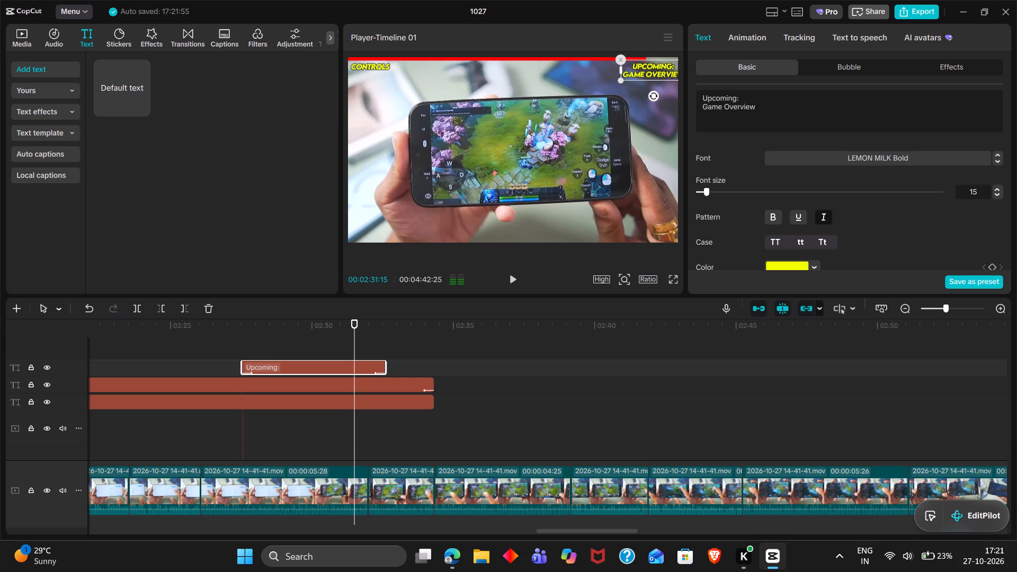
# Set the Upcoming: Game Overview text's X position to 1518 so it fits inside the frame.
pyautogui.scroll(-1, 759, 191)
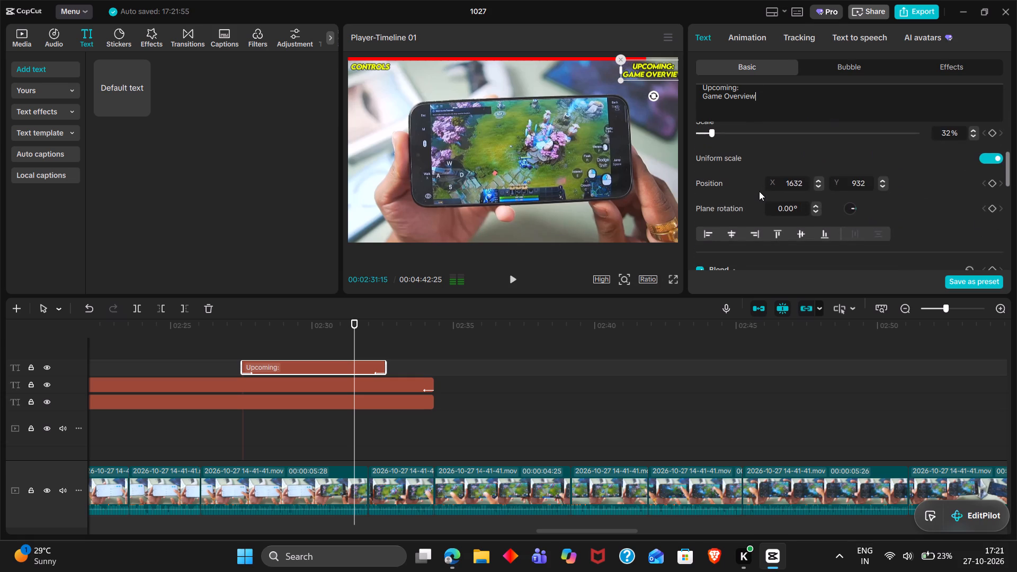
pyautogui.click(805, 187)
pyautogui.press('Down')
pyautogui.press('Down')
pyautogui.press('Down')
pyautogui.press('Down')
pyautogui.press('Down')
pyautogui.press('Down')
pyautogui.press('Down')
pyautogui.press('Down')
pyautogui.press('Down')
pyautogui.press('Down')
pyautogui.press('Down')
pyautogui.press('Down')
pyautogui.press('Down')
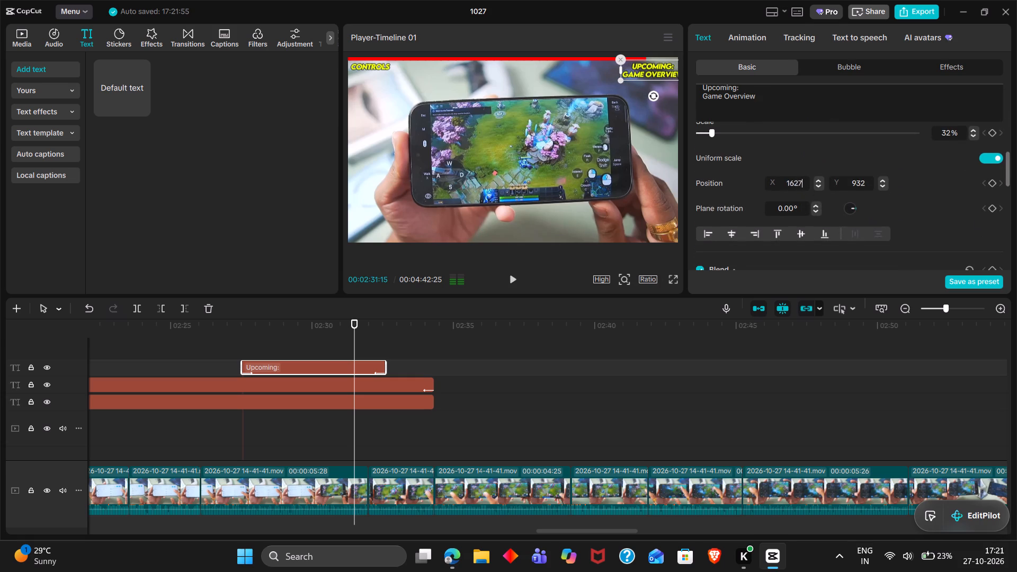
pyautogui.press('Down')
pyautogui.press('Down')
pyautogui.press('Down')
pyautogui.press('Down')
pyautogui.press('Down')
pyautogui.press('Down')
pyautogui.press('Down')
pyautogui.press('Down')
pyautogui.press('Down')
pyautogui.press('Down')
pyautogui.press('Down')
pyautogui.press('Down')
pyautogui.press('Down')
pyautogui.press('Down')
pyautogui.press('Down')
pyautogui.press('Down')
pyautogui.press('Down')
pyautogui.press('Down')
pyautogui.press('Down')
pyautogui.press('Down')
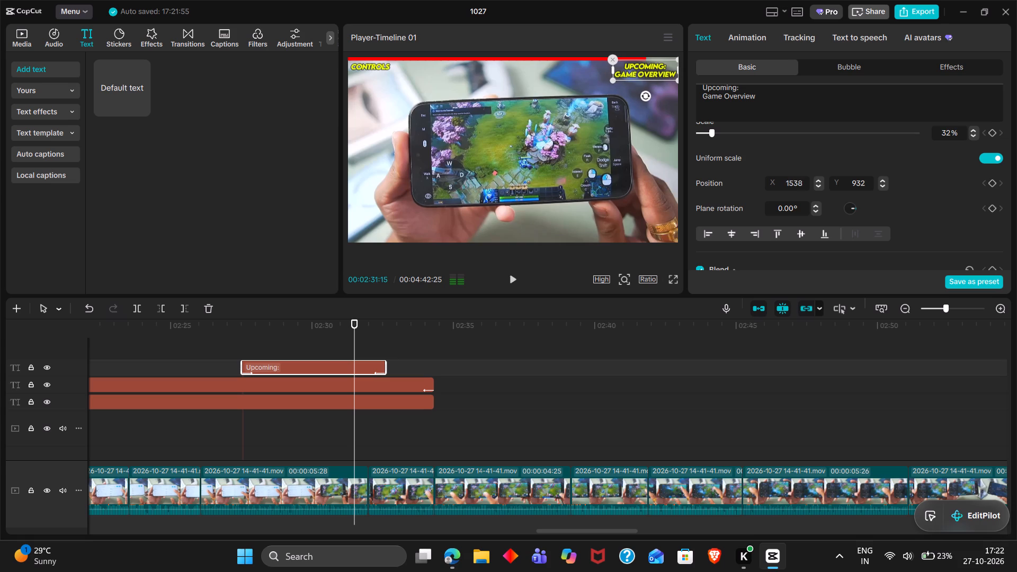
pyautogui.press('Down')
pyautogui.press('Down')
pyautogui.press('Down')
pyautogui.press('Down')
pyautogui.press('Down')
pyautogui.press('Down')
pyautogui.press('Down')
pyautogui.press('Down')
pyautogui.press('Down')
pyautogui.press('Down')
pyautogui.press('Down')
pyautogui.press('Down')
pyautogui.press('Down')
pyautogui.press('Down')
pyautogui.press('Down')
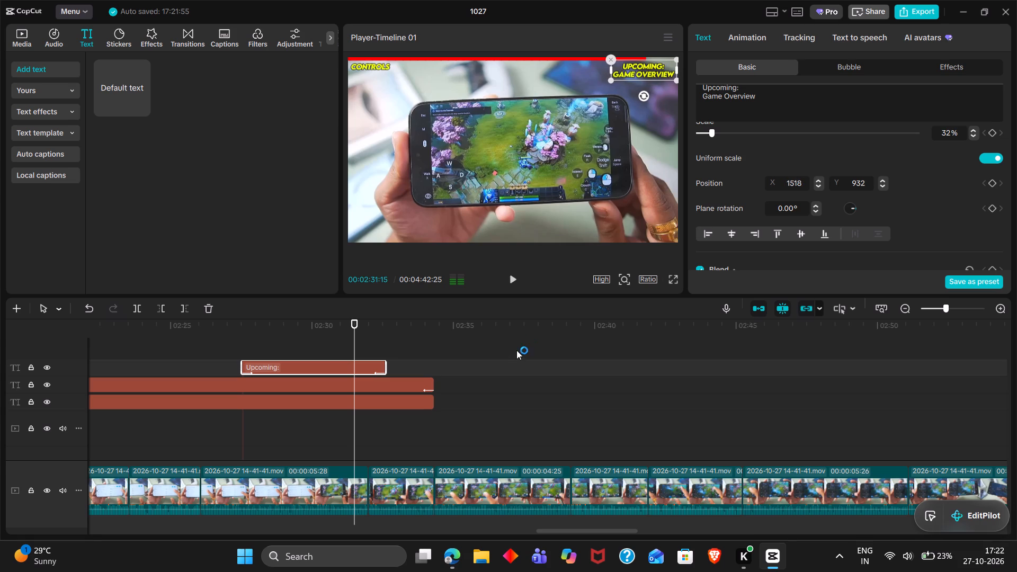
# Copy the Upcoming, controls label and red line clips together and paste them at 00:02:34:10.
pyautogui.moveTo(453, 407); pyautogui.dragTo(373, 361)
pyautogui.hotkey('ctrl', 'c')
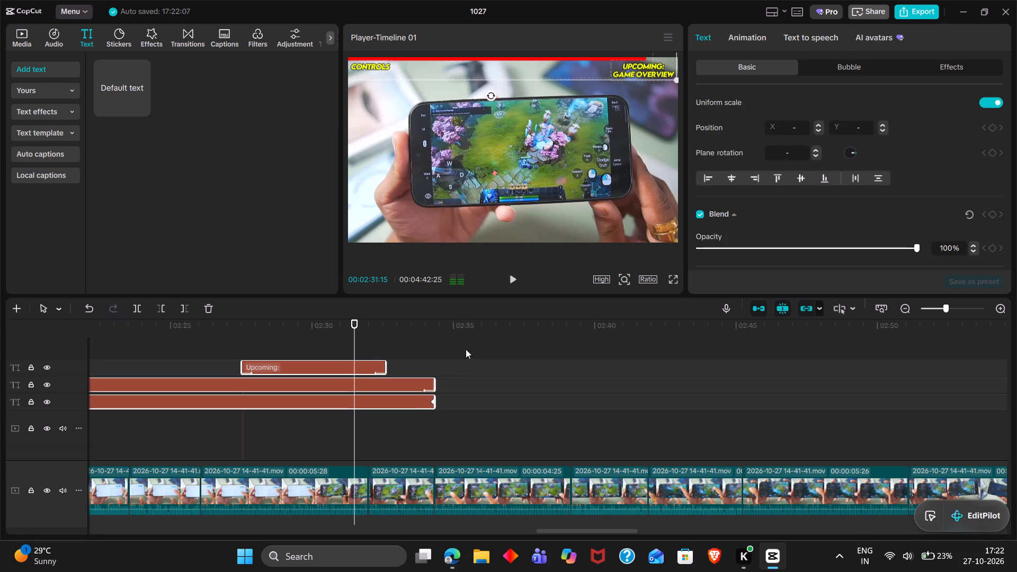
pyautogui.doubleClick(435, 346)
pyautogui.hotkey('ctrl', 'v')
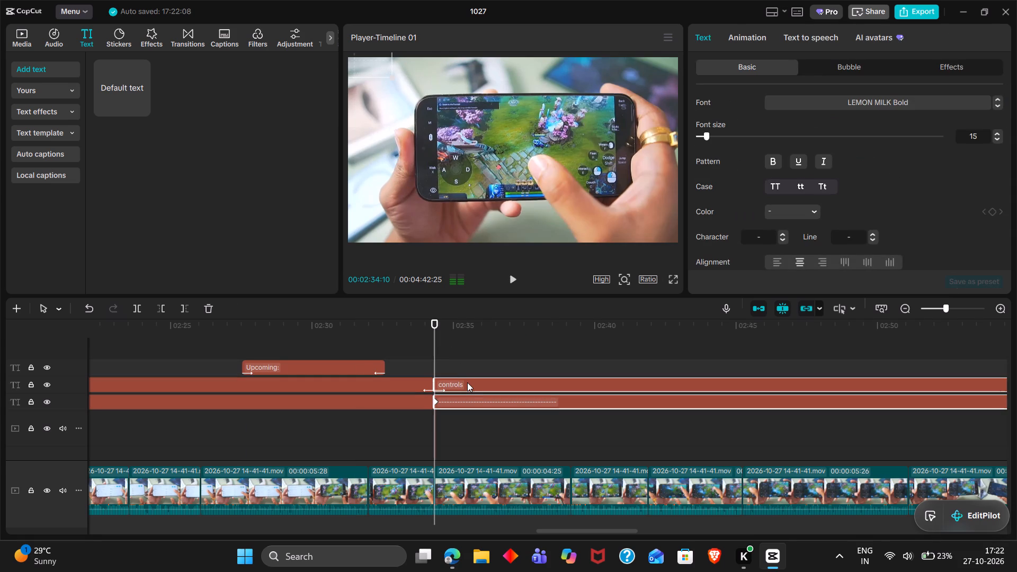
# Copy Game Overview from the first Upcoming clip and replace the pasted controls label's text with it.
pyautogui.click(467, 382)
pyautogui.click(368, 365)
pyautogui.moveTo(787, 121); pyautogui.dragTo(750, 115)
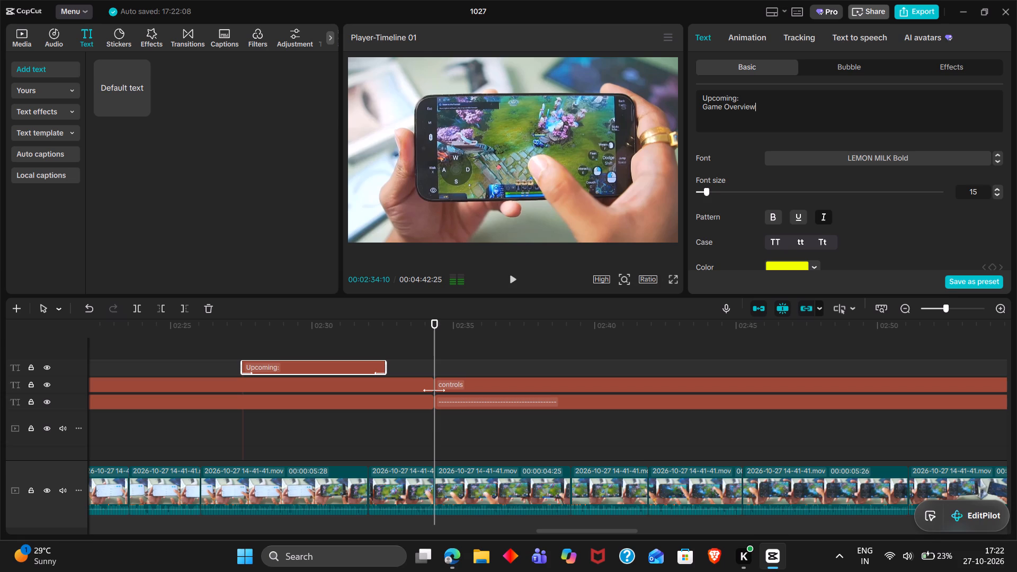
pyautogui.moveTo(750, 115); pyautogui.dragTo(694, 106)
pyautogui.hotkey('ctrl', 'c')
pyautogui.click(564, 385)
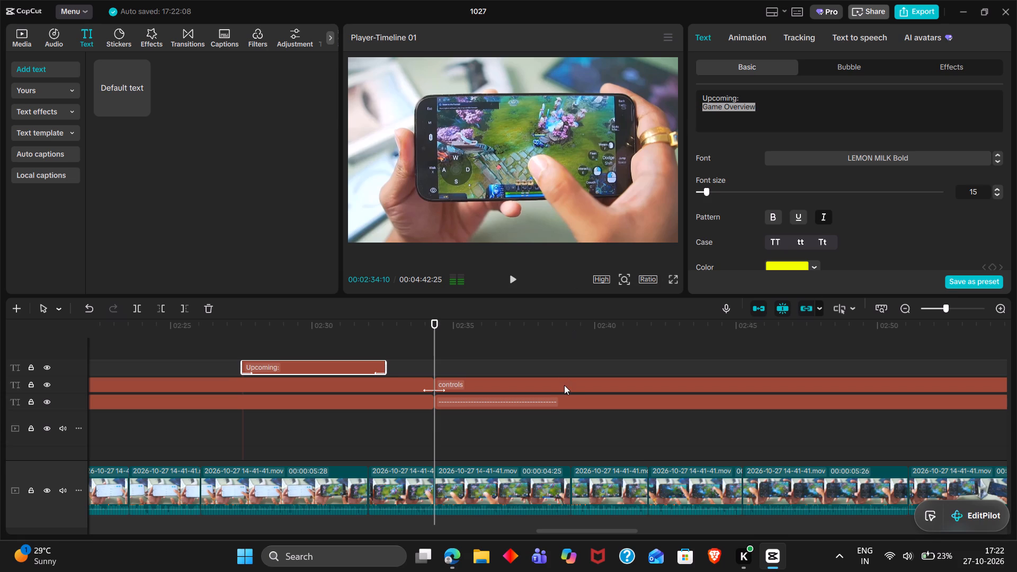
pyautogui.doubleClick(773, 103)
pyautogui.hotkey('ctrl', 'v')
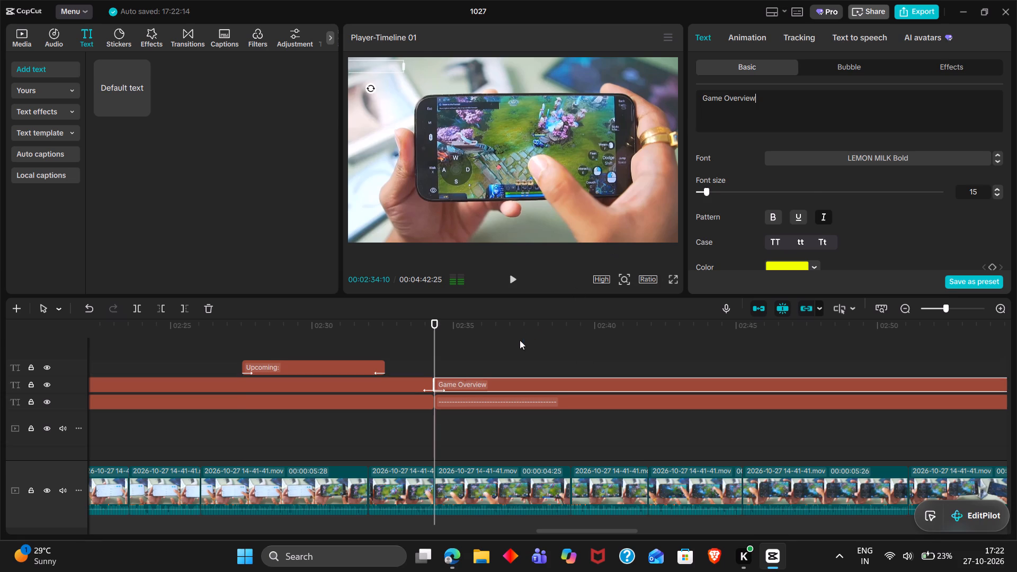
# Set the Game Overview label's X position to -1534 so it fits inside the frame.
pyautogui.click(513, 353)
pyautogui.click(640, 383)
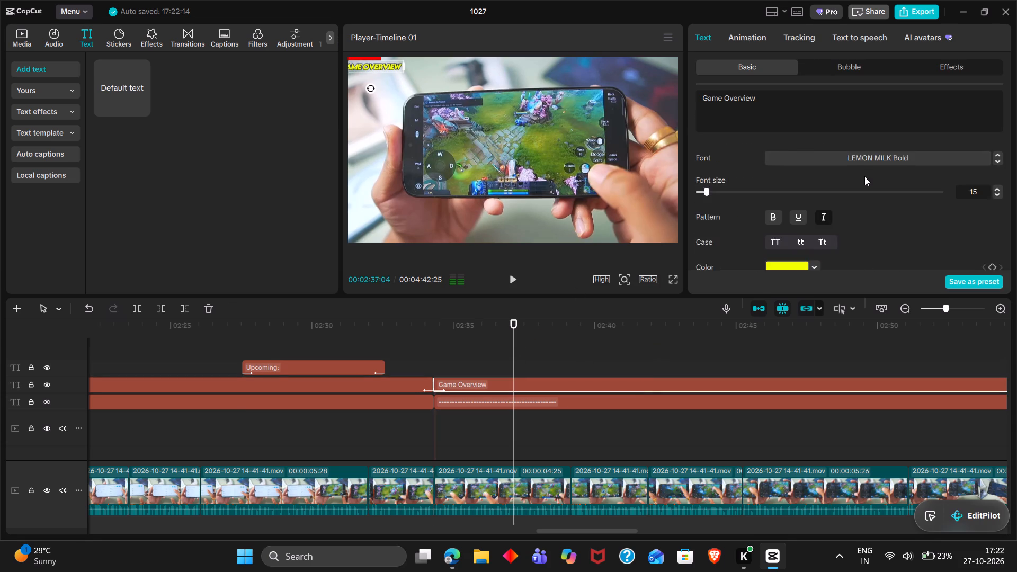
pyautogui.scroll(-1, 864, 176)
pyautogui.scroll(-1, 793, 219)
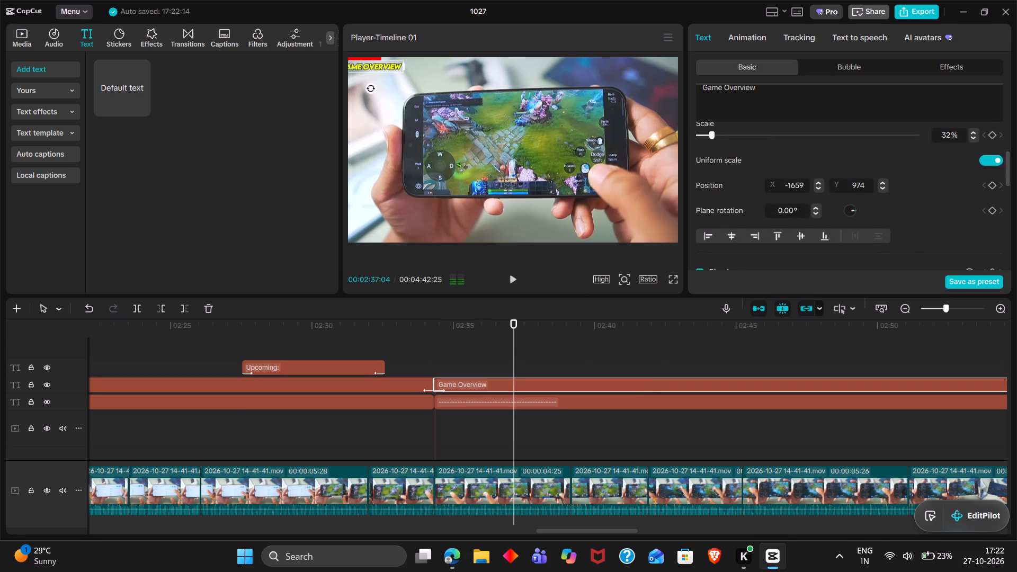
pyautogui.click(799, 186)
pyautogui.press('Up')
pyautogui.press('Up')
pyautogui.press('Up')
pyautogui.press('Up')
pyautogui.press('Up')
pyautogui.press('Up')
pyautogui.press('Up')
pyautogui.press('Up')
pyautogui.press('Up')
pyautogui.press('Up')
pyautogui.press('Up')
pyautogui.press('Up')
pyautogui.press('Up')
pyautogui.press('Up')
pyautogui.press('Up')
pyautogui.press('Up')
pyautogui.press('Up')
pyautogui.press('Up')
pyautogui.press('Up')
pyautogui.press('Up')
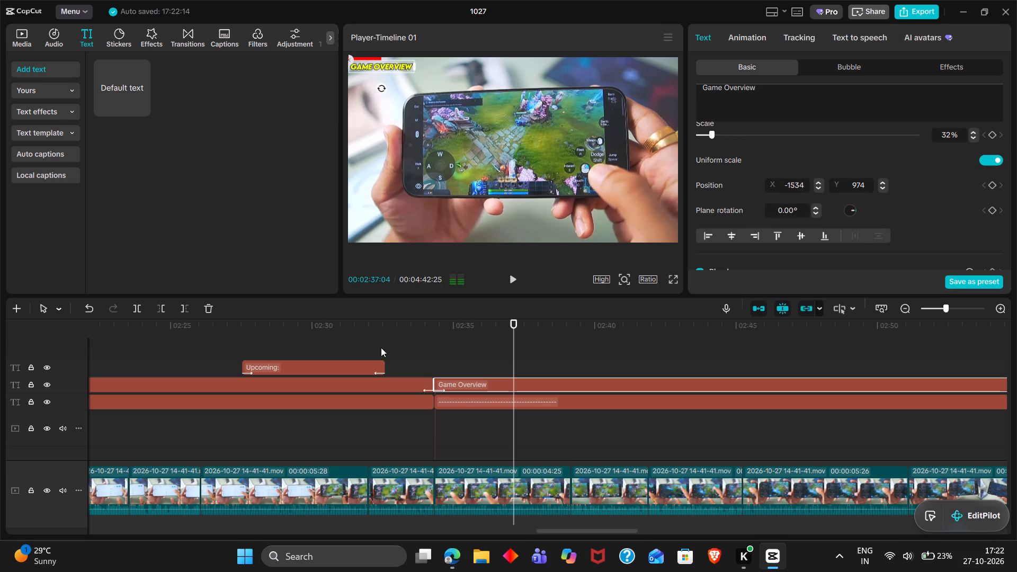
# Play from about 00:02:33 into the Game Overview section to check its label and red line.
pyautogui.click(436, 351)
pyautogui.moveTo(436, 351); pyautogui.dragTo(409, 342)
pyautogui.doubleClick(409, 342)
pyautogui.press('space')
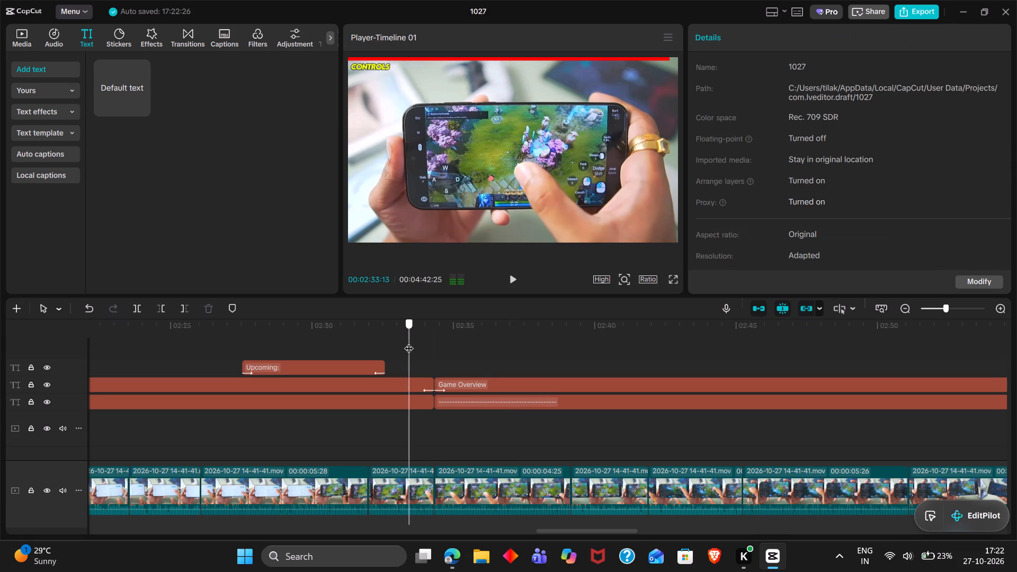
pyautogui.press('space')
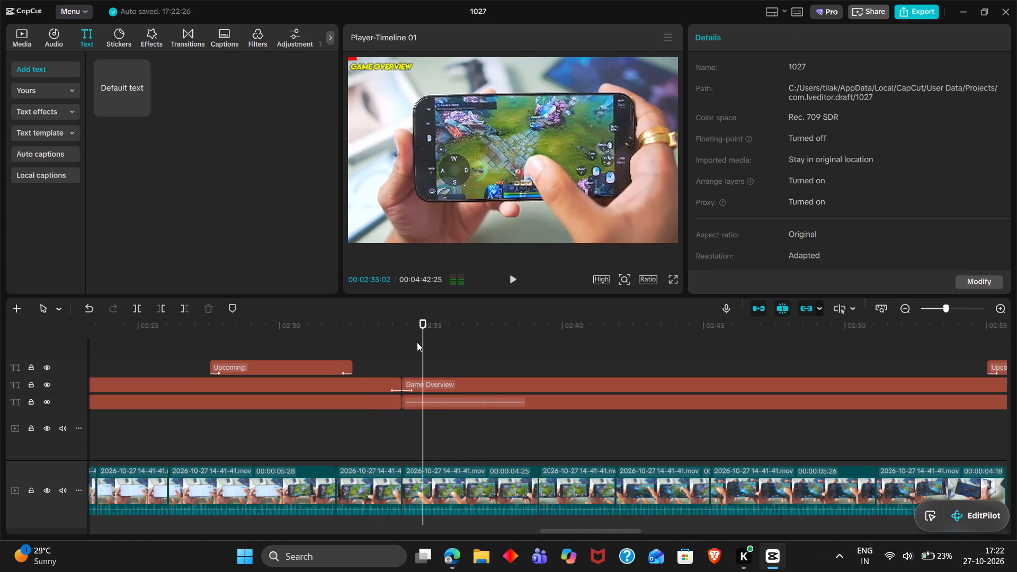
pyautogui.hscroll(-1, 417, 342)
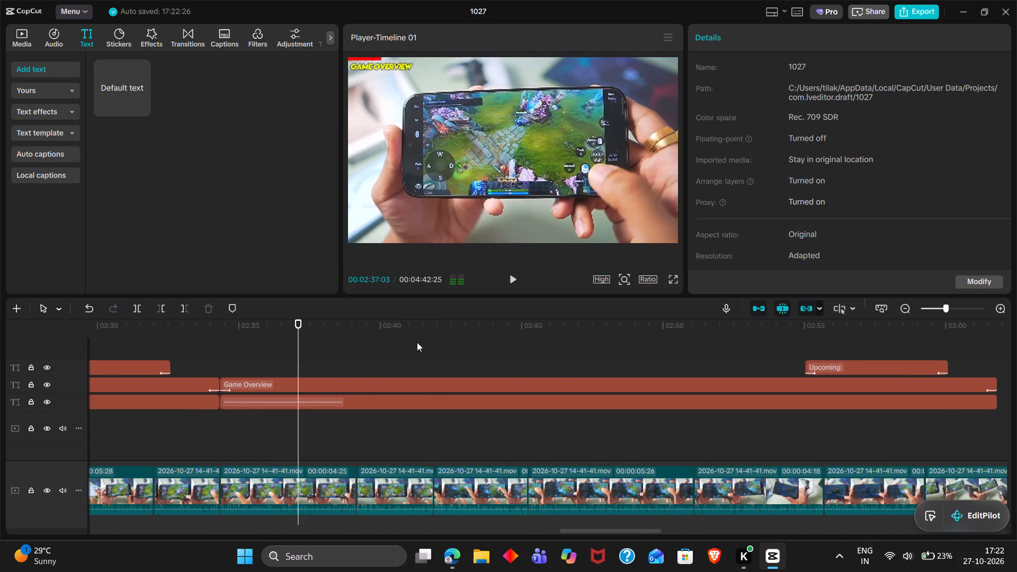
pyautogui.hscroll(-1, 417, 342)
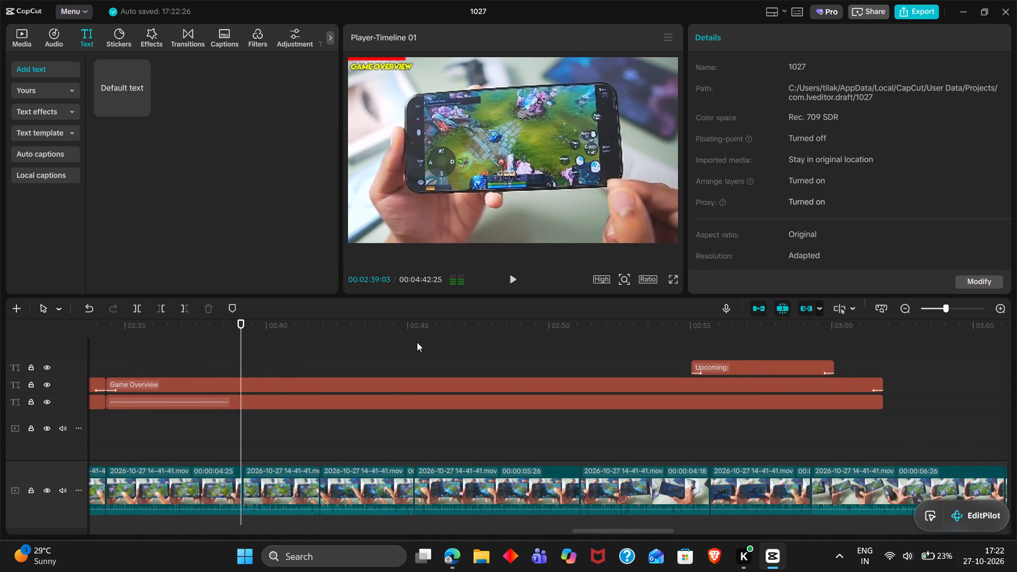
pyautogui.hscroll(-1, 417, 342)
# Play through the footage between about 00:02:34 and 00:03:10 to find where the Game Overview section ends.
pyautogui.click(356, 362)
pyautogui.moveTo(356, 362); pyautogui.dragTo(394, 361)
pyautogui.press('space')
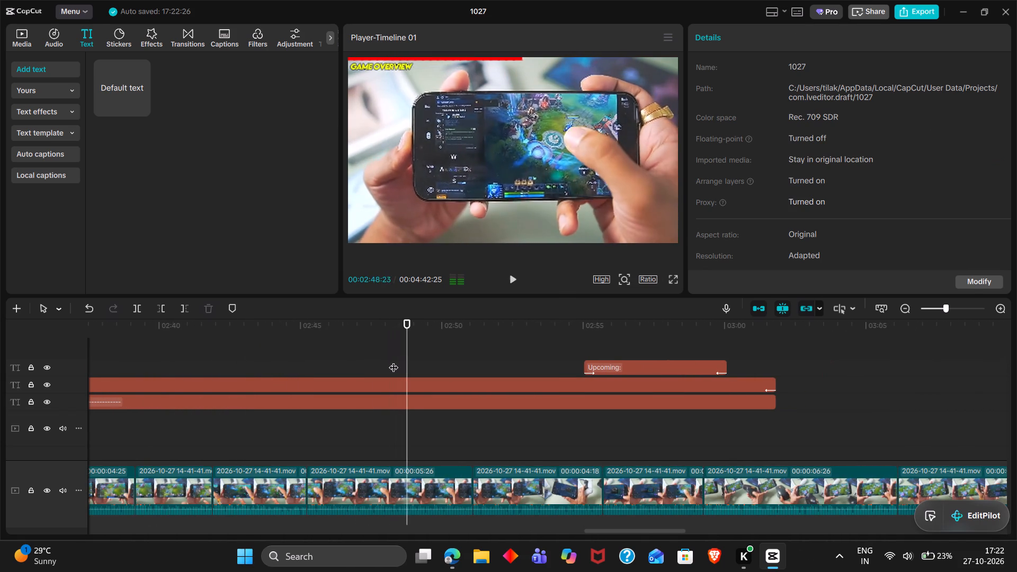
pyautogui.hscroll(-2, 394, 361)
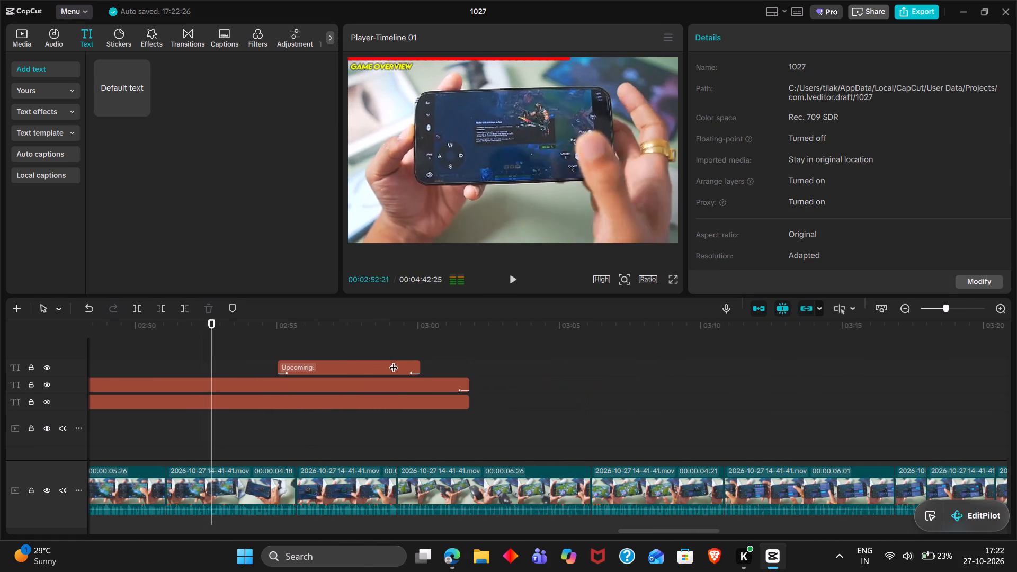
pyautogui.hscroll(1, 394, 361)
pyautogui.rightClick(394, 361)
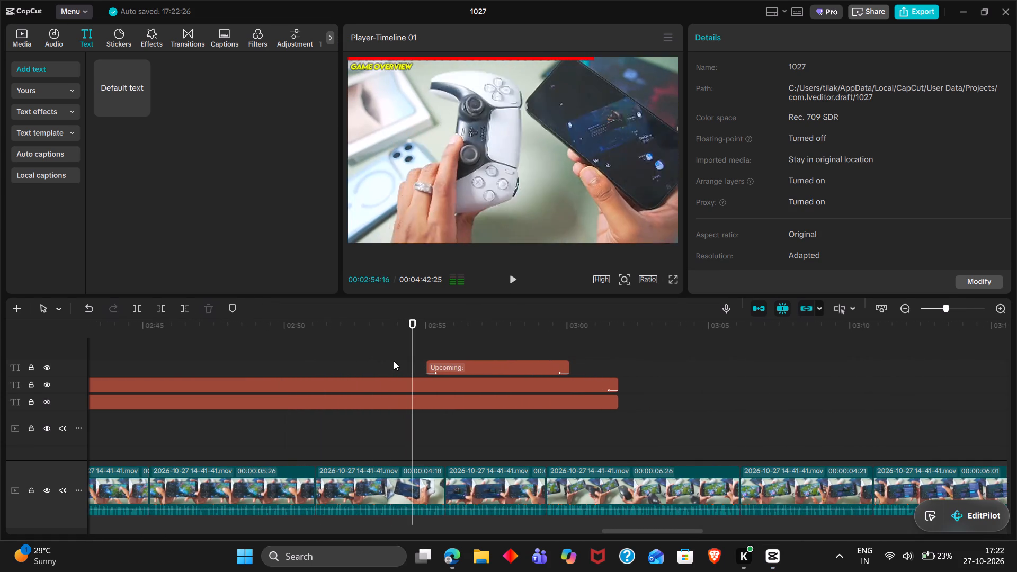
pyautogui.hscroll(-1, 394, 361)
pyautogui.moveTo(549, 331); pyautogui.dragTo(538, 329)
pyautogui.hscroll(-1, 538, 329)
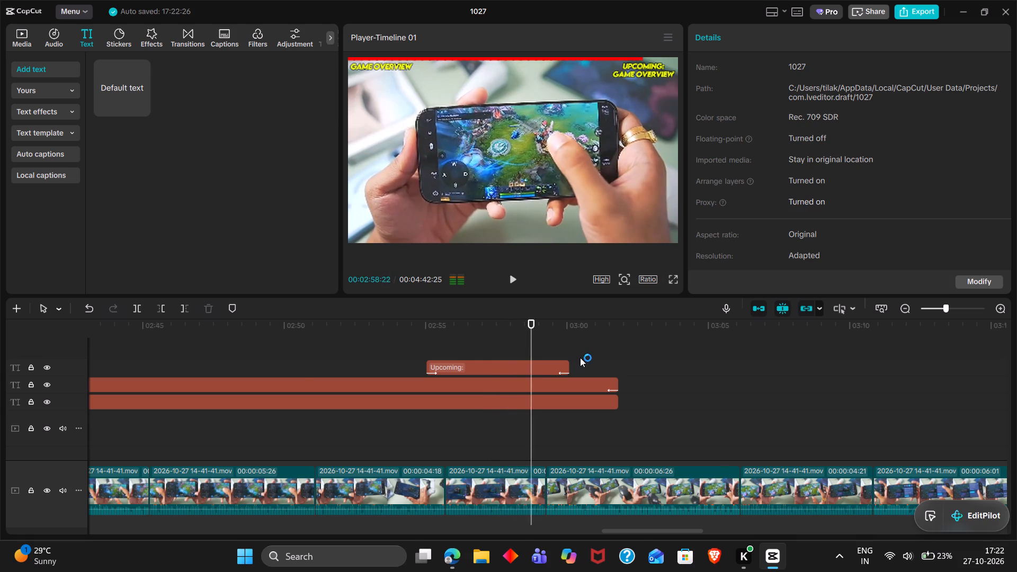
pyautogui.hscroll(-3, 580, 358)
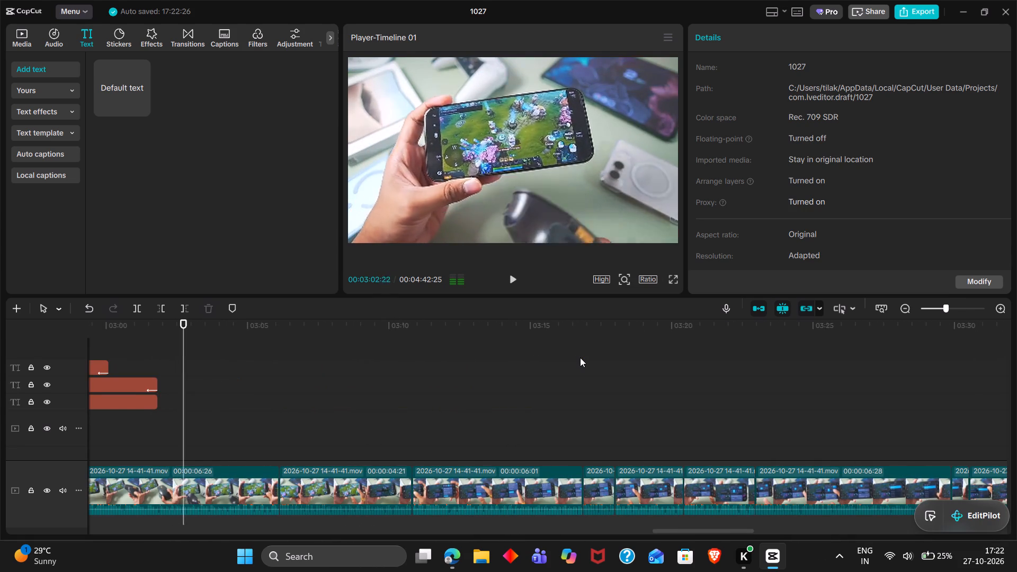
pyautogui.hscroll(2, 580, 358)
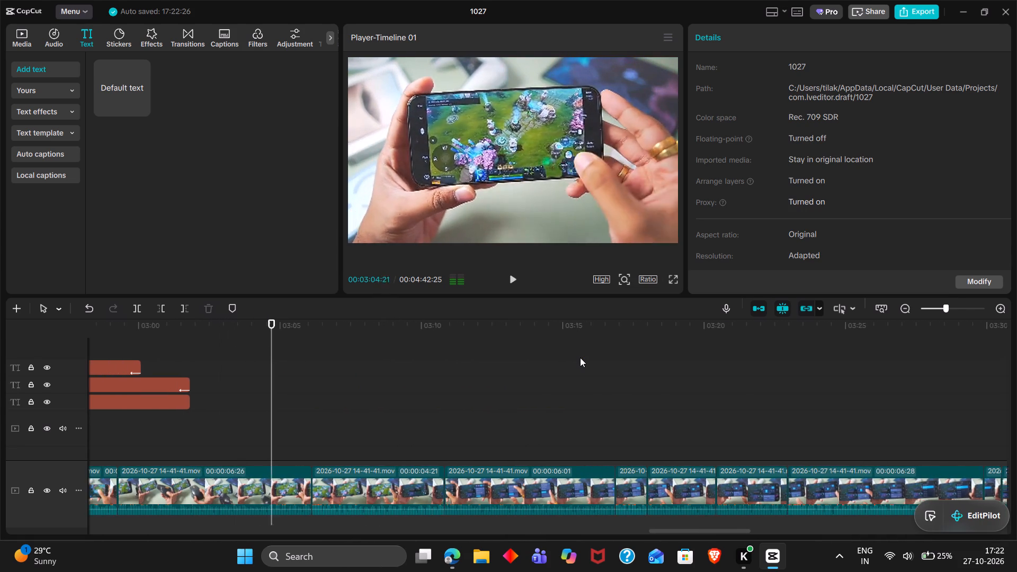
pyautogui.hscroll(2, 580, 358)
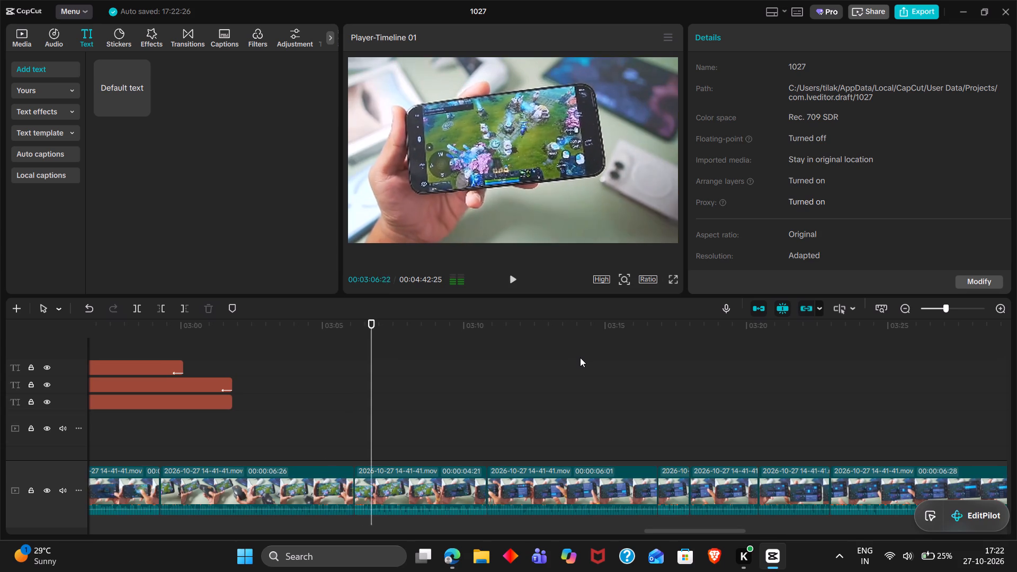
pyautogui.press('space')
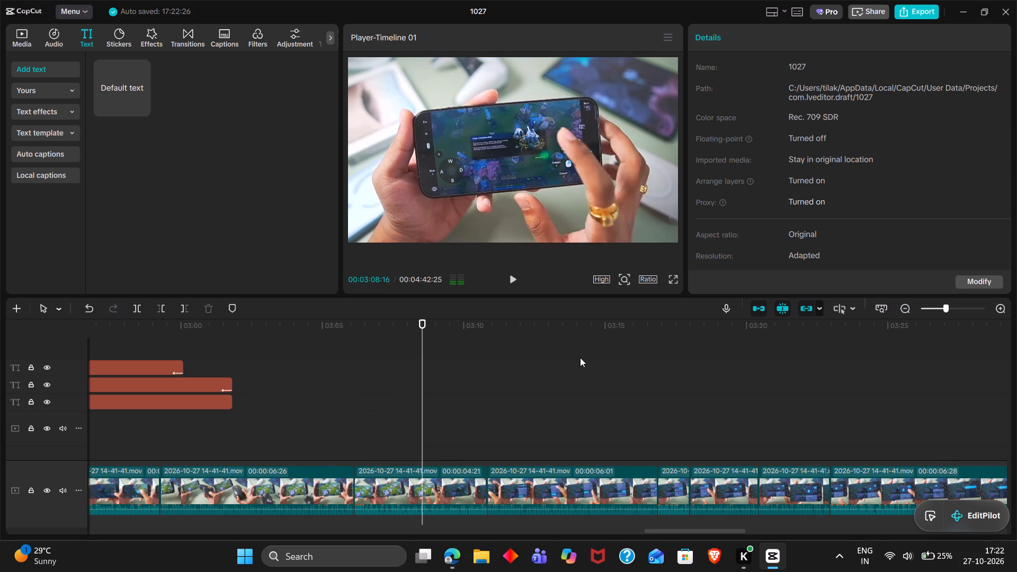
pyautogui.press('space')
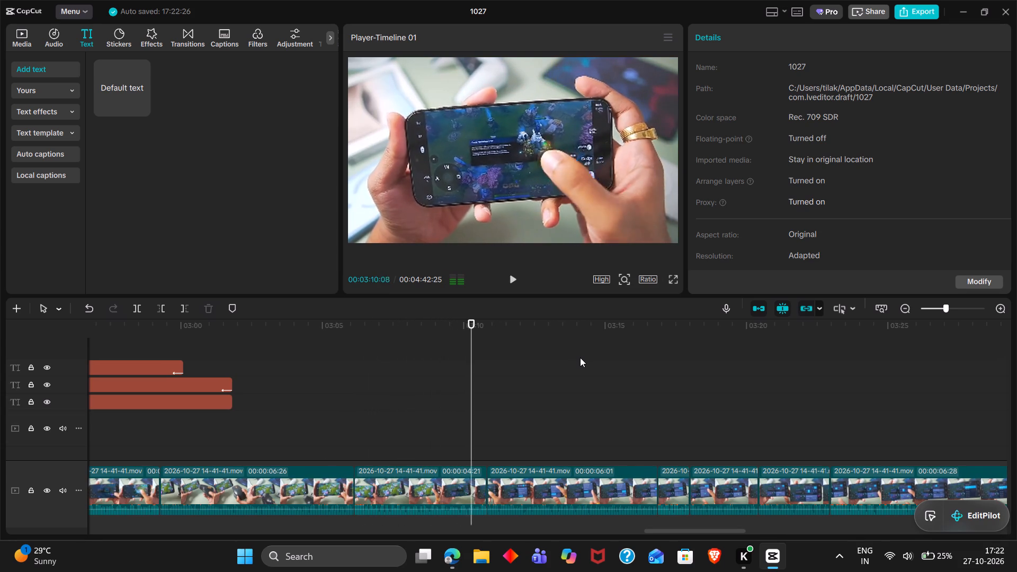
pyautogui.press('space')
pyautogui.hscroll(2, 580, 358)
pyautogui.hscroll(1, 307, 350)
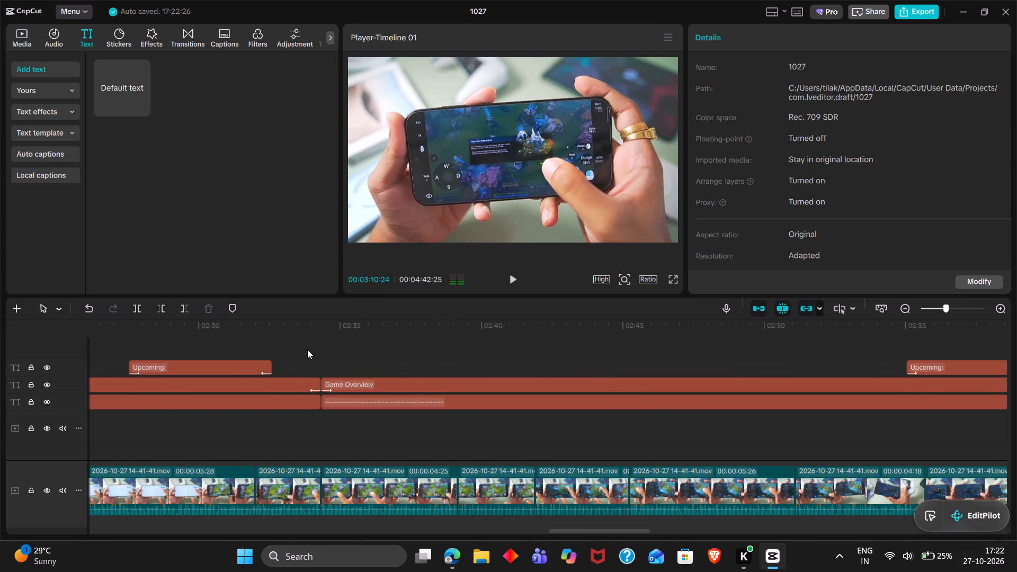
pyautogui.click(282, 337)
pyautogui.moveTo(282, 337); pyautogui.dragTo(321, 343)
pyautogui.press('space')
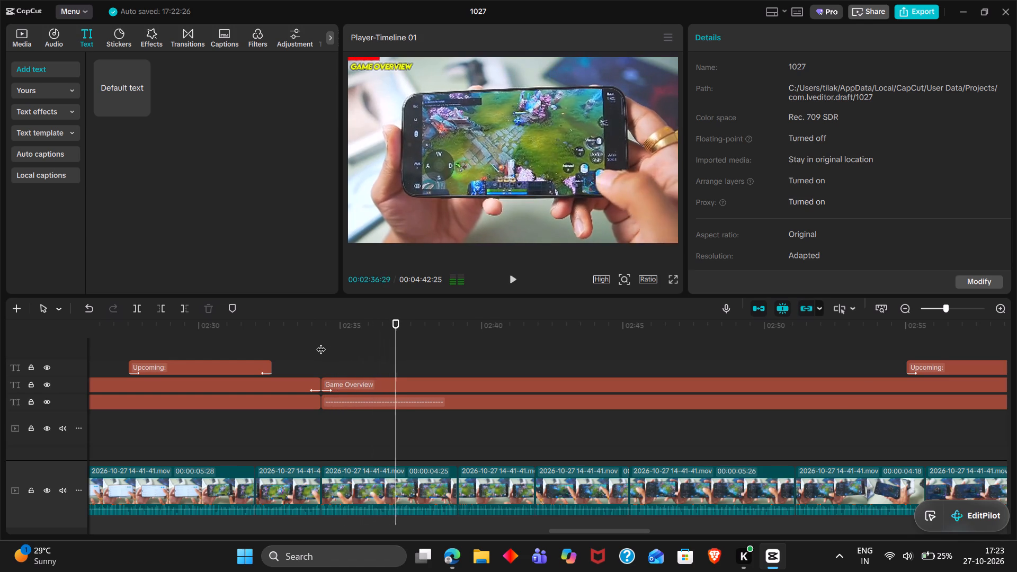
pyautogui.hscroll(-1, 418, 390)
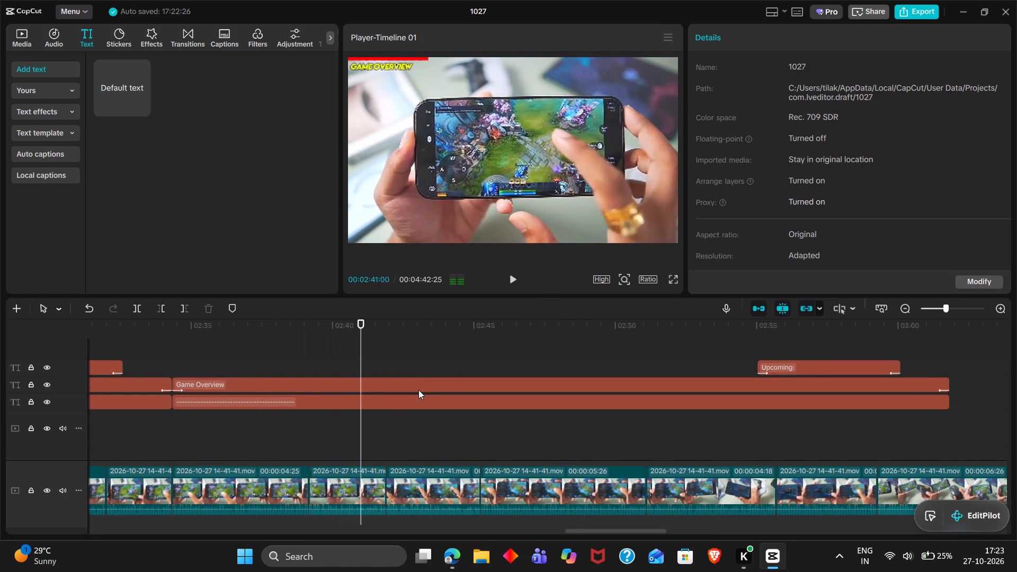
pyautogui.hscroll(-1, 418, 390)
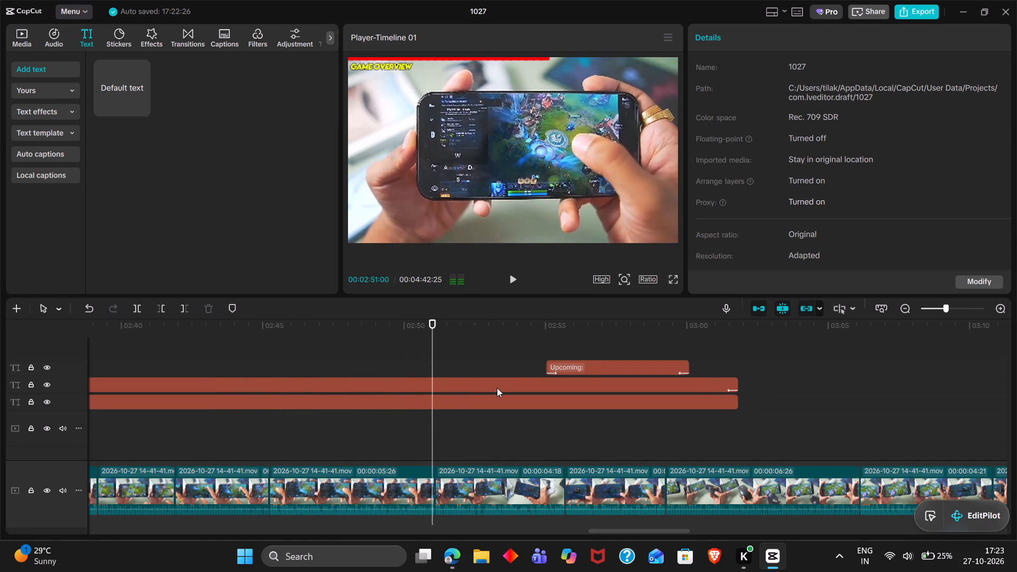
# Move the Upcoming, Game Overview label and red line clips together so the label and line start at 00:02:51:03.
pyautogui.tripleClick(433, 442)
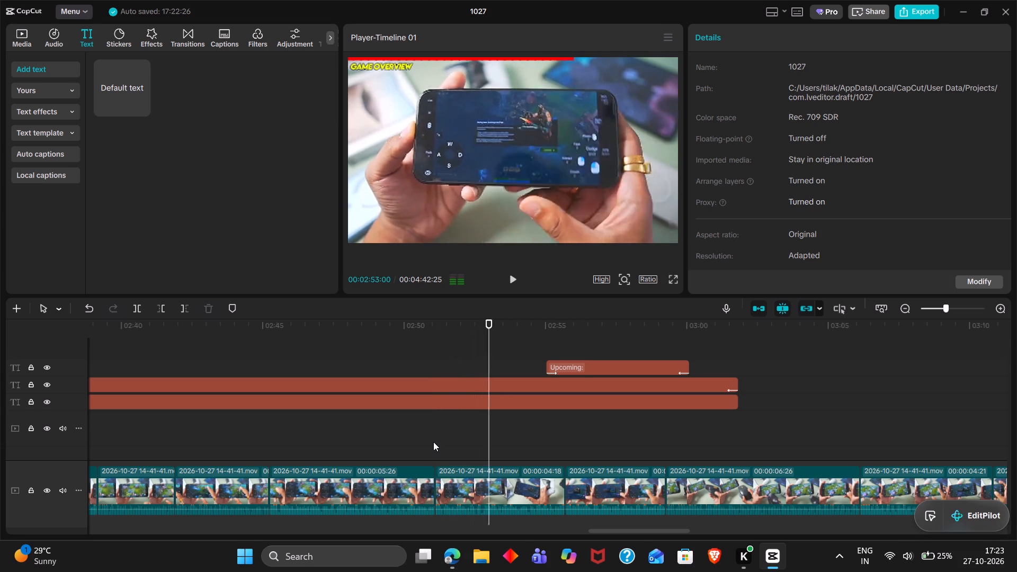
pyautogui.click(433, 442)
pyautogui.moveTo(476, 429); pyautogui.dragTo(410, 377)
pyautogui.moveTo(410, 377); pyautogui.dragTo(427, 382)
pyautogui.moveTo(514, 351); pyautogui.dragTo(643, 418)
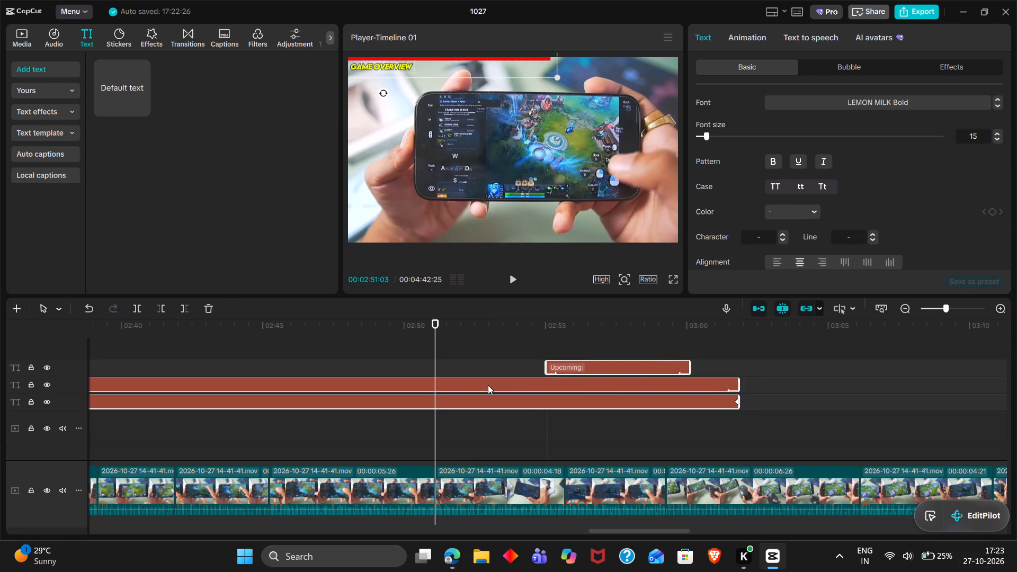
pyautogui.moveTo(488, 385); pyautogui.dragTo(961, 385)
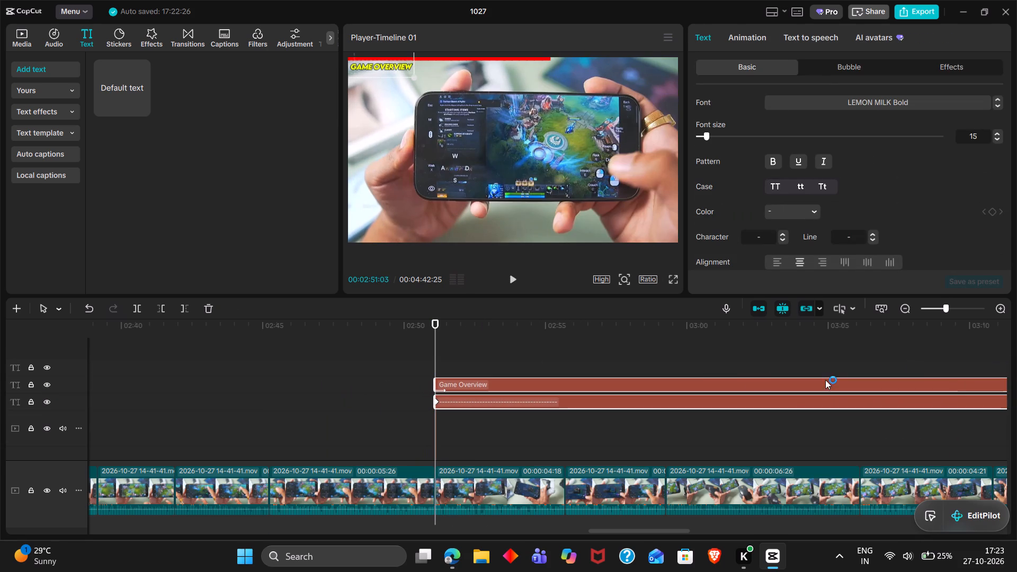
# Replace the moved Game Overview label's text with Features.
pyautogui.click(701, 381)
pyautogui.tripleClick(738, 99)
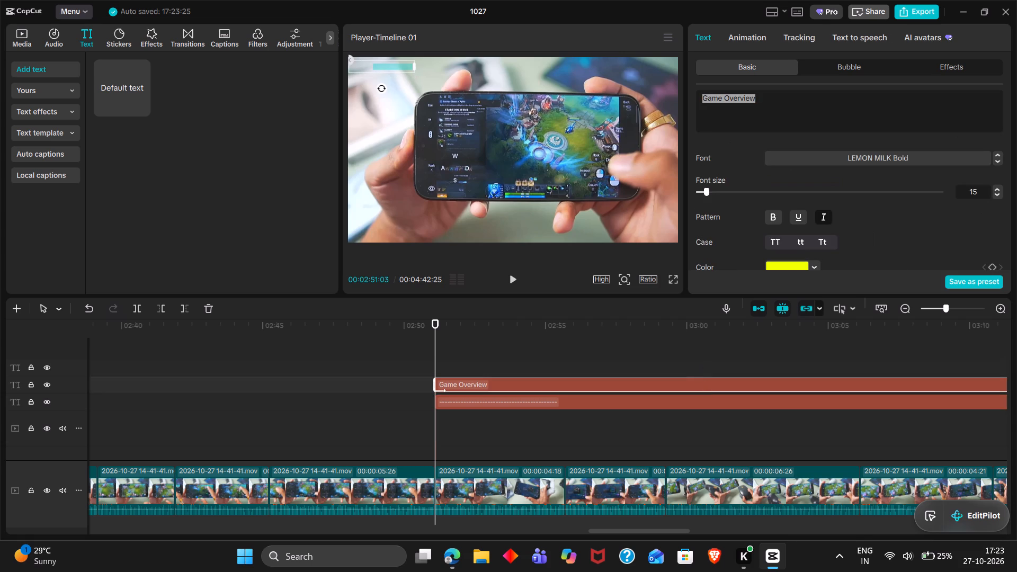
pyautogui.press('BackSpace')
pyautogui.write('Features')
pyautogui.scroll(-1, 745, 186)
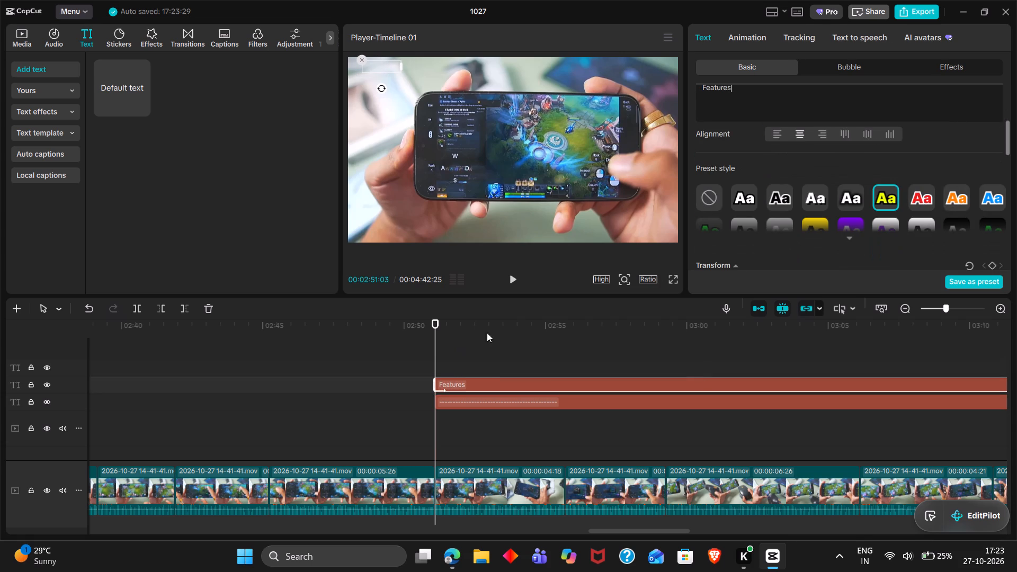
# Set the Features label's X position to -1689 so it sits against the frame's left edge.
pyautogui.click(493, 329)
pyautogui.scroll(-1, 794, 191)
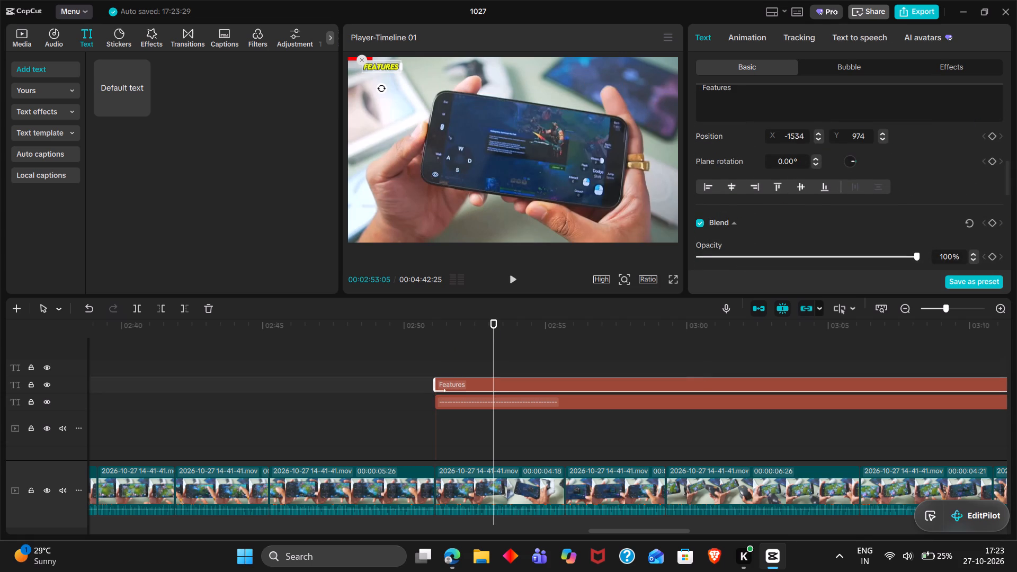
pyautogui.click(797, 136)
pyautogui.press('Down')
pyautogui.press('Down')
pyautogui.press('Down')
pyautogui.press('Down')
pyautogui.press('Down')
pyautogui.press('Down')
pyautogui.press('Down')
pyautogui.press('Down')
pyautogui.press('Down')
pyautogui.press('Down')
pyautogui.press('Down')
pyautogui.press('Down')
pyautogui.press('Down')
pyautogui.press('Down')
pyautogui.press('Down')
pyautogui.press('Down')
pyautogui.press('Down')
pyautogui.press('Down')
pyautogui.press('Down')
pyautogui.press('Down')
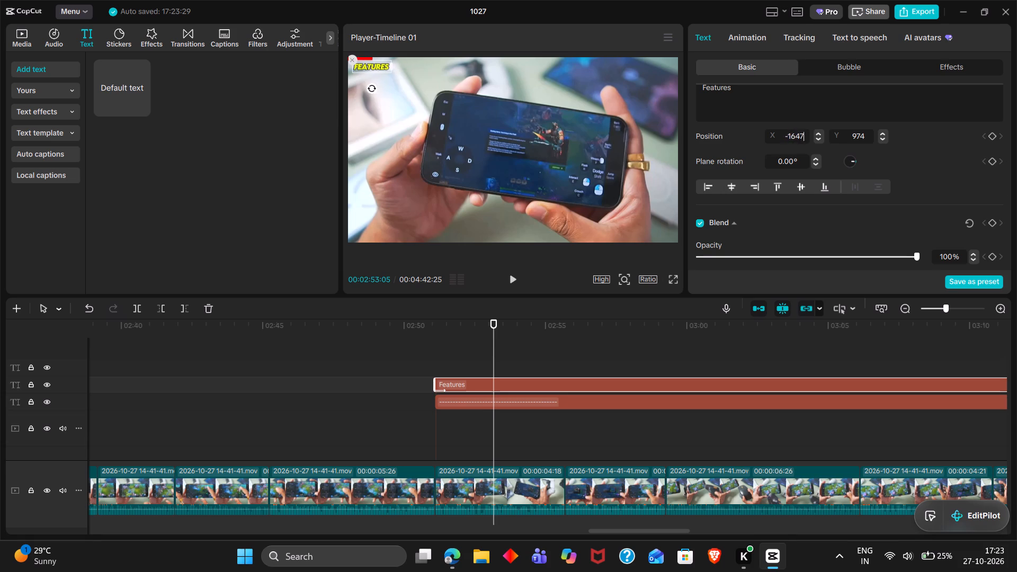
pyautogui.press('Down')
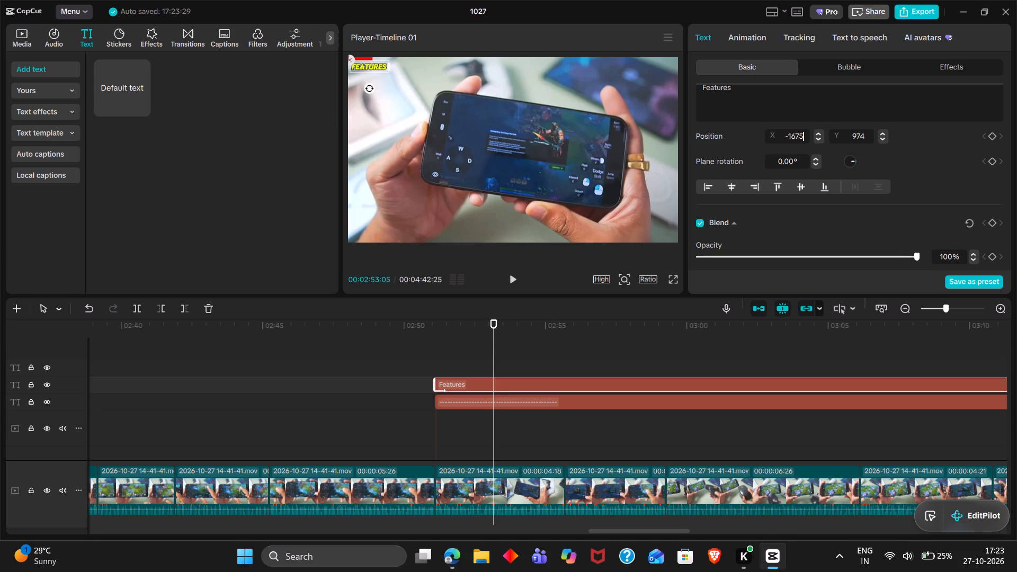
pyautogui.press('Down')
pyautogui.press('Down')
pyautogui.press('Down')
pyautogui.press('Down')
pyautogui.press('Down')
pyautogui.press('Down')
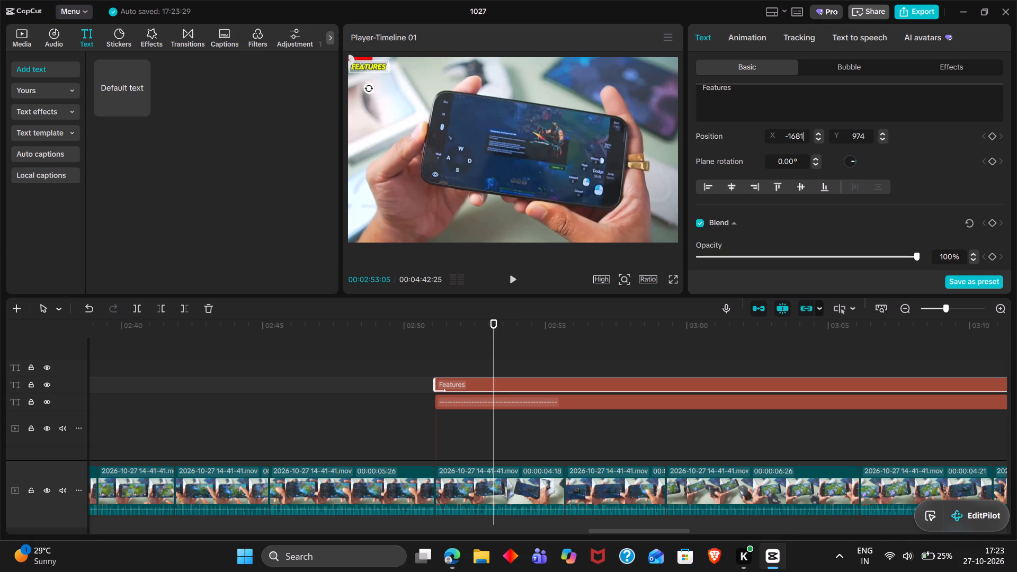
pyautogui.press('Down')
pyautogui.press('Down')
pyautogui.press('Down')
pyautogui.press('Down')
pyautogui.press('Down')
pyautogui.press('Down')
pyautogui.press('Down')
pyautogui.press('Down')
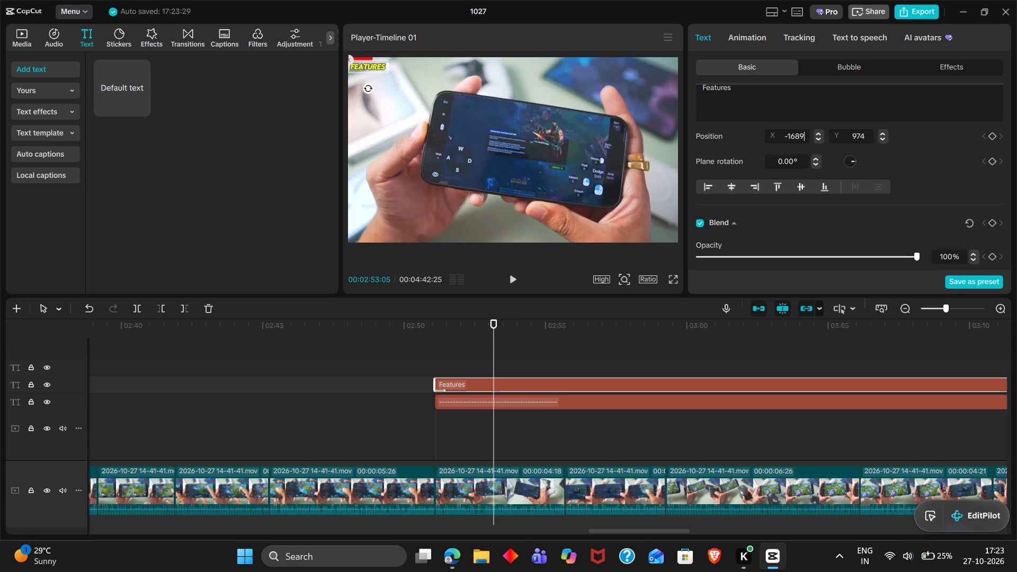
pyautogui.doubleClick(508, 356)
pyautogui.moveTo(508, 356); pyautogui.dragTo(518, 356)
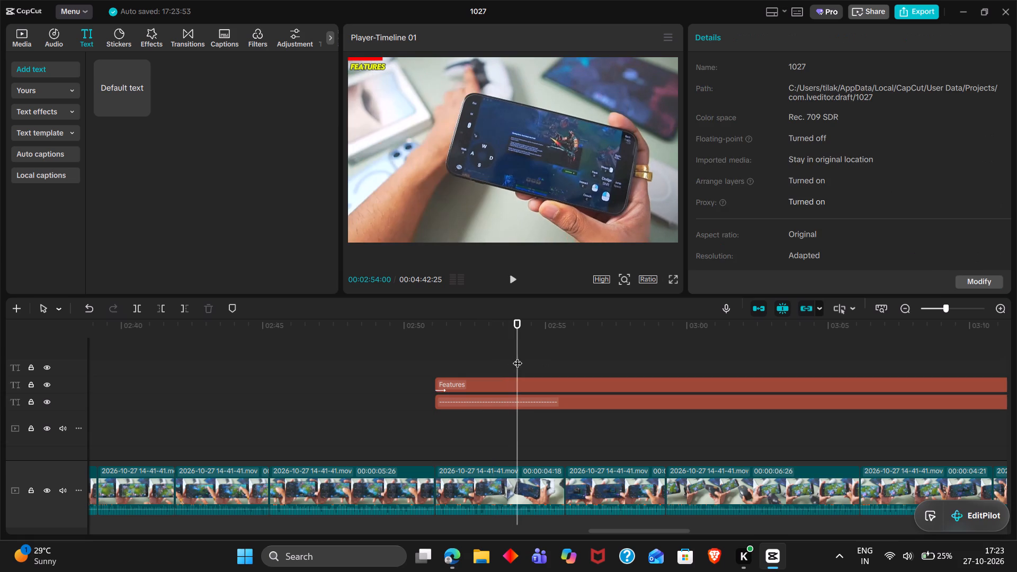
# Extend the controls label and its red line clip together to the start of the Features label at 00:02:51:03.
pyautogui.moveTo(457, 362); pyautogui.dragTo(488, 401)
pyautogui.hscroll(1, 488, 401)
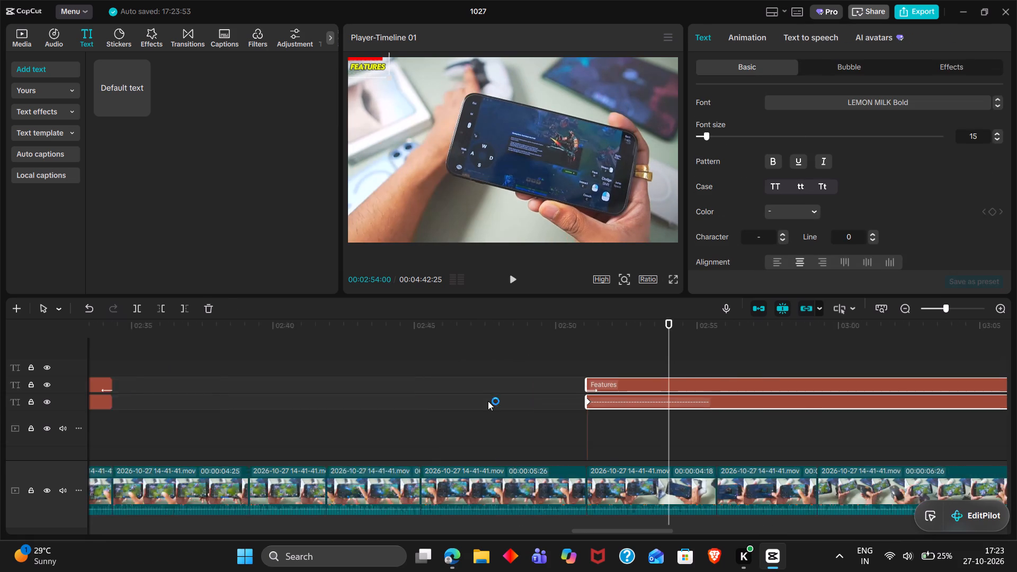
pyautogui.hscroll(1, 488, 401)
pyautogui.moveTo(332, 405); pyautogui.dragTo(217, 382)
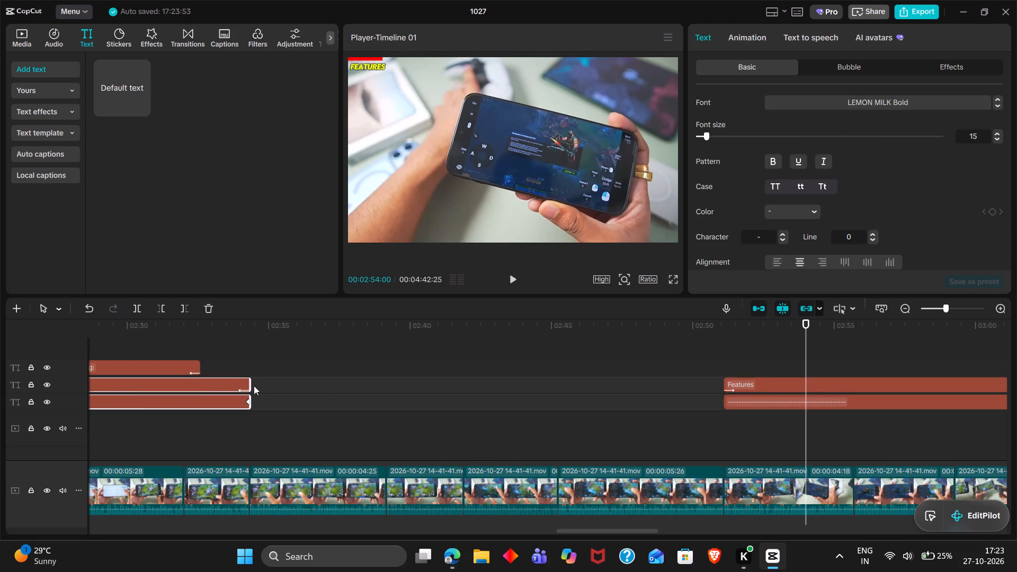
pyautogui.moveTo(251, 386); pyautogui.dragTo(759, 375)
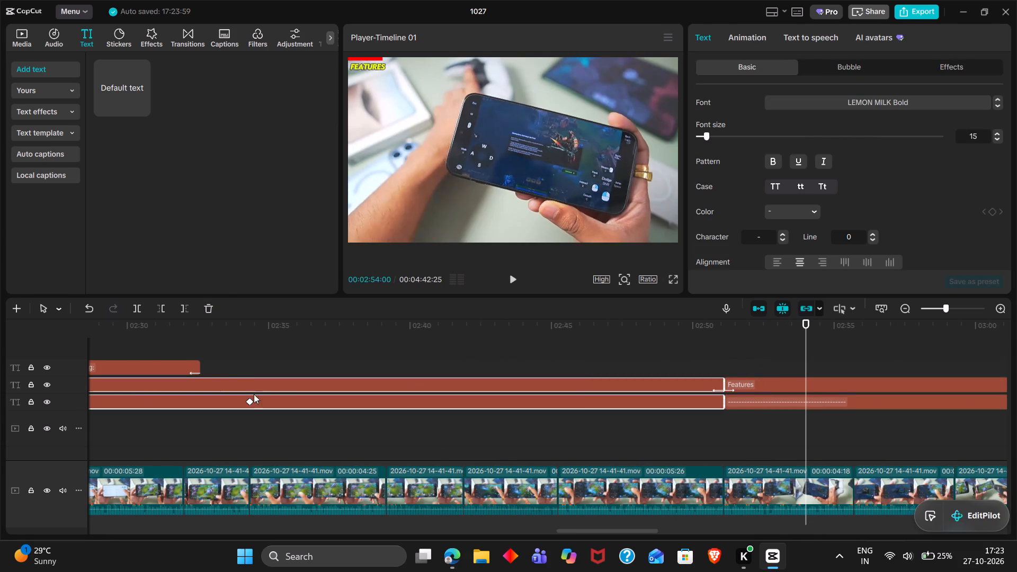
# Move the controls red line's end keyframe from 00:02:34:10 to the end of its extended clip.
pyautogui.moveTo(247, 404); pyautogui.dragTo(725, 406)
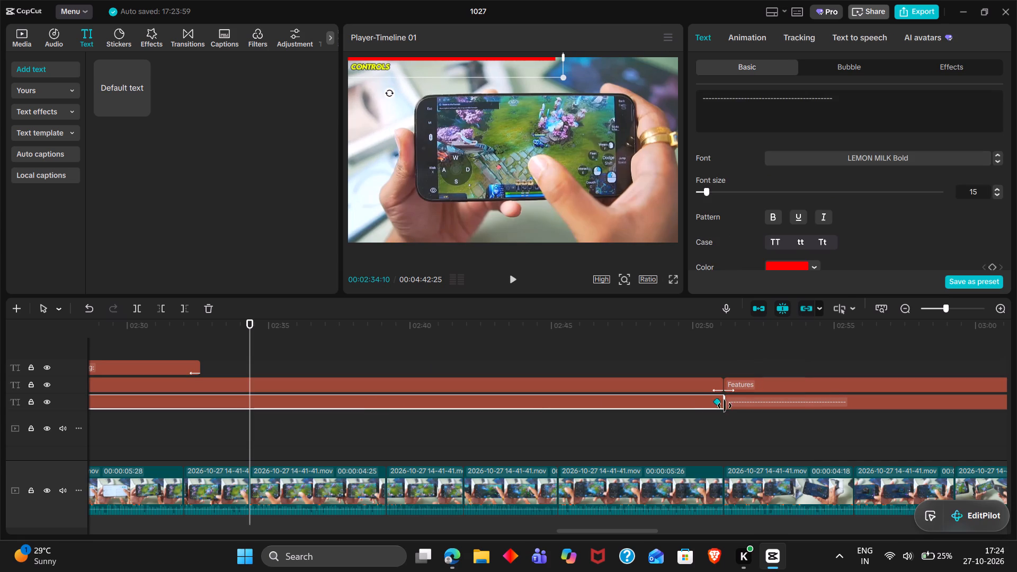
pyautogui.moveTo(725, 406); pyautogui.dragTo(744, 405)
# Move the controls section's Upcoming clip to end just over a second before the Features label starts.
pyautogui.moveTo(189, 369); pyautogui.dragTo(643, 378)
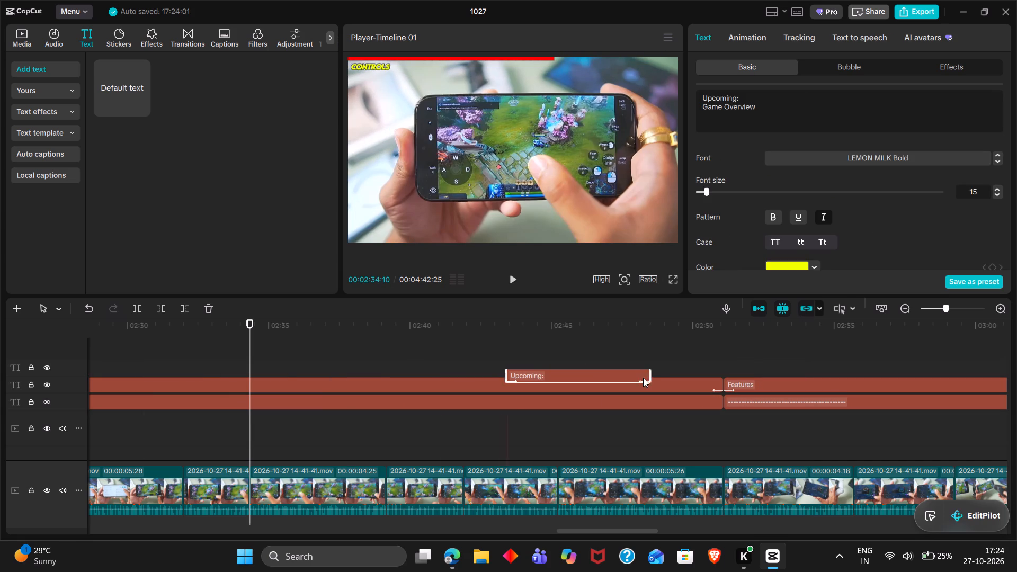
pyautogui.moveTo(643, 378); pyautogui.dragTo(673, 369)
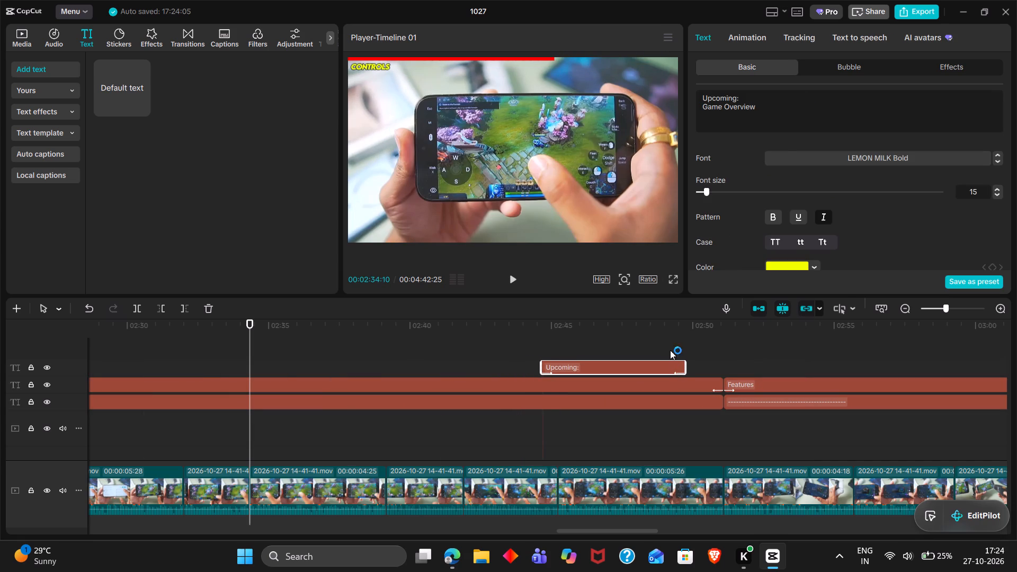
# Replace Game Overview with Features in the moved Upcoming clip's text.
pyautogui.moveTo(769, 121); pyautogui.dragTo(699, 109)
pyautogui.write('Features')
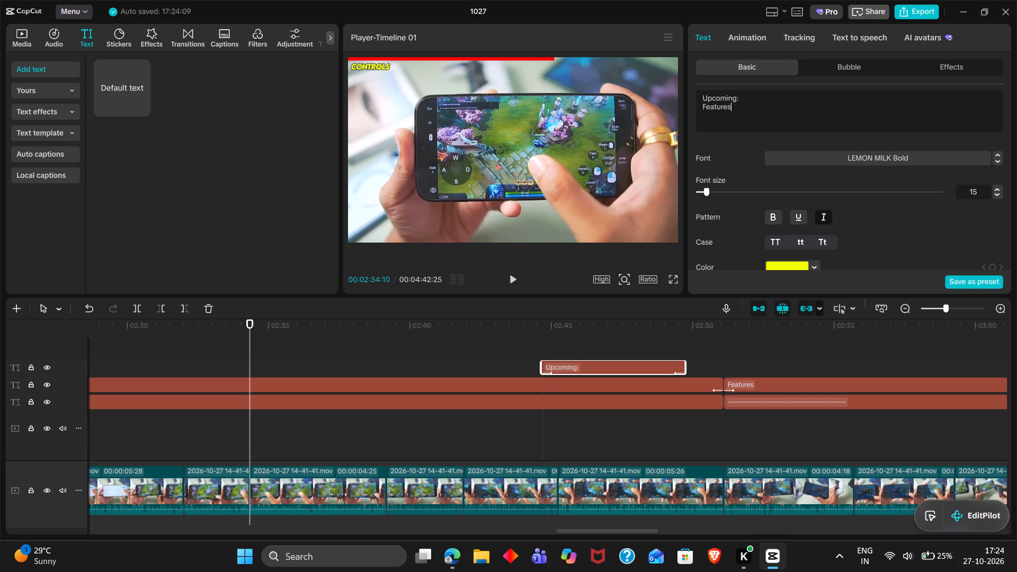
# Set the X position of the "Upcoming: Features" text to 1649.
pyautogui.click(636, 327)
pyautogui.moveTo(636, 327); pyautogui.dragTo(648, 328)
pyautogui.scroll(-1, 822, 212)
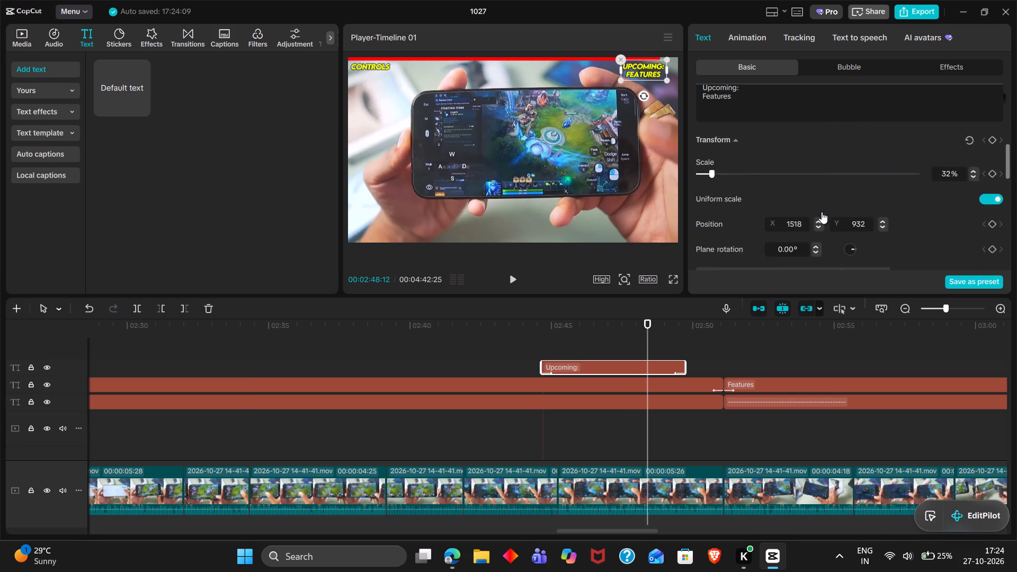
pyautogui.scroll(-1, 822, 212)
pyautogui.moveTo(800, 163); pyautogui.dragTo(801, 171)
pyautogui.click(801, 171)
pyautogui.press('Up')
pyautogui.press('Up')
pyautogui.press('Up')
pyautogui.press('Up')
pyautogui.press('Up')
pyautogui.press('Up')
pyautogui.press('Up')
pyautogui.press('Up')
pyautogui.press('Up')
pyautogui.press('Up')
pyautogui.press('Up')
pyautogui.press('Up')
pyautogui.press('Up')
pyautogui.press('Up')
pyautogui.press('Up')
pyautogui.press('Up')
pyautogui.press('Up')
pyautogui.press('Up')
pyautogui.press('Up')
pyautogui.press('Up')
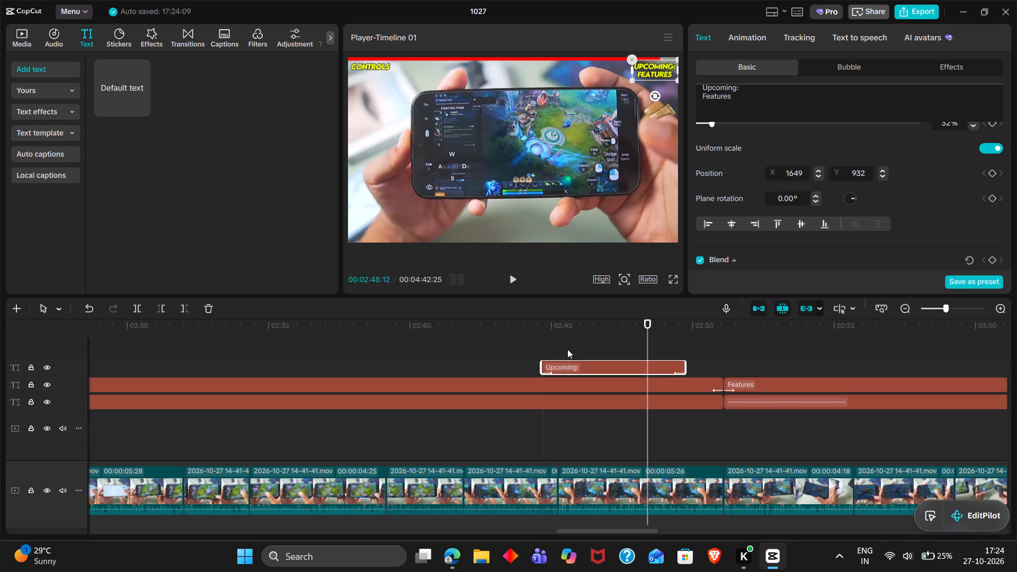
# Play the video from the end of the controls section through the Features section to find where Features should end.
pyautogui.doubleClick(538, 327)
pyautogui.moveTo(538, 327); pyautogui.dragTo(484, 321)
pyautogui.press('space')
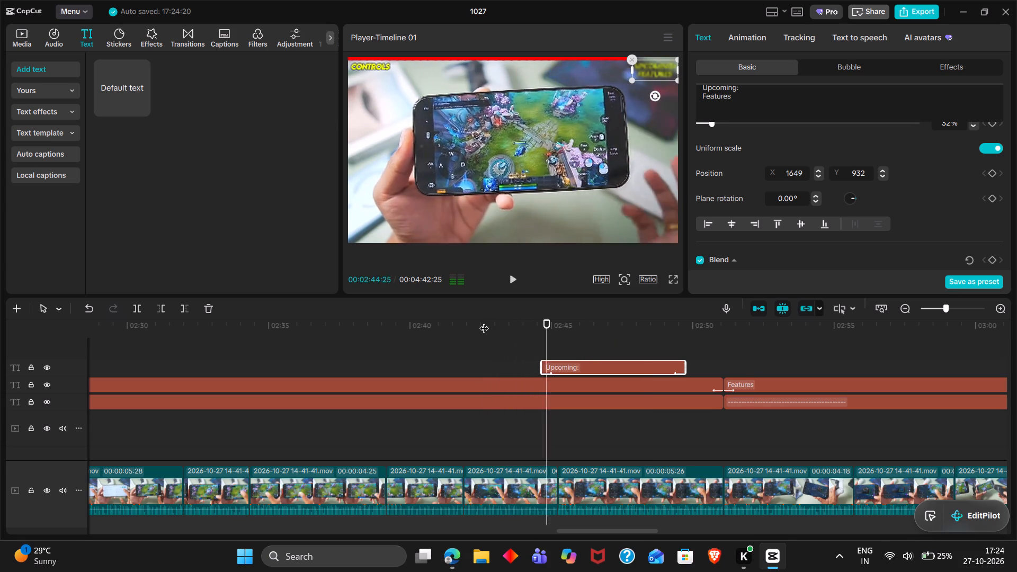
pyautogui.hscroll(-1, 571, 365)
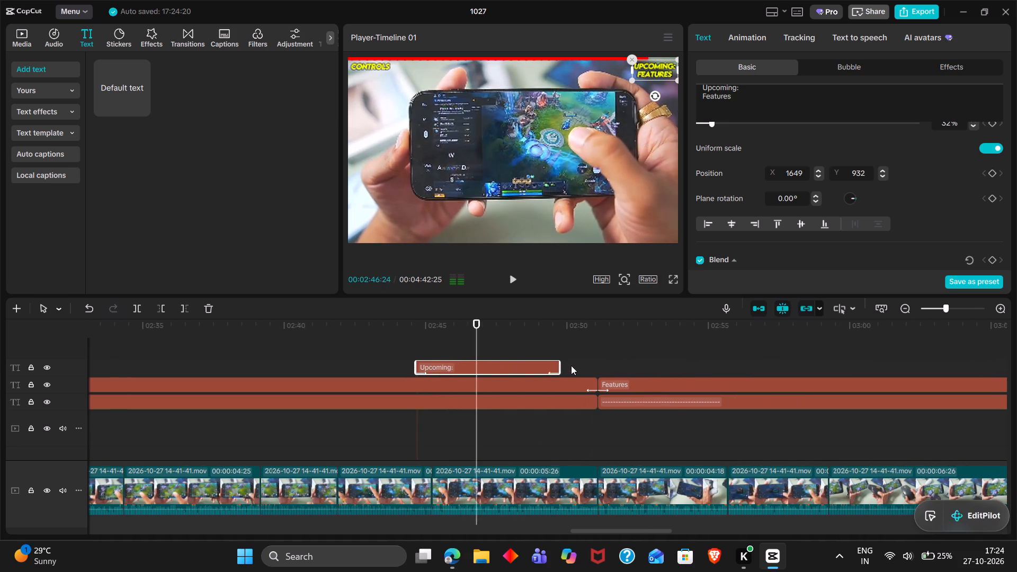
pyautogui.scroll(1, 564, 350)
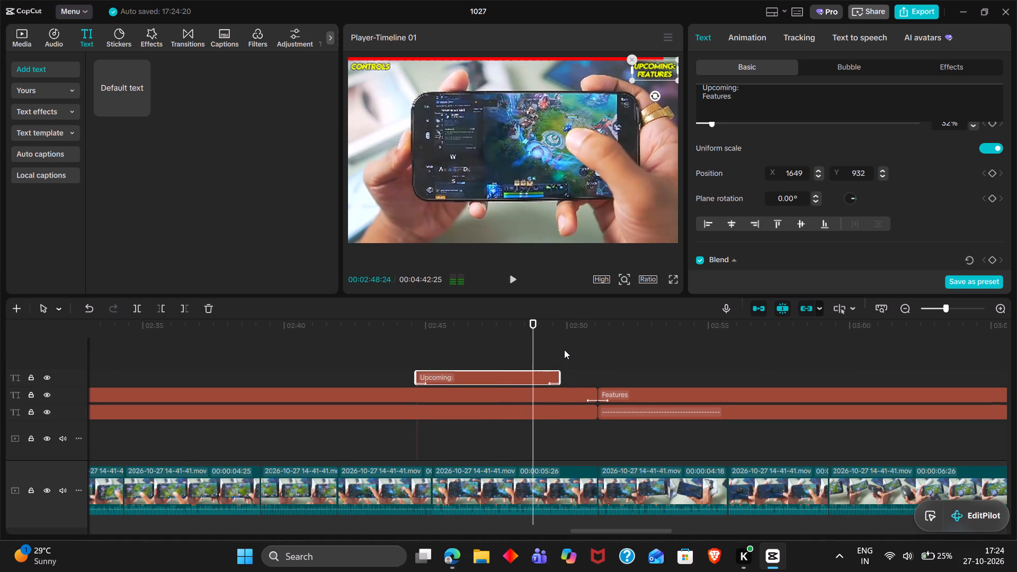
pyautogui.hscroll(-1, 564, 350)
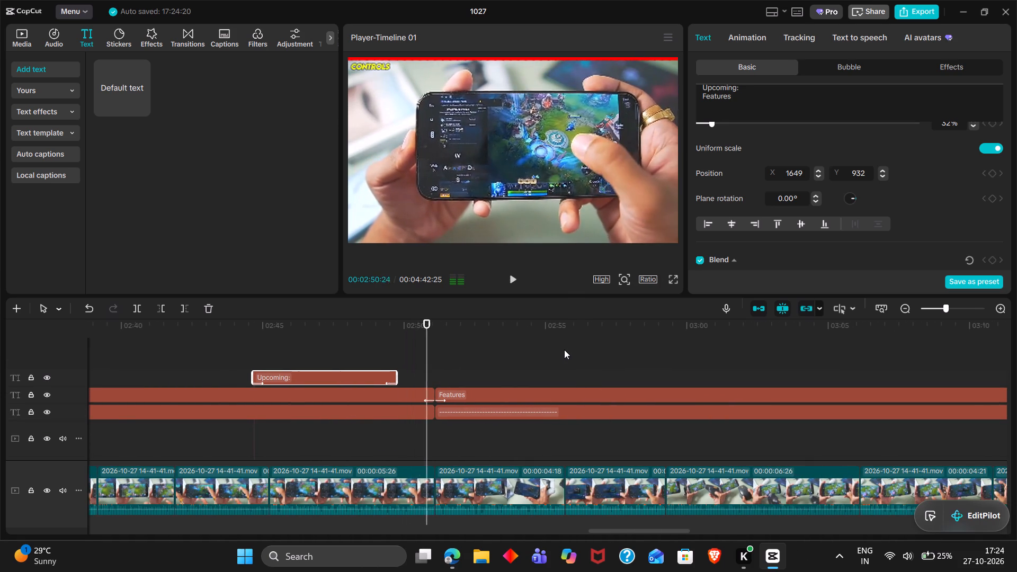
pyautogui.hscroll(-1, 564, 350)
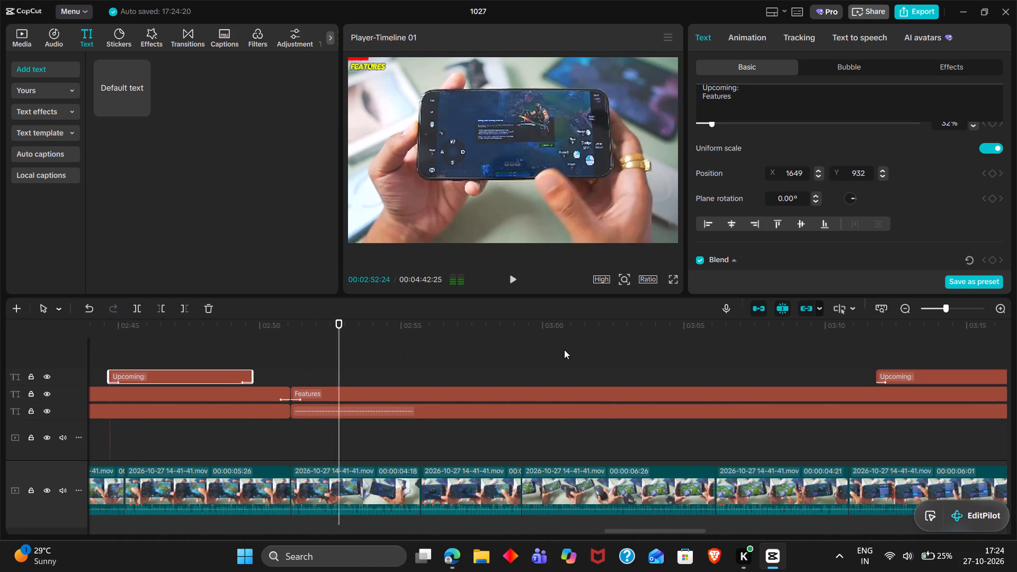
pyautogui.keyDown('ctrl'); pyautogui.scroll(-2, 564, 350); pyautogui.keyUp('ctrl')
pyautogui.hscroll(-1, 564, 350)
pyautogui.click(564, 350)
pyautogui.moveTo(564, 350); pyautogui.dragTo(479, 342)
pyautogui.press('space')
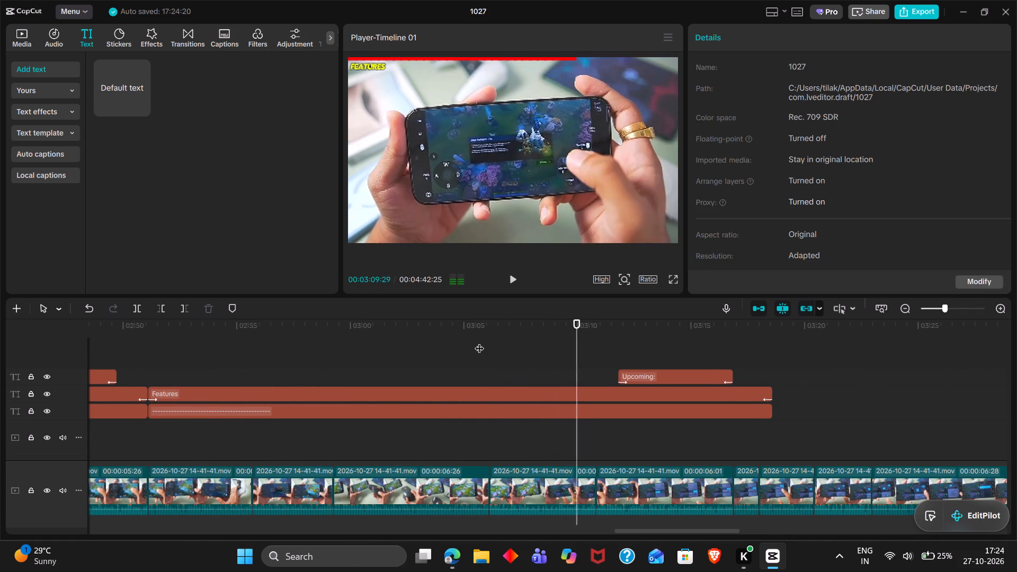
pyautogui.hscroll(-1, 479, 342)
pyautogui.keyDown('ctrl'); pyautogui.scroll(2, 479, 342); pyautogui.keyUp('ctrl')
pyautogui.hscroll(-1, 479, 342)
pyautogui.keyDown('ctrl'); pyautogui.scroll(3, 479, 342); pyautogui.keyUp('ctrl')
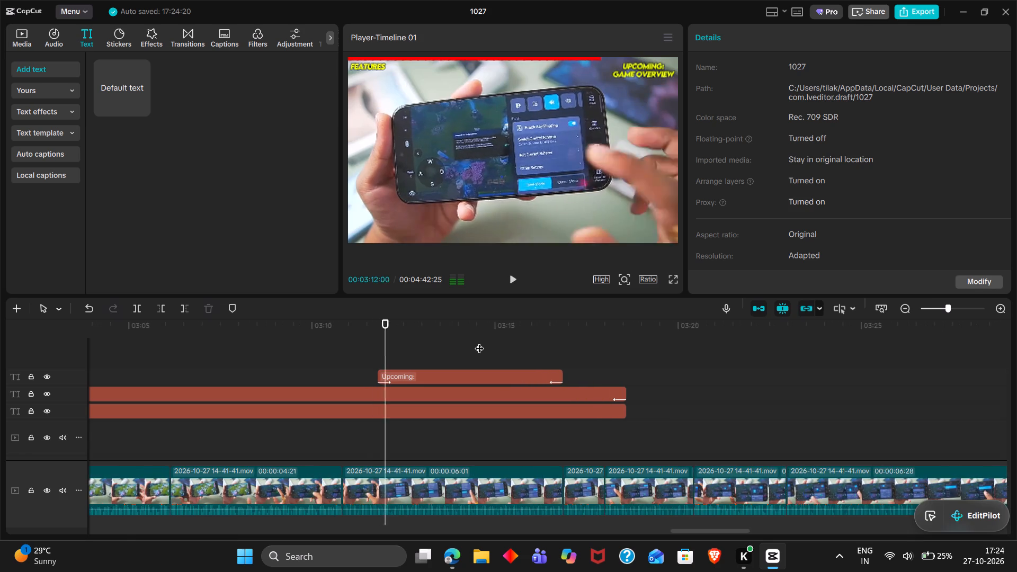
pyautogui.keyDown('ctrl'); pyautogui.scroll(5, 479, 342); pyautogui.keyUp('ctrl')
pyautogui.hscroll(-1, 479, 342)
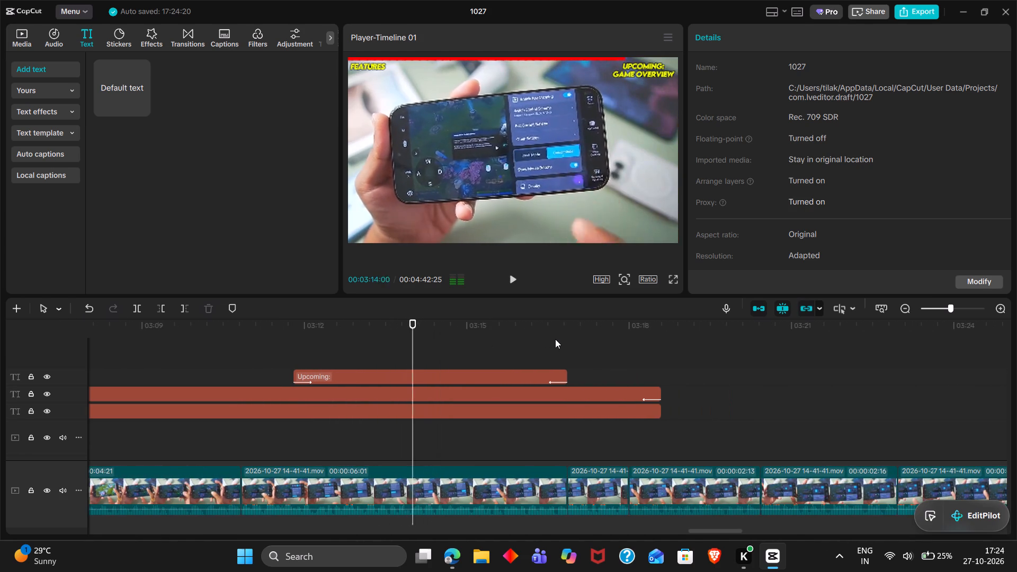
pyautogui.hscroll(-3, 555, 339)
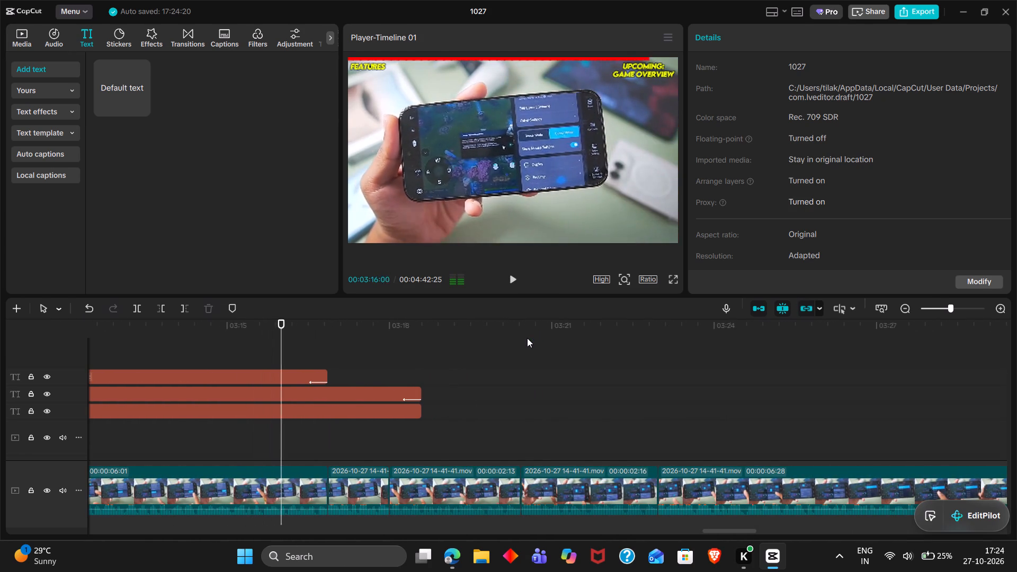
pyautogui.hscroll(-1, 527, 338)
pyautogui.hscroll(-1, 479, 352)
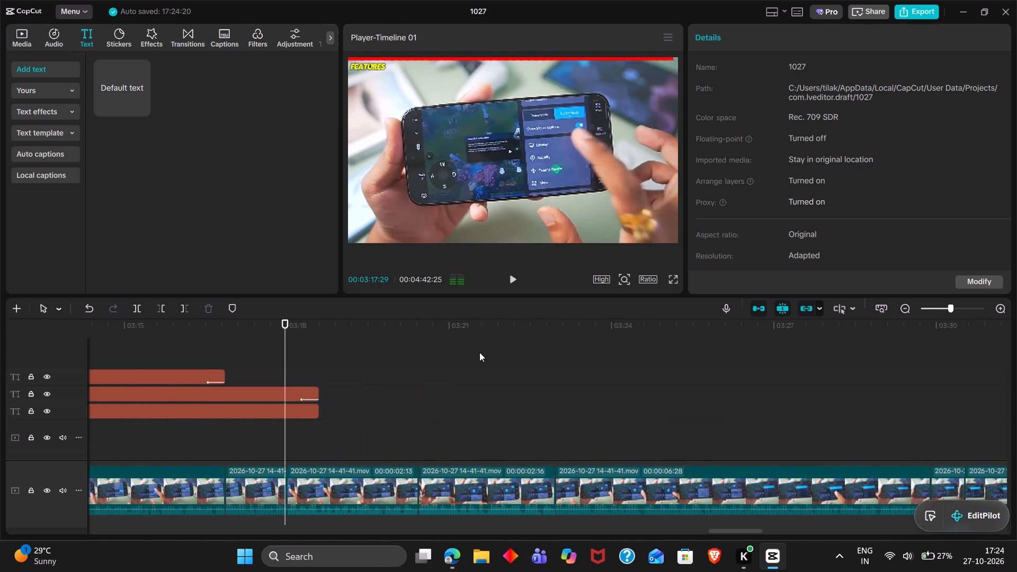
pyautogui.hscroll(-1, 479, 352)
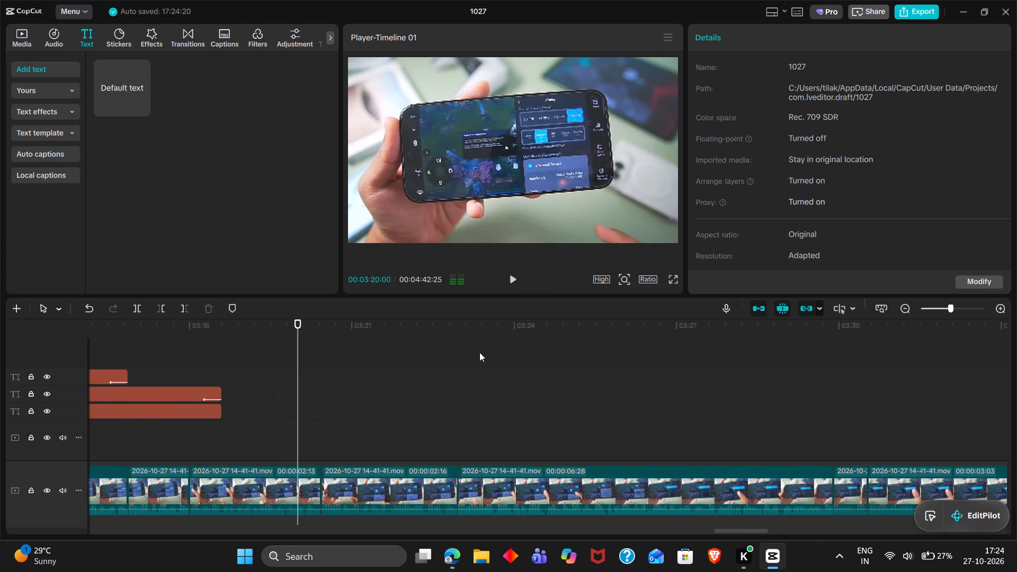
pyautogui.hscroll(-1, 479, 352)
pyautogui.keyDown('ctrl'); pyautogui.scroll(-2, 479, 352); pyautogui.keyUp('ctrl')
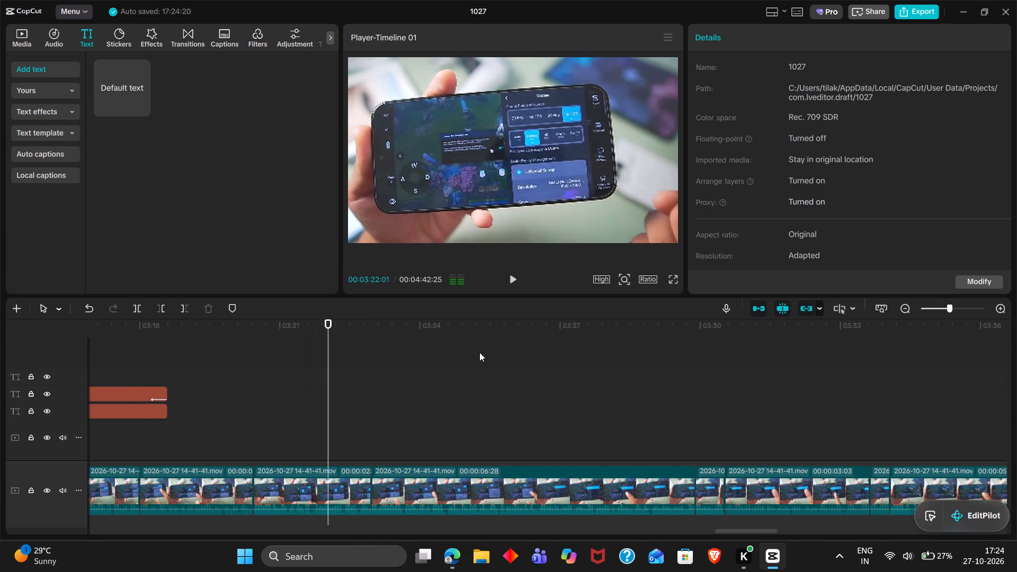
pyautogui.keyDown('ctrl'); pyautogui.scroll(-4, 479, 352); pyautogui.keyUp('ctrl')
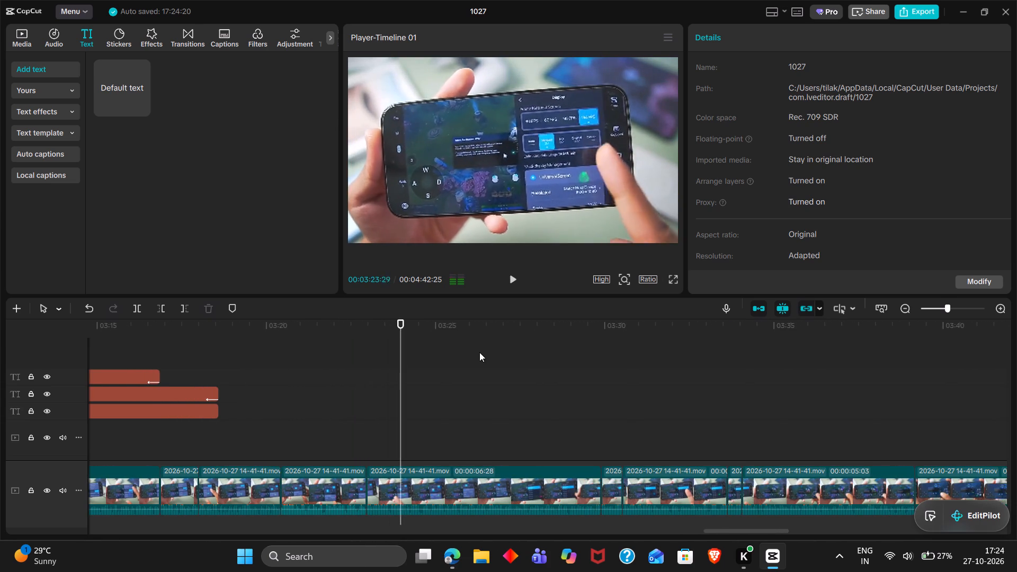
pyautogui.keyDown('ctrl'); pyautogui.scroll(-5, 479, 352); pyautogui.keyUp('ctrl')
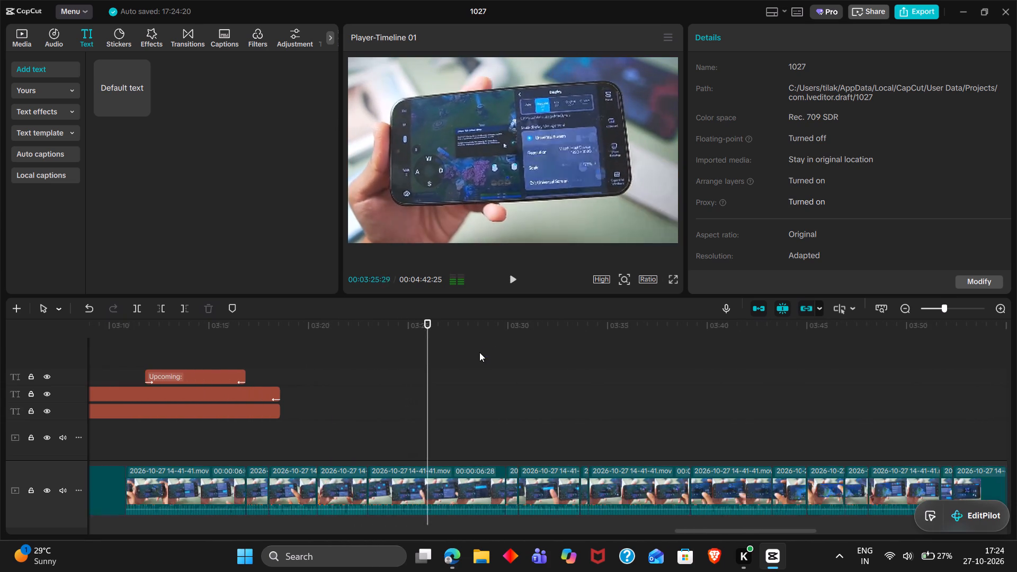
pyautogui.keyDown('ctrl'); pyautogui.scroll(-4, 479, 352); pyautogui.keyUp('ctrl')
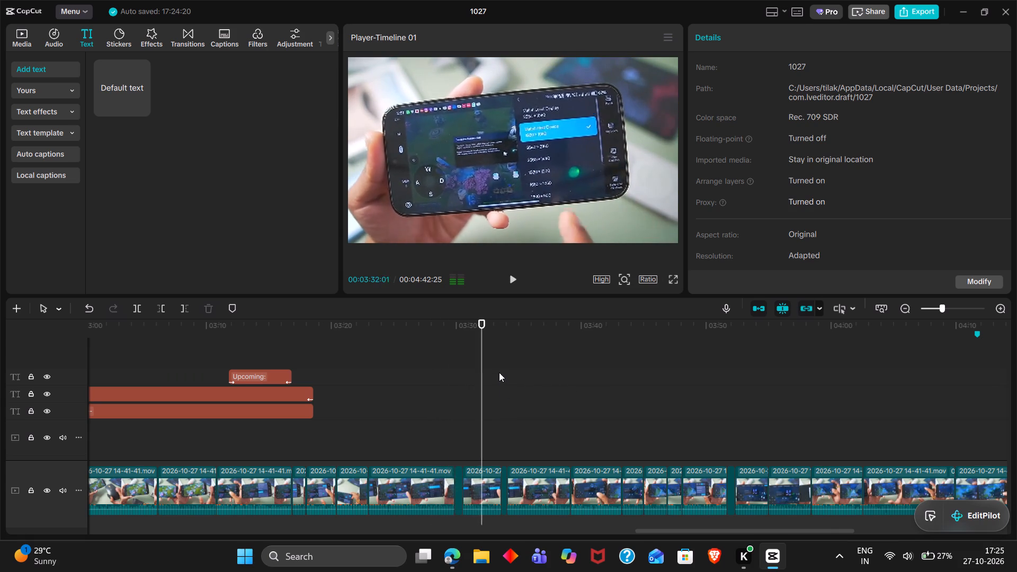
pyautogui.keyDown('ctrl'); pyautogui.scroll(2, 501, 370); pyautogui.keyUp('ctrl')
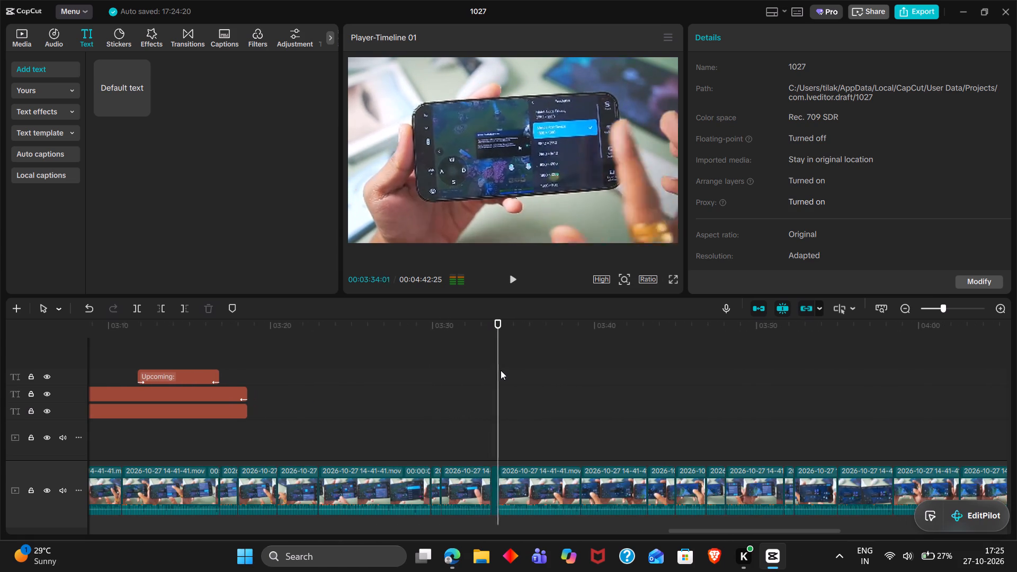
pyautogui.hscroll(-1, 501, 370)
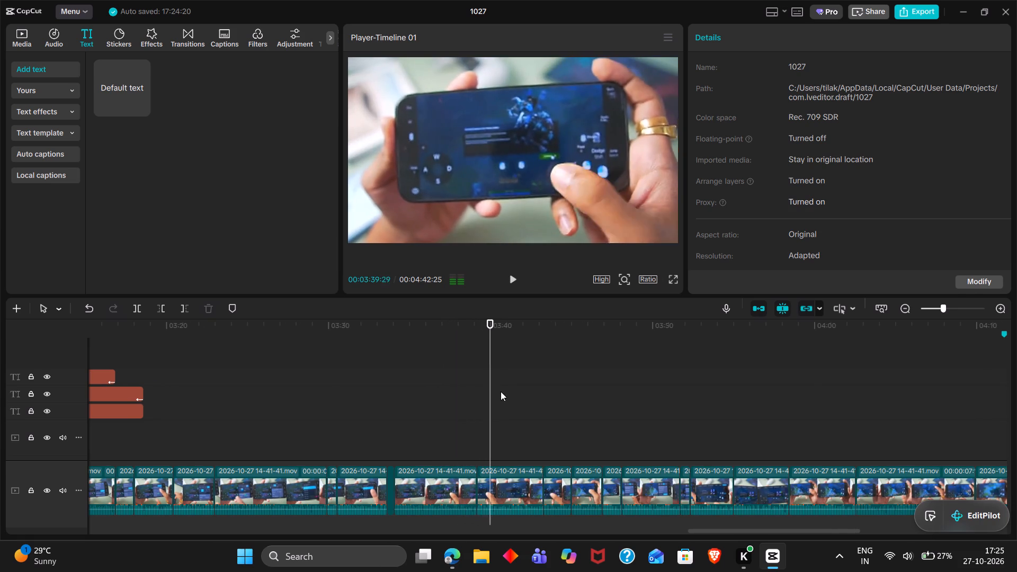
# Extend the Features label and its red line clip together, with both ends trimmed at 00:03:45:00.
pyautogui.click(475, 415)
pyautogui.moveTo(475, 415); pyautogui.dragTo(569, 427)
pyautogui.press('space')
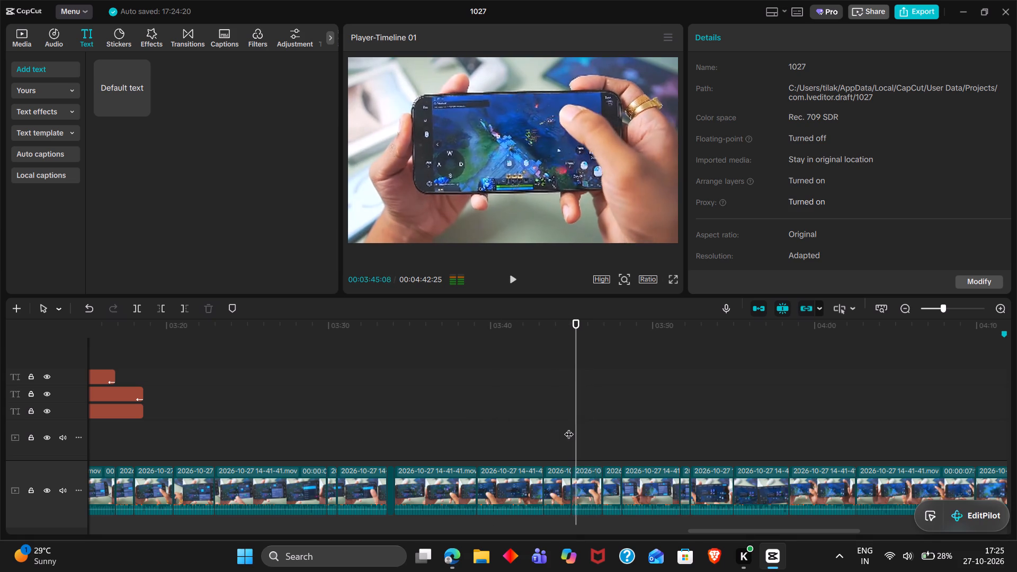
pyautogui.press('space')
pyautogui.doubleClick(569, 427)
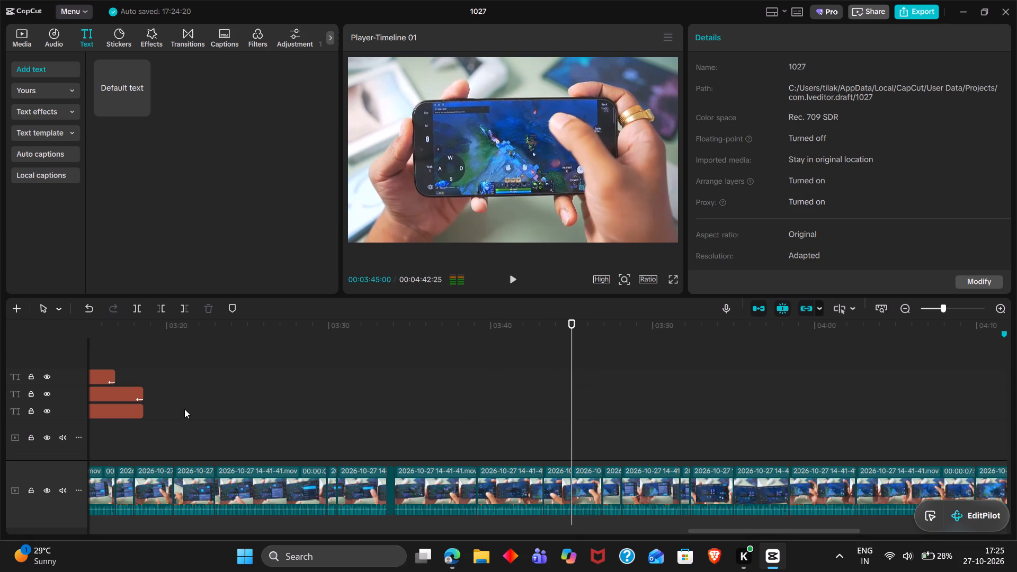
pyautogui.moveTo(184, 409); pyautogui.dragTo(136, 396)
pyautogui.moveTo(145, 396); pyautogui.dragTo(524, 430)
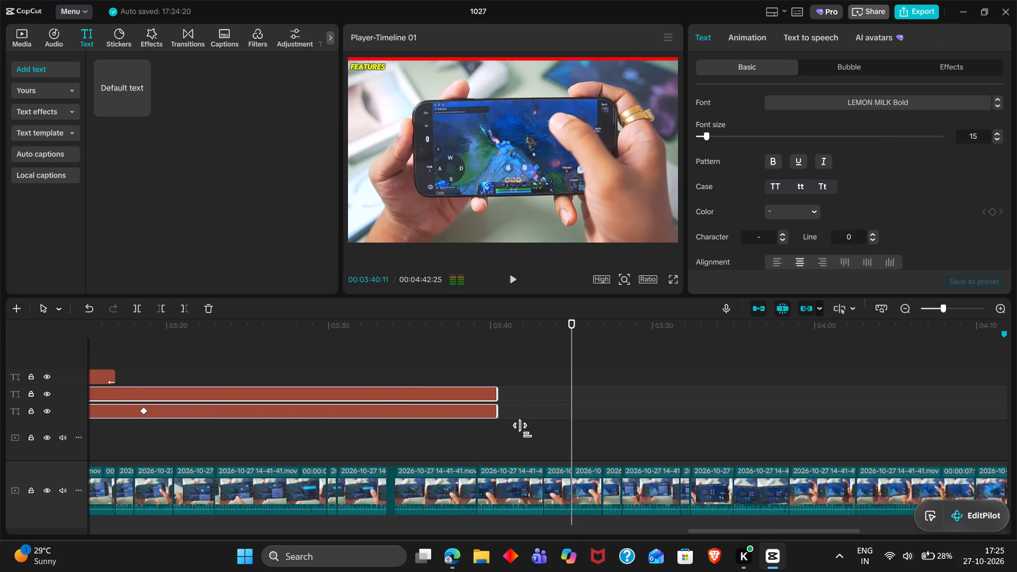
pyautogui.moveTo(524, 430); pyautogui.dragTo(593, 423)
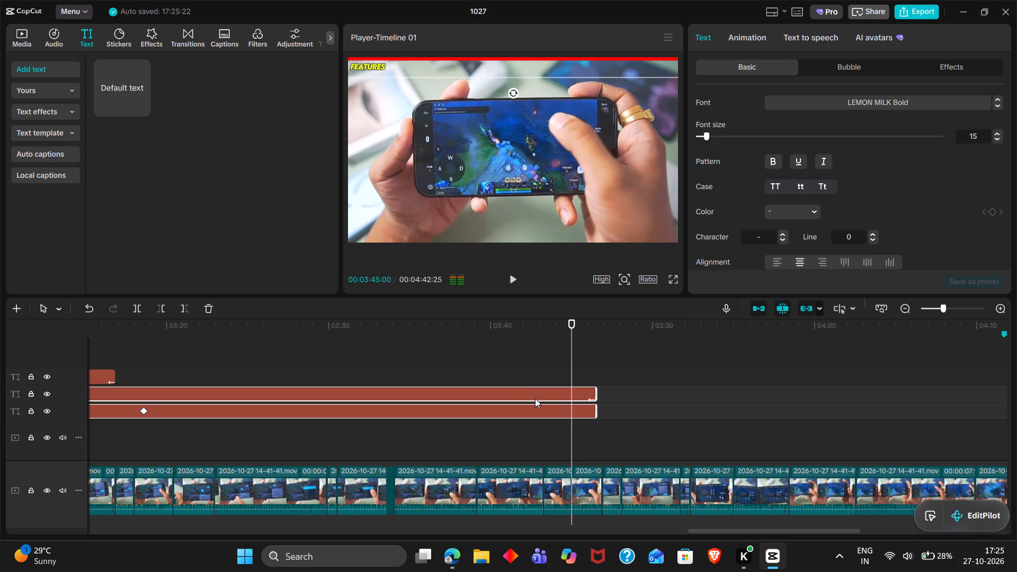
pyautogui.press('w')
# Move the Features red line's end keyframe from 00:03:18:18 to the end of its extended clip.
pyautogui.moveTo(142, 408); pyautogui.dragTo(619, 418)
# Move the Features section's Upcoming clip to end about two seconds before the Features label ends.
pyautogui.moveTo(106, 378); pyautogui.dragTo(527, 380)
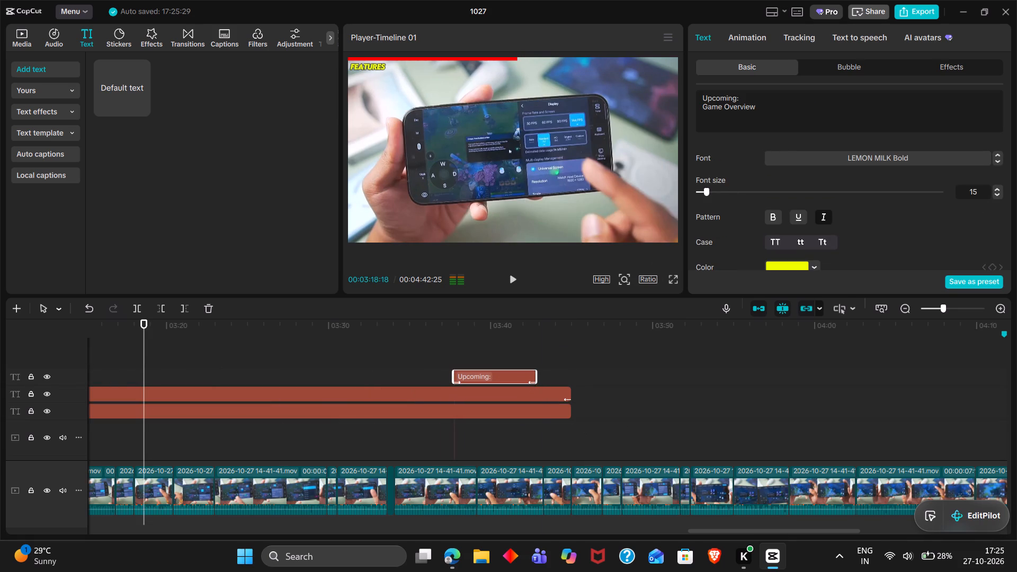
# Replace Game Overview with Gameplay in the moved Upcoming clip's text.
pyautogui.moveTo(766, 120); pyautogui.dragTo(700, 104)
pyautogui.write('ha')
pyautogui.press('BackSpace')
pyautogui.press('BackSpace')
pyautogui.write('Gameplay')
# Copy the Features label, its red line and the Upcoming clip, and paste them at 00:03:45:00.
pyautogui.moveTo(614, 410); pyautogui.dragTo(510, 371)
pyautogui.hotkey('ctrl', 'c')
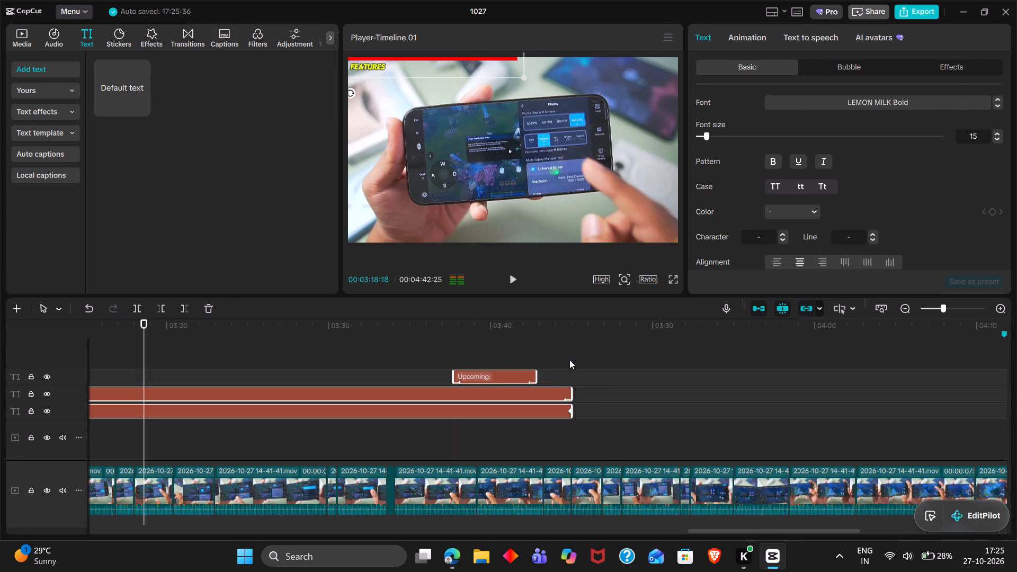
pyautogui.doubleClick(569, 360)
pyautogui.hotkey('ctrl', 'v')
# Set the X position of the "Upcoming: Gameplay" text to 1636.
pyautogui.doubleClick(509, 358)
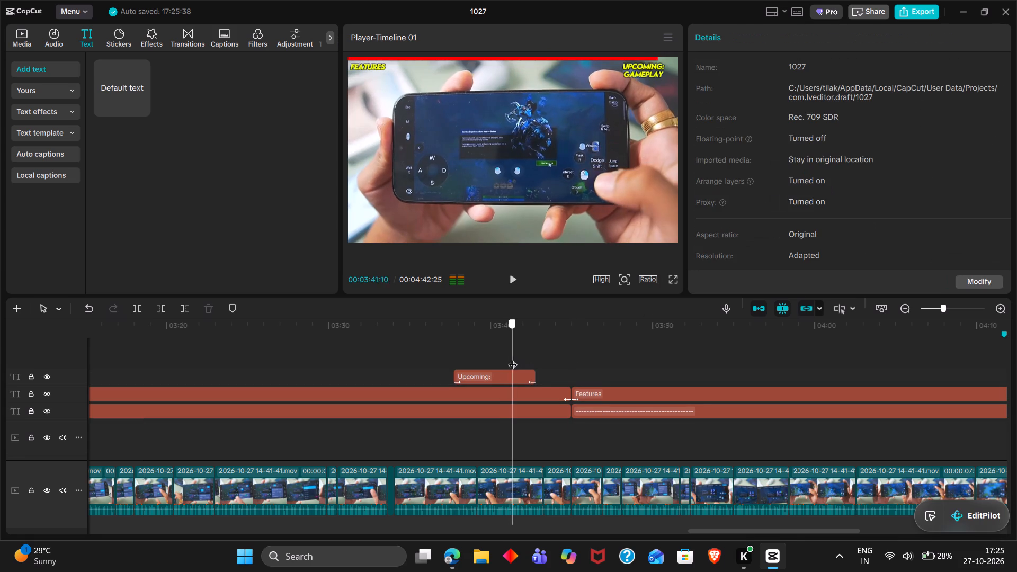
pyautogui.click(514, 374)
pyautogui.scroll(-1, 770, 245)
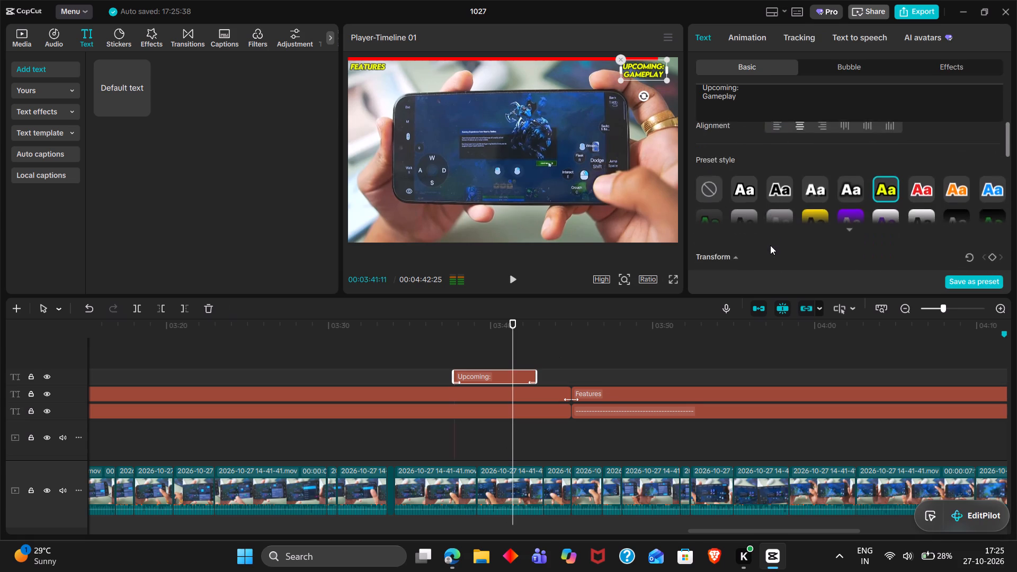
pyautogui.scroll(-1, 770, 245)
pyautogui.click(789, 235)
pyautogui.press('Up')
pyautogui.press('Up')
pyautogui.press('Up')
pyautogui.press('Up')
pyautogui.press('Up')
pyautogui.press('Up')
pyautogui.press('Up')
pyautogui.press('Up')
pyautogui.press('Up')
pyautogui.press('Up')
pyautogui.press('Up')
pyautogui.press('Up')
pyautogui.press('Up')
pyautogui.press('Up')
pyautogui.press('Up')
pyautogui.press('Up')
pyautogui.press('Up')
pyautogui.press('Up')
pyautogui.press('Up')
pyautogui.press('Up')
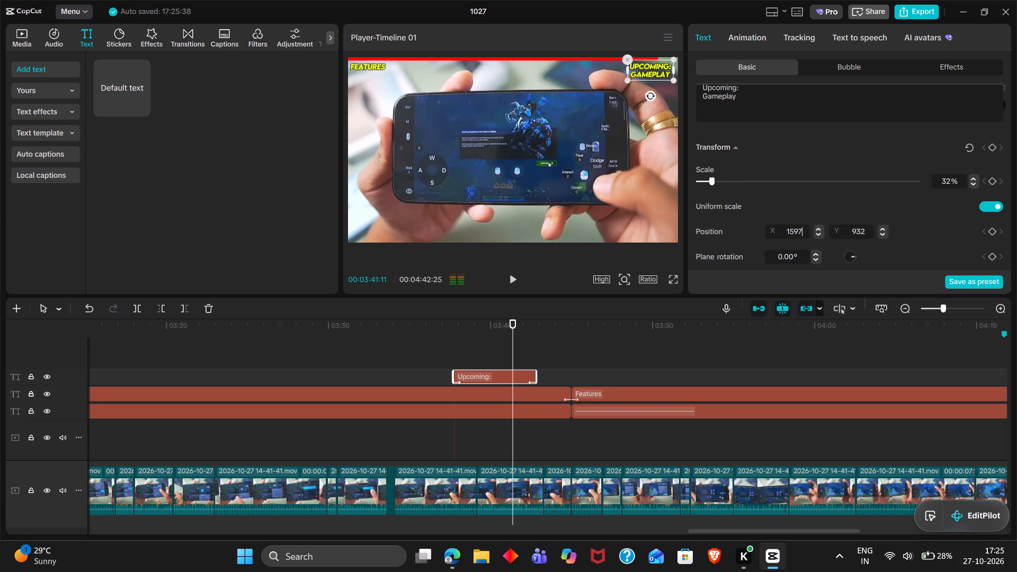
pyautogui.press('Up')
pyautogui.press('Up')
pyautogui.press('Up')
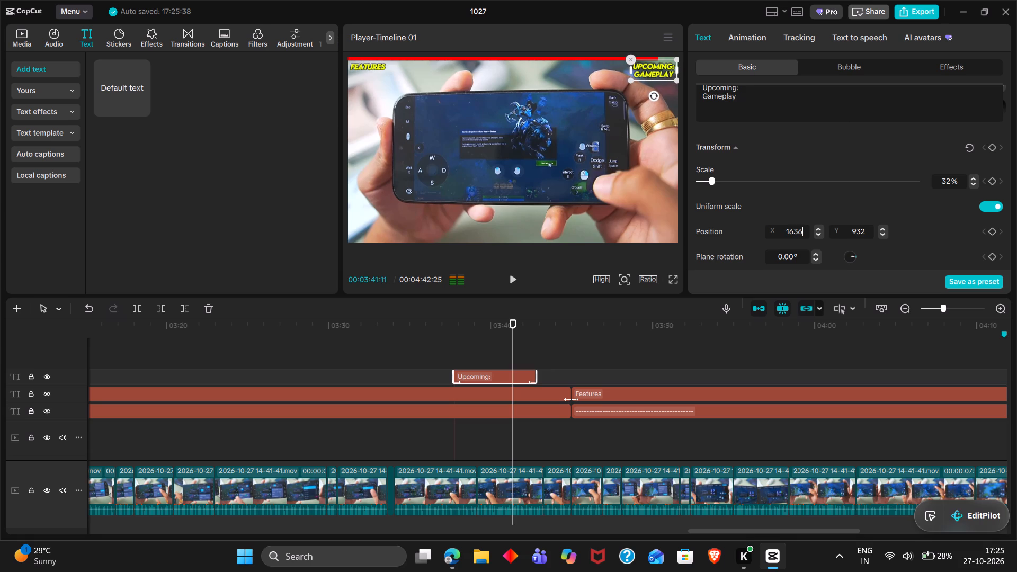
# Check the placement of the "Upcoming: Features" text near the end of the controls section.
pyautogui.hscroll(1, 565, 412)
pyautogui.click(398, 371)
pyautogui.moveTo(398, 371); pyautogui.dragTo(731, 372)
pyautogui.hscroll(-1, 731, 372)
pyautogui.hscroll(2, 494, 355)
pyautogui.click(489, 343)
pyautogui.moveTo(489, 343); pyautogui.dragTo(576, 344)
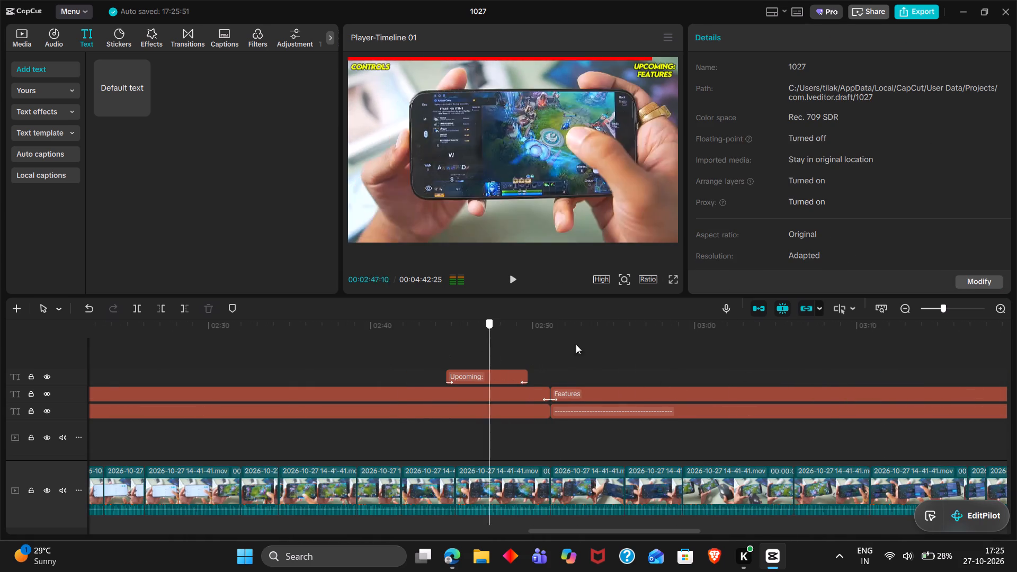
pyautogui.moveTo(576, 344); pyautogui.dragTo(829, 368)
# Replace the text of the pasted Features label starting at 00:03:45:00 with Gameplay.
pyautogui.hscroll(-1, 829, 368)
pyautogui.hscroll(-1, 672, 365)
pyautogui.click(655, 341)
pyautogui.moveTo(655, 341); pyautogui.dragTo(679, 348)
pyautogui.click(689, 392)
pyautogui.doubleClick(770, 117)
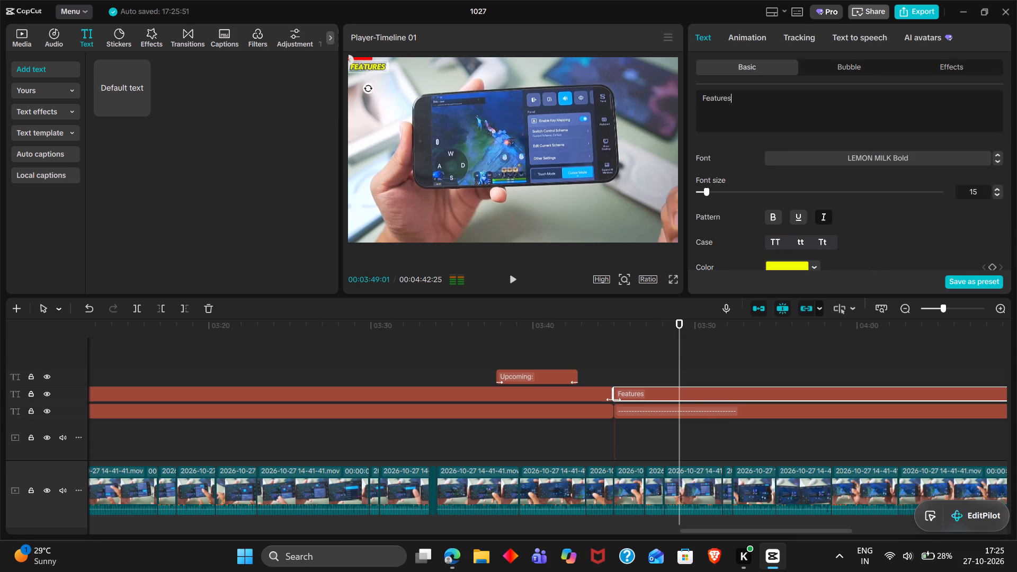
pyautogui.write('Gamelay')
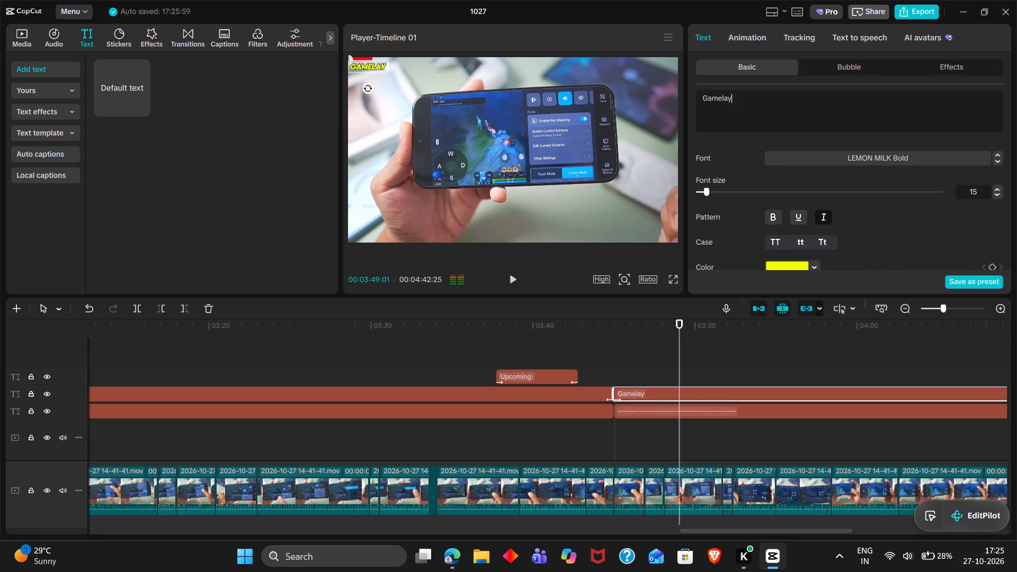
pyautogui.press('BackSpace')
pyautogui.press('BackSpace')
pyautogui.press('BackSpace')
pyautogui.write('plau')
pyautogui.press('BackSpace')
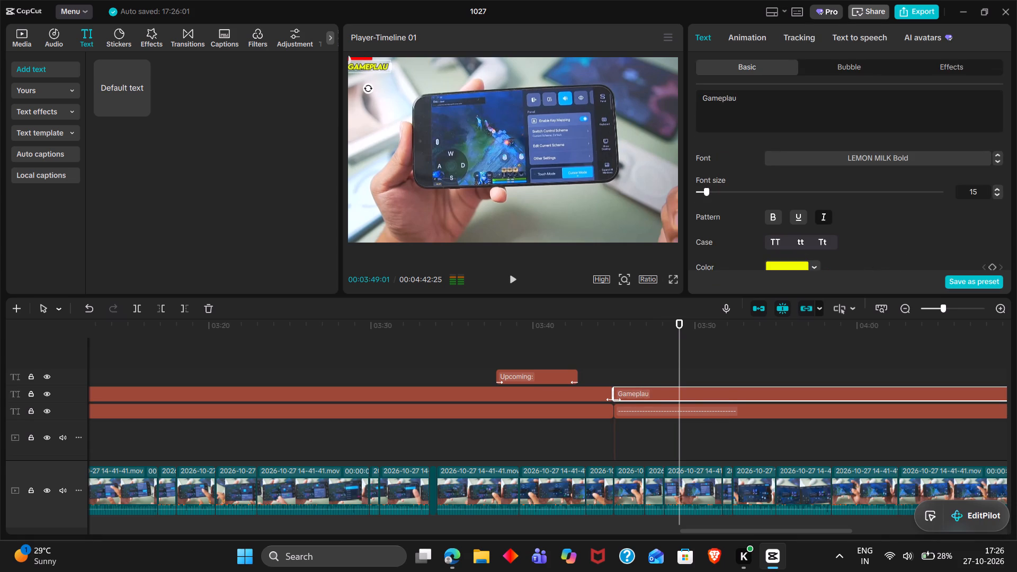
pyautogui.press('y')
# Set the X position of the Gameplay label to -1657.
pyautogui.scroll(-1, 801, 196)
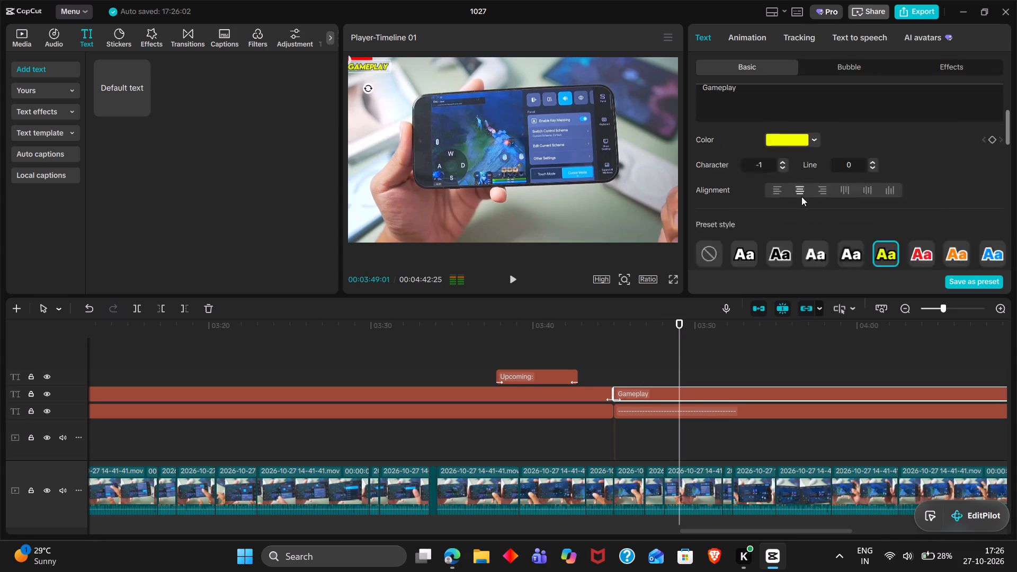
pyautogui.scroll(-1, 801, 196)
pyautogui.click(800, 193)
pyautogui.press('Up')
pyautogui.press('Up')
pyautogui.press('Up')
pyautogui.press('Up')
pyautogui.press('Up')
pyautogui.press('Up')
pyautogui.press('Up')
pyautogui.press('Up')
pyautogui.press('Up')
pyautogui.press('Up')
pyautogui.press('Up')
pyautogui.press('Up')
pyautogui.press('Up')
pyautogui.press('Up')
pyautogui.press('Up')
pyautogui.press('Up')
pyautogui.press('Up')
pyautogui.press('Up')
pyautogui.press('Up')
pyautogui.press('Up')
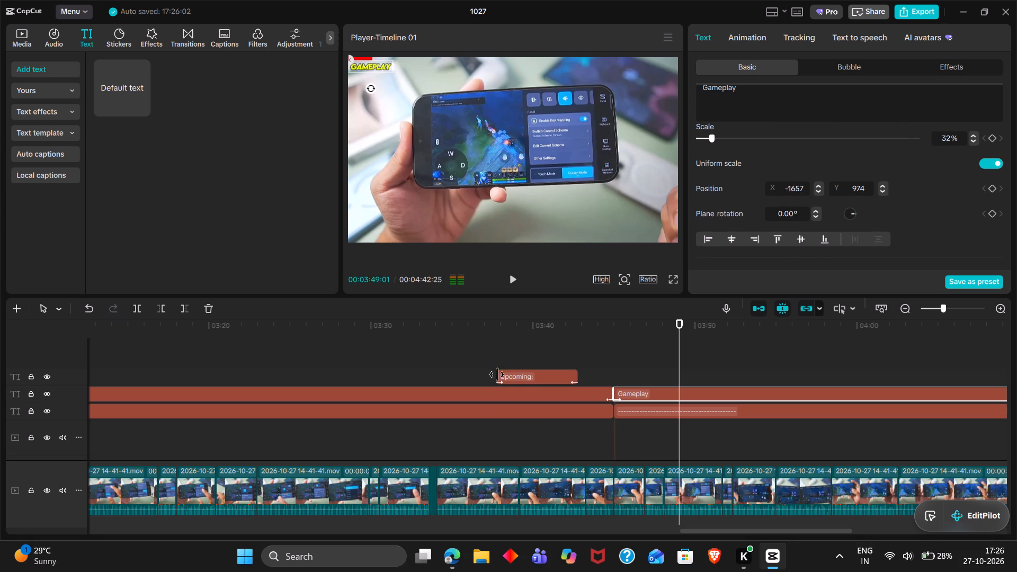
# Play the footage around the Features-to-Gameplay change and beyond to find where the gameplay section really begins.
pyautogui.click(514, 356)
pyautogui.moveTo(514, 356); pyautogui.dragTo(568, 357)
pyautogui.press('space')
pyautogui.hscroll(-1, 568, 357)
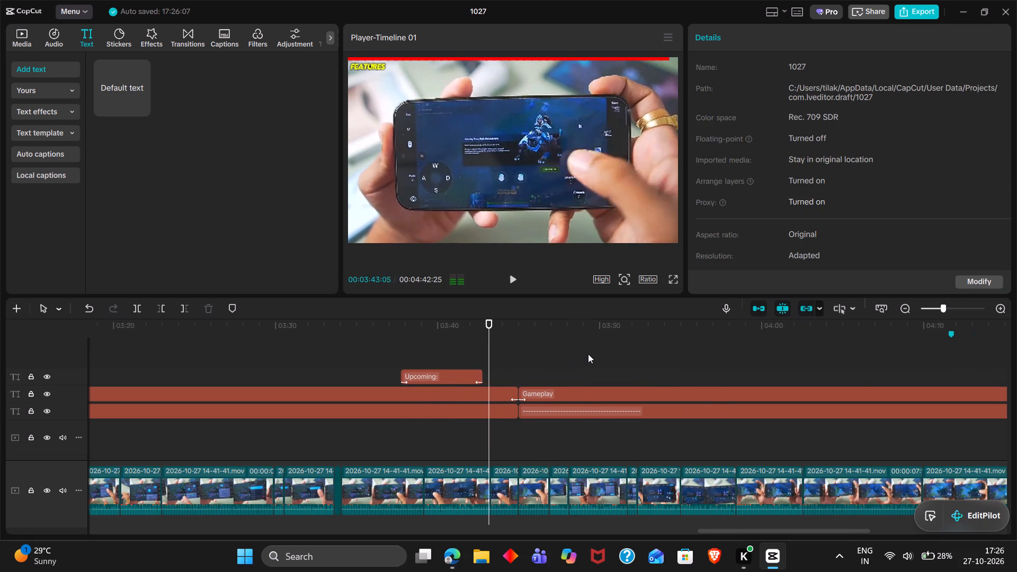
pyautogui.moveTo(572, 348); pyautogui.dragTo(599, 348)
pyautogui.press('space')
pyautogui.hscroll(-1, 599, 348)
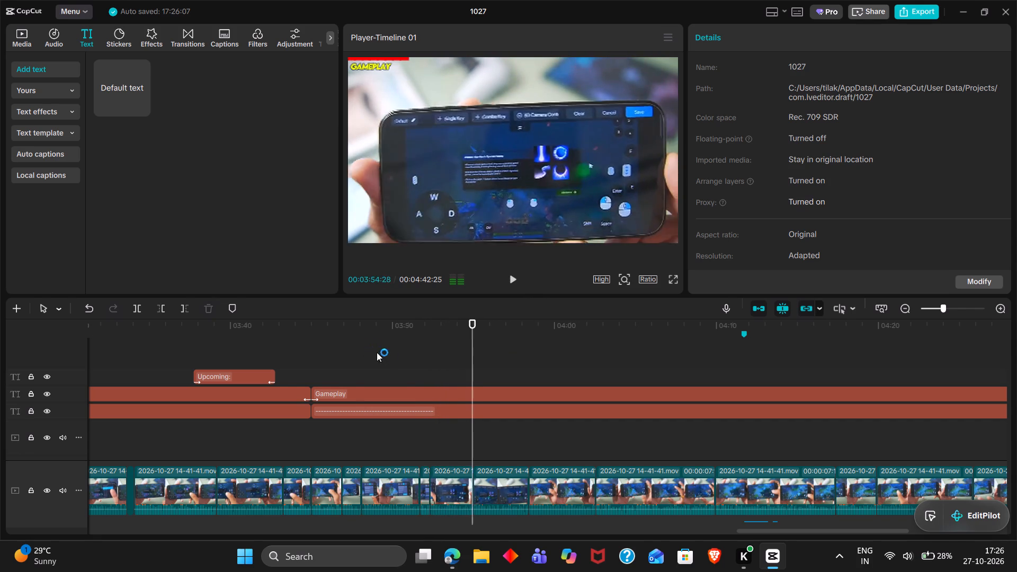
pyautogui.tripleClick(297, 345)
pyautogui.press('space')
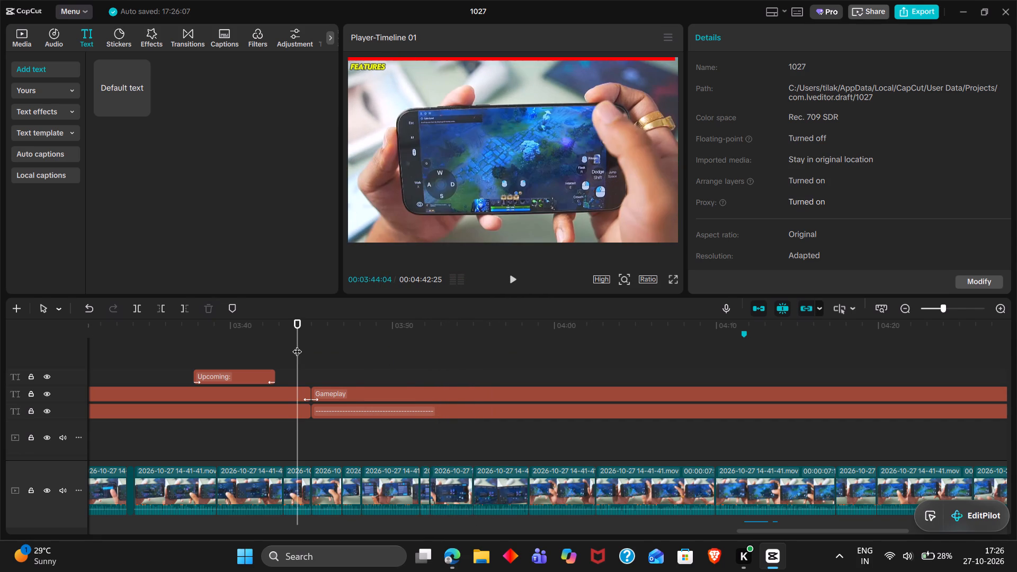
pyautogui.press('space')
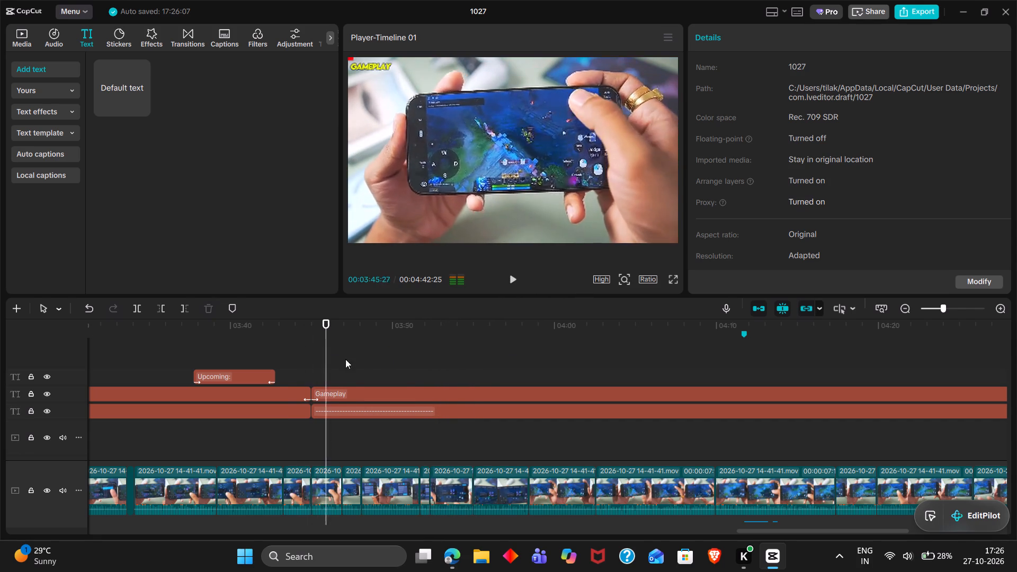
pyautogui.hscroll(-1, 406, 372)
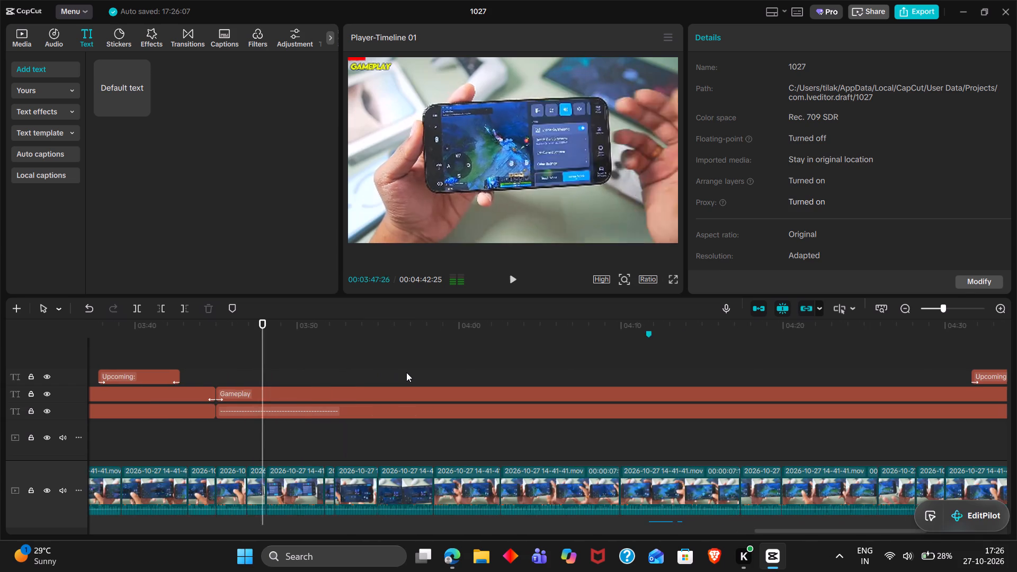
pyautogui.hscroll(-1, 406, 372)
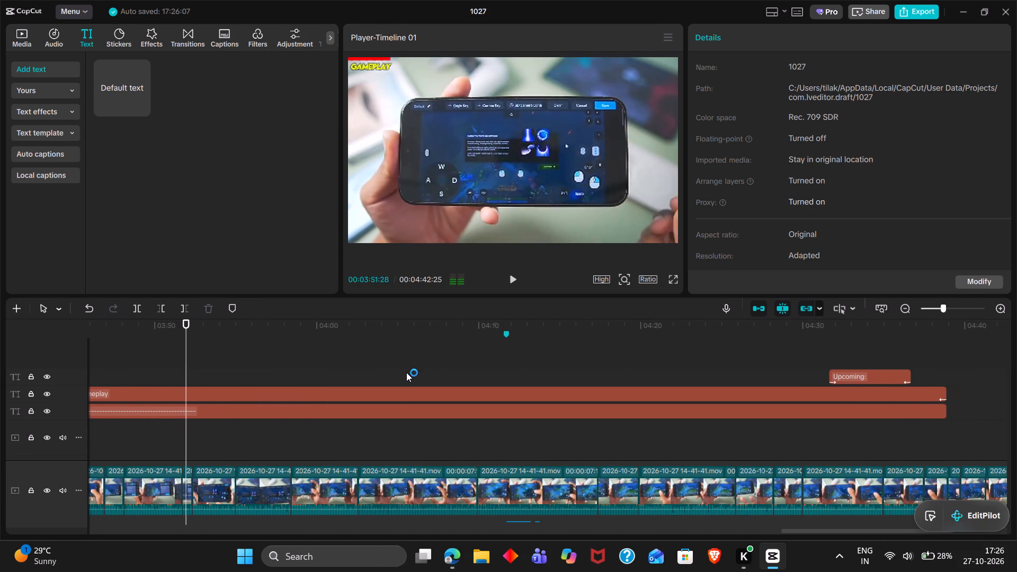
pyautogui.hscroll(3, 406, 372)
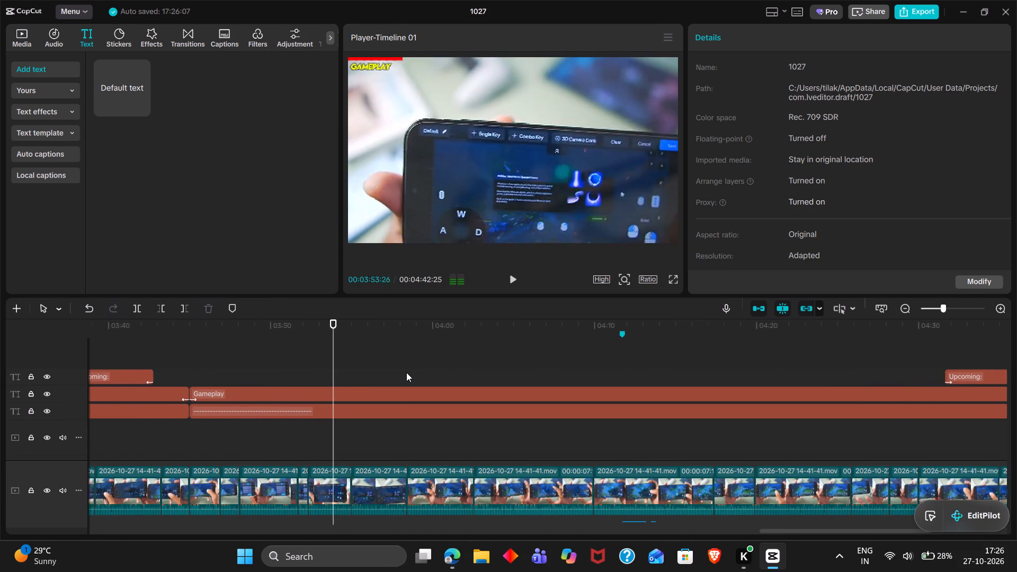
pyautogui.hscroll(2, 406, 372)
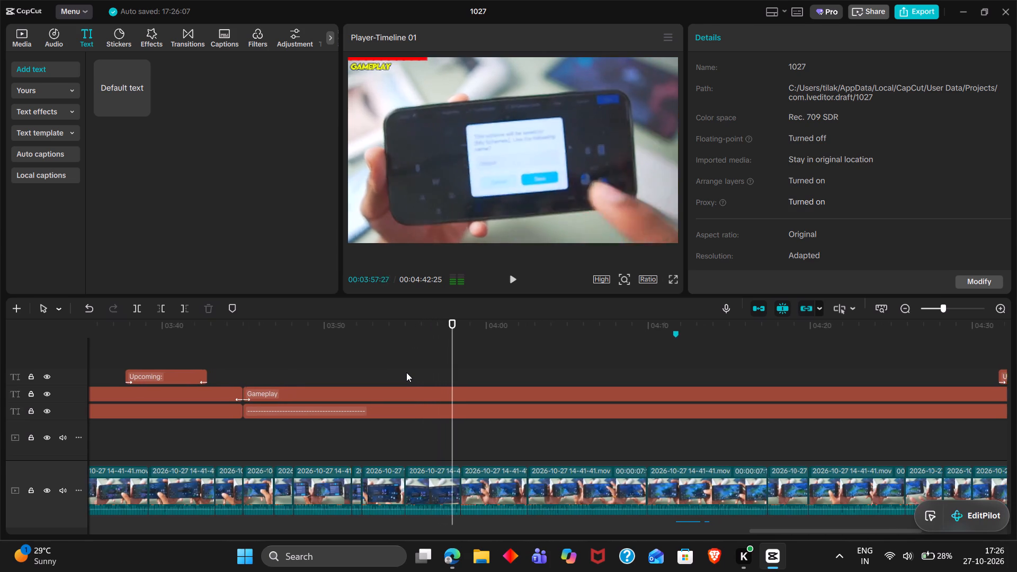
pyautogui.press('space')
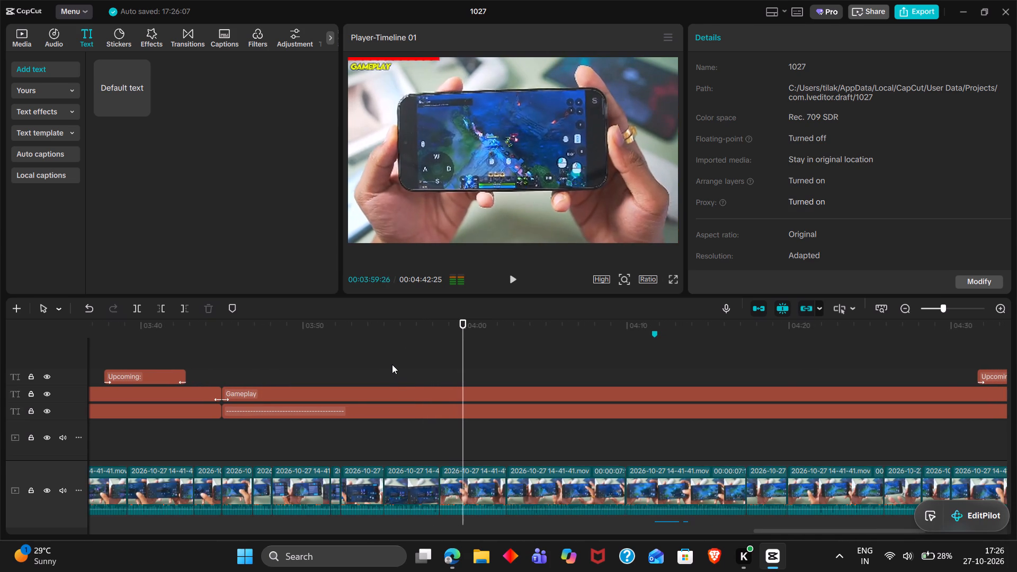
# Move the Gameplay label, its red line and the Upcoming clip after them so the section starts at 00:03:58:13.
pyautogui.doubleClick(431, 325)
pyautogui.moveTo(431, 325); pyautogui.dragTo(441, 326)
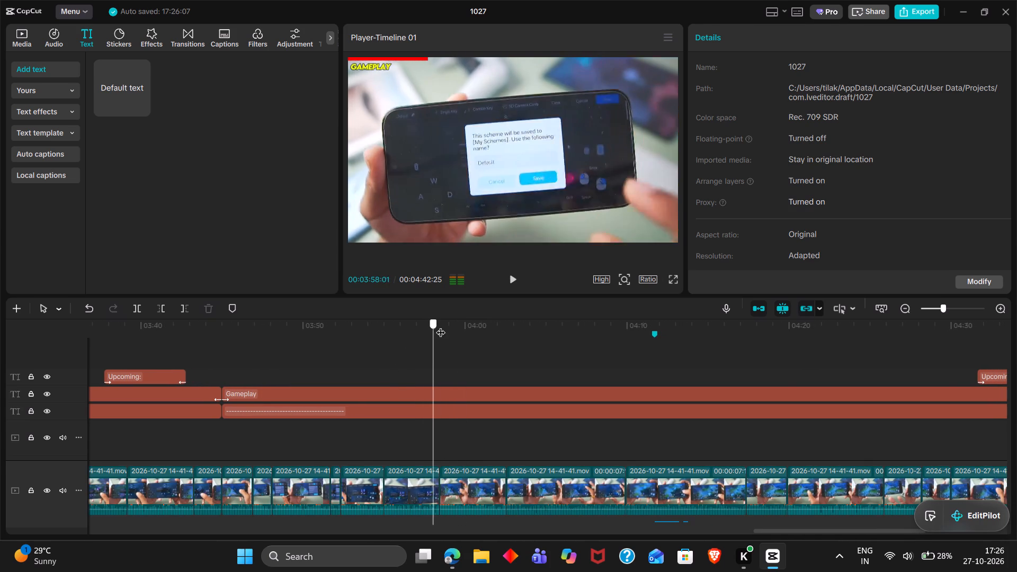
pyautogui.moveTo(441, 326); pyautogui.dragTo(441, 327)
pyautogui.moveTo(396, 352); pyautogui.dragTo(846, 414)
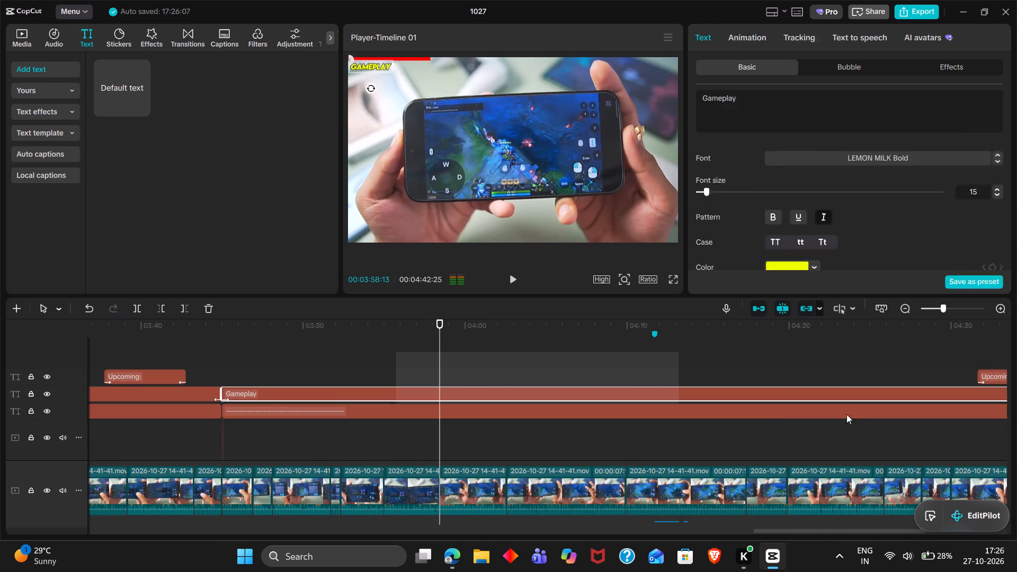
pyautogui.moveTo(846, 414); pyautogui.dragTo(1009, 418)
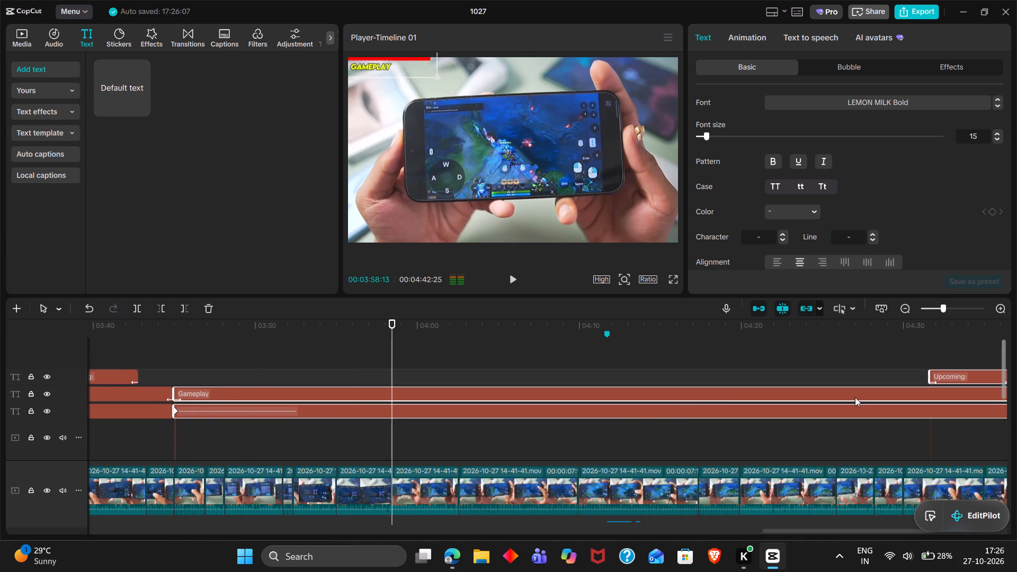
pyautogui.moveTo(602, 399); pyautogui.dragTo(815, 399)
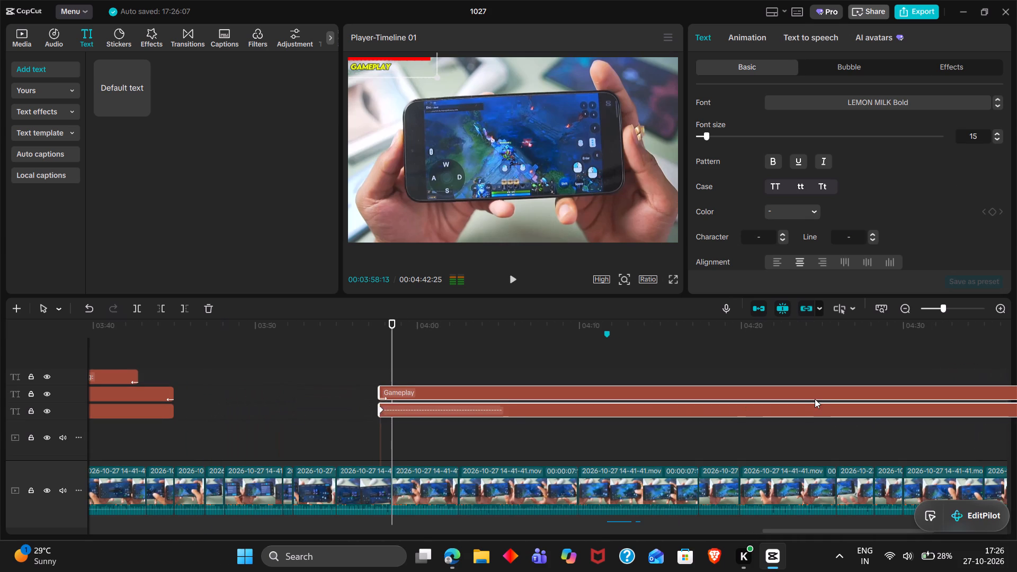
pyautogui.moveTo(815, 399); pyautogui.dragTo(822, 400)
pyautogui.hscroll(1, 397, 408)
# Extend the Features label and its red line to 00:03:58:13, moving the line's end keyframe to its new end.
pyautogui.moveTo(430, 427); pyautogui.dragTo(353, 402)
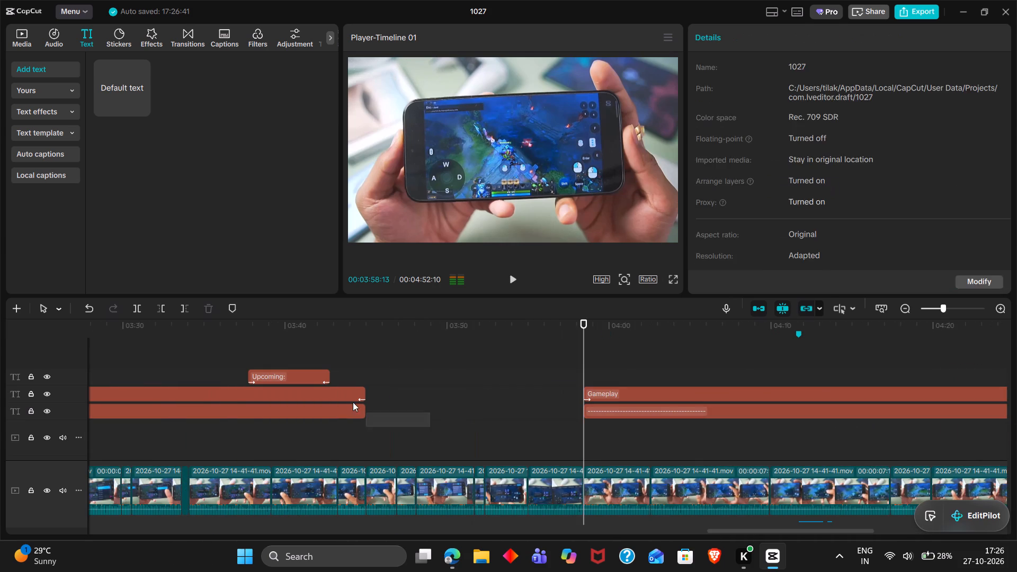
pyautogui.moveTo(353, 402); pyautogui.dragTo(351, 393)
pyautogui.moveTo(367, 393); pyautogui.dragTo(587, 401)
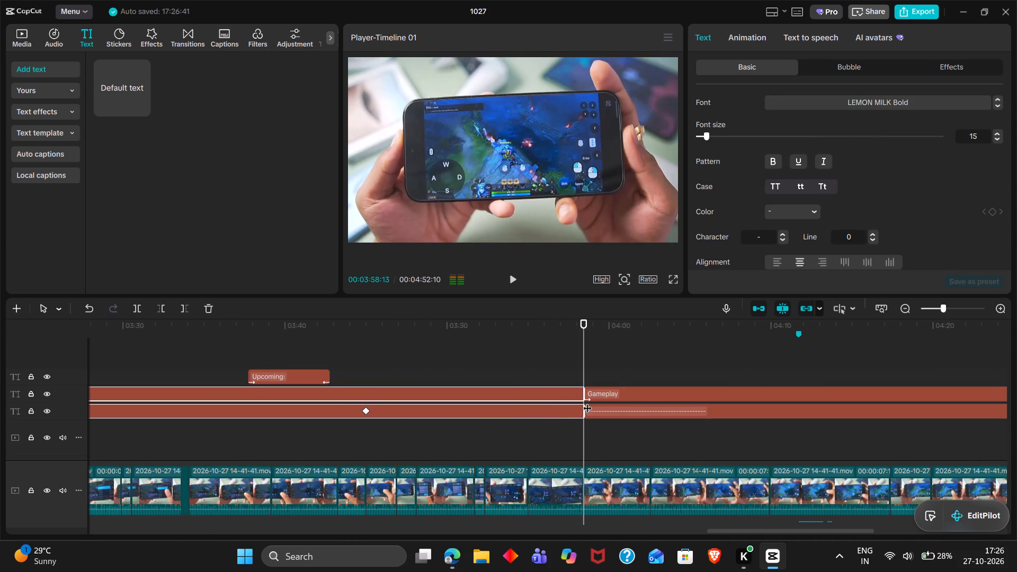
pyautogui.moveTo(365, 408); pyautogui.dragTo(638, 407)
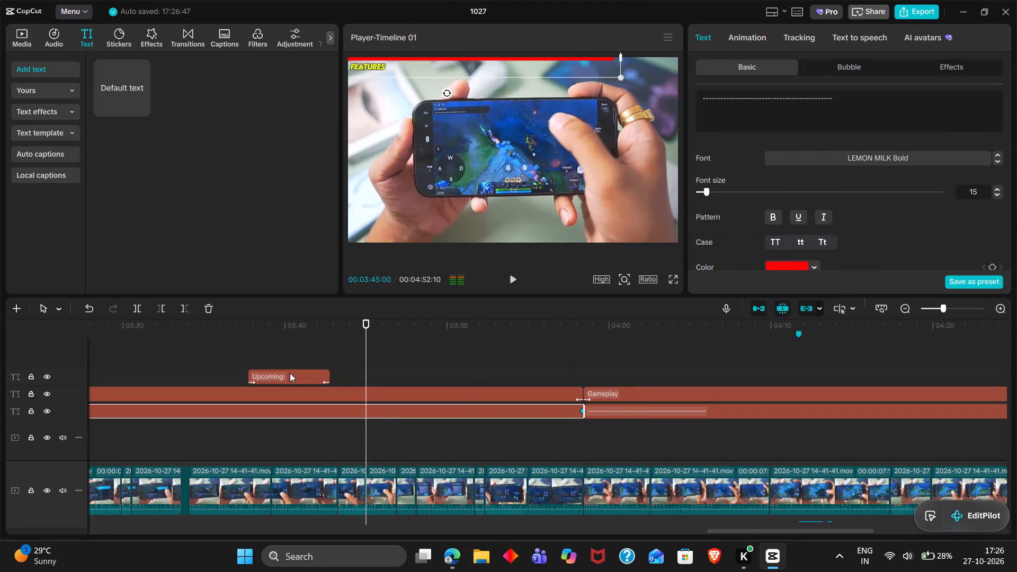
# Move the "Upcoming: Gameplay" clip to start at about 00:03:50, near the end of the extended Features section.
pyautogui.moveTo(272, 373); pyautogui.dragTo(484, 376)
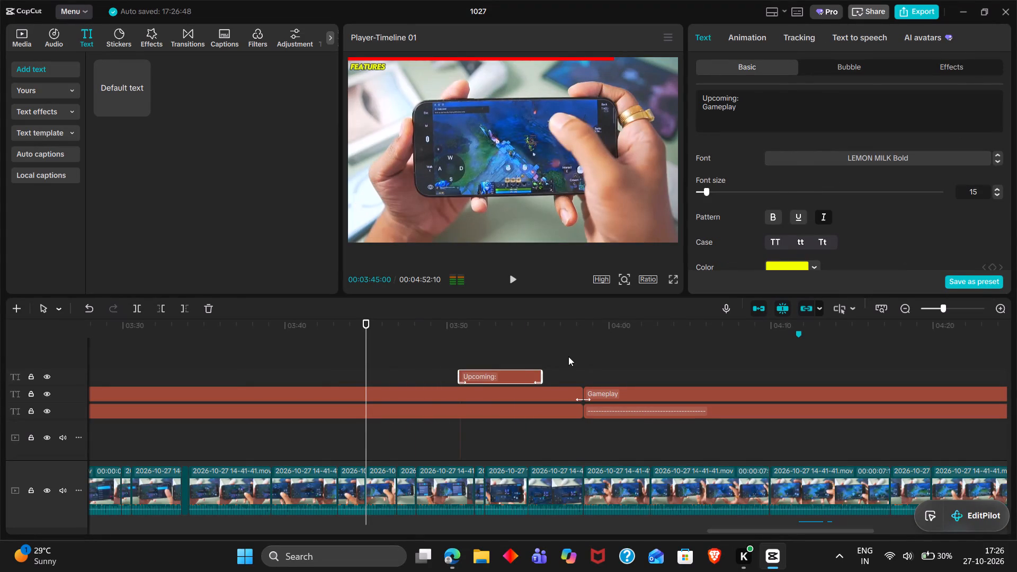
# Play through the Gameplay section and examine its label, red line progress and the end of the footage.
pyautogui.tripleClick(568, 356)
pyautogui.press('space')
pyautogui.press('space')
pyautogui.hscroll(-1, 568, 356)
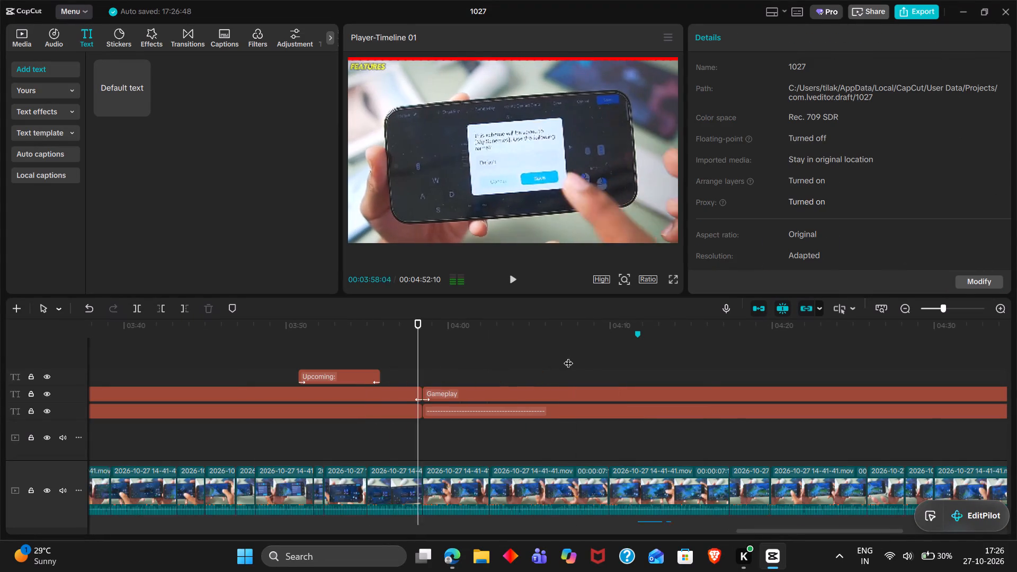
pyautogui.hscroll(-1, 568, 356)
pyautogui.hscroll(-2, 519, 352)
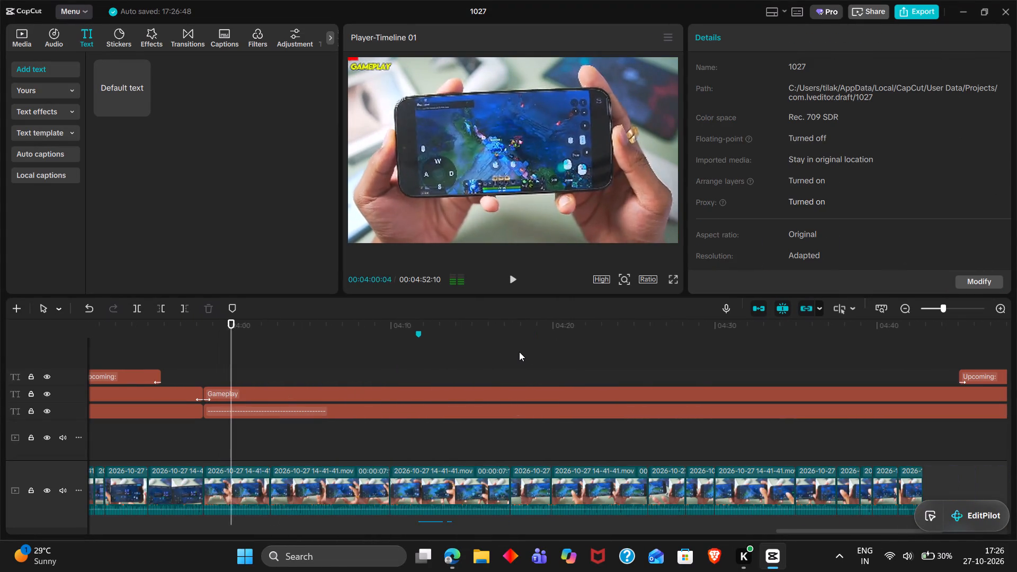
pyautogui.hscroll(-2, 519, 352)
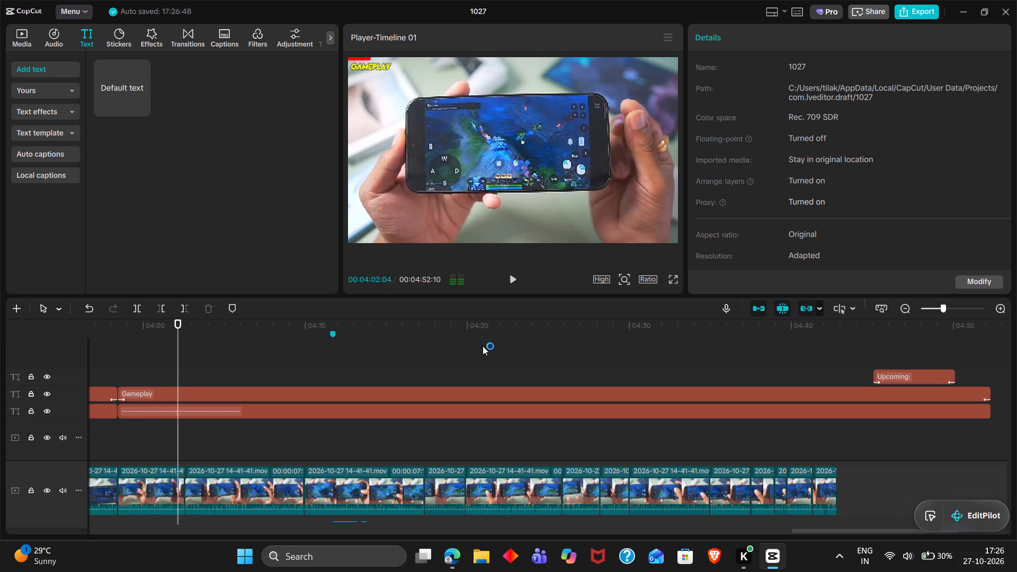
pyautogui.keyDown('ctrl'); pyautogui.scroll(-5, 483, 346); pyautogui.keyUp('ctrl')
pyautogui.hscroll(-1, 483, 346)
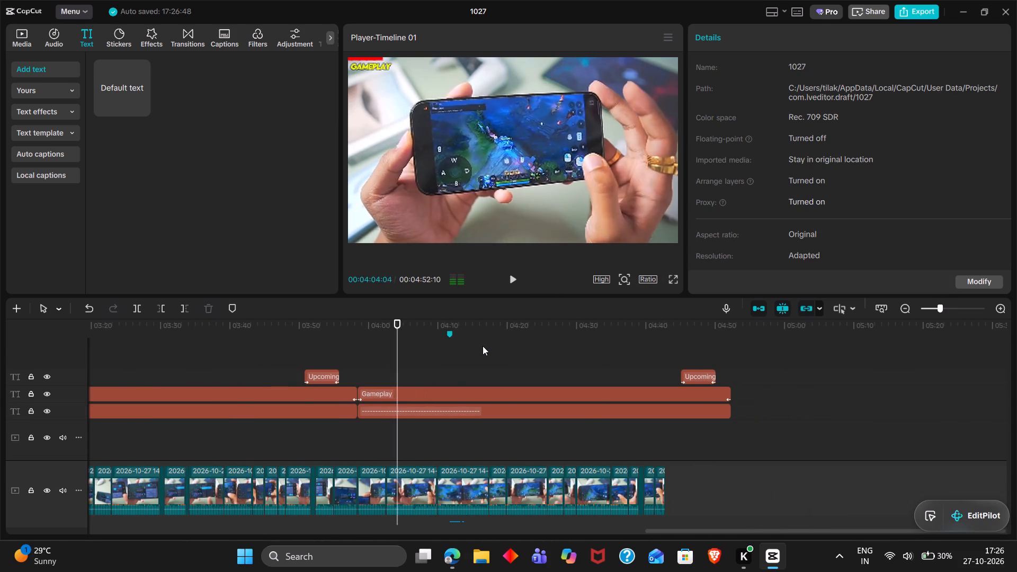
pyautogui.hscroll(-1, 508, 347)
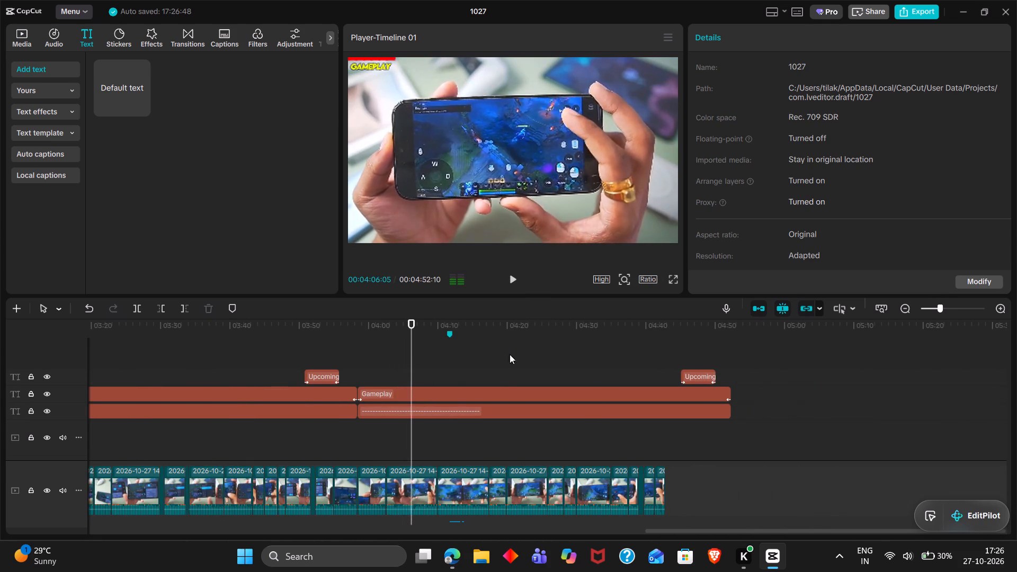
pyautogui.hscroll(-1, 511, 370)
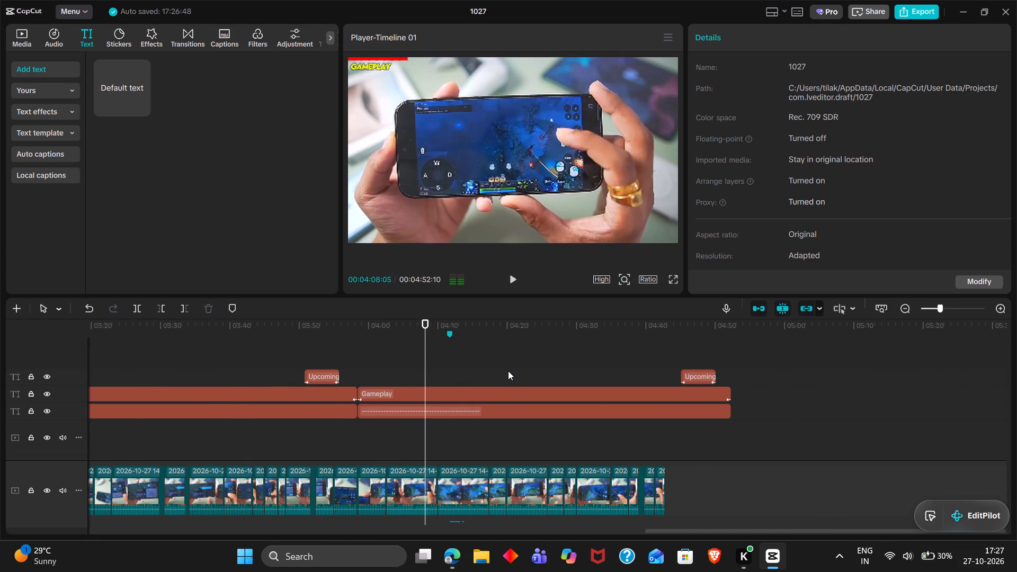
pyautogui.keyDown('ctrl'); pyautogui.scroll(2, 509, 371); pyautogui.keyUp('ctrl')
pyautogui.hscroll(-1, 509, 371)
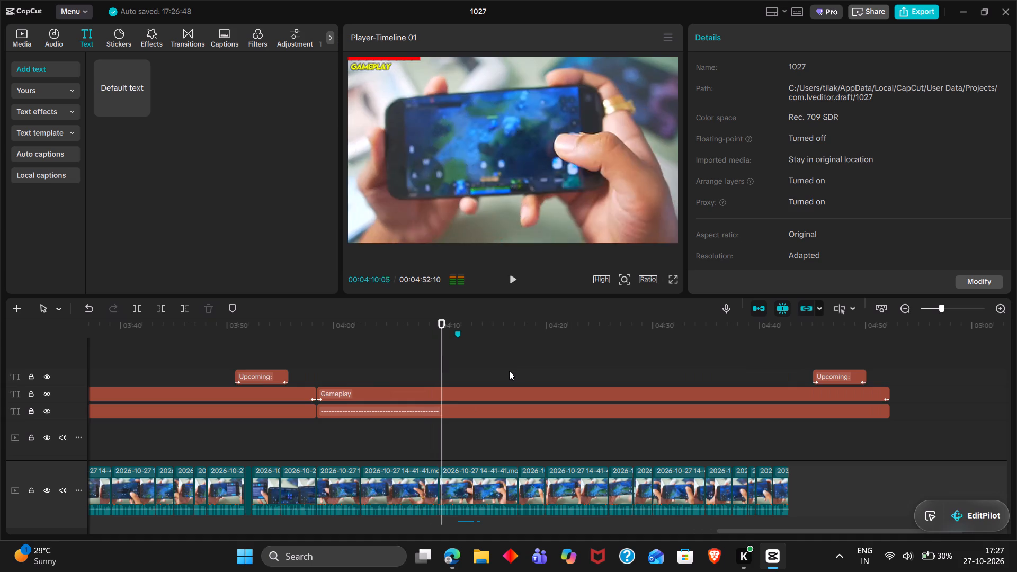
pyautogui.scroll(-12, 509, 371)
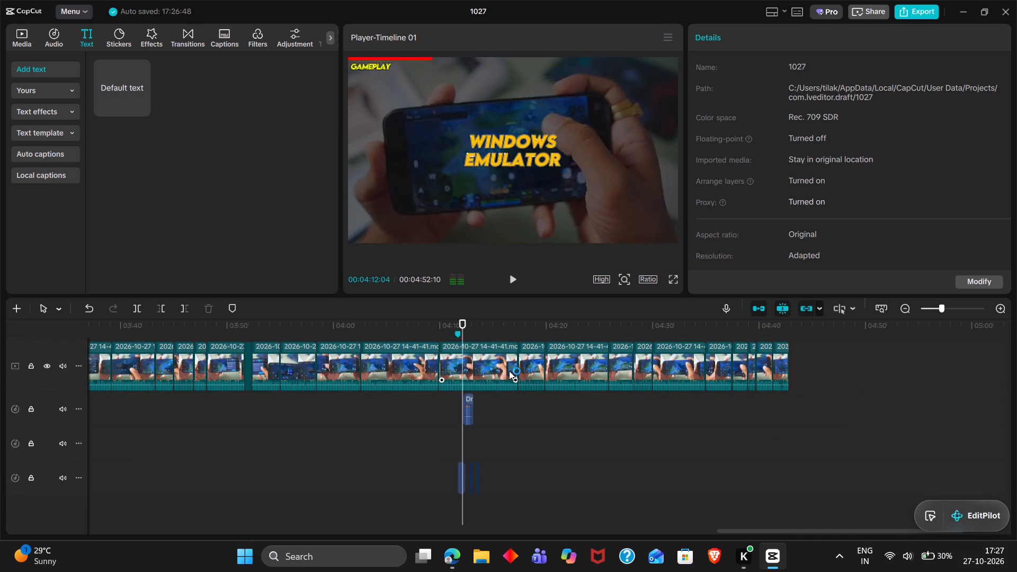
pyautogui.scroll(2, 509, 371)
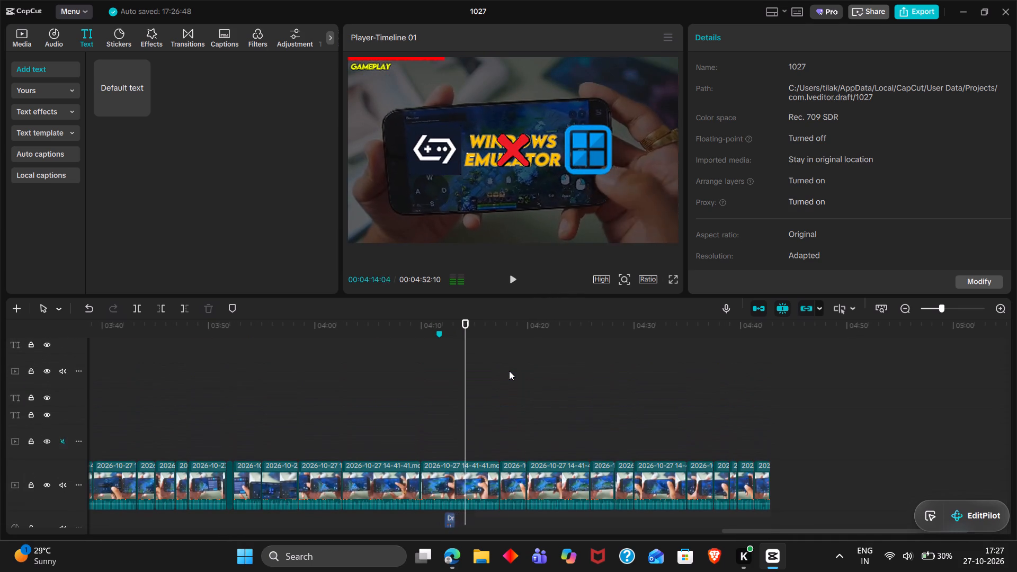
pyautogui.scroll(2, 509, 371)
pyautogui.scroll(2, 630, 410)
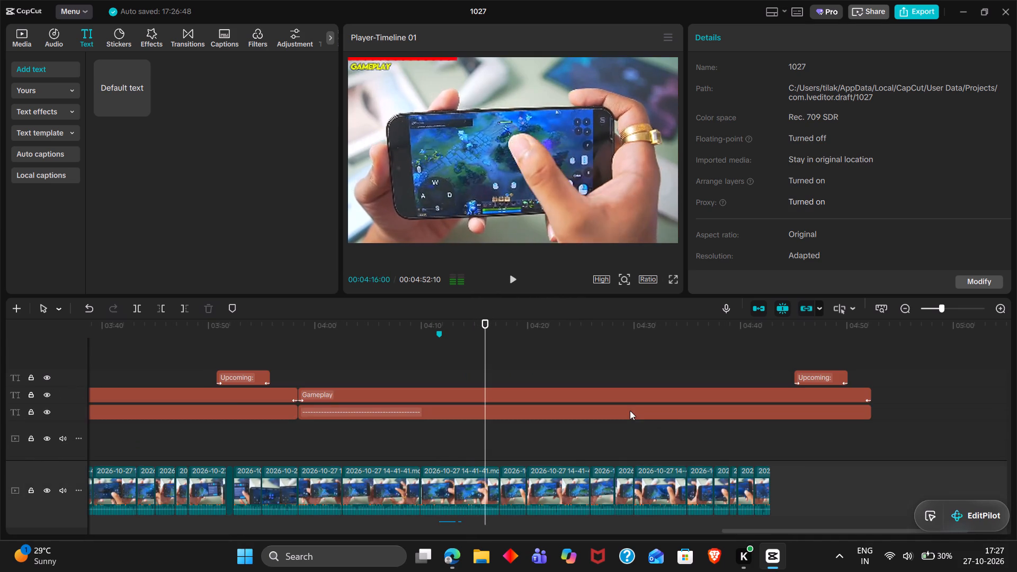
pyautogui.keyDown('ctrl'); pyautogui.scroll(6, 673, 412); pyautogui.keyUp('ctrl')
pyautogui.scroll(3, 673, 412)
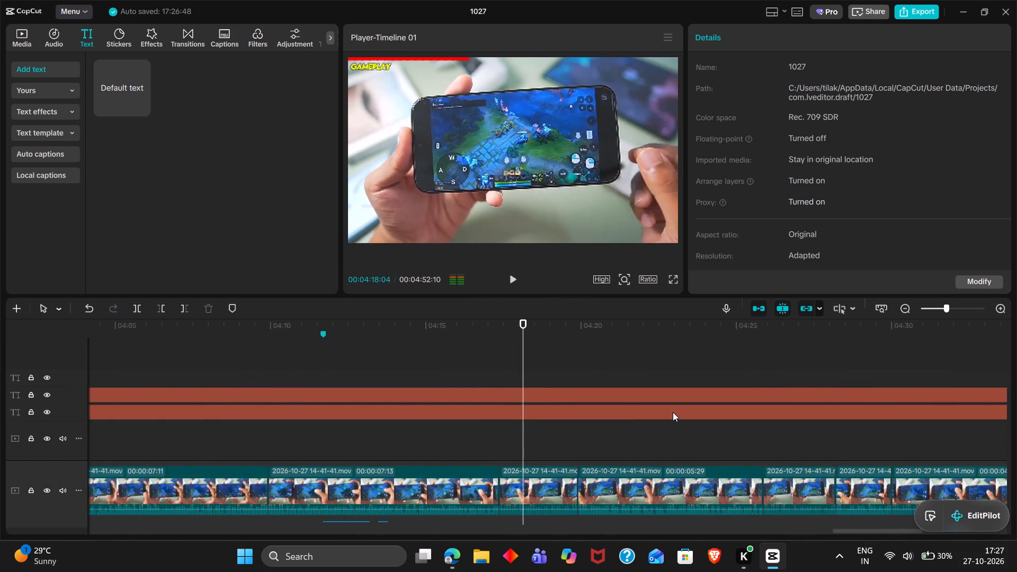
pyautogui.keyDown('ctrl'); pyautogui.scroll(3, 673, 412); pyautogui.keyUp('ctrl')
pyautogui.hscroll(-1, 673, 412)
pyautogui.keyDown('ctrl'); pyautogui.scroll(2, 673, 412); pyautogui.keyUp('ctrl')
pyautogui.hscroll(-1, 673, 412)
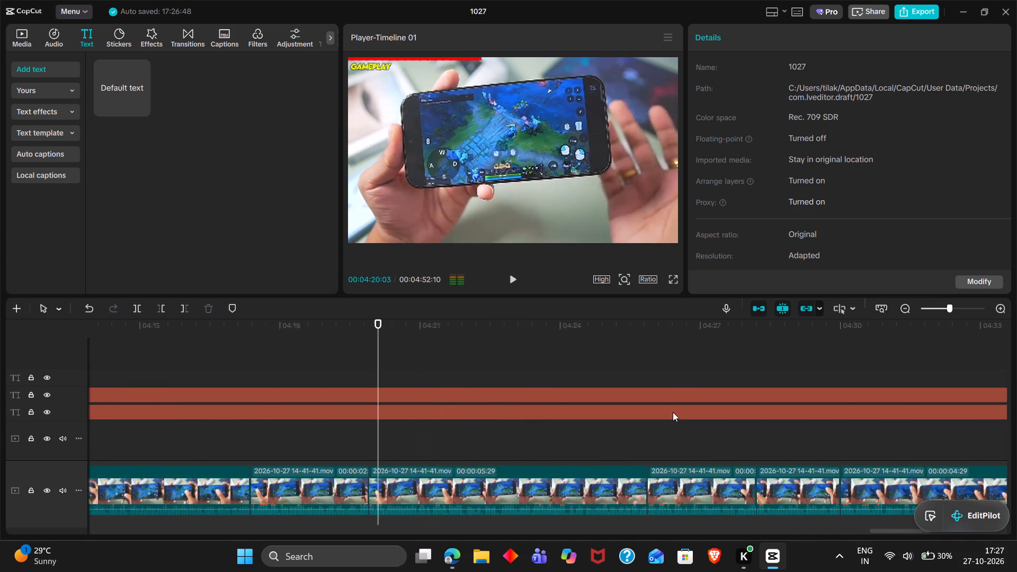
pyautogui.hscroll(-2, 673, 412)
pyautogui.keyDown('ctrl'); pyautogui.scroll(-3, 673, 412); pyautogui.keyUp('ctrl')
pyautogui.hscroll(-1, 673, 412)
pyautogui.keyDown('ctrl'); pyautogui.scroll(-3, 673, 412); pyautogui.keyUp('ctrl')
pyautogui.hscroll(-1, 673, 412)
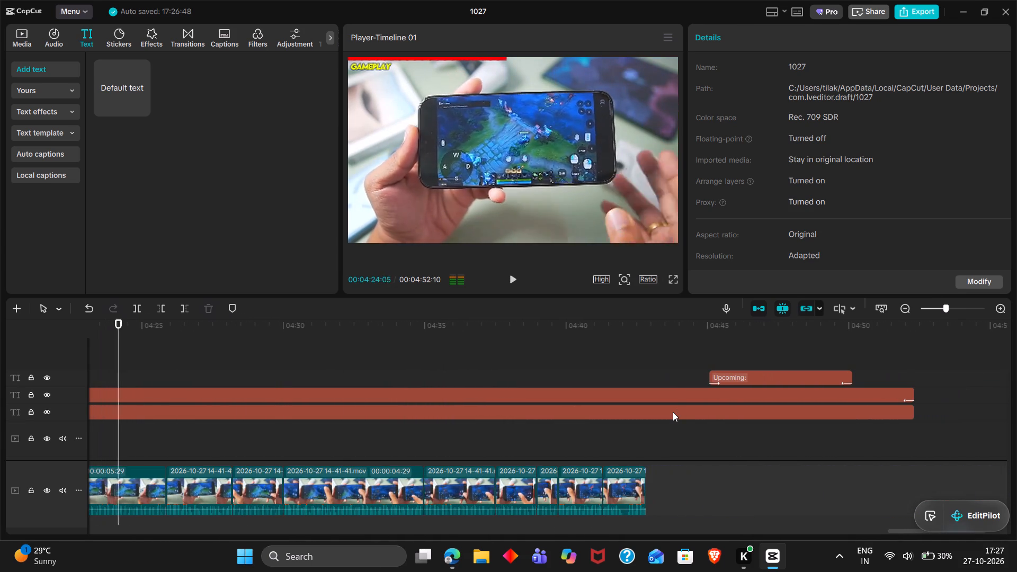
# Play through the footage between about 00:04:24 and 00:04:34 and examine where the Gameplay section should end.
pyautogui.hscroll(-1, 673, 412)
pyautogui.keyDown('ctrl'); pyautogui.scroll(4, 673, 412); pyautogui.keyUp('ctrl')
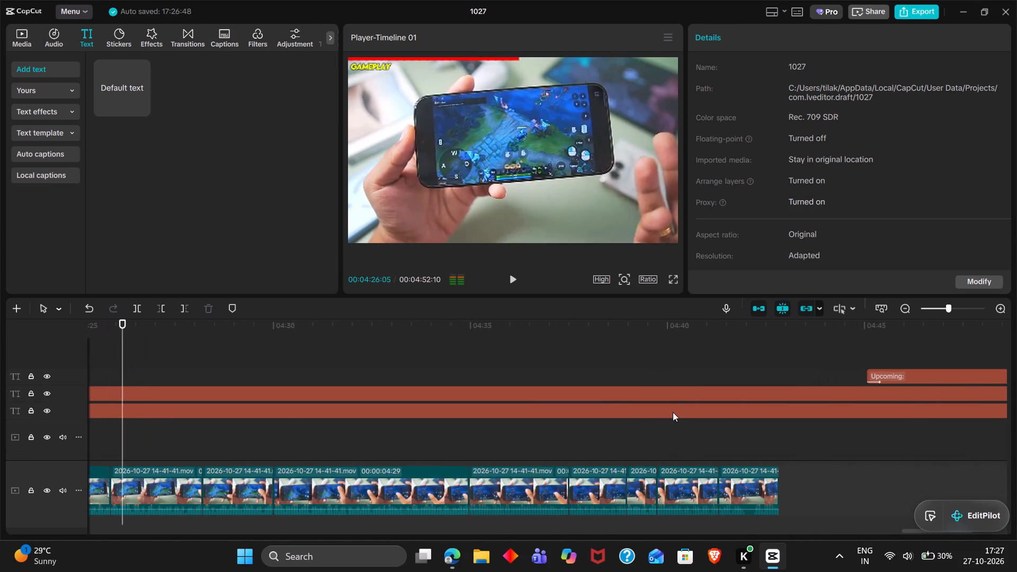
pyautogui.hscroll(-1, 673, 412)
pyautogui.keyDown('ctrl'); pyautogui.scroll(2, 673, 412); pyautogui.keyUp('ctrl')
pyautogui.hscroll(-1, 673, 412)
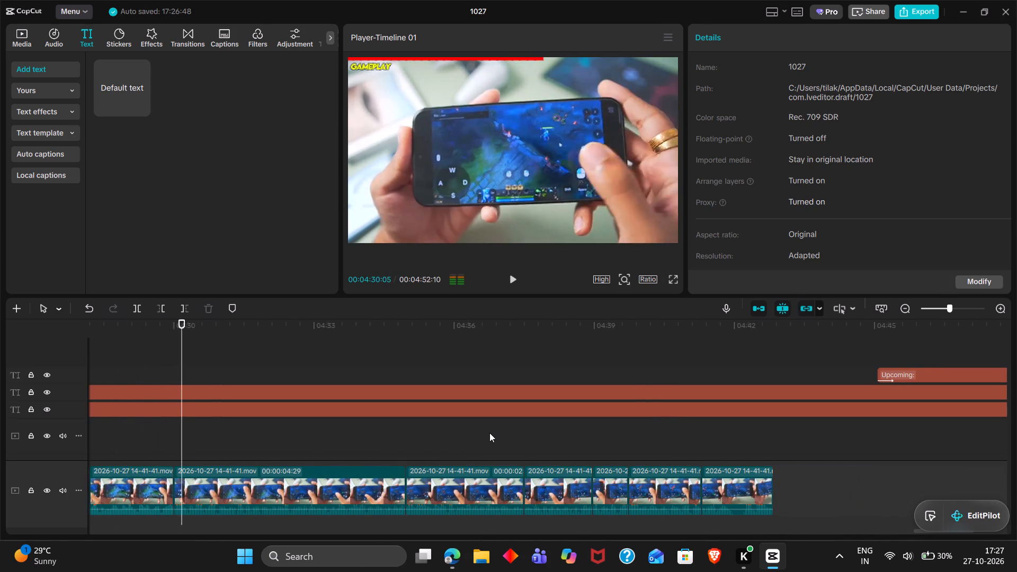
pyautogui.hscroll(-1, 489, 433)
pyautogui.hscroll(-1, 564, 434)
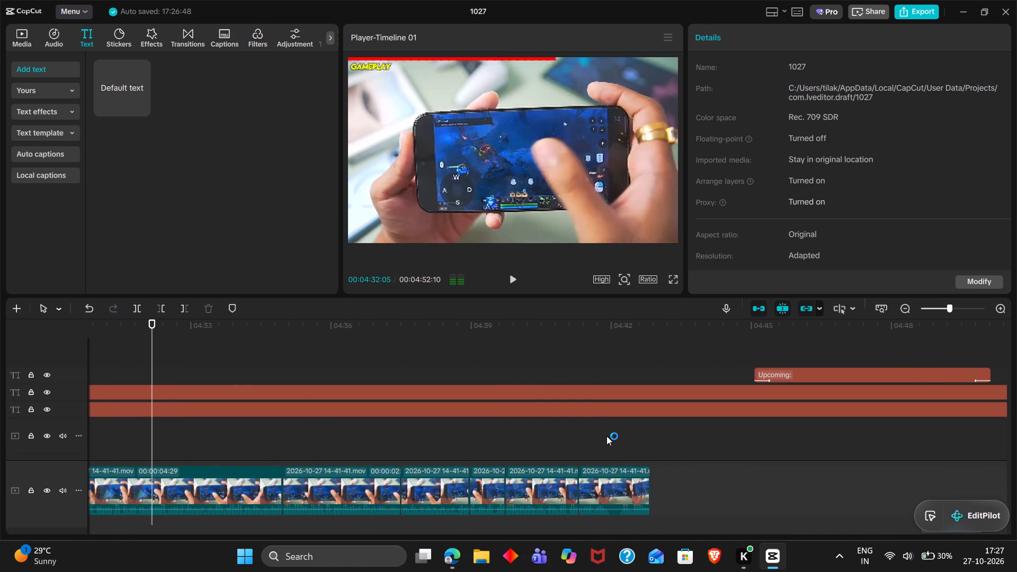
pyautogui.hscroll(1, 583, 438)
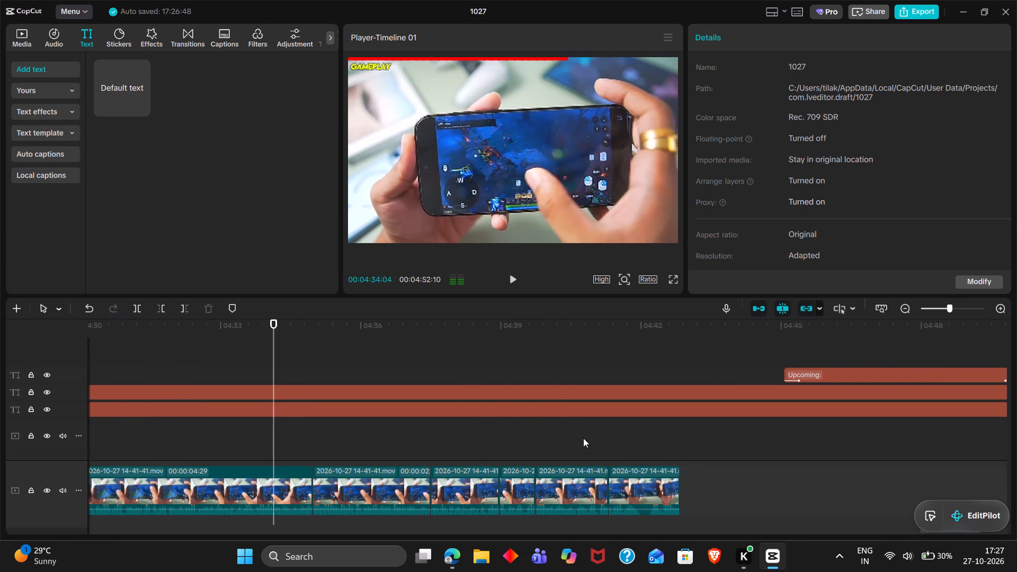
pyautogui.doubleClick(224, 454)
pyautogui.hscroll(1, 224, 454)
pyautogui.click(224, 454)
pyautogui.moveTo(224, 454); pyautogui.dragTo(337, 446)
pyautogui.press('space')
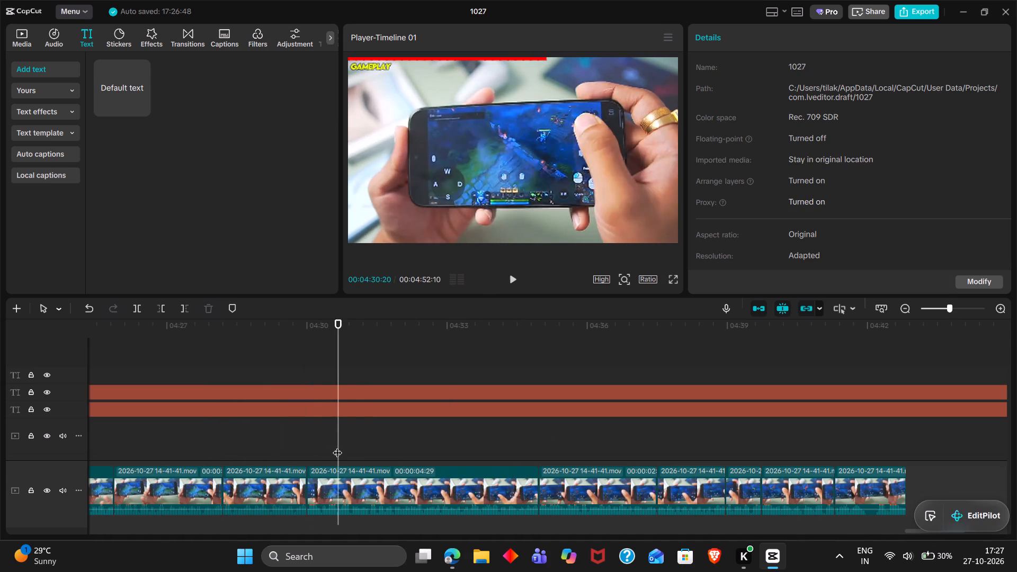
pyautogui.press('space')
pyautogui.press('space')
pyautogui.press('space')
pyautogui.press('space')
pyautogui.press('space')
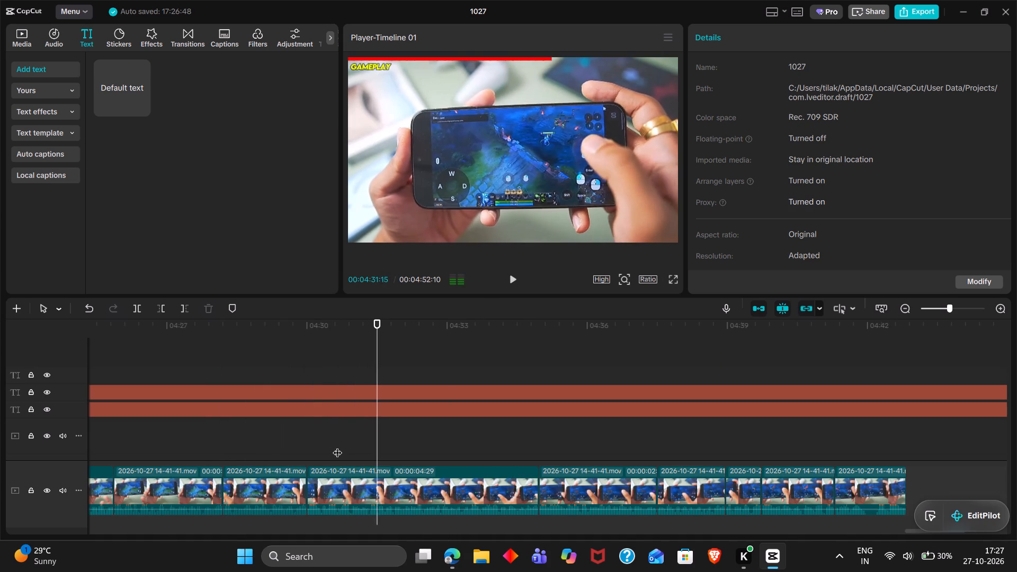
pyautogui.press('space')
pyautogui.press('space')
pyautogui.press('space')
pyautogui.press('space')
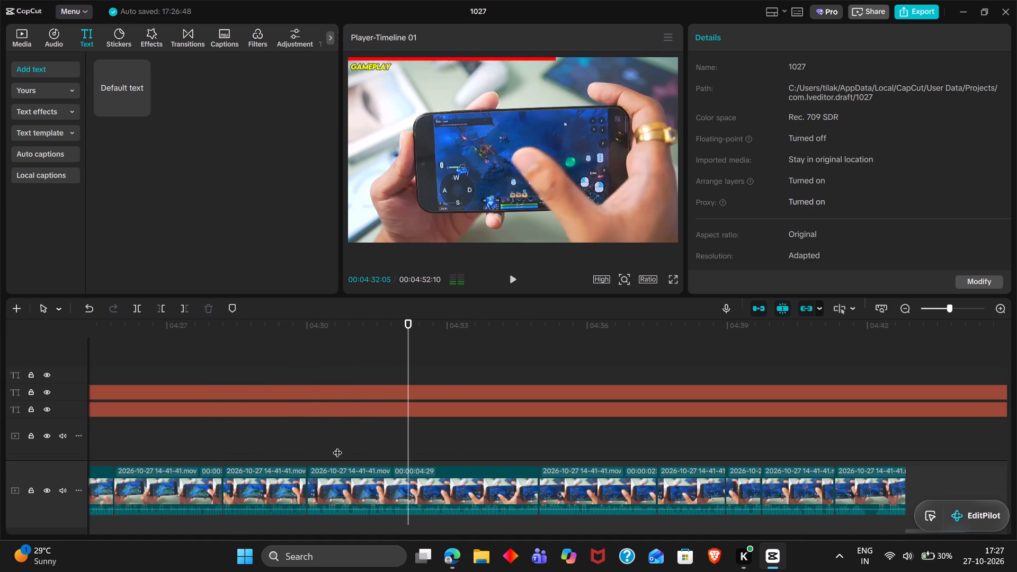
# Trim the end of the Gameplay label to 00:04:32:05.
pyautogui.moveTo(436, 444); pyautogui.dragTo(421, 381)
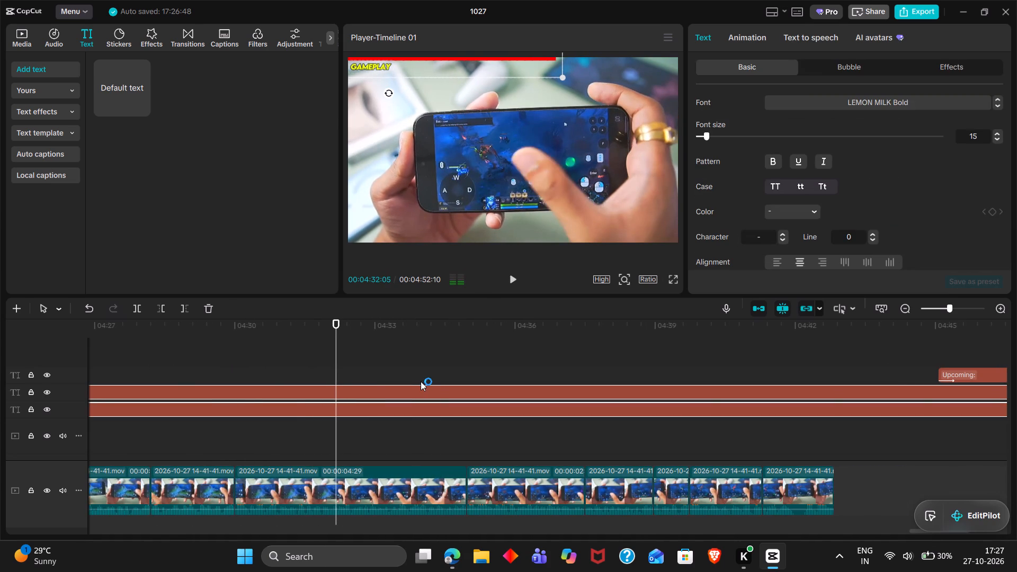
pyautogui.keyDown('ctrl'); pyautogui.scroll(-6, 421, 381); pyautogui.keyUp('ctrl')
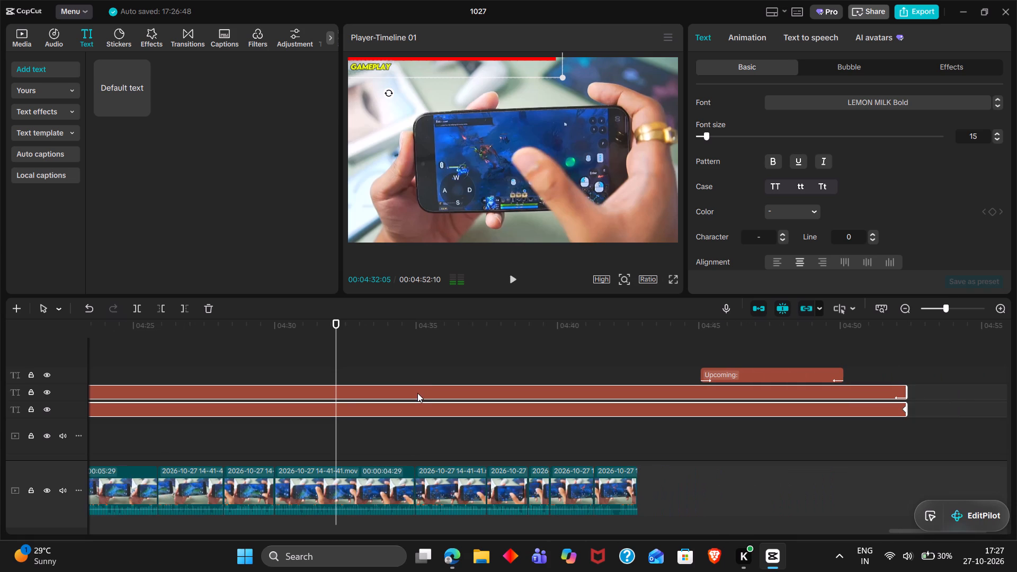
pyautogui.click(417, 393)
pyautogui.press('w')
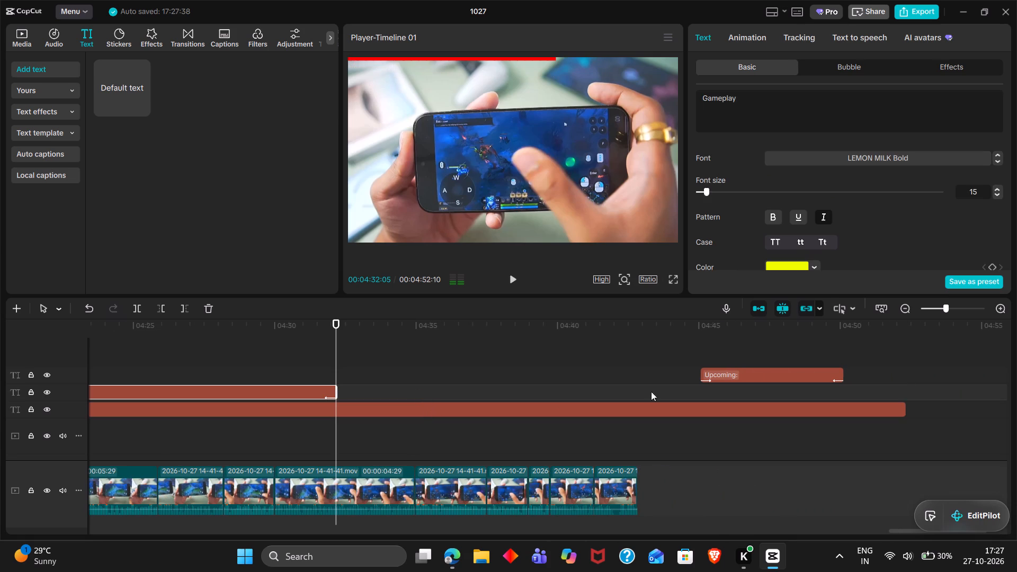
# Move the Gameplay red line's end keyframe to 00:04:32:04 and trim the line to end there.
pyautogui.click(711, 404)
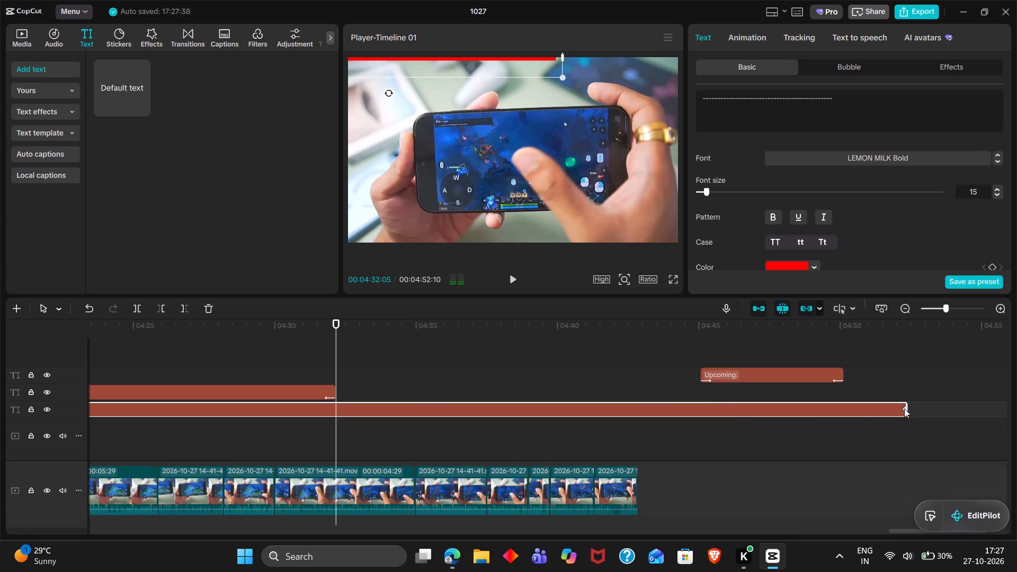
pyautogui.moveTo(904, 408); pyautogui.dragTo(334, 408)
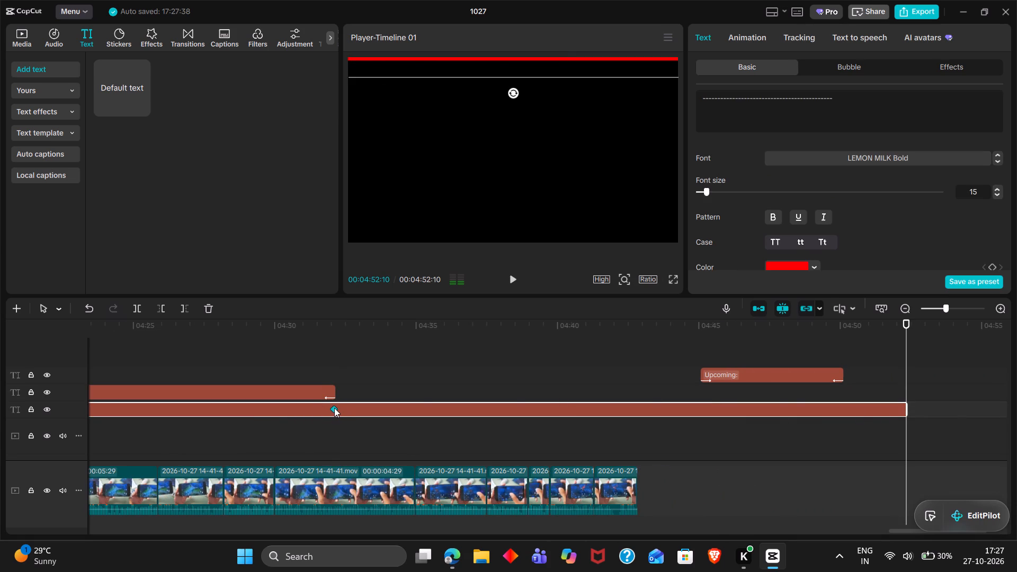
pyautogui.moveTo(334, 408); pyautogui.dragTo(335, 408)
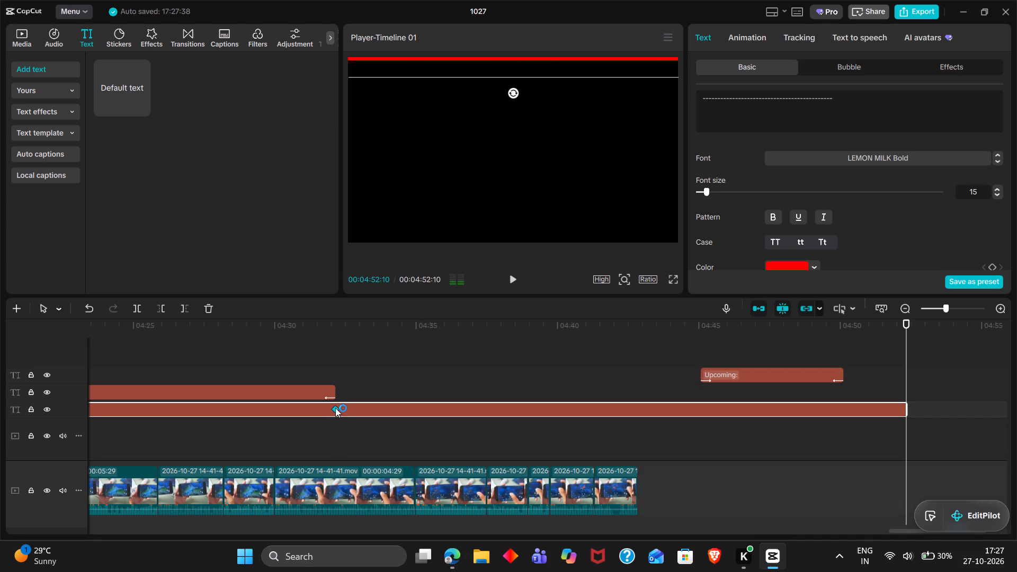
pyautogui.moveTo(335, 408); pyautogui.dragTo(335, 408)
pyautogui.click(335, 408)
pyautogui.press('w')
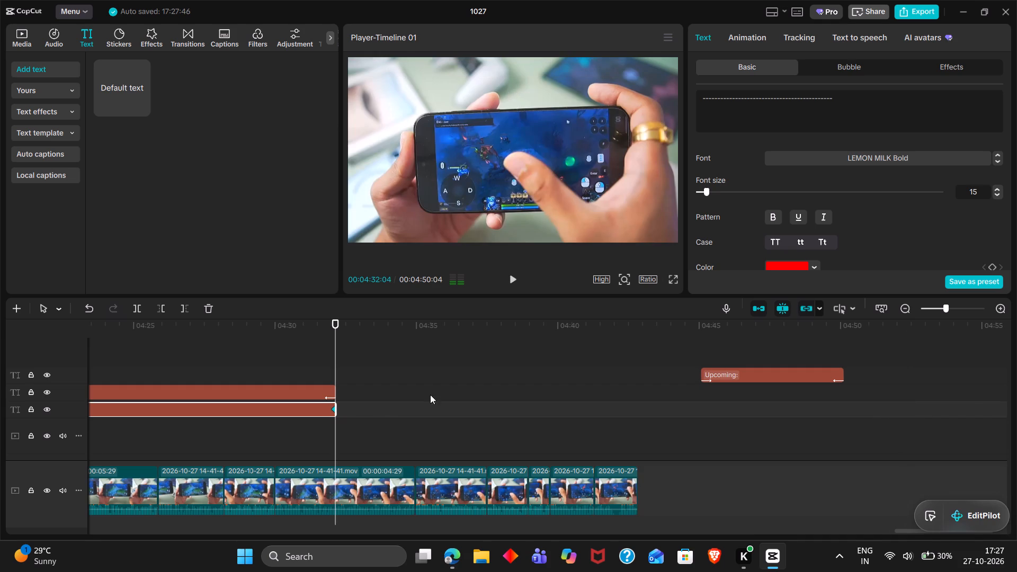
# Move the last Upcoming clip to start at about 00:04:25, near the end of the Gameplay section.
pyautogui.moveTo(740, 377); pyautogui.dragTo(258, 374)
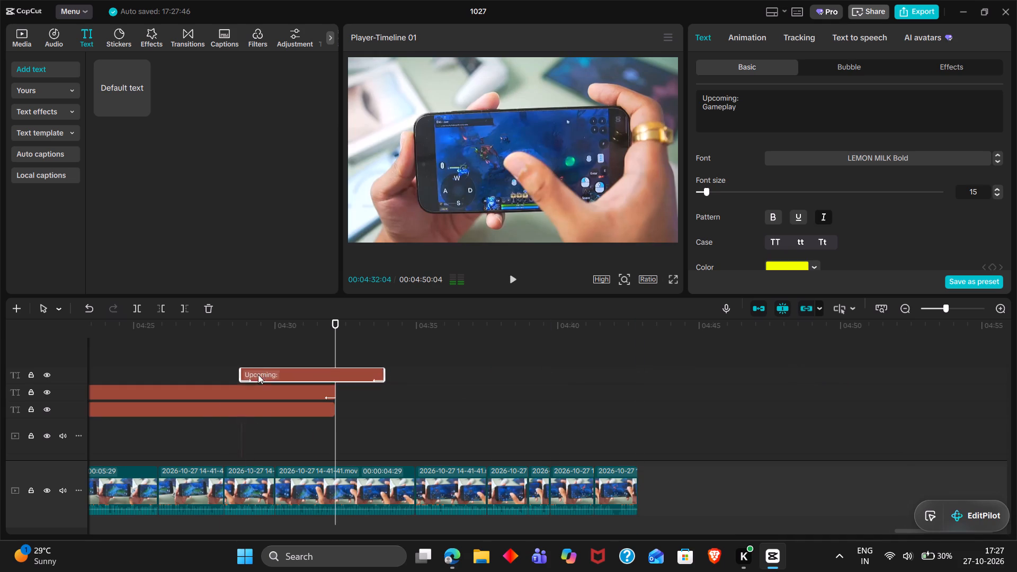
pyautogui.moveTo(258, 374); pyautogui.dragTo(182, 376)
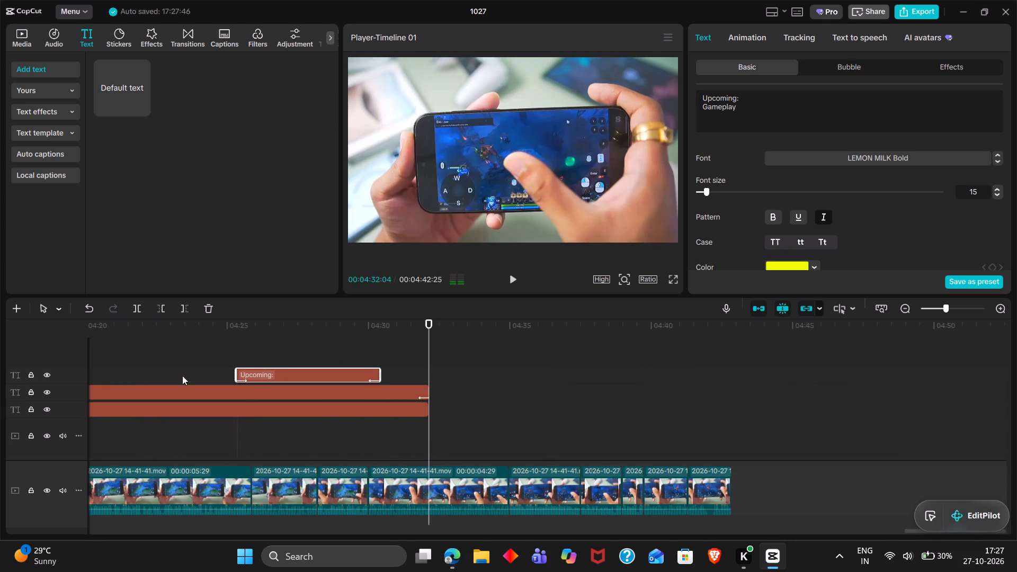
# Change the second line of the moved Upcoming clip's text from Gameplay to "Conclusion".
pyautogui.doubleClick(728, 110)
pyautogui.write('Conclsu')
pyautogui.press('BackSpace')
pyautogui.press('BackSpace')
pyautogui.write('usion')
pyautogui.doubleClick(349, 367)
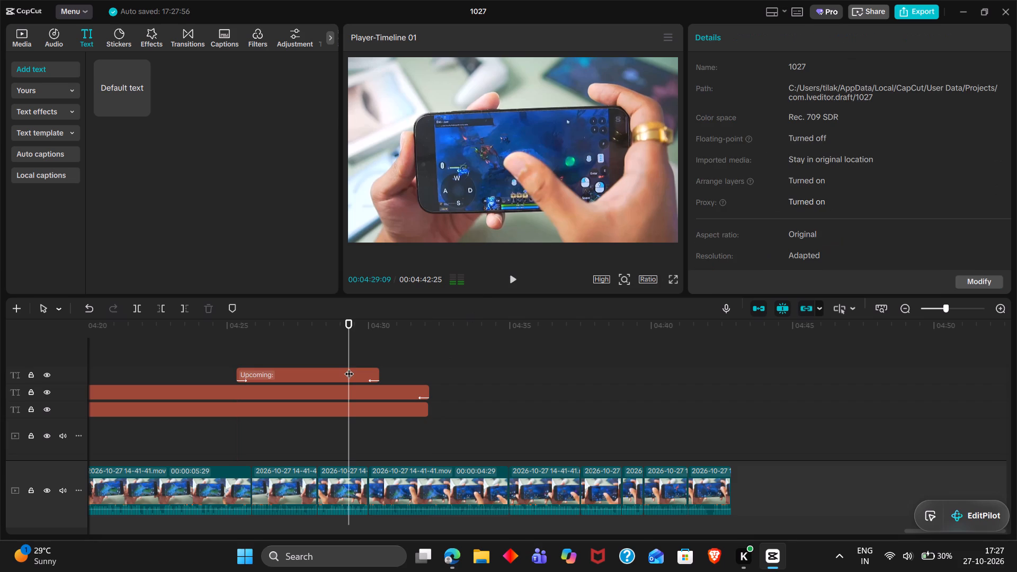
# Set the X position of the "Upcoming: Conclusion" text to 1610 so it sits at the frame's edge.
pyautogui.click(364, 376)
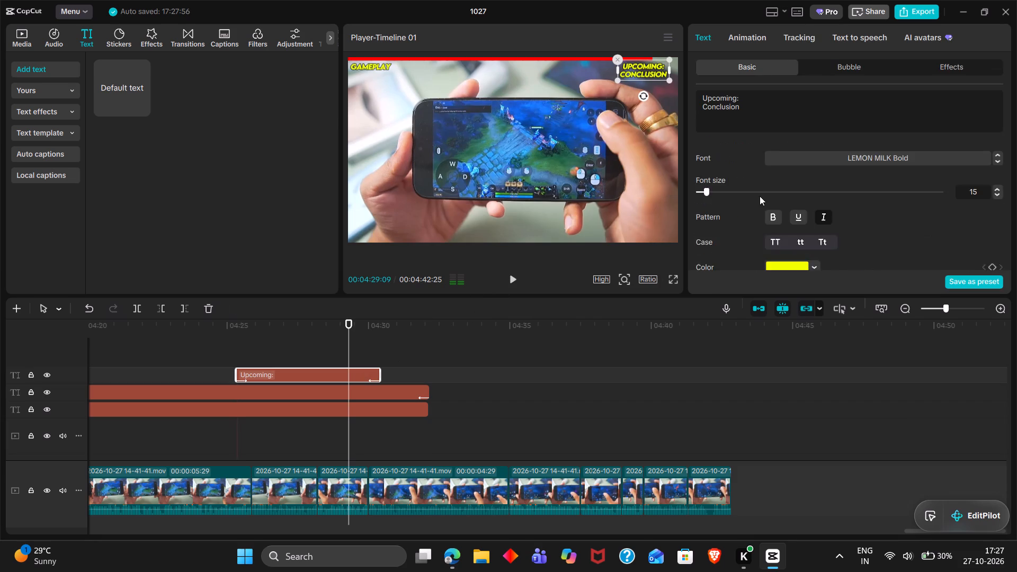
pyautogui.scroll(-2, 760, 196)
pyautogui.scroll(1, 785, 164)
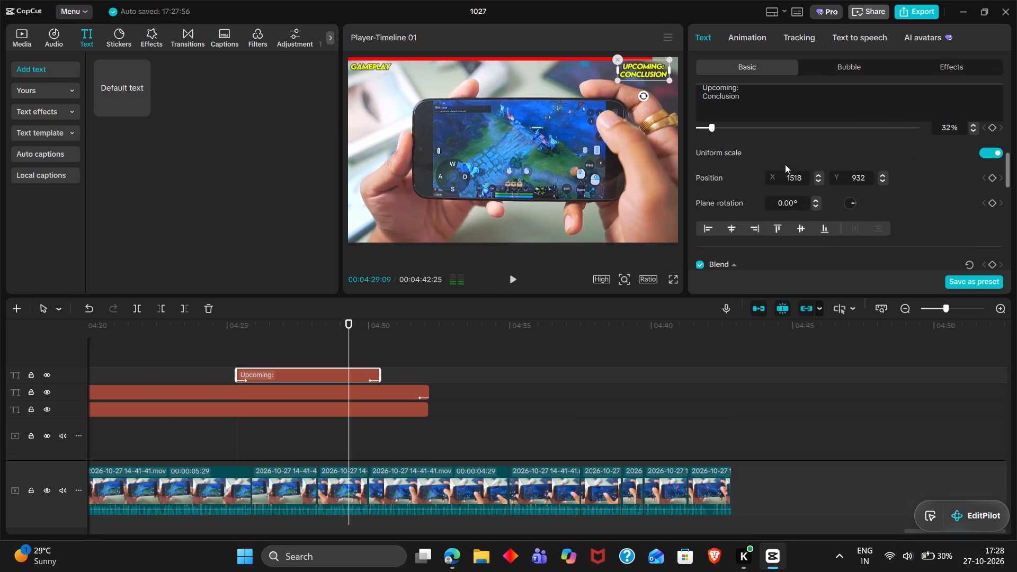
pyautogui.click(798, 181)
pyautogui.press('Up')
pyautogui.press('Up')
pyautogui.press('Up')
pyautogui.press('Up')
pyautogui.press('Up')
pyautogui.press('Up')
pyautogui.press('Up')
pyautogui.press('Up')
pyautogui.press('Up')
pyautogui.press('Up')
pyautogui.press('Up')
pyautogui.press('Up')
pyautogui.press('Up')
pyautogui.press('Up')
pyautogui.press('Up')
pyautogui.press('Up')
pyautogui.press('Up')
pyautogui.press('Up')
pyautogui.press('Up')
pyautogui.press('Up')
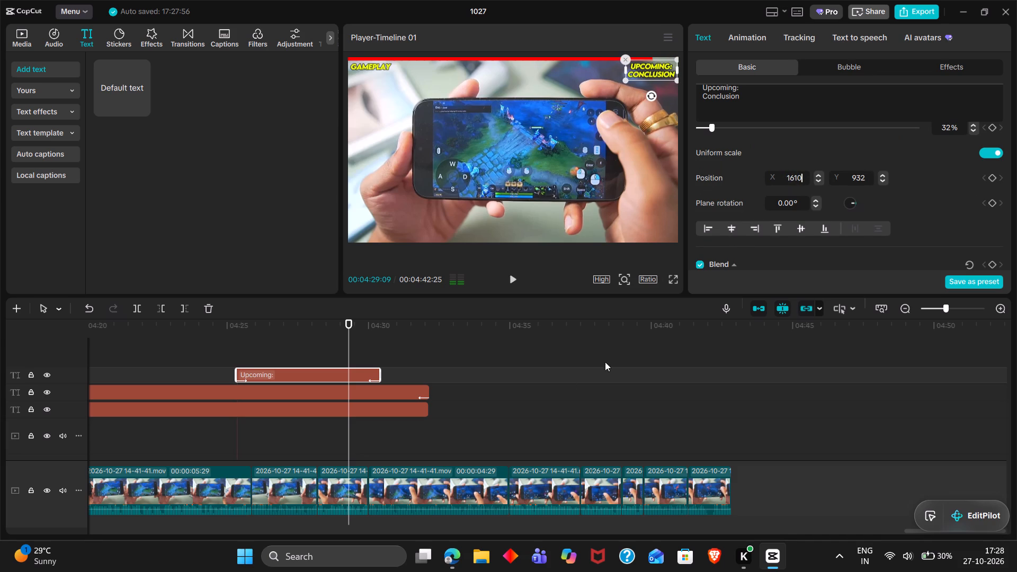
# Copy the Gameplay label, its red line and the Upcoming clip and paste them at 00:04:32:05.
pyautogui.moveTo(485, 410); pyautogui.dragTo(357, 361)
pyautogui.hotkey('ctrl', 'c')
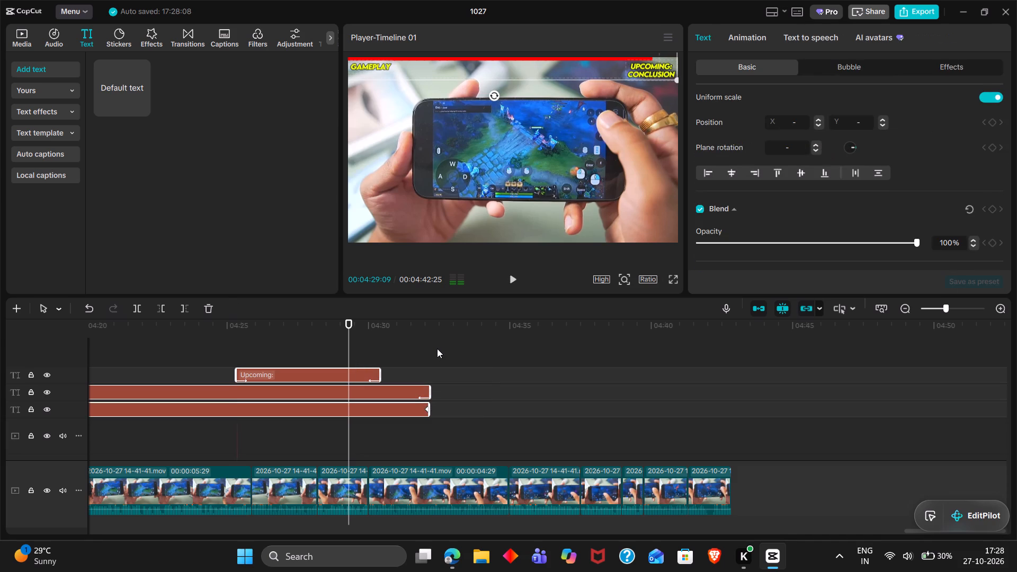
pyautogui.click(437, 348)
pyautogui.moveTo(437, 348); pyautogui.dragTo(430, 347)
pyautogui.hotkey('ctrl', 'v')
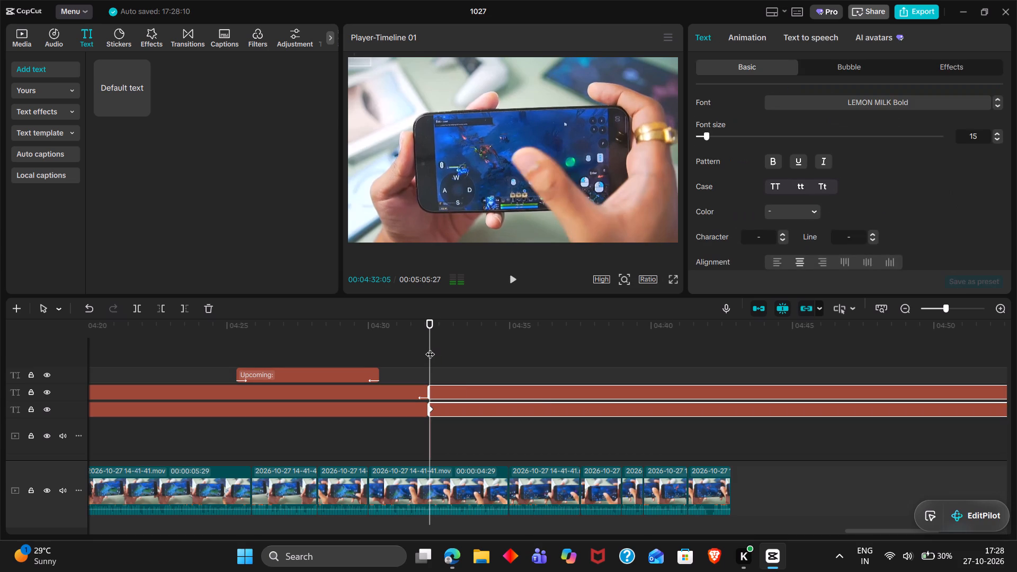
# Change the pasted Gameplay label's text to "Conclusion".
pyautogui.click(462, 388)
pyautogui.tripleClick(813, 119)
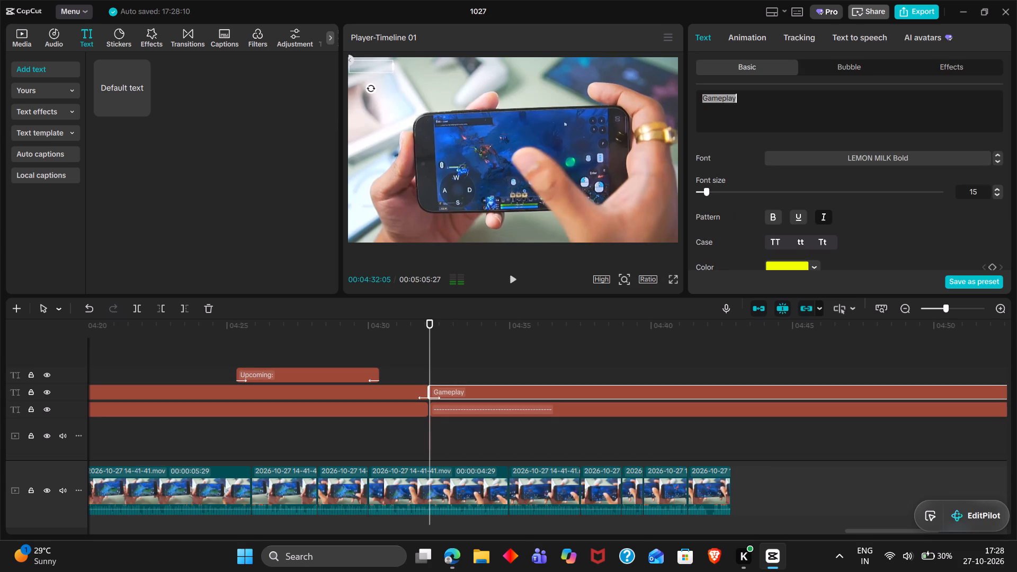
pyautogui.write('Conclusion')
pyautogui.doubleClick(497, 352)
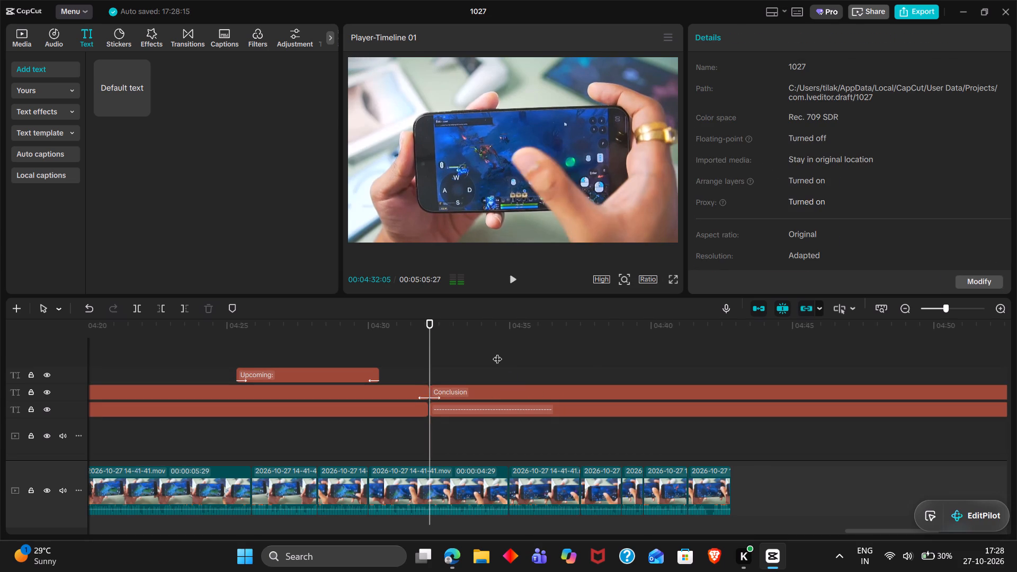
# Set the Conclusion label's X position to -1610 so the whole word fits inside the frame.
pyautogui.click(523, 381)
pyautogui.click(530, 395)
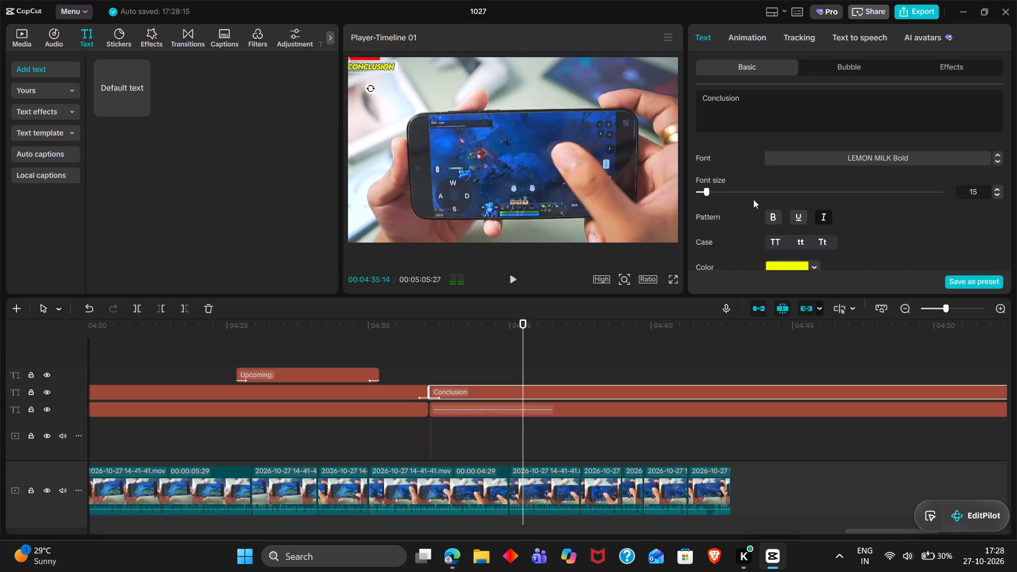
pyautogui.scroll(-1, 753, 199)
pyautogui.click(796, 231)
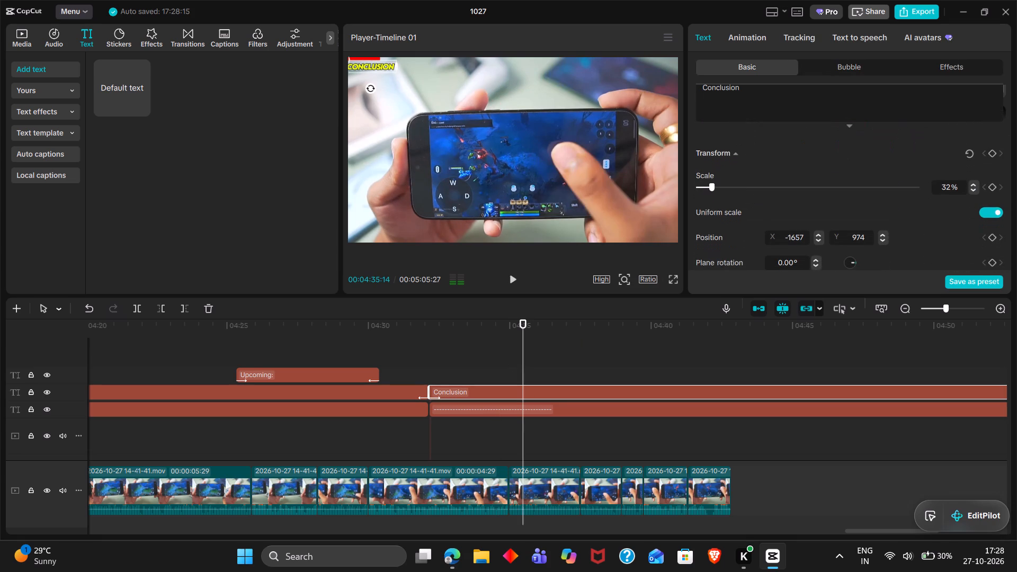
pyautogui.click(798, 236)
pyautogui.press('Up')
pyautogui.press('Up')
pyautogui.press('Up')
pyautogui.press('Up')
pyautogui.press('Up')
pyautogui.press('Up')
pyautogui.press('Up')
pyautogui.press('Up')
pyautogui.press('Up')
pyautogui.press('Up')
pyautogui.press('Up')
pyautogui.press('Up')
pyautogui.press('Up')
pyautogui.press('Up')
pyautogui.press('Up')
pyautogui.press('Up')
pyautogui.press('Up')
pyautogui.press('Up')
pyautogui.press('Up')
pyautogui.press('Up')
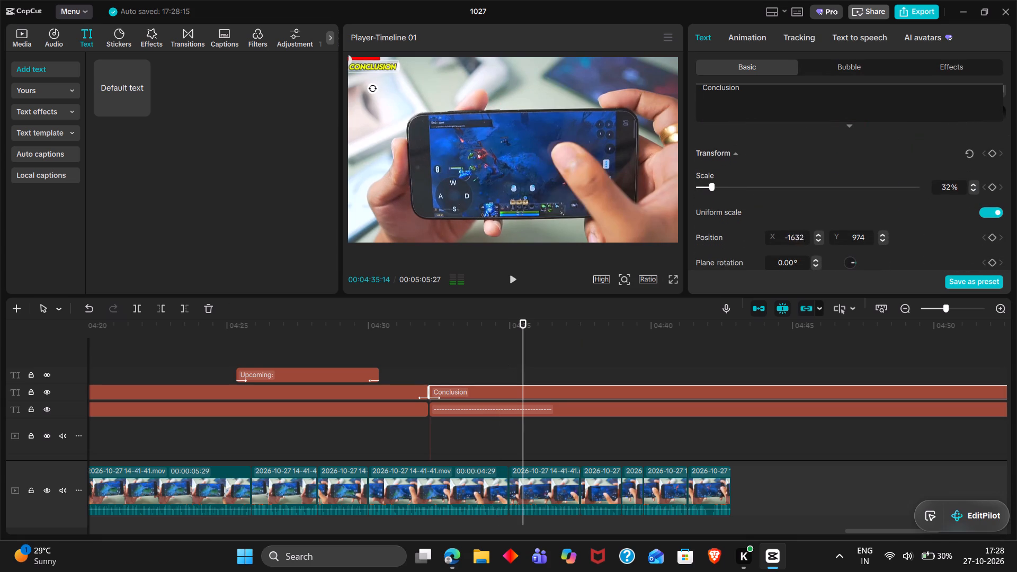
pyautogui.press('Up')
pyautogui.press('Up')
pyautogui.press('Up')
pyautogui.press('Up')
pyautogui.press('Up')
pyautogui.press('Up')
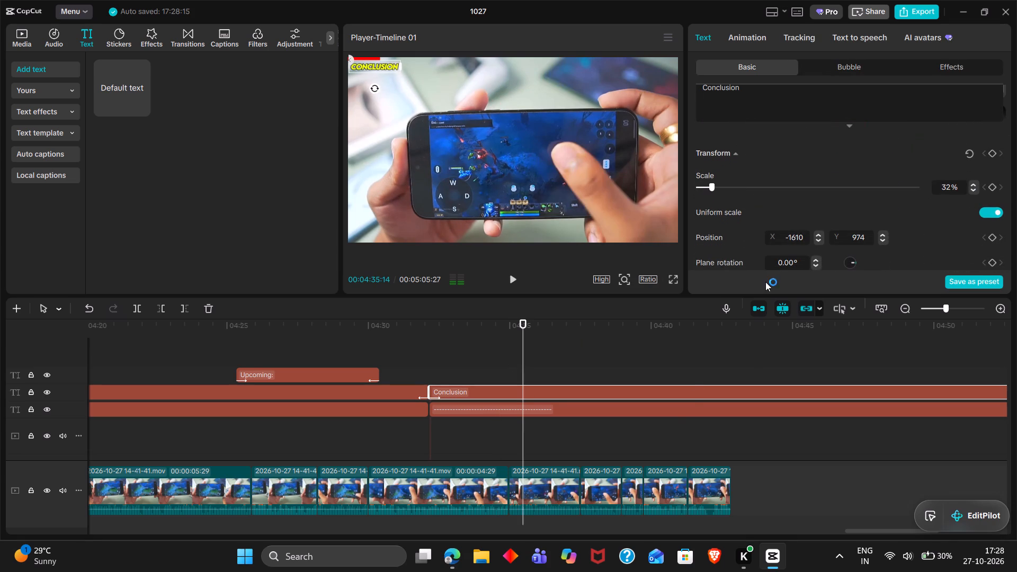
# Trim the end of the Conclusion label to the end of the footage at 00:04:42:25.
pyautogui.click(751, 367)
pyautogui.moveTo(751, 367); pyautogui.dragTo(732, 362)
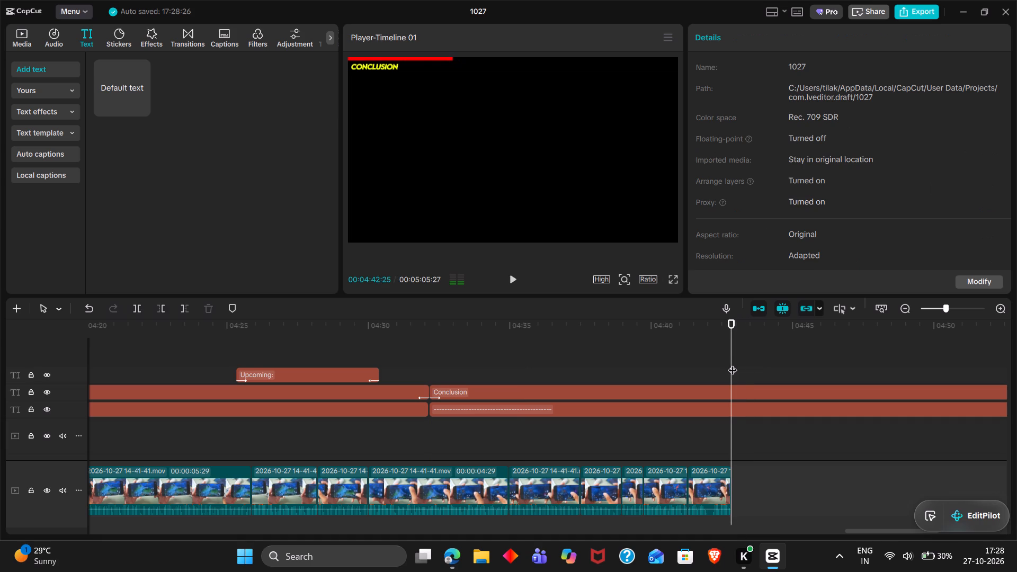
pyautogui.moveTo(735, 374); pyautogui.dragTo(734, 385)
pyautogui.click(740, 399)
pyautogui.press('w')
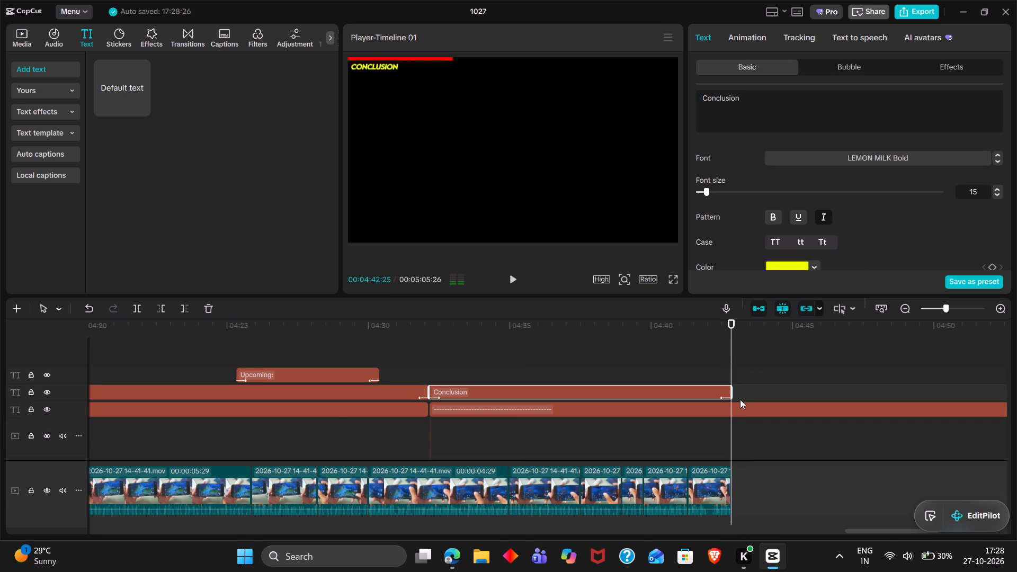
# Move the Conclusion red line's end keyframe to the footage's end and trim the line to 00:04:42:27.
pyautogui.hscroll(-1, 740, 399)
pyautogui.click(733, 413)
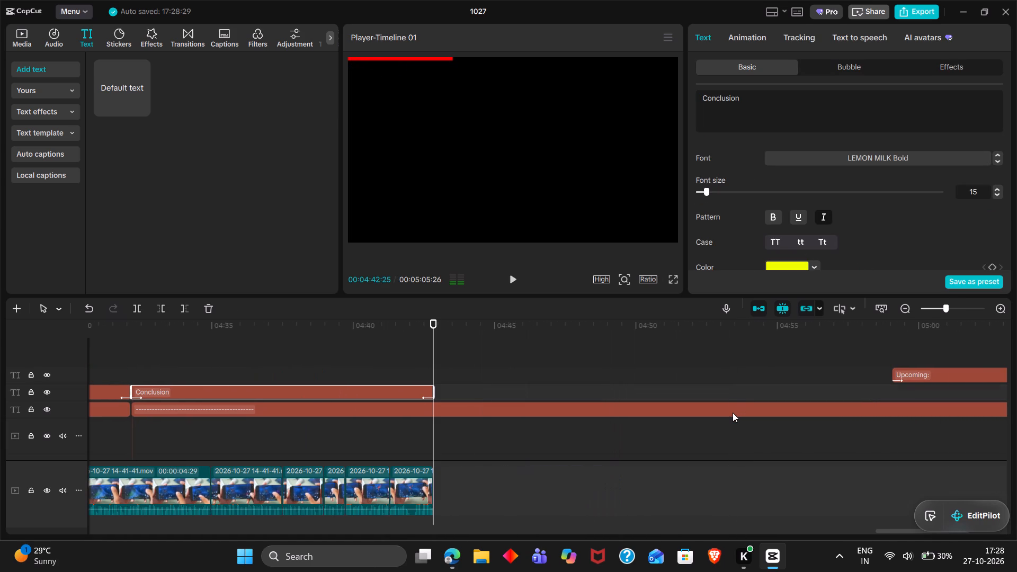
pyautogui.keyDown('ctrl'); pyautogui.scroll(-6, 733, 413); pyautogui.keyUp('ctrl')
pyautogui.moveTo(761, 413); pyautogui.dragTo(726, 408)
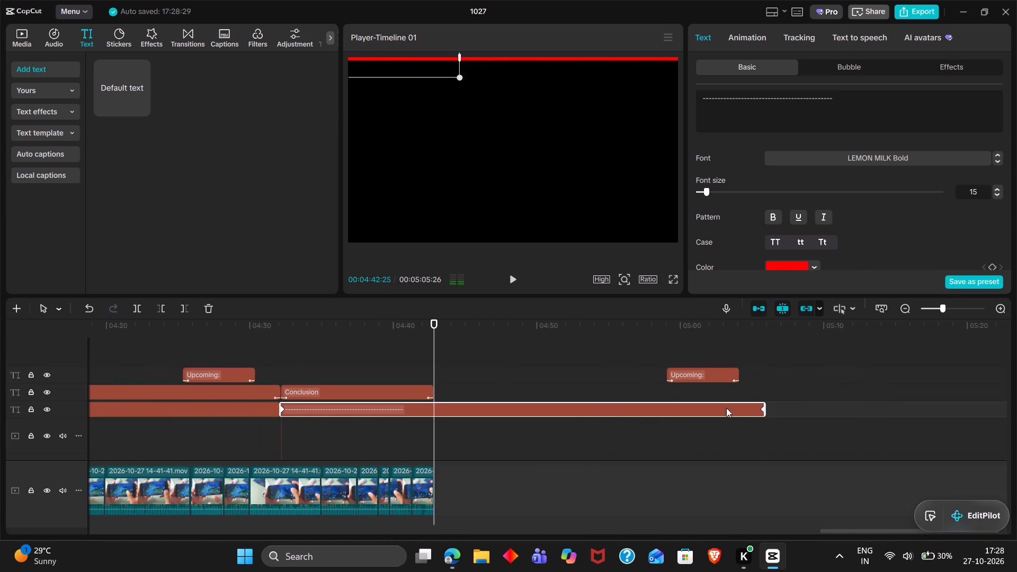
pyautogui.moveTo(726, 408); pyautogui.dragTo(435, 407)
pyautogui.doubleClick(435, 407)
pyautogui.press('w')
# Move the Conclusion red line's end keyframe to the footage's last frame and trim the line's end to 00:04:42:25.
pyautogui.keyDown('ctrl'); pyautogui.scroll(5, 435, 407); pyautogui.keyUp('ctrl')
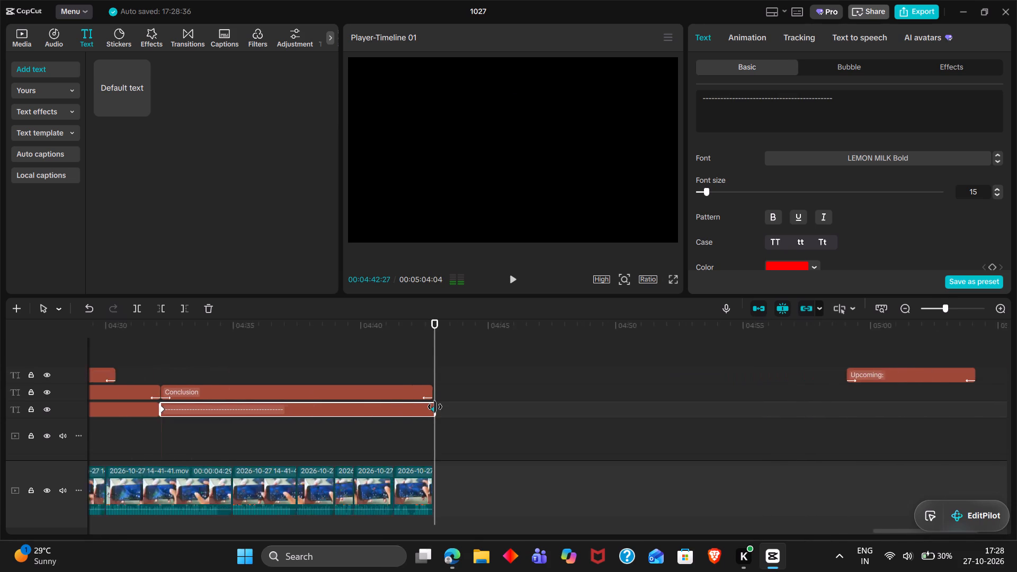
pyautogui.keyDown('ctrl'); pyautogui.scroll(10, 435, 407); pyautogui.keyUp('ctrl')
pyautogui.doubleClick(430, 382)
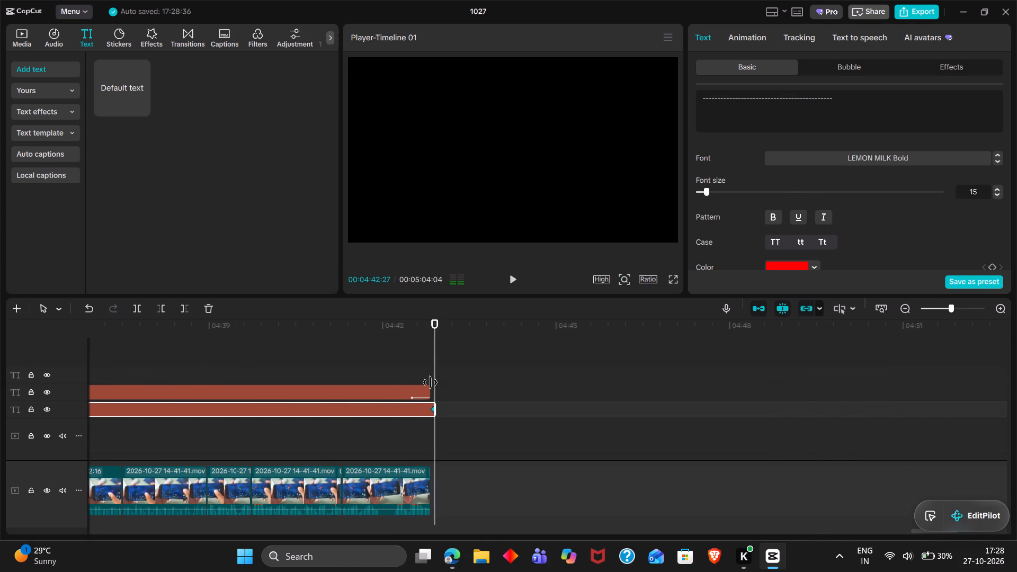
pyautogui.click(424, 410)
pyautogui.keyDown('ctrl'); pyautogui.scroll(3, 424, 410); pyautogui.keyUp('ctrl')
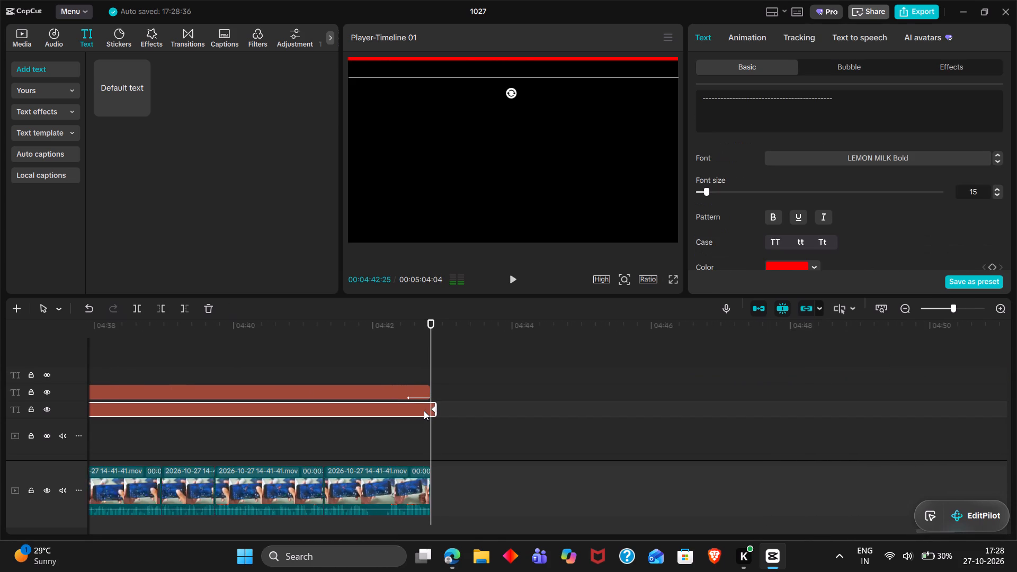
pyautogui.keyDown('ctrl'); pyautogui.scroll(17, 424, 410); pyautogui.keyUp('ctrl')
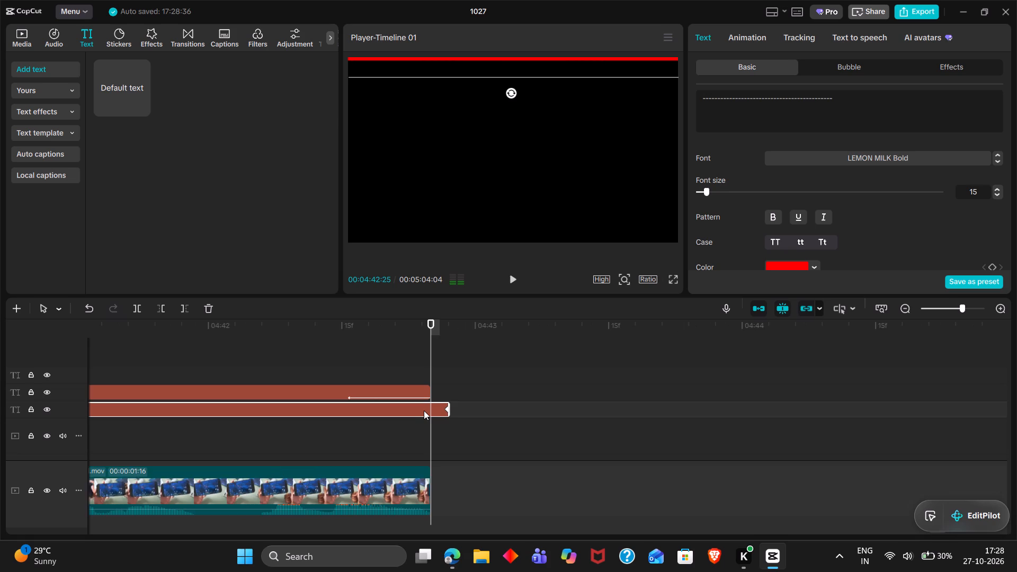
pyautogui.keyDown('ctrl'); pyautogui.scroll(2, 424, 410); pyautogui.keyUp('ctrl')
pyautogui.moveTo(450, 409); pyautogui.dragTo(436, 409)
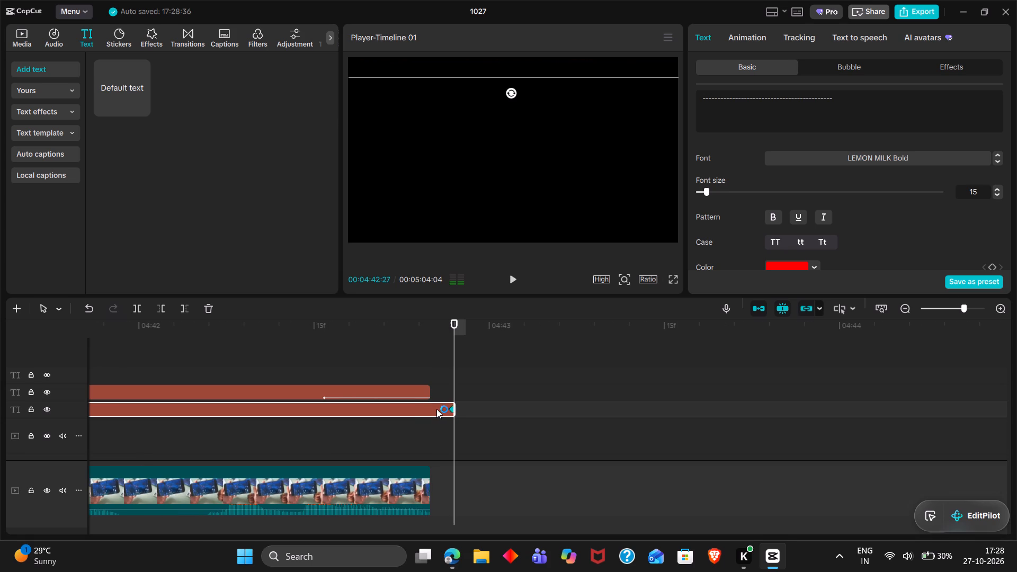
pyautogui.moveTo(436, 409); pyautogui.dragTo(430, 410)
pyautogui.click(430, 410)
pyautogui.press('w')
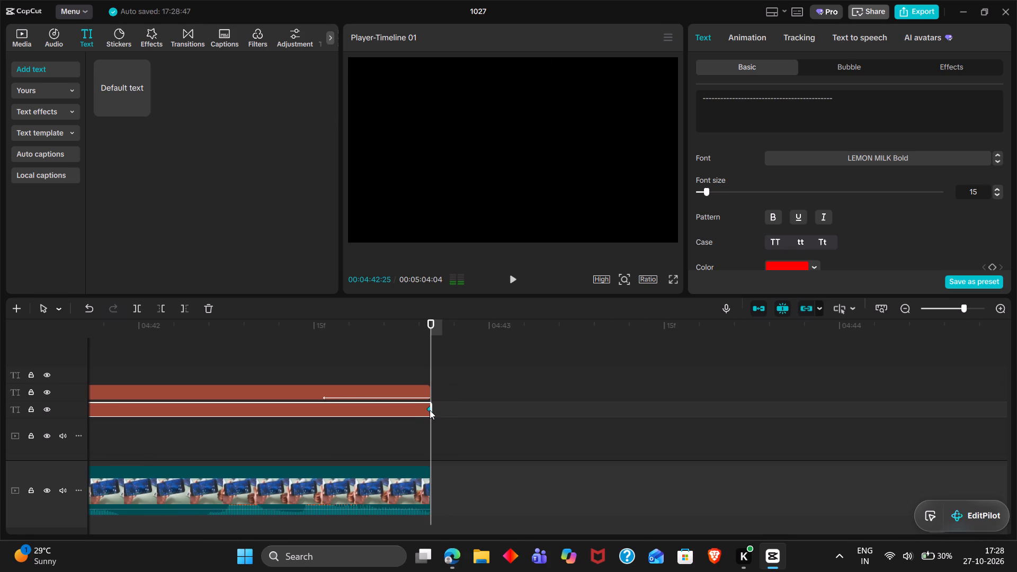
# Delete the leftover Upcoming label that sits beyond the end of the footage, near 00:05:00.
pyautogui.keyDown('ctrl'); pyautogui.scroll(-17, 430, 410); pyautogui.keyUp('ctrl')
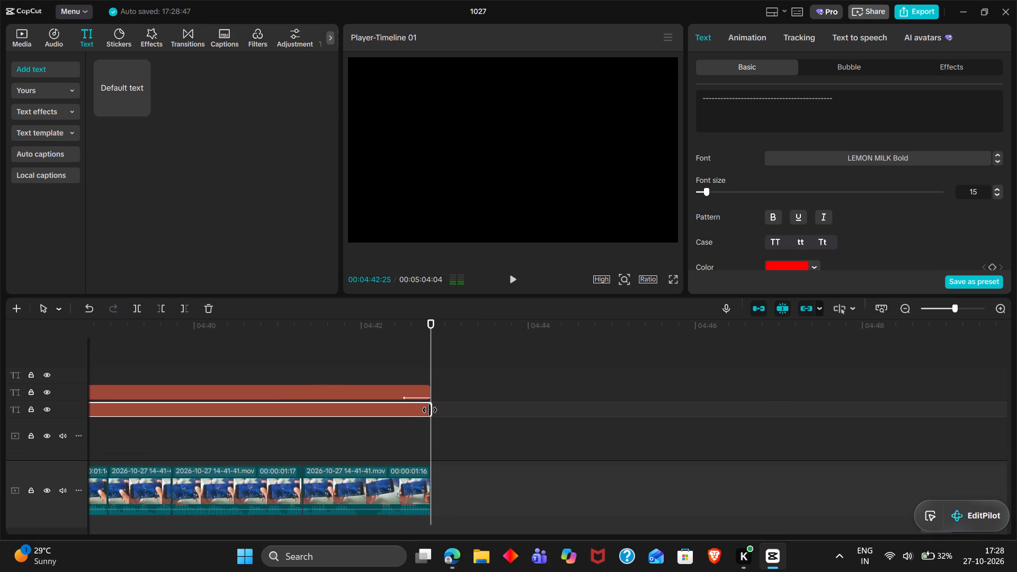
pyautogui.keyDown('ctrl'); pyautogui.scroll(-6, 430, 410); pyautogui.keyUp('ctrl')
pyautogui.scroll(7, 430, 410)
pyautogui.keyDown('ctrl'); pyautogui.scroll(-2, 283, 571); pyautogui.keyUp('ctrl')
pyautogui.hscroll(-2, 444, 570)
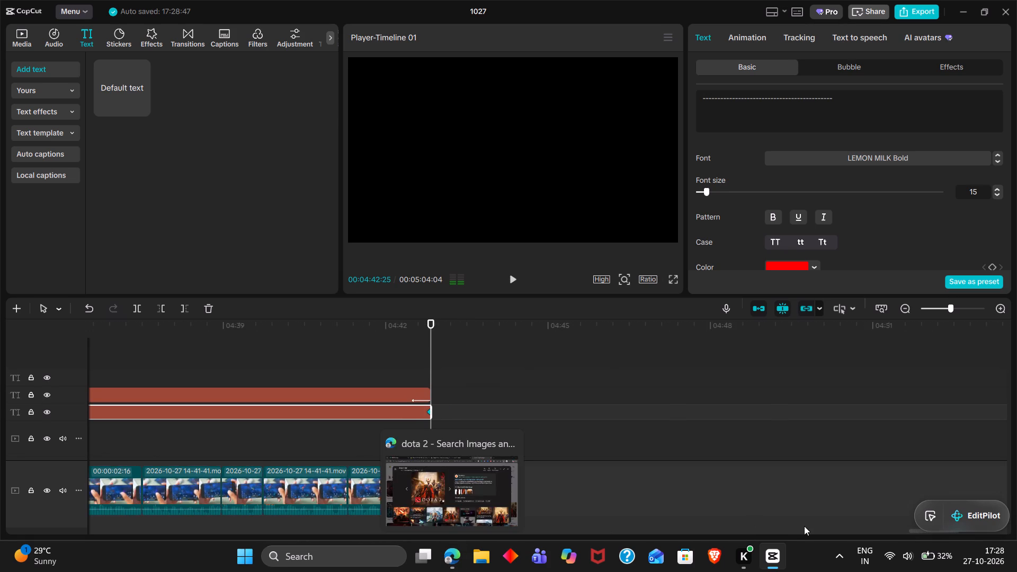
pyautogui.hscroll(-2, 804, 526)
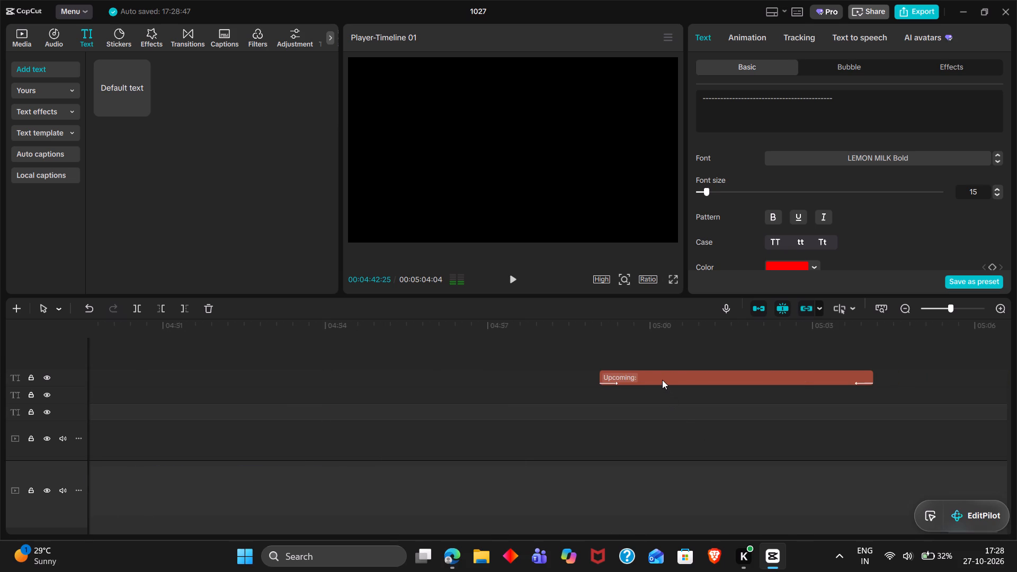
pyautogui.click(662, 380)
pyautogui.press('BackSpace')
# Play the Conclusion ending and check the red line segments and labels of every section along the timeline.
pyautogui.hscroll(1, 662, 380)
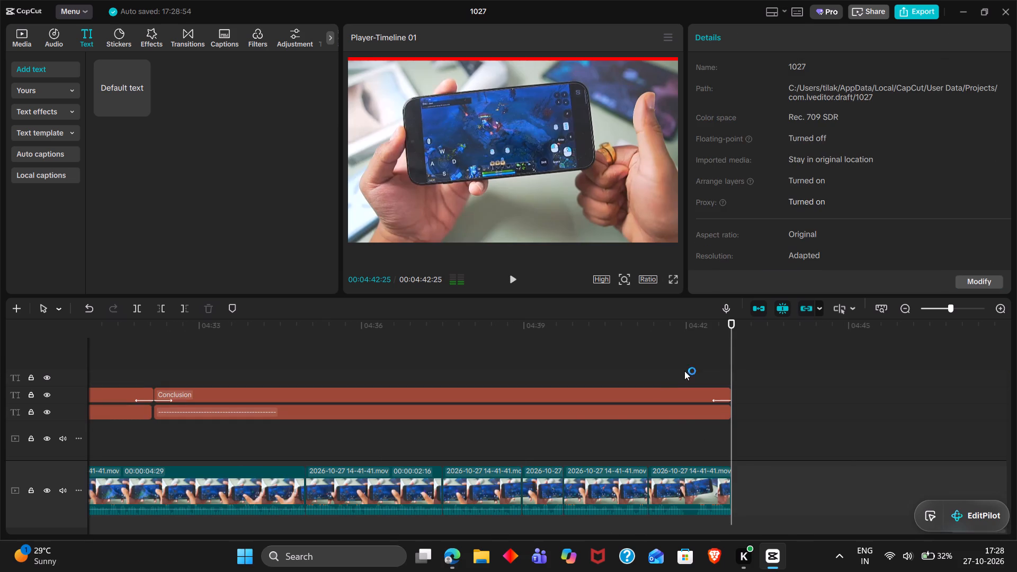
pyautogui.click(684, 371)
pyautogui.moveTo(684, 371); pyautogui.dragTo(574, 370)
pyautogui.press('space')
pyautogui.keyDown('ctrl'); pyautogui.scroll(-6, 574, 370); pyautogui.keyUp('ctrl')
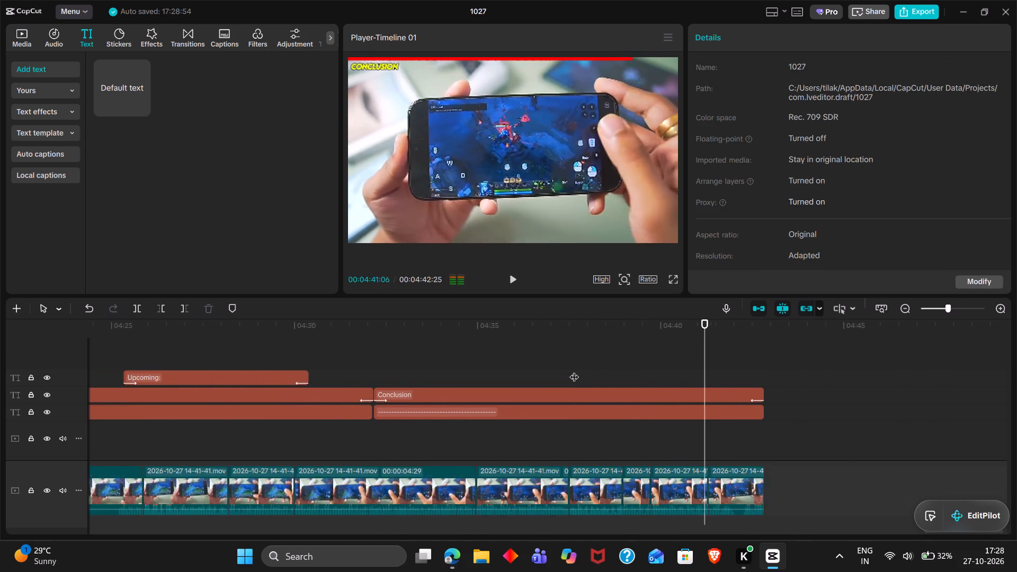
pyautogui.keyDown('ctrl'); pyautogui.scroll(-8, 574, 370); pyautogui.keyUp('ctrl')
pyautogui.hscroll(5, 574, 370)
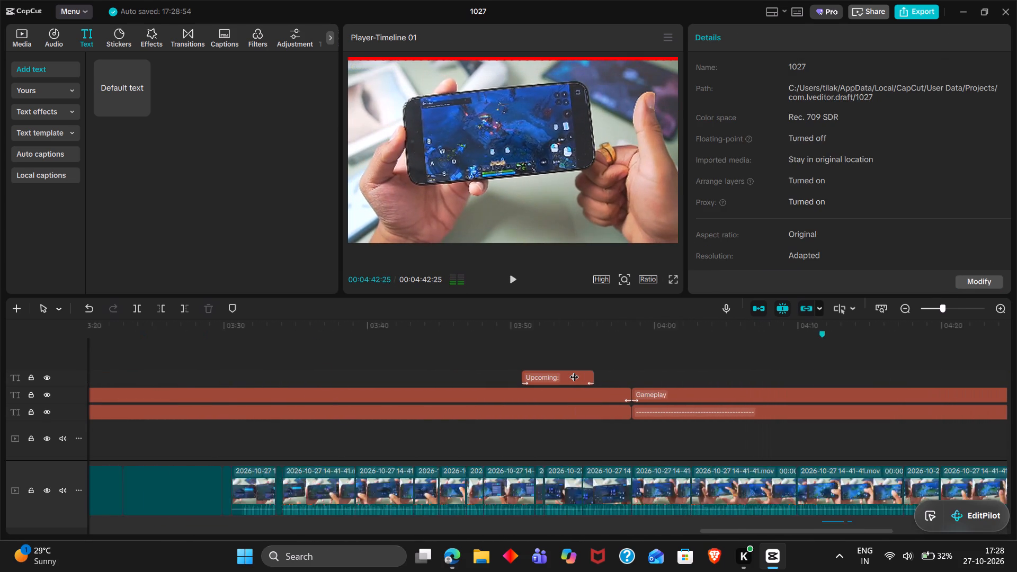
pyautogui.hscroll(9, 574, 370)
pyautogui.hscroll(-2, 574, 370)
pyautogui.click(764, 405)
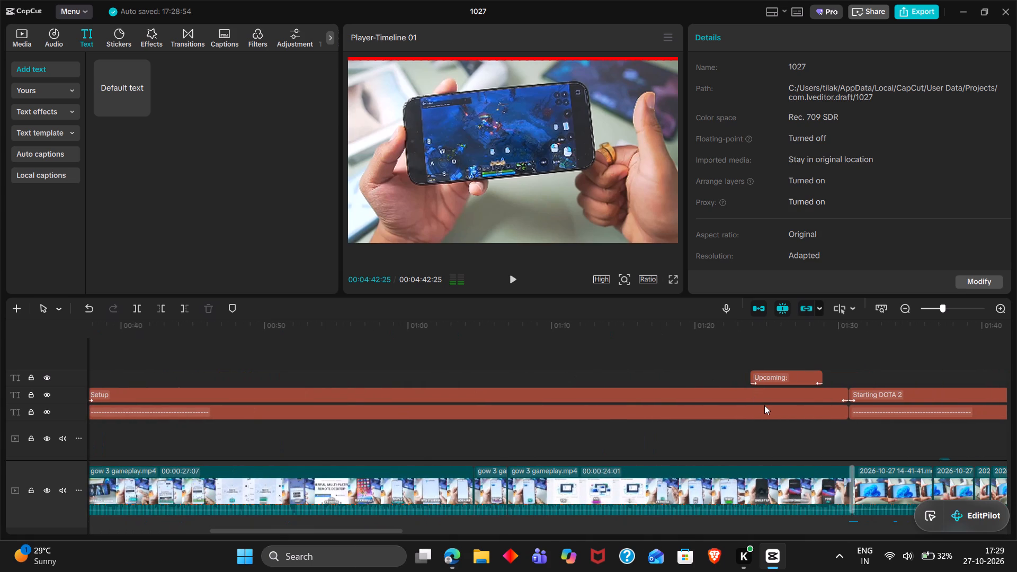
pyautogui.hscroll(-1, 764, 405)
pyautogui.click(811, 413)
pyautogui.hscroll(-1, 811, 413)
pyautogui.click(843, 413)
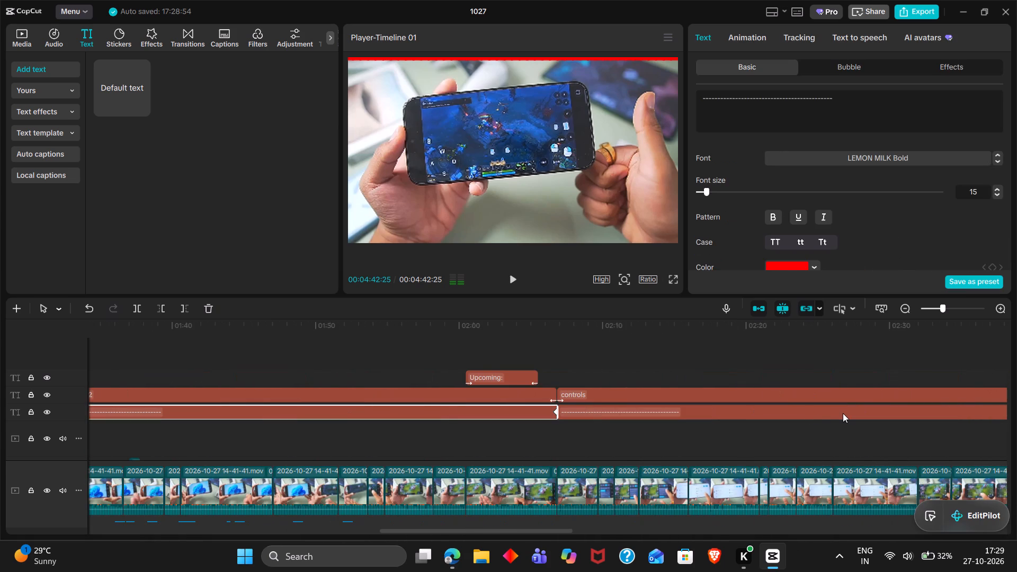
pyautogui.hscroll(-2, 843, 413)
pyautogui.click(843, 413)
pyautogui.hscroll(-1, 843, 413)
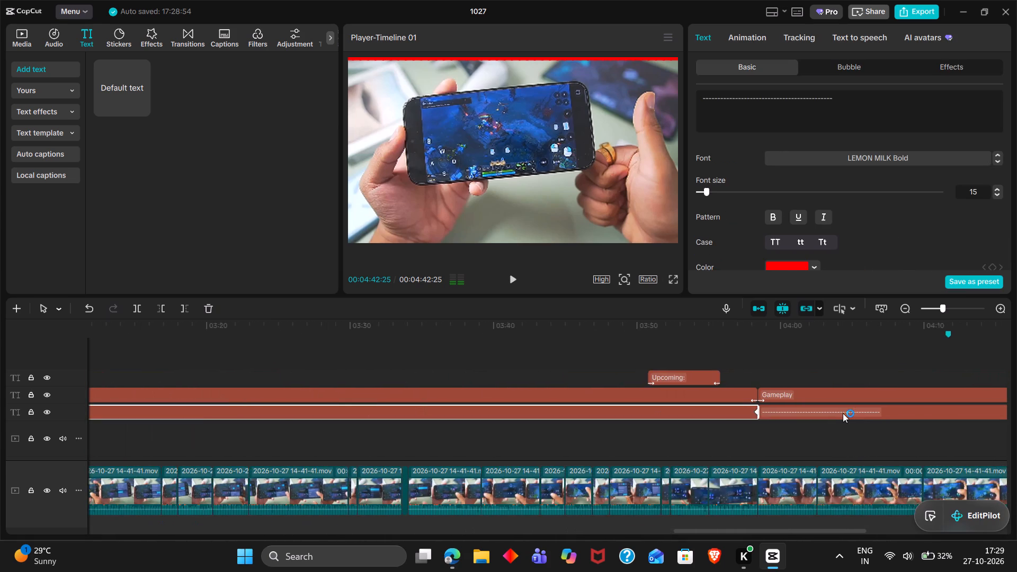
pyautogui.hscroll(-1, 843, 413)
pyautogui.click(843, 413)
pyautogui.hscroll(-1, 843, 413)
pyautogui.hscroll(8, 843, 413)
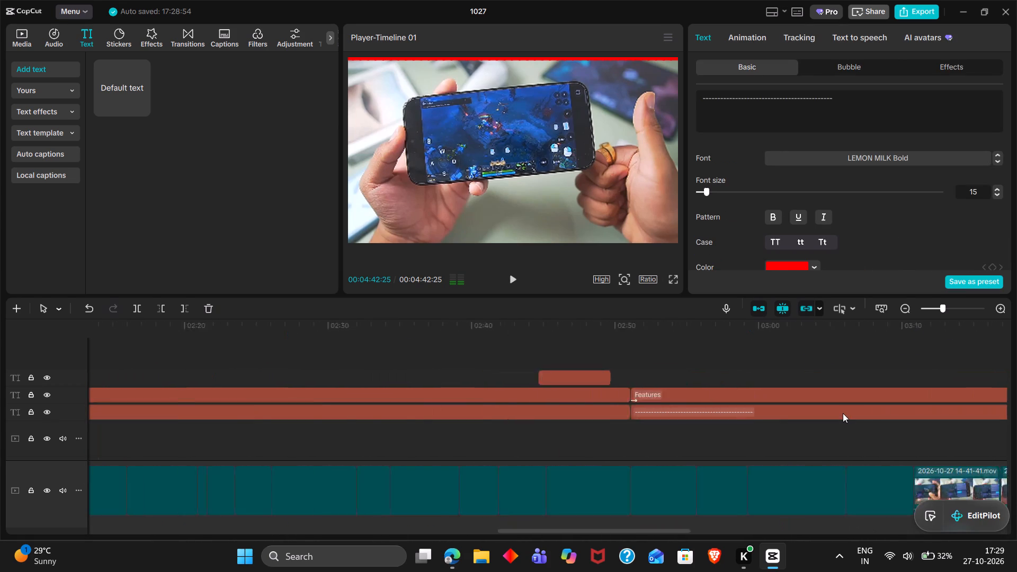
pyautogui.hscroll(8, 843, 413)
pyautogui.hscroll(-8, 843, 413)
pyautogui.click(691, 413)
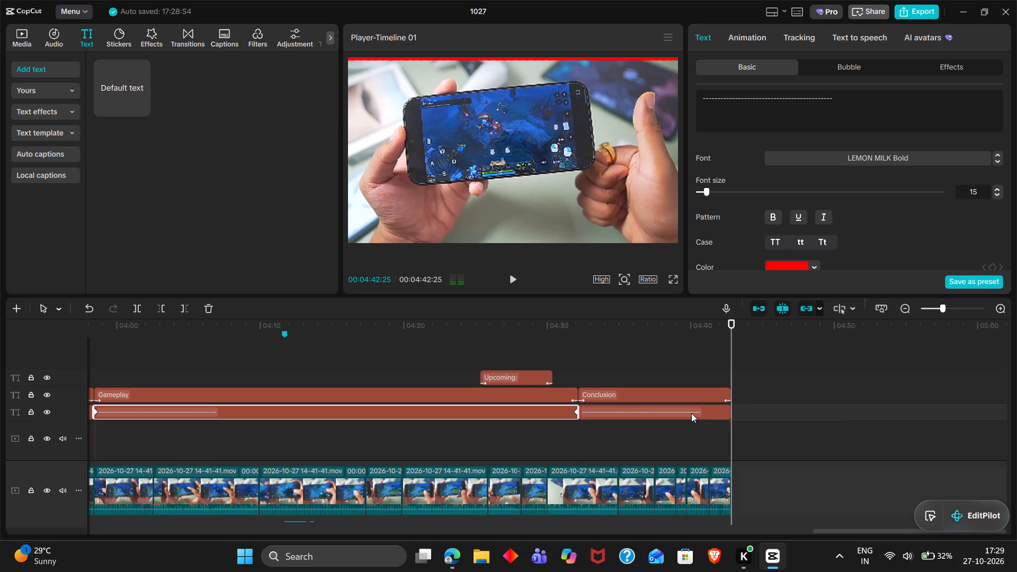
# Return the playhead to 00:00:00:00 and import the "Upbeat Funky Background Music for Video" MP3 from Downloads.
pyautogui.hscroll(7, 691, 413)
pyautogui.click(238, 346)
pyautogui.moveTo(238, 346); pyautogui.dragTo(23, 334)
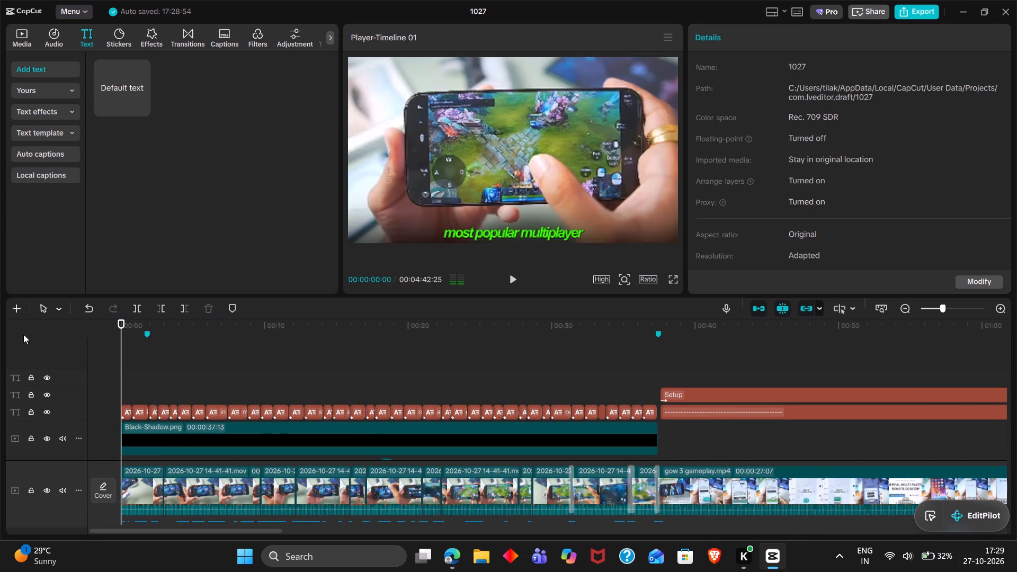
pyautogui.click(22, 35)
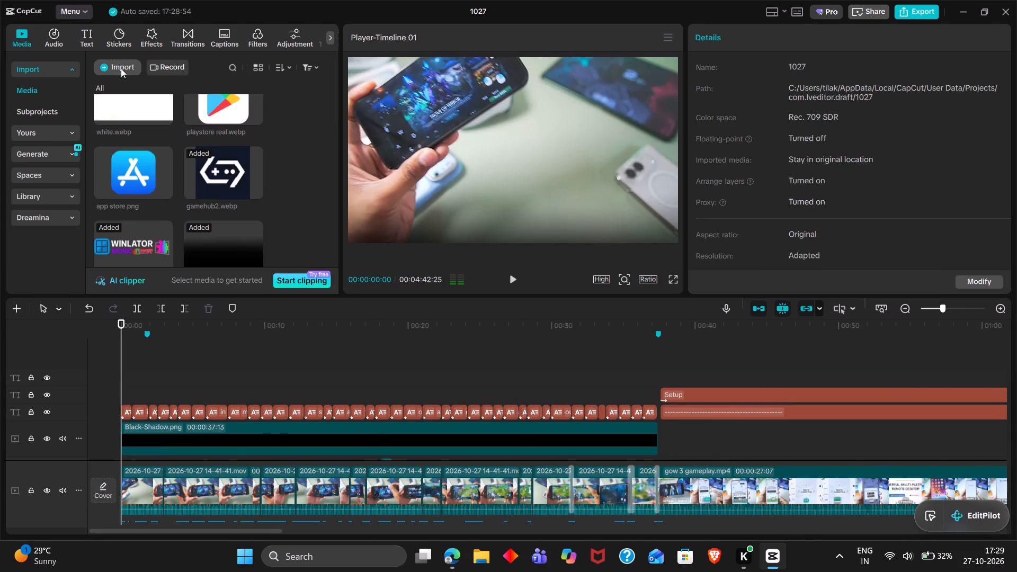
pyautogui.click(121, 68)
pyautogui.click(139, 86)
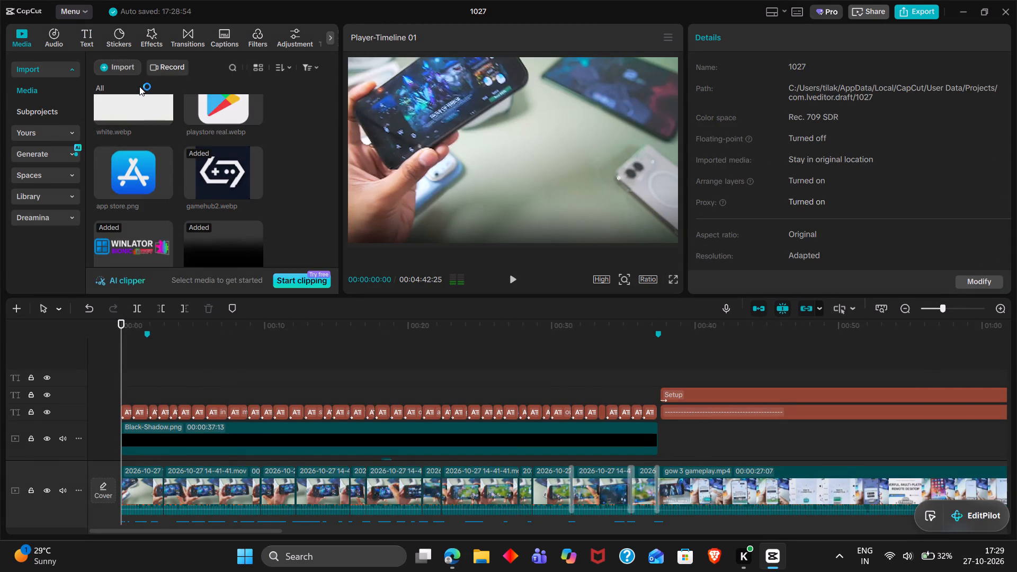
pyautogui.write('up')
pyautogui.press('Down')
pyautogui.press('Down')
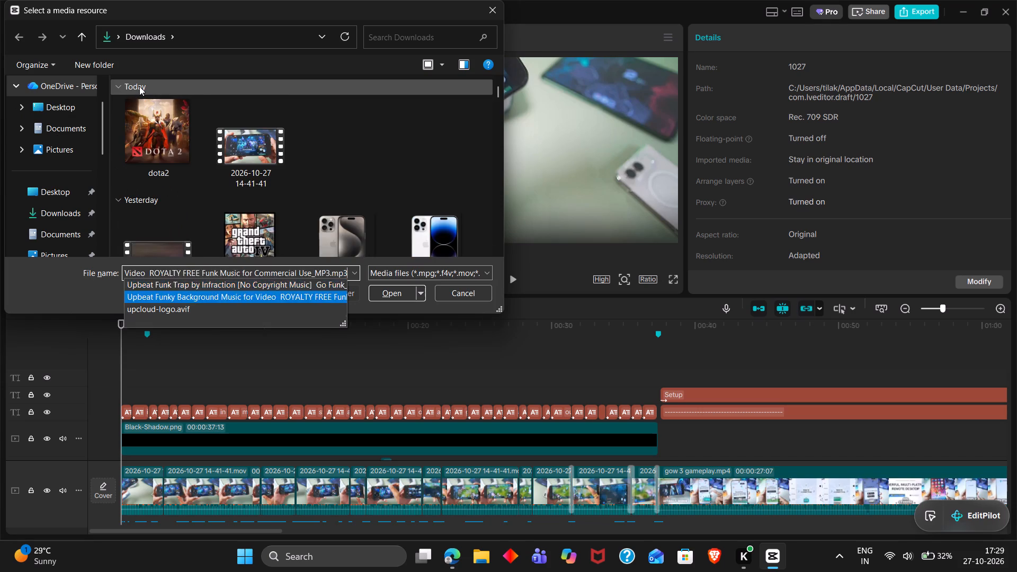
pyautogui.press('Return')
# Import the second music file, the ytmp3free MP3, from Downloads into the project media.
pyautogui.click(115, 63)
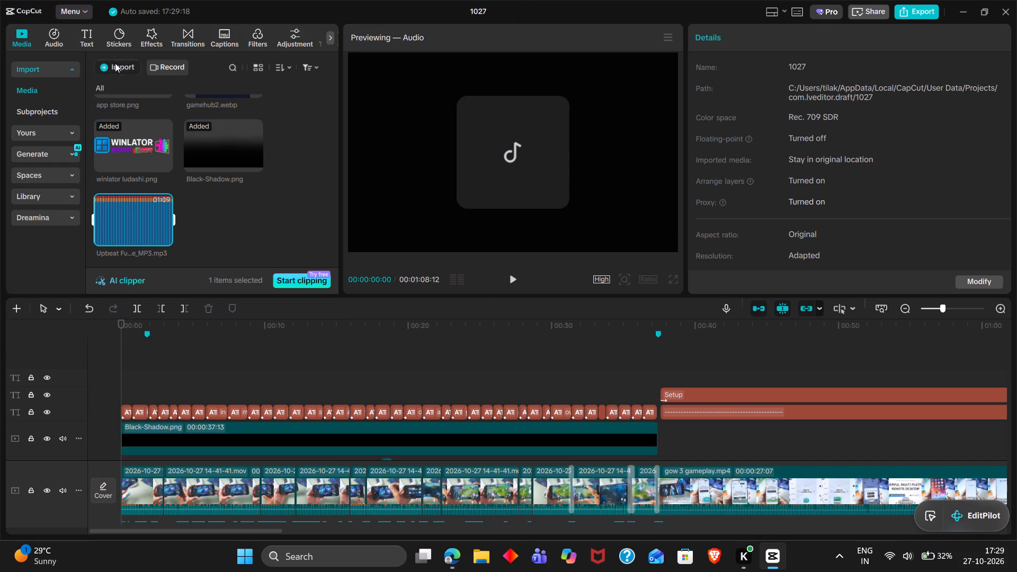
pyautogui.click(133, 90)
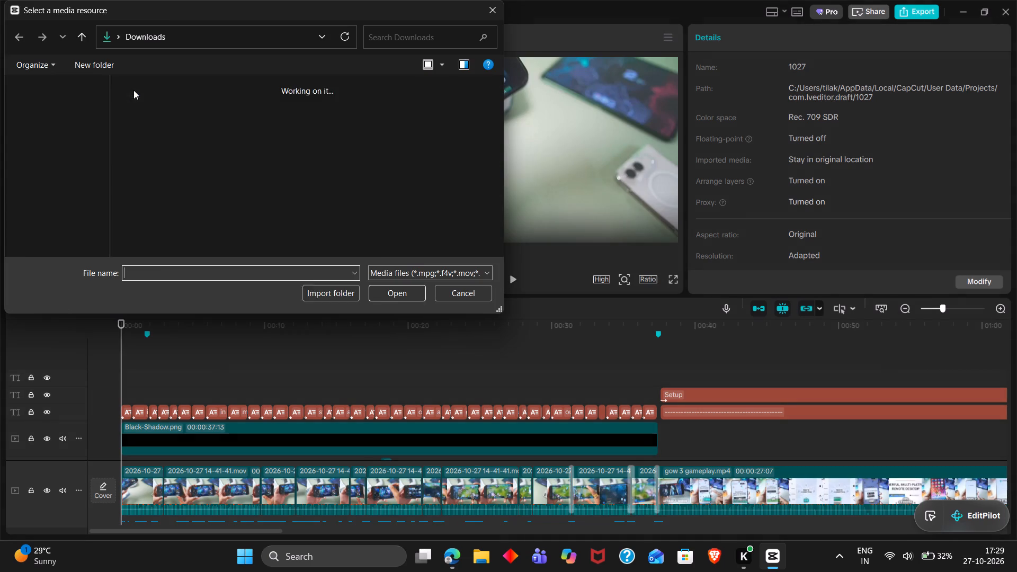
pyautogui.write('yt')
pyautogui.press('Down')
pyautogui.press('Return')
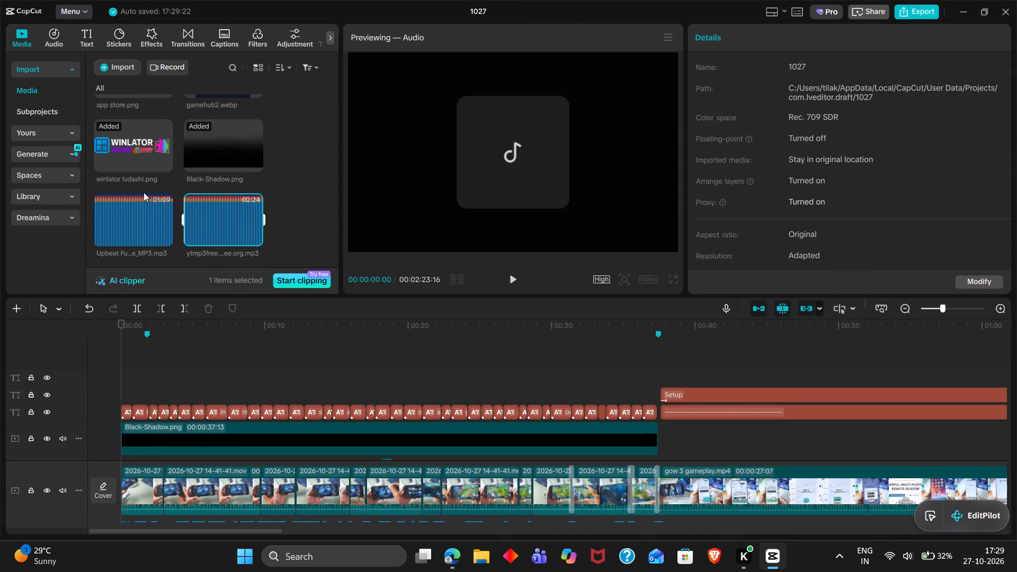
# Place the Upbeat Funky Background Music on a new audio track below the sound effects, starting at 00:00:00:00.
pyautogui.scroll(-9, 197, 461)
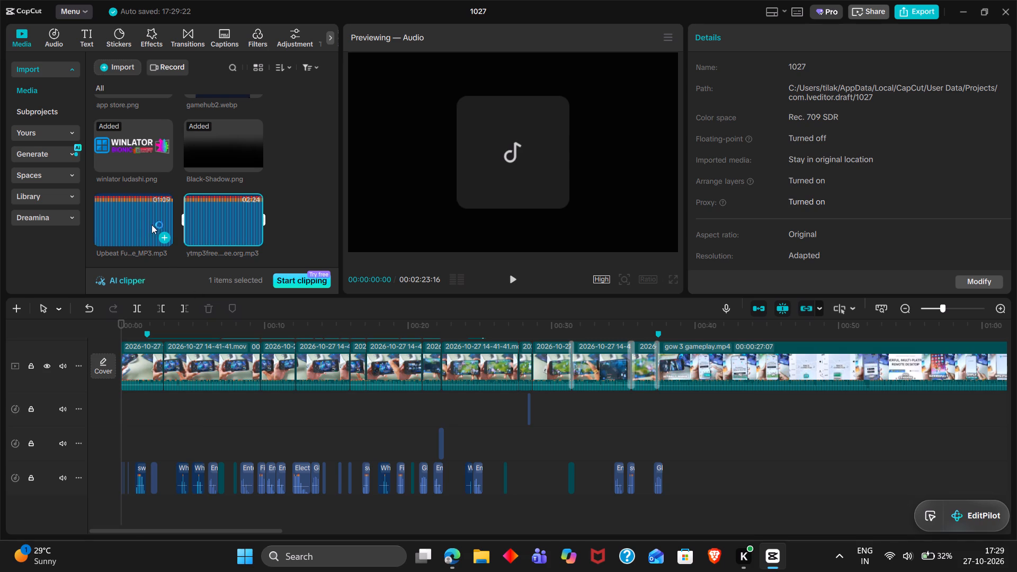
pyautogui.moveTo(149, 221); pyautogui.dragTo(123, 516)
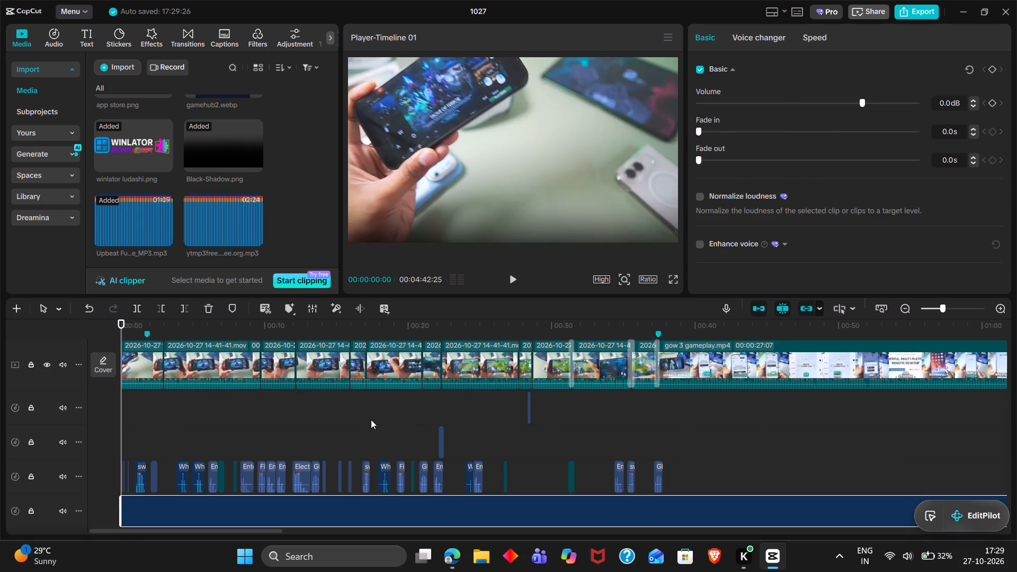
# Listen for a better music start, trim off everything before 00:00:20:26, and move the remaining music to the video's start.
pyautogui.doubleClick(371, 419)
pyautogui.moveTo(371, 419); pyautogui.dragTo(383, 420)
pyautogui.press('space')
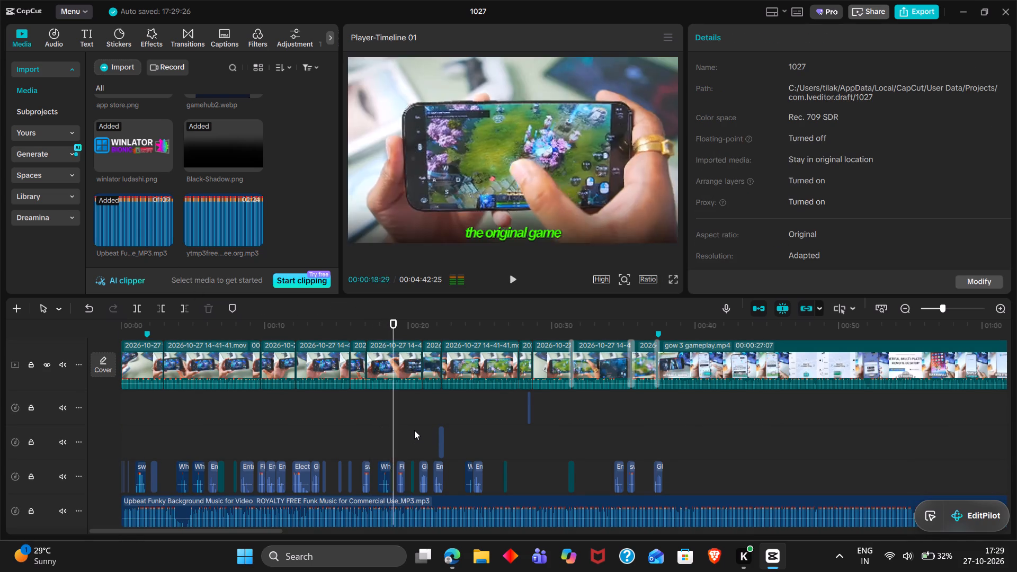
pyautogui.doubleClick(414, 428)
pyautogui.press('space')
pyautogui.press('space')
pyautogui.press('space')
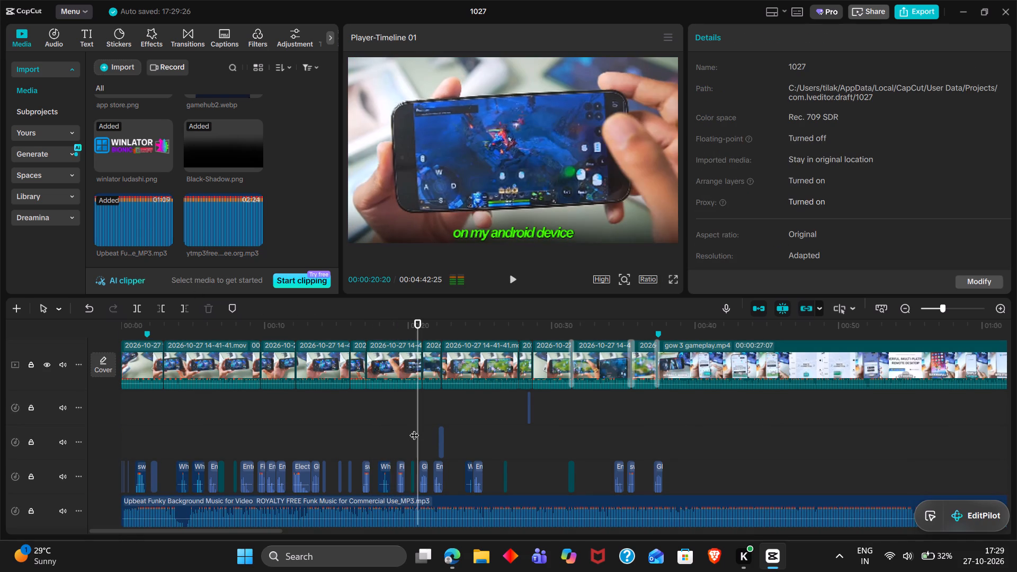
pyautogui.press('space')
pyautogui.press('space')
pyautogui.click(433, 501)
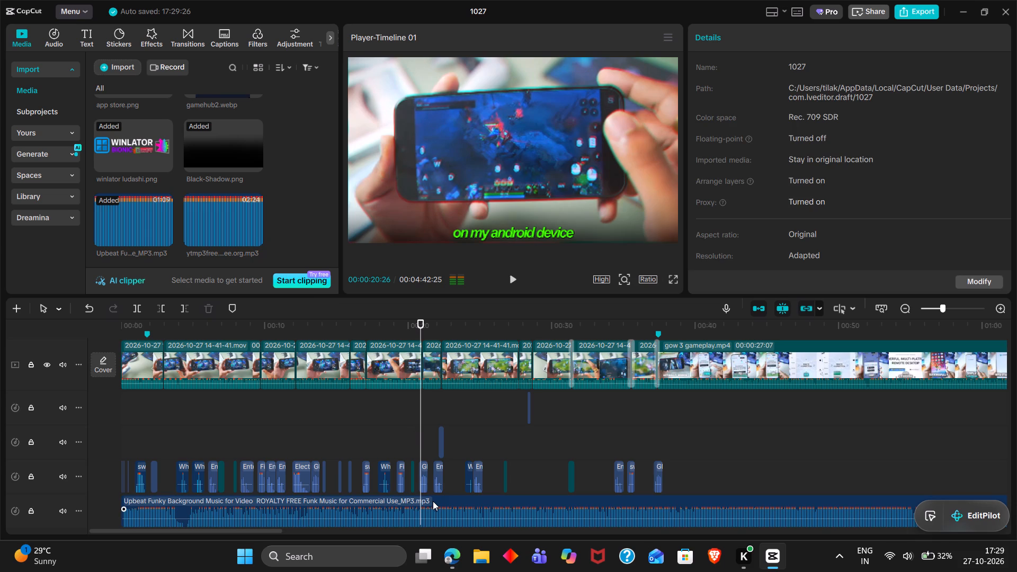
pyautogui.press('q')
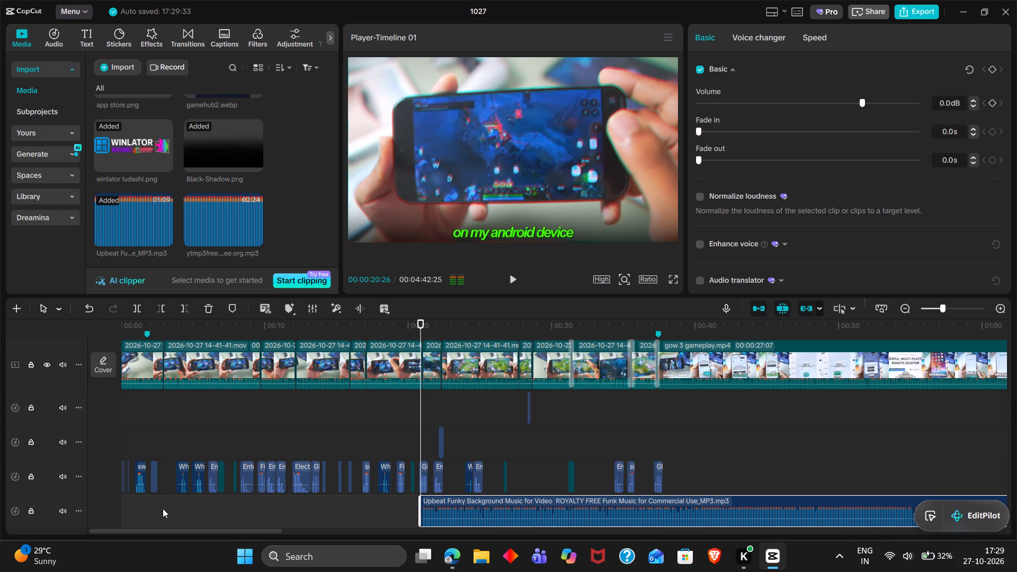
pyautogui.moveTo(477, 500); pyautogui.dragTo(133, 484)
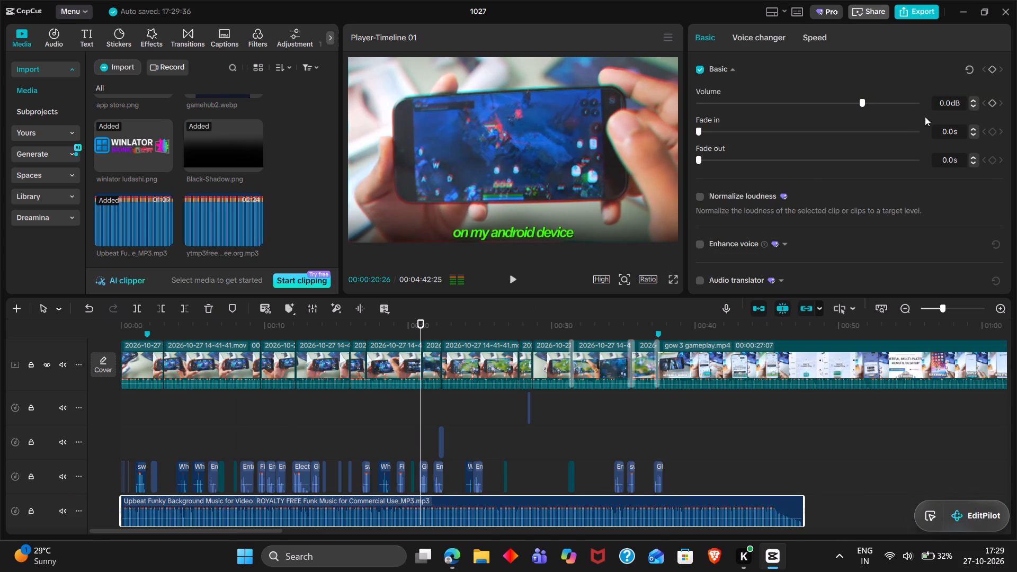
# Set the volume of the Upbeat Funky Background Music clip to -25 dB.
pyautogui.tripleClick(946, 108)
pyautogui.write('-25')
pyautogui.press('Return')
# Play back parts of the intro to check how the background music sounds under the voice.
pyautogui.press('space')
pyautogui.hscroll(-1, 806, 361)
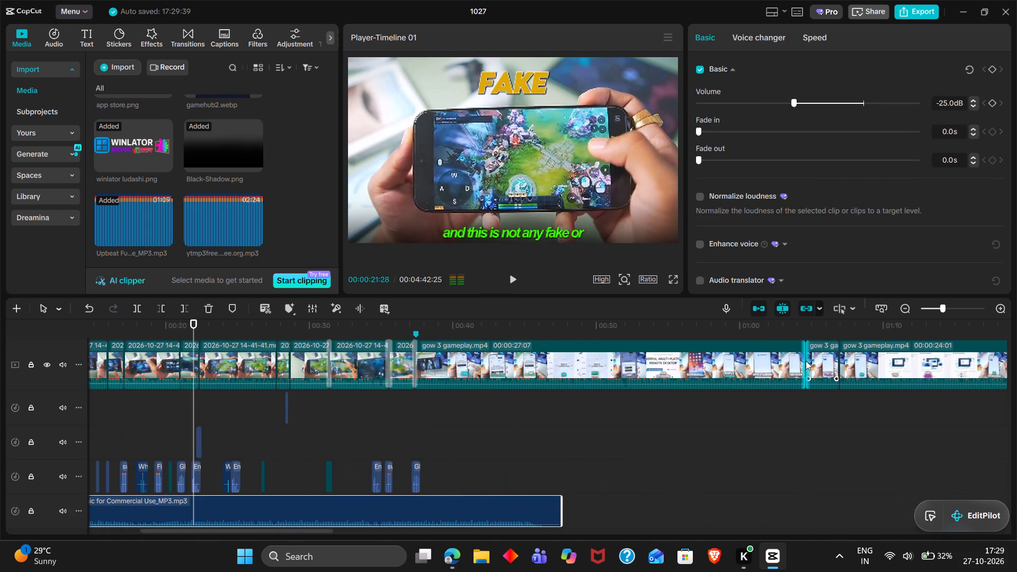
pyautogui.hscroll(1, 595, 356)
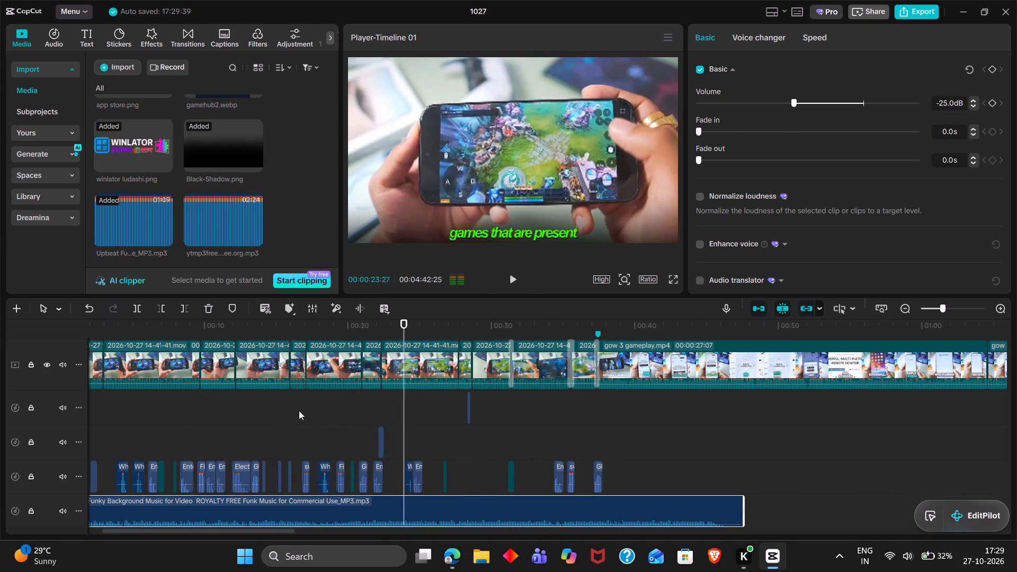
pyautogui.click(303, 420)
pyautogui.moveTo(303, 420); pyautogui.dragTo(69, 410)
pyautogui.press('space')
pyautogui.press('space')
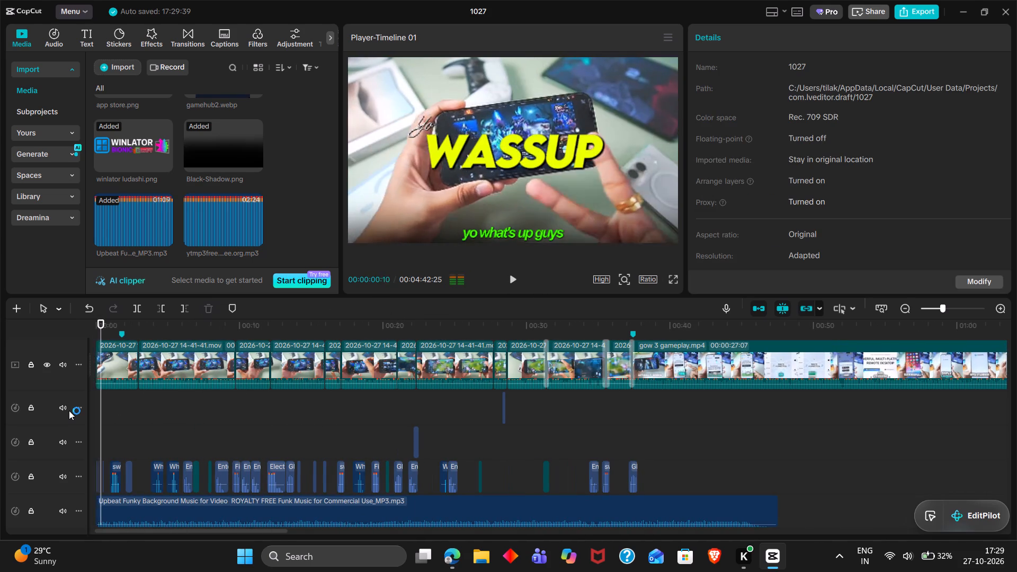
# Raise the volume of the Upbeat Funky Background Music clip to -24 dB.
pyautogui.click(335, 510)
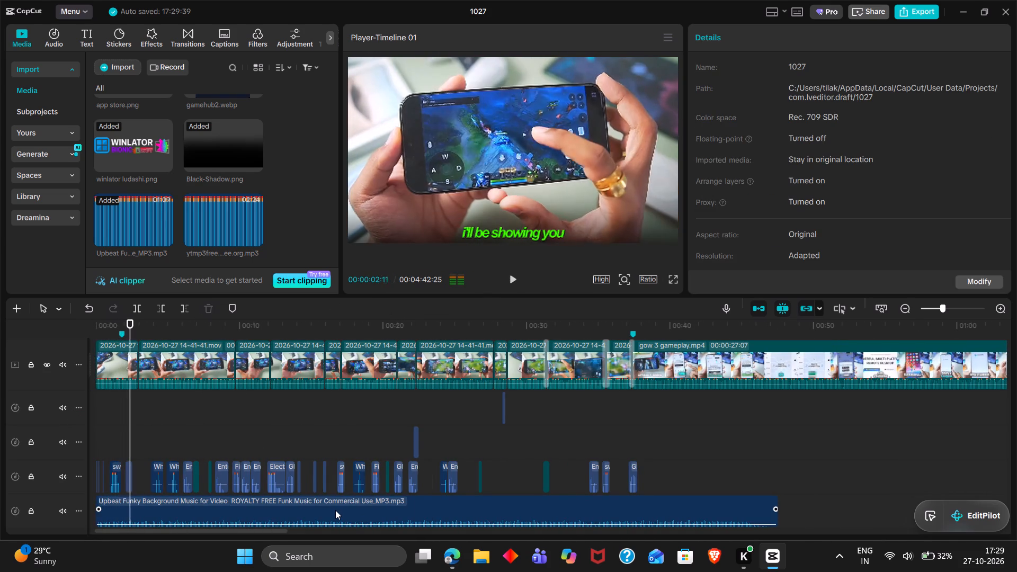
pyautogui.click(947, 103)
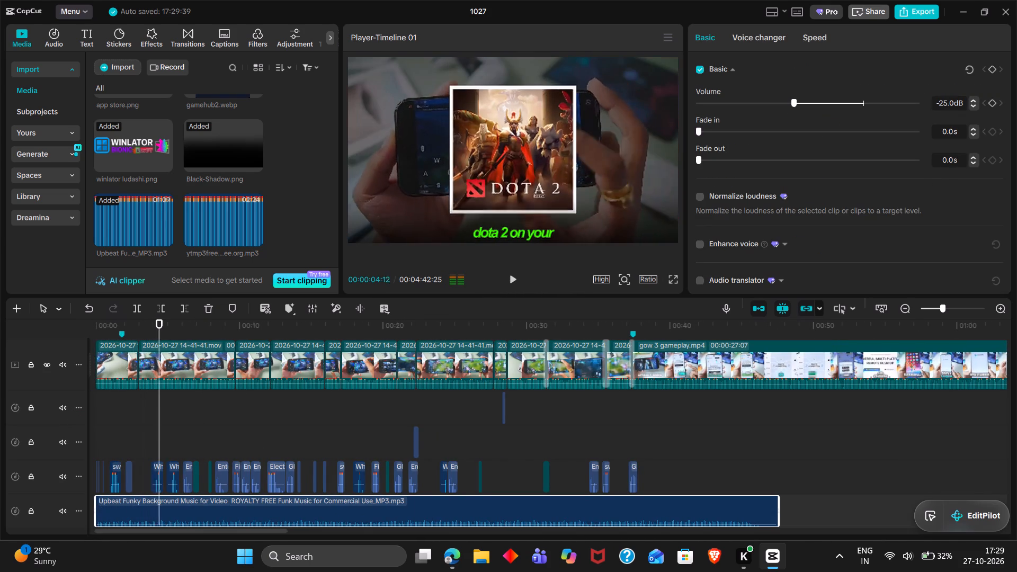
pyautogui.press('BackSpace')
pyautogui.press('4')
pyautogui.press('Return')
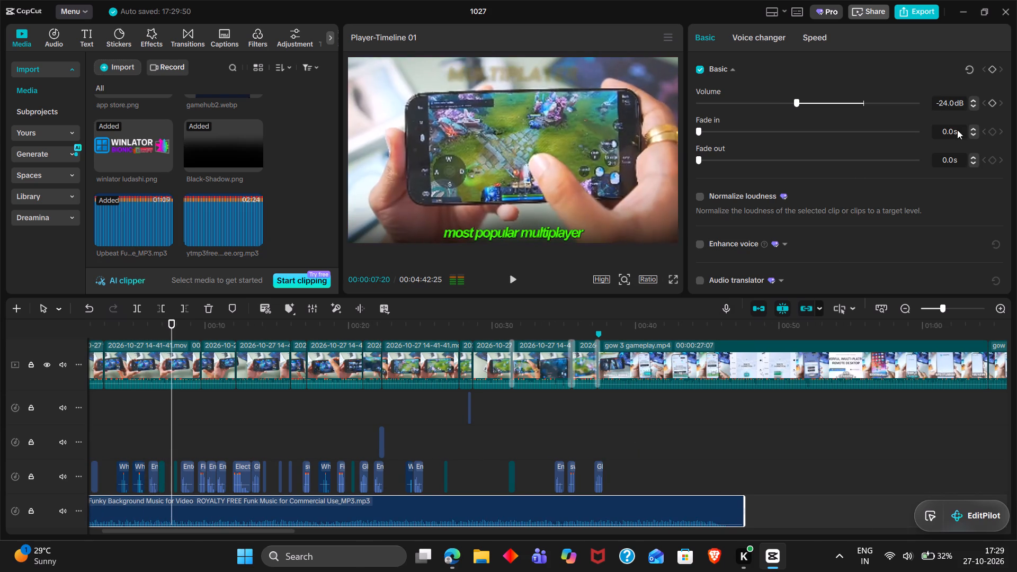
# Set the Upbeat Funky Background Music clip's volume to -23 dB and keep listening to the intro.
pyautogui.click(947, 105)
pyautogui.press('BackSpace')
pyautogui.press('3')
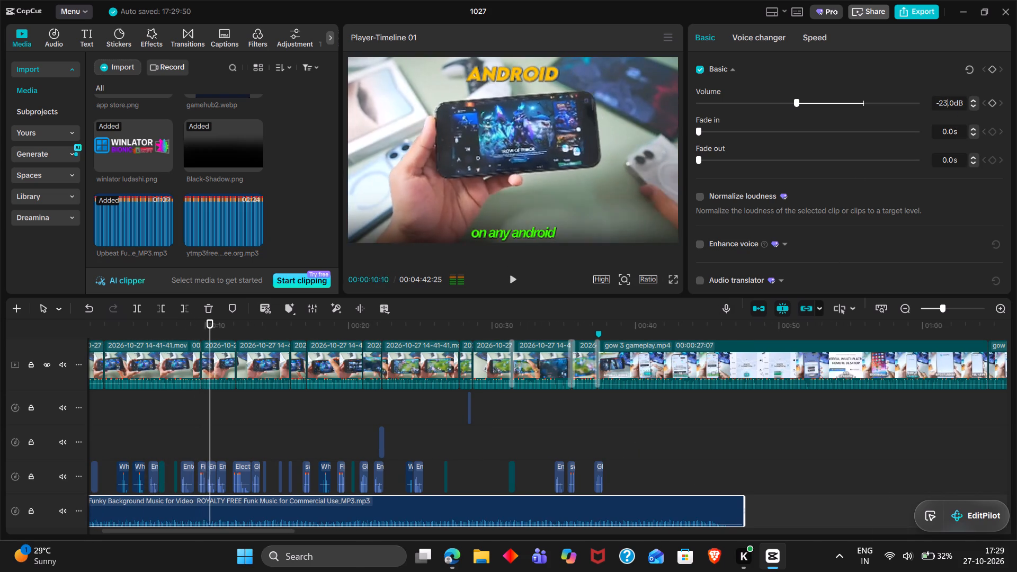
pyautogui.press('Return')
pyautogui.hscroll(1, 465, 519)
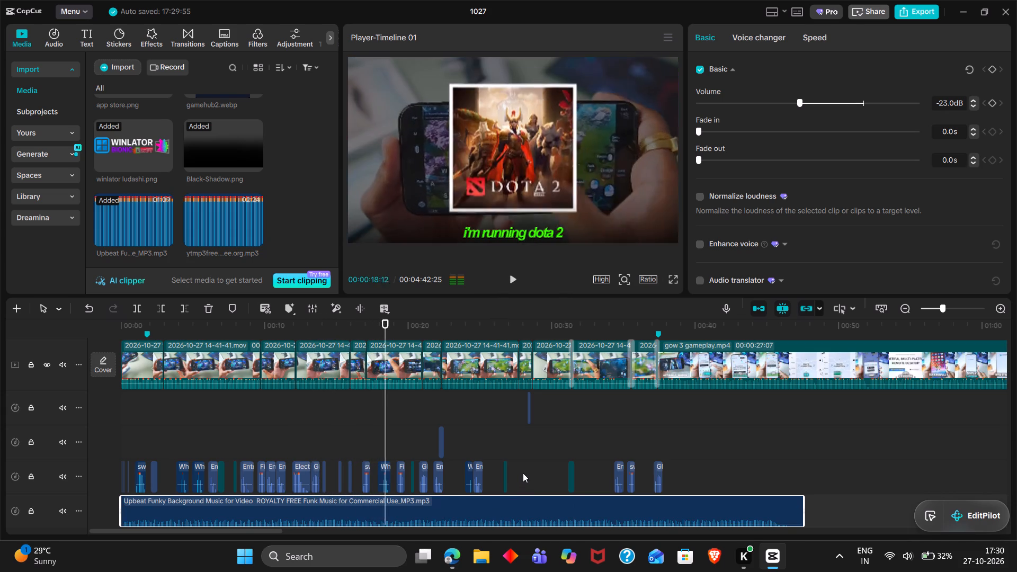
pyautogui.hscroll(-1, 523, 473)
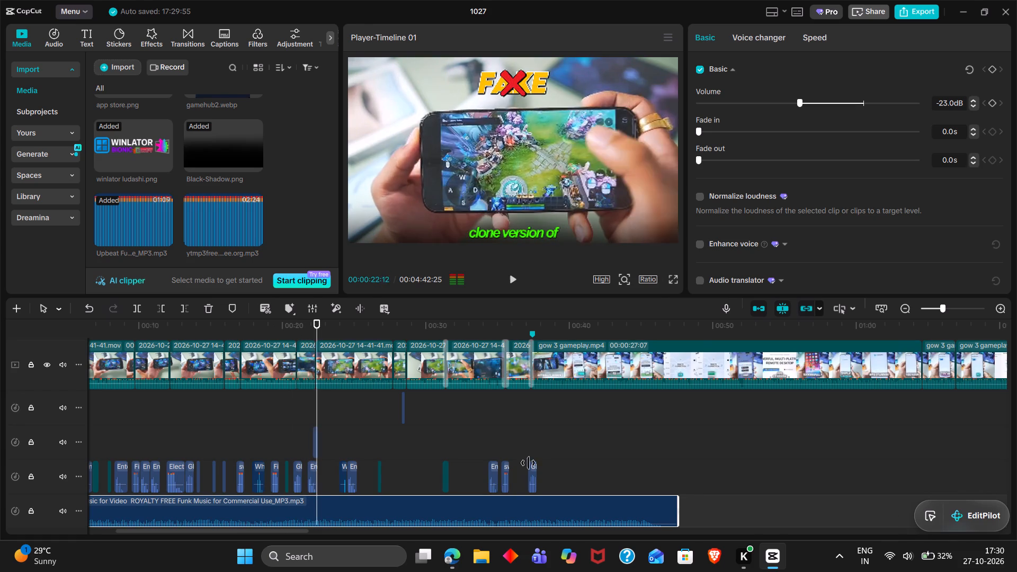
# Replay the video from its start and set the Upbeat Funky Background Music clip's volume to -22 dB.
pyautogui.click(948, 104)
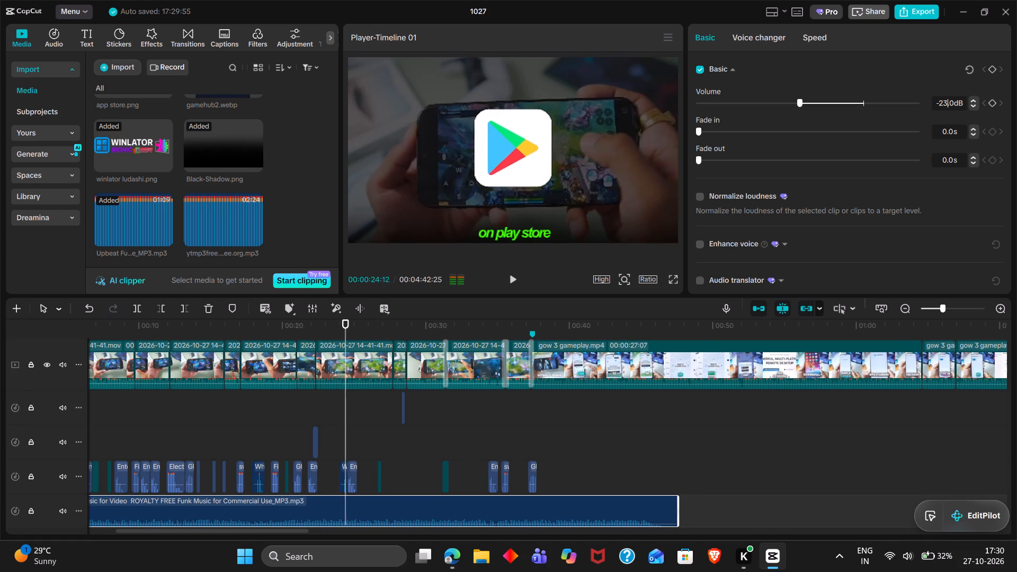
pyautogui.keyDown('ctrl'); pyautogui.scroll(-2, 770, 386); pyautogui.keyUp('ctrl')
pyautogui.keyDown('ctrl'); pyautogui.scroll(-2, 602, 465); pyautogui.keyUp('ctrl')
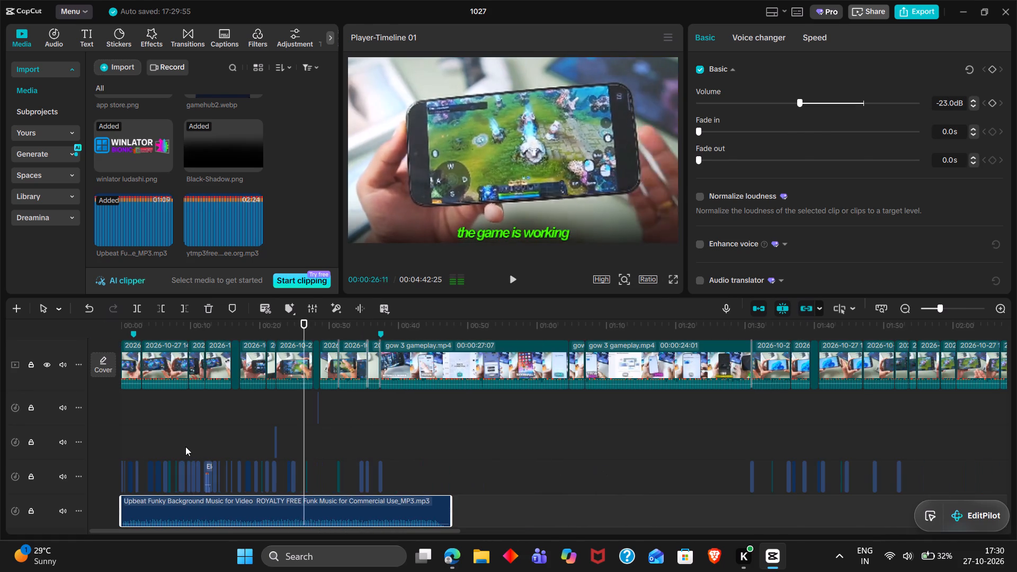
pyautogui.click(185, 446)
pyautogui.moveTo(185, 446); pyautogui.dragTo(91, 436)
pyautogui.press('space')
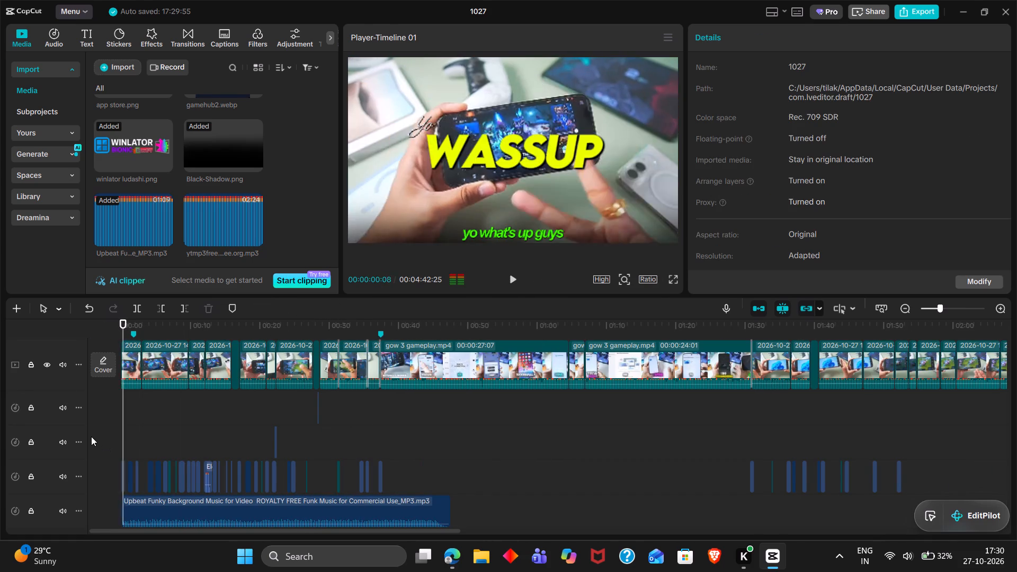
pyautogui.click(175, 515)
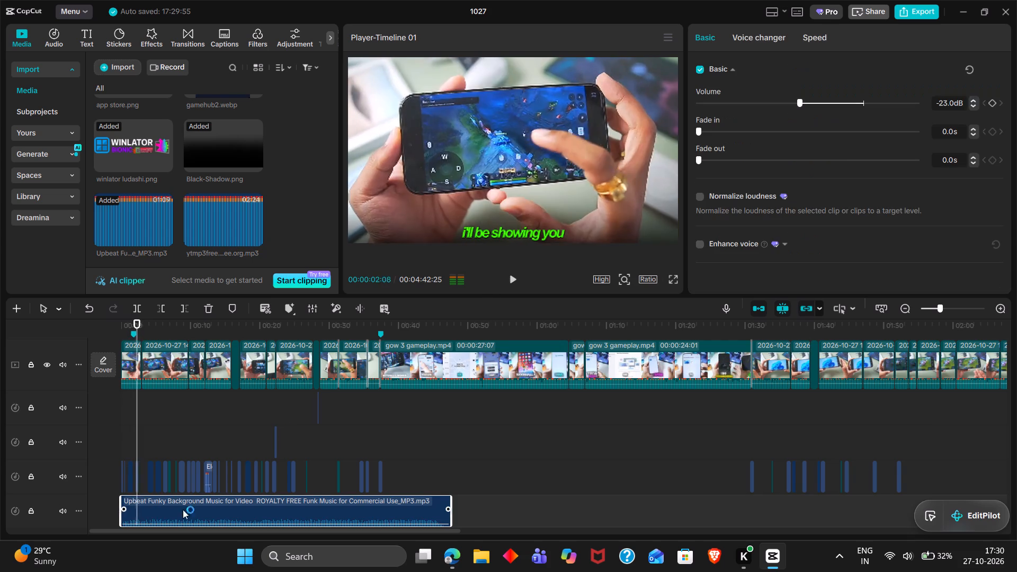
pyautogui.click(948, 102)
pyautogui.press('BackSpace')
pyautogui.press('2')
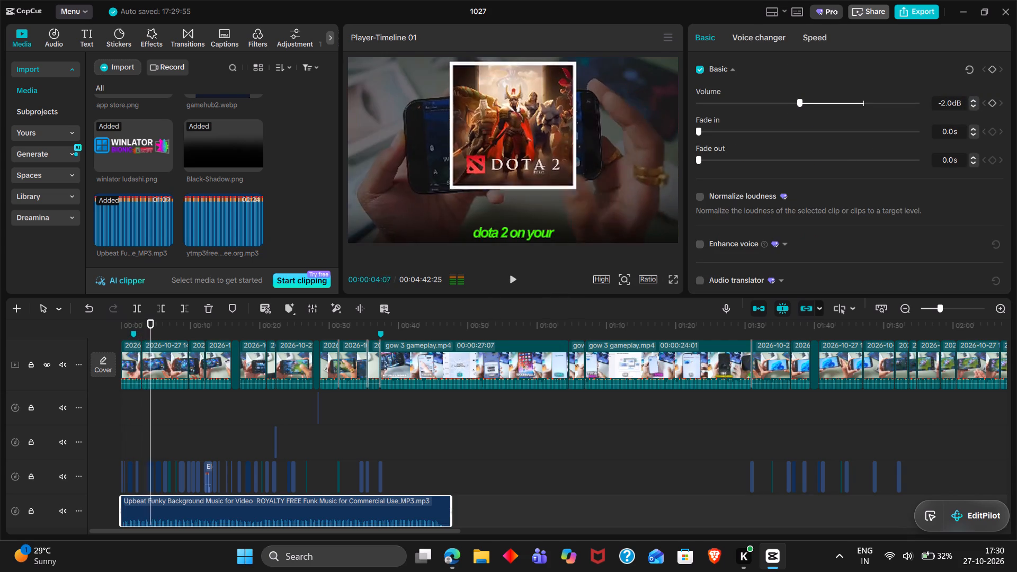
pyautogui.press('Return')
# Place the bonkers-beat-club-bruiser music on a new track below the first music, trimmed to start at about 00:00:46.
pyautogui.keyDown('ctrl'); pyautogui.scroll(-2, 623, 455); pyautogui.keyUp('ctrl')
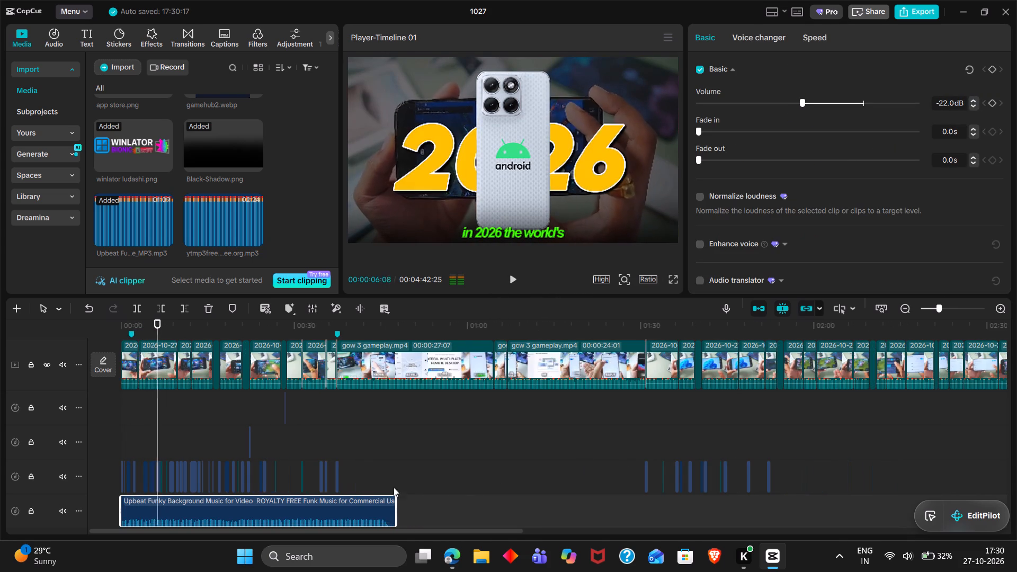
pyautogui.click(382, 474)
pyautogui.moveTo(382, 474); pyautogui.dragTo(387, 475)
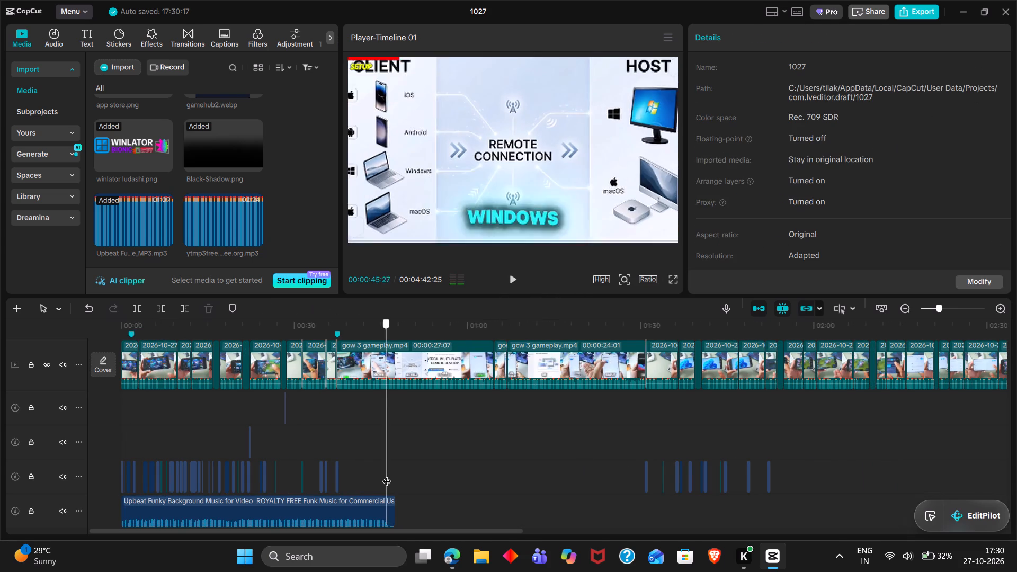
pyautogui.moveTo(387, 475); pyautogui.dragTo(388, 475)
pyautogui.moveTo(218, 222); pyautogui.dragTo(371, 529)
pyautogui.scroll(-1, 371, 529)
pyautogui.moveTo(436, 478); pyautogui.dragTo(423, 476)
pyautogui.write('q')
pyautogui.press('space')
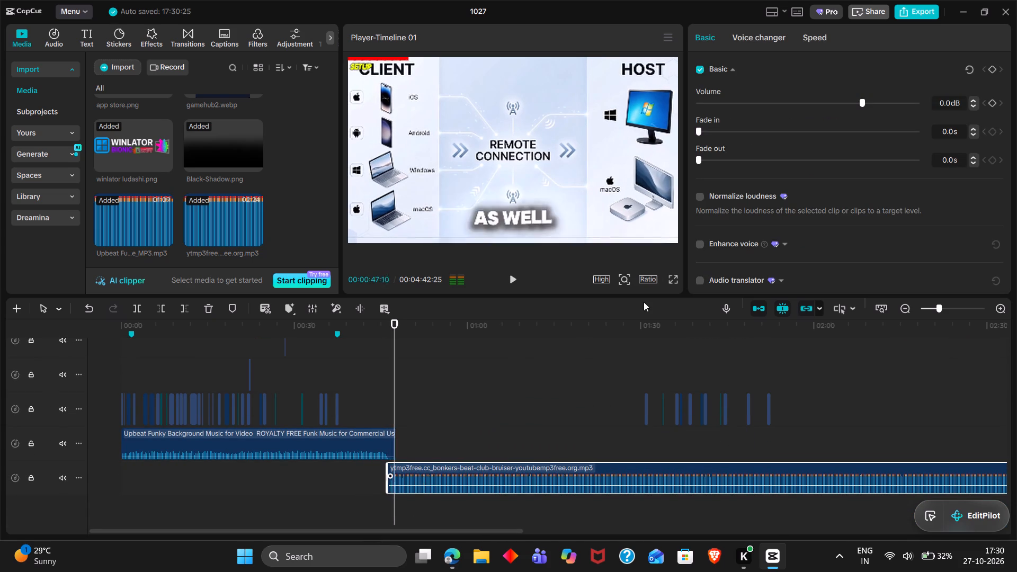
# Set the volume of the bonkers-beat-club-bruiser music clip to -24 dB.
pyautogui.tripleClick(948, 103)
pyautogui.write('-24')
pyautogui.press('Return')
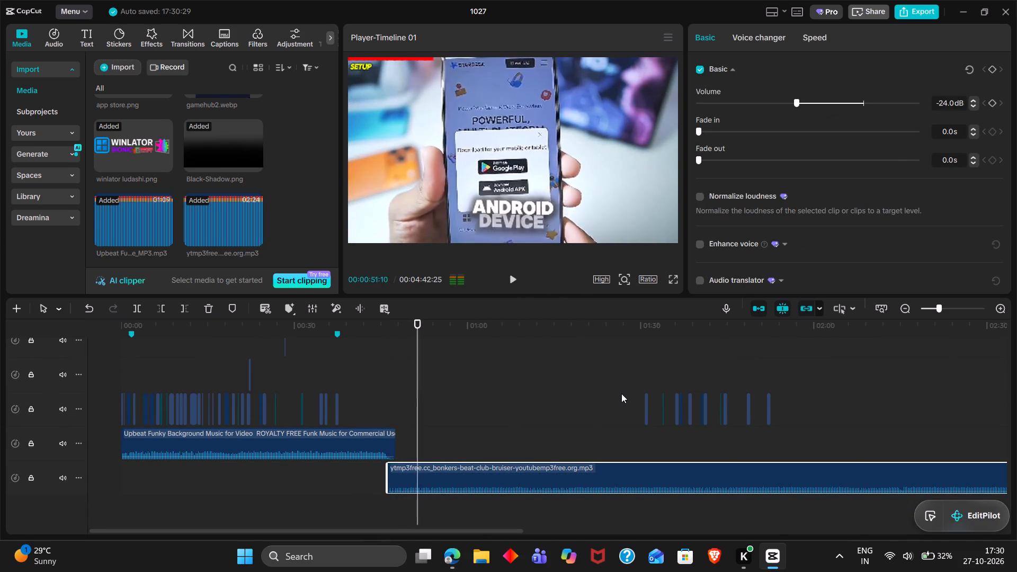
# Split the bonkers-beat-club-bruiser music at 00:01:07:09, where the second gow 3 gameplay section begins.
pyautogui.scroll(1, 621, 394)
pyautogui.scroll(1, 521, 390)
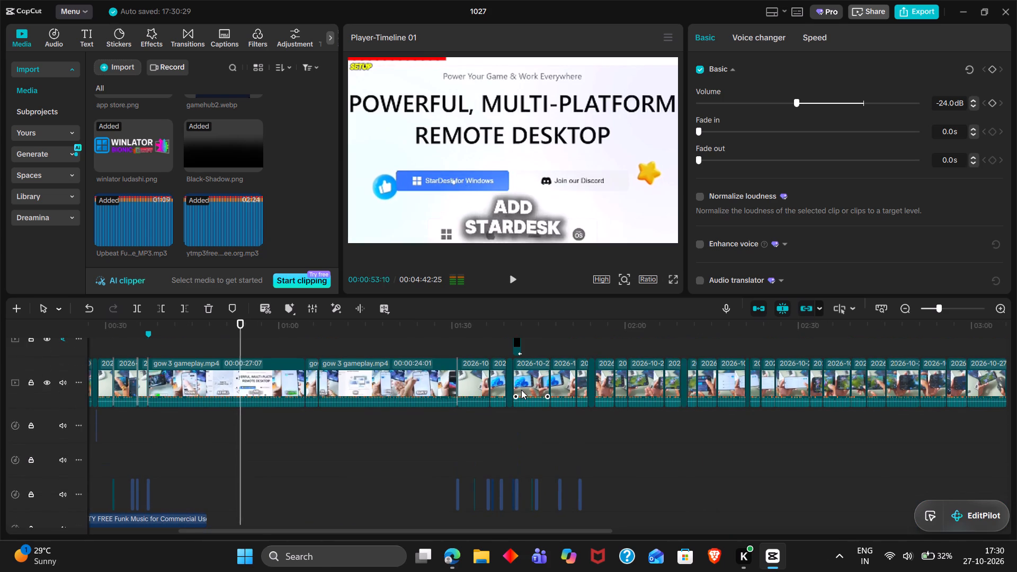
pyautogui.keyDown('ctrl'); pyautogui.scroll(4, 514, 415); pyautogui.keyUp('ctrl')
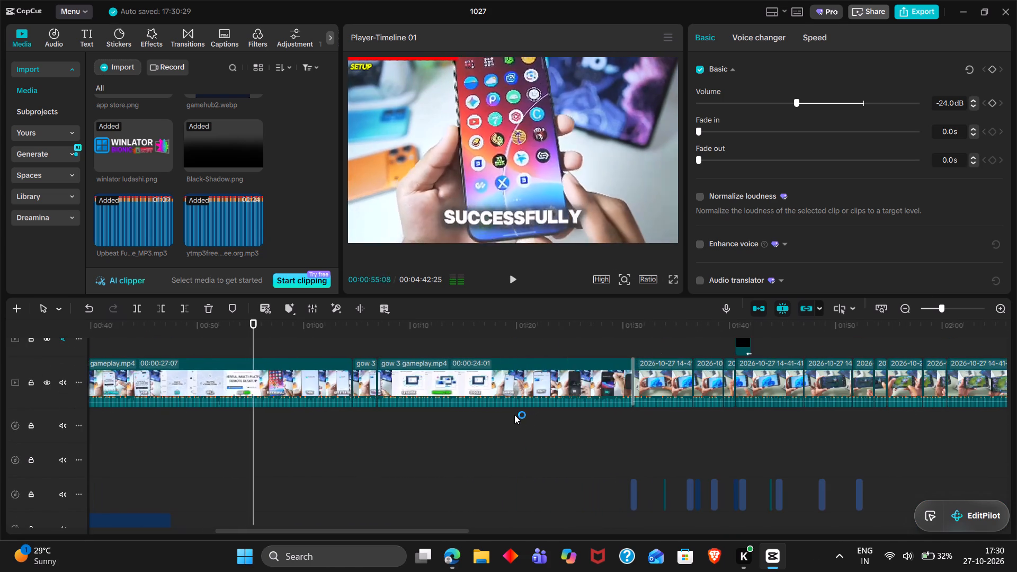
pyautogui.keyDown('ctrl'); pyautogui.scroll(3, 514, 415); pyautogui.keyUp('ctrl')
pyautogui.tripleClick(443, 428)
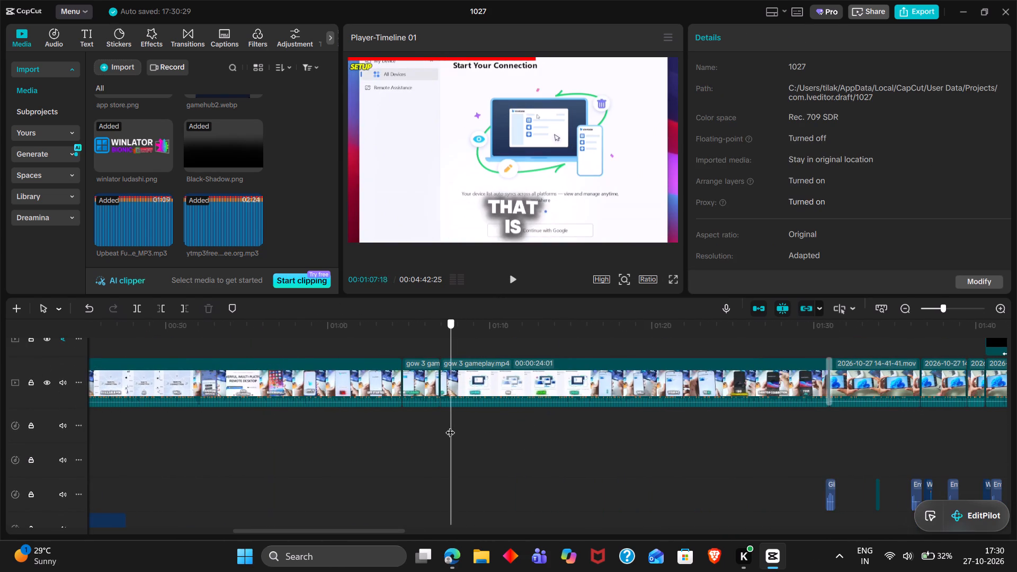
pyautogui.scroll(-3, 446, 424)
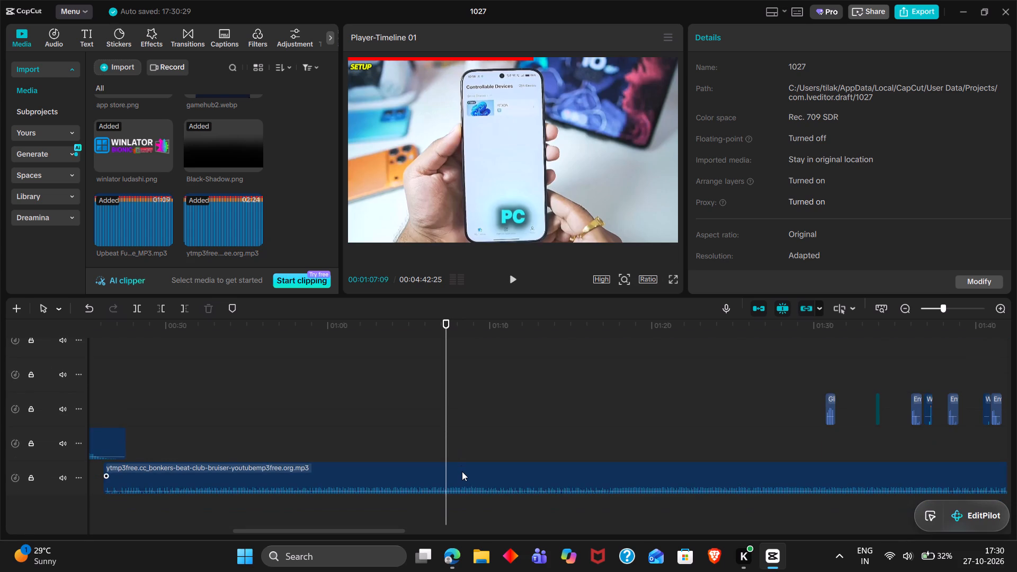
pyautogui.click(462, 471)
pyautogui.hotkey('ctrl', 'b')
# Move the second piece of the bonkers-beat-club-bruiser music to start at about 00:01:30:22, where the Starting Dota 2 section begins.
pyautogui.scroll(3, 462, 471)
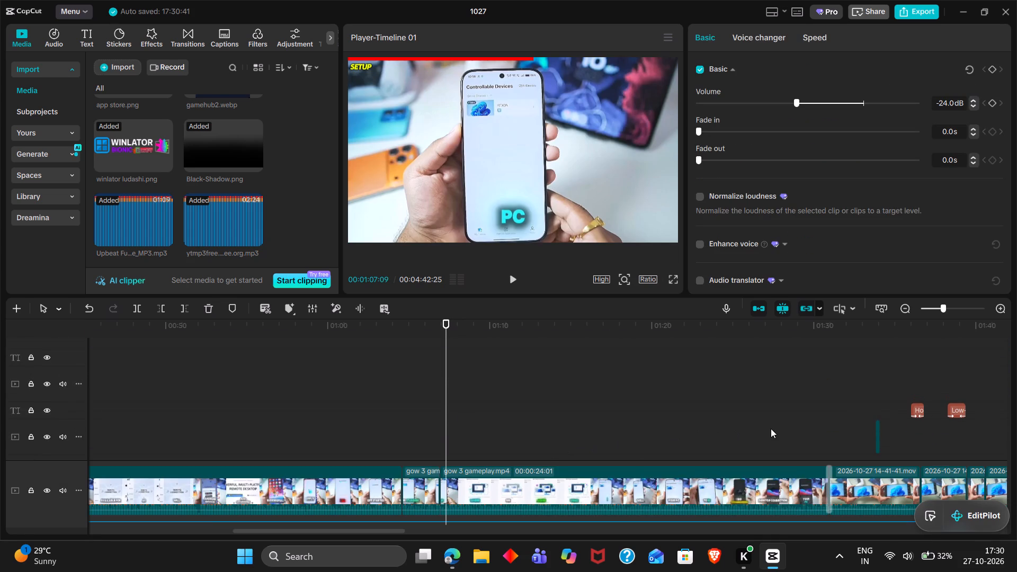
pyautogui.doubleClick(831, 440)
pyautogui.scroll(-2, 831, 440)
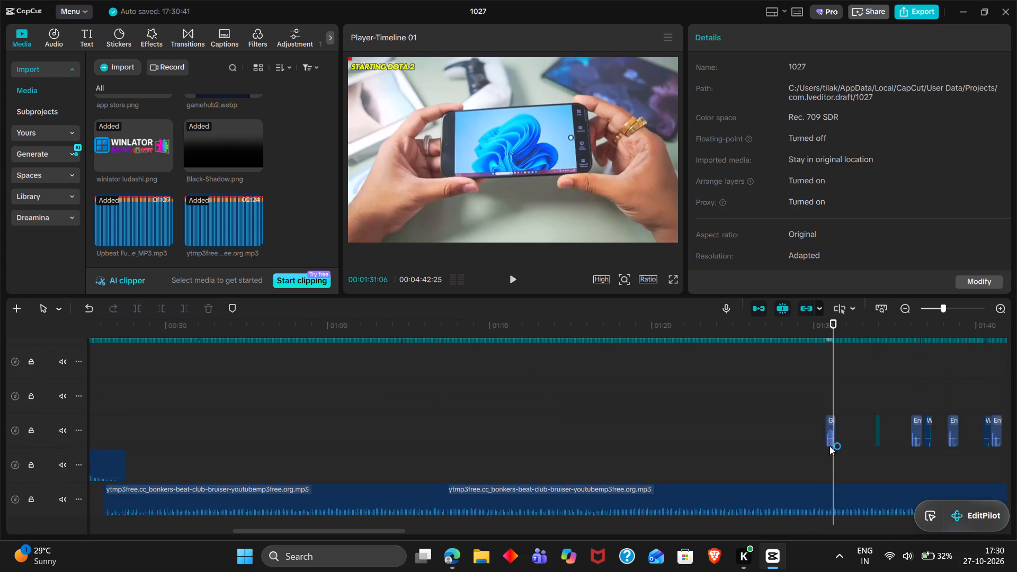
pyautogui.tripleClick(829, 452)
pyautogui.moveTo(795, 490); pyautogui.dragTo(1016, 448)
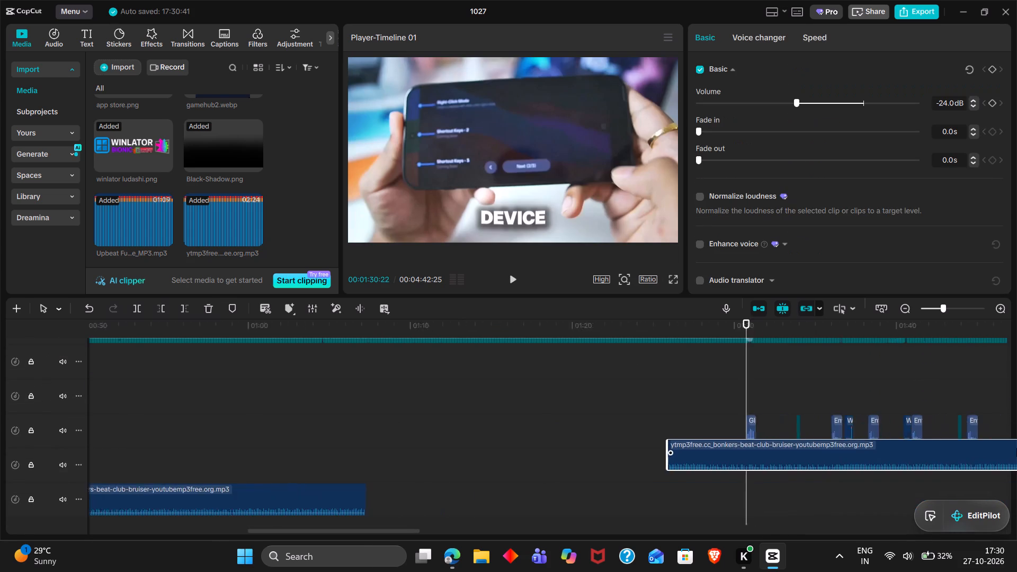
pyautogui.moveTo(1016, 448); pyautogui.dragTo(804, 492)
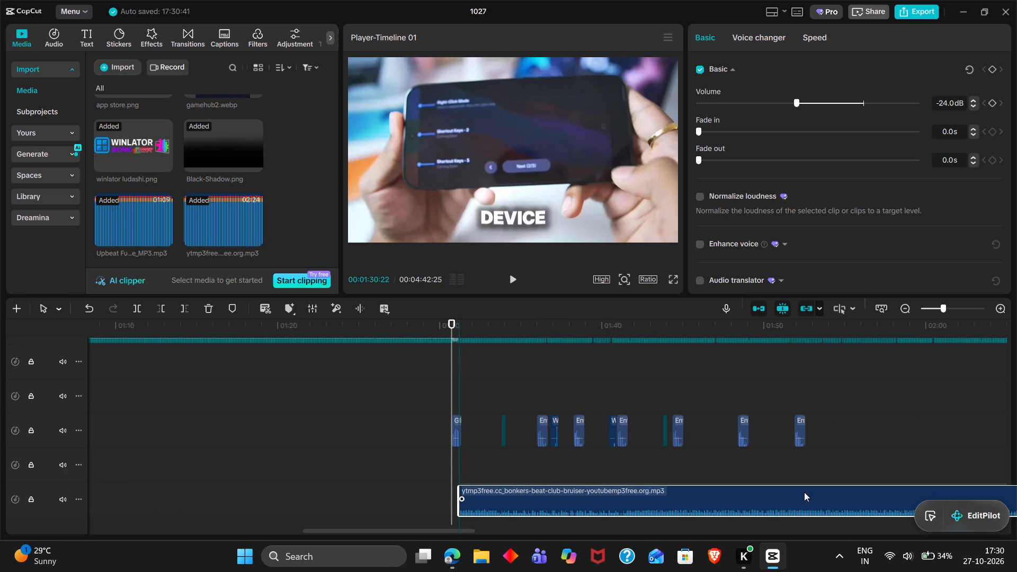
pyautogui.moveTo(804, 492); pyautogui.dragTo(801, 491)
# Listen to the end of the first bonkers-beat-club-bruiser piece and set its volume to -25 dB.
pyautogui.hscroll(1, 801, 491)
pyautogui.doubleClick(568, 447)
pyautogui.press('space')
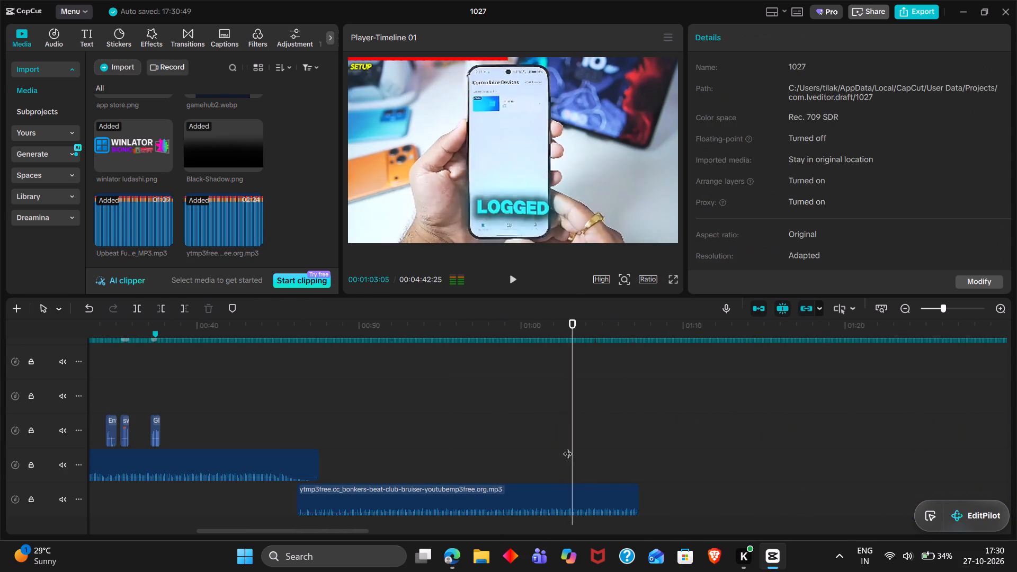
pyautogui.hscroll(-1, 568, 447)
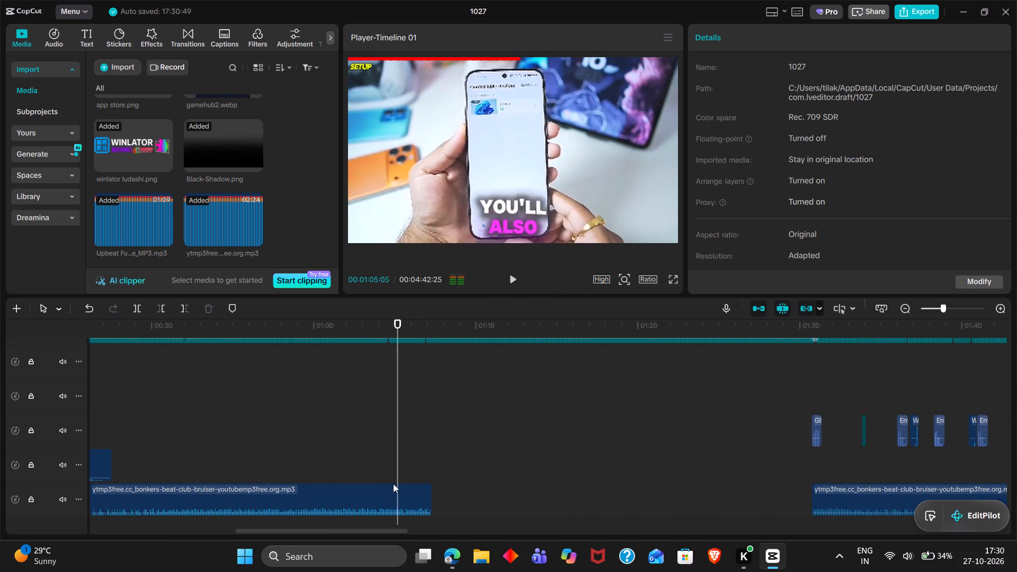
pyautogui.click(382, 496)
pyautogui.doubleClick(943, 97)
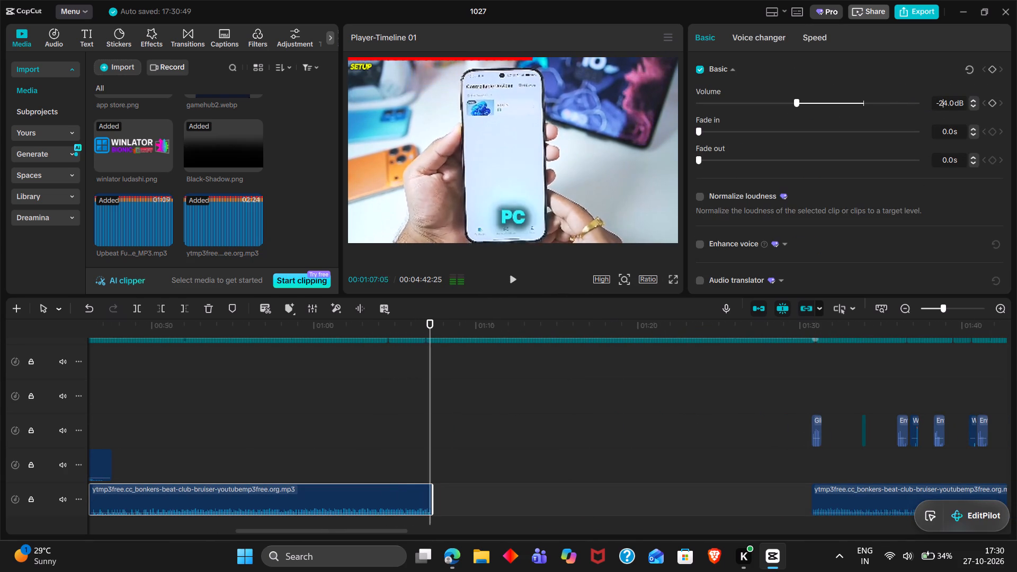
pyautogui.press('2')
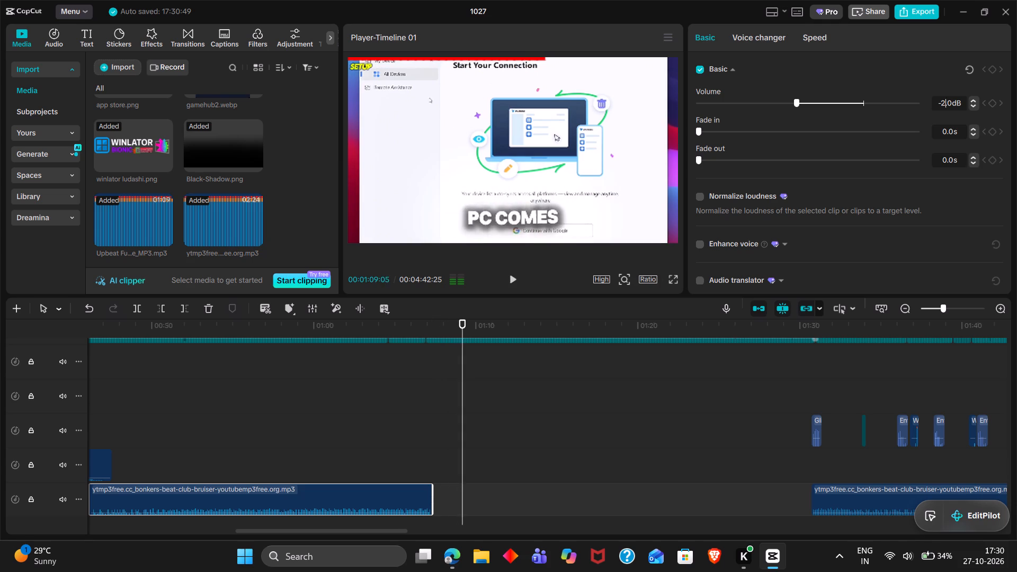
pyautogui.press('5')
pyautogui.press('Return')
# Play the start of the Starting Dota 2 section and set the second bonkers-beat-club-bruiser piece's volume to -25 dB.
pyautogui.hscroll(-1, 712, 424)
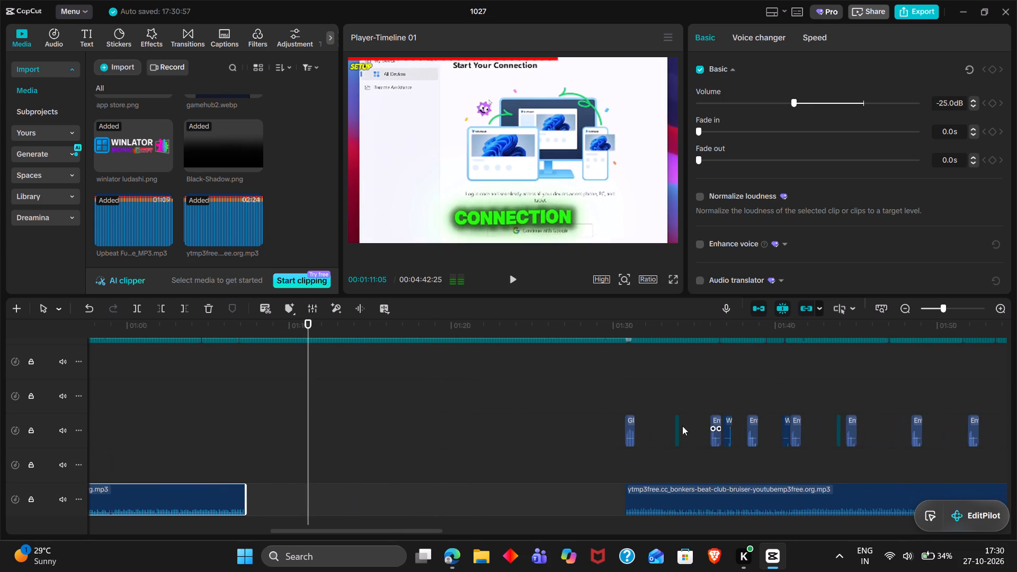
pyautogui.doubleClick(602, 482)
pyautogui.press('space')
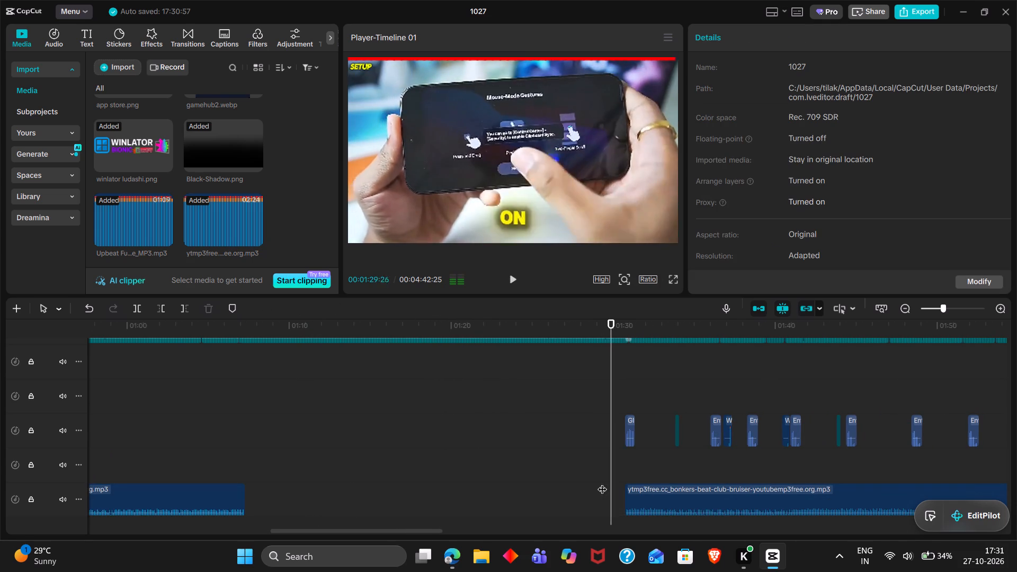
pyautogui.hscroll(-2, 602, 482)
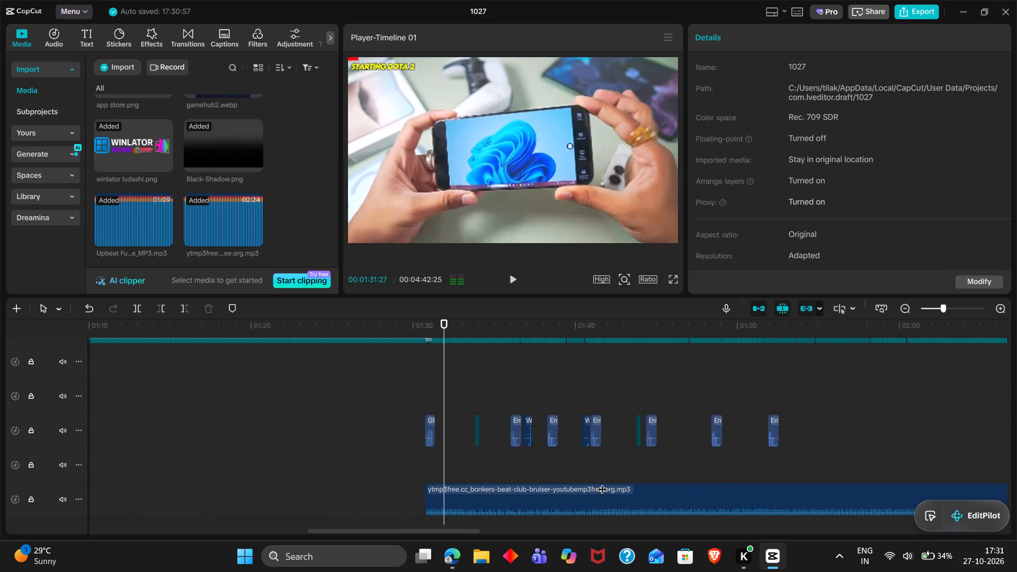
pyautogui.hscroll(-1, 602, 482)
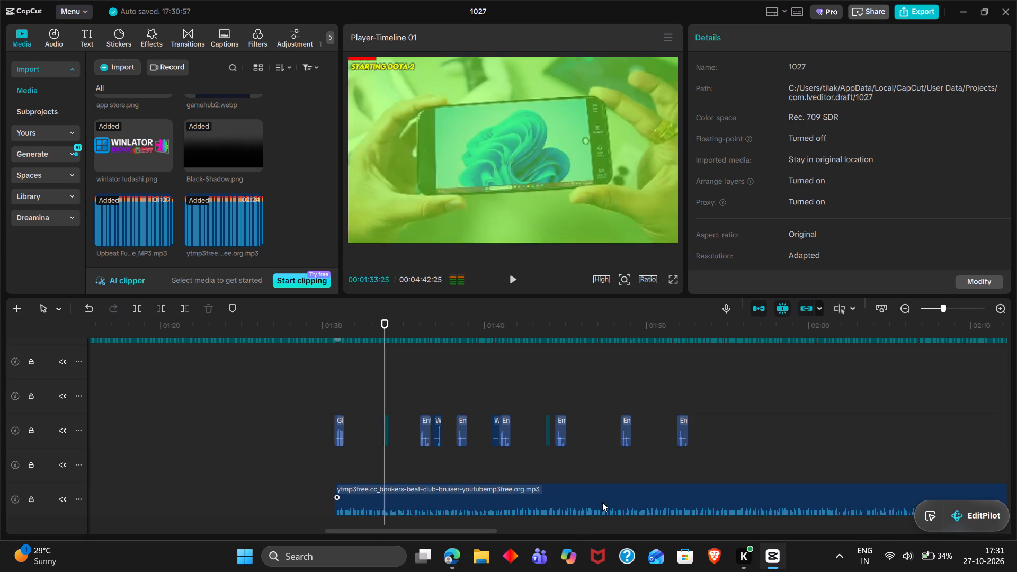
pyautogui.click(602, 502)
pyautogui.keyDown('ctrl'); pyautogui.scroll(-3, 634, 450); pyautogui.keyUp('ctrl')
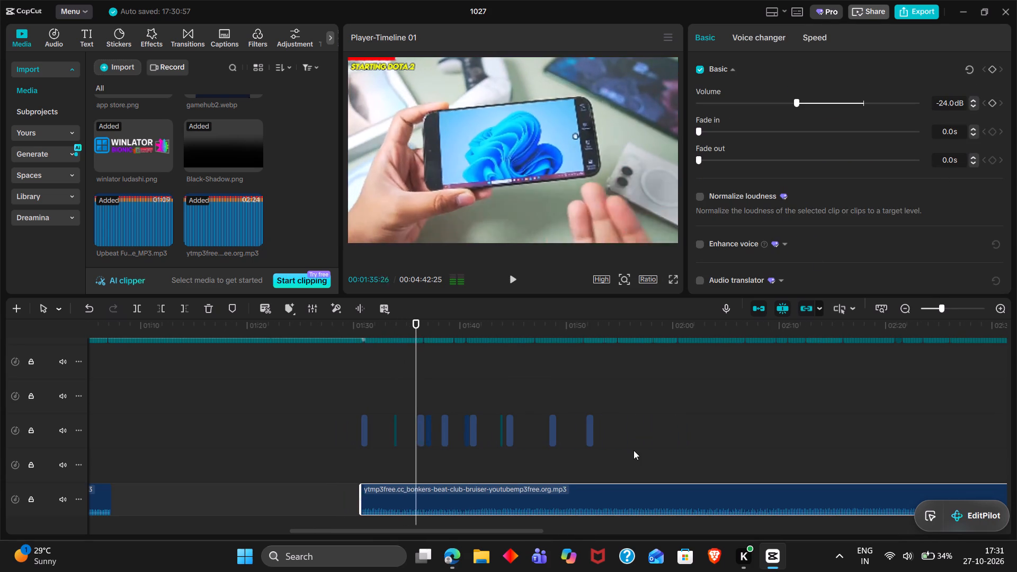
pyautogui.hscroll(-1, 634, 450)
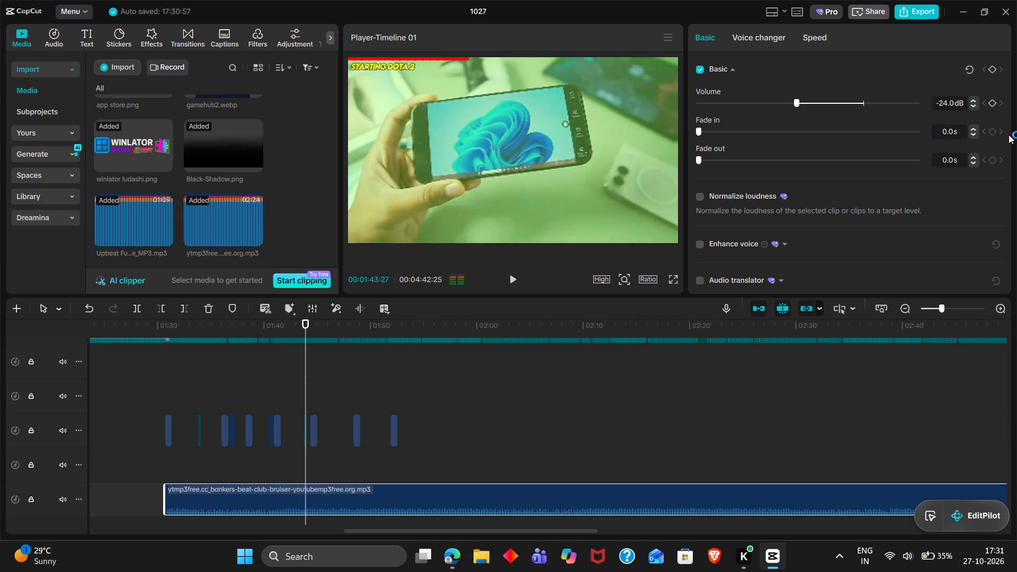
pyautogui.click(945, 106)
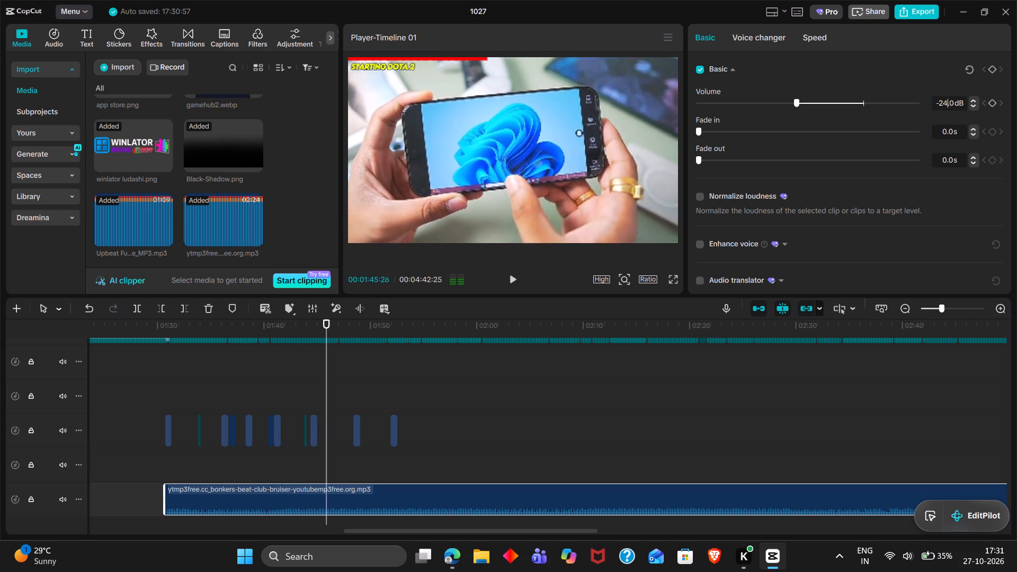
pyautogui.press('BackSpace')
pyautogui.press('5')
pyautogui.press('Return')
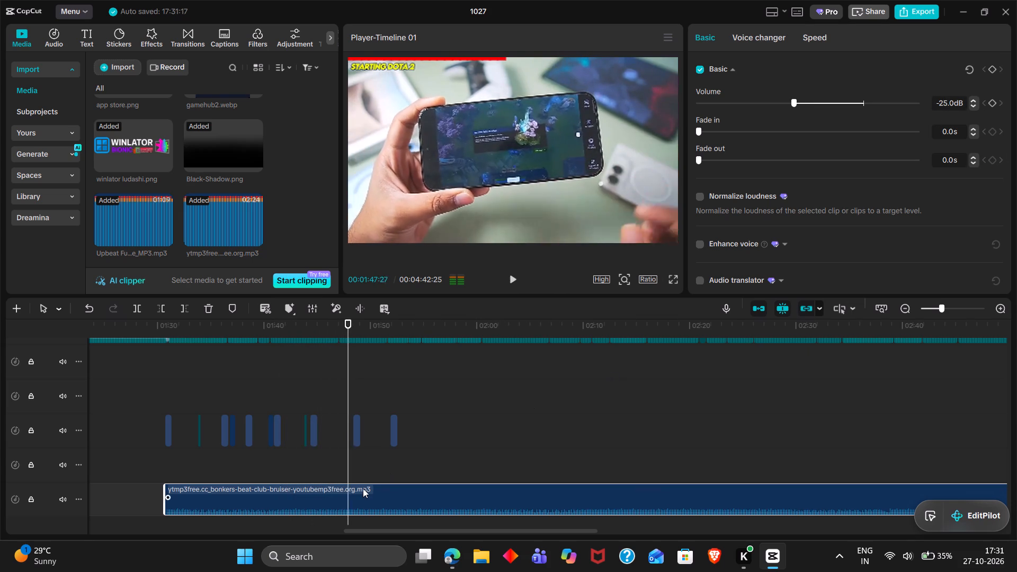
# Trim the second bonkers-beat-club-bruiser piece's start off up to 00:01:40:13 and move it back to the start of the Starting Dota 2 section.
pyautogui.click(279, 468)
pyautogui.moveTo(279, 468); pyautogui.dragTo(270, 470)
pyautogui.click(292, 492)
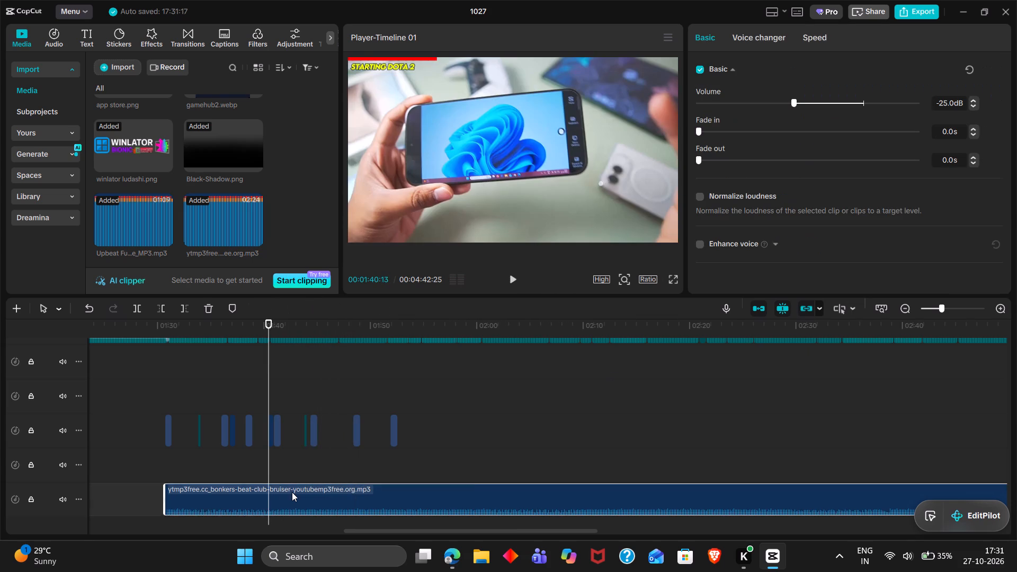
pyautogui.press('q')
pyautogui.moveTo(292, 492); pyautogui.dragTo(191, 490)
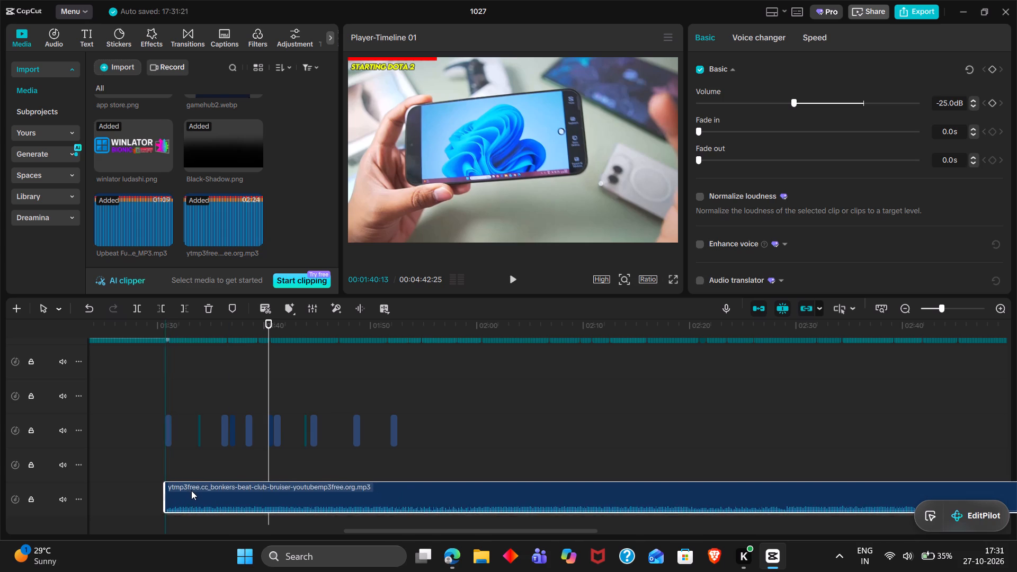
pyautogui.moveTo(191, 490); pyautogui.dragTo(191, 490)
# Listen to the second bonkers-beat-club-bruiser piece from 00:01:40:13 and from 00:02:11:10, and review the music pieces along the timeline.
pyautogui.press('space')
pyautogui.keyDown('ctrl'); pyautogui.scroll(-3, 270, 461); pyautogui.keyUp('ctrl')
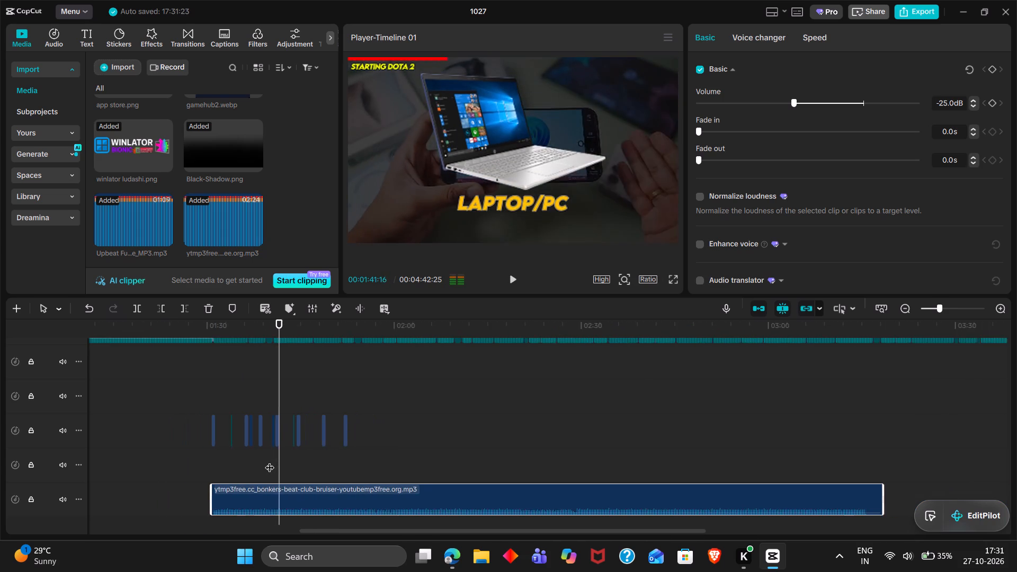
pyautogui.keyDown('ctrl'); pyautogui.scroll(-5, 270, 461); pyautogui.keyUp('ctrl')
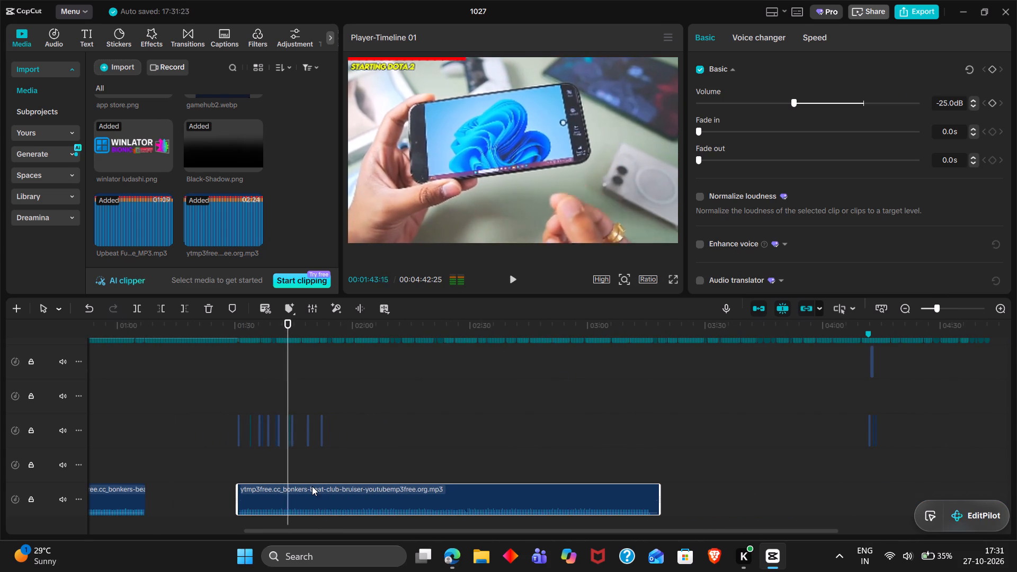
pyautogui.scroll(1, 312, 486)
pyautogui.scroll(-1, 312, 486)
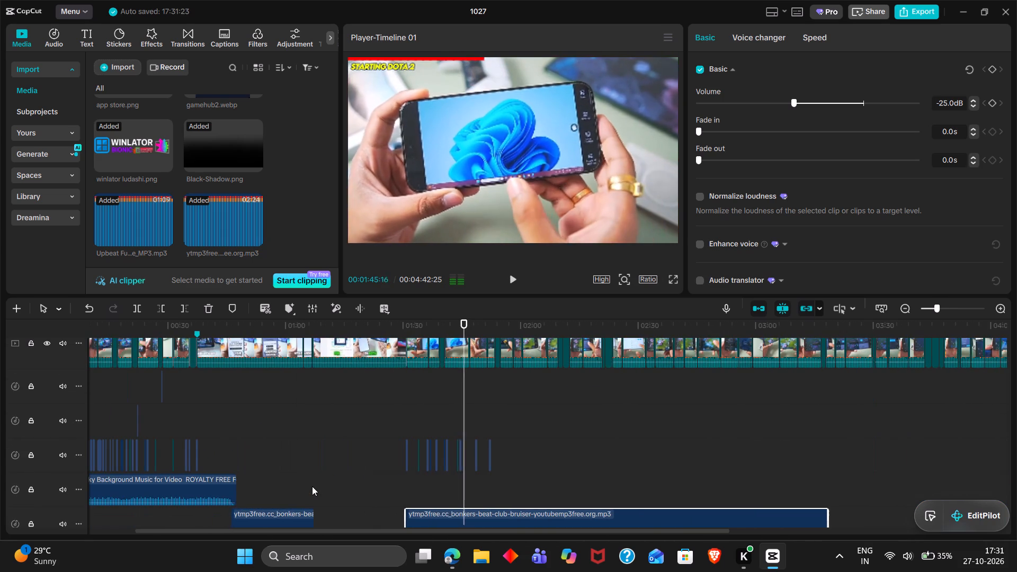
pyautogui.scroll(-1, 312, 486)
pyautogui.scroll(-1, 400, 467)
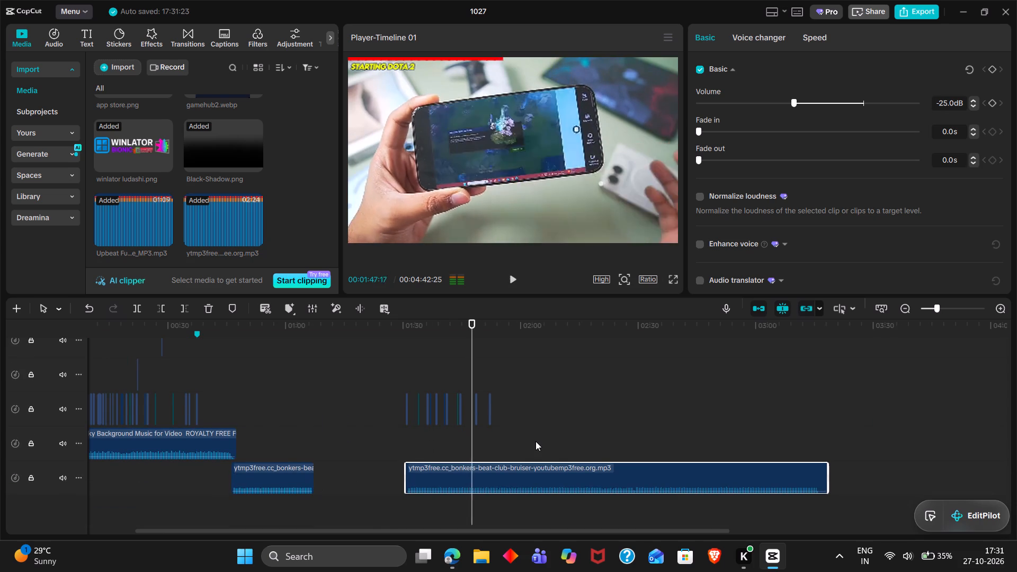
pyautogui.hscroll(-1, 536, 441)
pyautogui.hscroll(1, 441, 444)
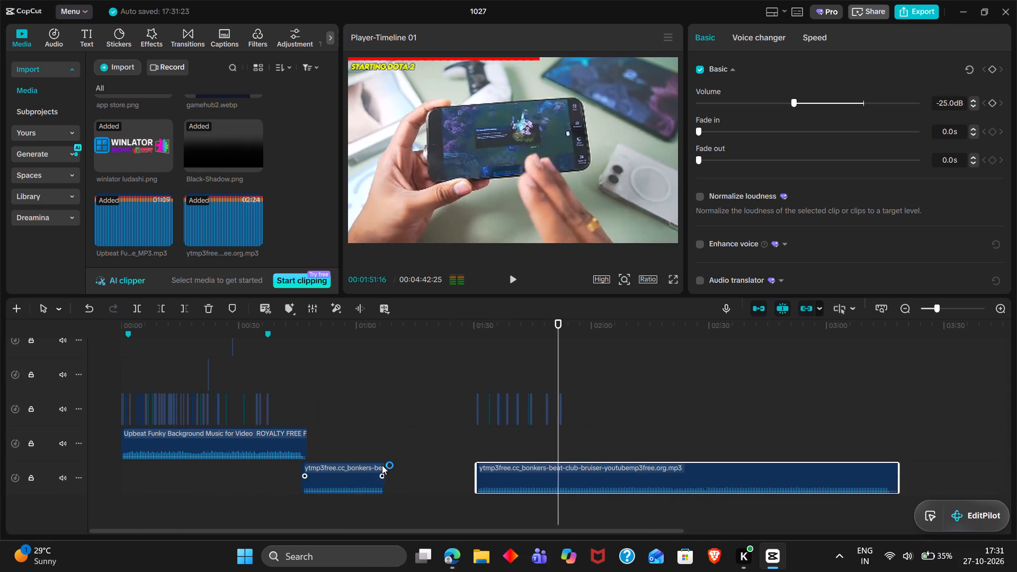
pyautogui.hscroll(-2, 362, 448)
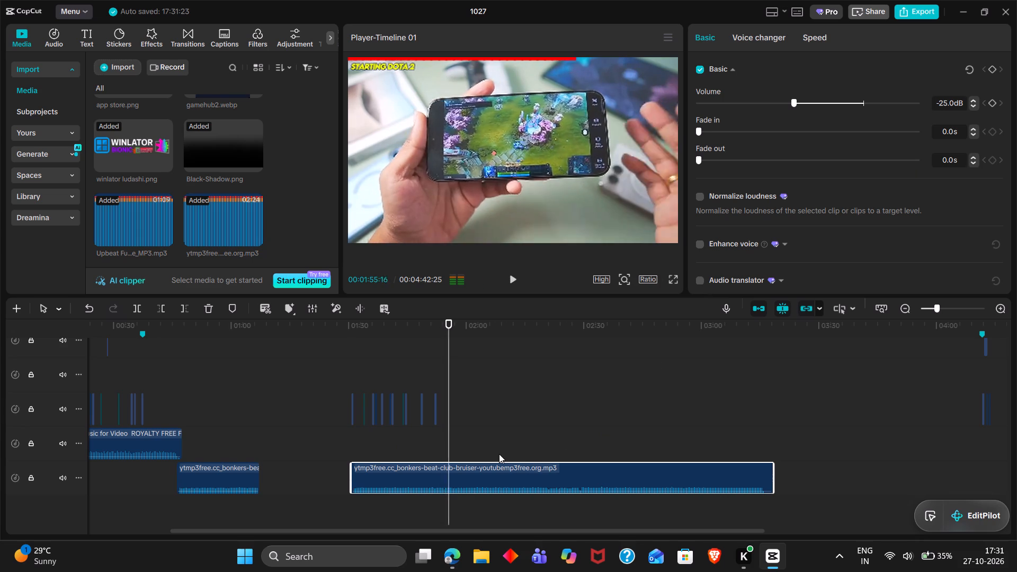
pyautogui.click(491, 435)
pyautogui.moveTo(491, 435); pyautogui.dragTo(511, 436)
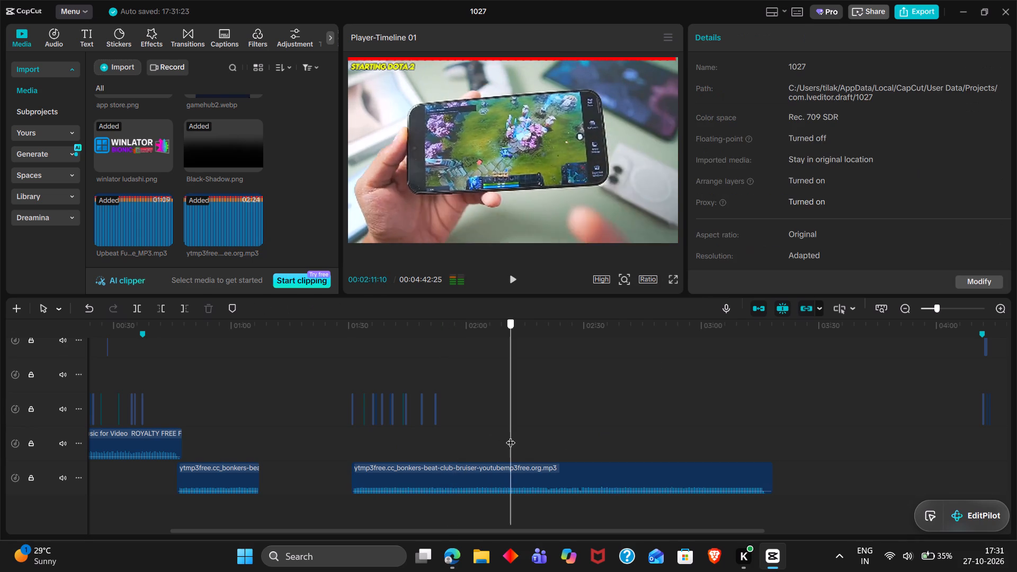
pyautogui.press('space')
pyautogui.keyDown('ctrl'); pyautogui.scroll(-2, 511, 436); pyautogui.keyUp('ctrl')
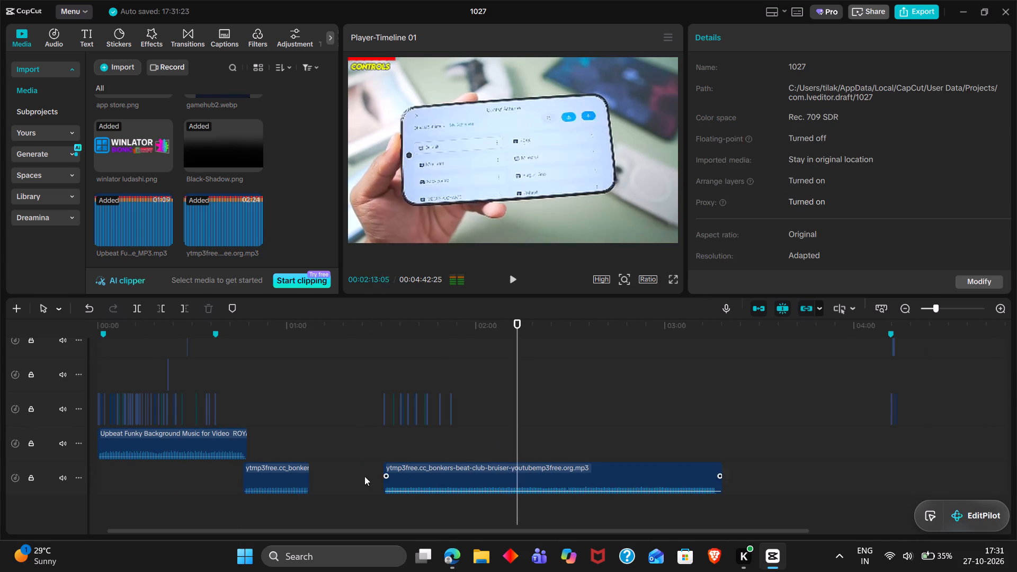
# Copy both bonkers-beat-club-bruiser pieces and paste them at 00:03:15:14, near the end of the existing music.
pyautogui.moveTo(302, 453); pyautogui.dragTo(458, 473)
pyautogui.hotkey('ctrl', 'c')
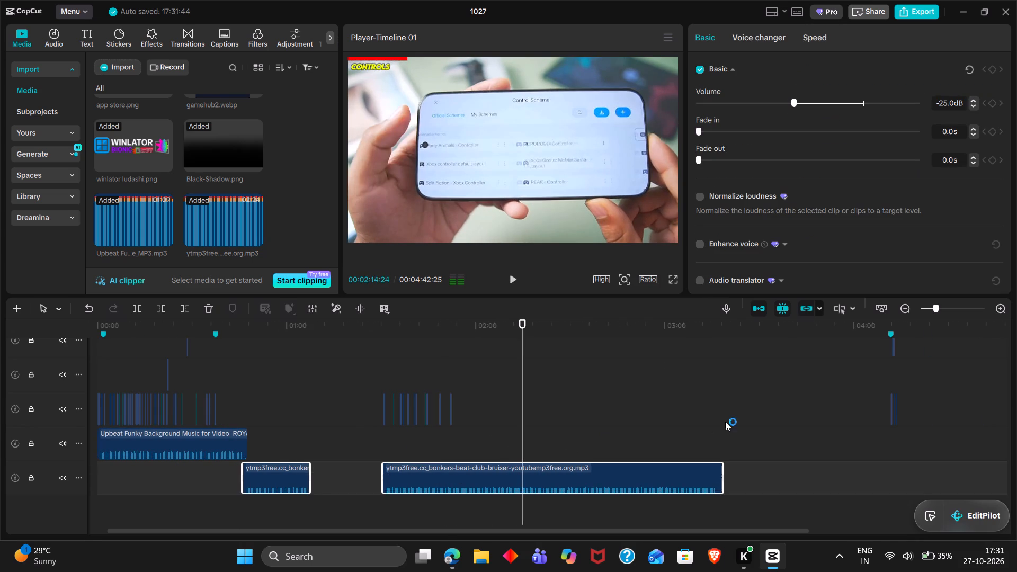
pyautogui.doubleClick(744, 418)
pyautogui.moveTo(744, 418); pyautogui.dragTo(713, 416)
pyautogui.hotkey('ctrl', 'v')
pyautogui.hscroll(-1, 713, 416)
pyautogui.scroll(1, 713, 416)
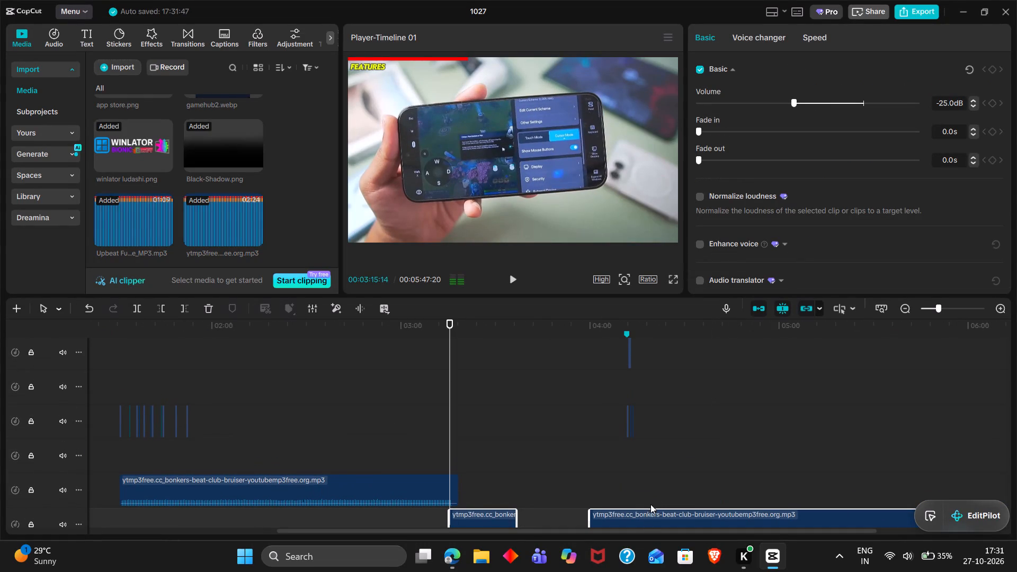
# Move the longer pasted music piece so it starts directly at the end of the shorter pasted piece.
pyautogui.click(647, 514)
pyautogui.moveTo(647, 514); pyautogui.dragTo(575, 514)
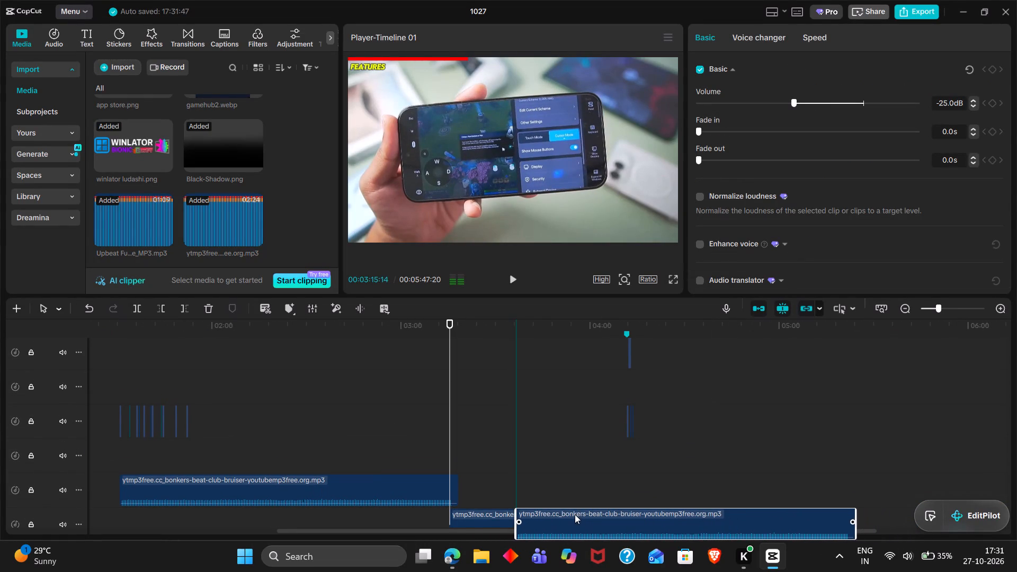
# Trim the last music piece to end with the video at 00:04:42:25.
pyautogui.doubleClick(843, 458)
pyautogui.scroll(4, 842, 460)
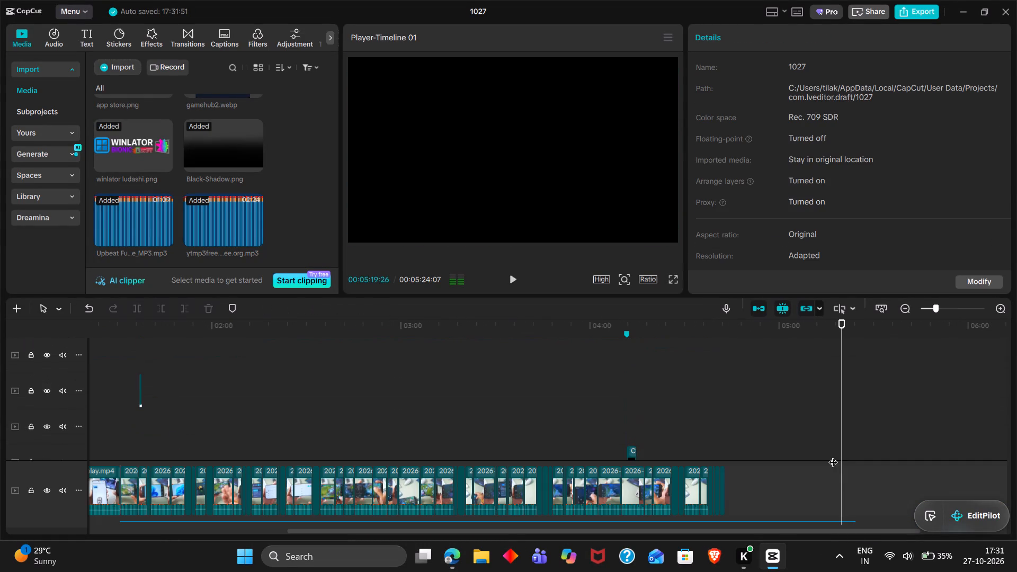
pyautogui.doubleClick(724, 430)
pyautogui.click(724, 430)
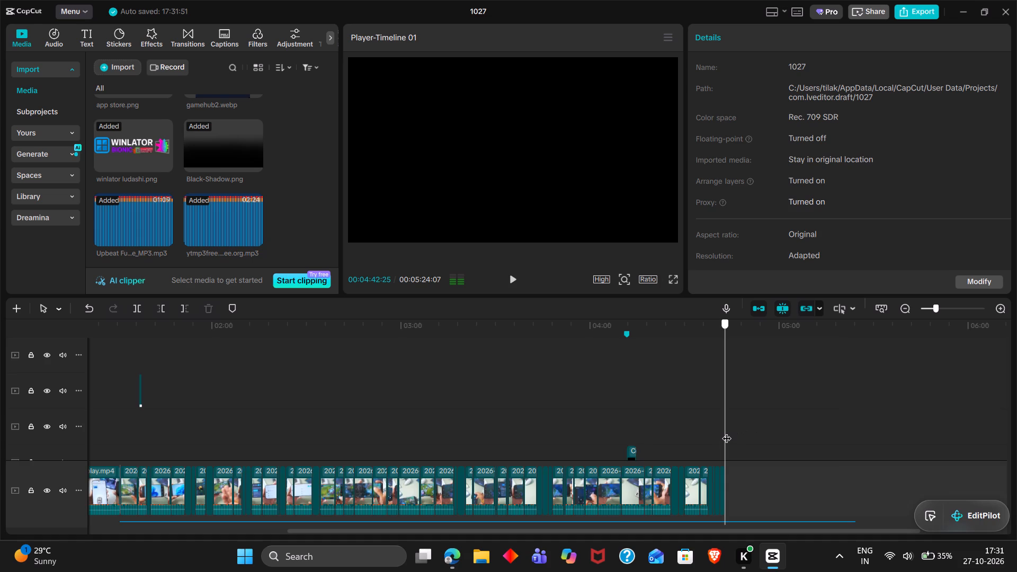
pyautogui.scroll(-7, 727, 432)
pyautogui.click(731, 474)
pyautogui.press('w')
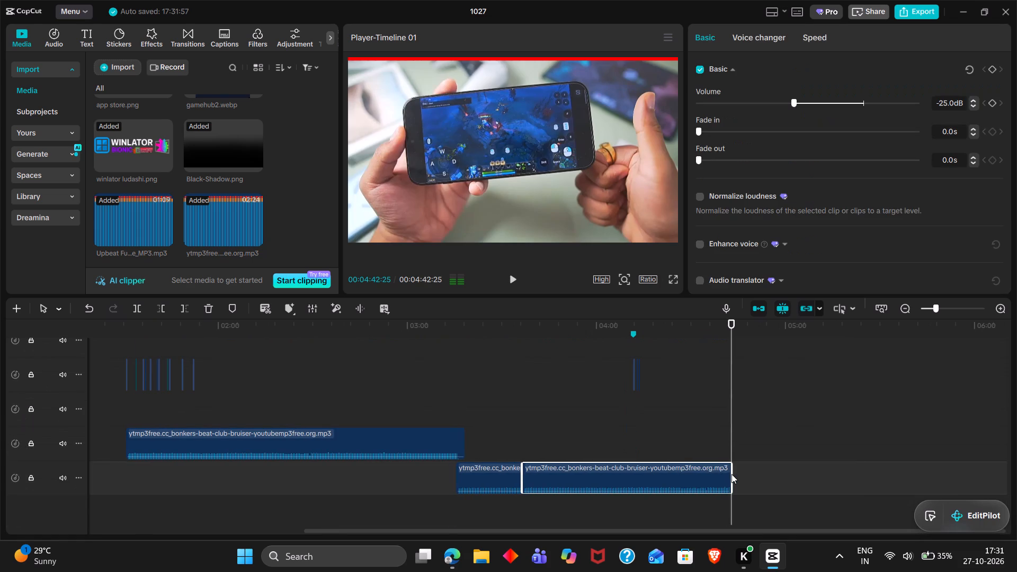
# Play the video's ending from 00:04:32:23 and examine the section labels around the change from Gameplay to Conclusion.
pyautogui.doubleClick(699, 501)
pyautogui.press('space')
pyautogui.press('space')
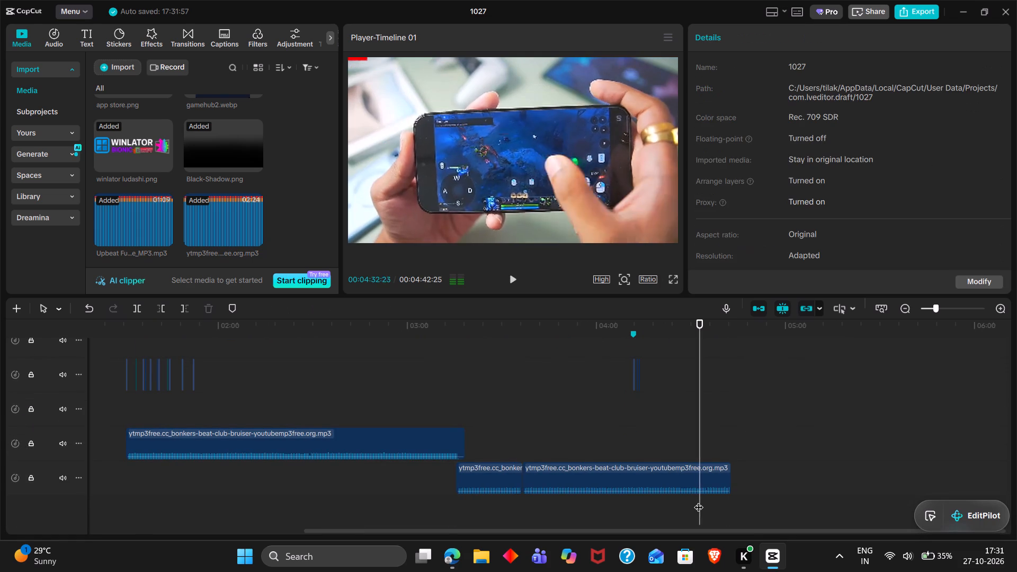
pyautogui.hscroll(-1, 699, 501)
pyautogui.keyDown('ctrl'); pyautogui.scroll(1, 699, 501); pyautogui.keyUp('ctrl')
pyautogui.scroll(1, 758, 493)
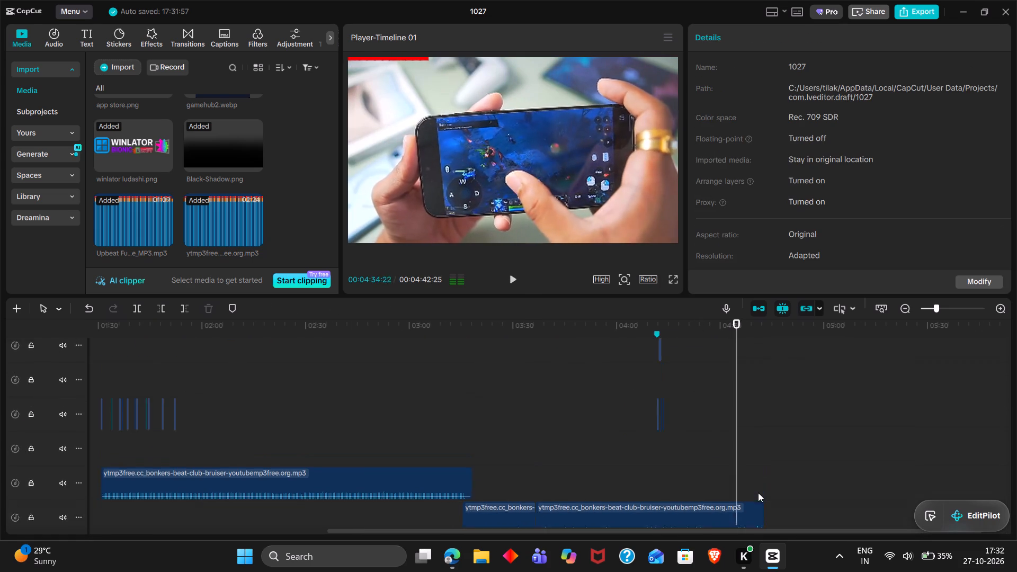
pyautogui.scroll(1, 758, 493)
pyautogui.press('space')
pyautogui.scroll(5, 758, 493)
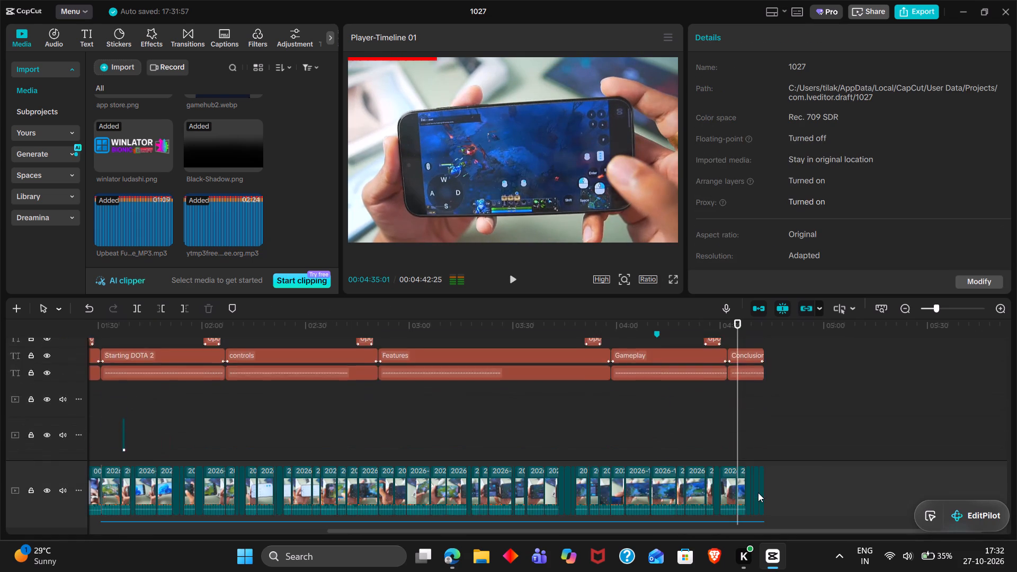
pyautogui.scroll(2, 758, 493)
pyautogui.keyDown('ctrl'); pyautogui.scroll(12, 758, 493); pyautogui.keyUp('ctrl')
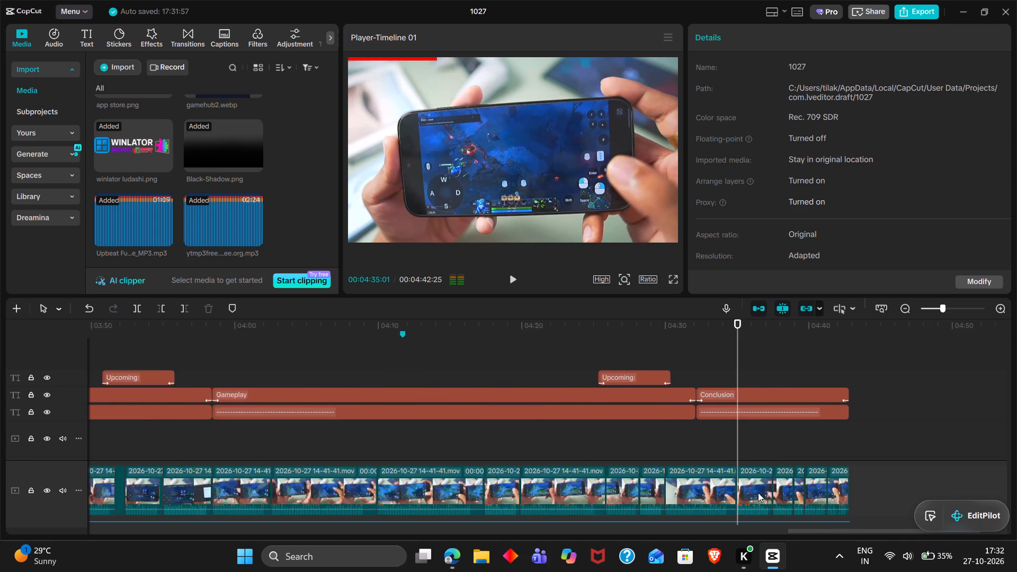
pyautogui.keyDown('ctrl'); pyautogui.scroll(3, 758, 493); pyautogui.keyUp('ctrl')
pyautogui.doubleClick(608, 351)
pyautogui.moveTo(608, 351); pyautogui.dragTo(667, 352)
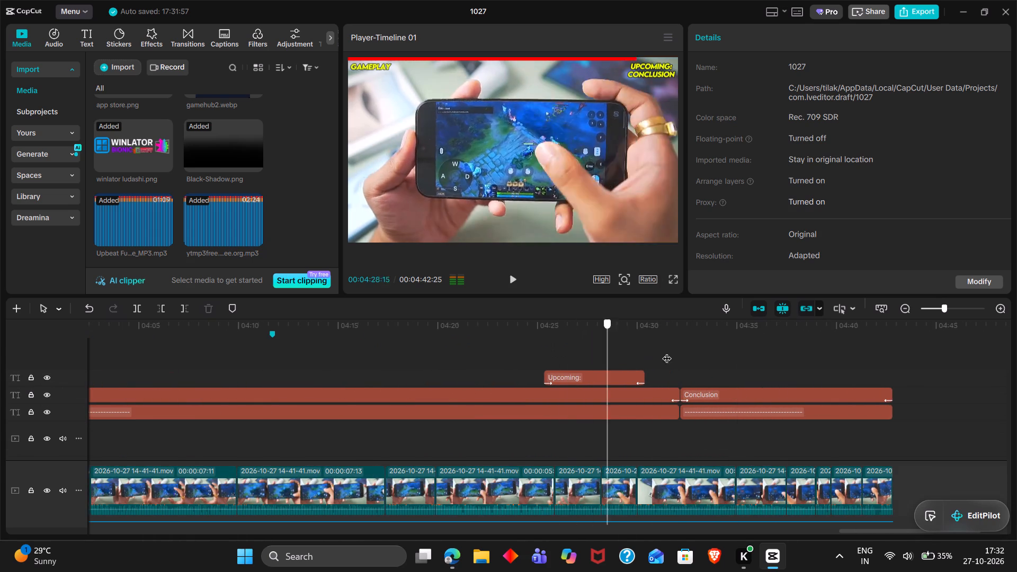
pyautogui.moveTo(667, 352); pyautogui.dragTo(730, 353)
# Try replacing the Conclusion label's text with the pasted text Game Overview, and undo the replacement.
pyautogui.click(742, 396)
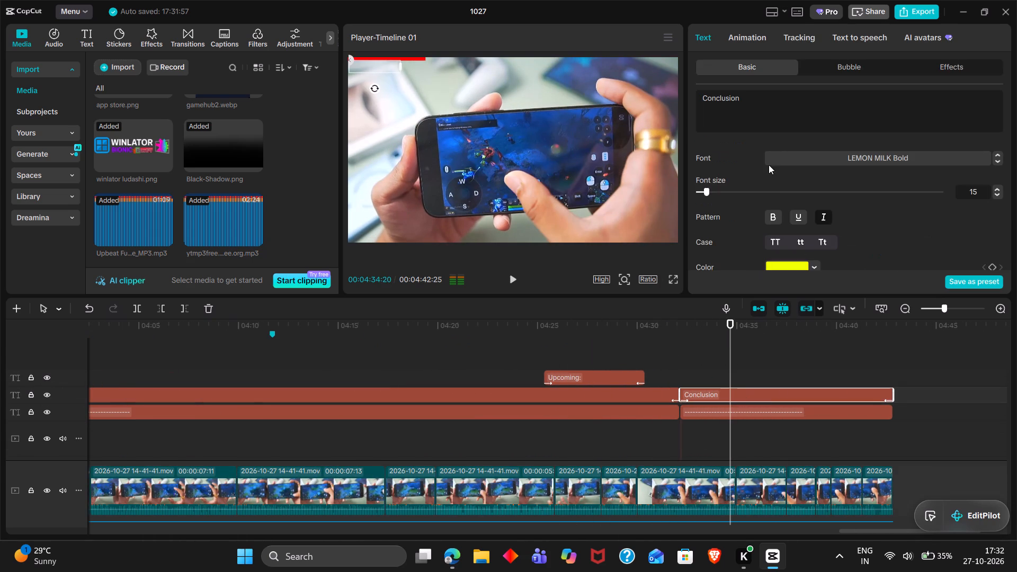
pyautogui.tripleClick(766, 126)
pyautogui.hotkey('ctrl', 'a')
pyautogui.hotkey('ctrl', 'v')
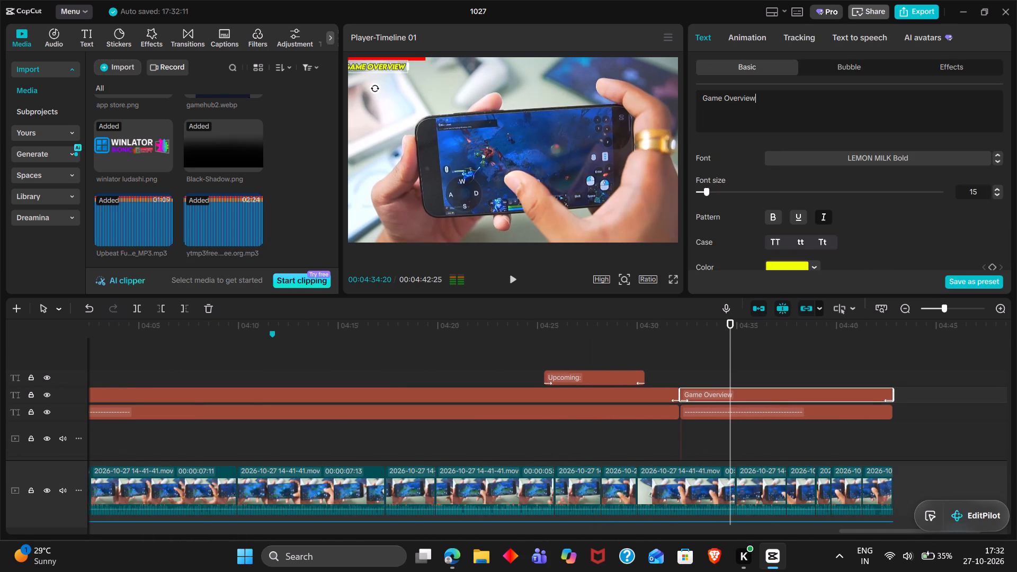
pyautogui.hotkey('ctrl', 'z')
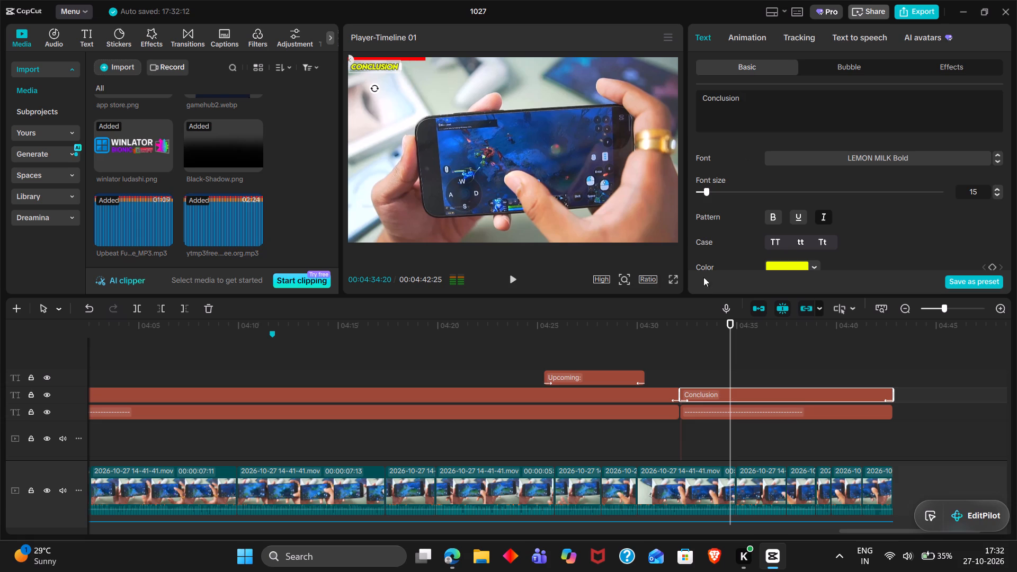
# Play the change from the Gameplay to the Conclusion section and check the end of the video and the music tracks.
pyautogui.tripleClick(659, 355)
pyautogui.press('space')
pyautogui.press('space')
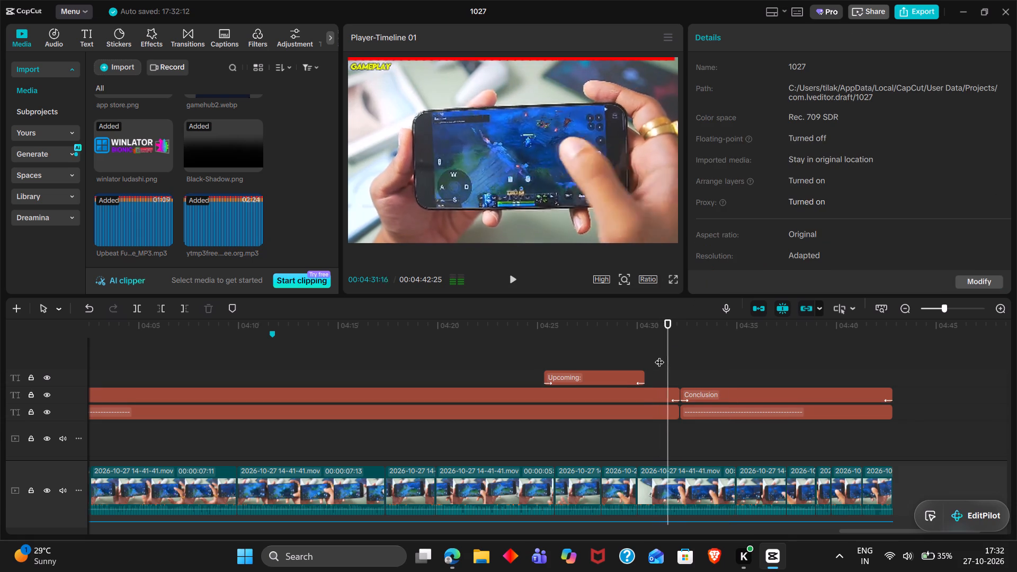
pyautogui.keyDown('ctrl'); pyautogui.scroll(-5, 659, 355); pyautogui.keyUp('ctrl')
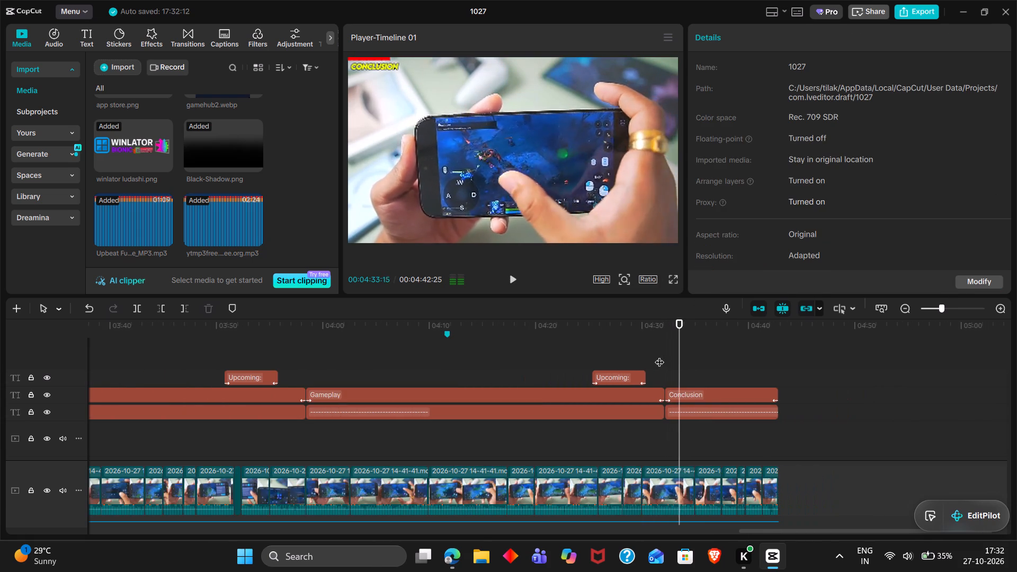
pyautogui.scroll(-1, 773, 354)
pyautogui.tripleClick(781, 407)
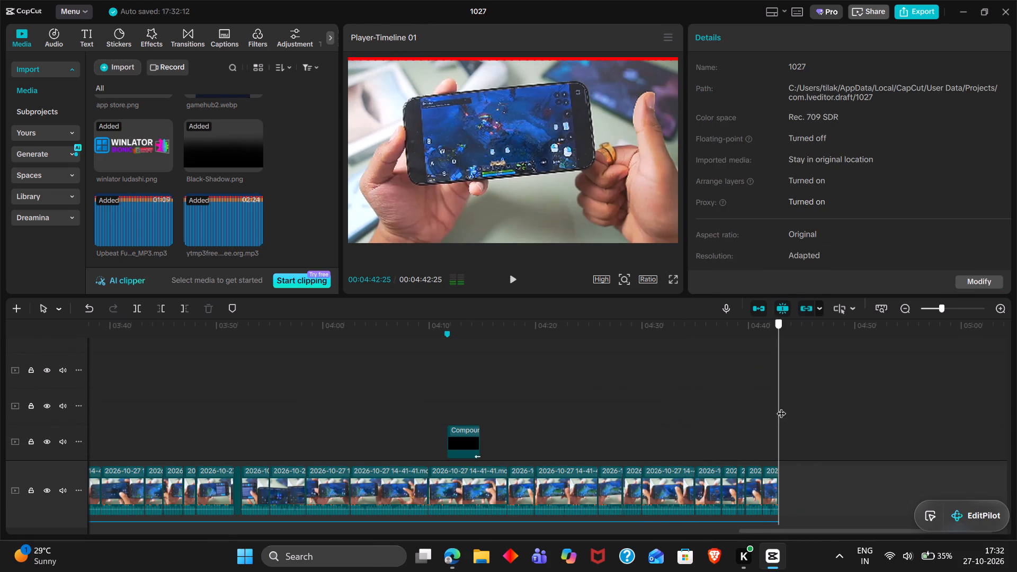
pyautogui.click(762, 422)
pyautogui.scroll(-9, 762, 422)
pyautogui.hscroll(1, 762, 422)
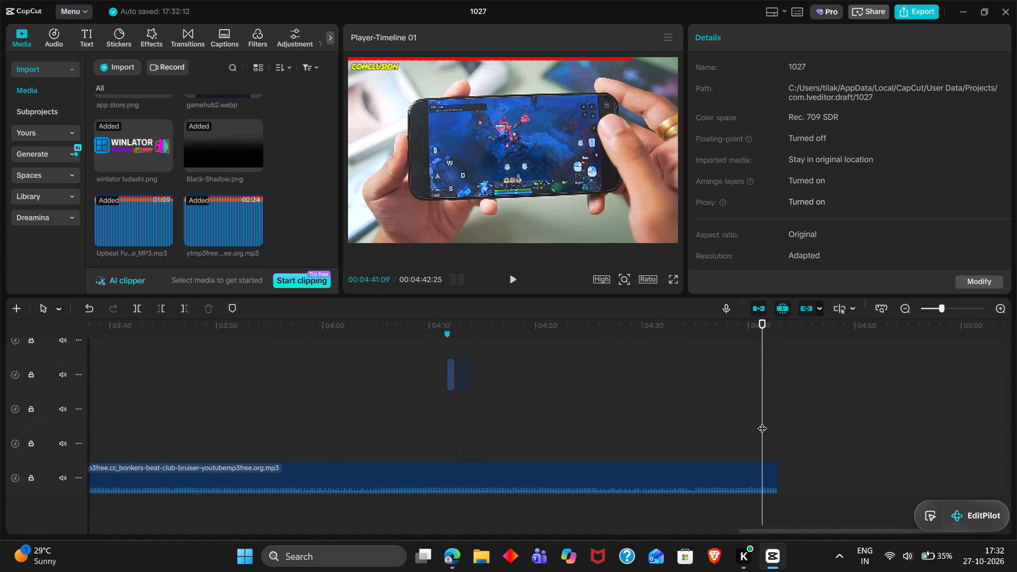
pyautogui.hscroll(9, 762, 422)
# Export the video under the name video no.14 with the frame rate set to 60fps.
pyautogui.click(909, 7)
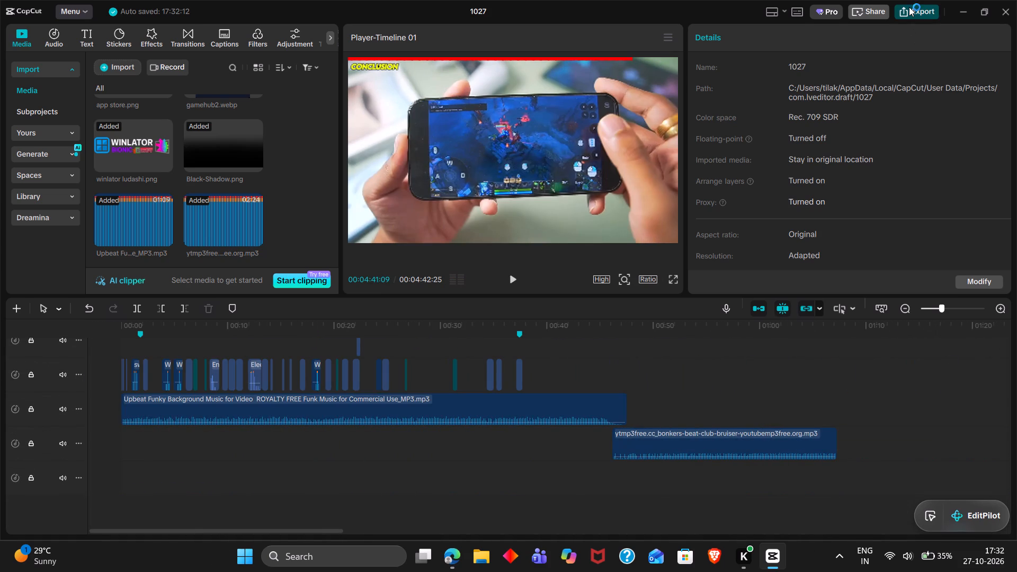
pyautogui.tripleClick(632, 117)
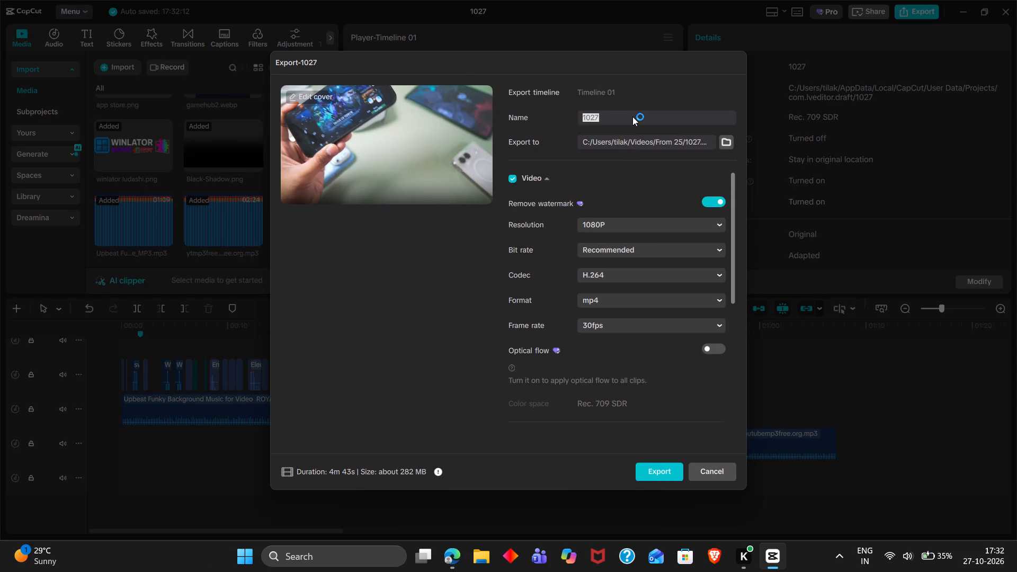
pyautogui.press('BackSpace')
pyautogui.write('video no.14')
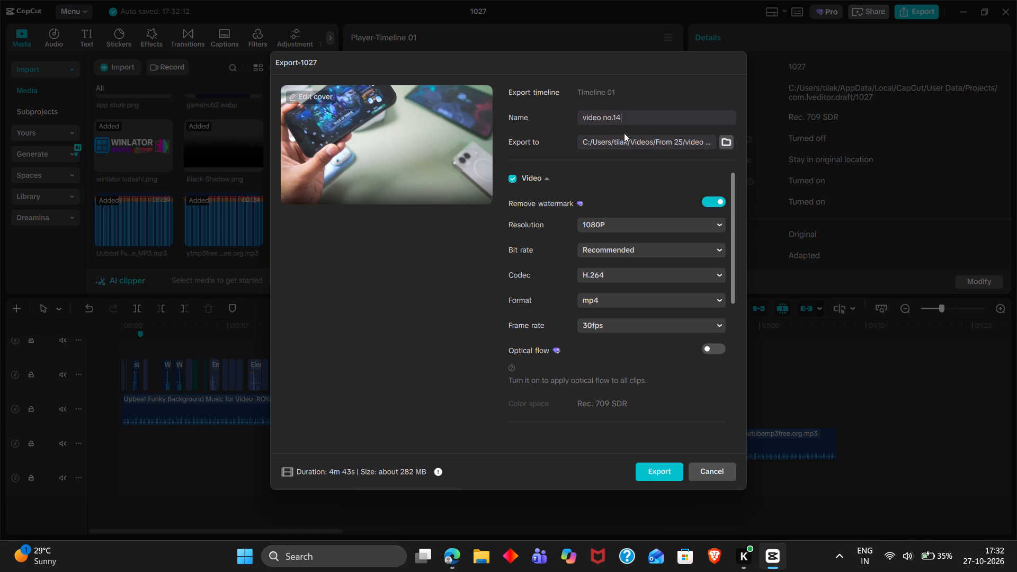
pyautogui.click(635, 329)
pyautogui.click(636, 478)
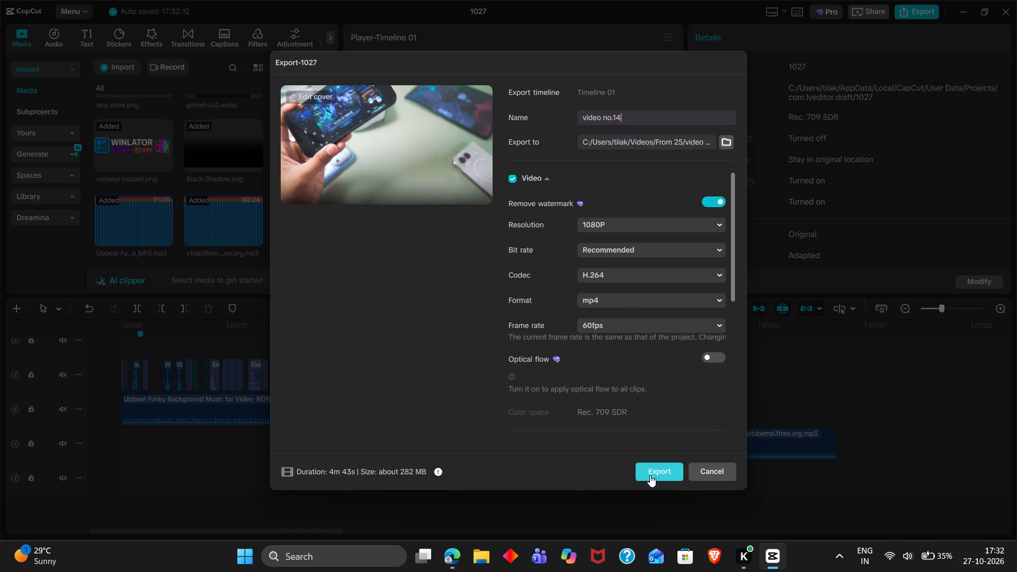
pyautogui.click(650, 475)
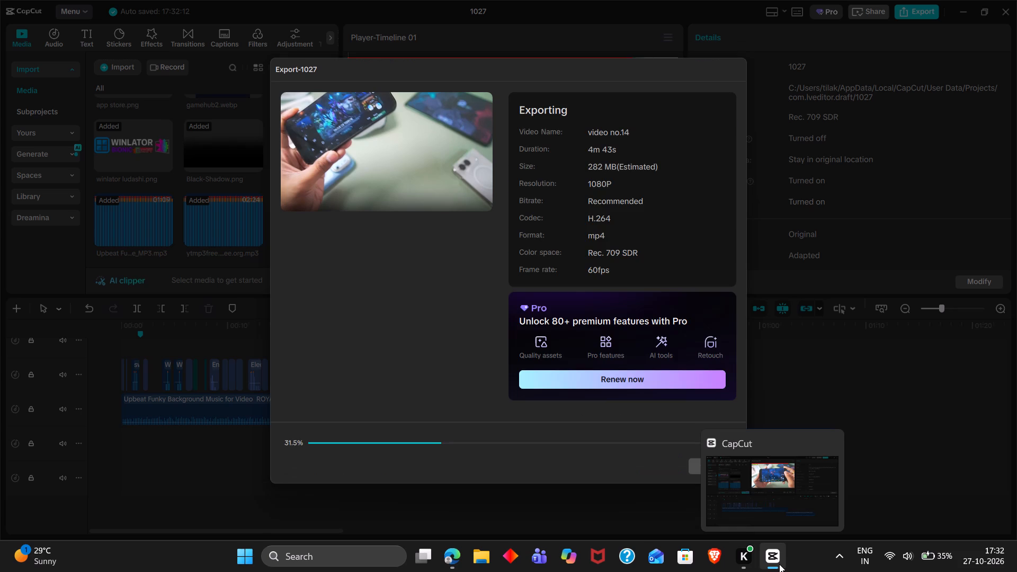